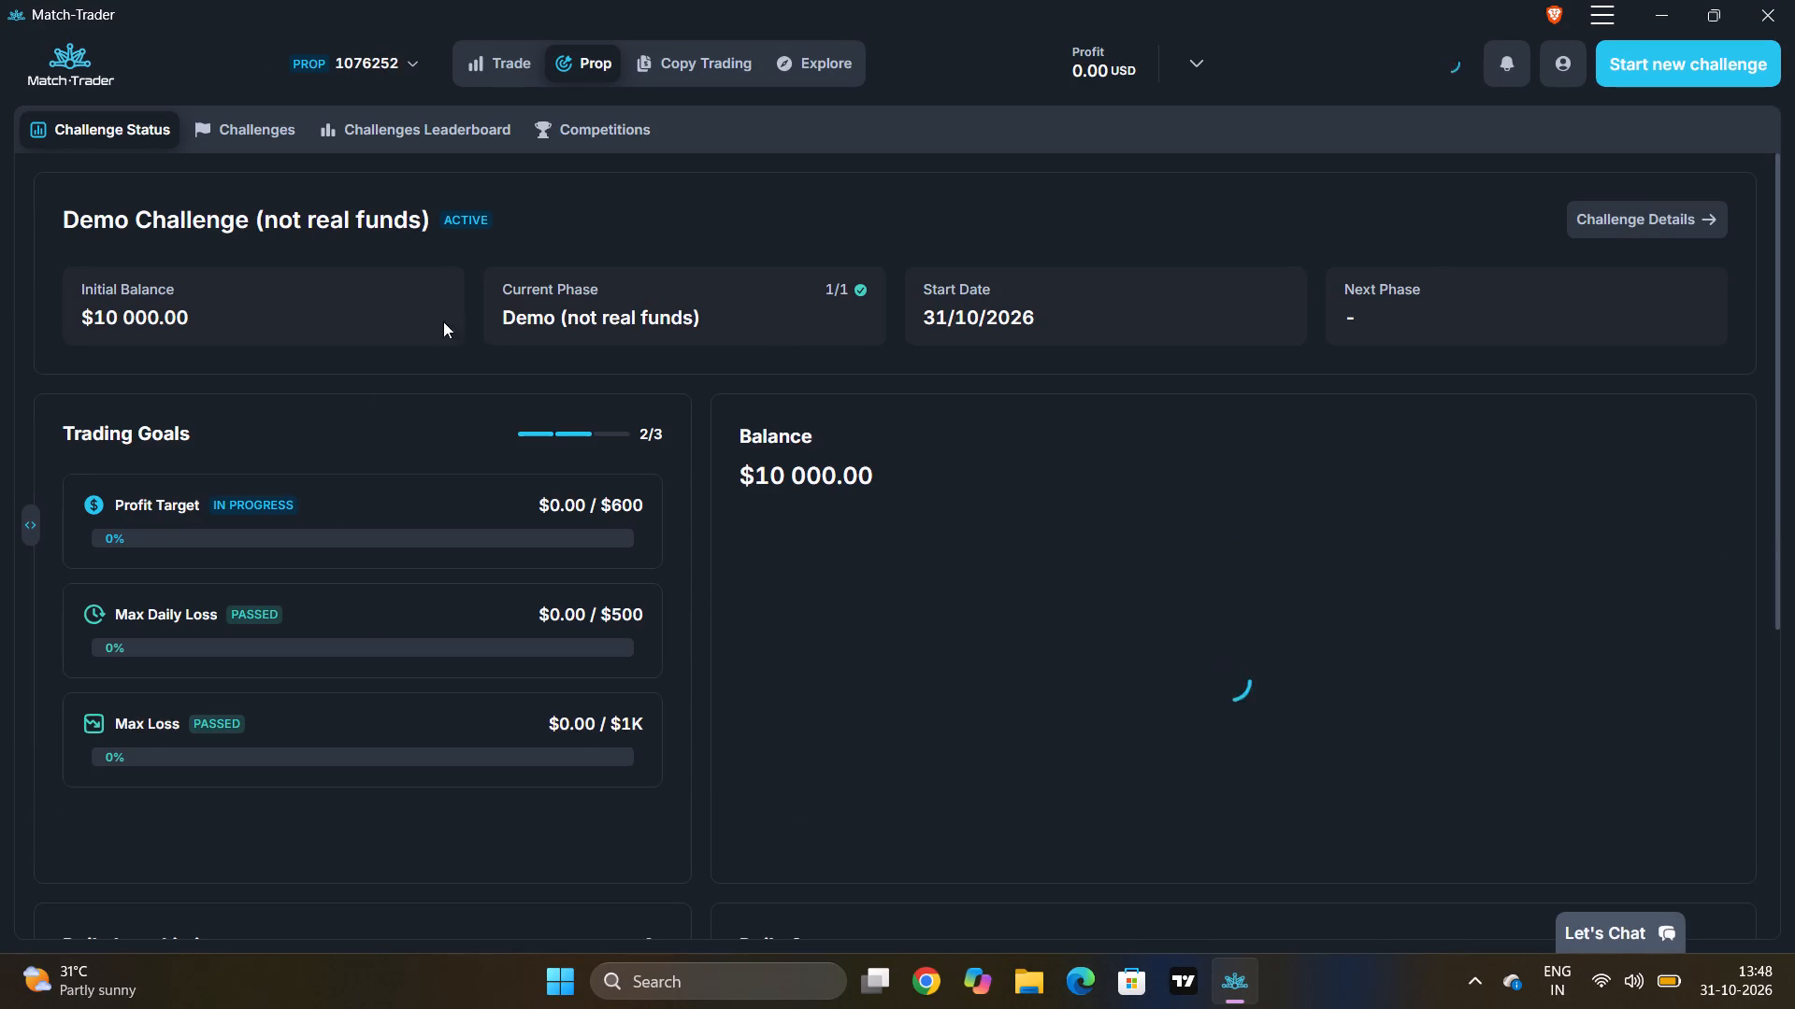
# Review the demo challenge's status page, covering its trading goals, balance chart, daily loss limit, performance and daily summary.
pyautogui.scroll(-2, 412, 477)
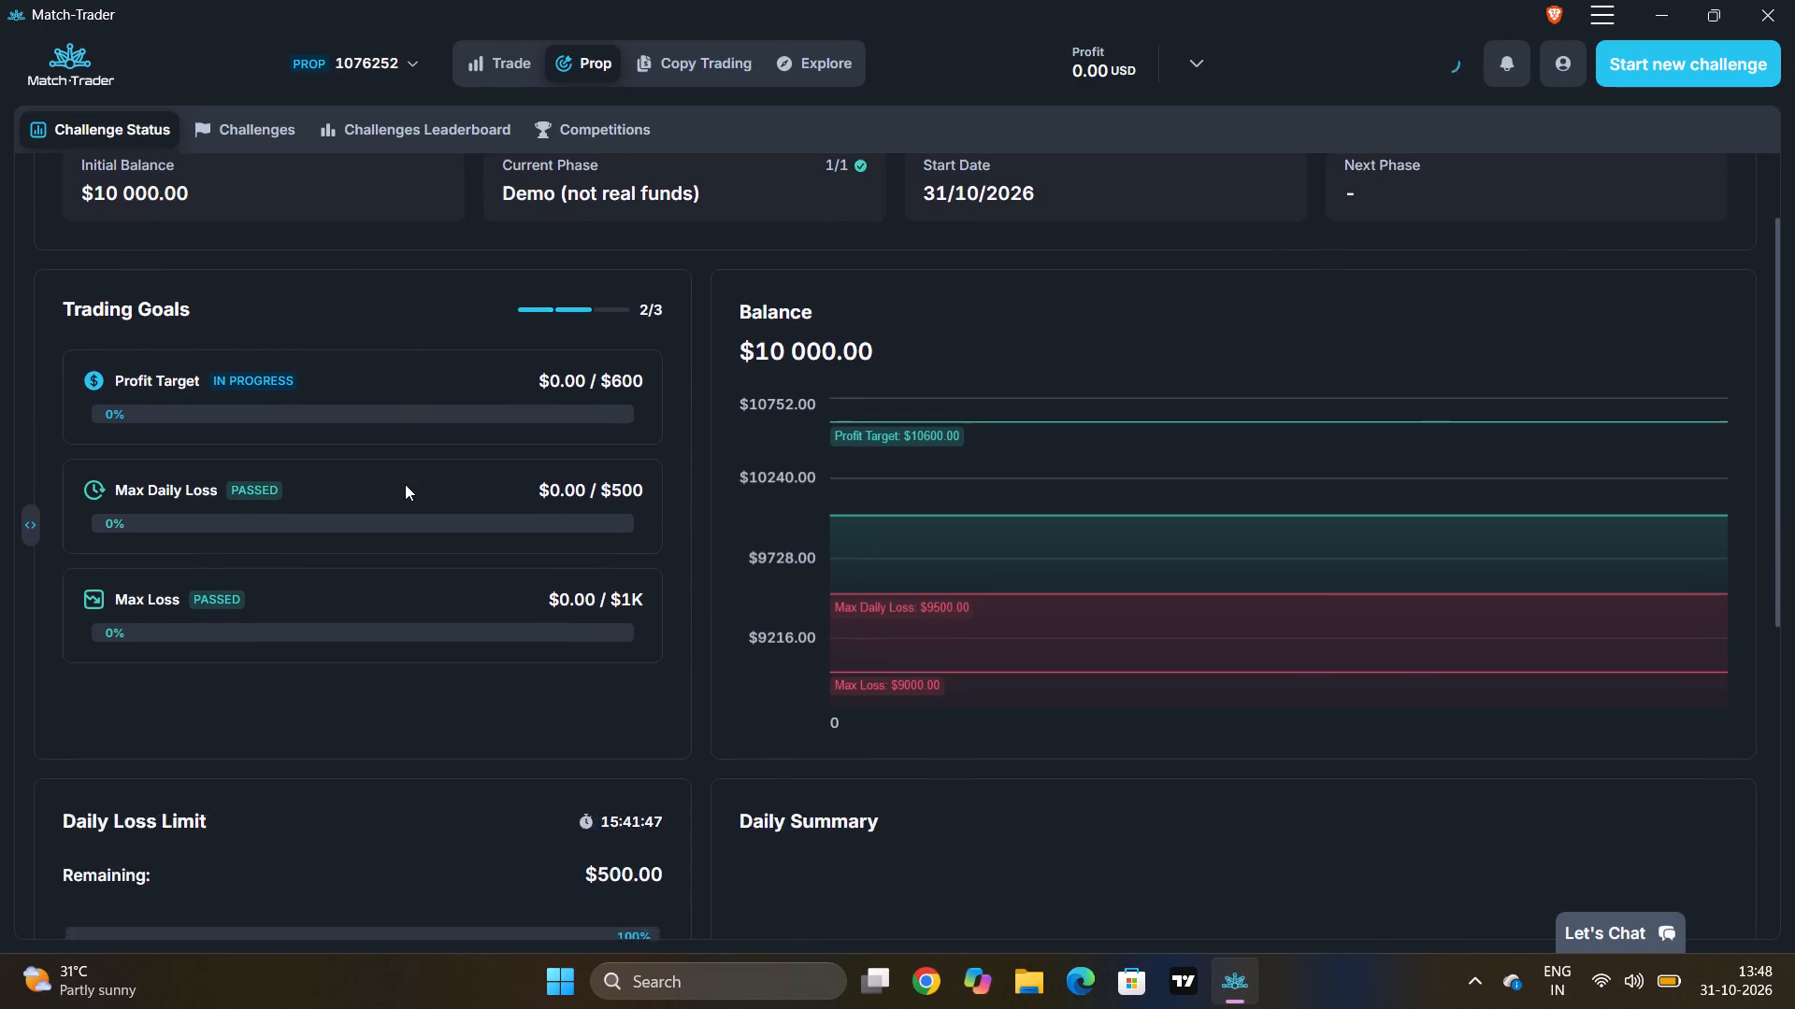
pyautogui.scroll(-2, 405, 484)
pyautogui.scroll(1, 404, 485)
pyautogui.scroll(-6, 404, 485)
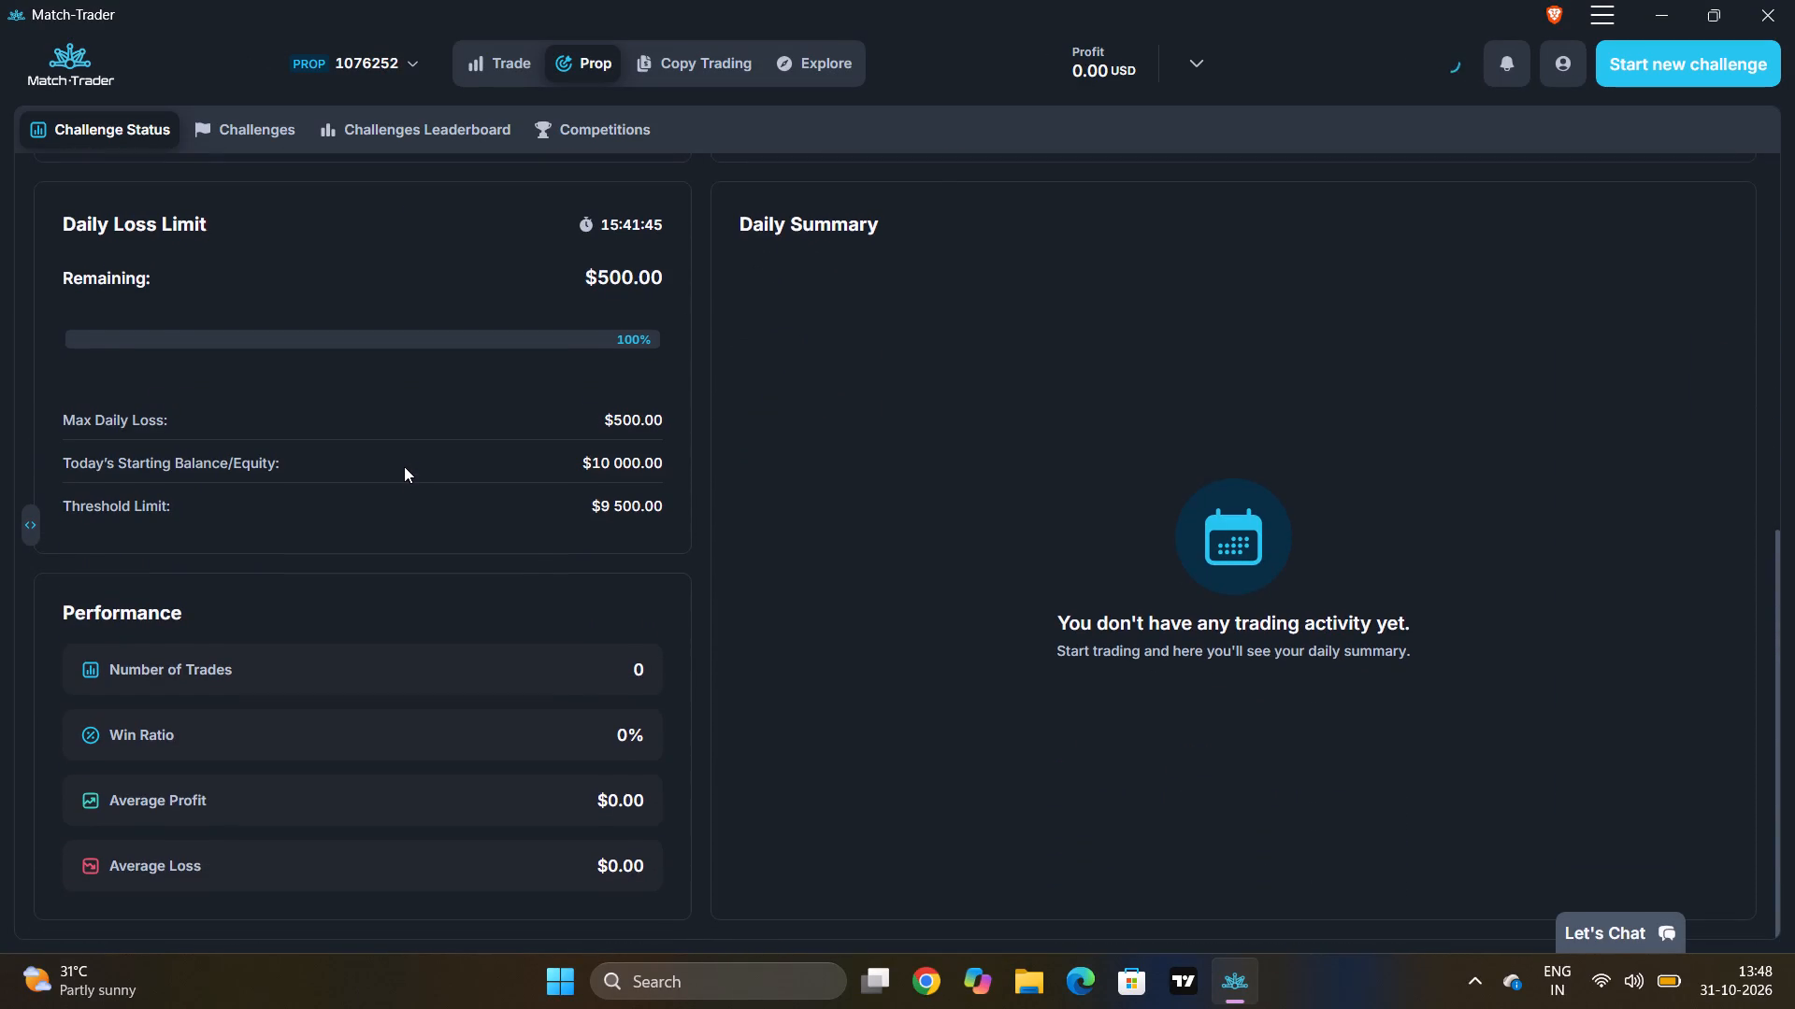
pyautogui.scroll(1, 404, 466)
pyautogui.scroll(-6, 404, 462)
pyautogui.scroll(2, 402, 463)
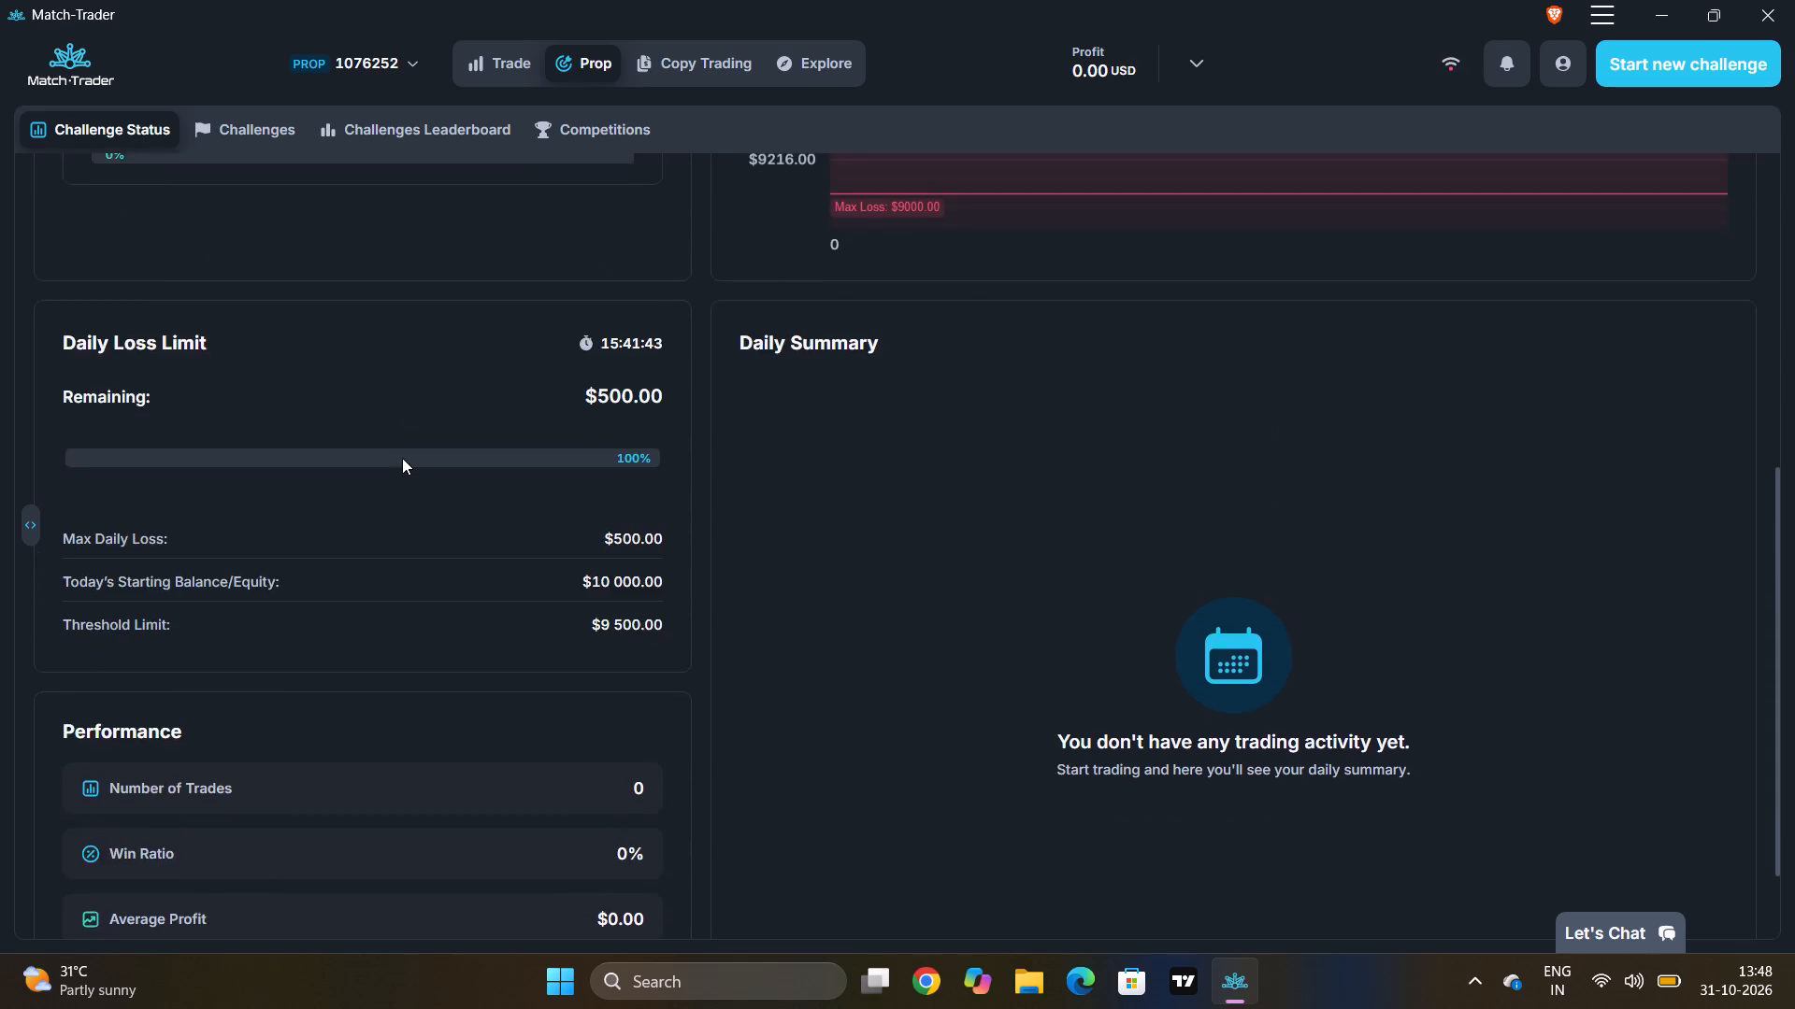
pyautogui.scroll(8, 402, 458)
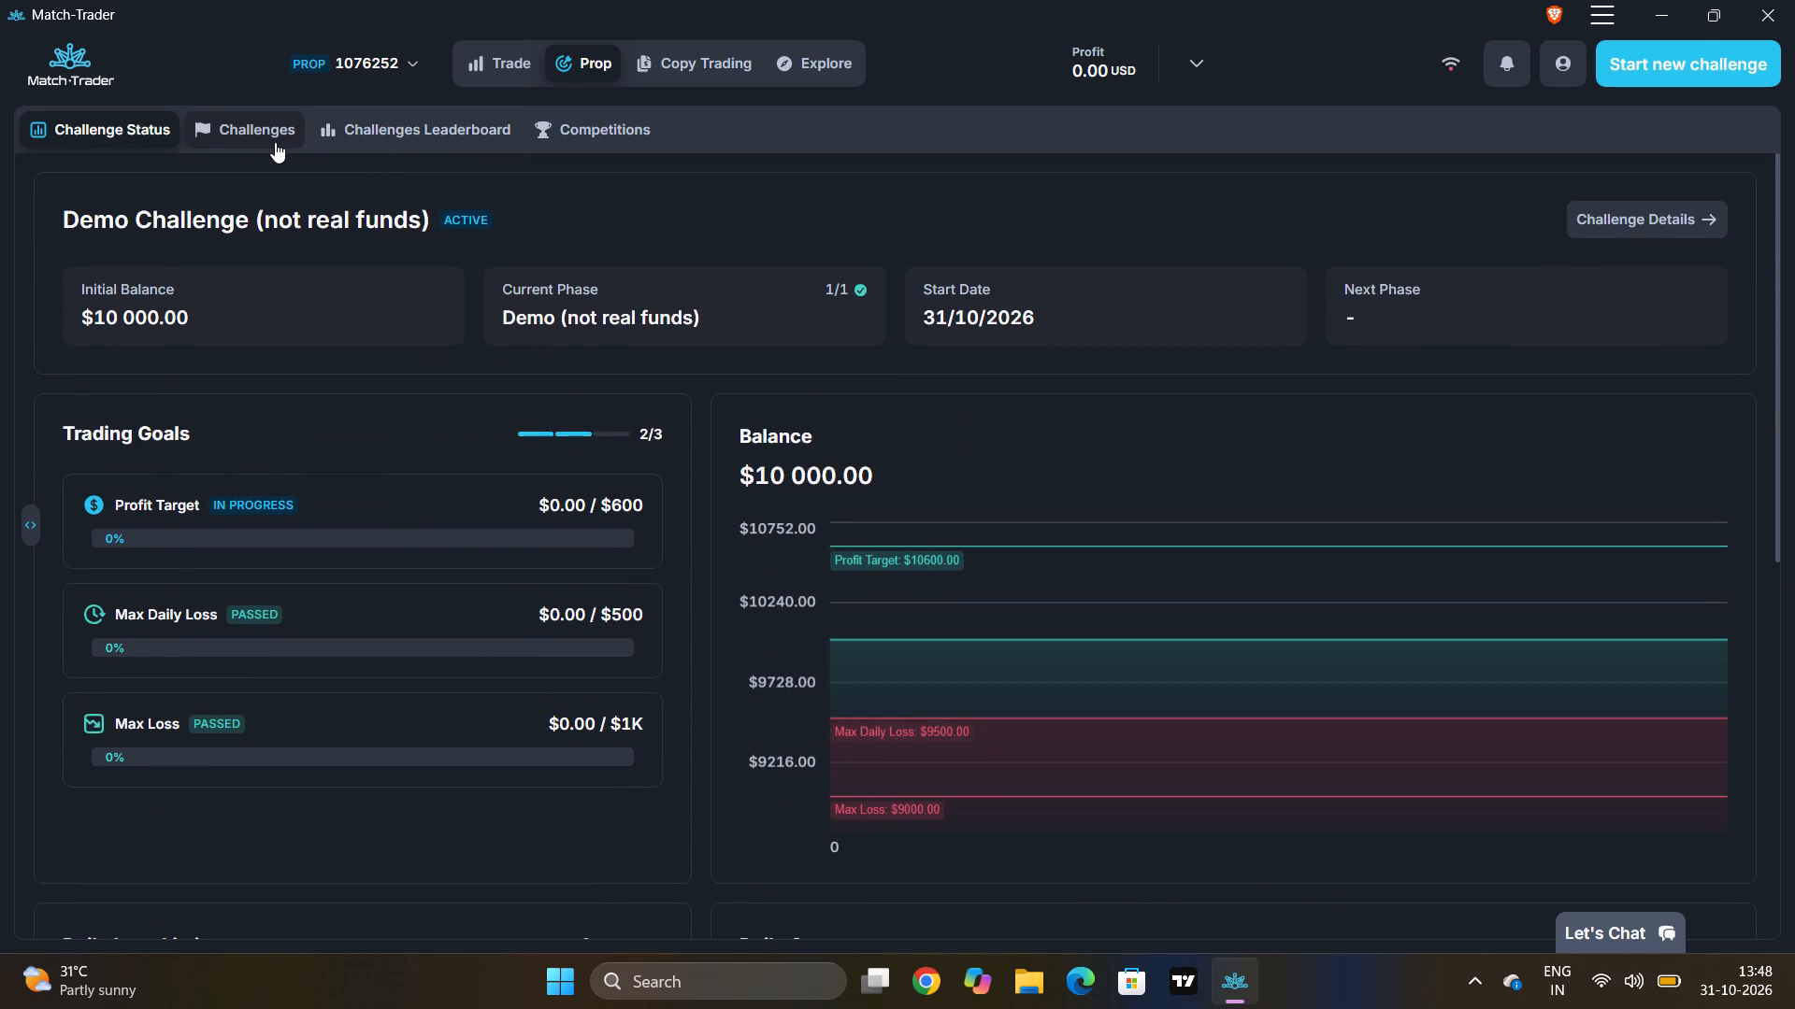
# Open the trading view and examine the recent price action on the one-minute EURUSD chart.
pyautogui.click(481, 62)
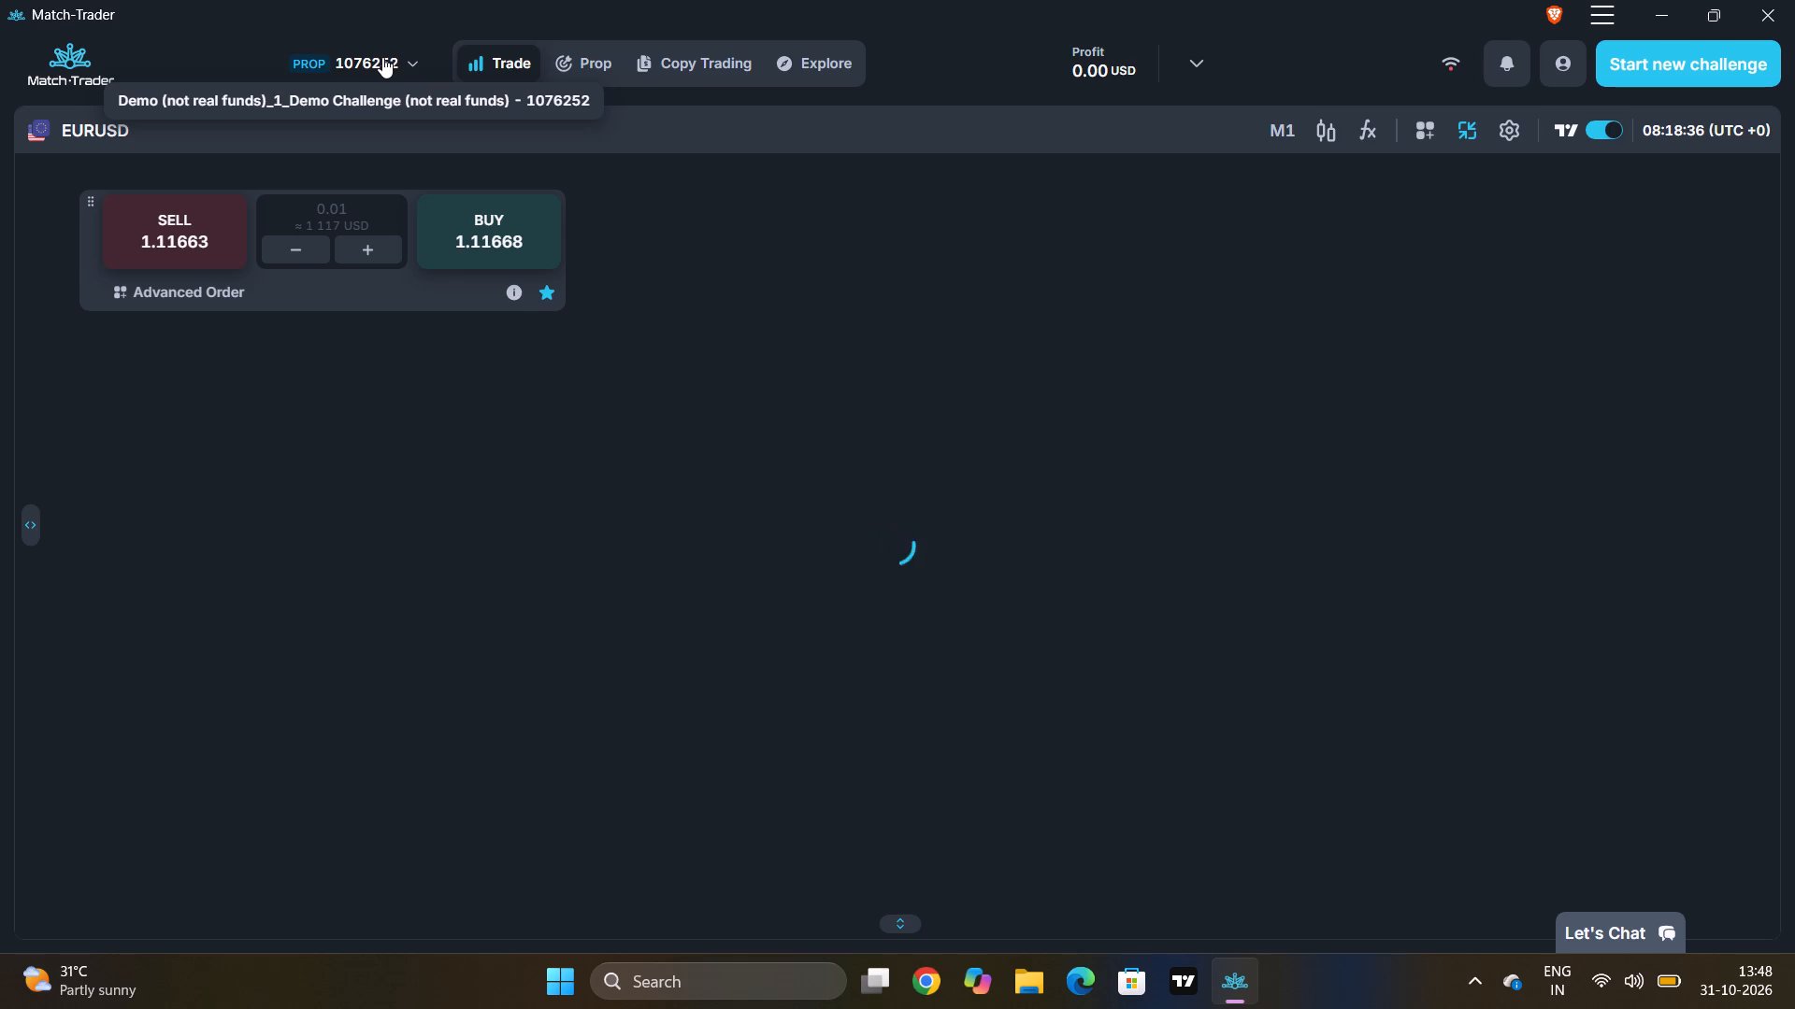
pyautogui.click(926, 349)
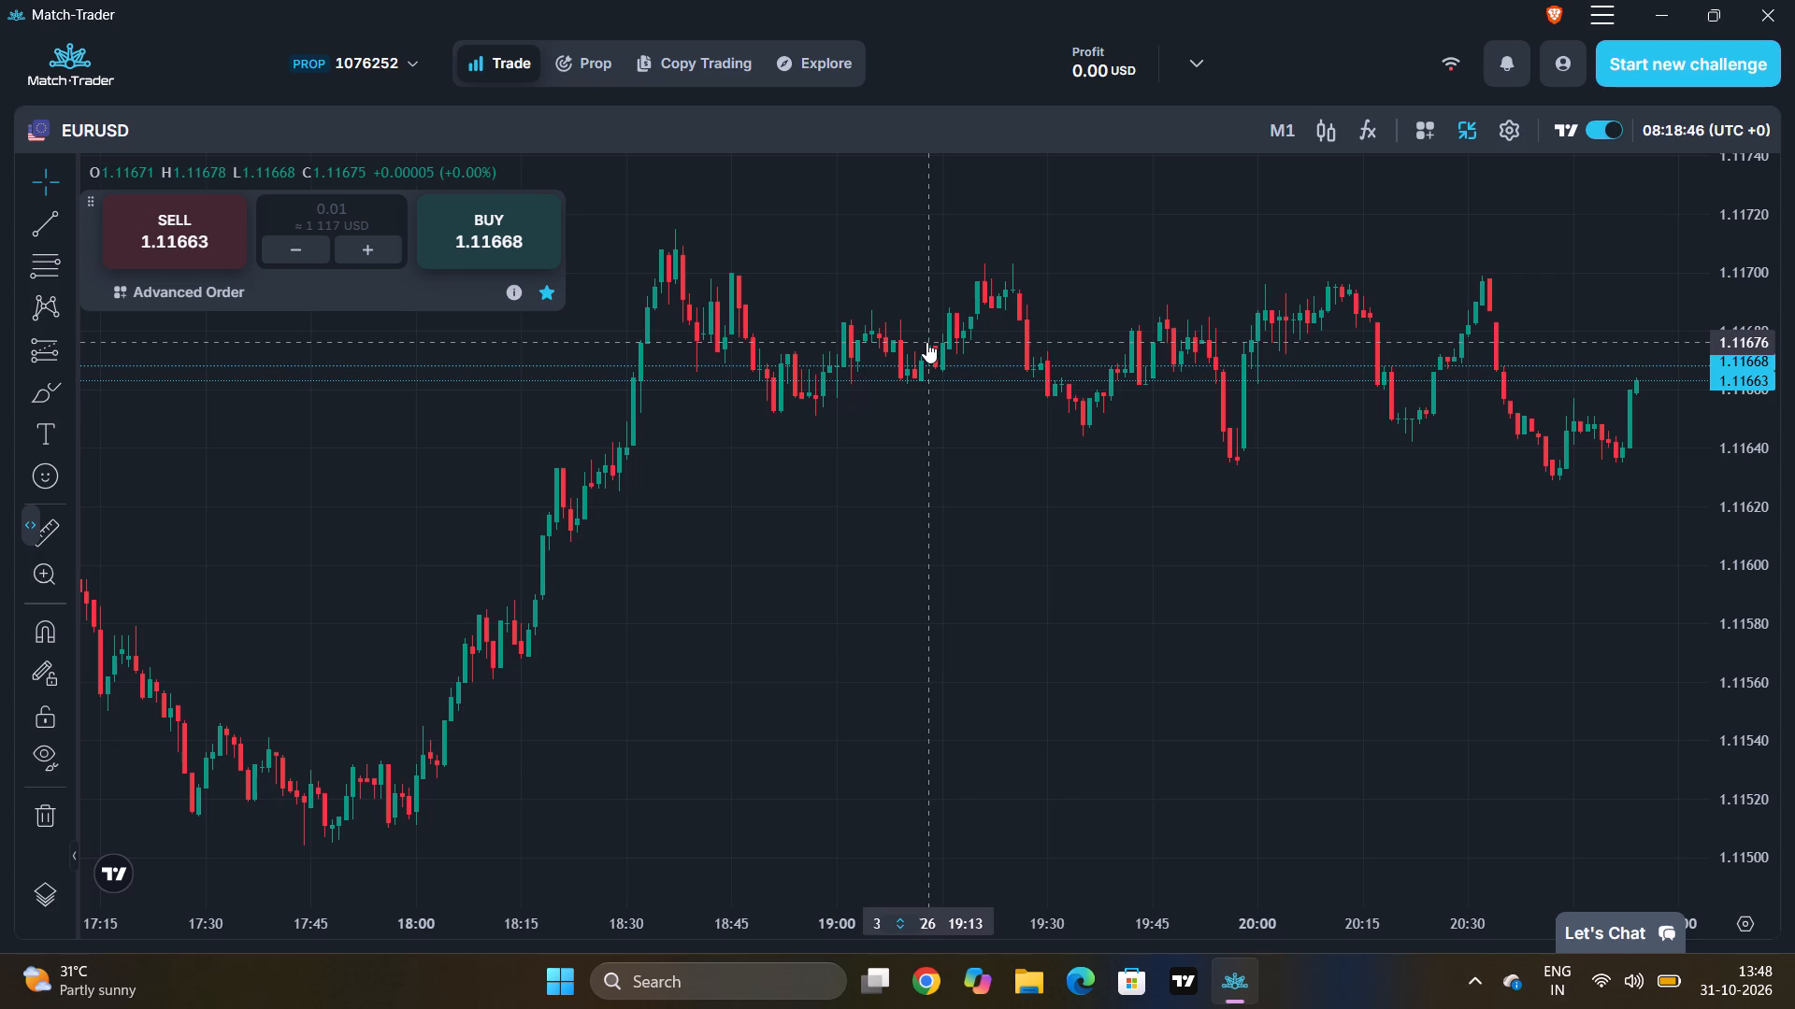
pyautogui.moveTo(1147, 433); pyautogui.dragTo(730, 642)
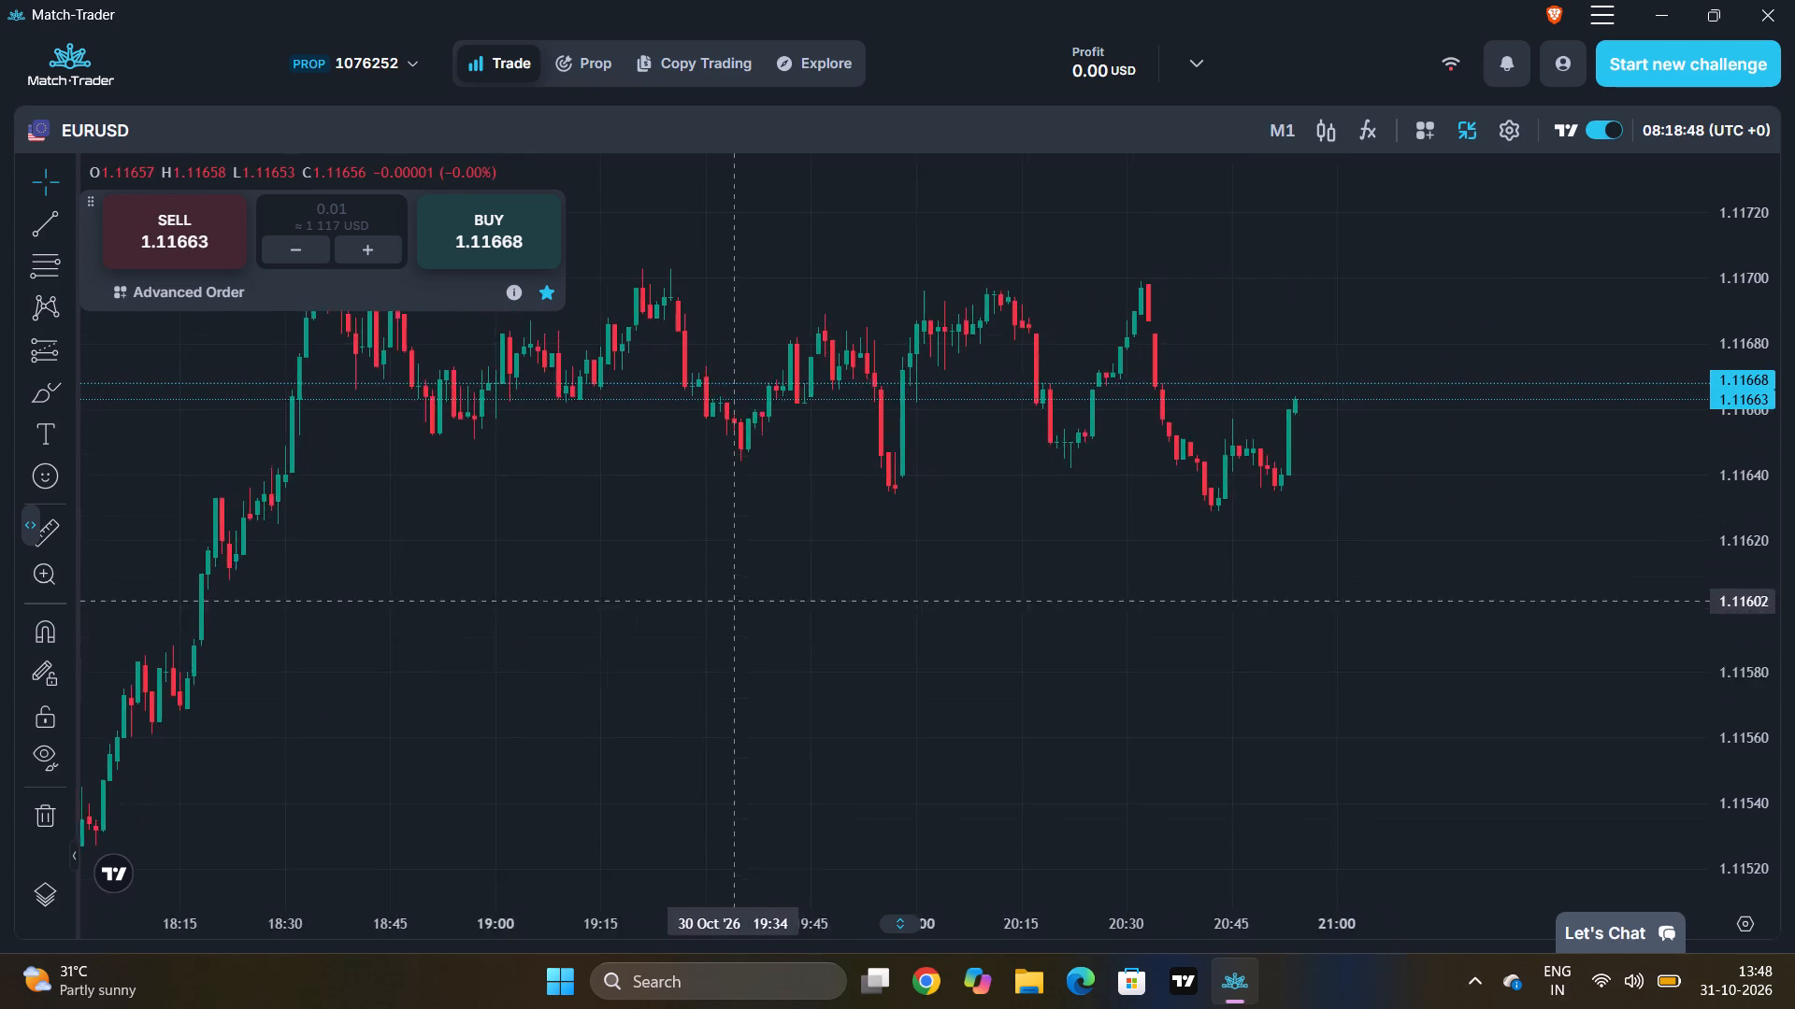
pyautogui.moveTo(730, 642); pyautogui.dragTo(781, 800)
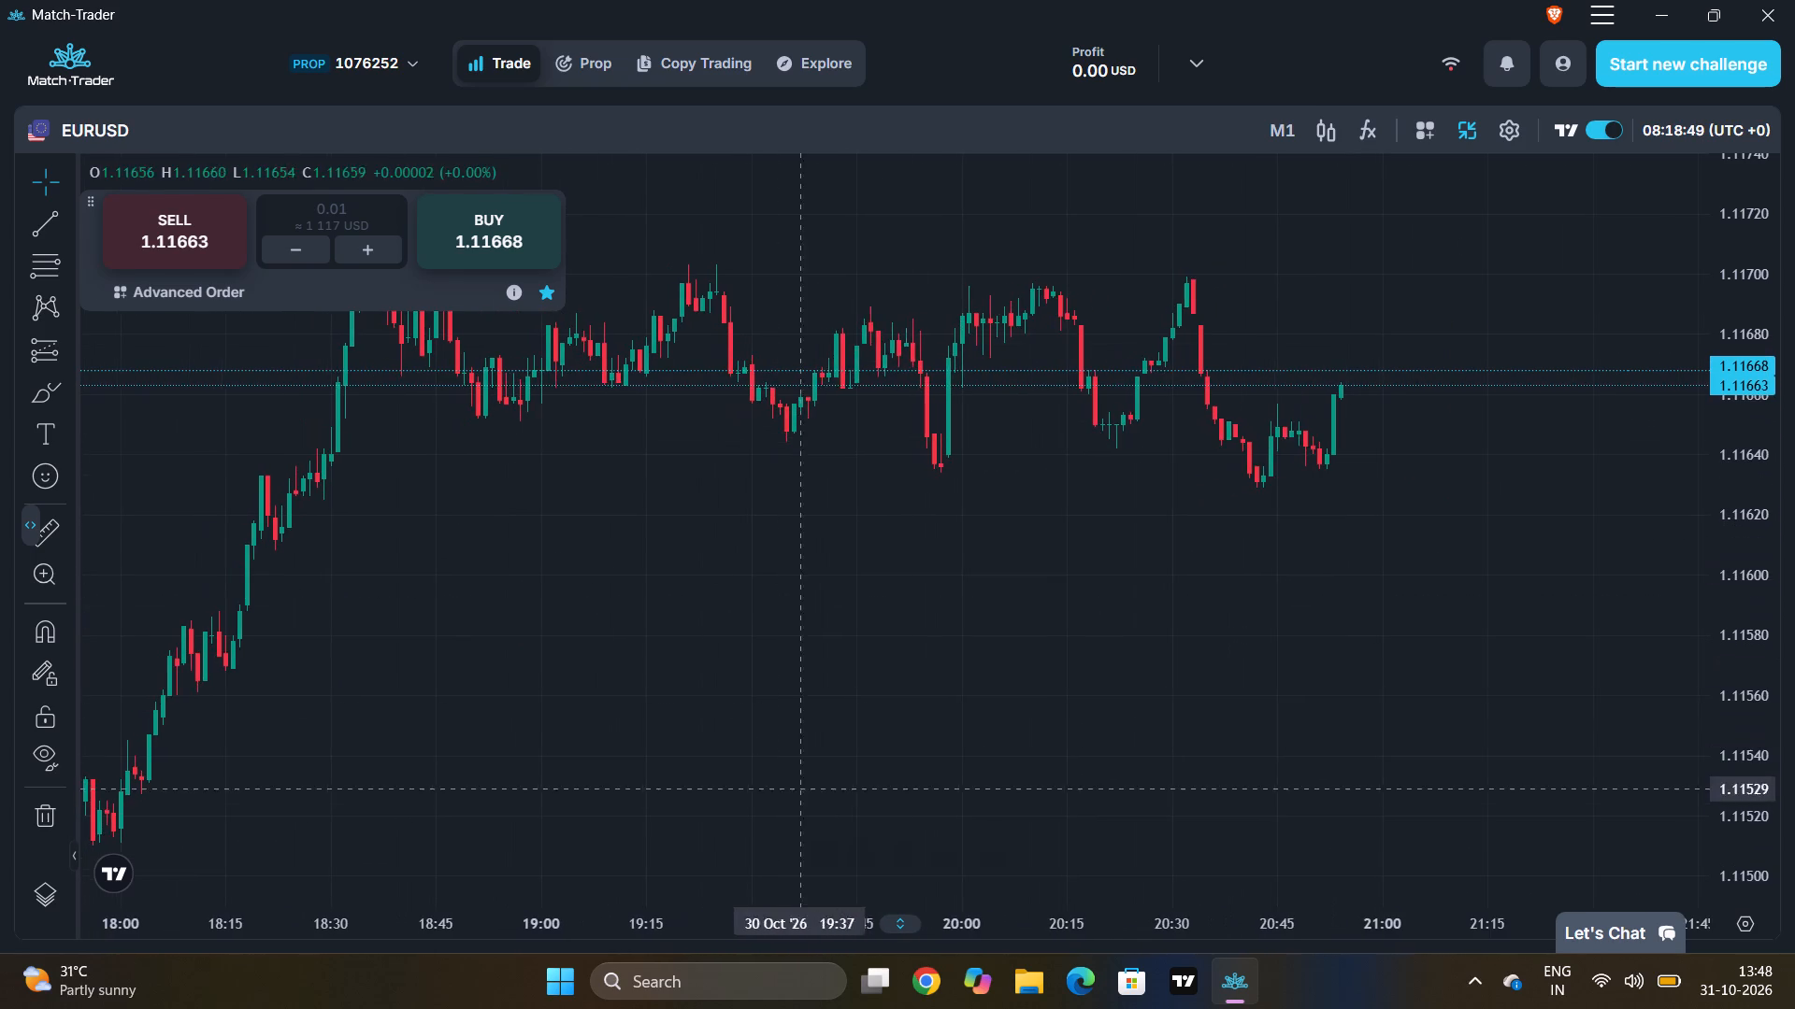
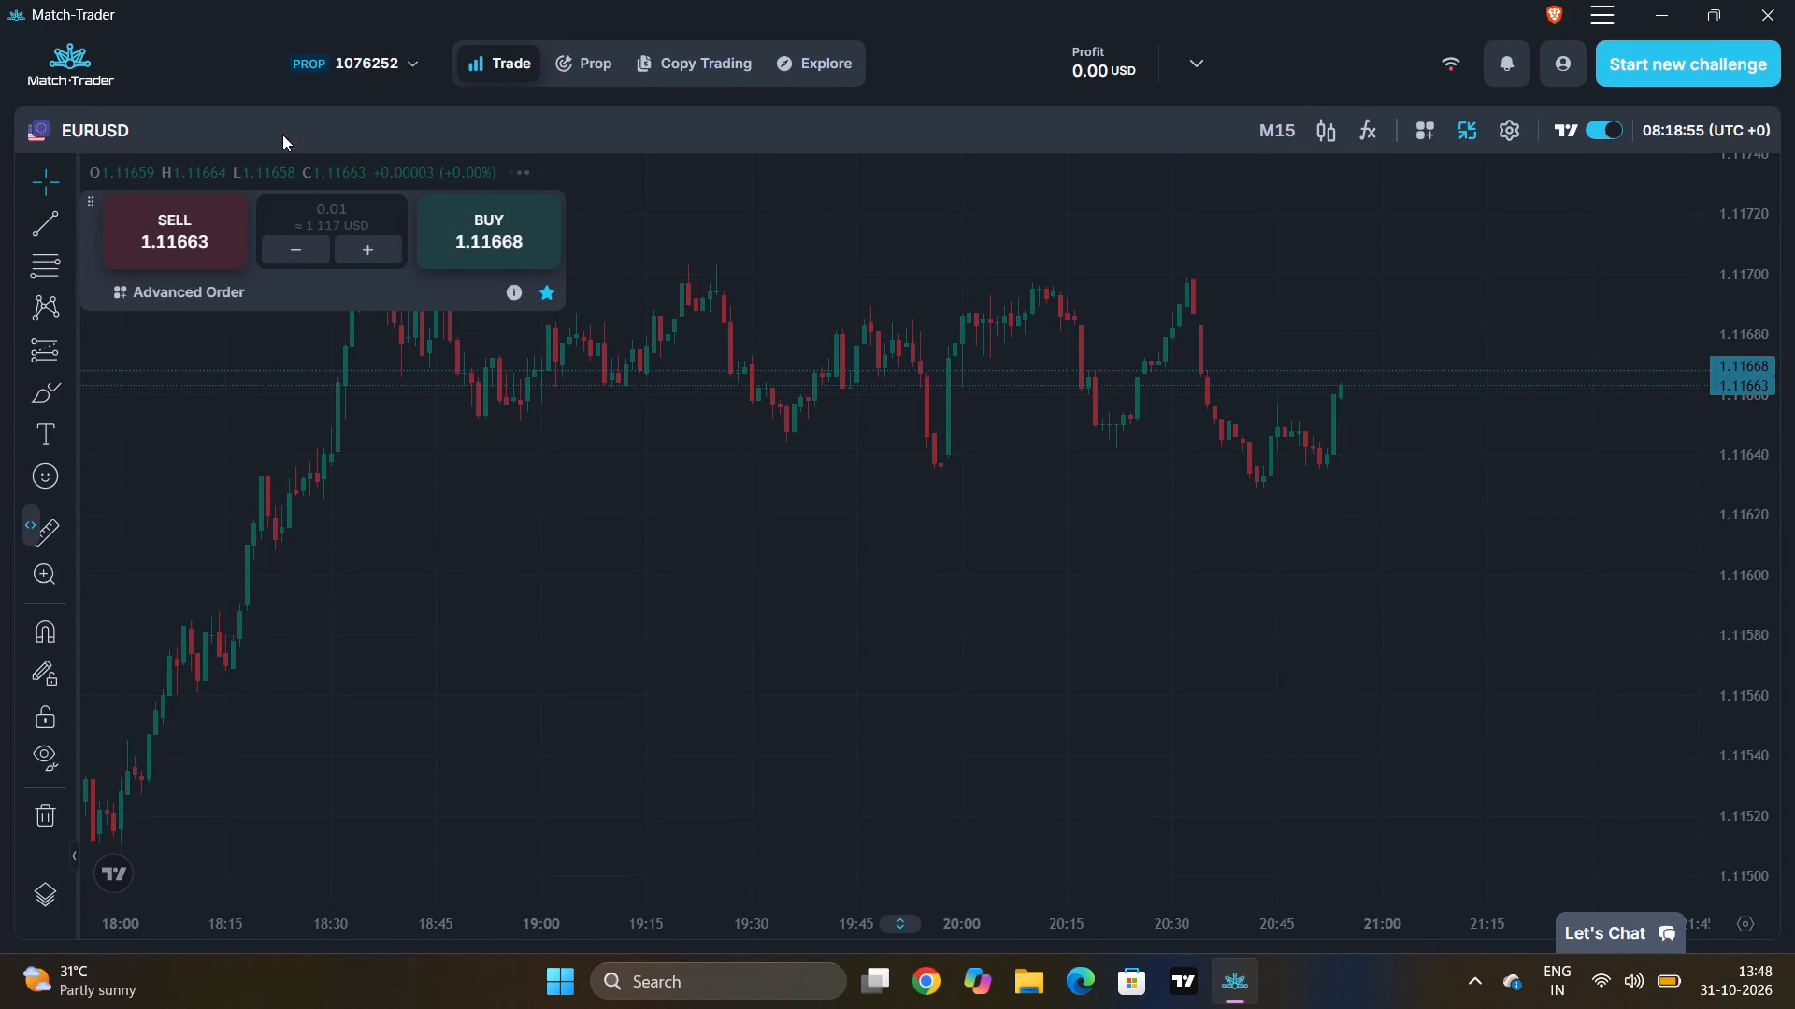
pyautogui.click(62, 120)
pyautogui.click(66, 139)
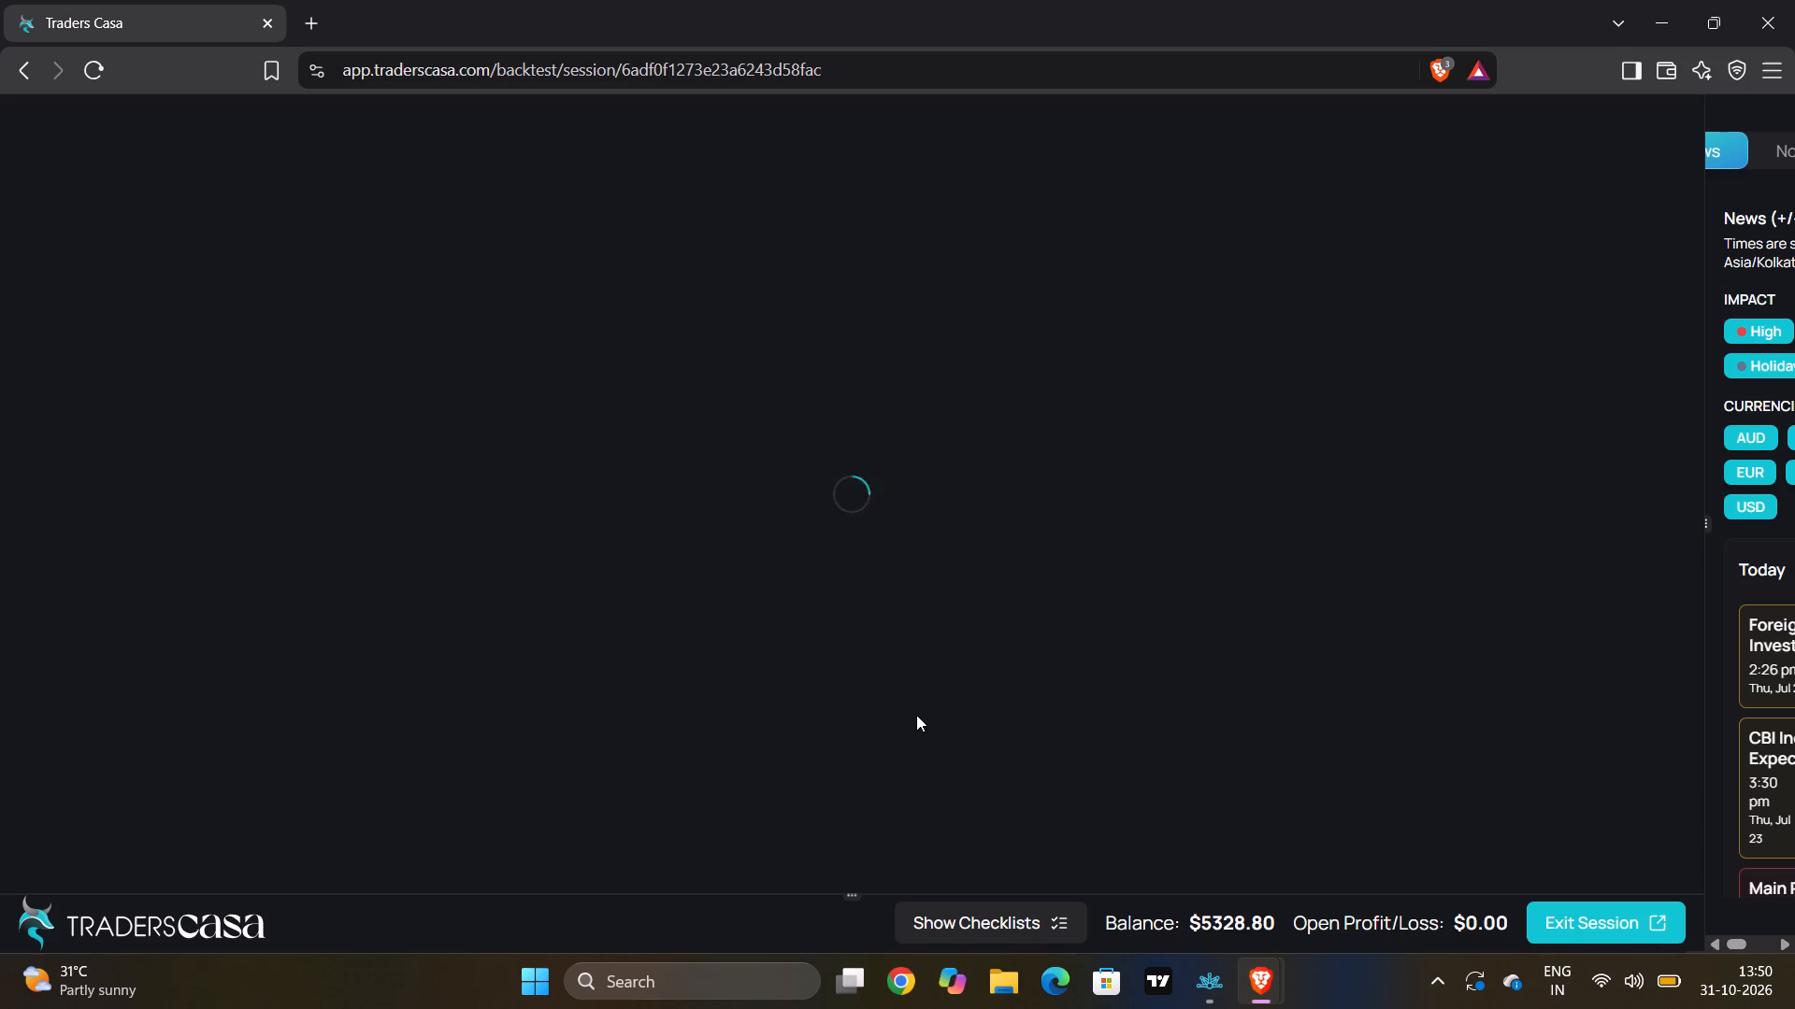
# Collapse the news side panel so the backtest session's chart area spans the full width.
pyautogui.moveTo(1704, 380); pyautogui.dragTo(1752, 377)
pyautogui.moveTo(1752, 377); pyautogui.dragTo(1794, 373)
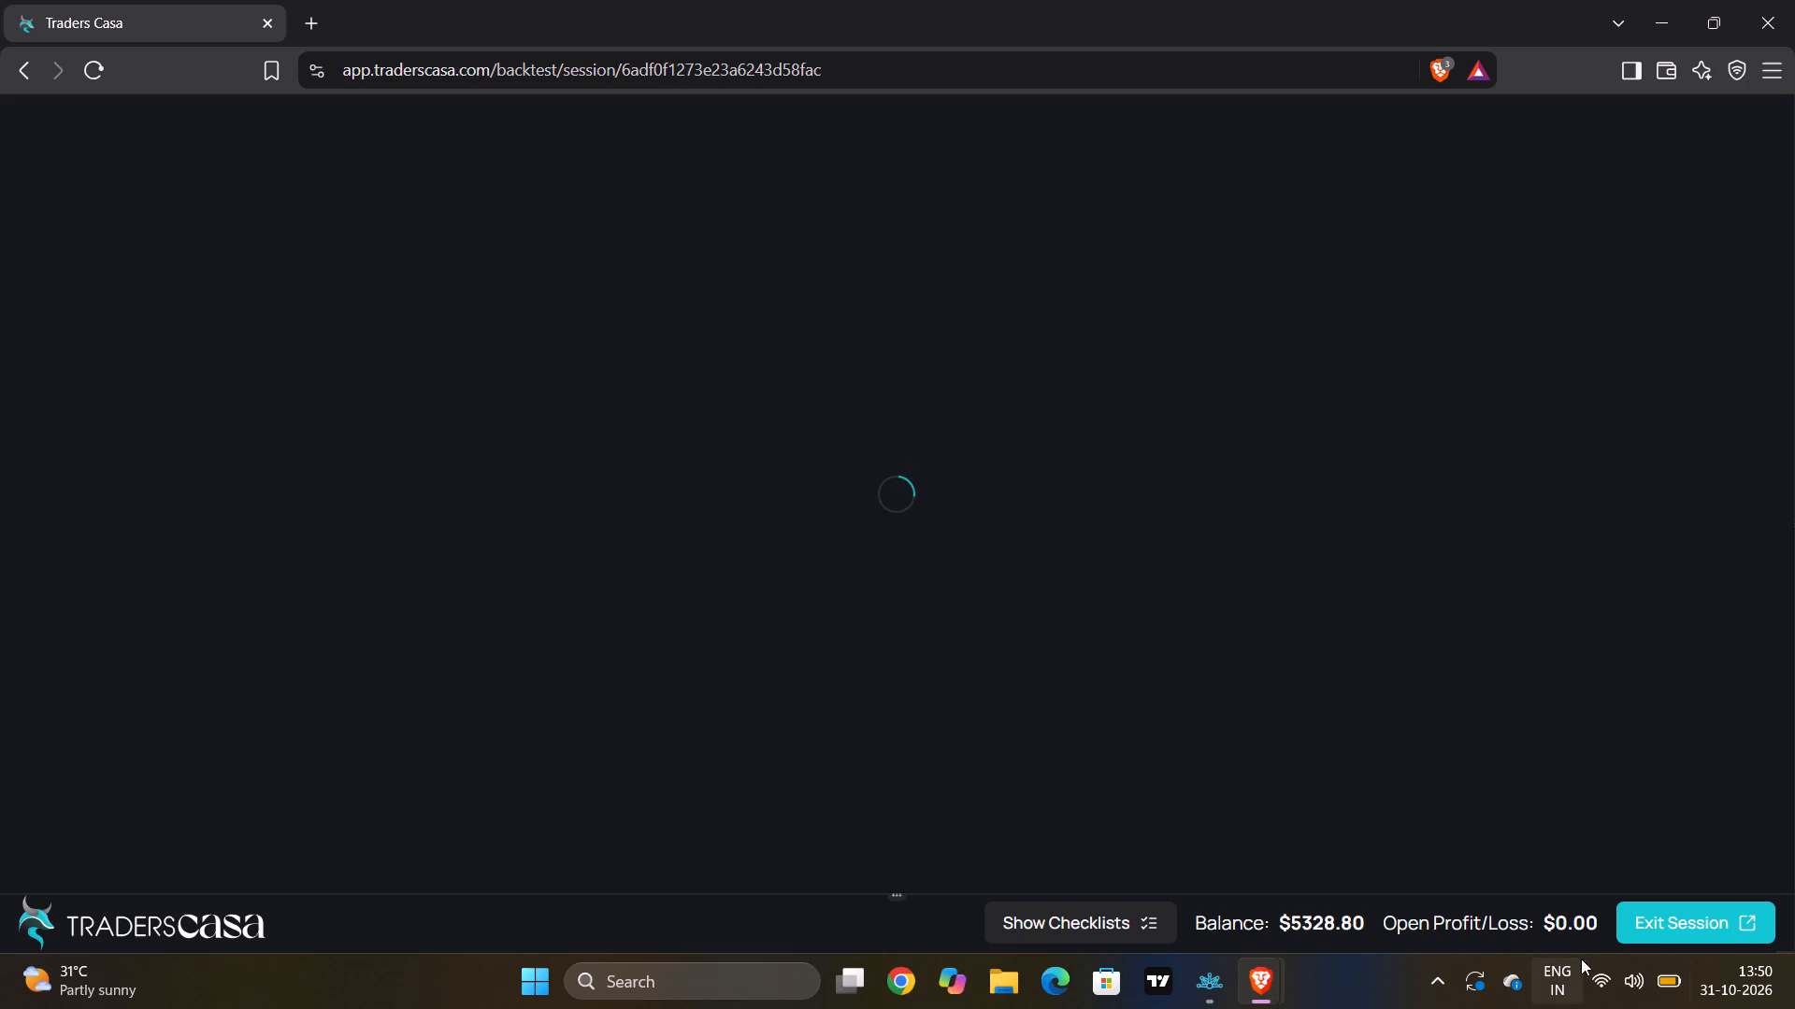
# Check the computer's Wi-Fi connection while the backtest session loads.
pyautogui.click(1601, 974)
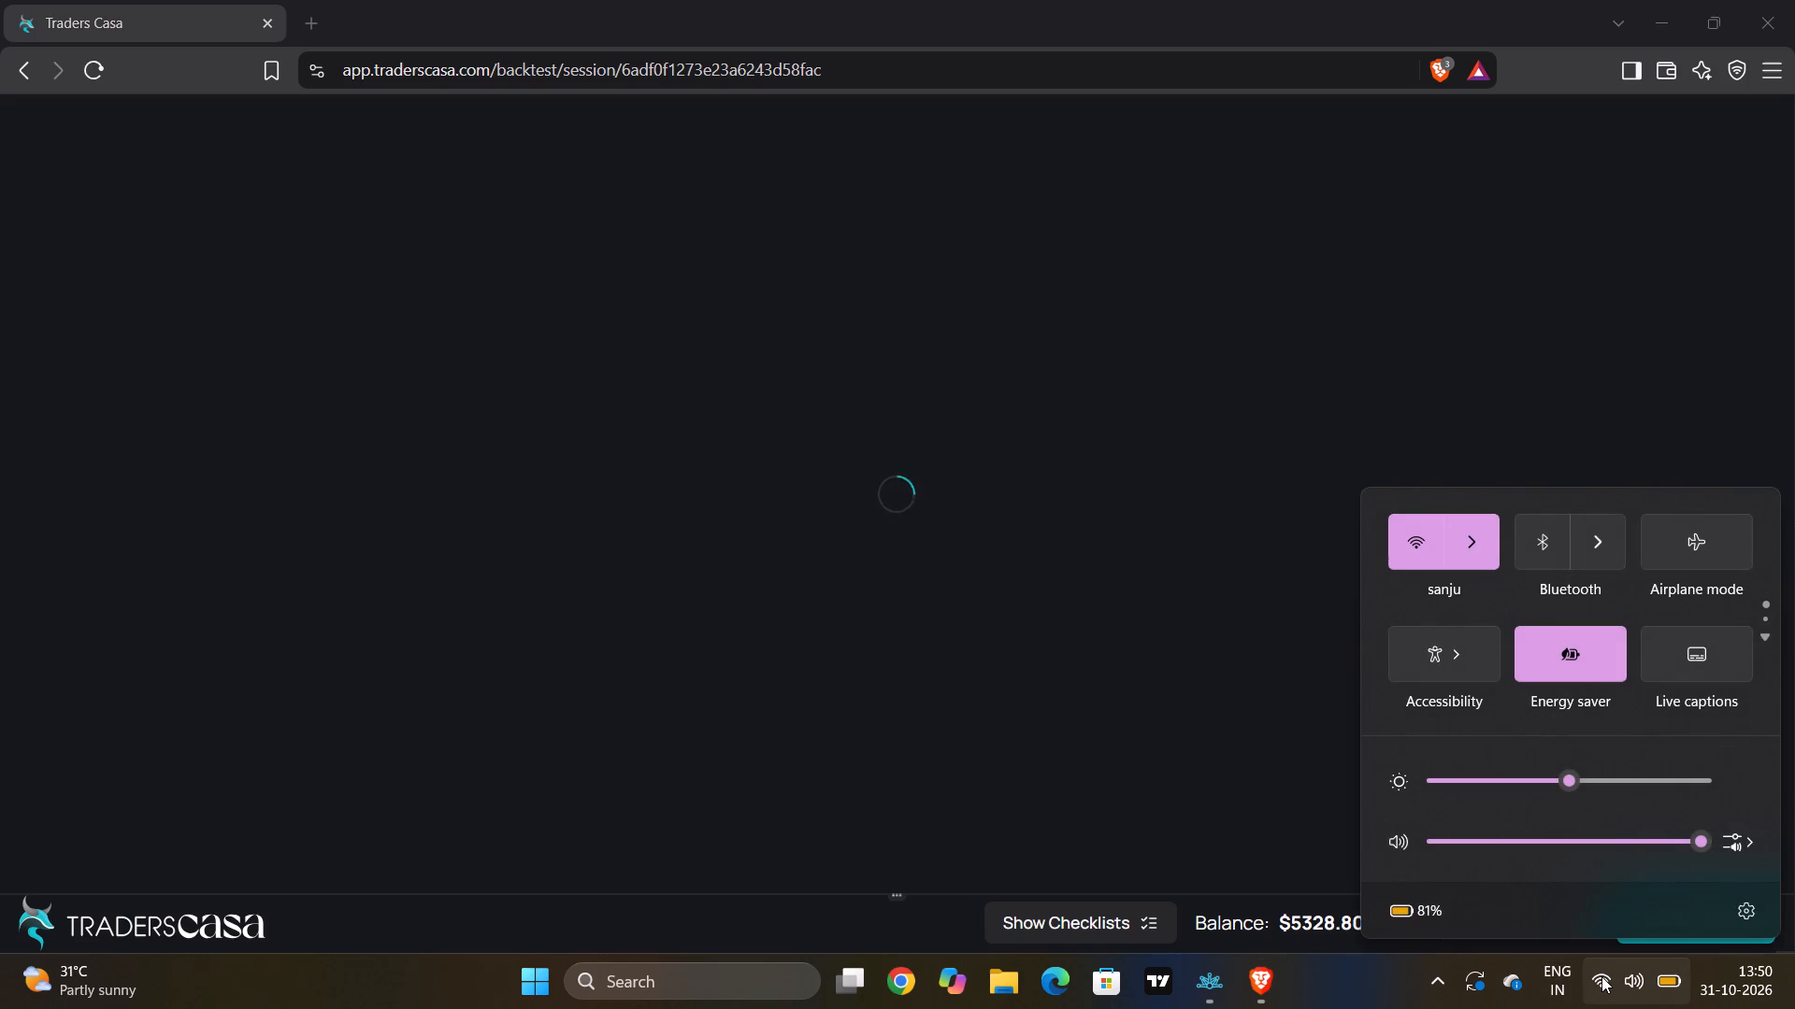
pyautogui.click(1601, 976)
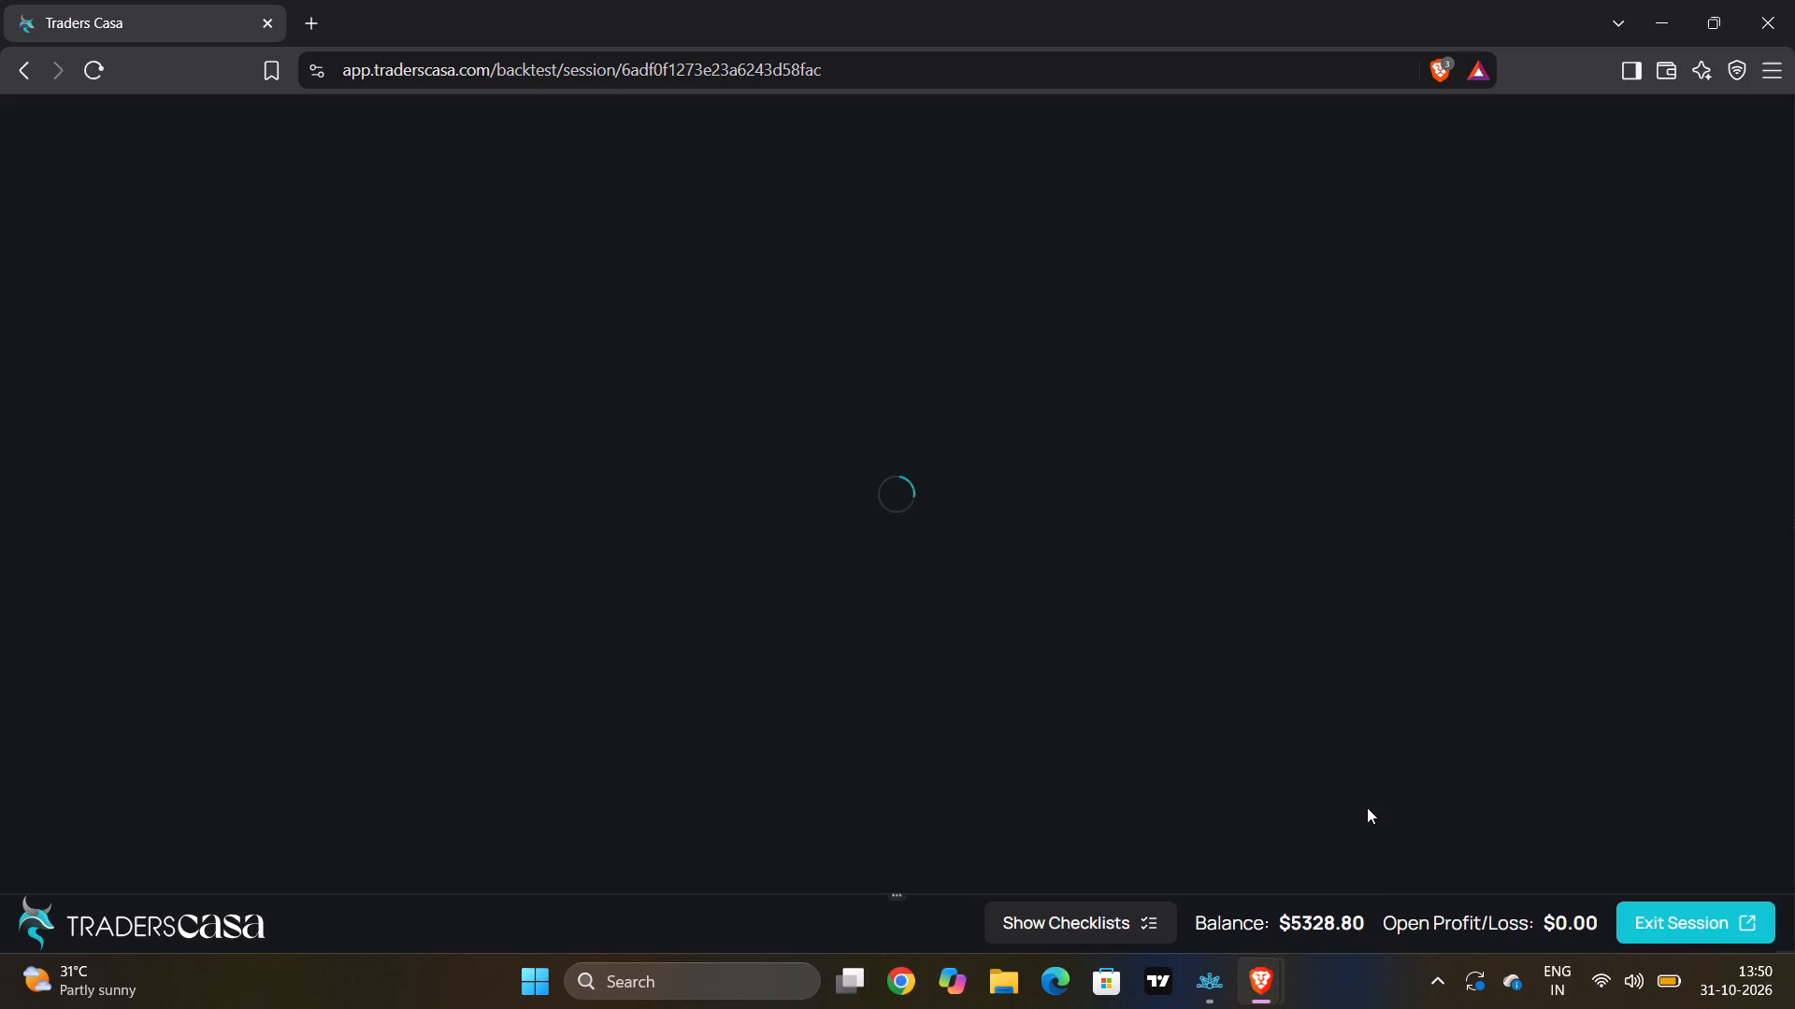
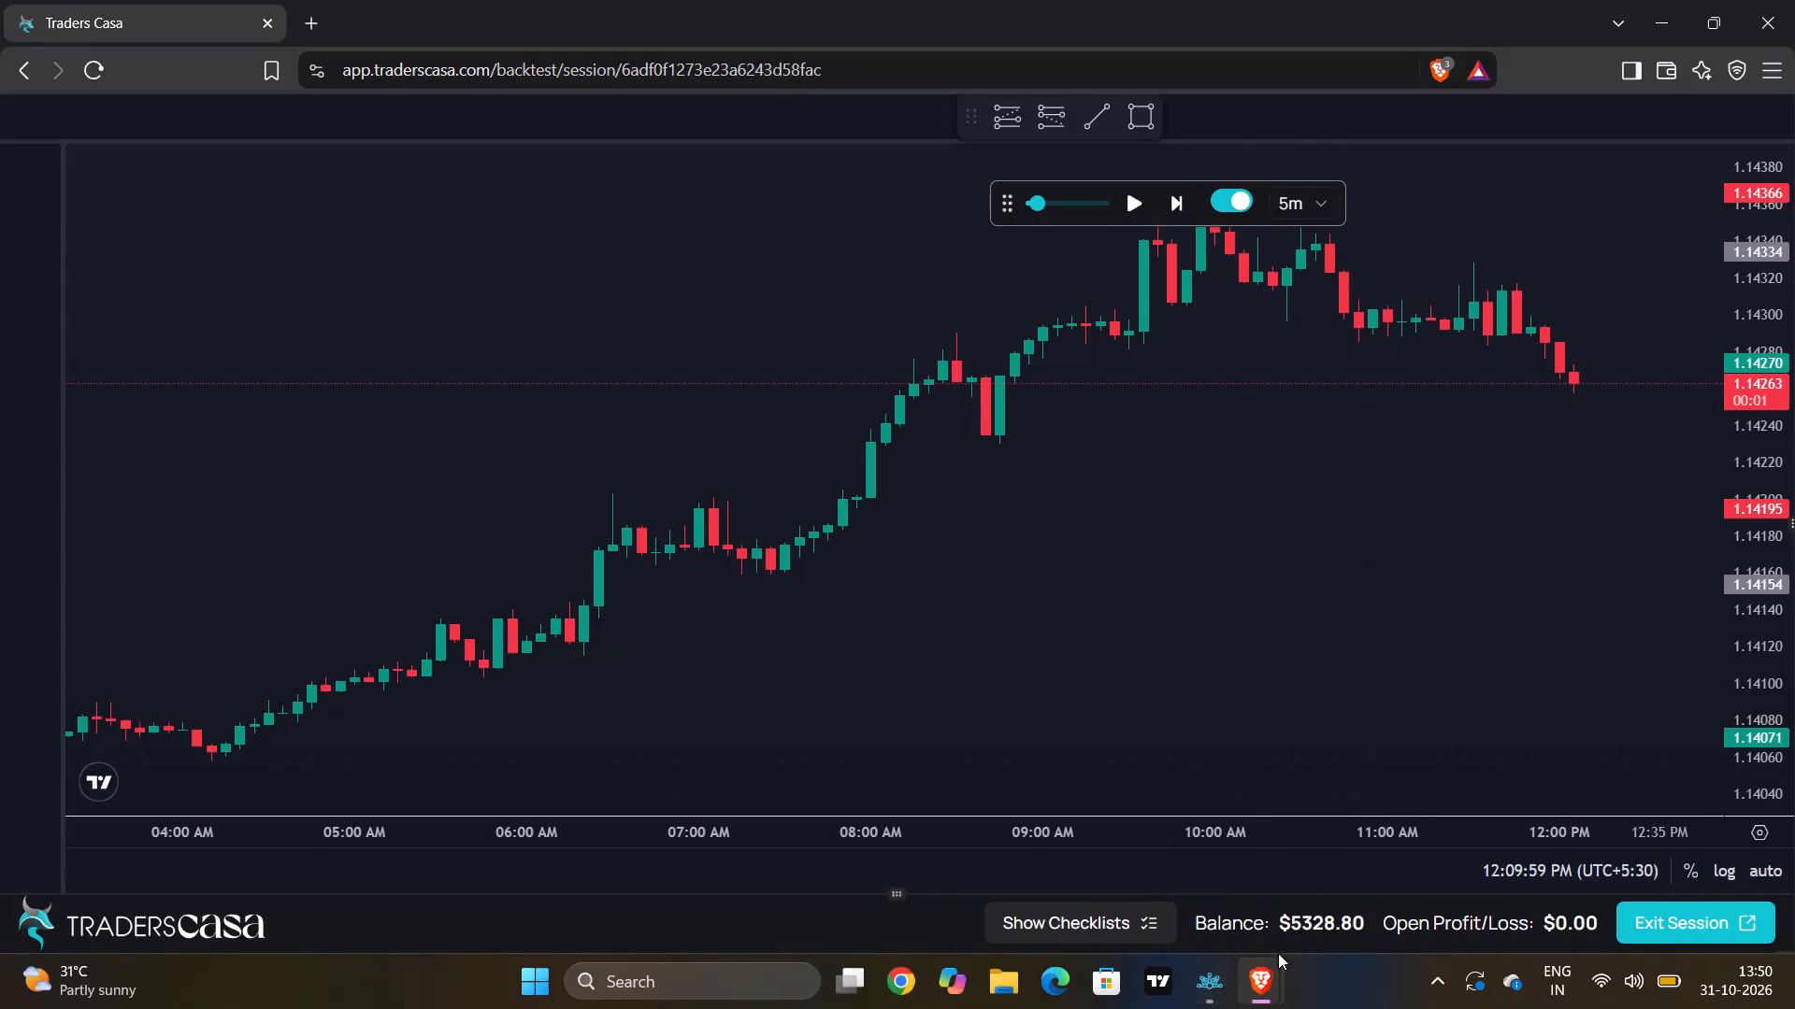
# Move the replay controls below the chart and switch the backtest session to full screen.
pyautogui.moveTo(1299, 718); pyautogui.dragTo(946, 760)
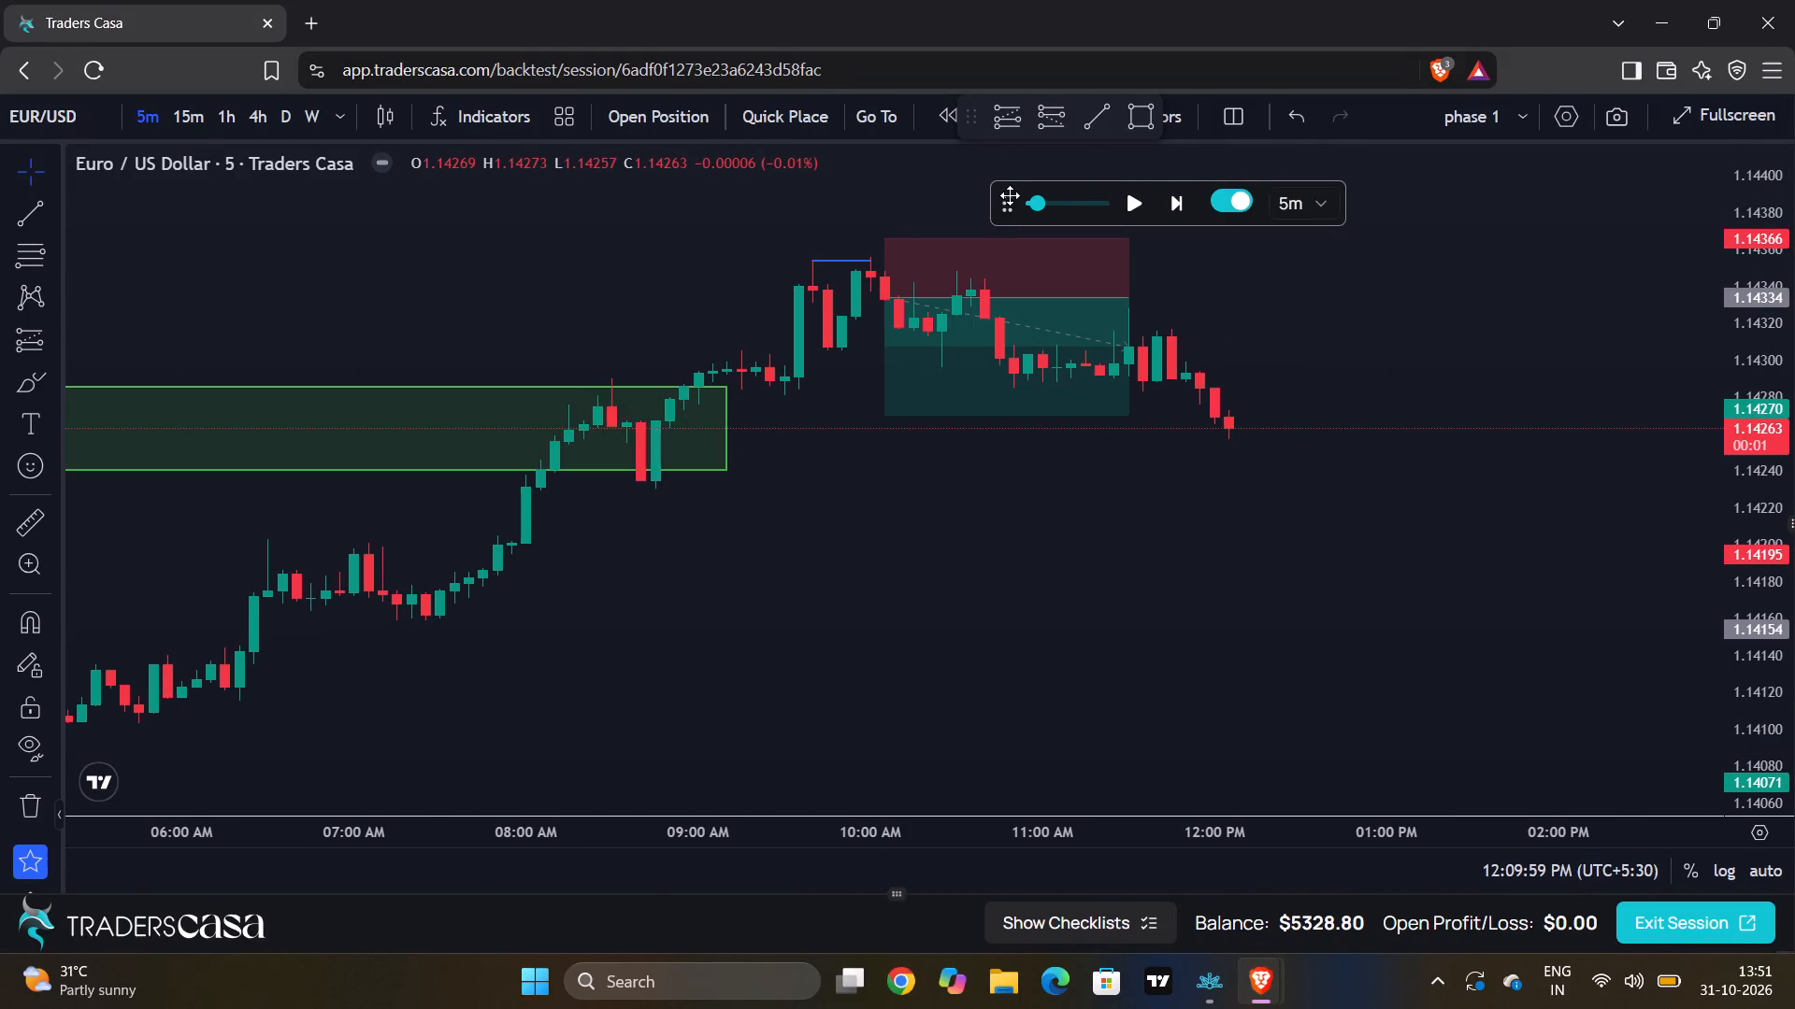
pyautogui.moveTo(1010, 195); pyautogui.dragTo(553, 968)
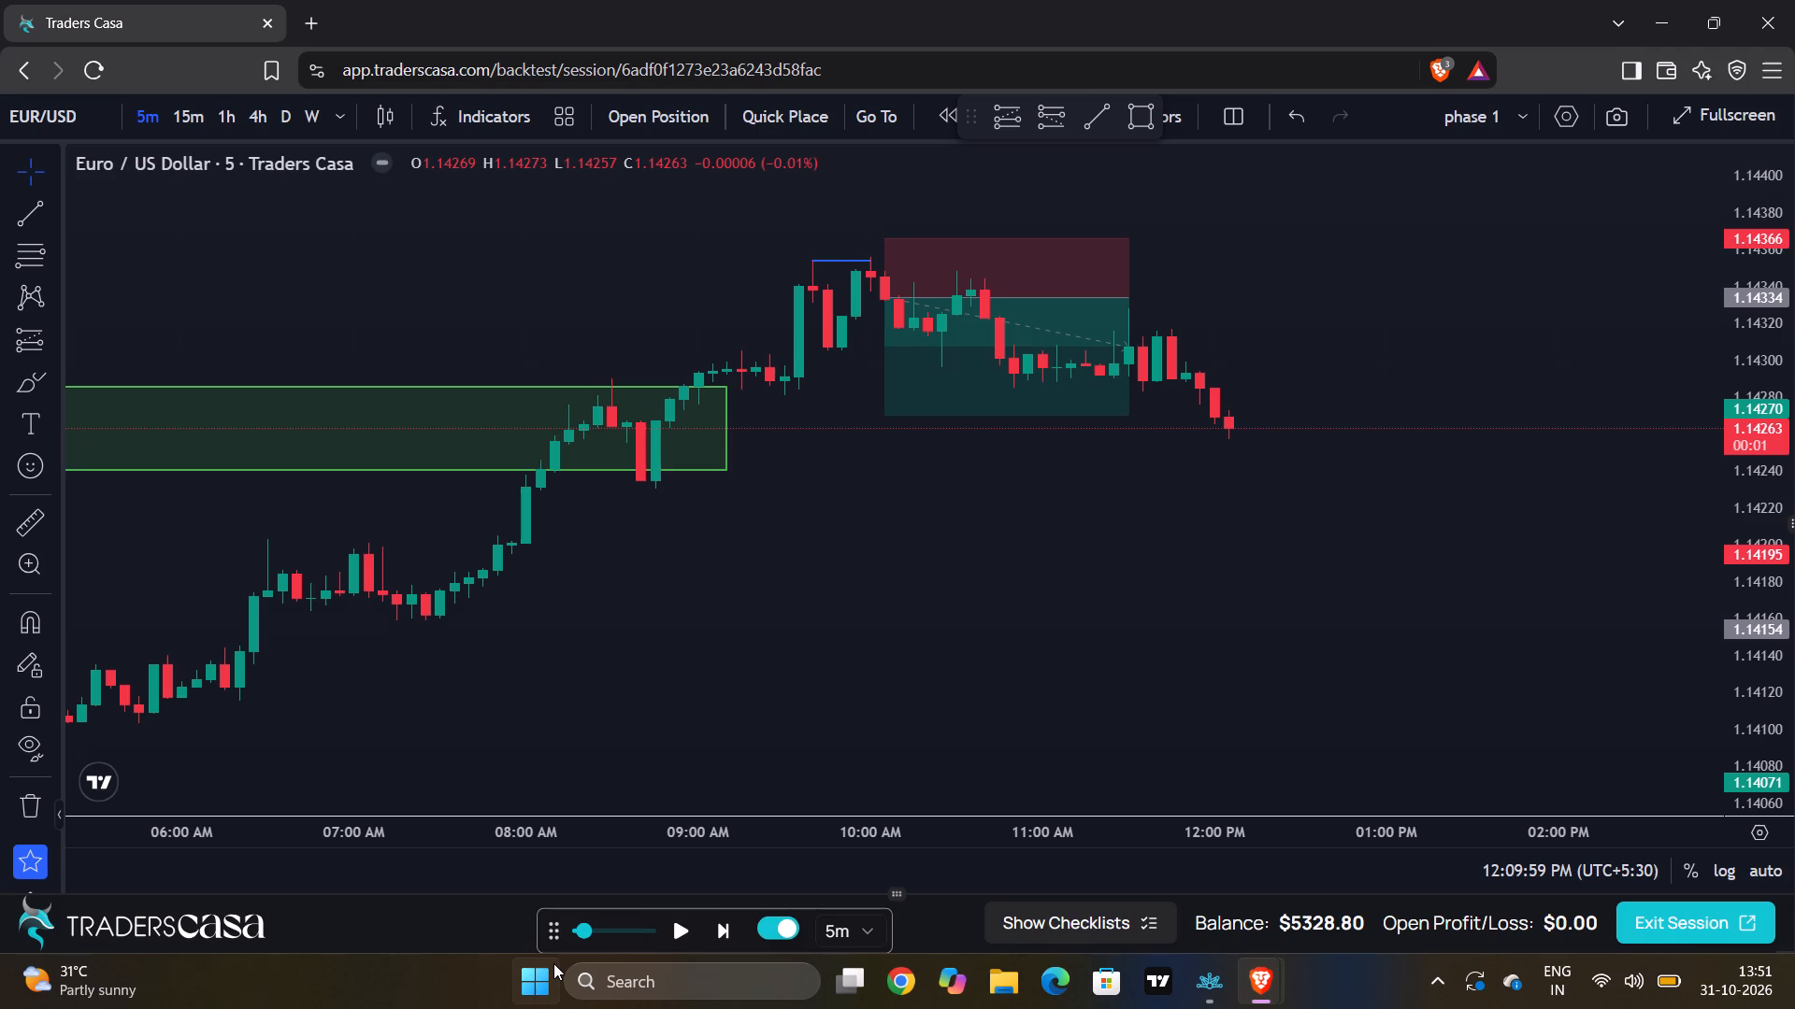
pyautogui.press('F11')
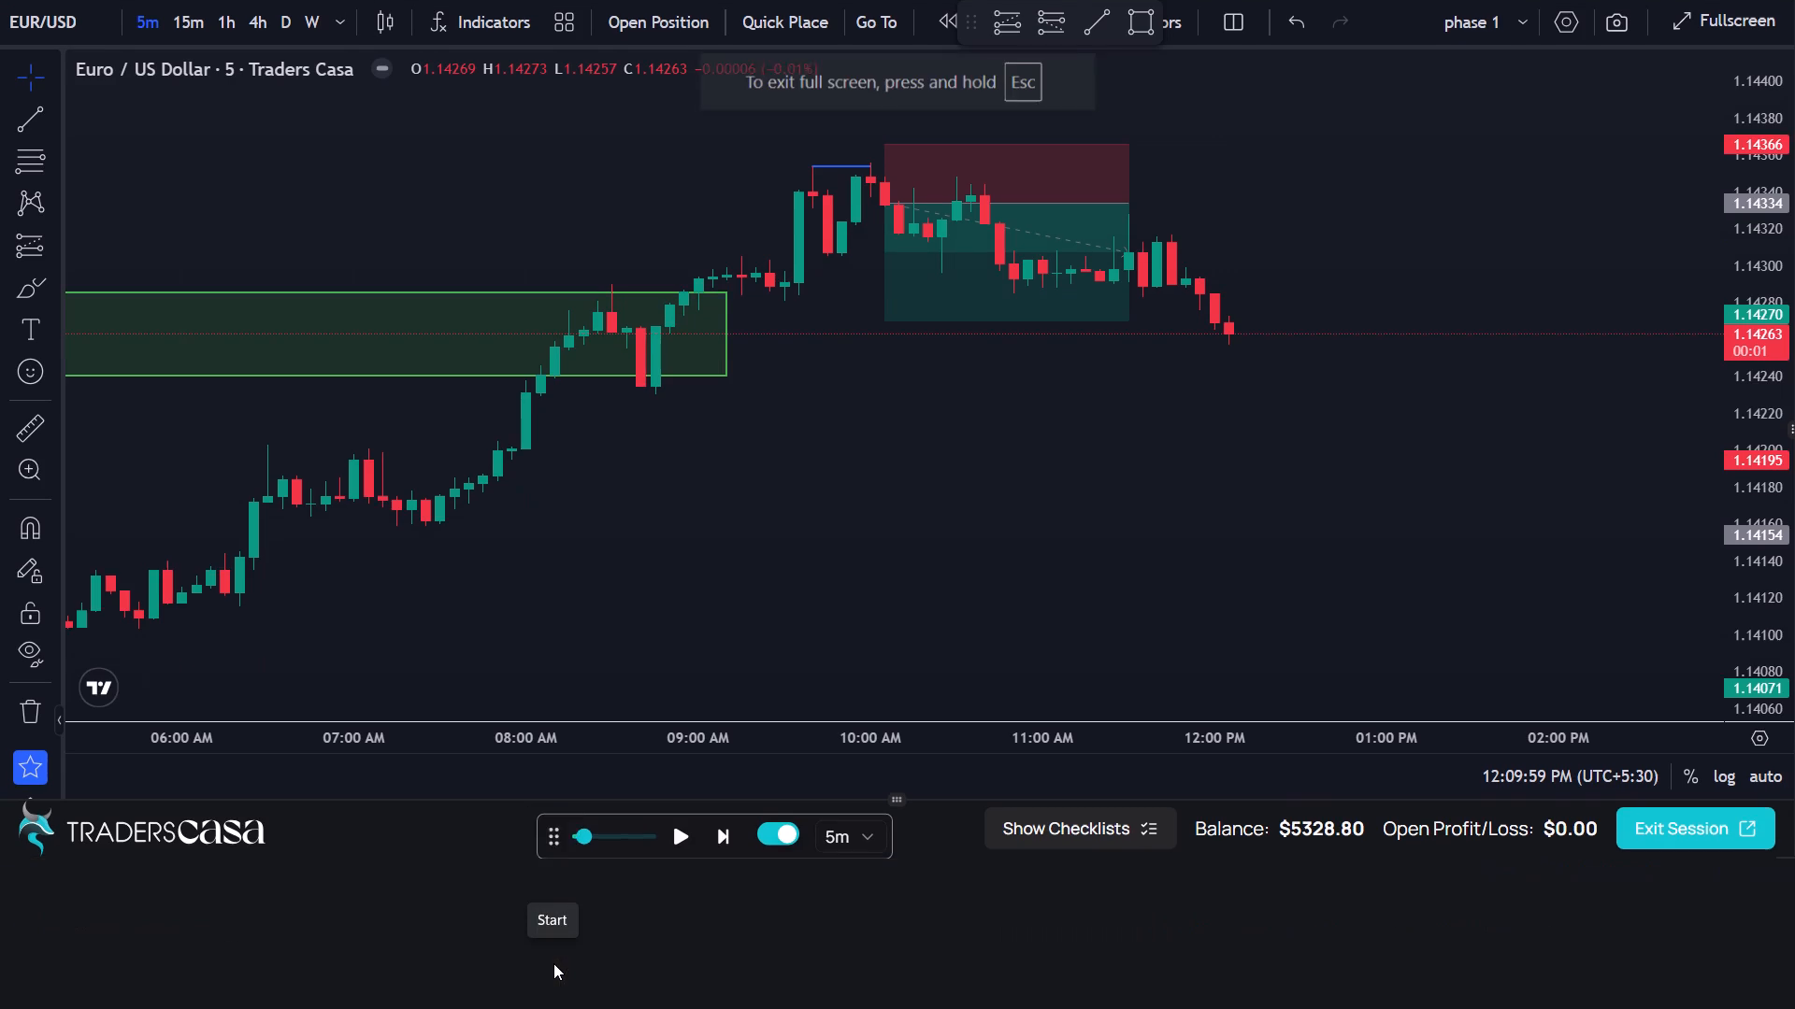
# Examine the EUR/USD price action, marked zones and swing levels on the 15-minute timeframe, across the recent days up to 23 July.
pyautogui.moveTo(1007, 679); pyautogui.dragTo(772, 695)
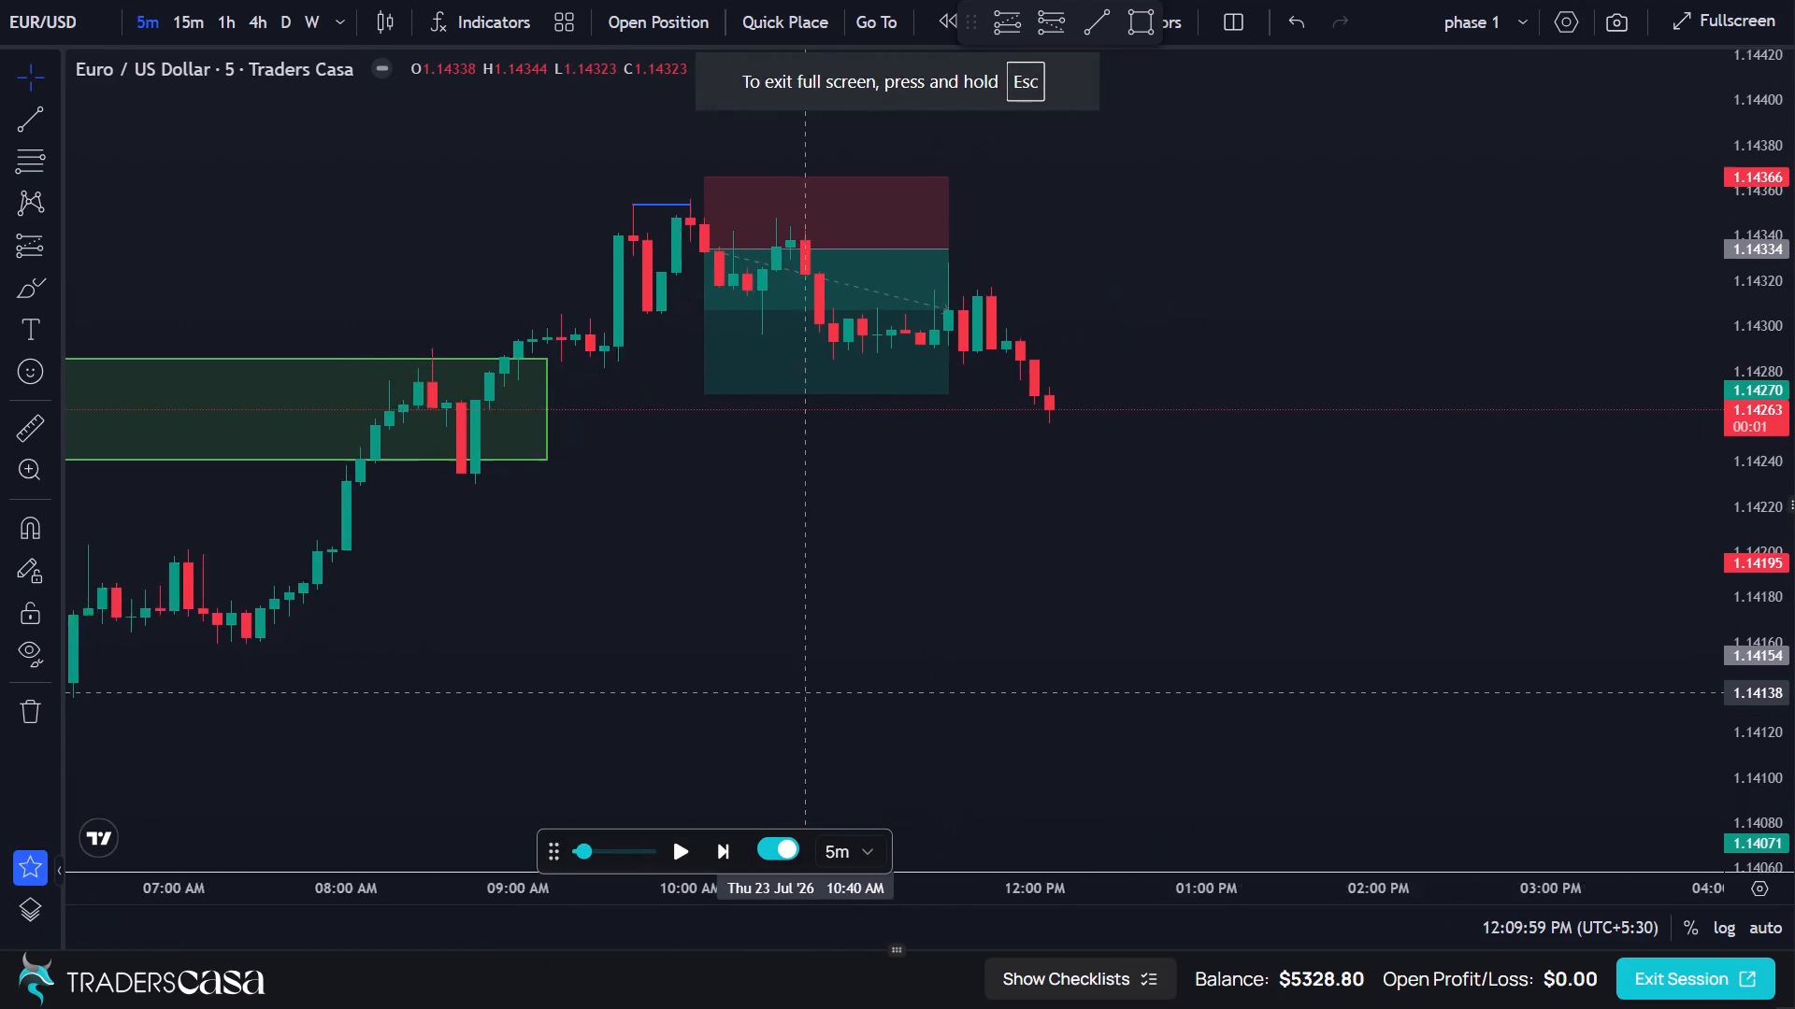
pyautogui.moveTo(772, 695); pyautogui.dragTo(740, 701)
pyautogui.moveTo(793, 655); pyautogui.dragTo(742, 667)
pyautogui.scroll(-4, 739, 646)
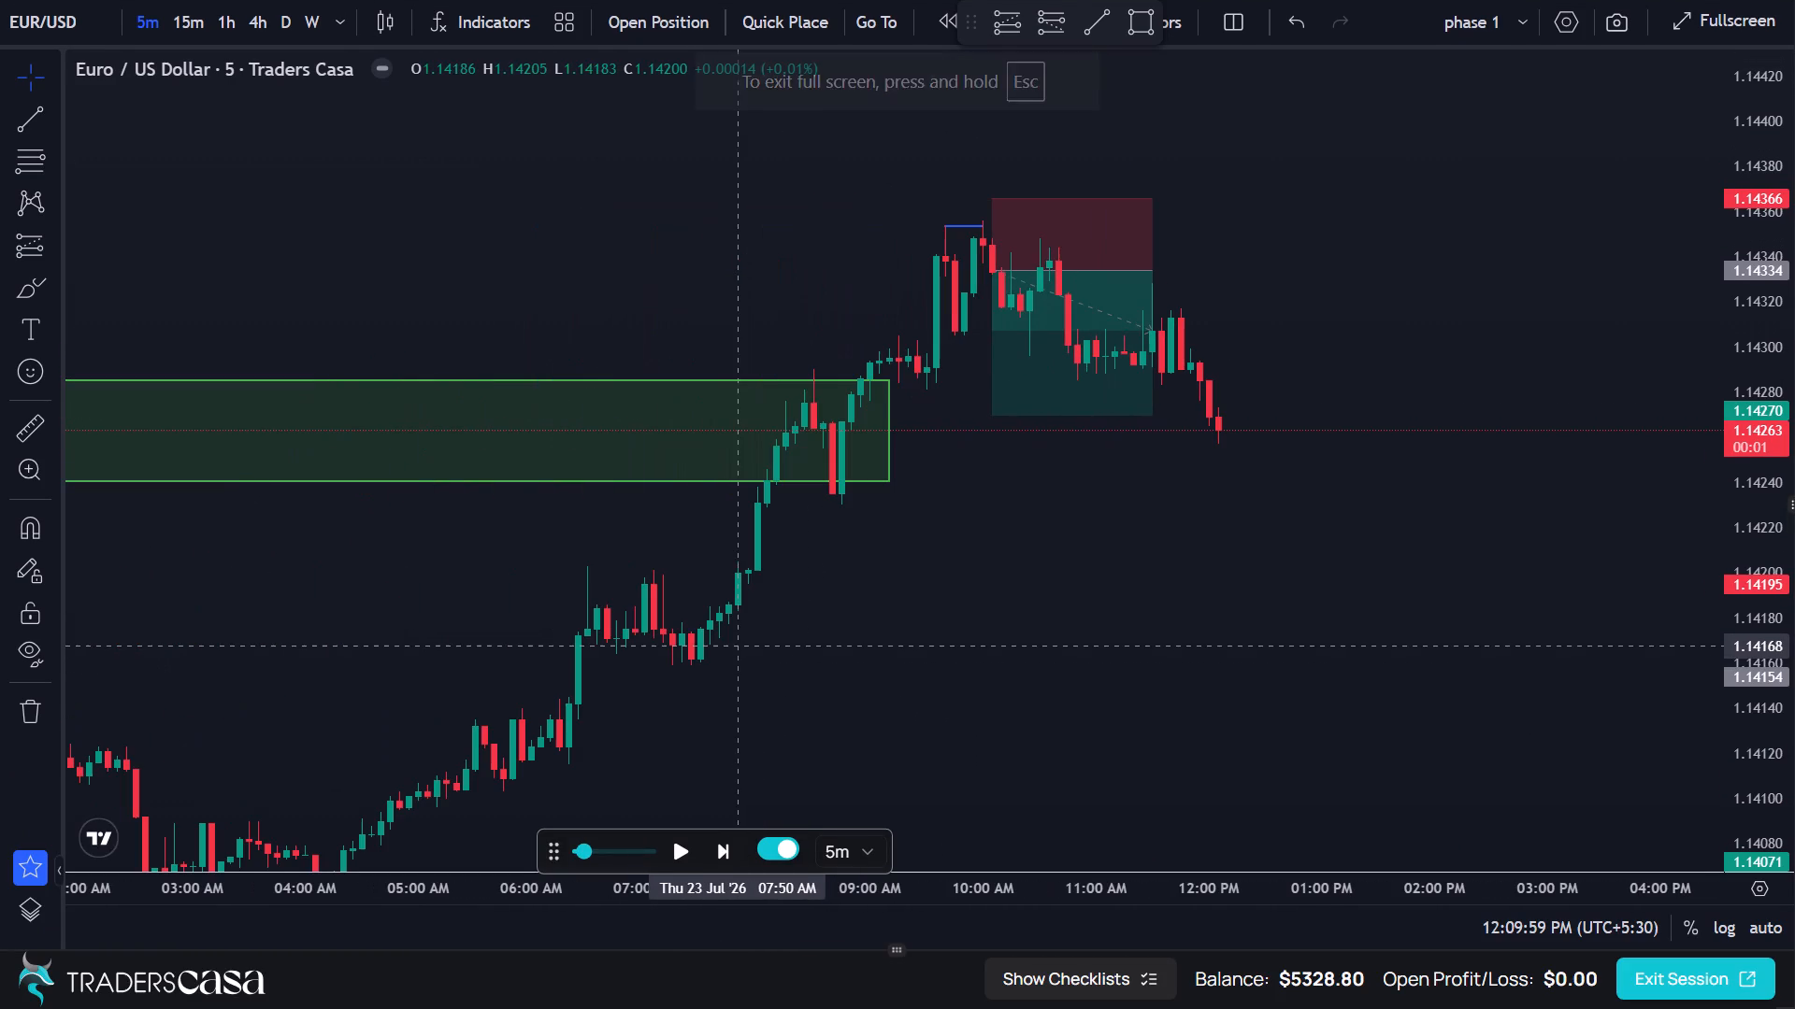
pyautogui.moveTo(1020, 626); pyautogui.dragTo(1140, 432)
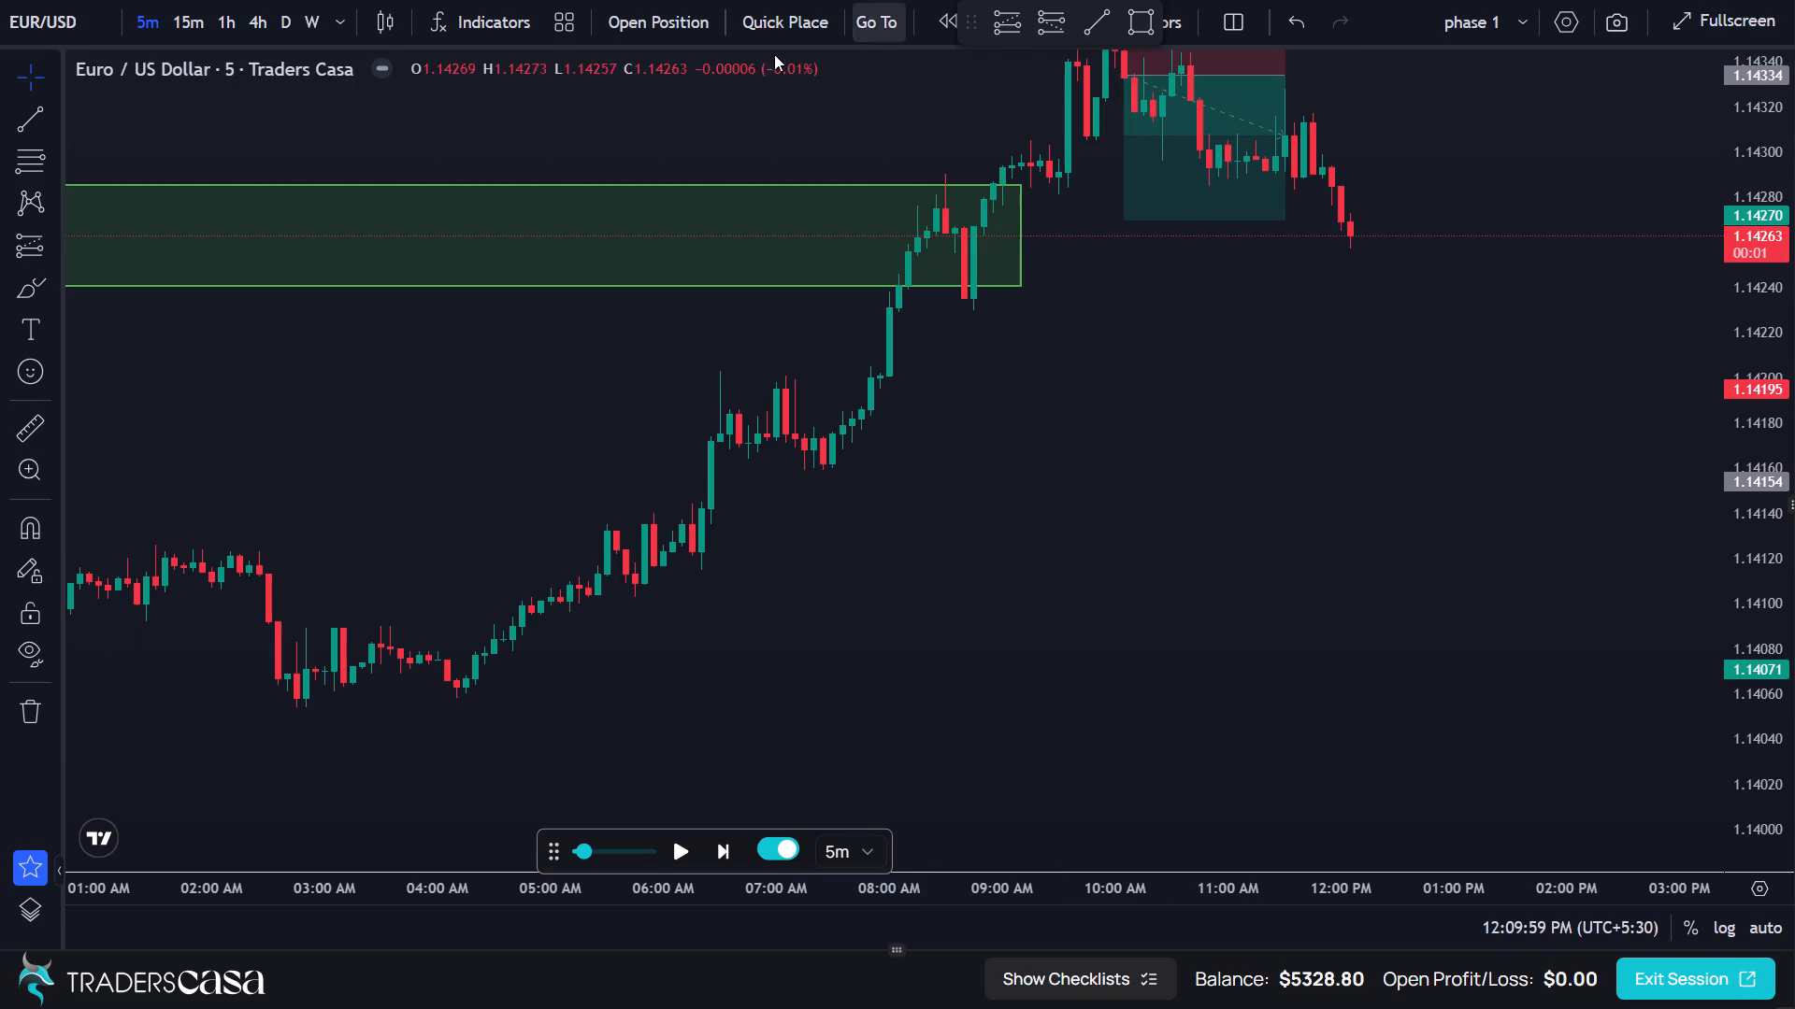
pyautogui.click(189, 18)
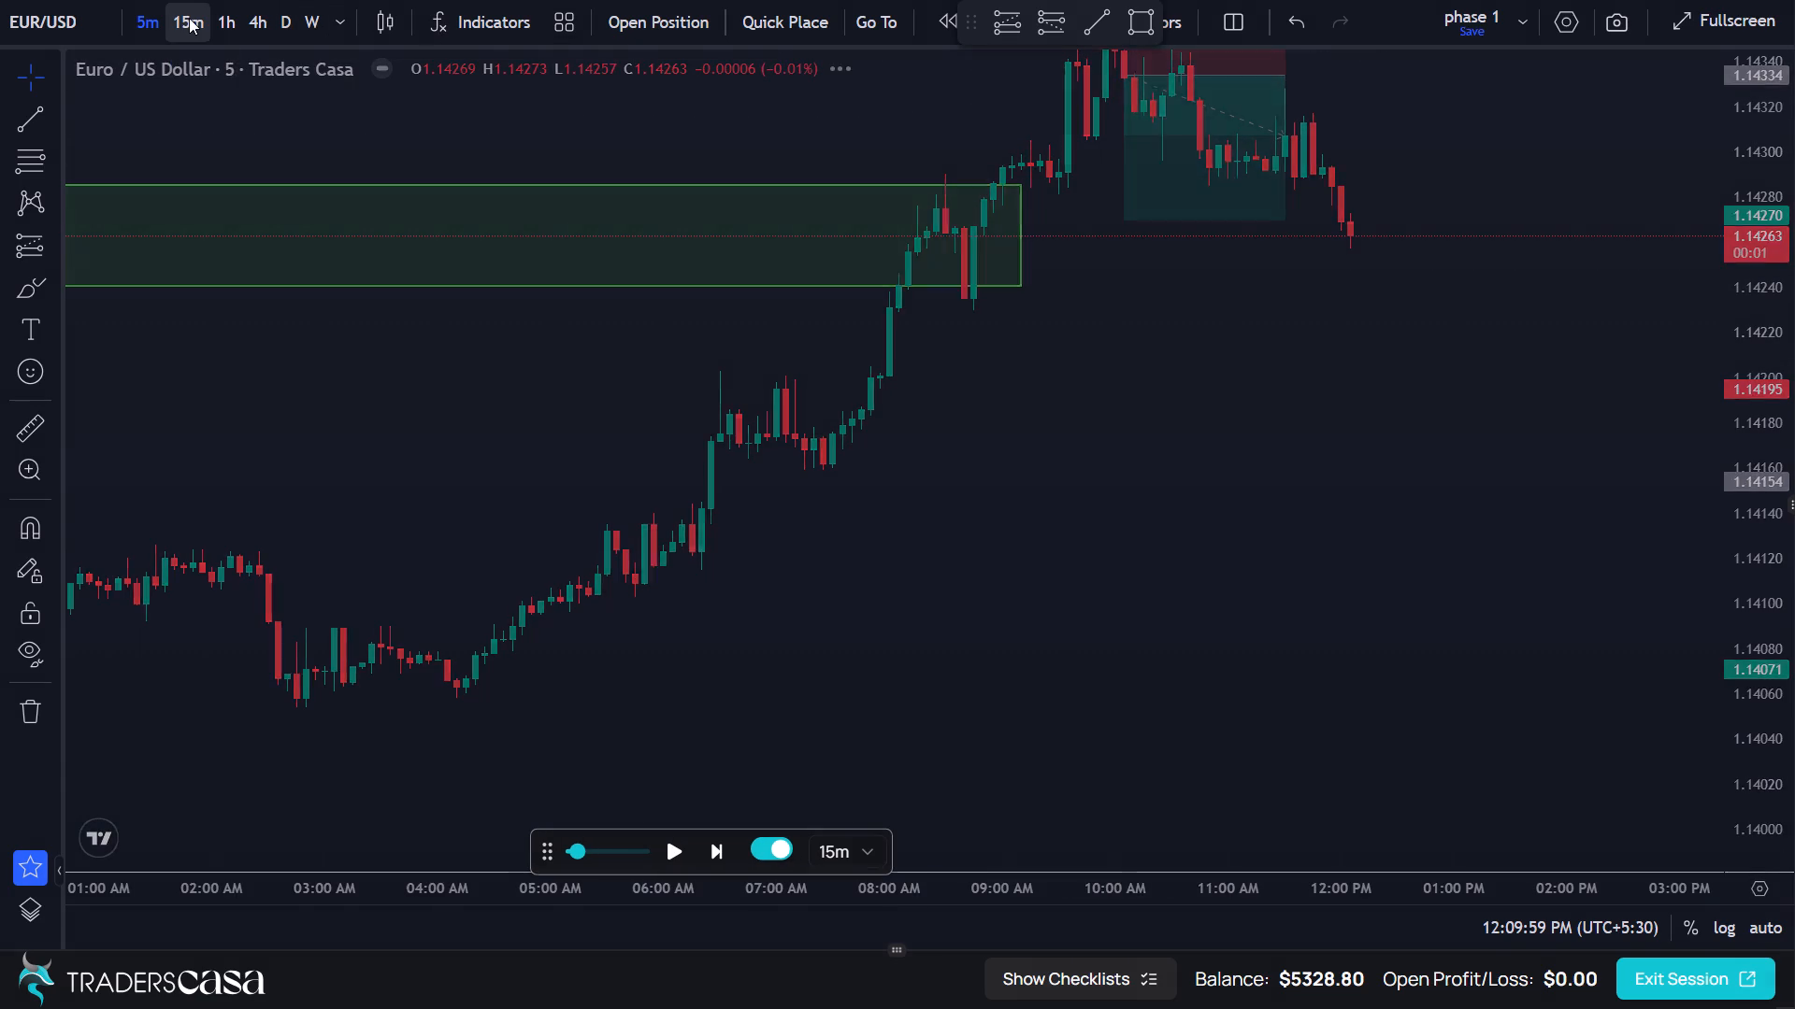
pyautogui.moveTo(1132, 687); pyautogui.dragTo(1128, 713)
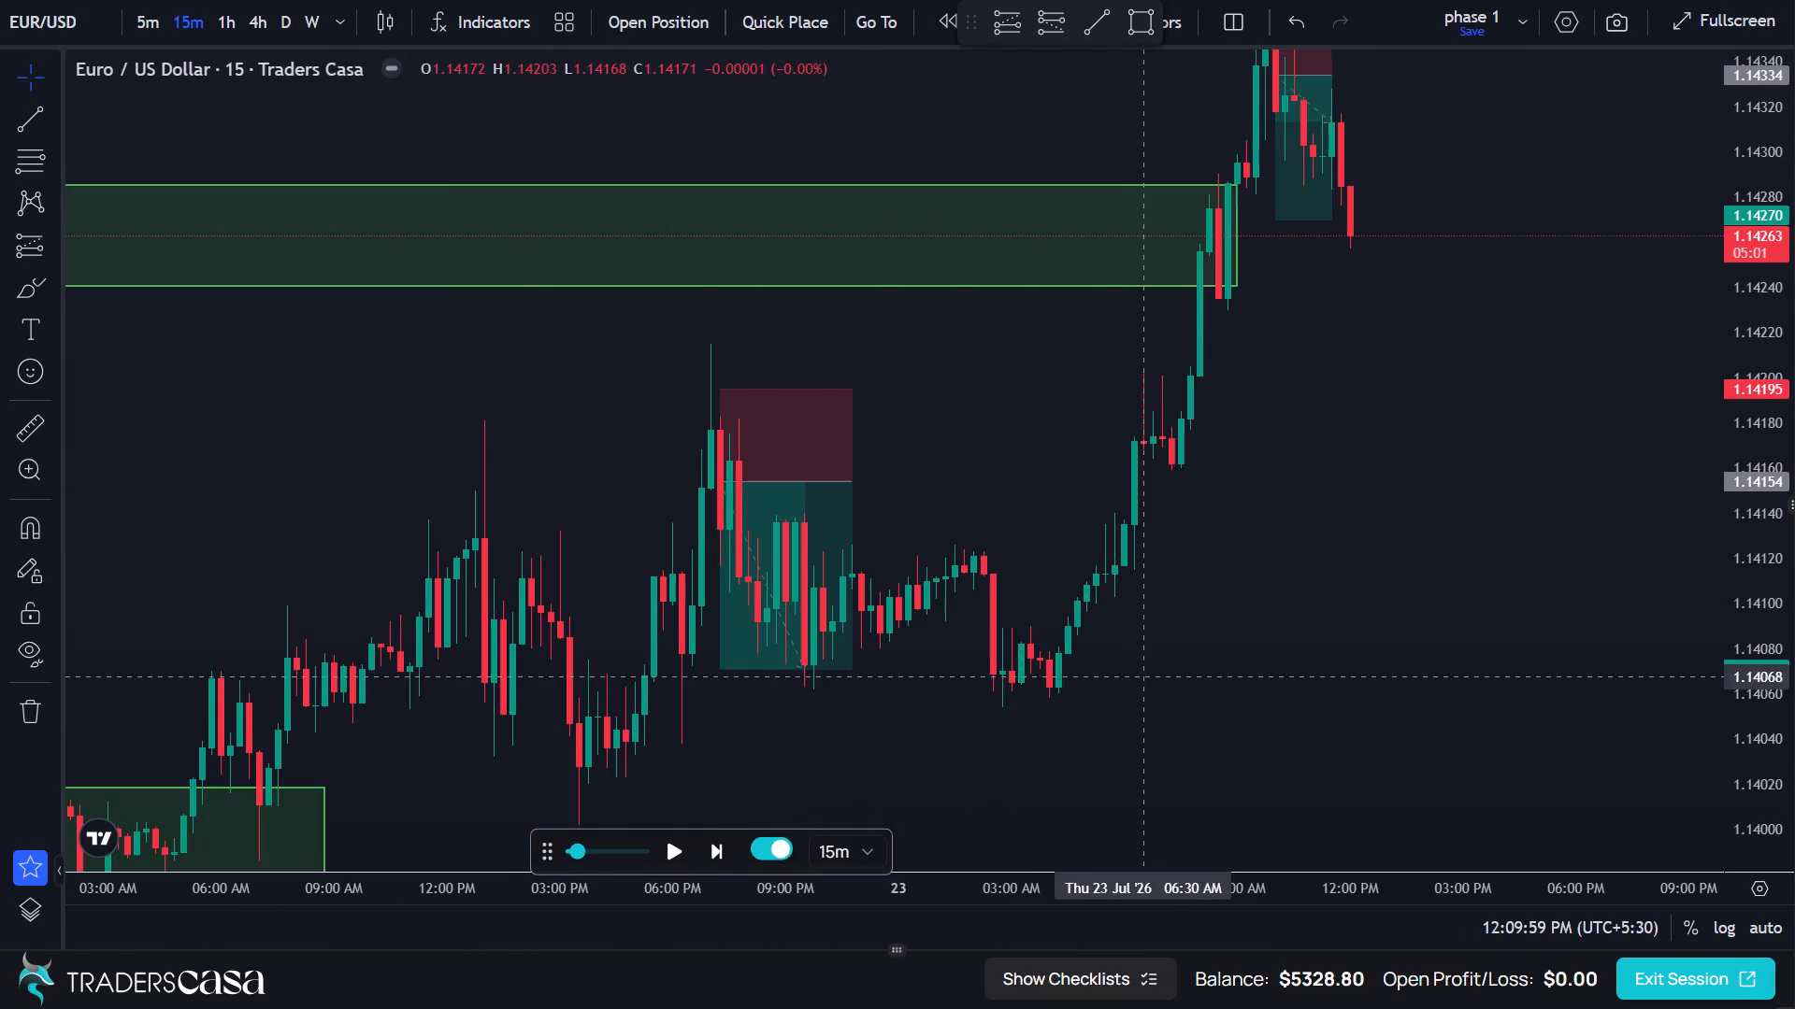
pyautogui.moveTo(1128, 713); pyautogui.dragTo(1061, 906)
pyautogui.doubleClick(1750, 551)
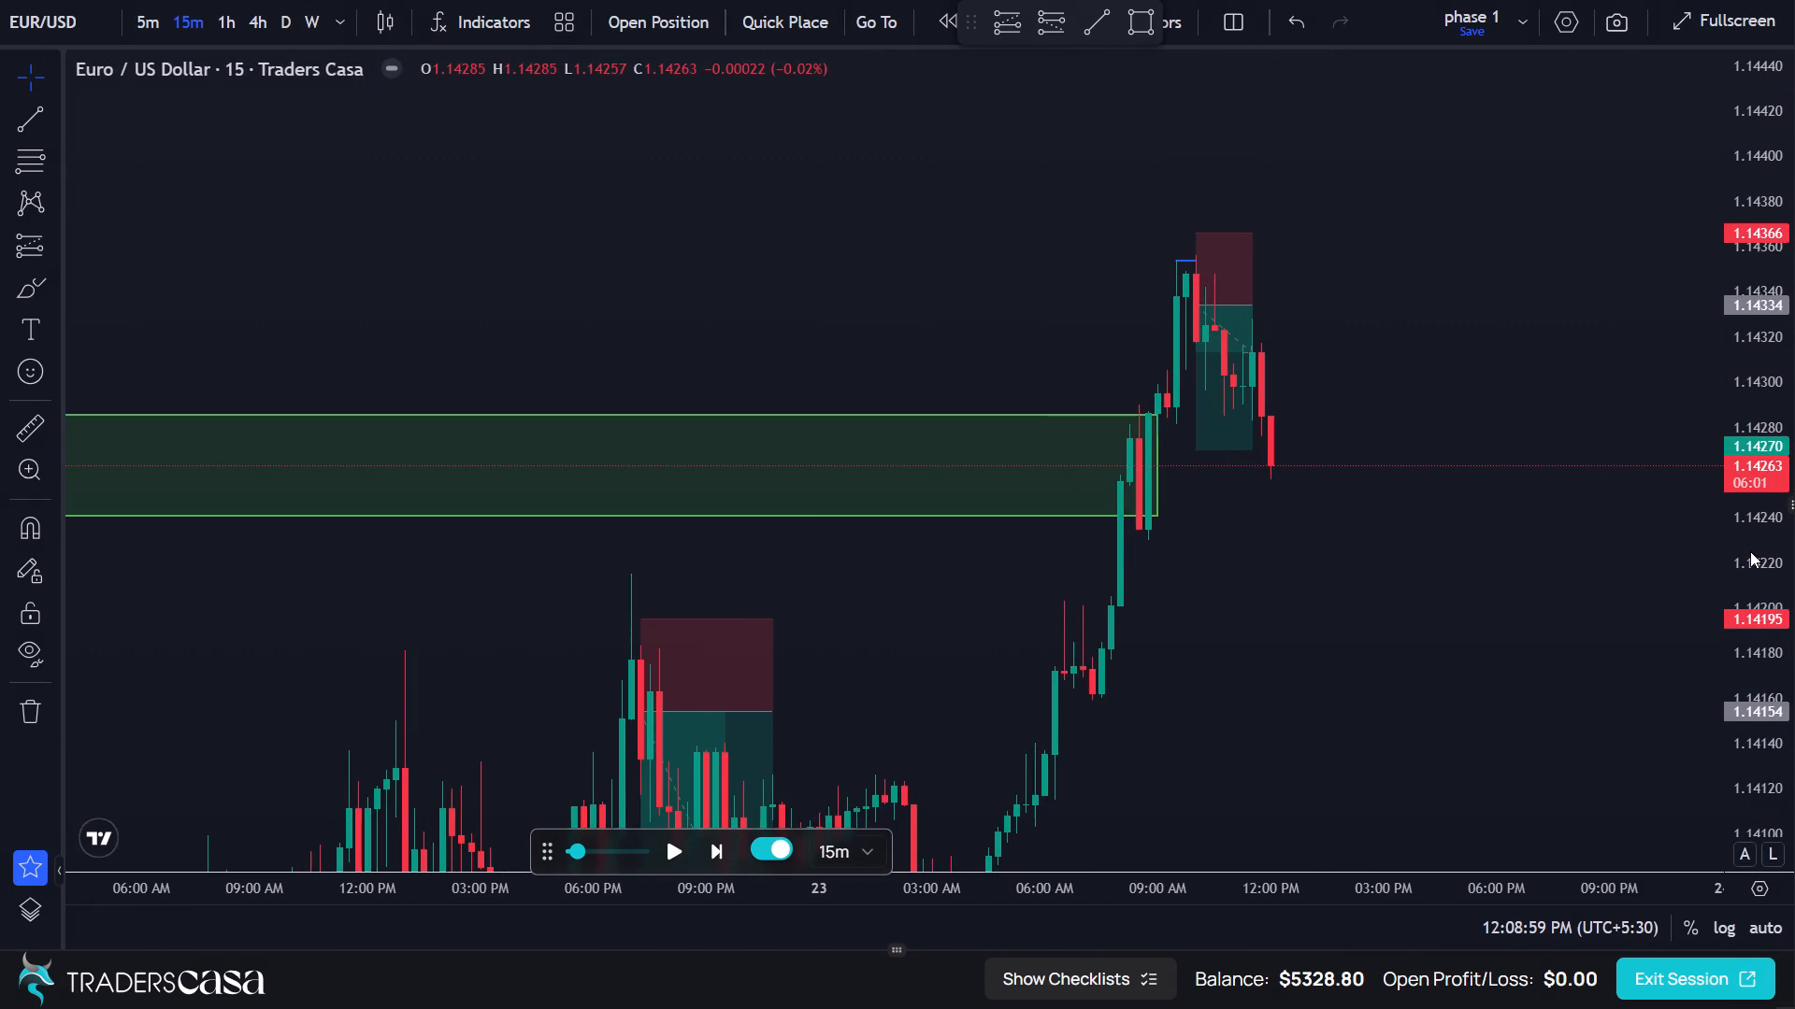
pyautogui.moveTo(1319, 618); pyautogui.dragTo(1476, 572)
pyautogui.moveTo(1493, 553); pyautogui.dragTo(1525, 502)
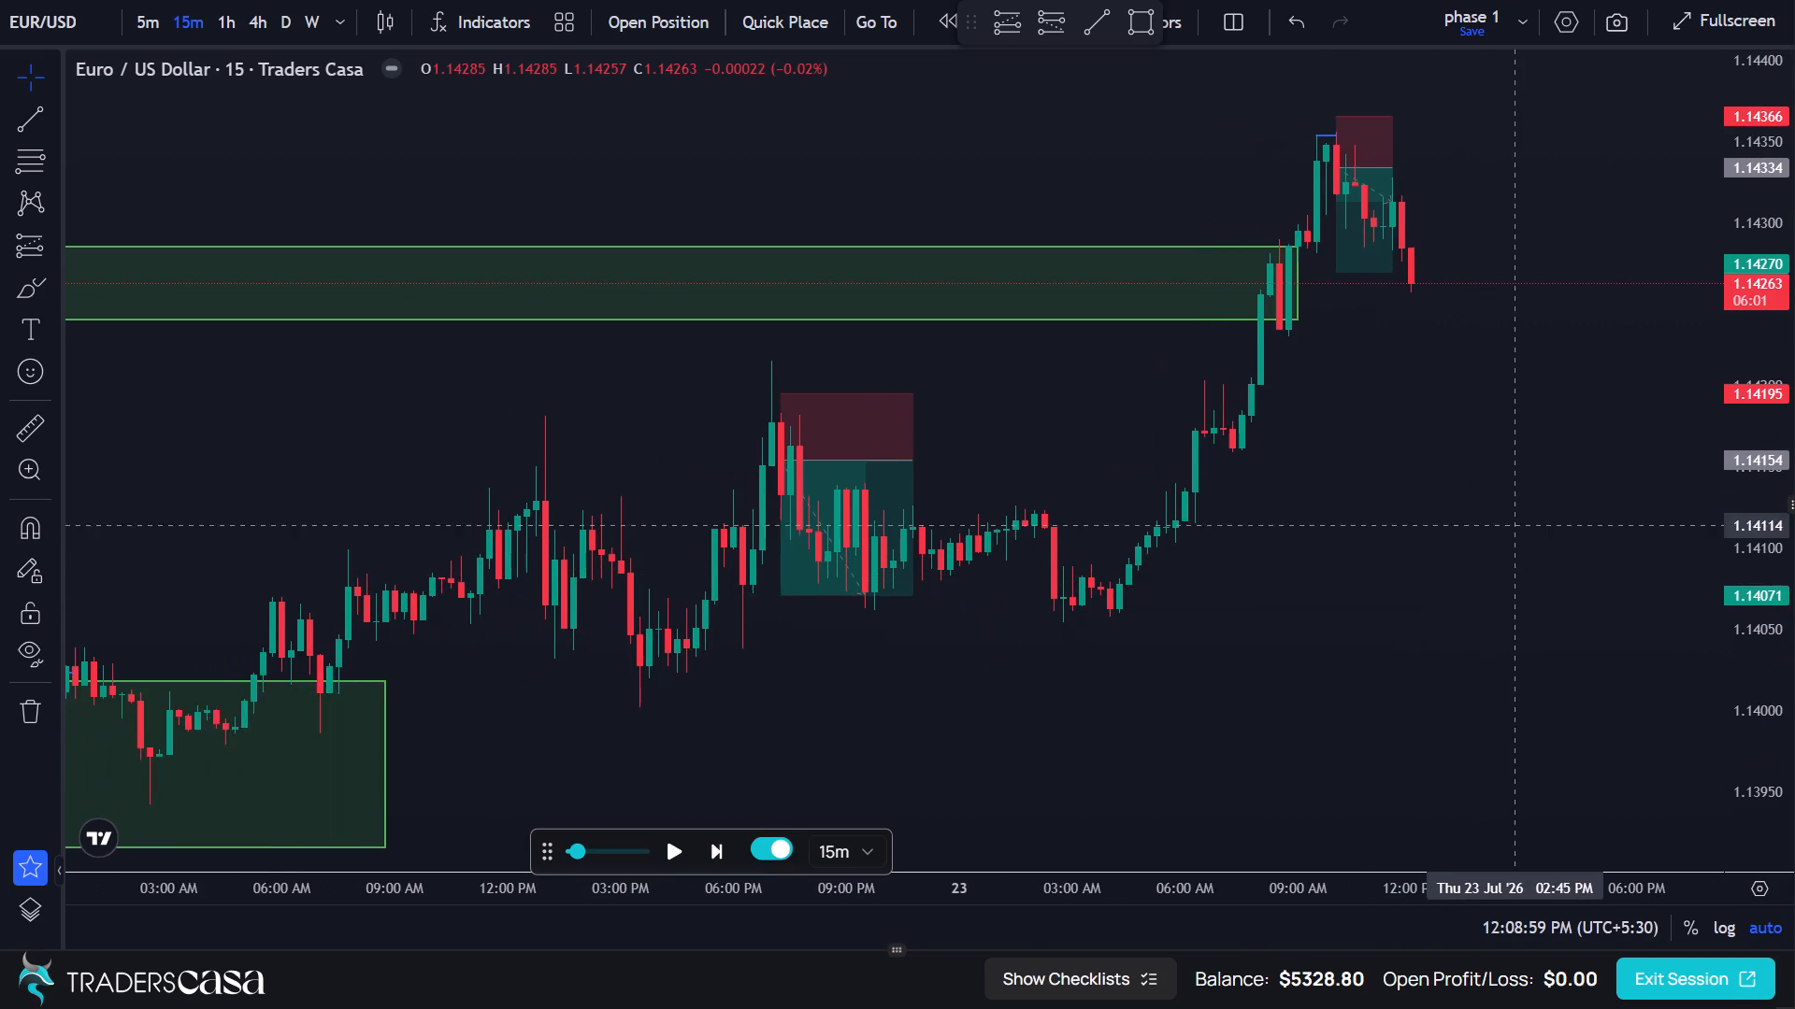
pyautogui.moveTo(1525, 502); pyautogui.dragTo(1522, 285)
pyautogui.scroll(-1, 1488, 478)
pyautogui.scroll(1, 1488, 478)
pyautogui.scroll(-6, 1487, 478)
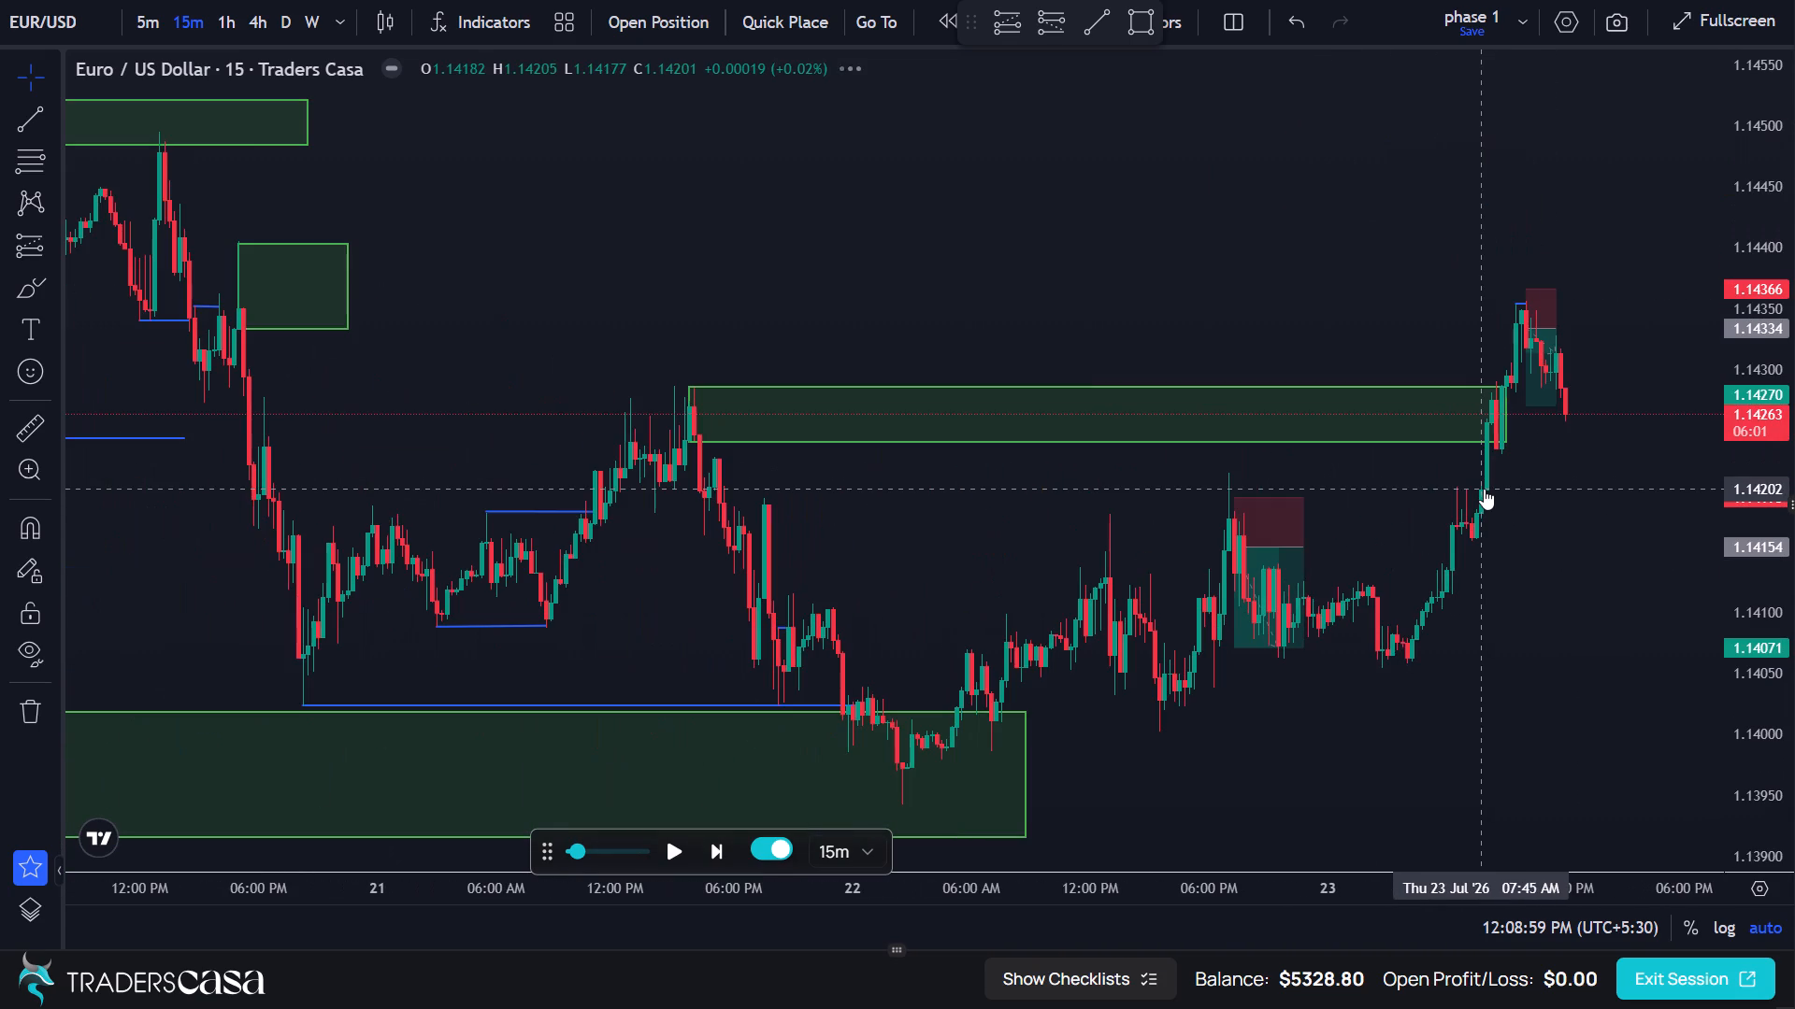
pyautogui.scroll(-4, 1472, 504)
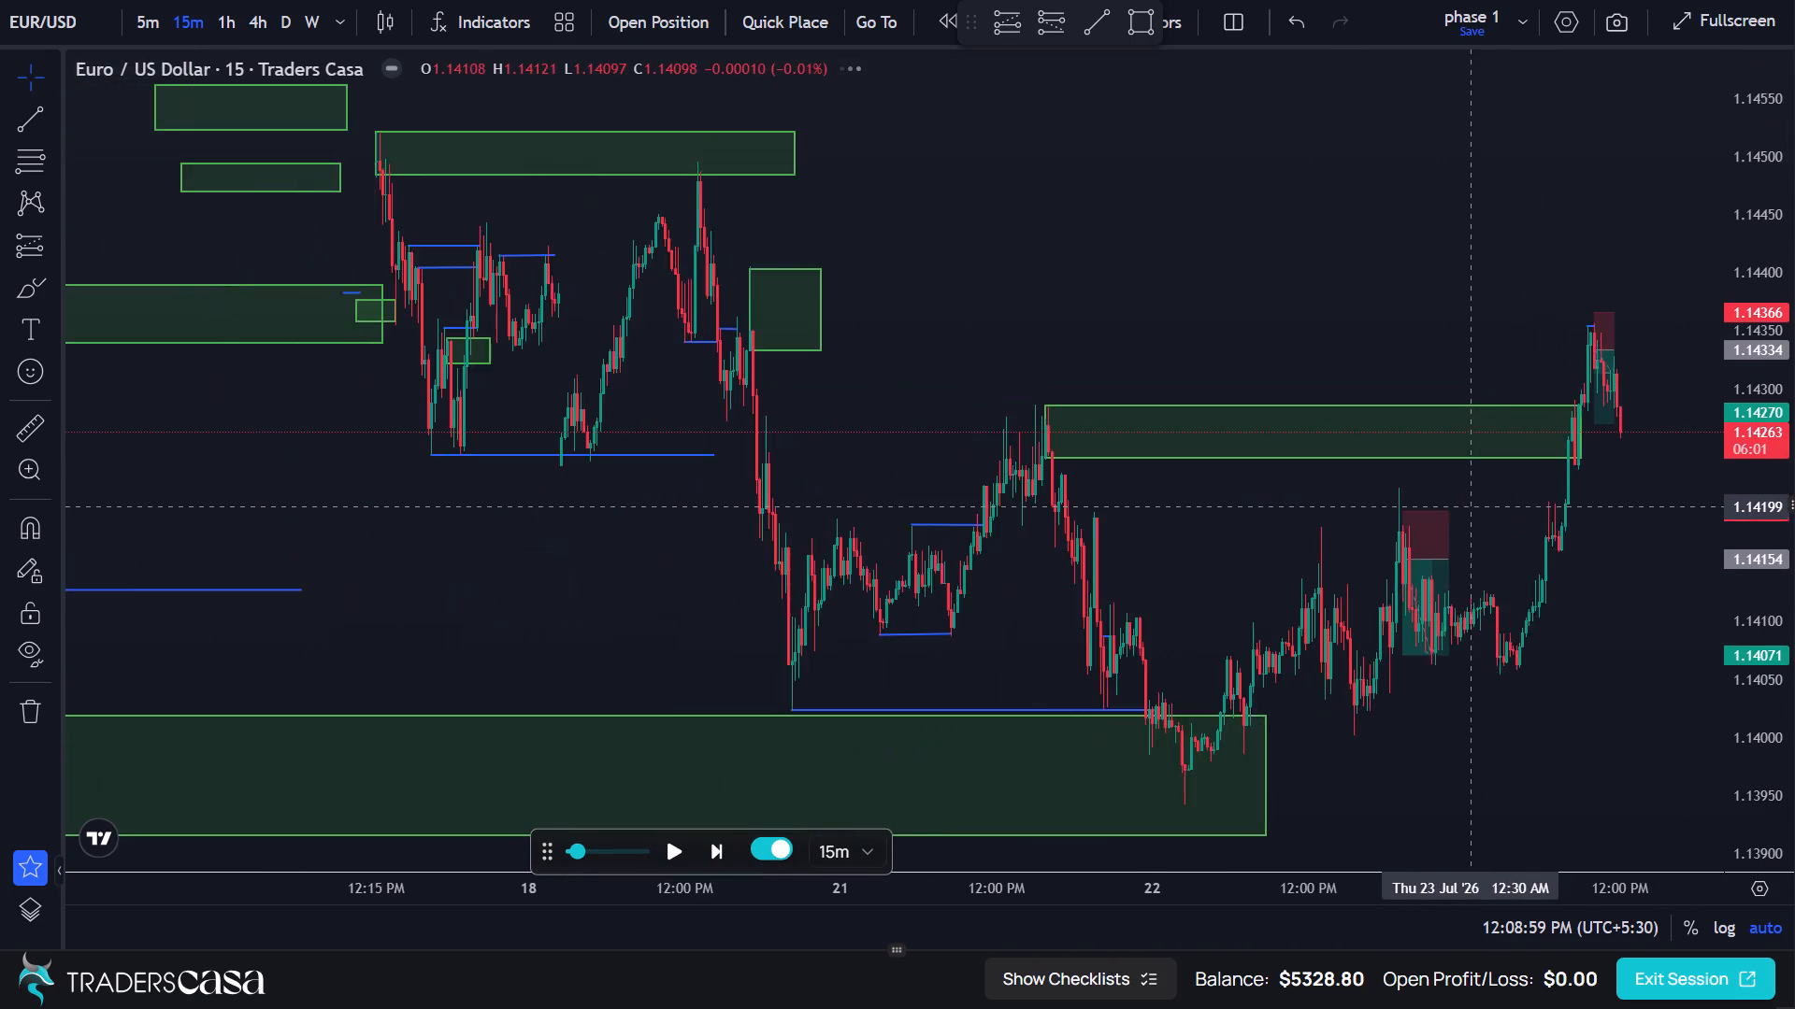
pyautogui.moveTo(1371, 382); pyautogui.dragTo(1036, 439)
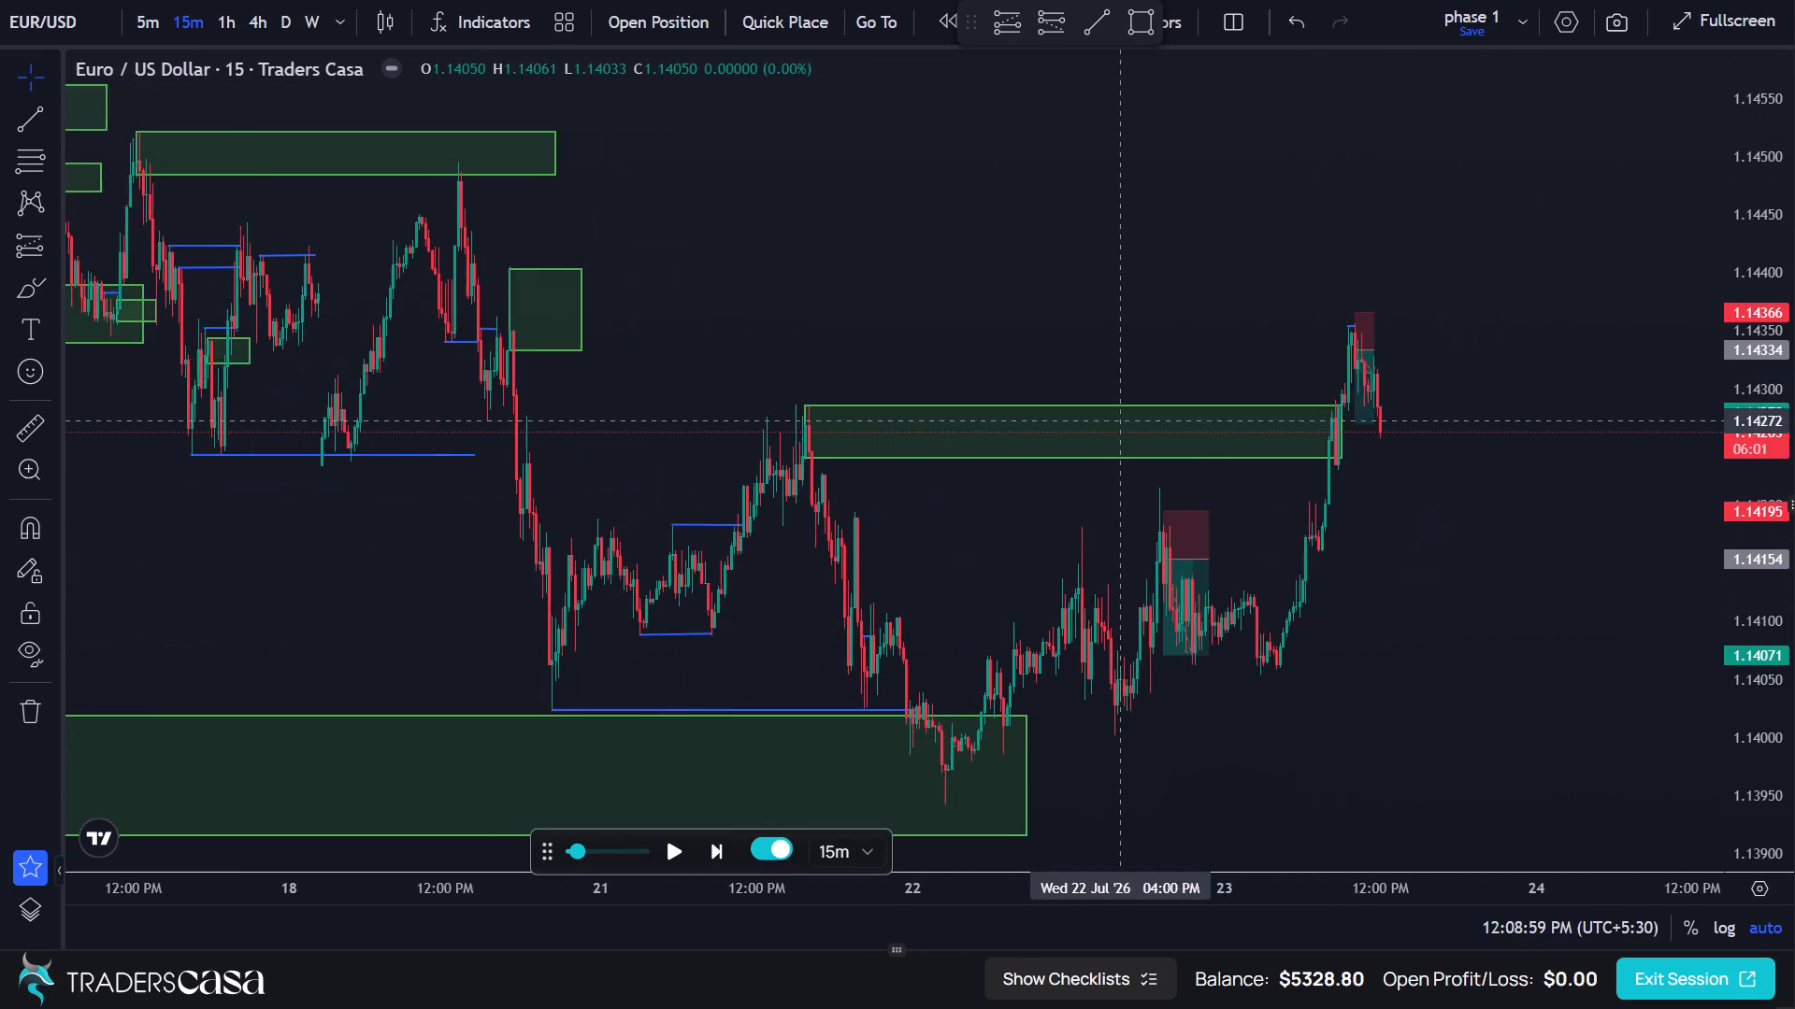
pyautogui.moveTo(1036, 439); pyautogui.dragTo(969, 457)
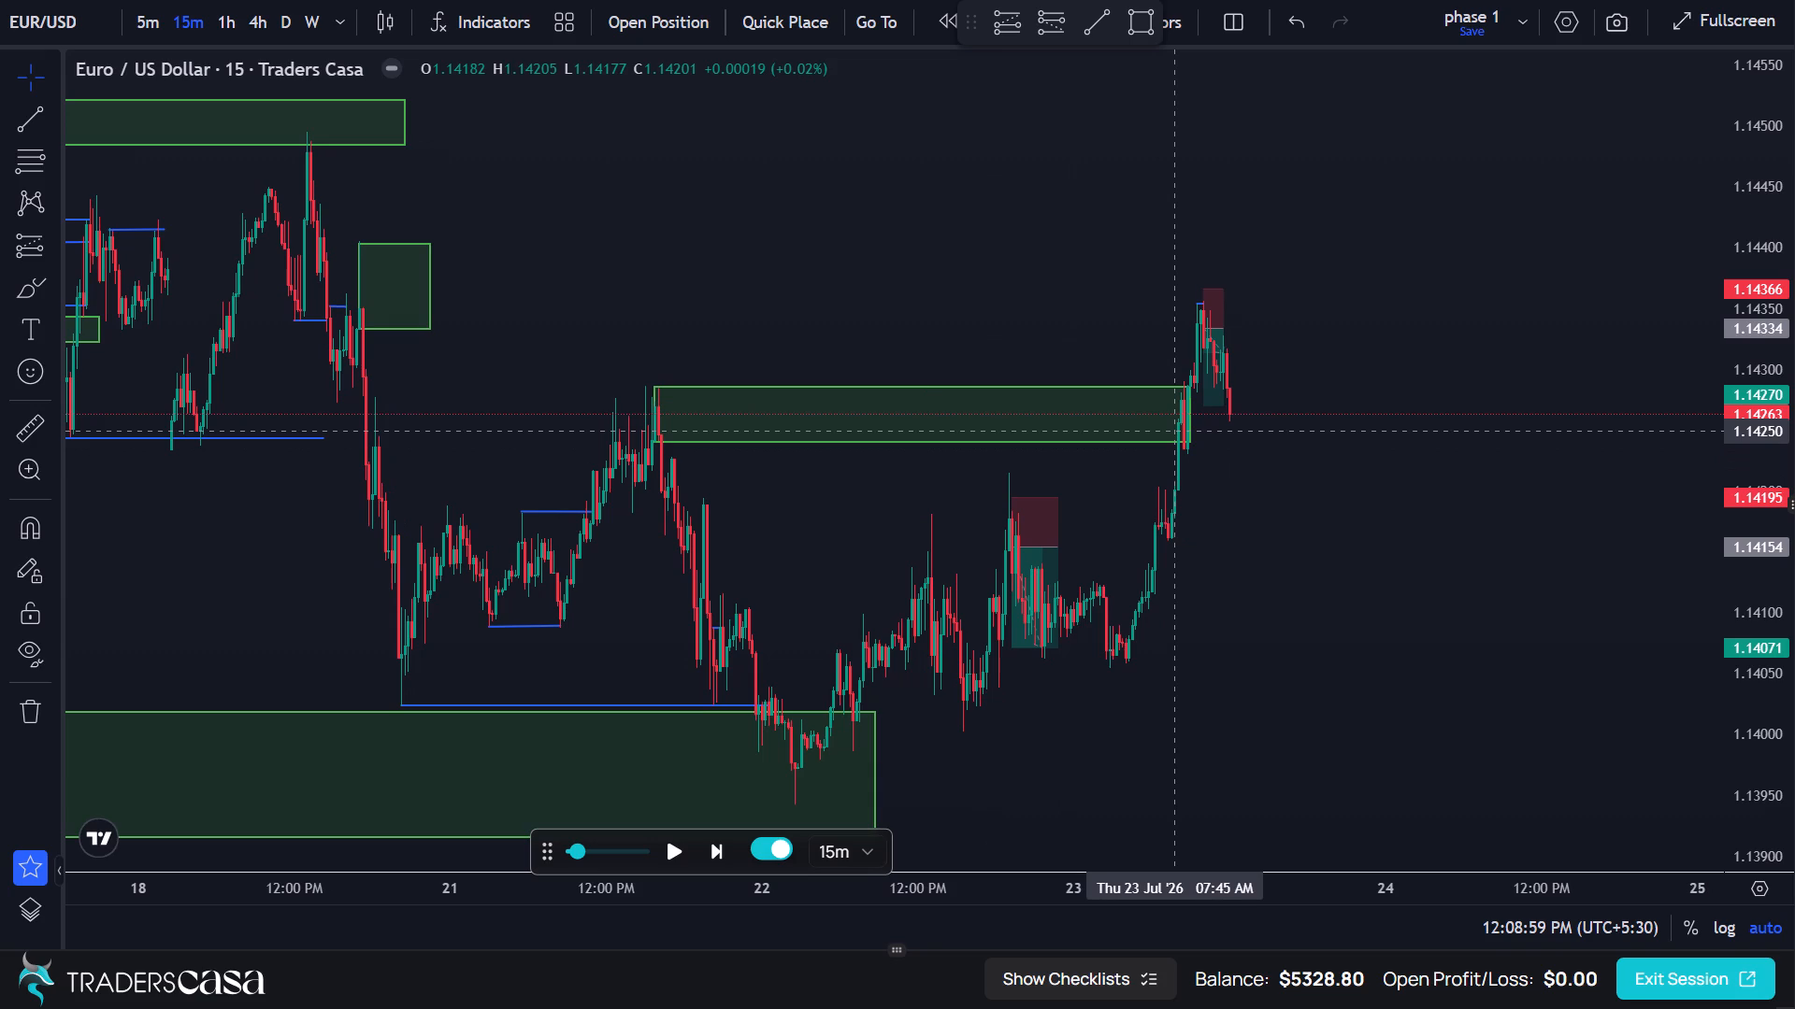
pyautogui.scroll(1, 1173, 431)
pyautogui.scroll(-1, 1173, 431)
pyautogui.scroll(8, 1173, 431)
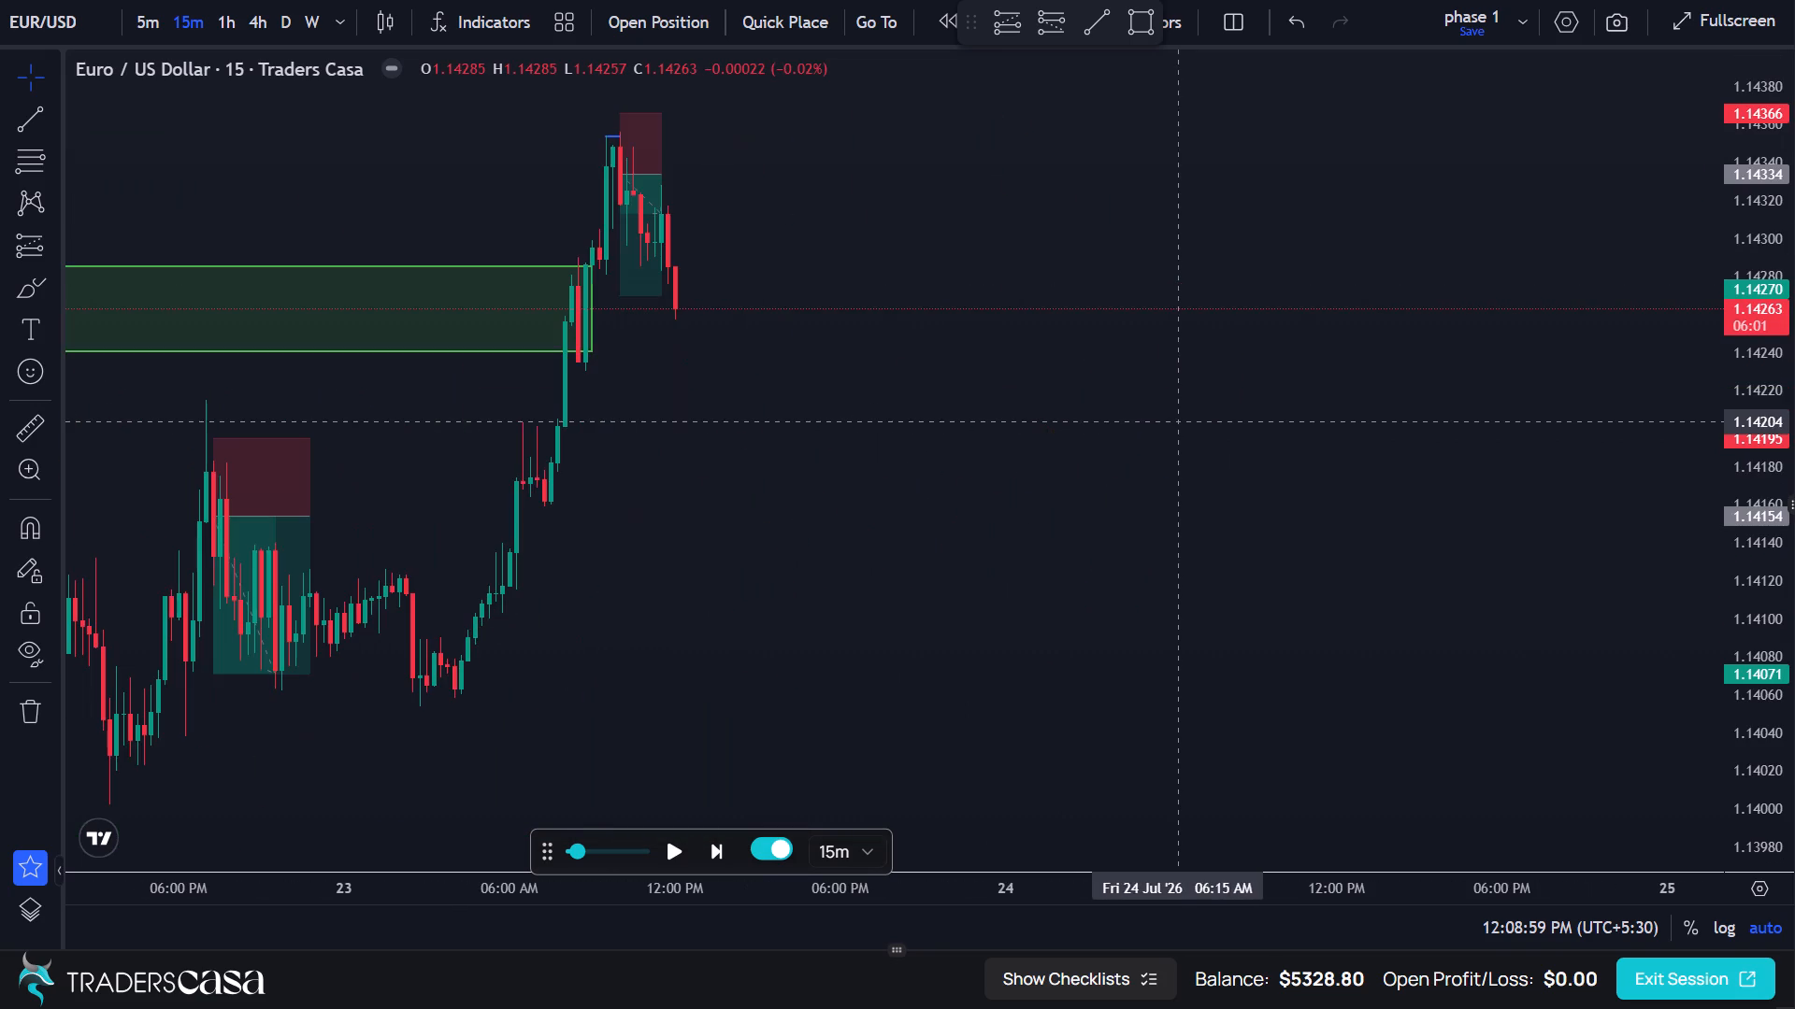
pyautogui.moveTo(866, 397); pyautogui.dragTo(1142, 419)
pyautogui.scroll(3, 917, 432)
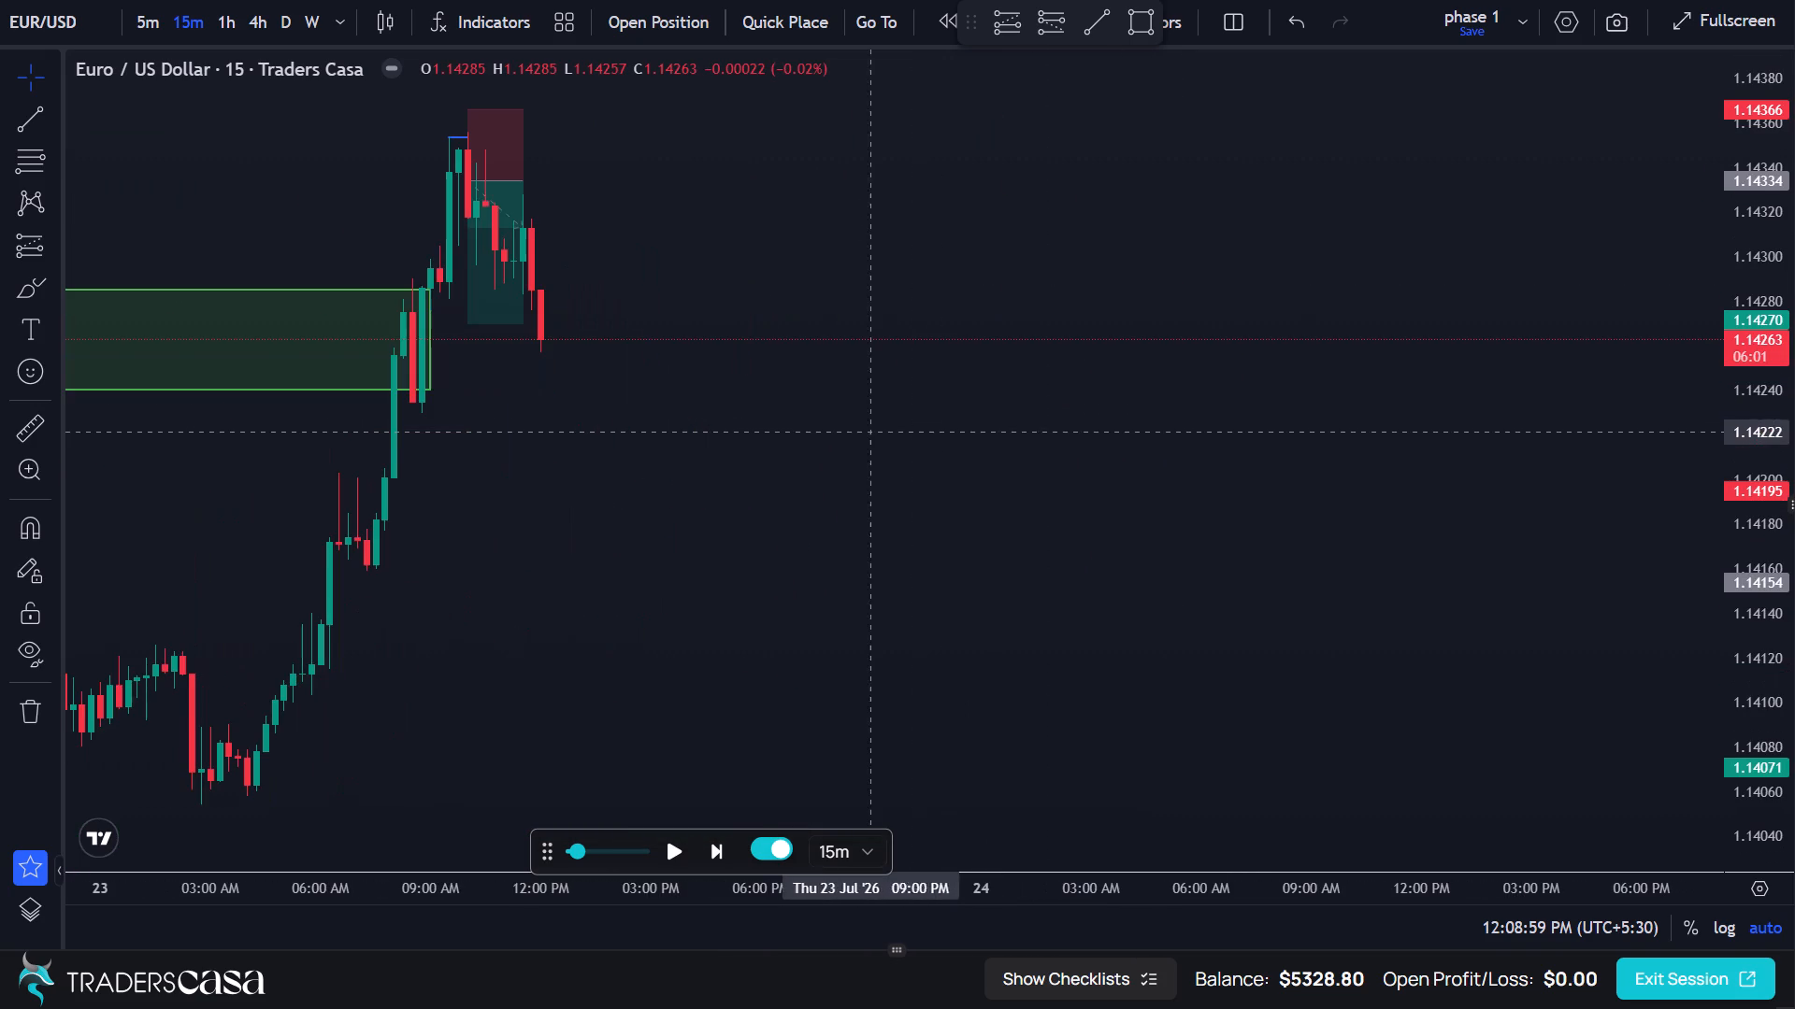
pyautogui.moveTo(617, 447); pyautogui.dragTo(1043, 486)
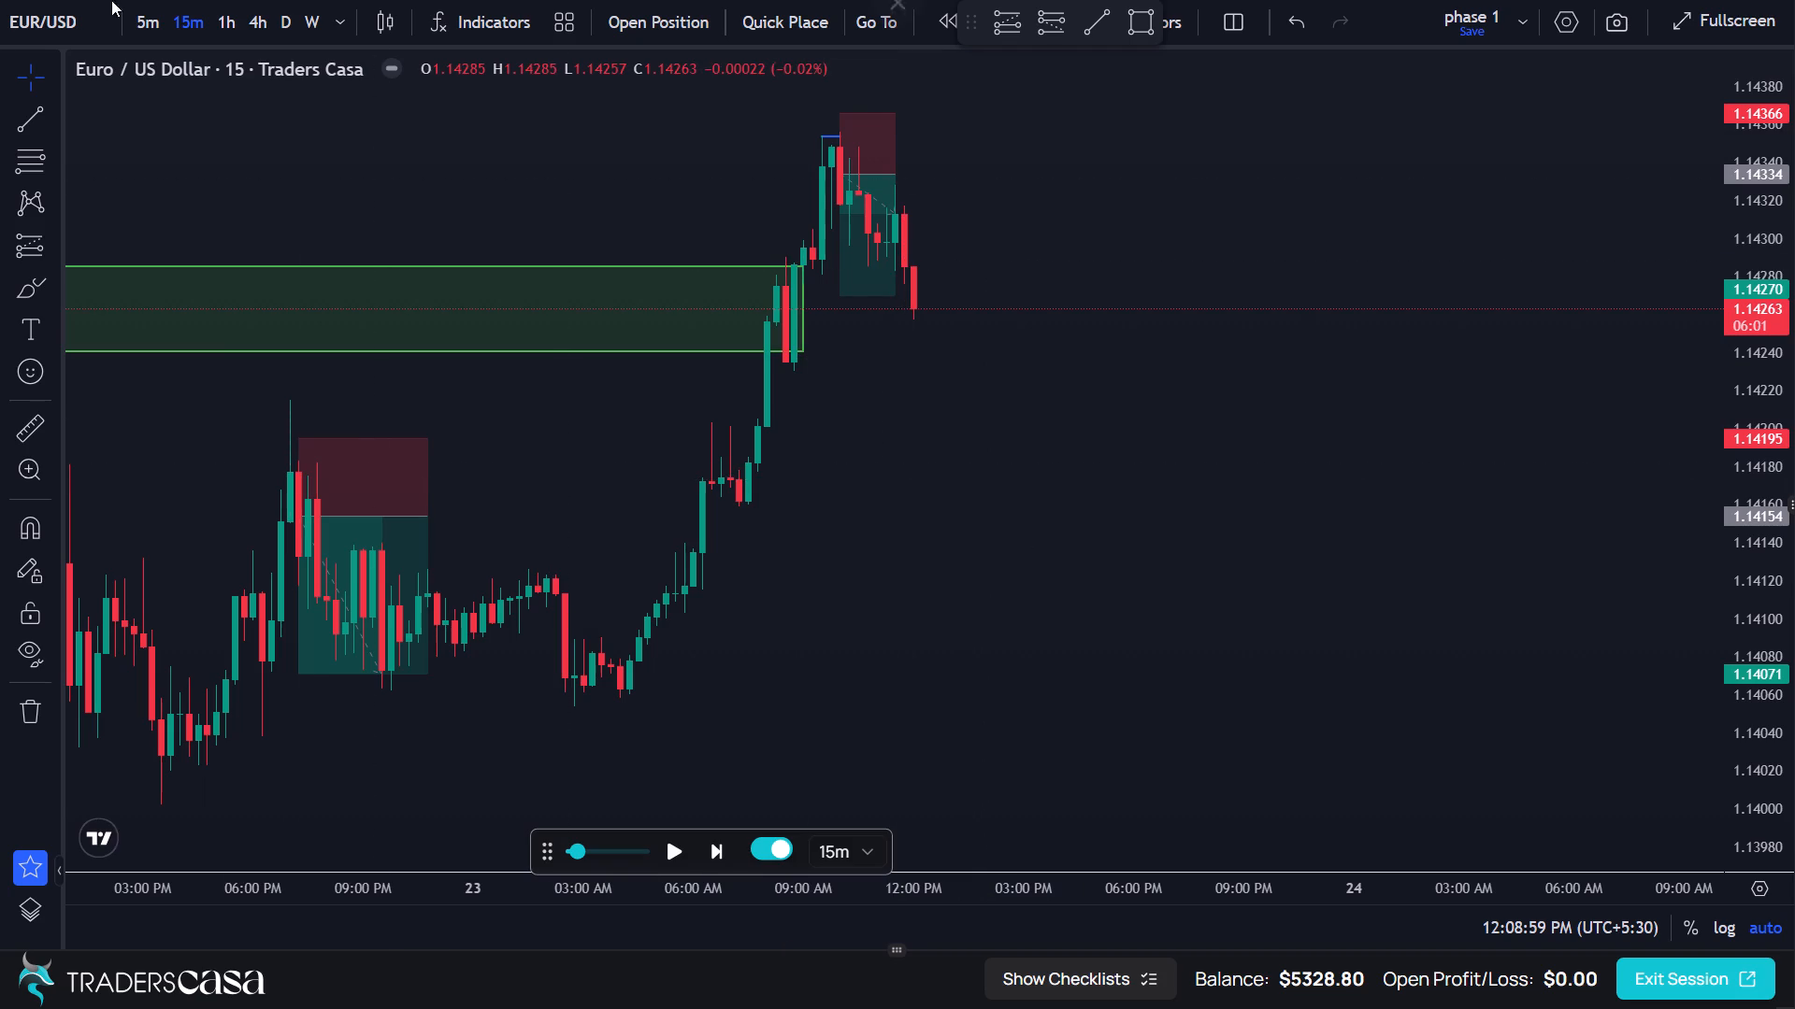
# On the 5-minute timeframe, draw a rectangle zone from about 1.14268 to 1.14236, spanning 08:40 AM to about 02:35 PM on 23 July.
pyautogui.click(139, 31)
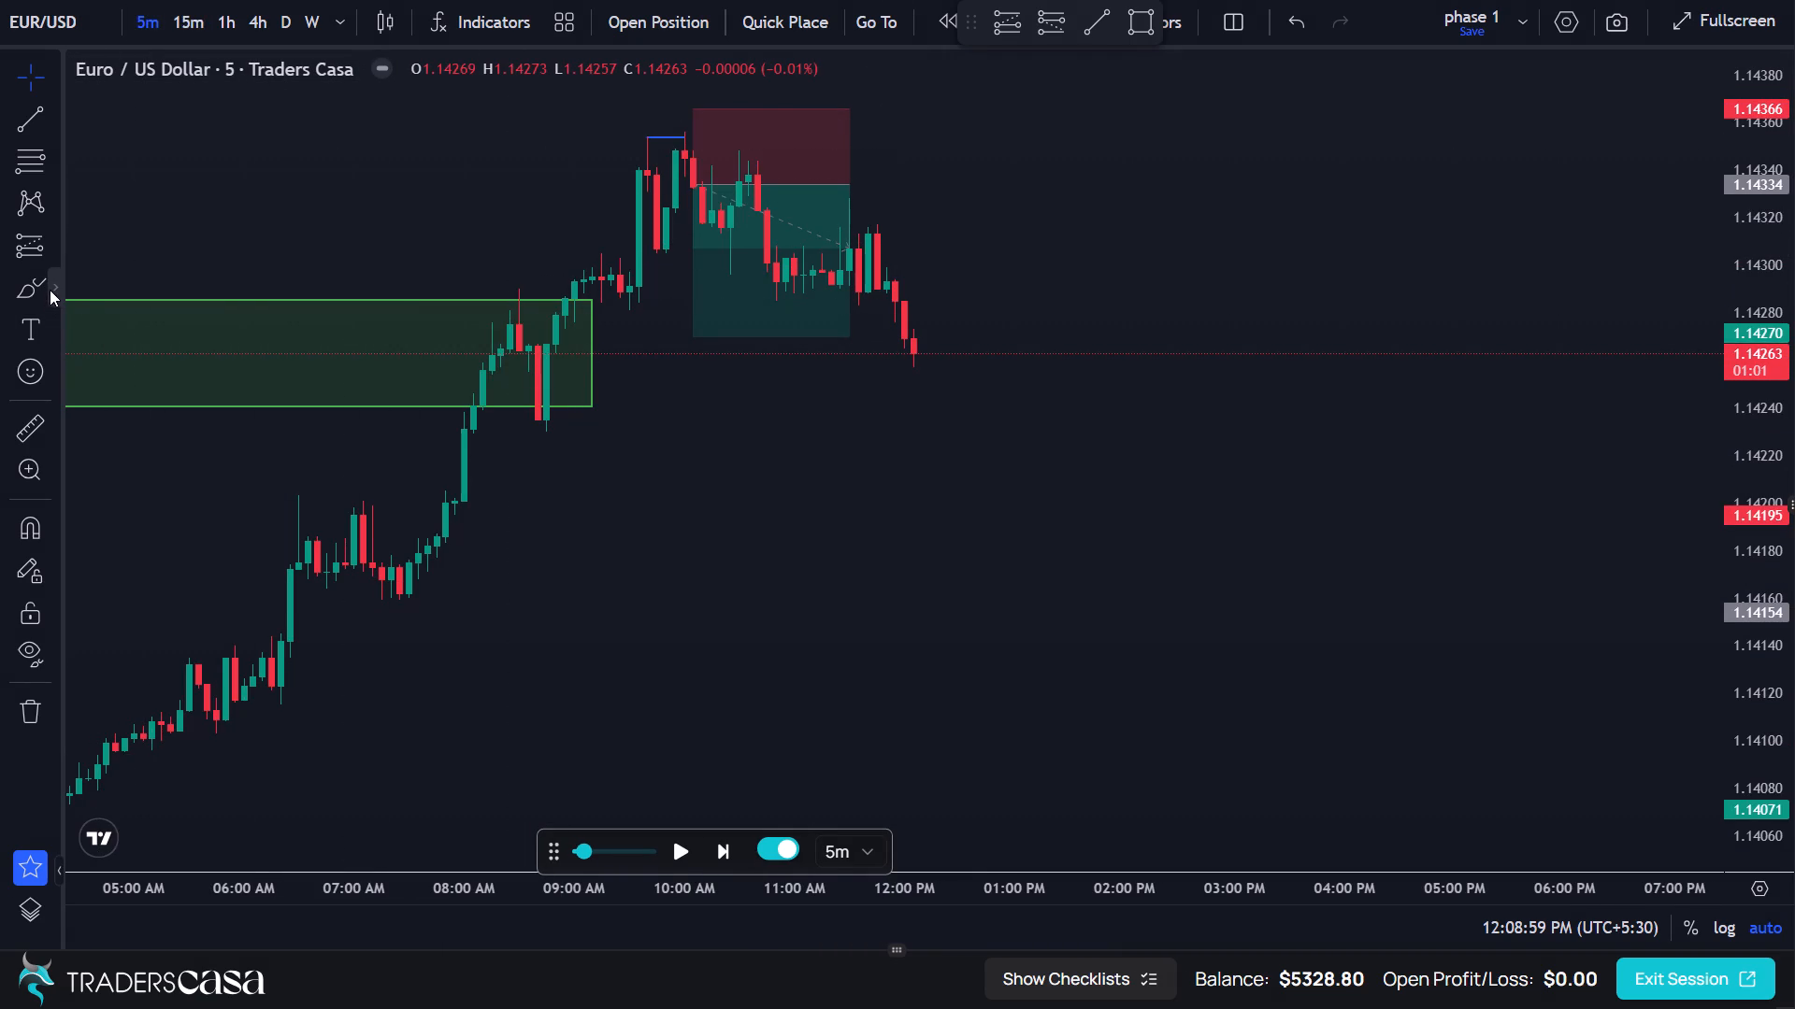
pyautogui.click(51, 286)
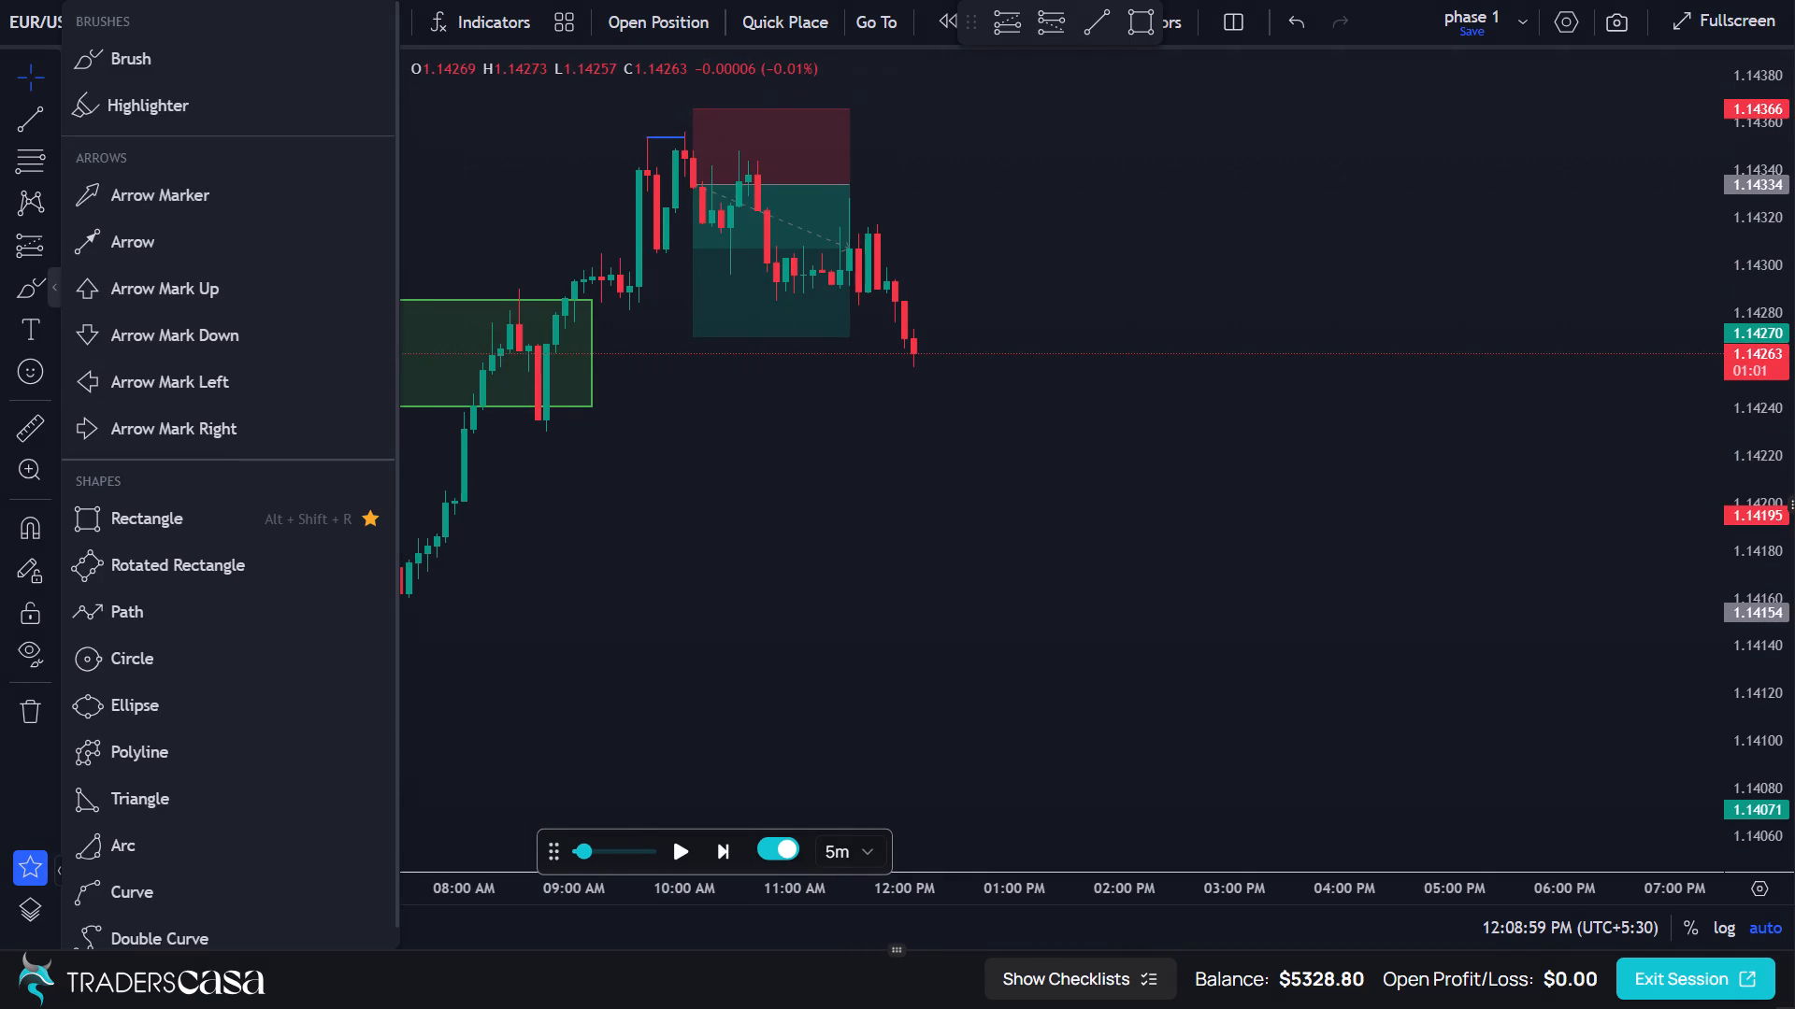
pyautogui.click(1159, 12)
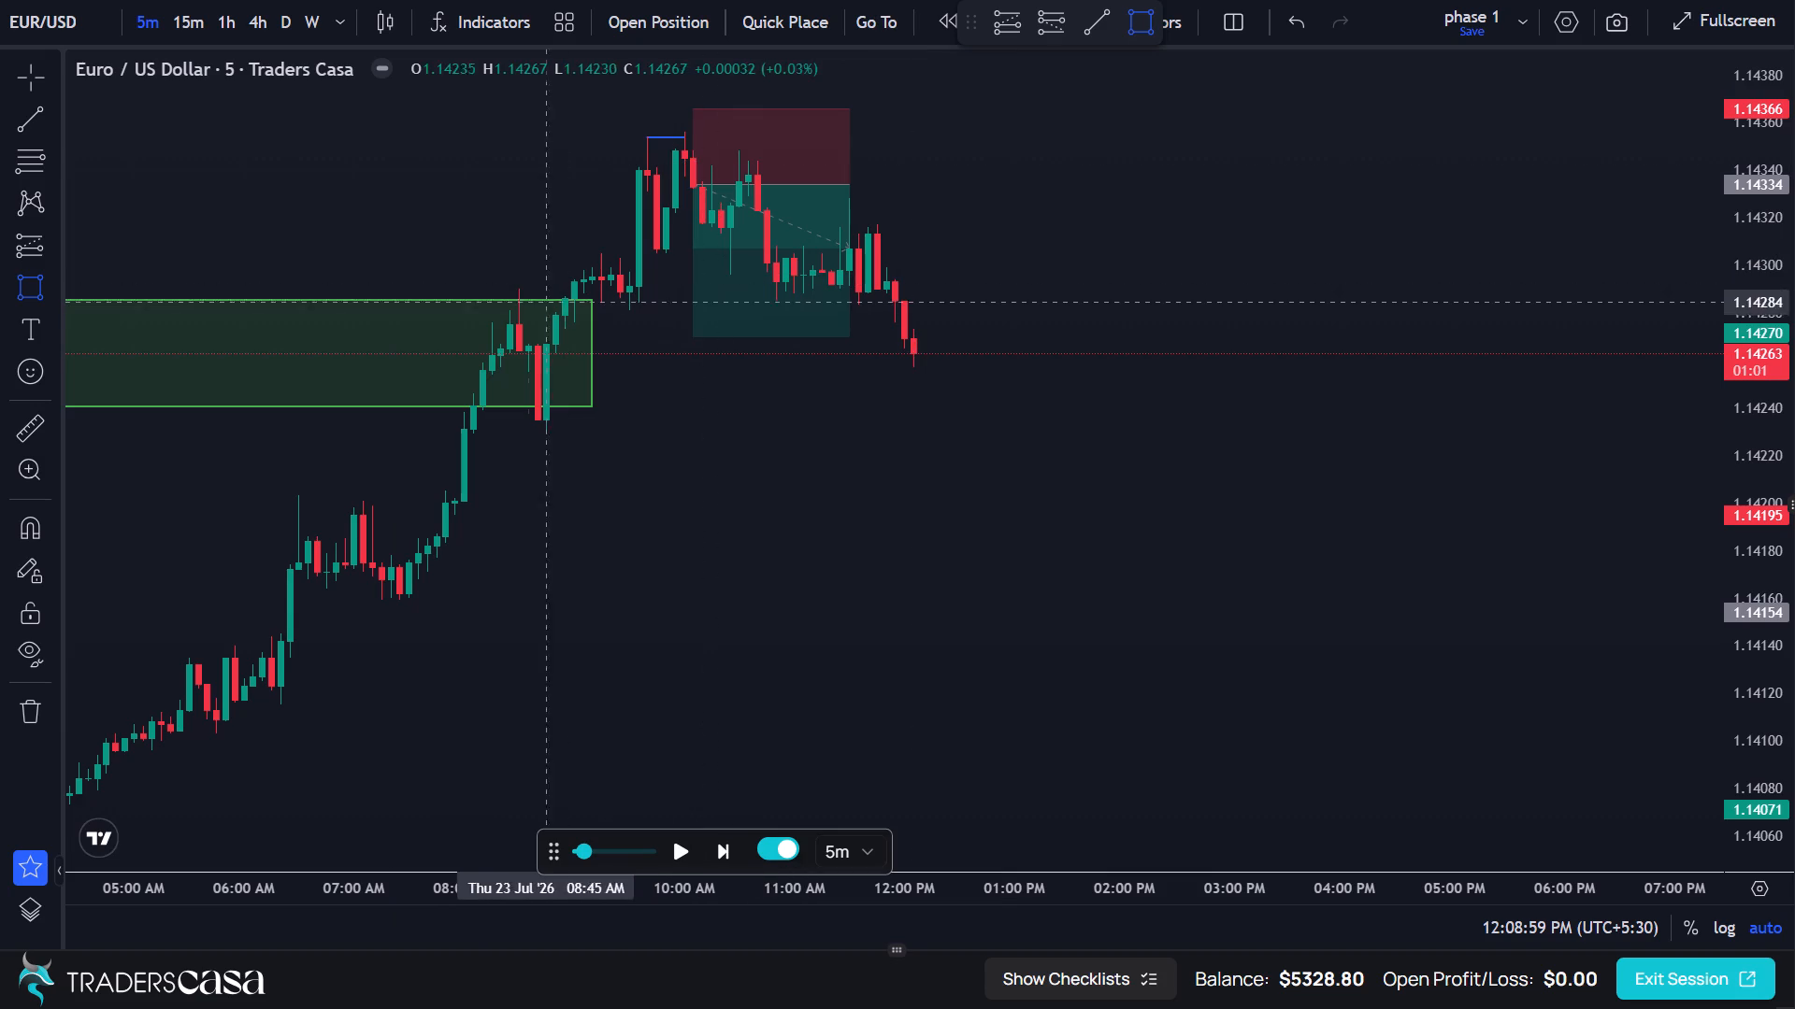
pyautogui.click(537, 342)
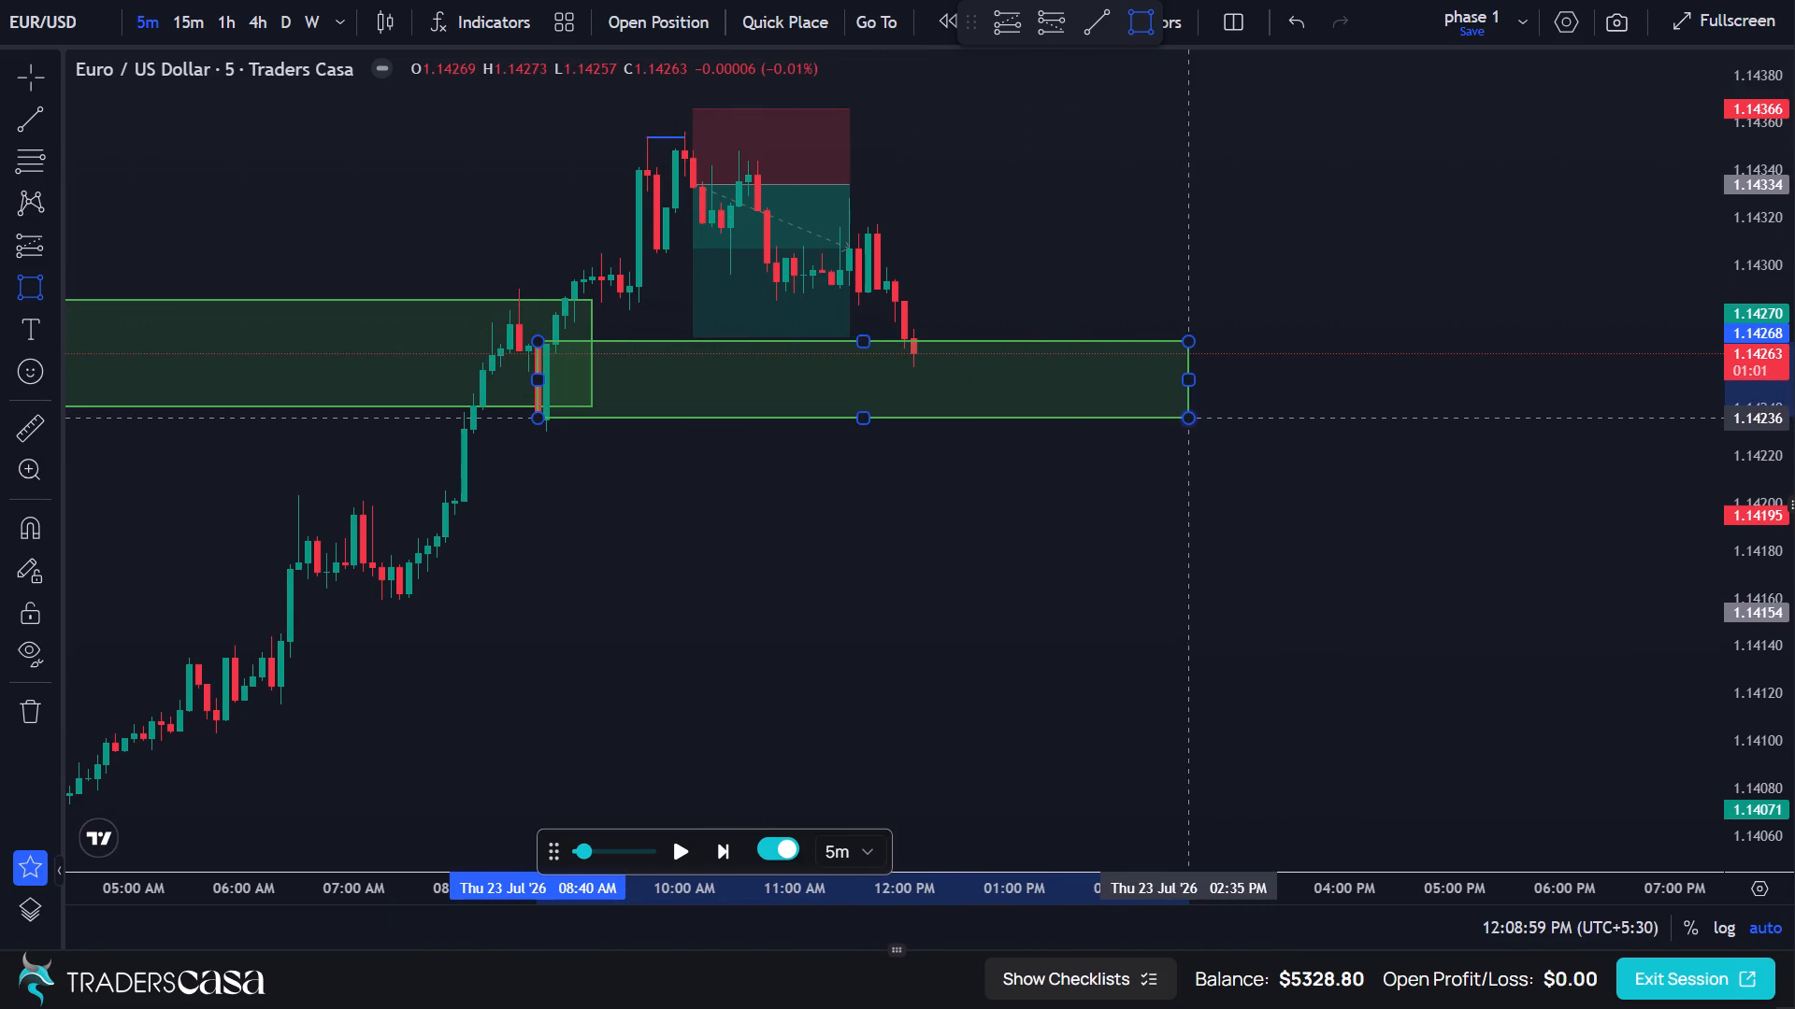
pyautogui.click(1191, 418)
pyautogui.click(1066, 297)
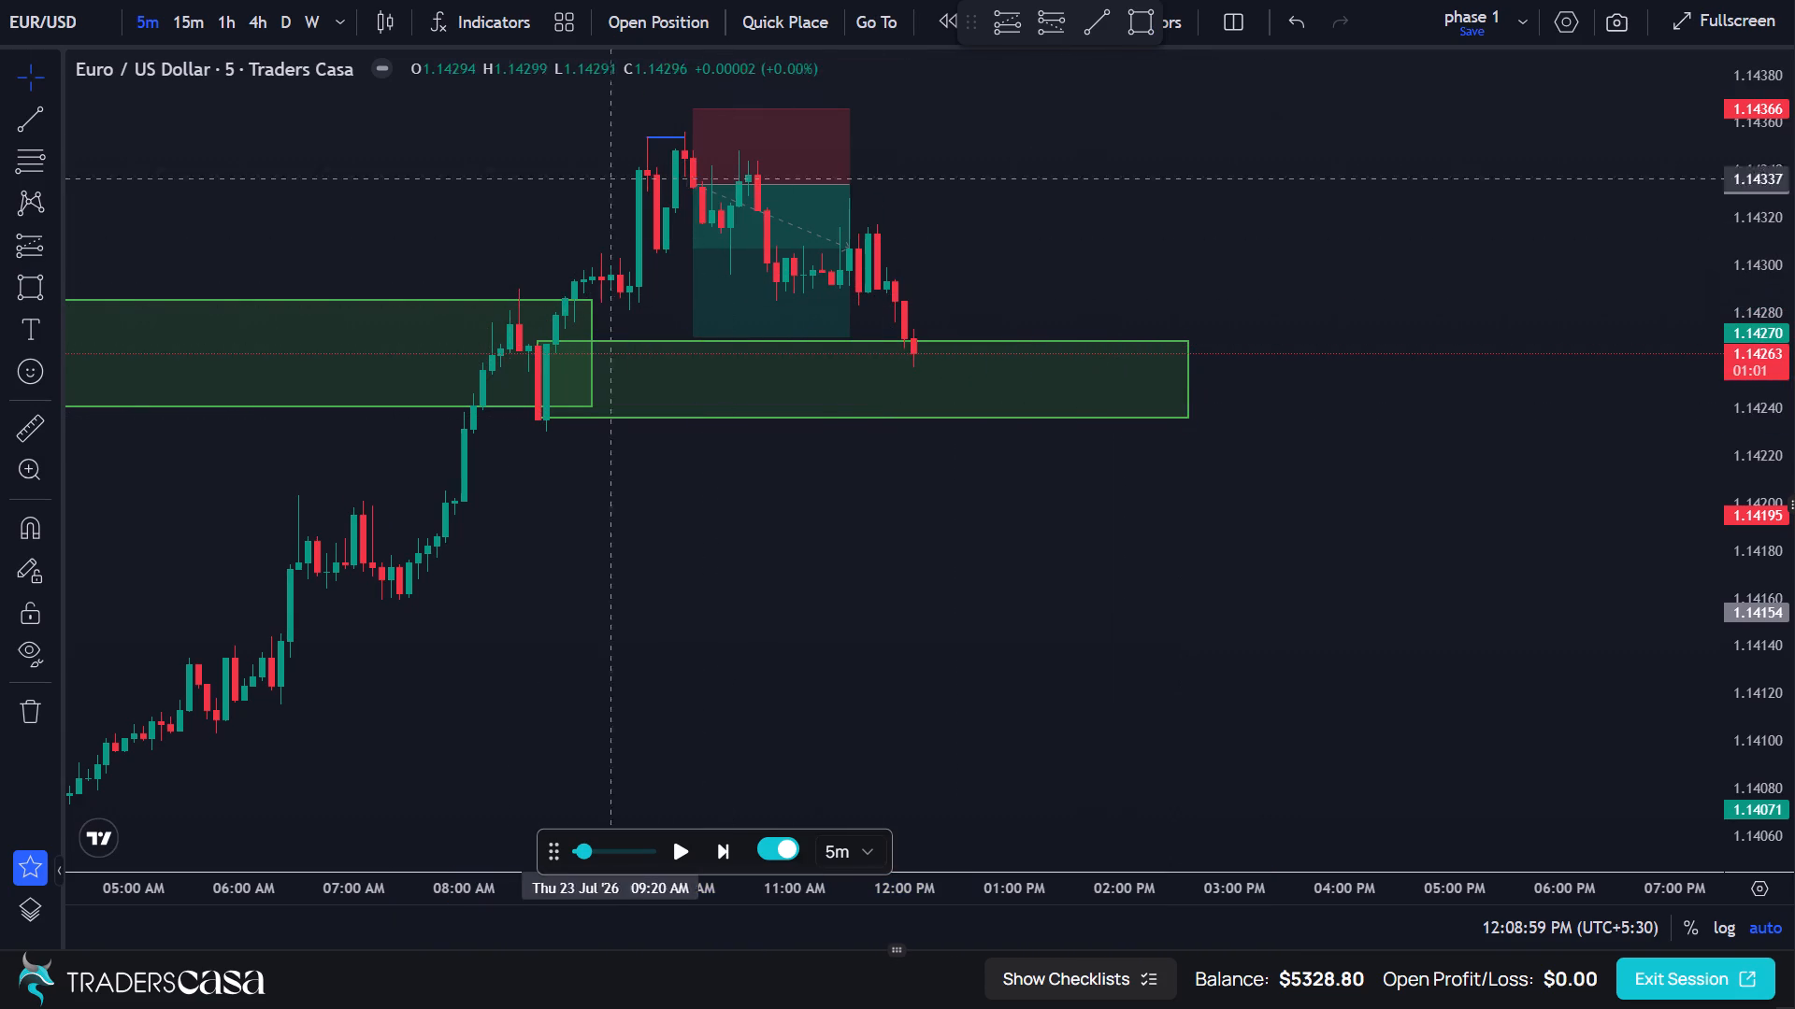
# Move the replay controls lower, clear of the chart, and advance the replay in 5-minute steps to 12:19:59 PM.
pyautogui.moveTo(551, 840); pyautogui.dragTo(536, 917)
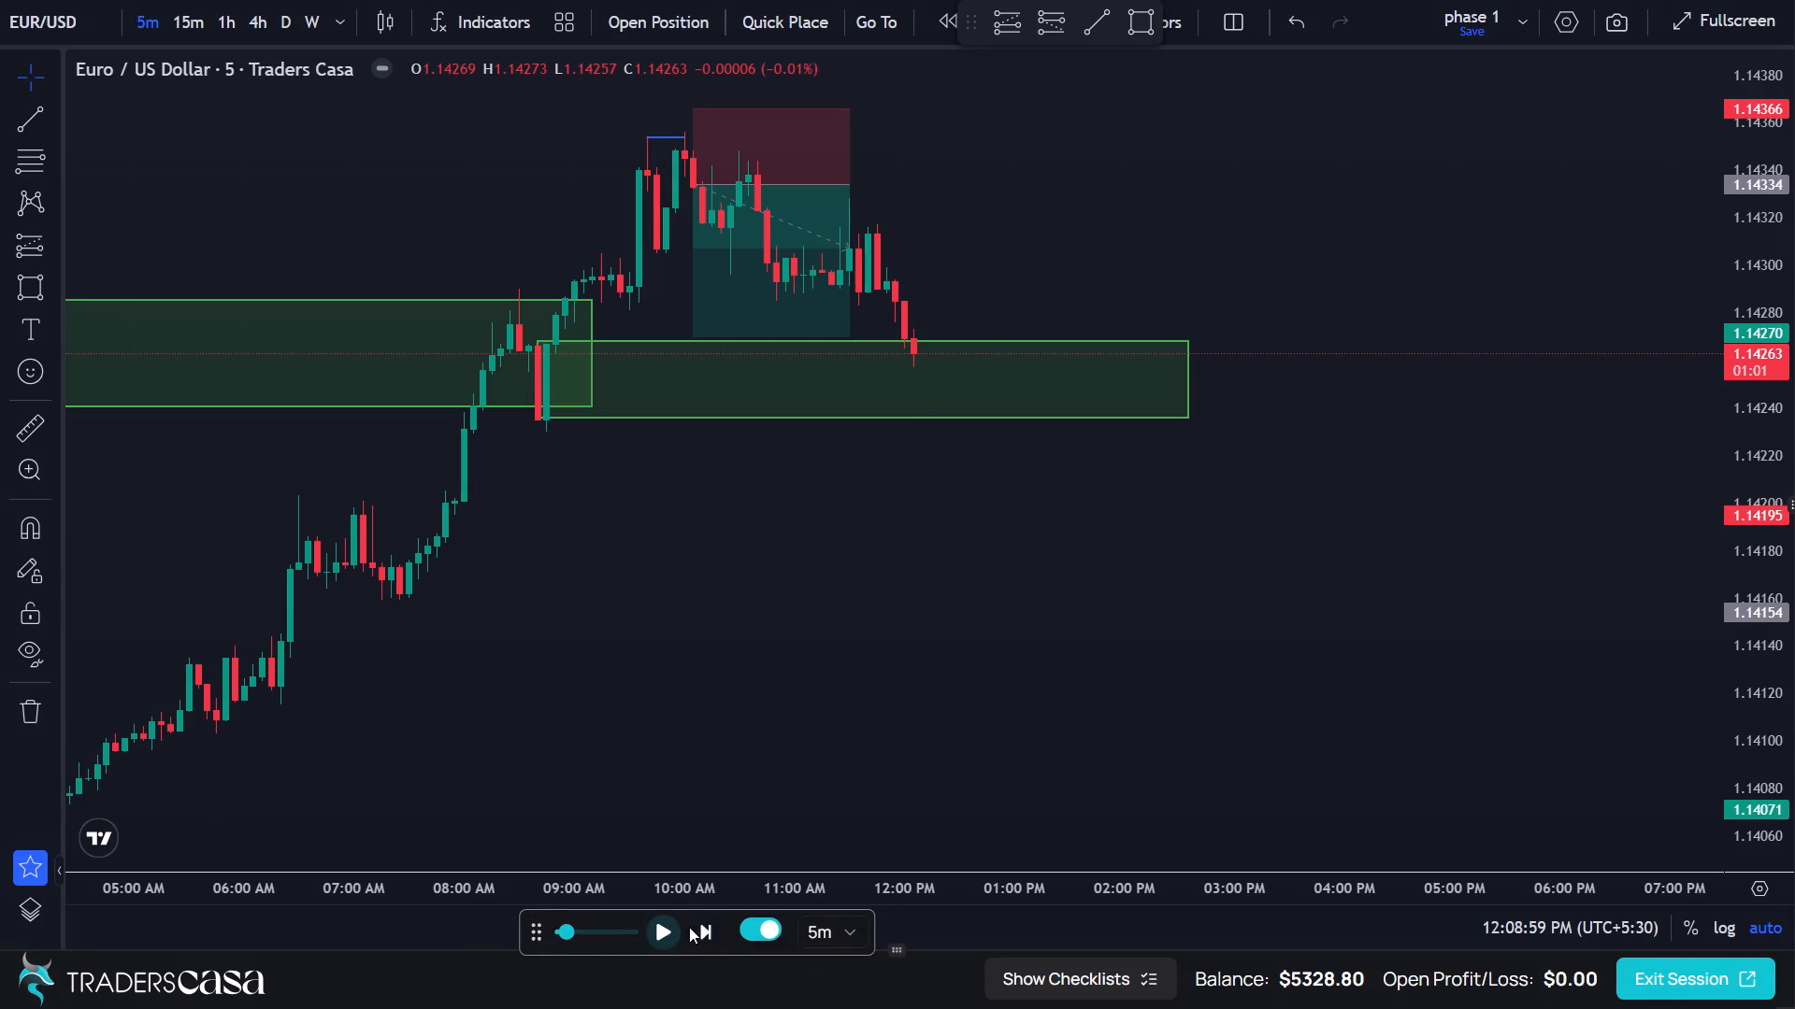
pyautogui.click(699, 925)
pyautogui.click(699, 925)
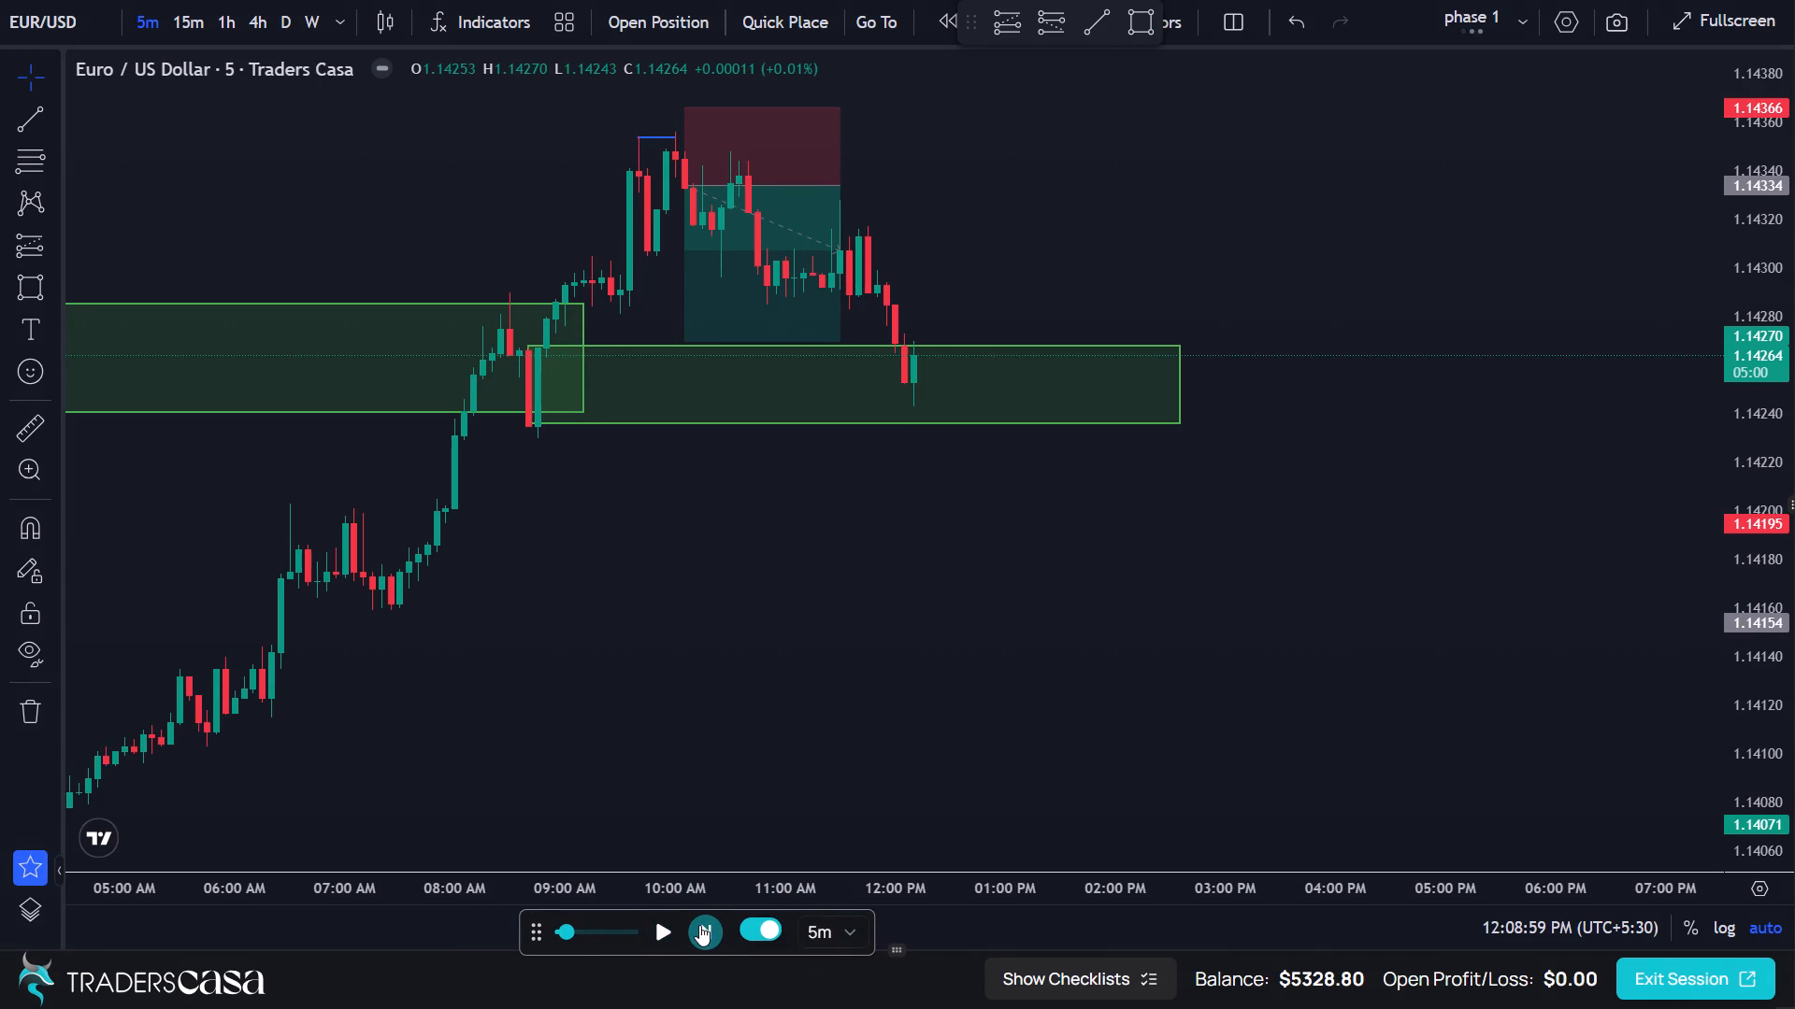
pyautogui.click(699, 925)
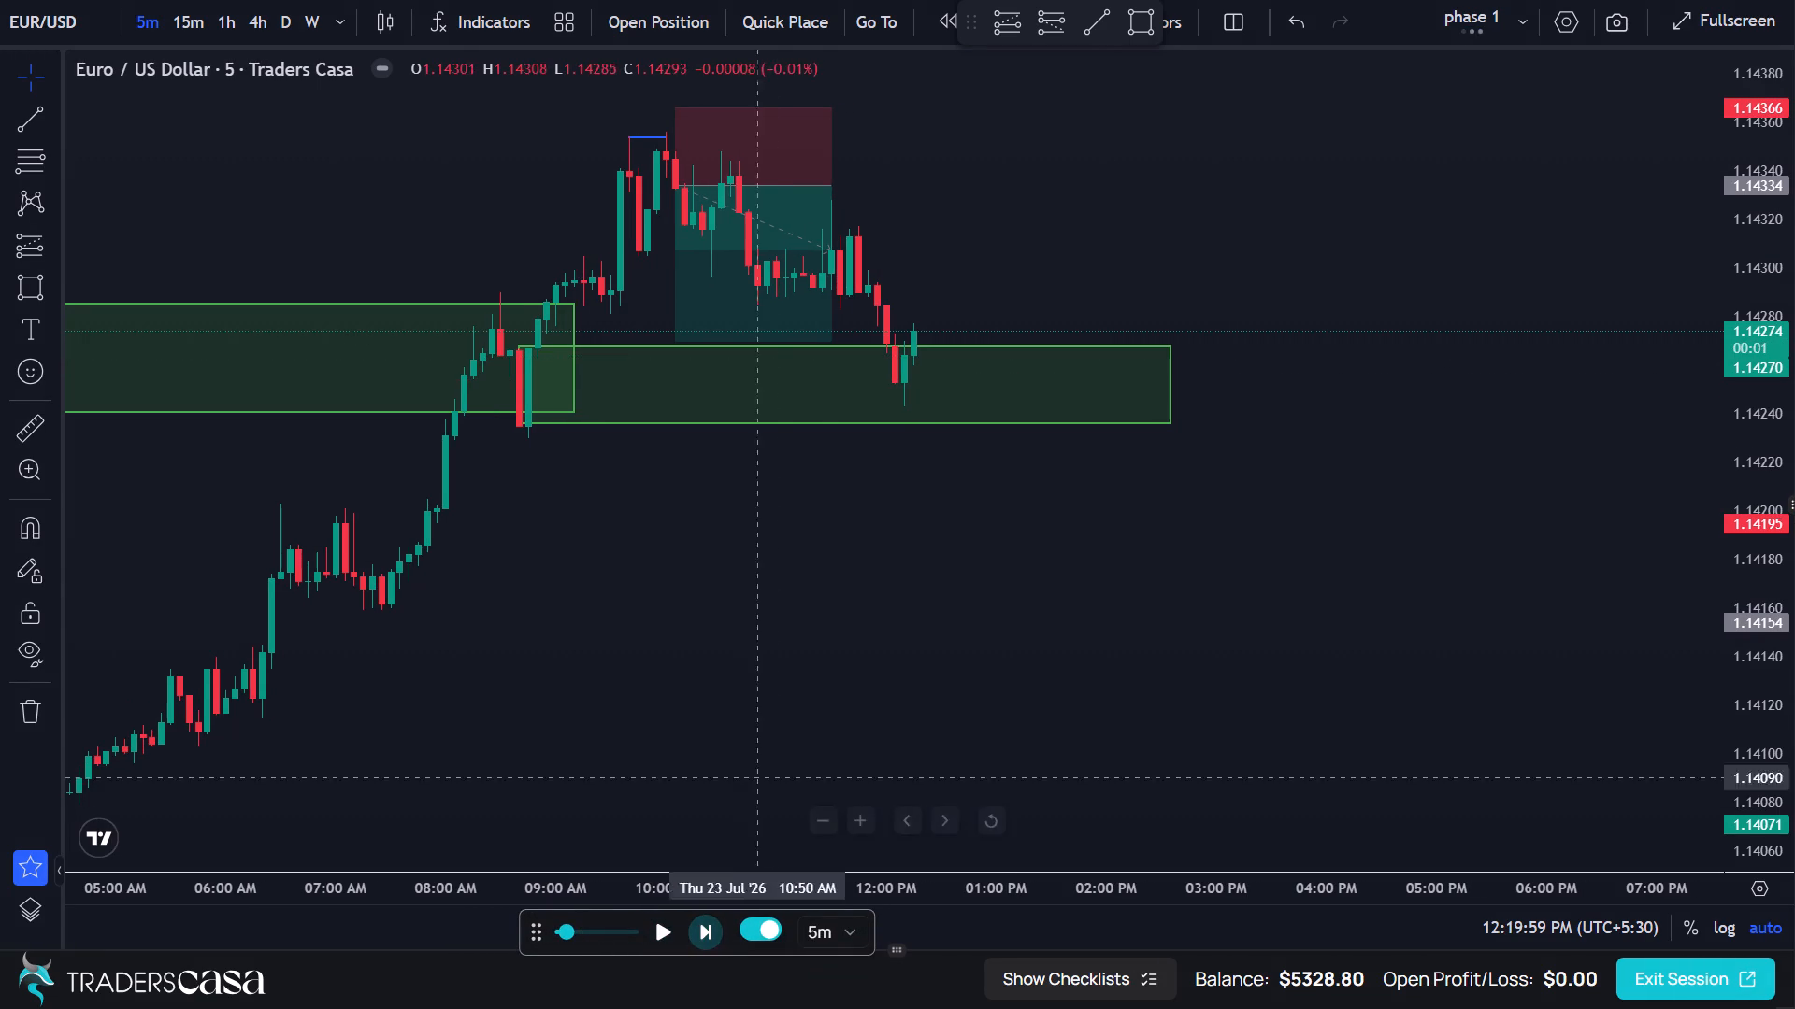
# Draw a long position at 12:10 PM with entry about 1.14264, target about 1.14330 and stop about 1.14232.
pyautogui.scroll(1, 950, 307)
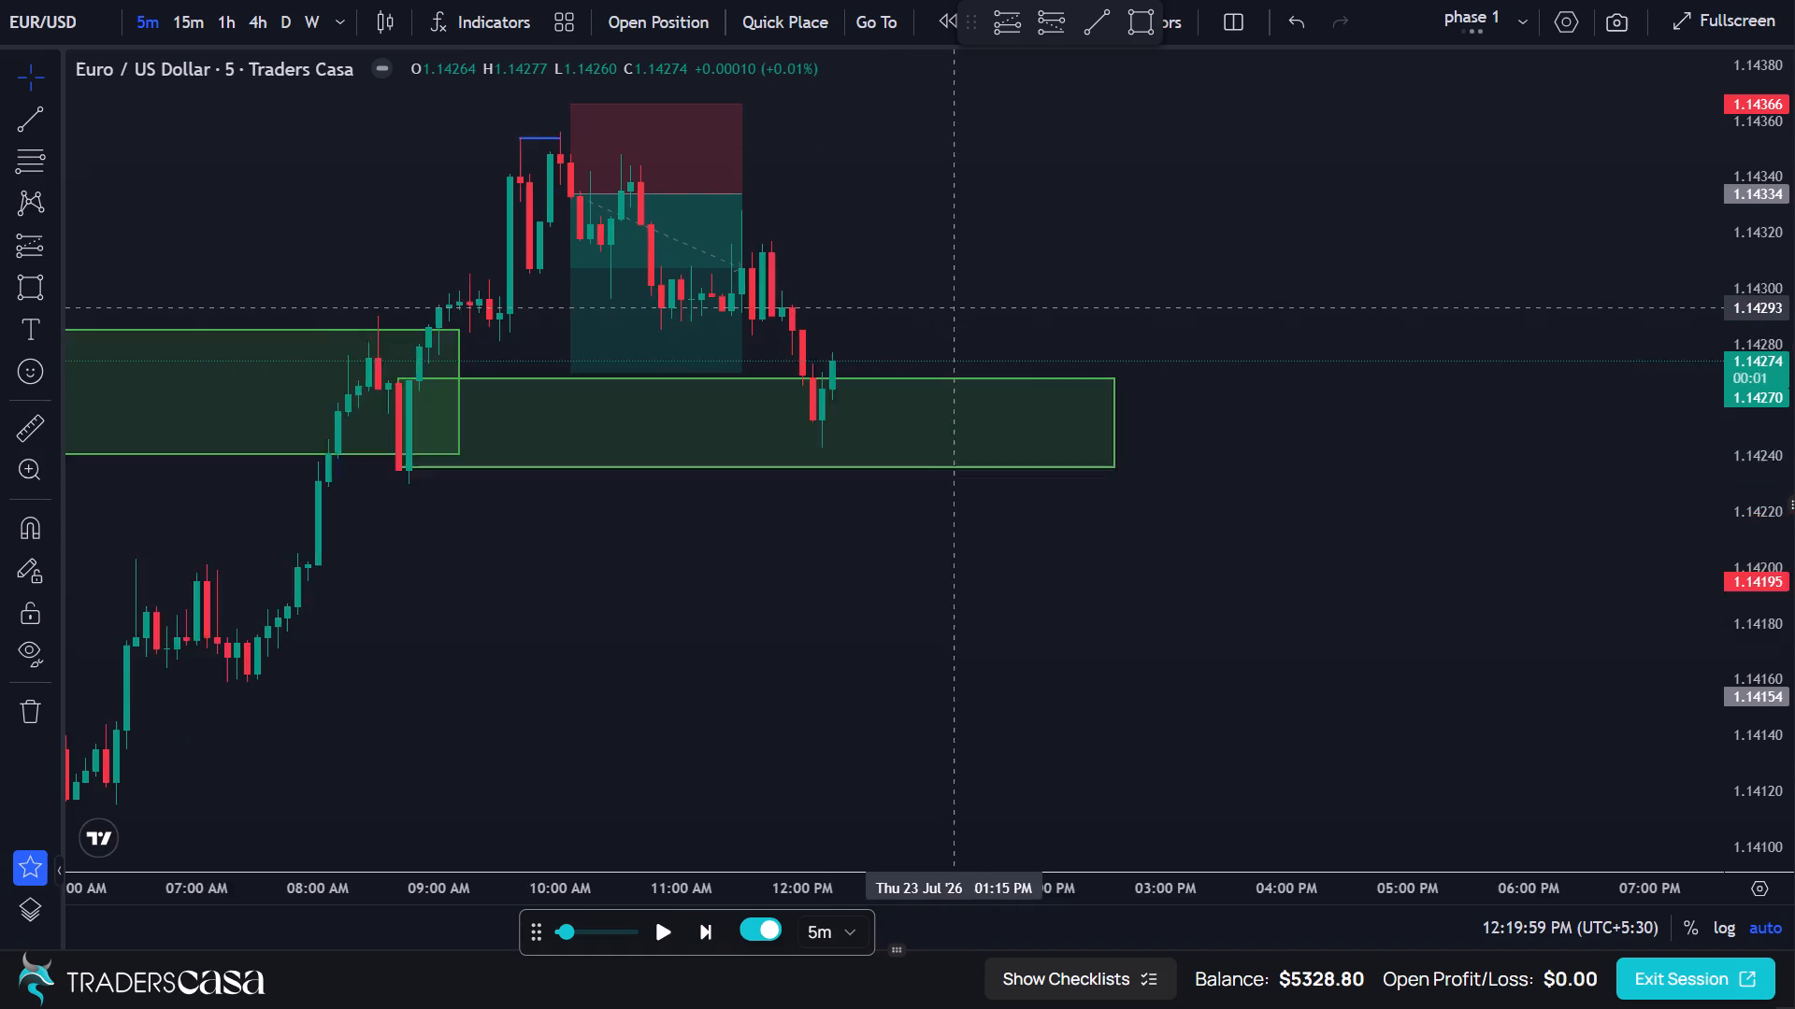
pyautogui.scroll(1, 950, 307)
pyautogui.moveTo(950, 307); pyautogui.dragTo(847, 305)
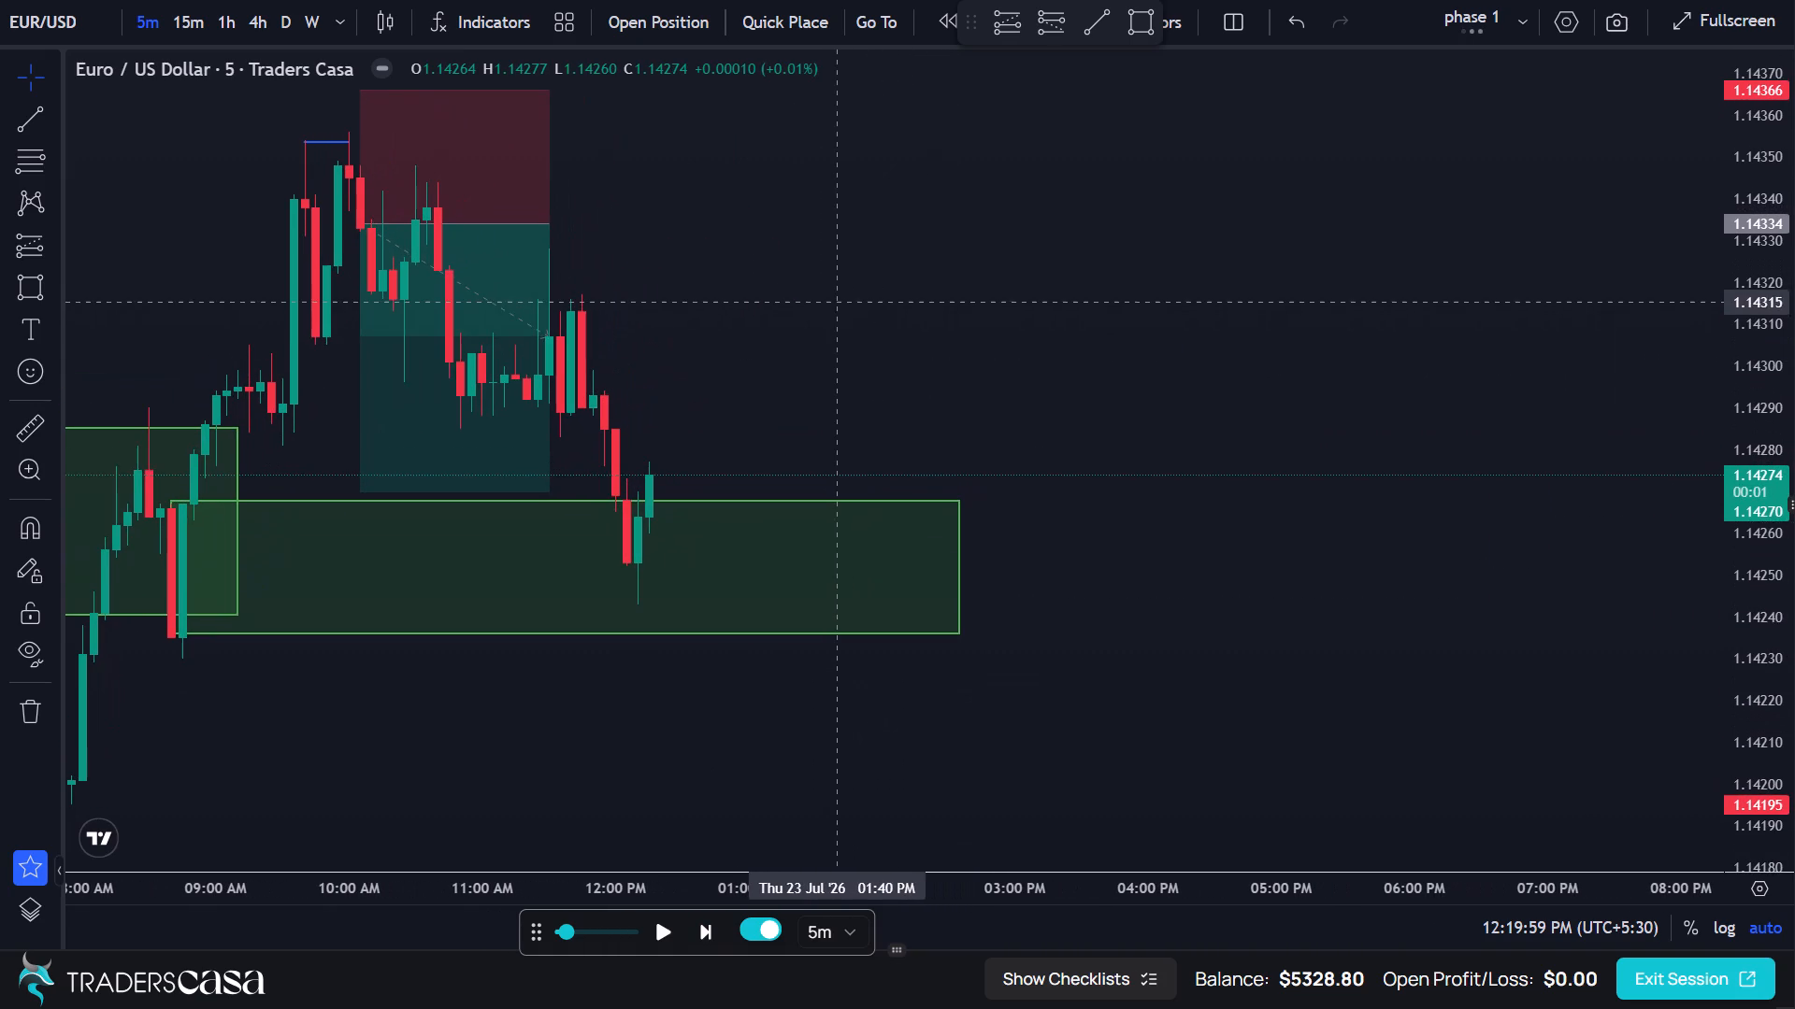
pyautogui.scroll(-2, 834, 301)
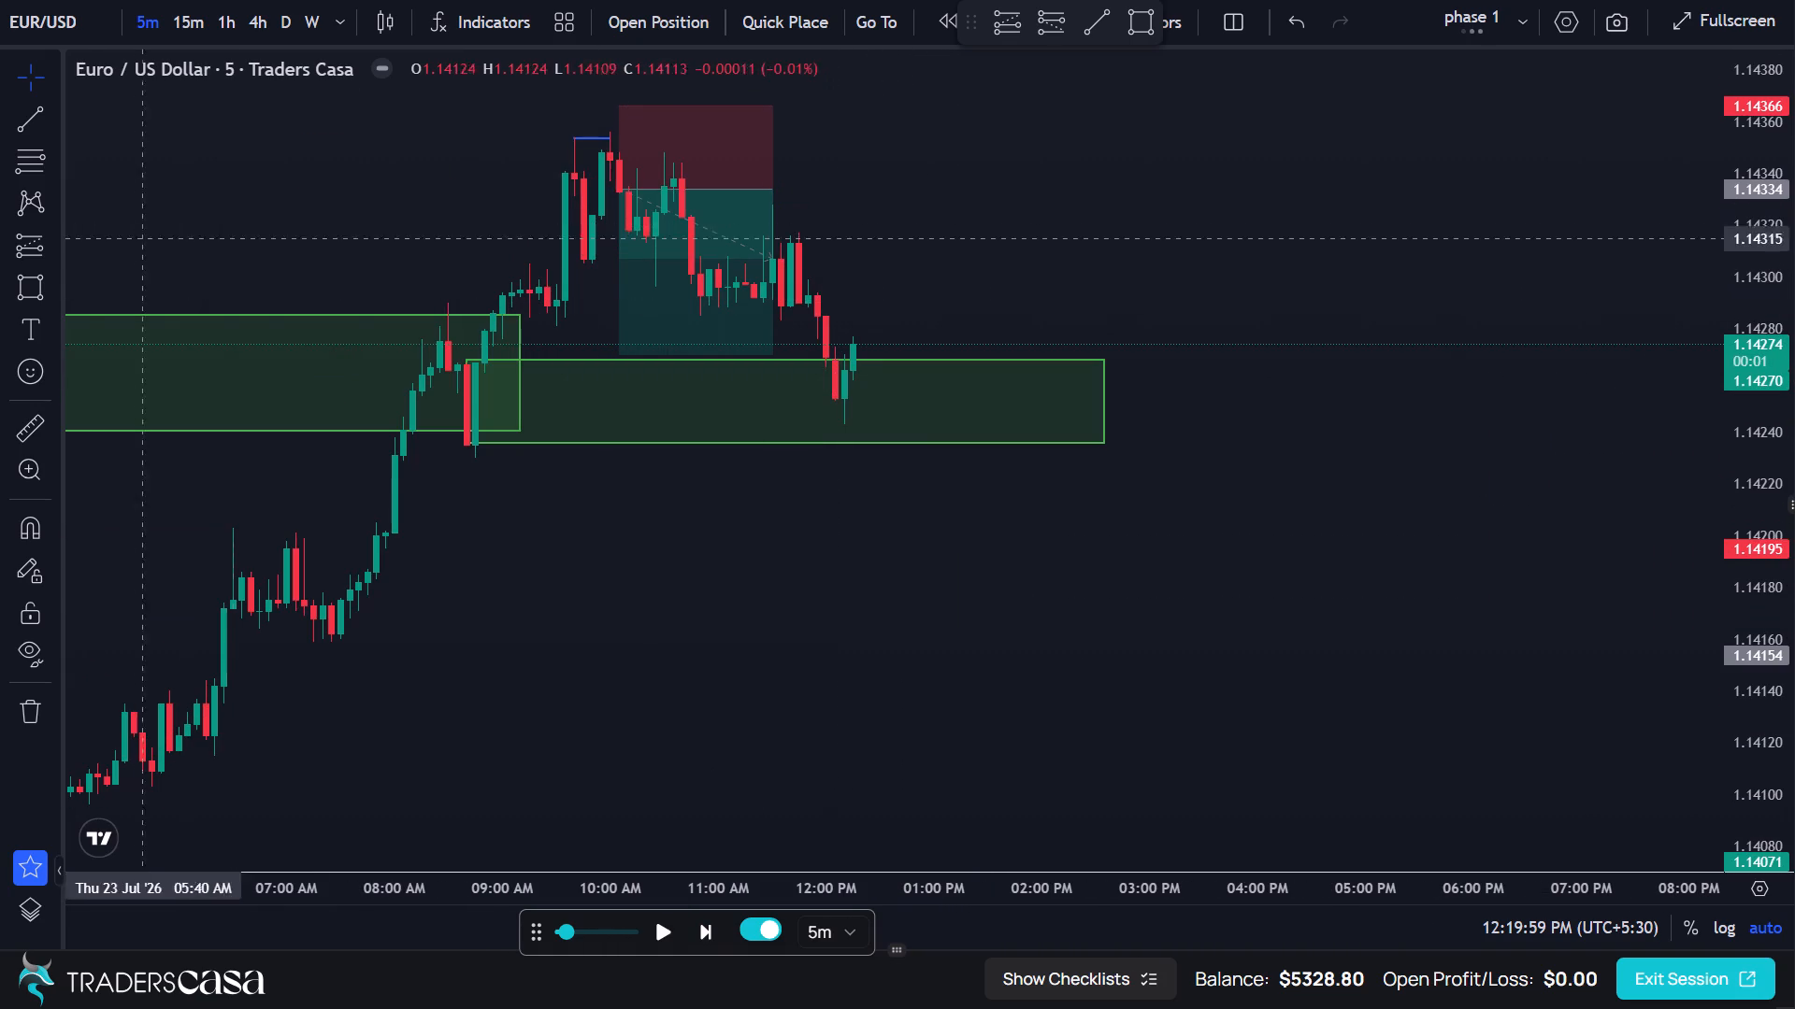
pyautogui.click(34, 242)
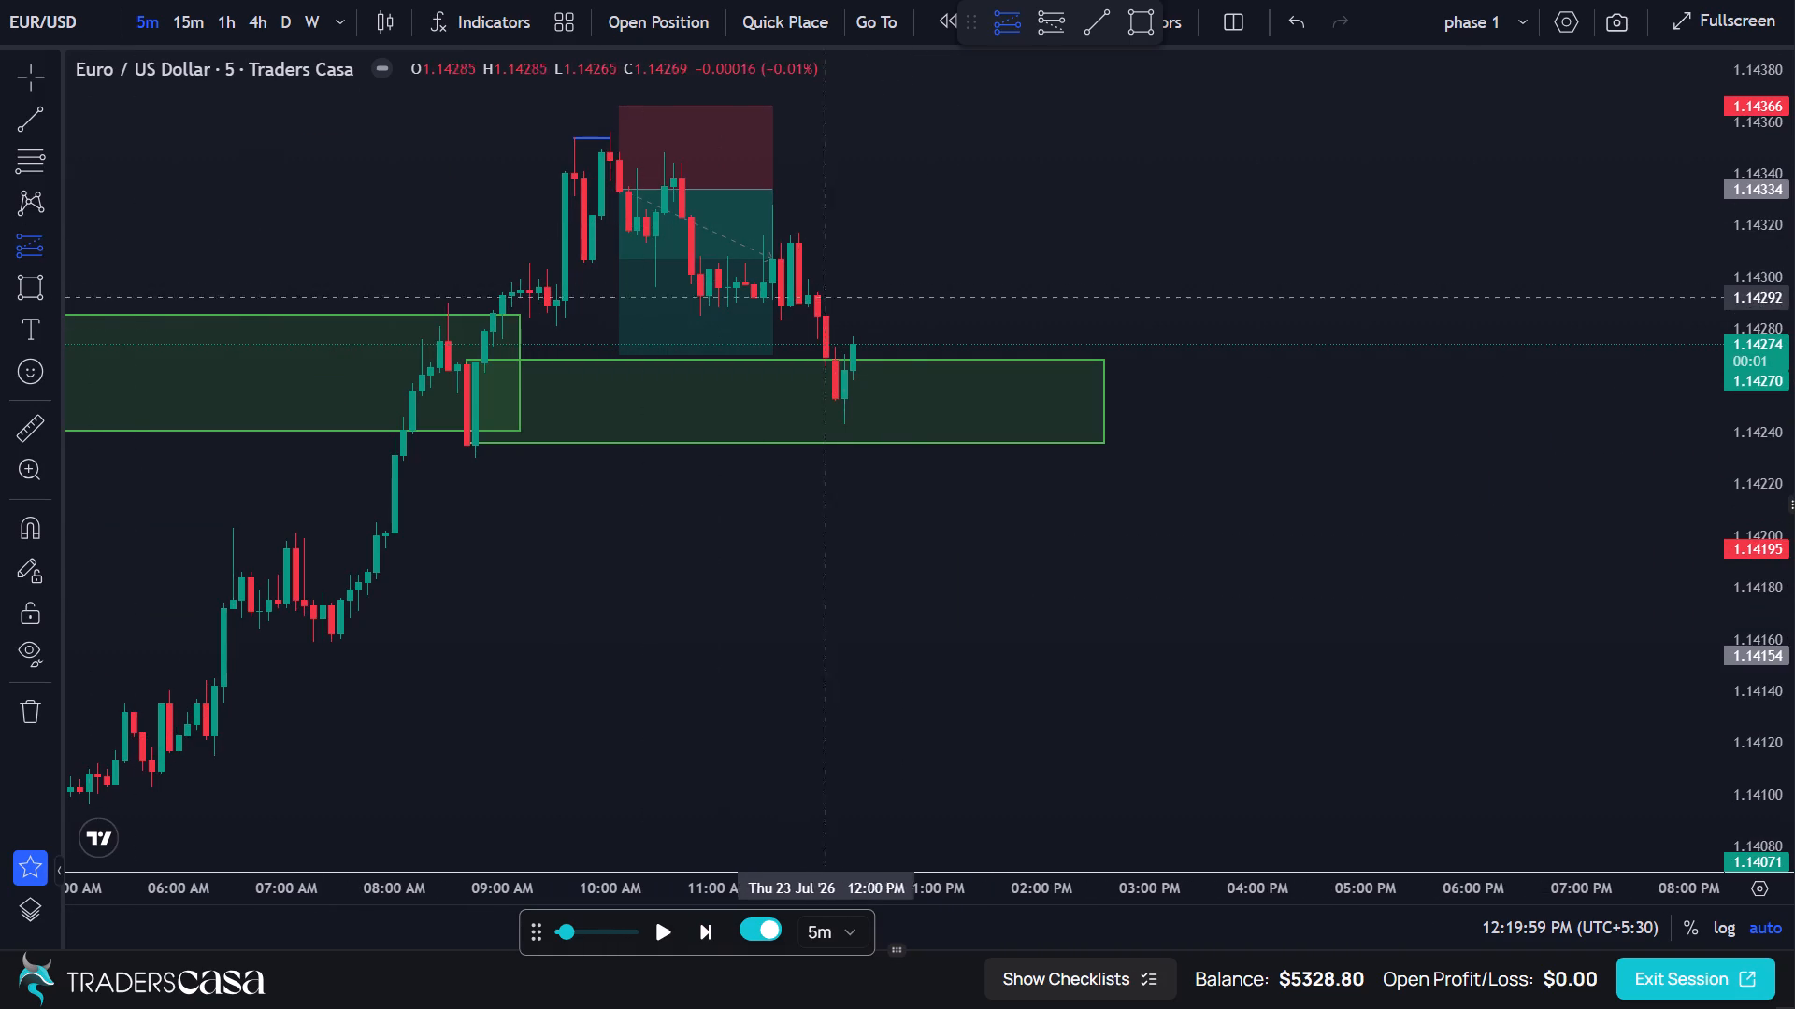
pyautogui.click(846, 369)
pyautogui.moveTo(847, 236); pyautogui.dragTo(863, 200)
pyautogui.moveTo(848, 499); pyautogui.dragTo(854, 452)
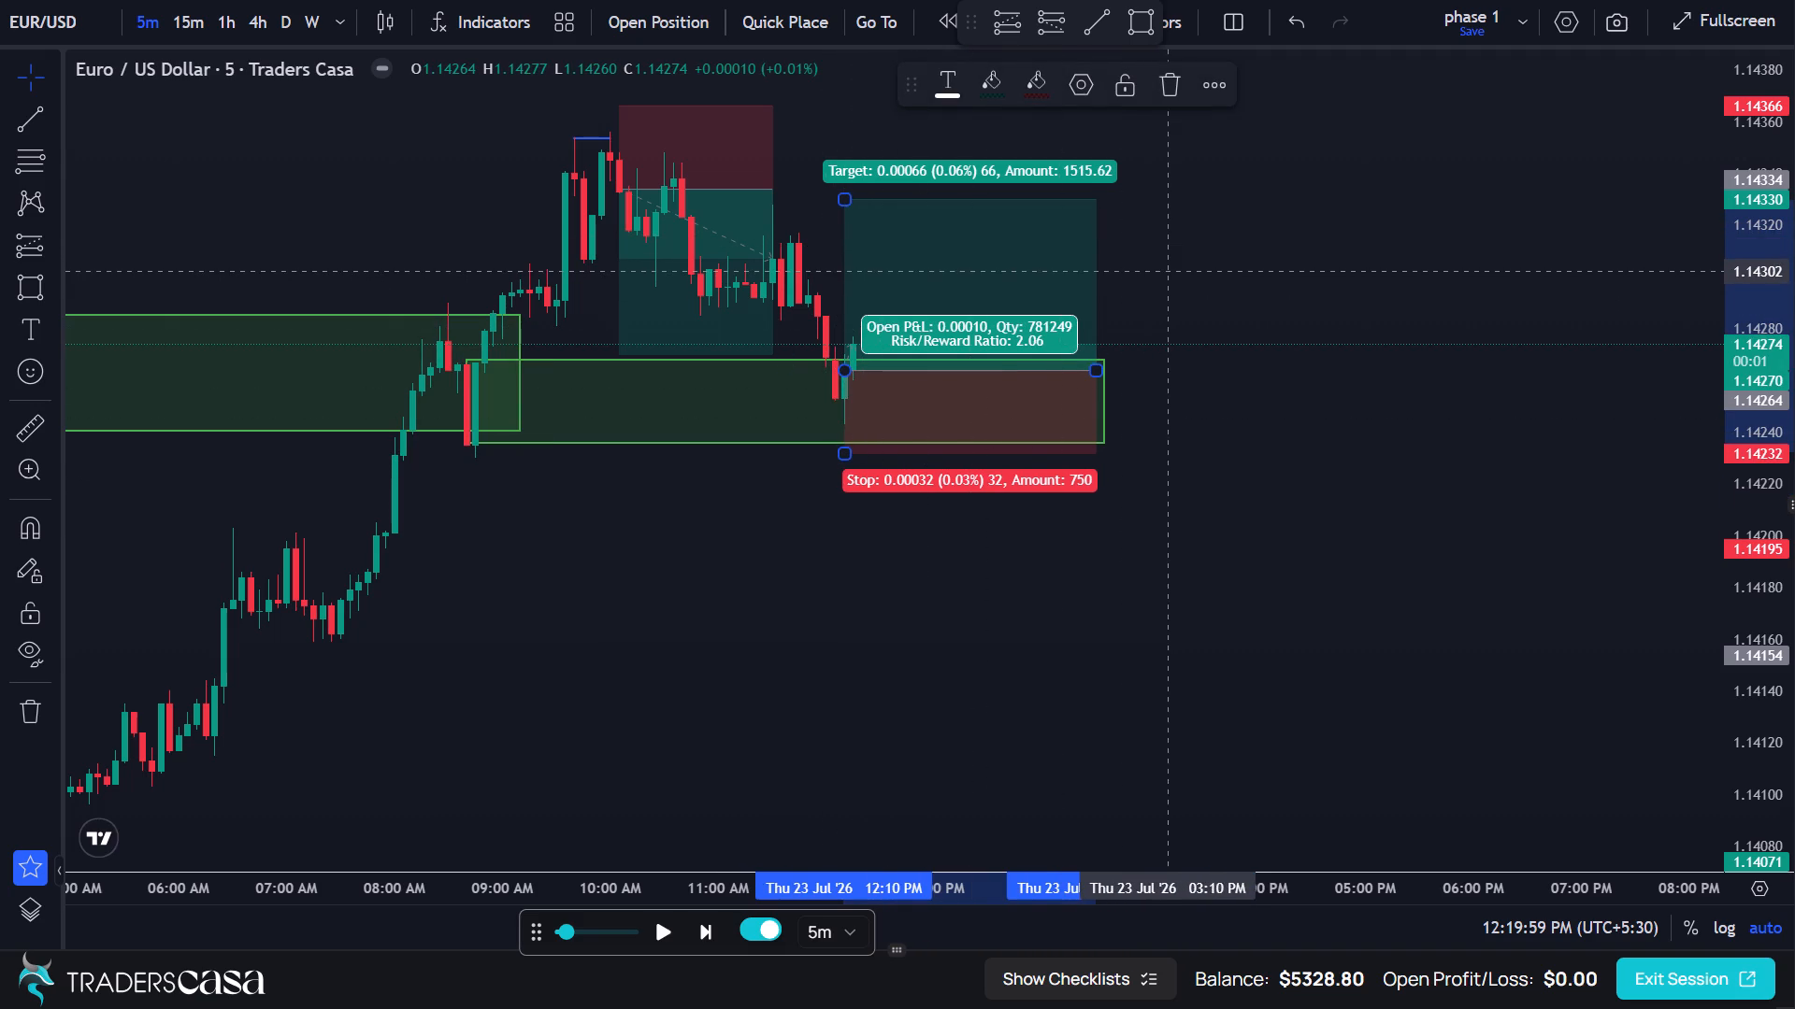
pyautogui.click(1163, 268)
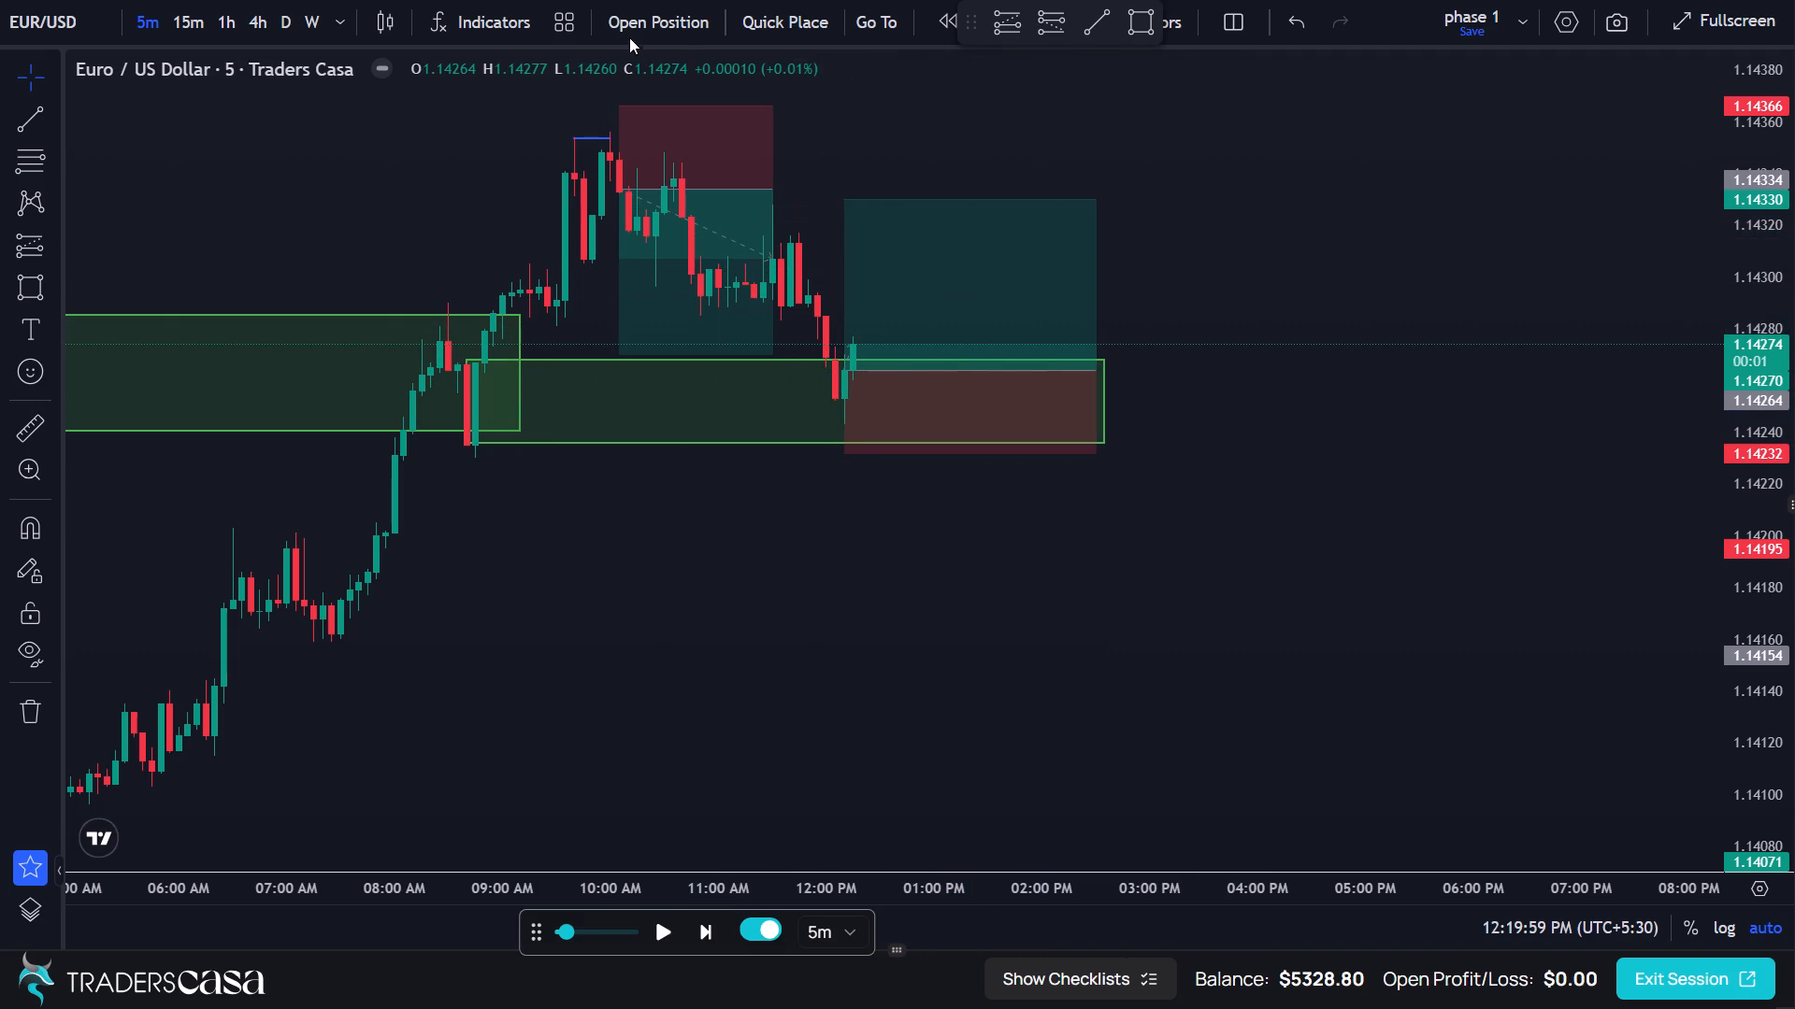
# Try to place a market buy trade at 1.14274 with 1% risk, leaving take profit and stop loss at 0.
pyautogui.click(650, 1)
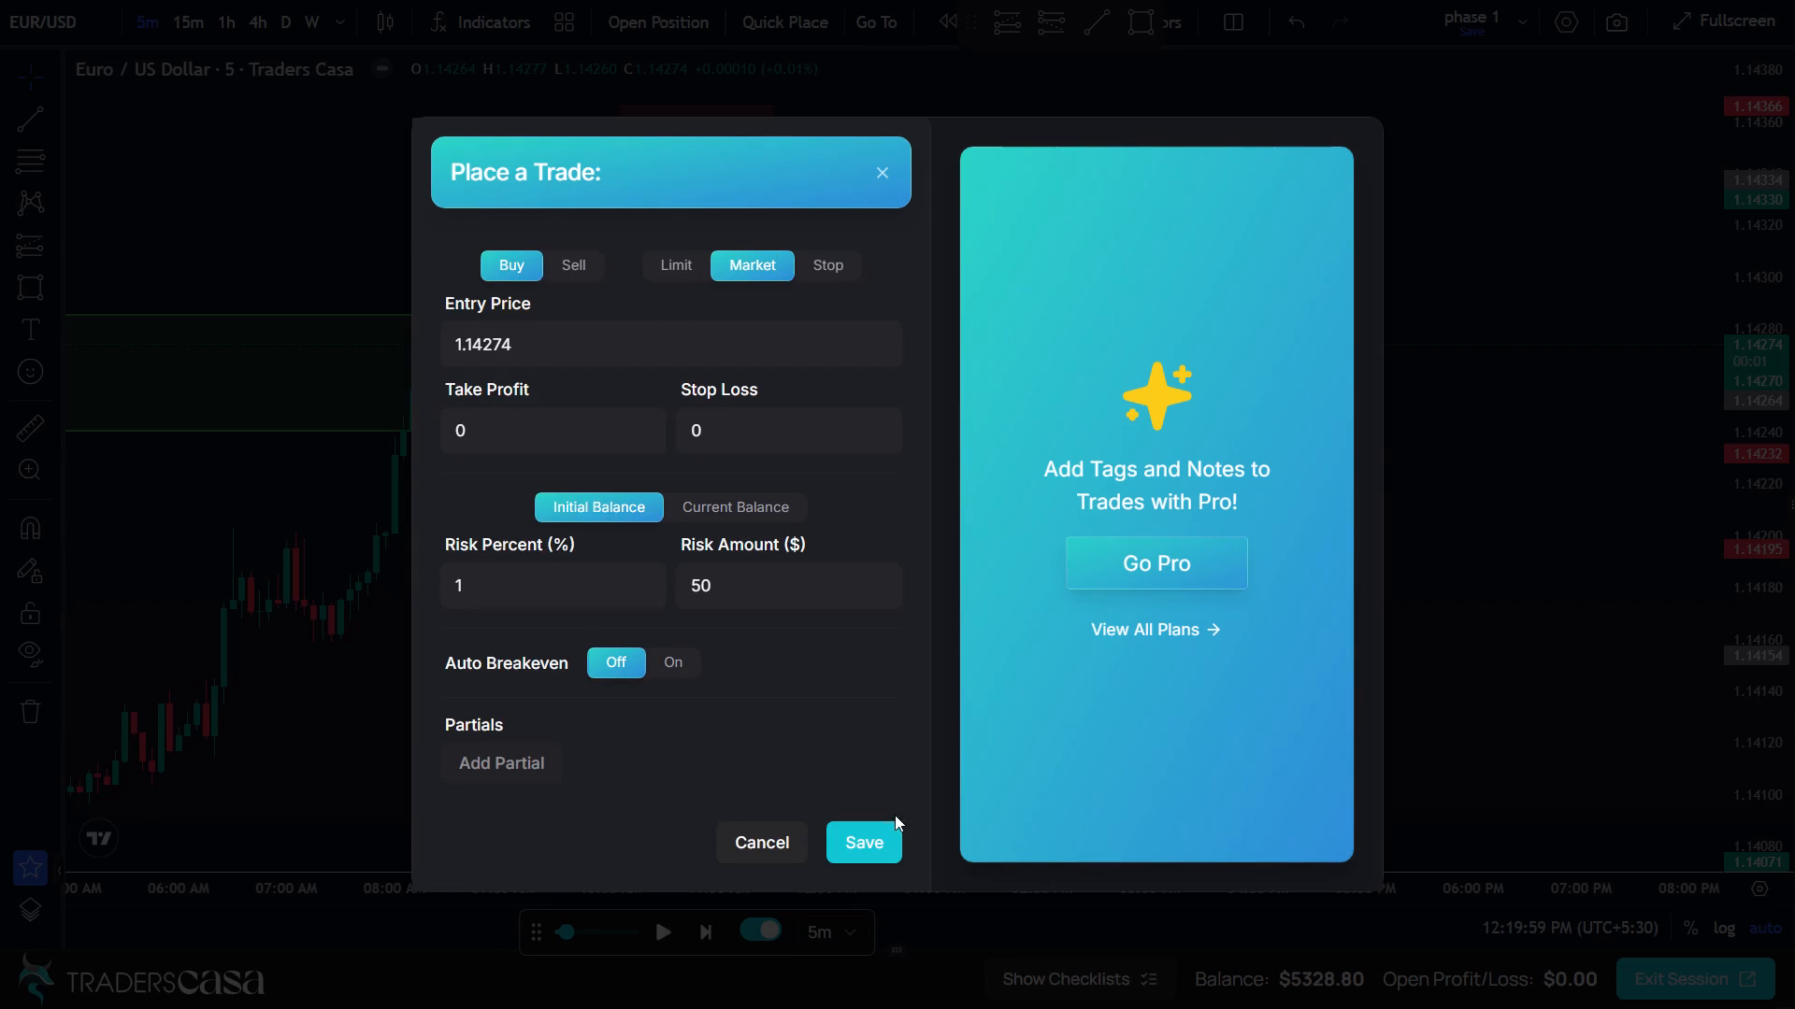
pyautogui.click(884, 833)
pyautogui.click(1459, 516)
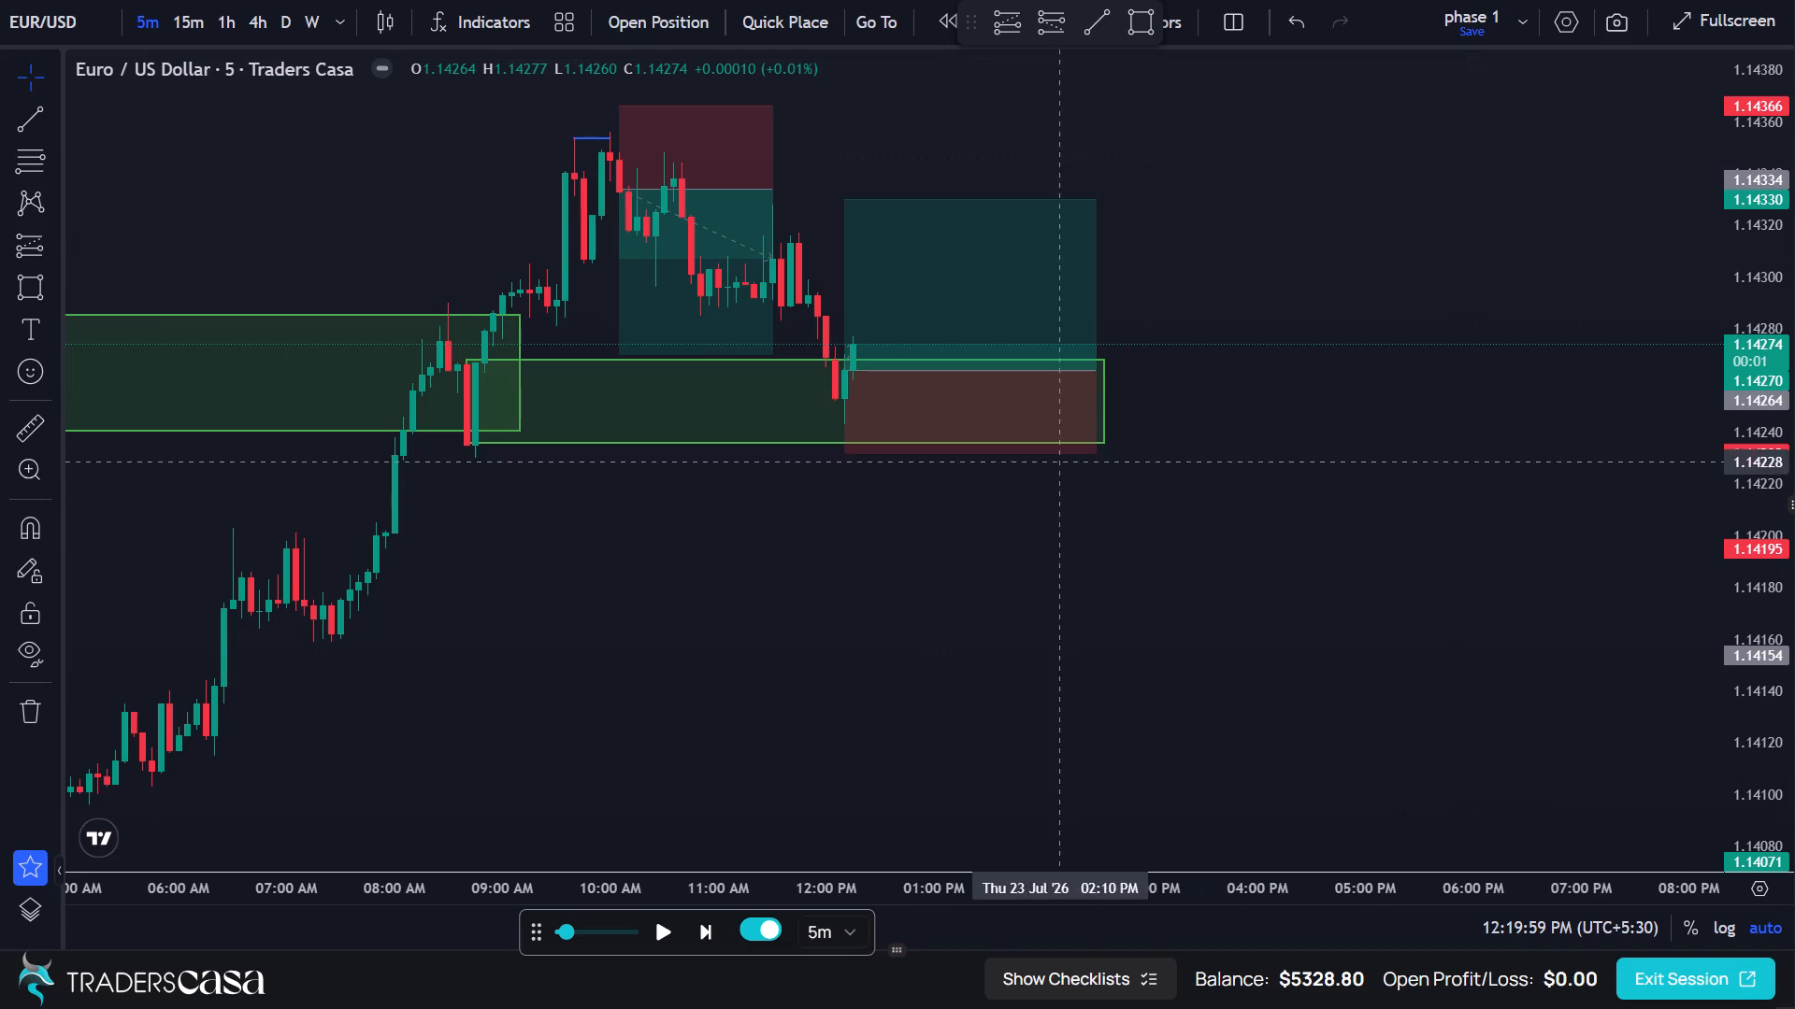
# Place a buy limit trade from the drawn long position: entry 1.14265, take profit 1.14331, stop loss 1.14233, risk 1%.
pyautogui.click(979, 410)
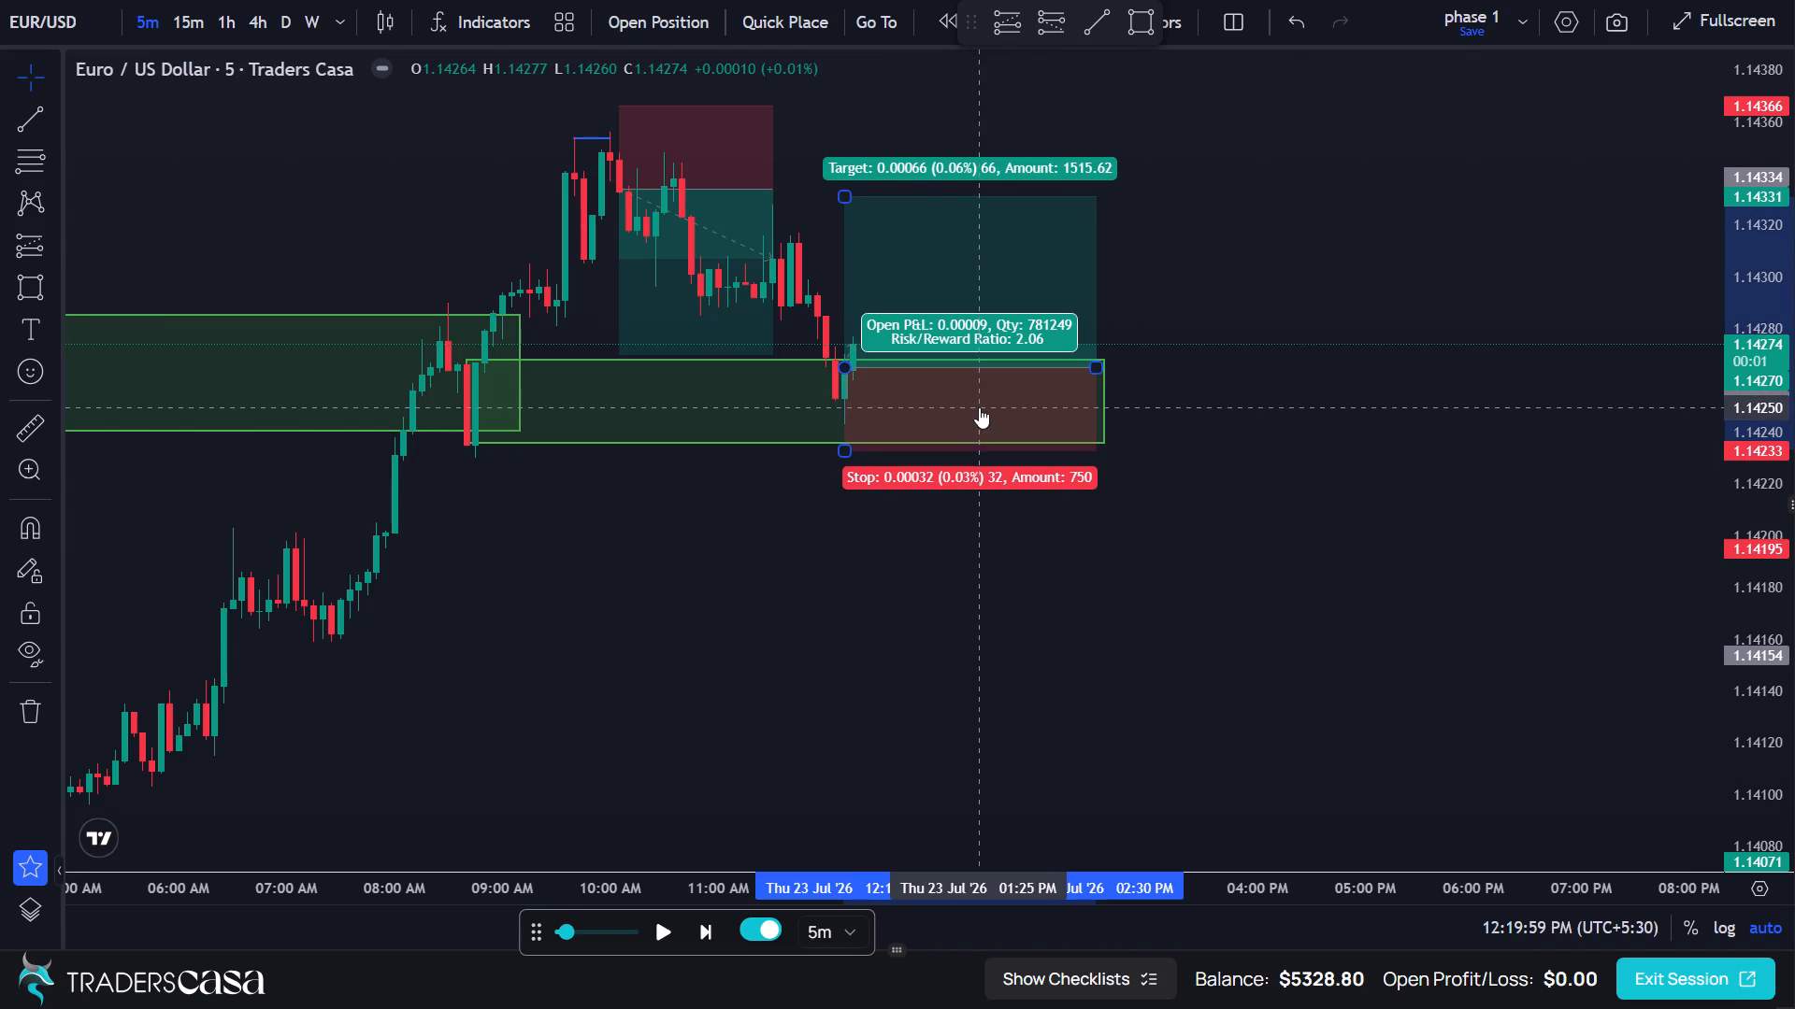
pyautogui.click(683, 38)
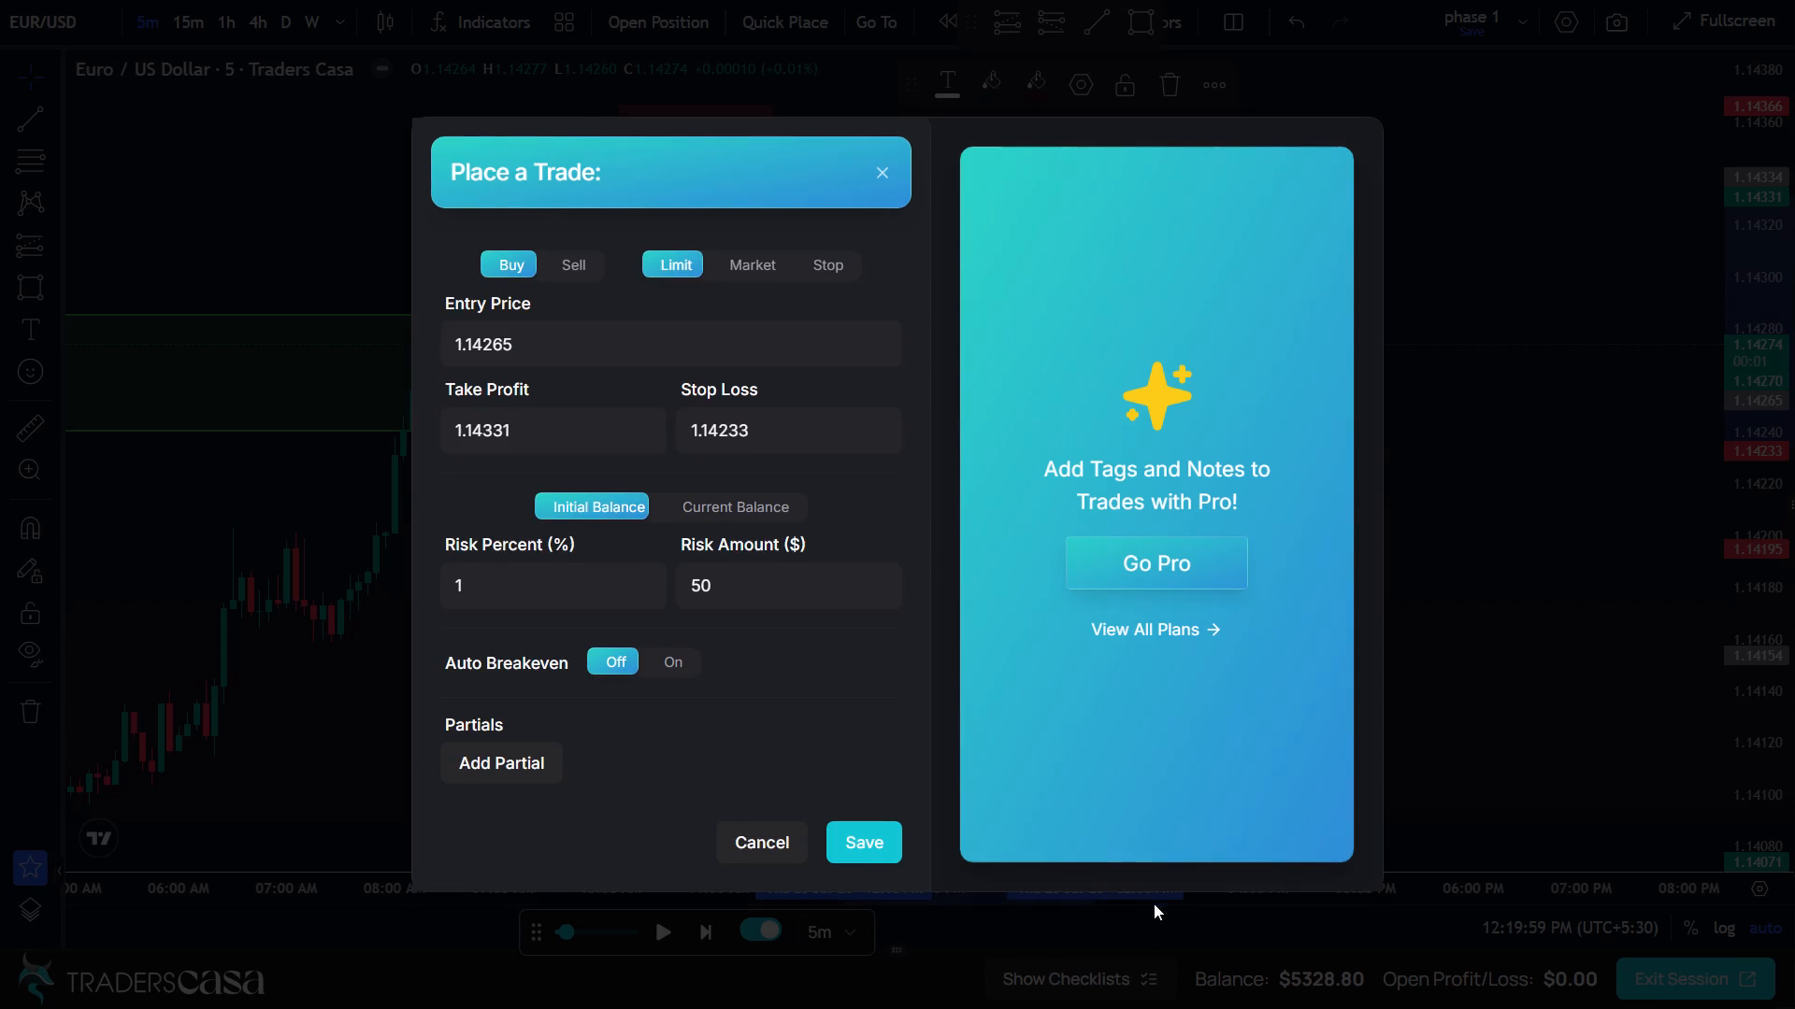
pyautogui.click(865, 845)
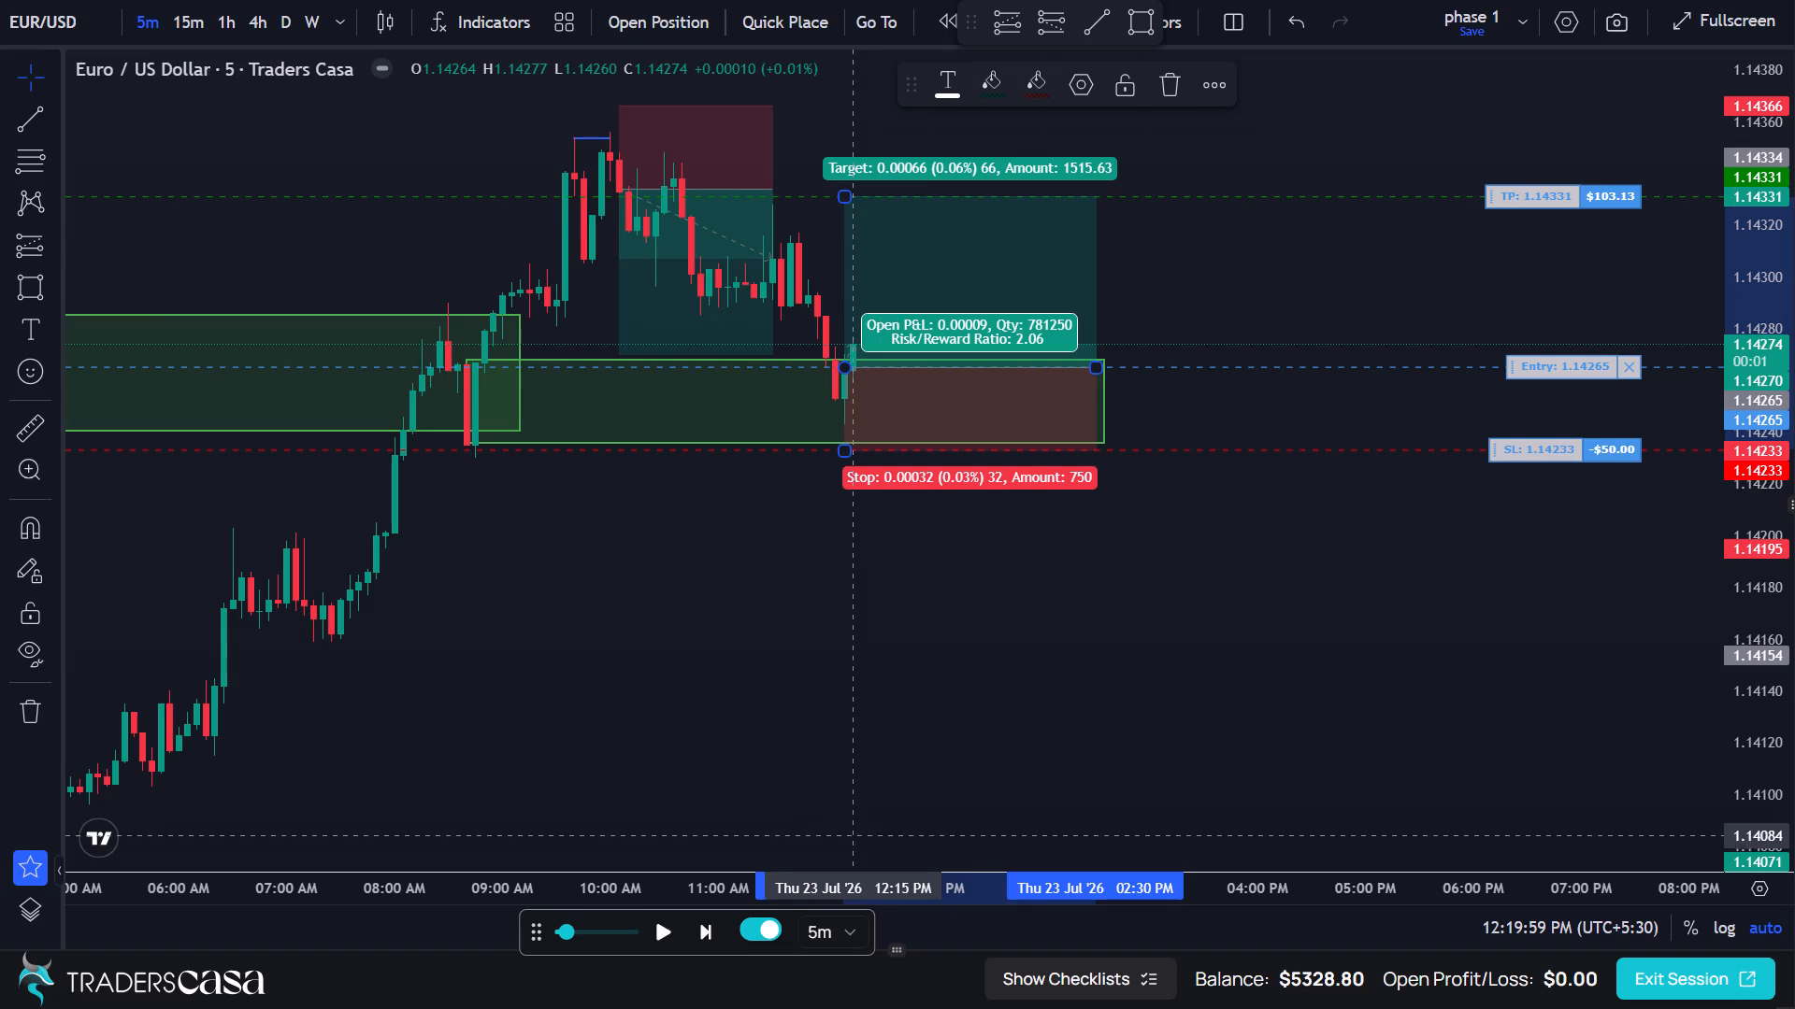
# Advance the replay in 5-minute steps to 12:34:59 PM.
pyautogui.click(711, 921)
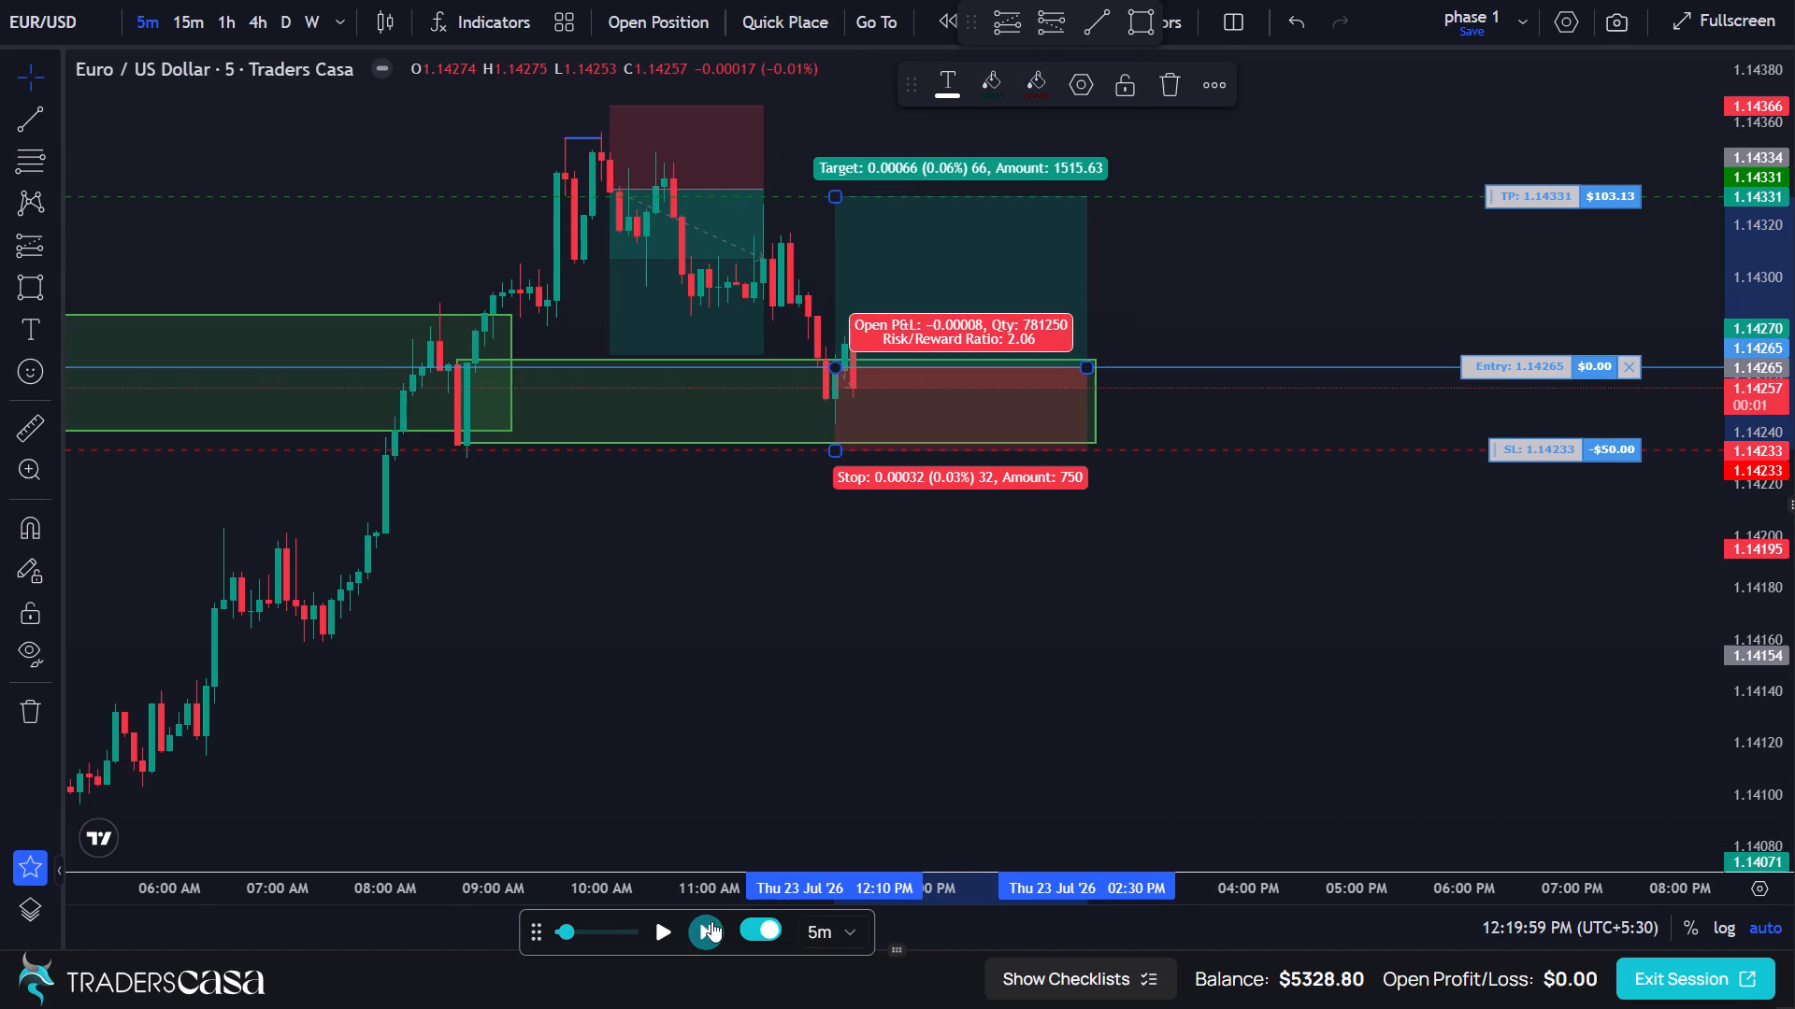
pyautogui.click(711, 921)
pyautogui.click(711, 921)
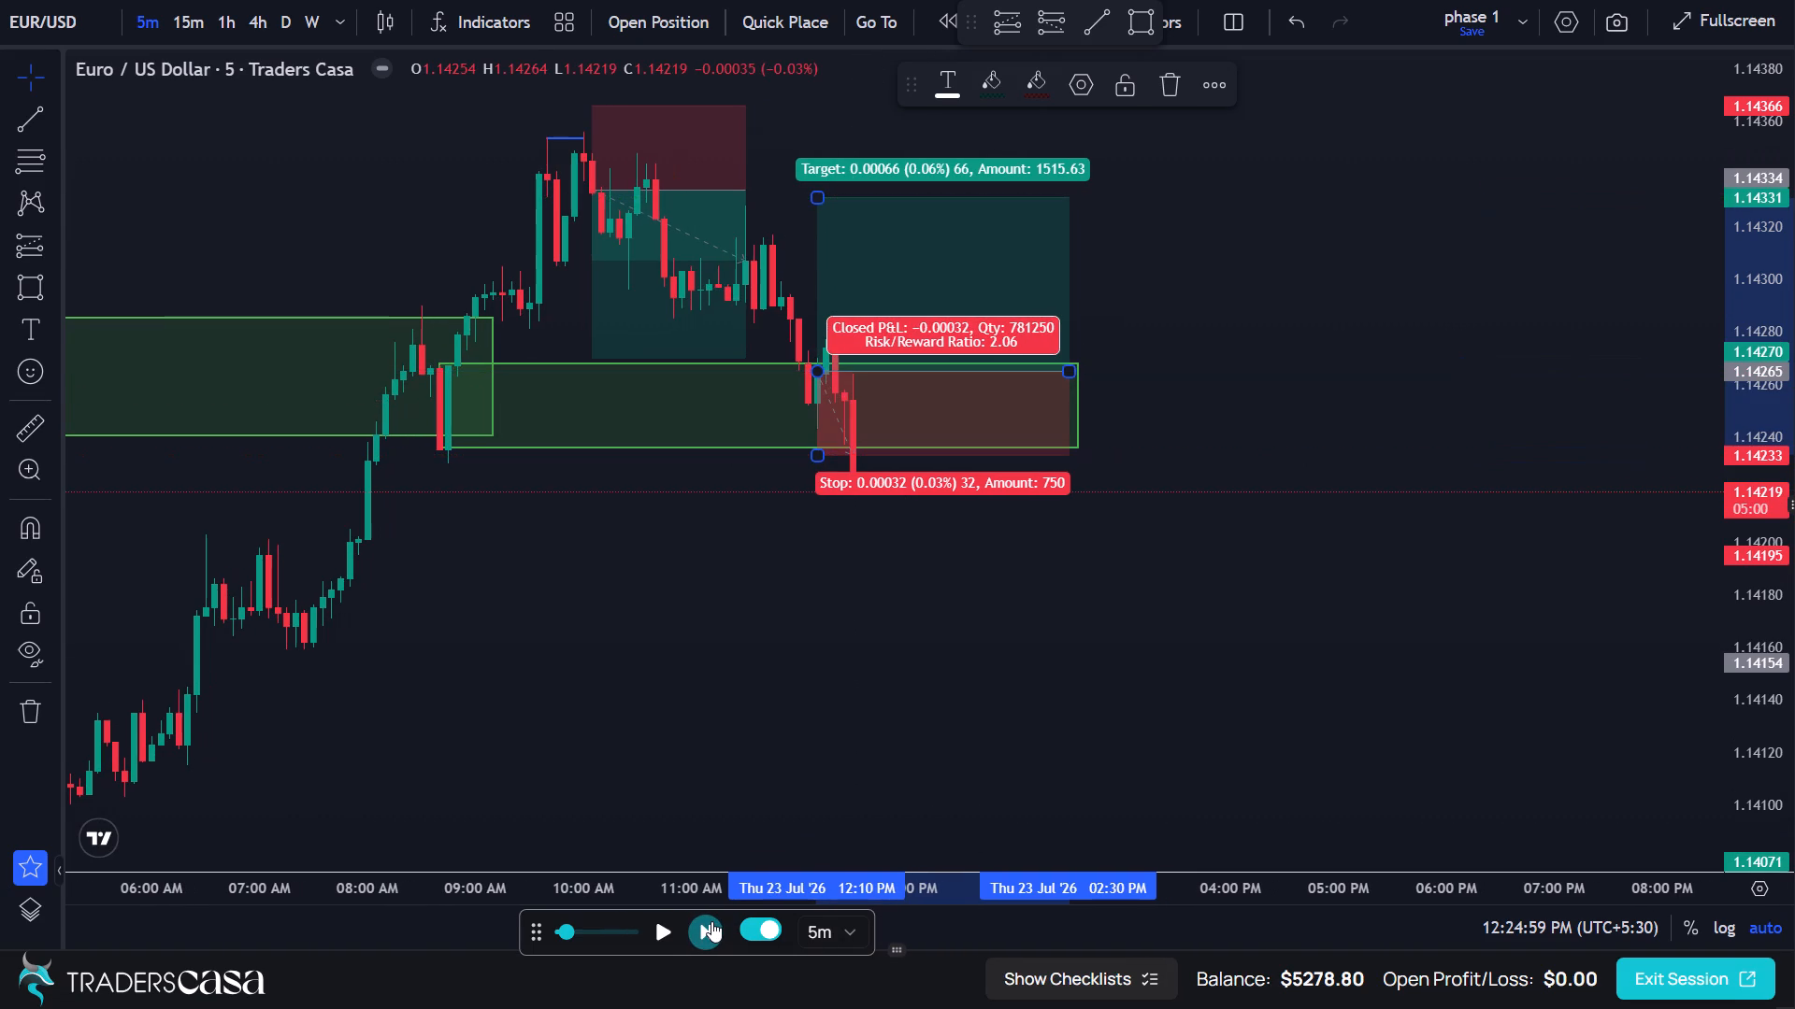
# Delete the long position drawing that starts at 12:10 PM and dismiss the advertisement.
pyautogui.click(1010, 297)
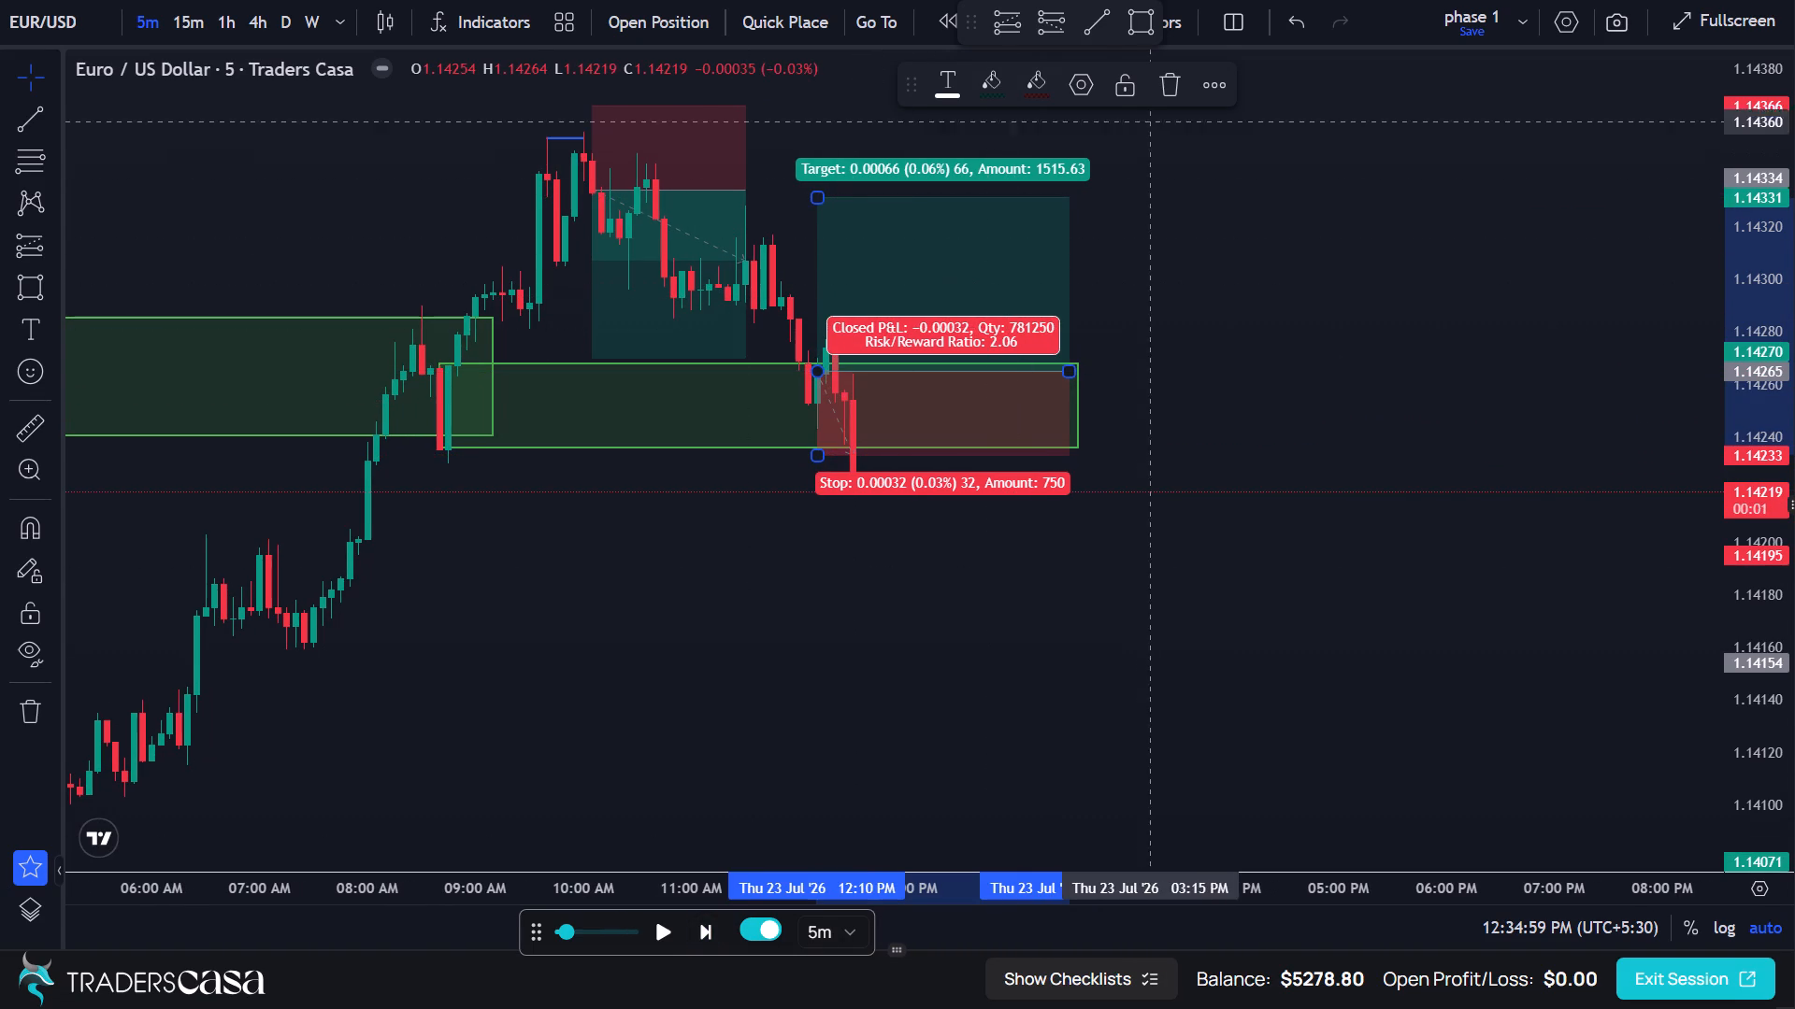
pyautogui.click(1167, 79)
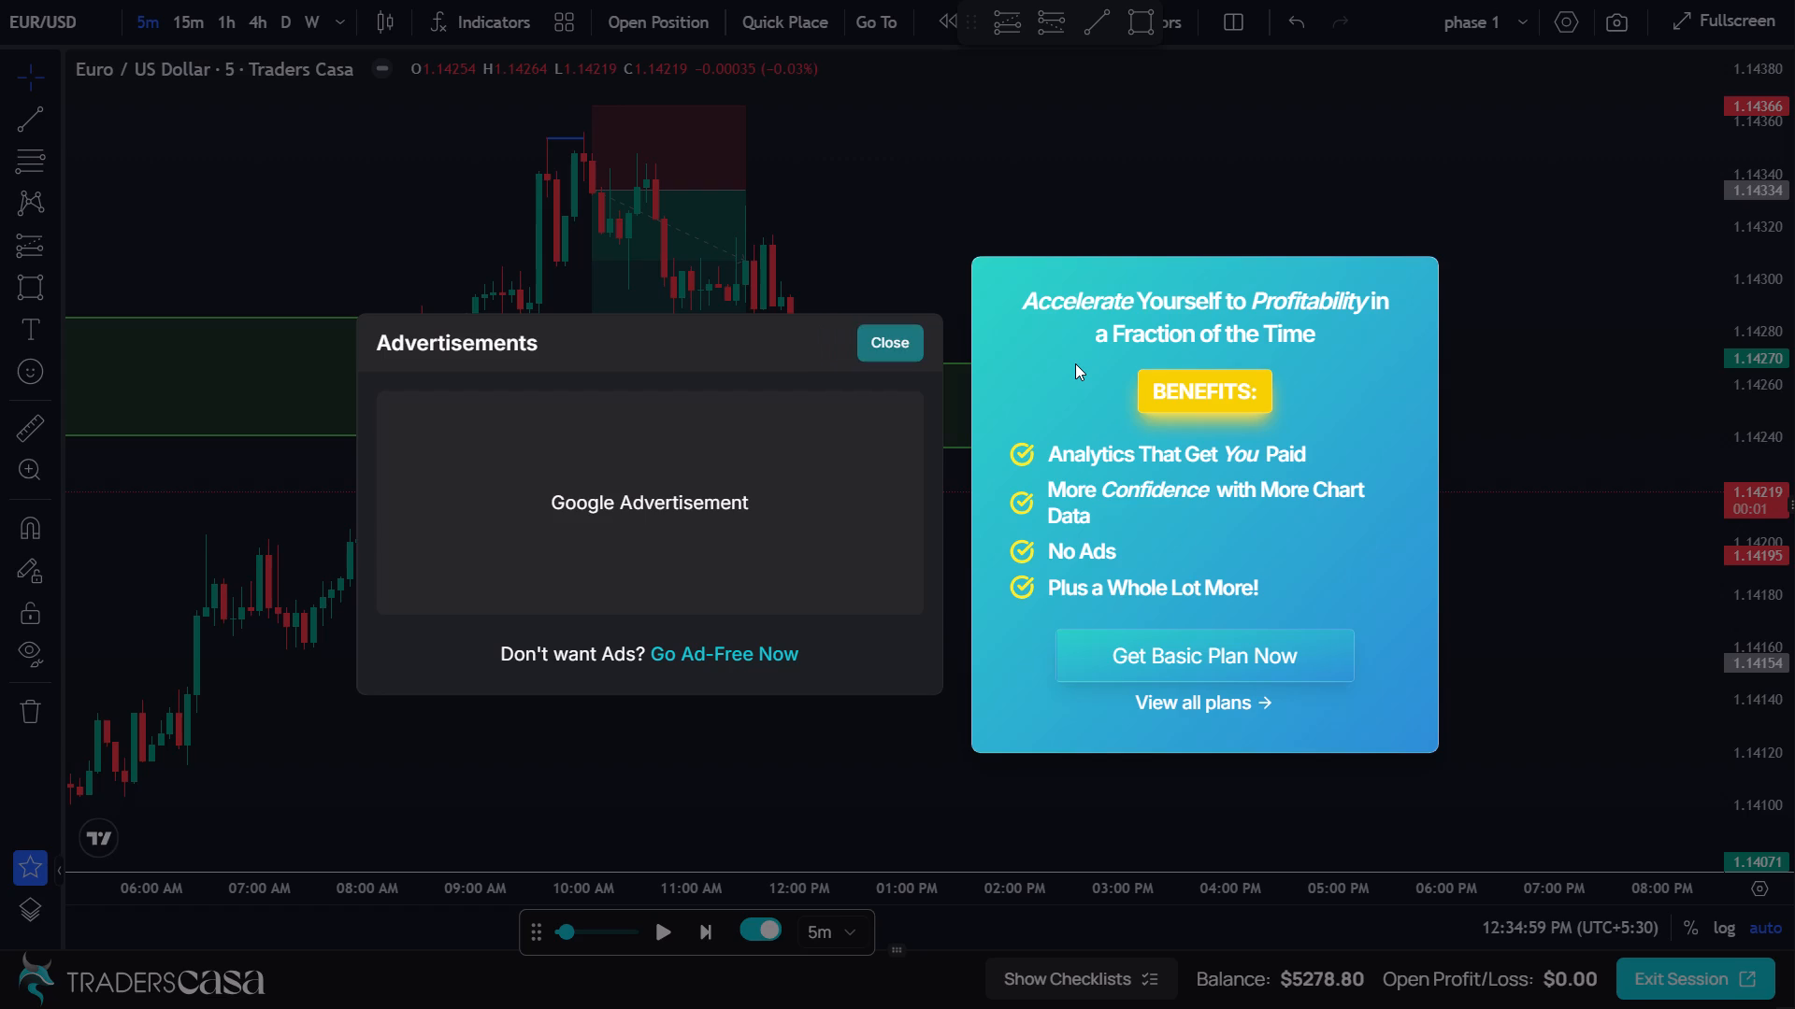
pyautogui.click(910, 344)
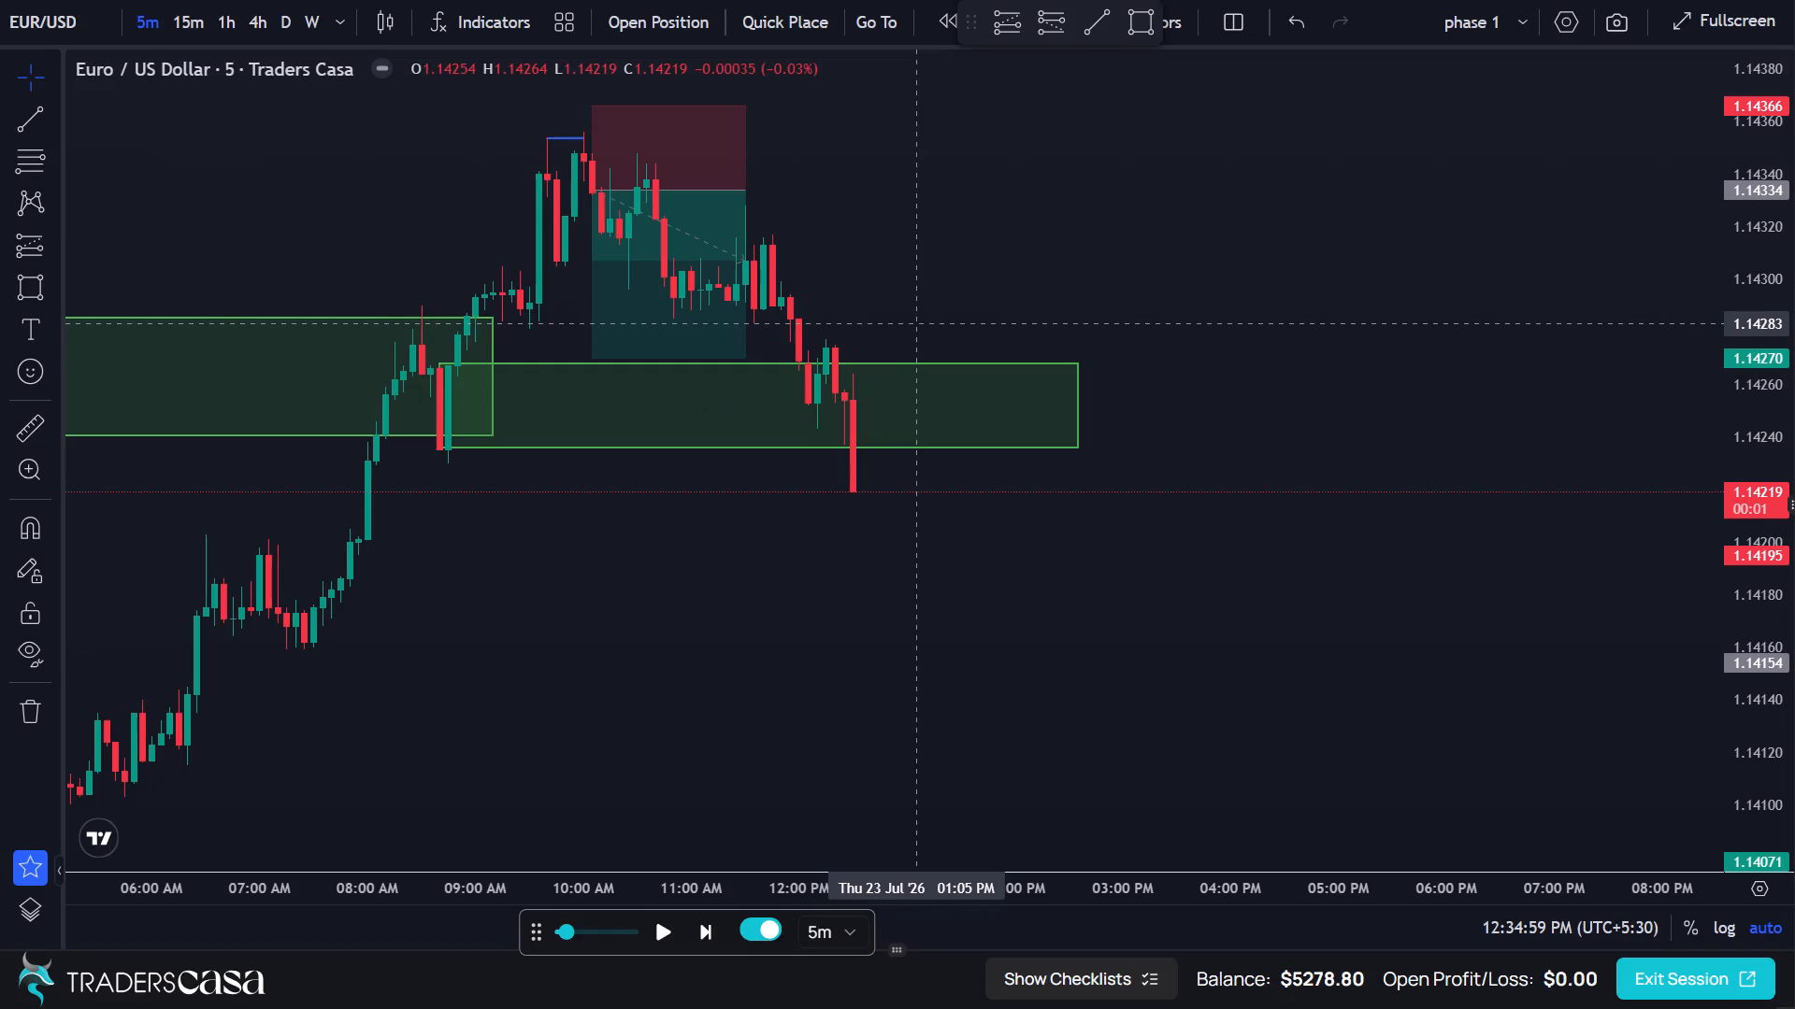
# Draw a rectangle zone from about 1.14195 to 1.14160, spanning 07:15 AM to about 04:25 PM on 23 July.
pyautogui.scroll(-1, 917, 320)
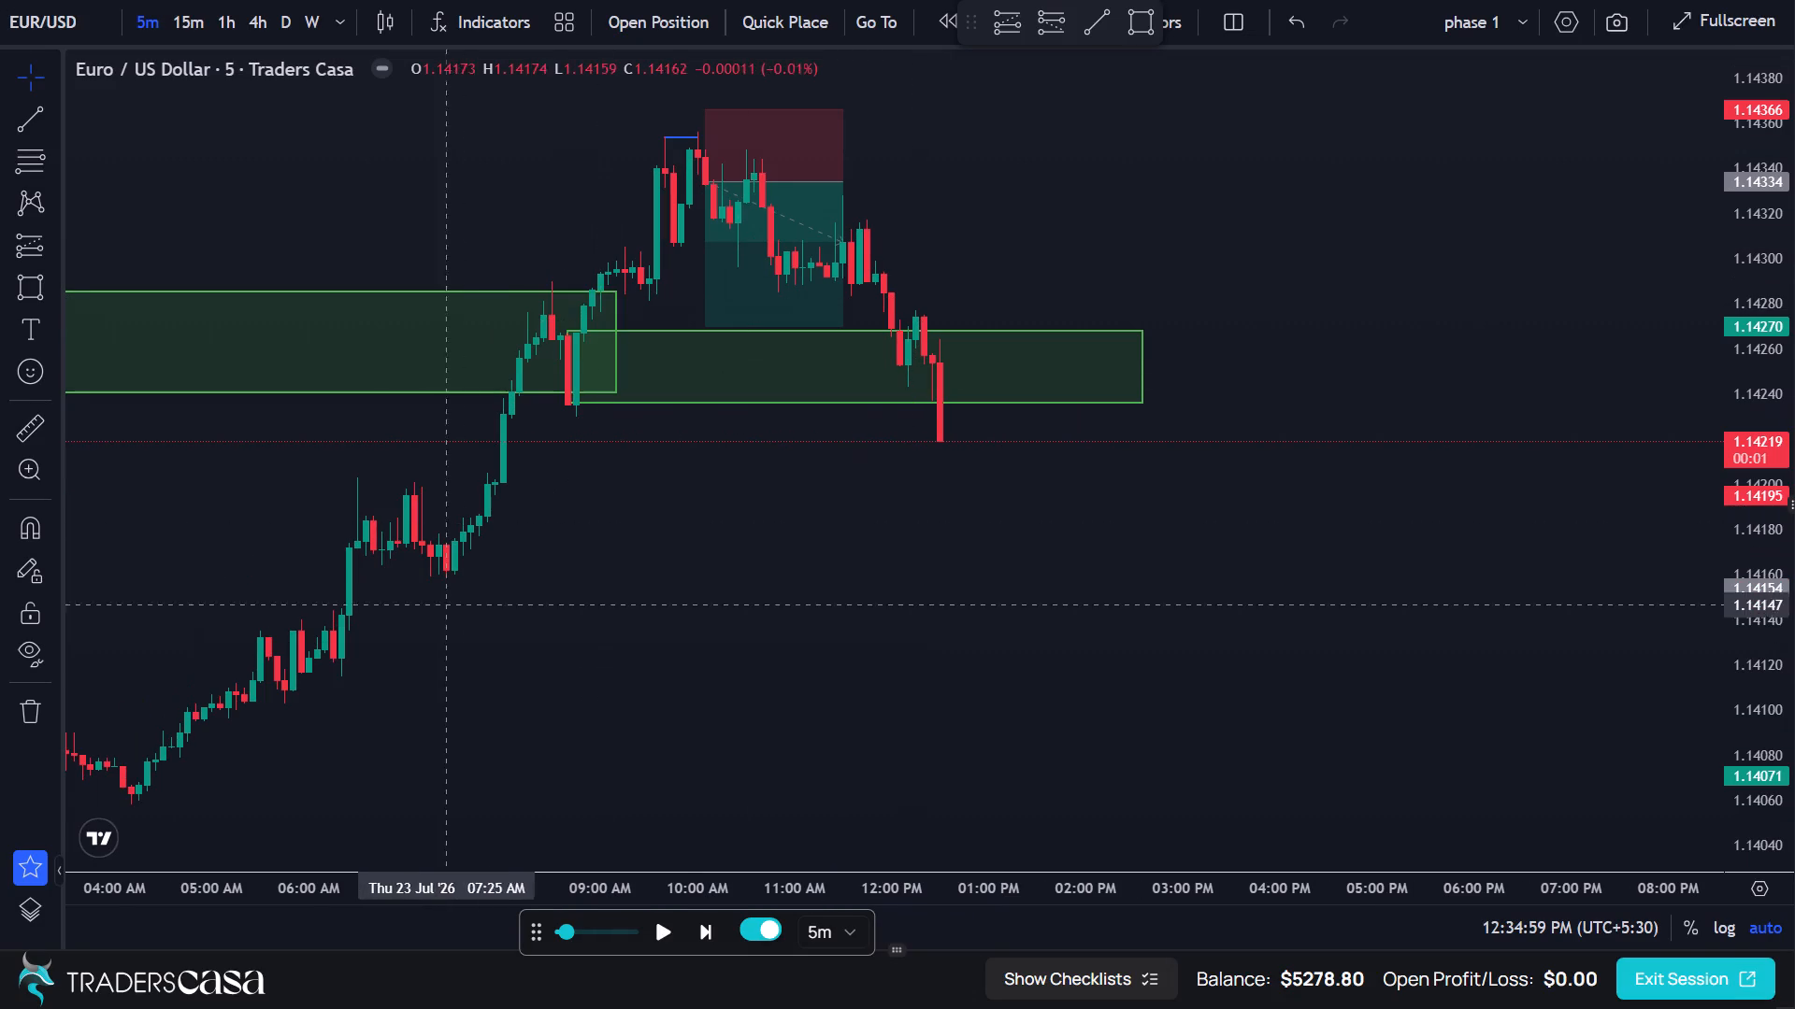
pyautogui.click(19, 267)
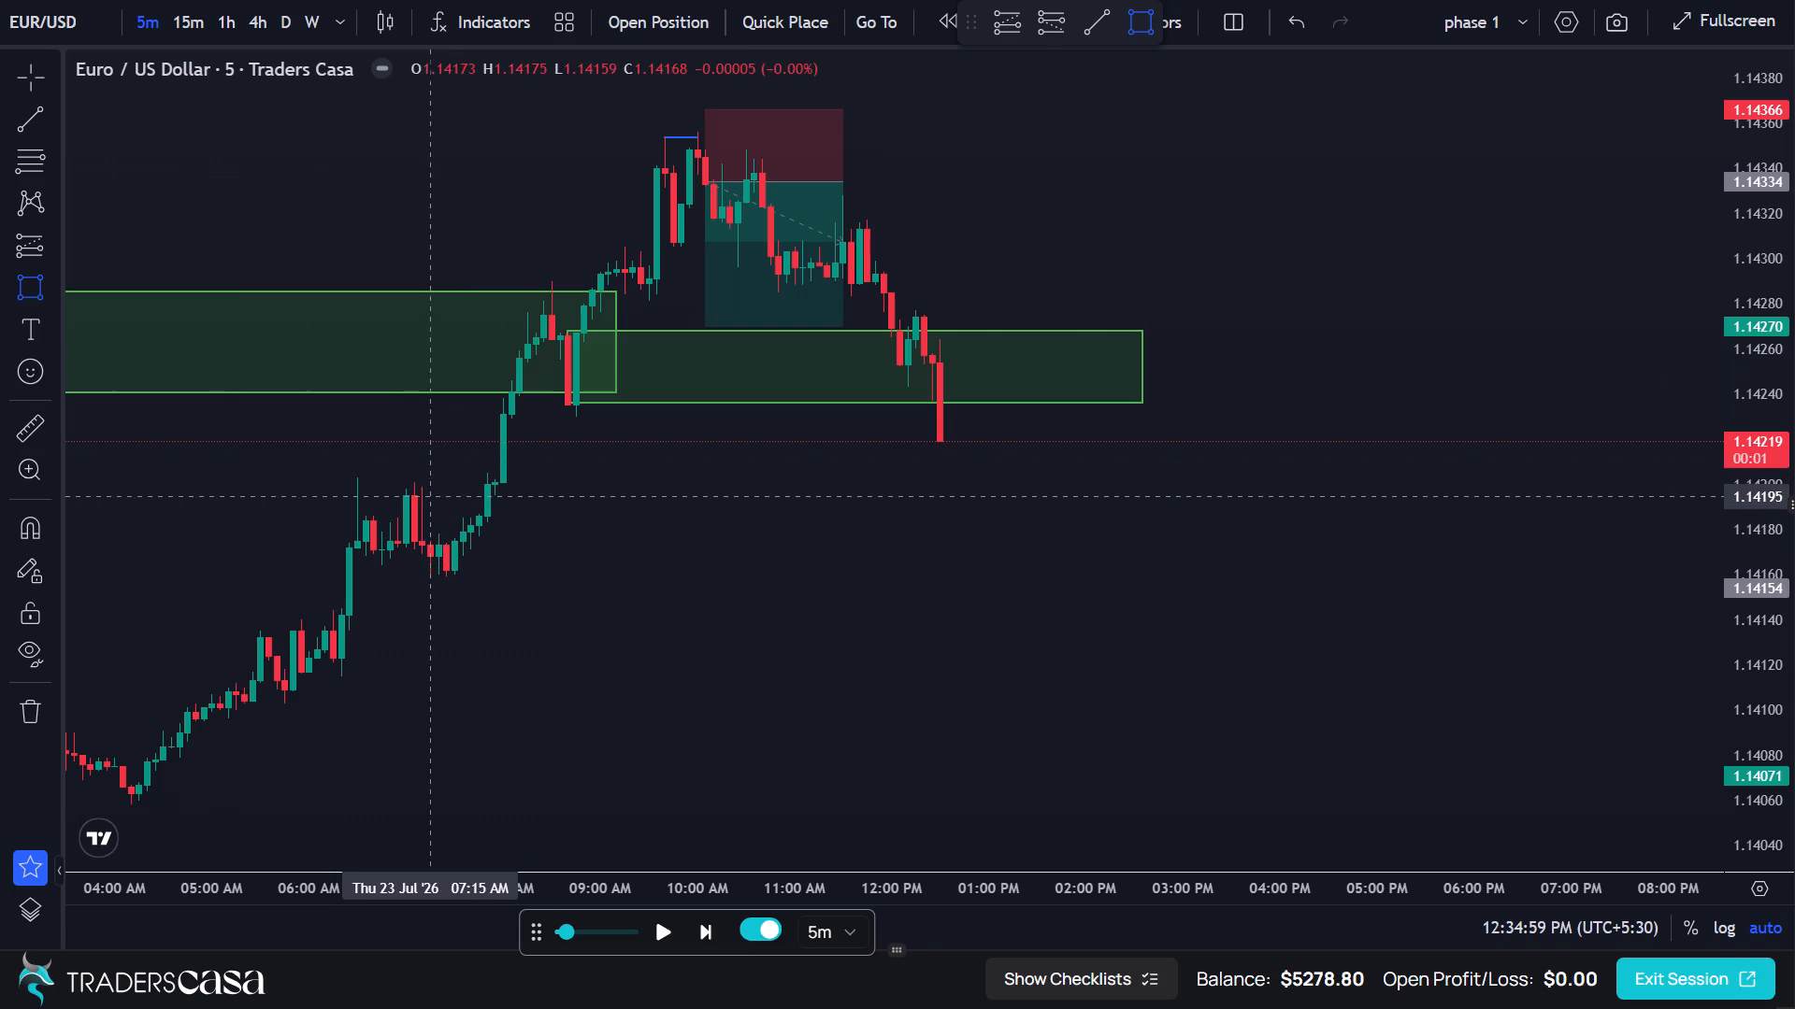
pyautogui.click(427, 496)
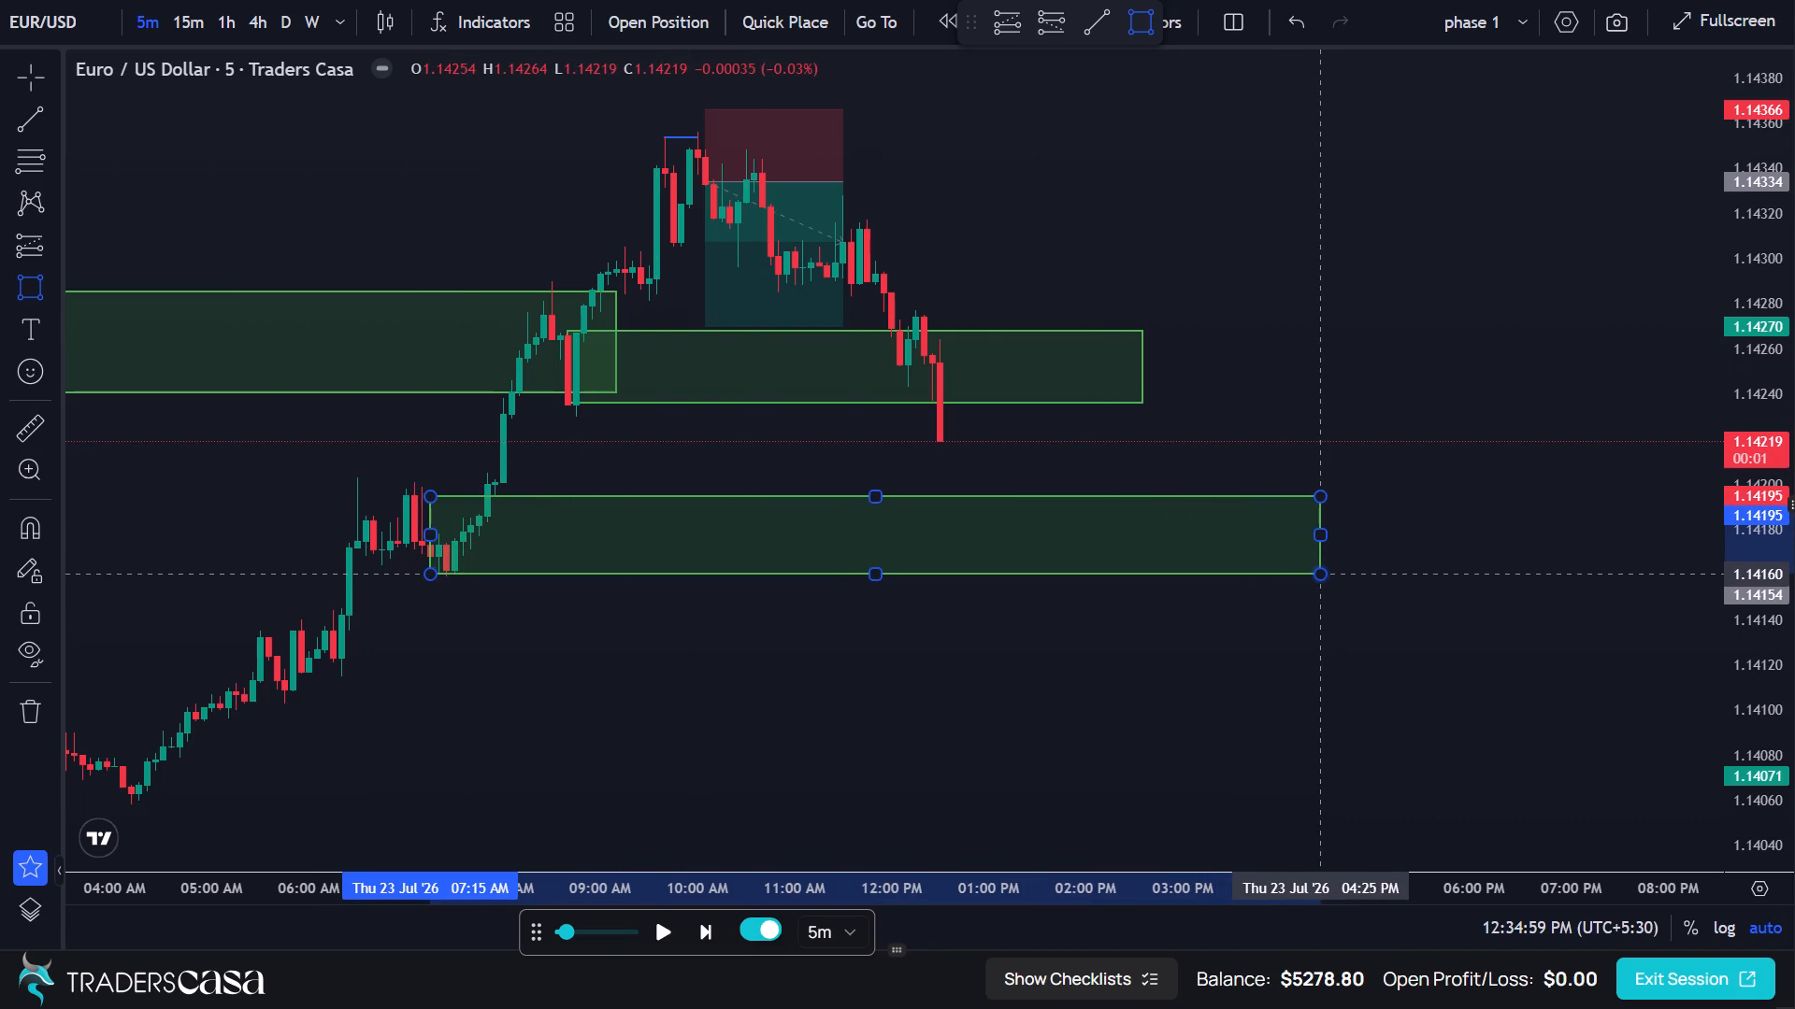
pyautogui.click(1329, 576)
pyautogui.click(1216, 422)
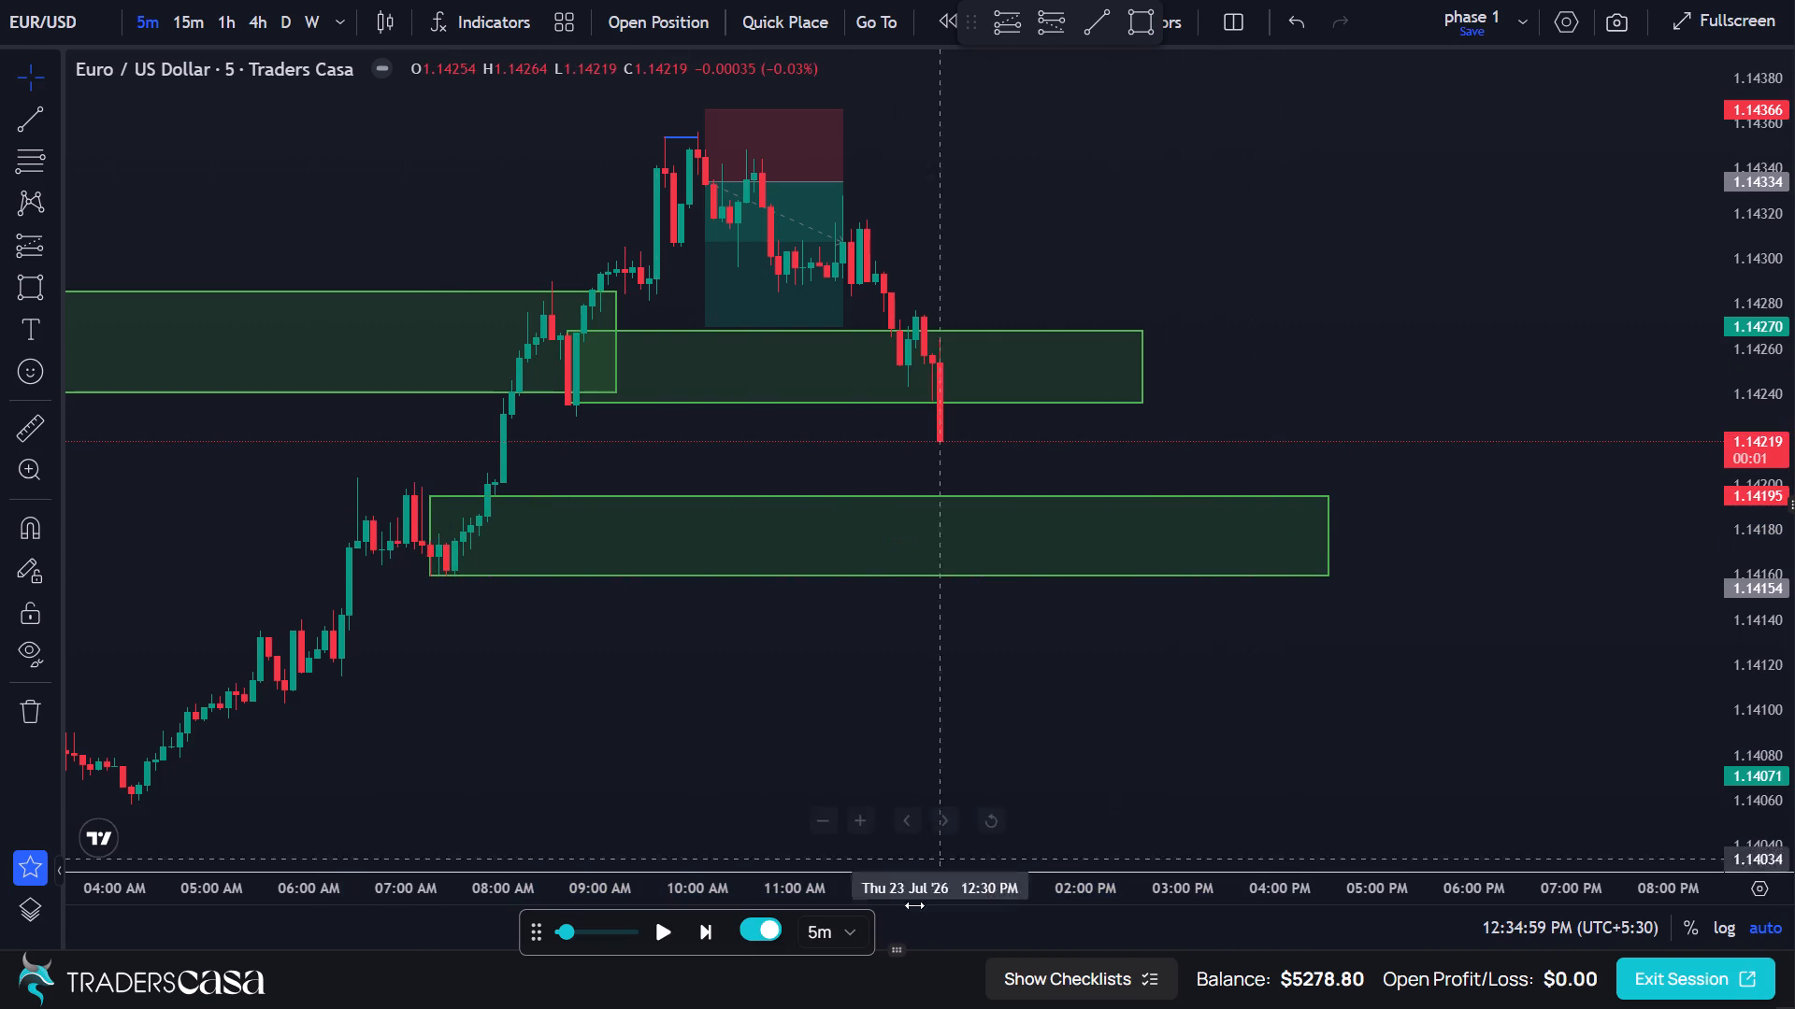
# Advance the replay in 5-minute steps to 12:44:59 PM.
pyautogui.click(704, 937)
pyautogui.click(705, 934)
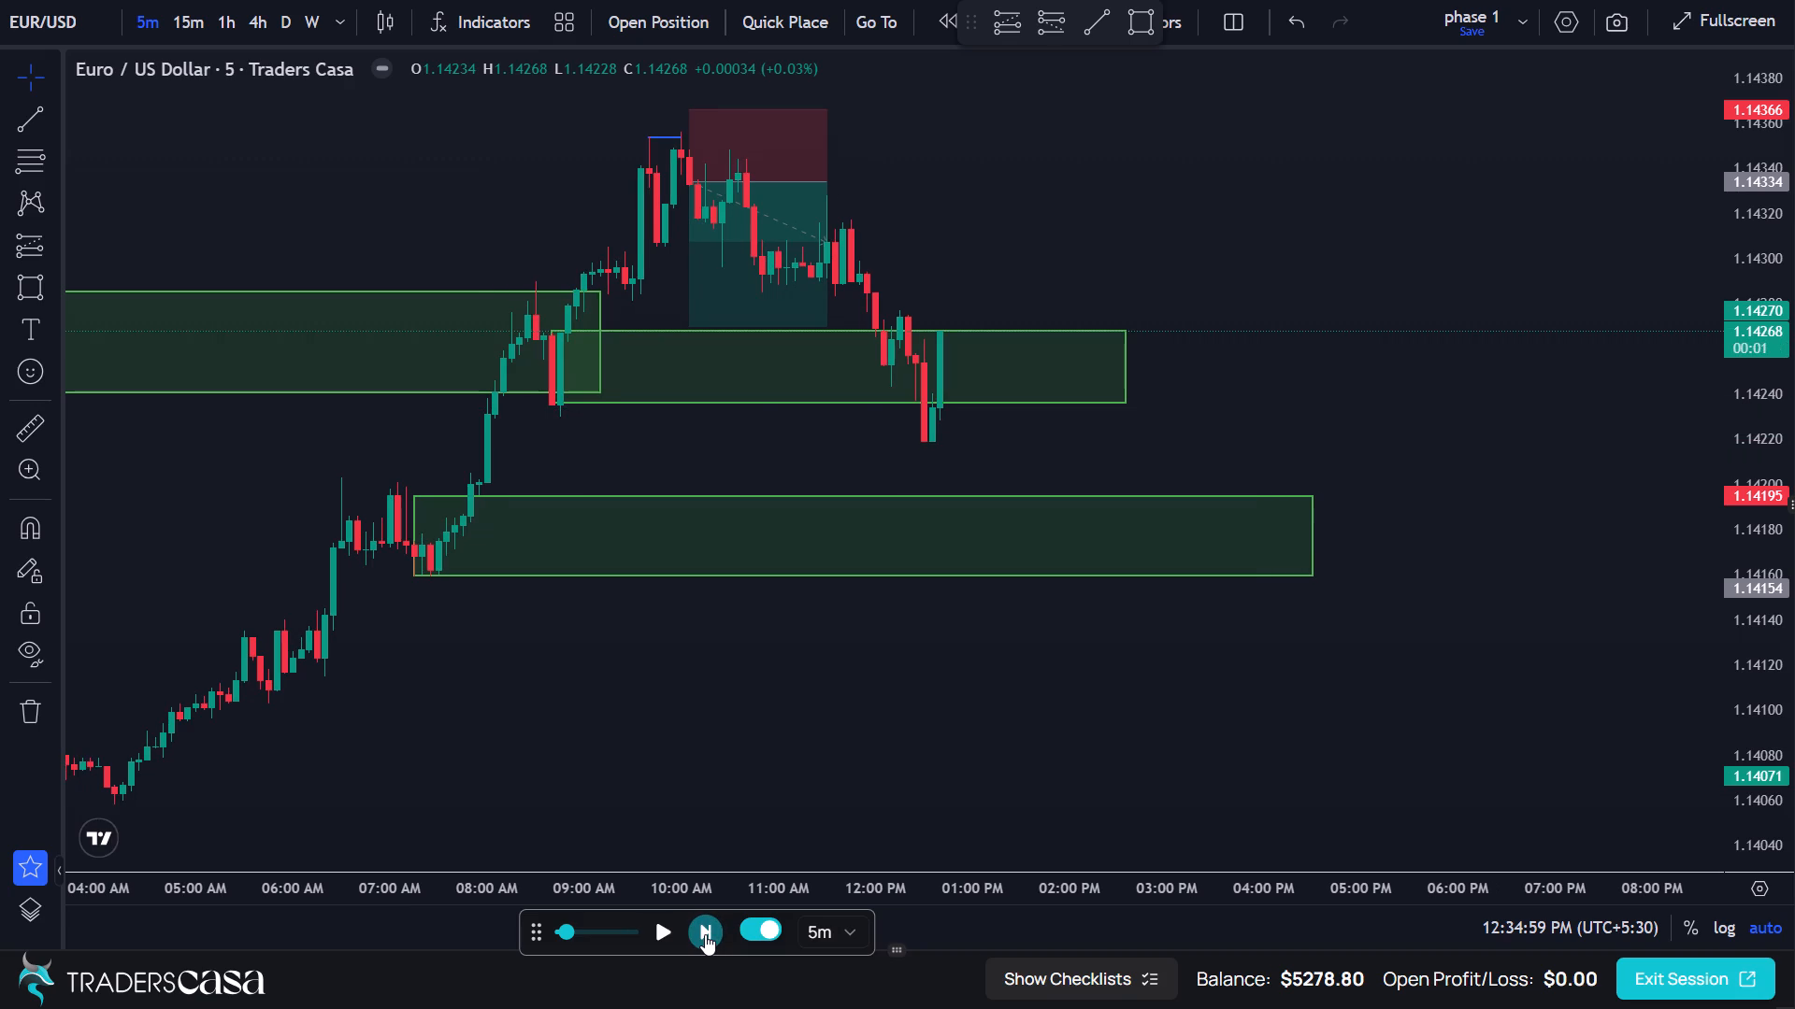
# Draw a horizontal trend line at about 1.14230 from the 08:45 AM low to the 12:40 PM candle.
pyautogui.scroll(2, 912, 450)
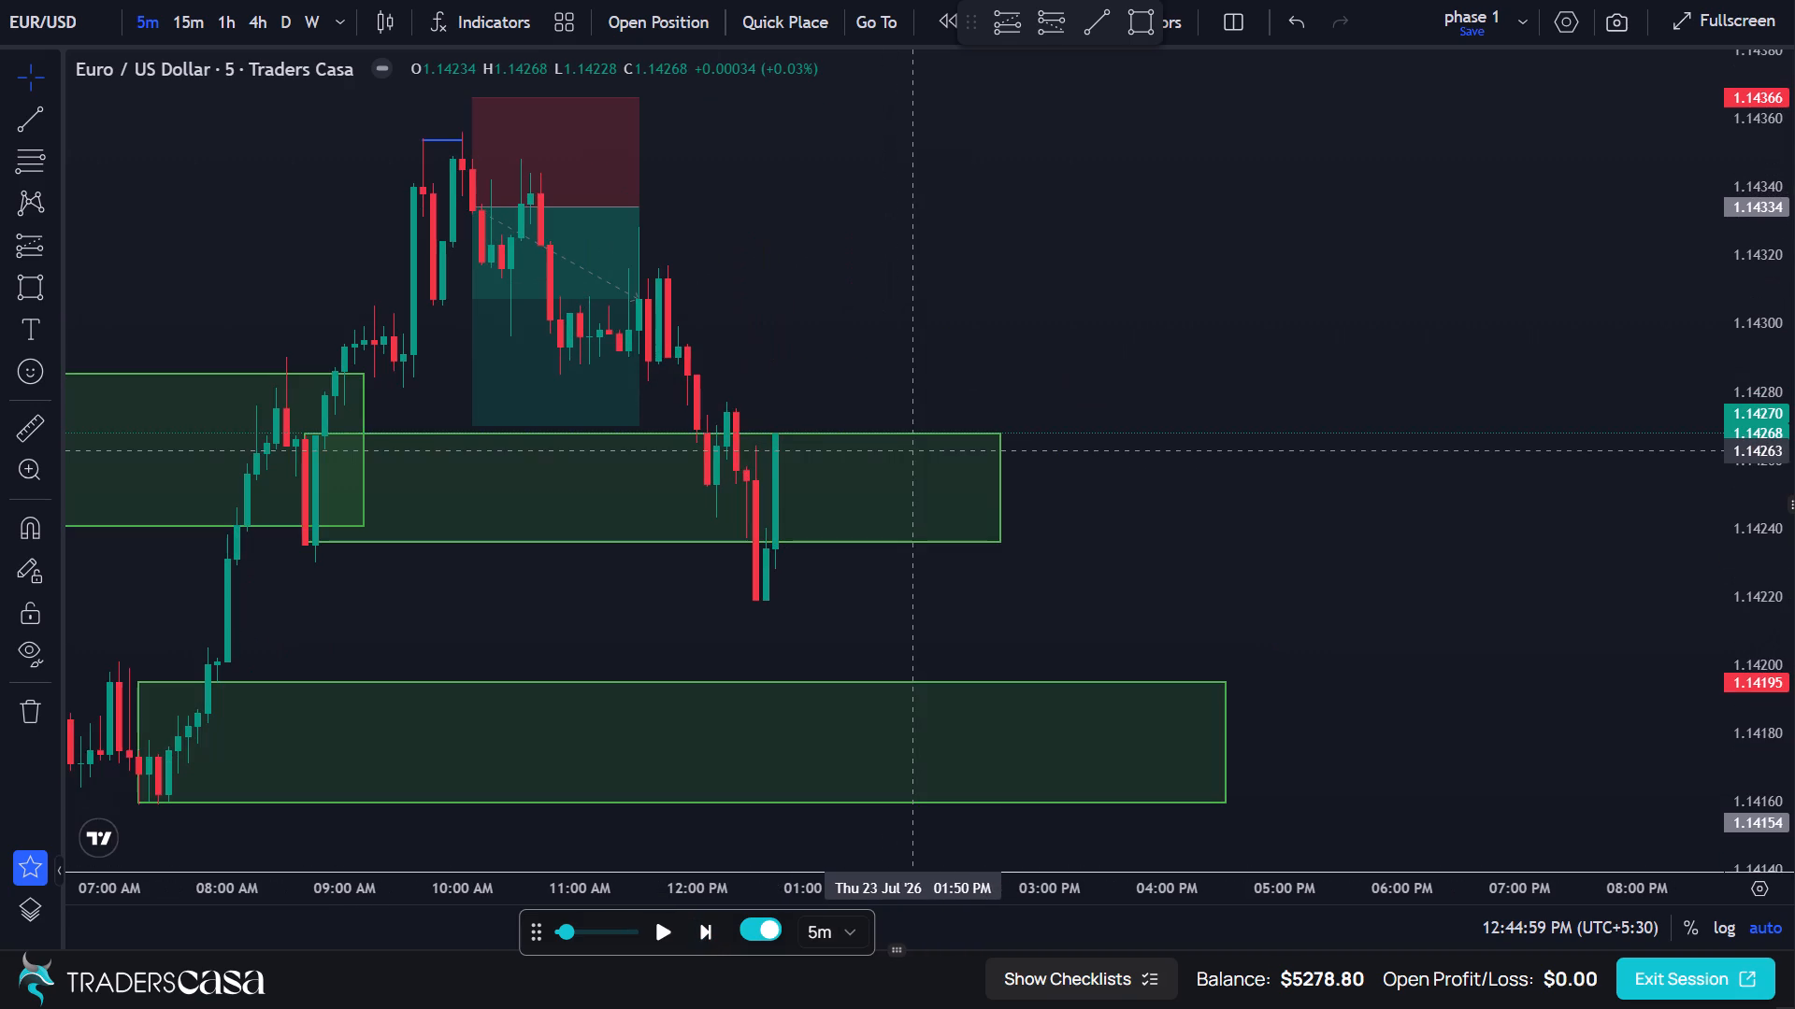
pyautogui.scroll(2, 847, 487)
pyautogui.scroll(-2, 847, 487)
pyautogui.scroll(3, 847, 487)
pyautogui.scroll(-3, 847, 487)
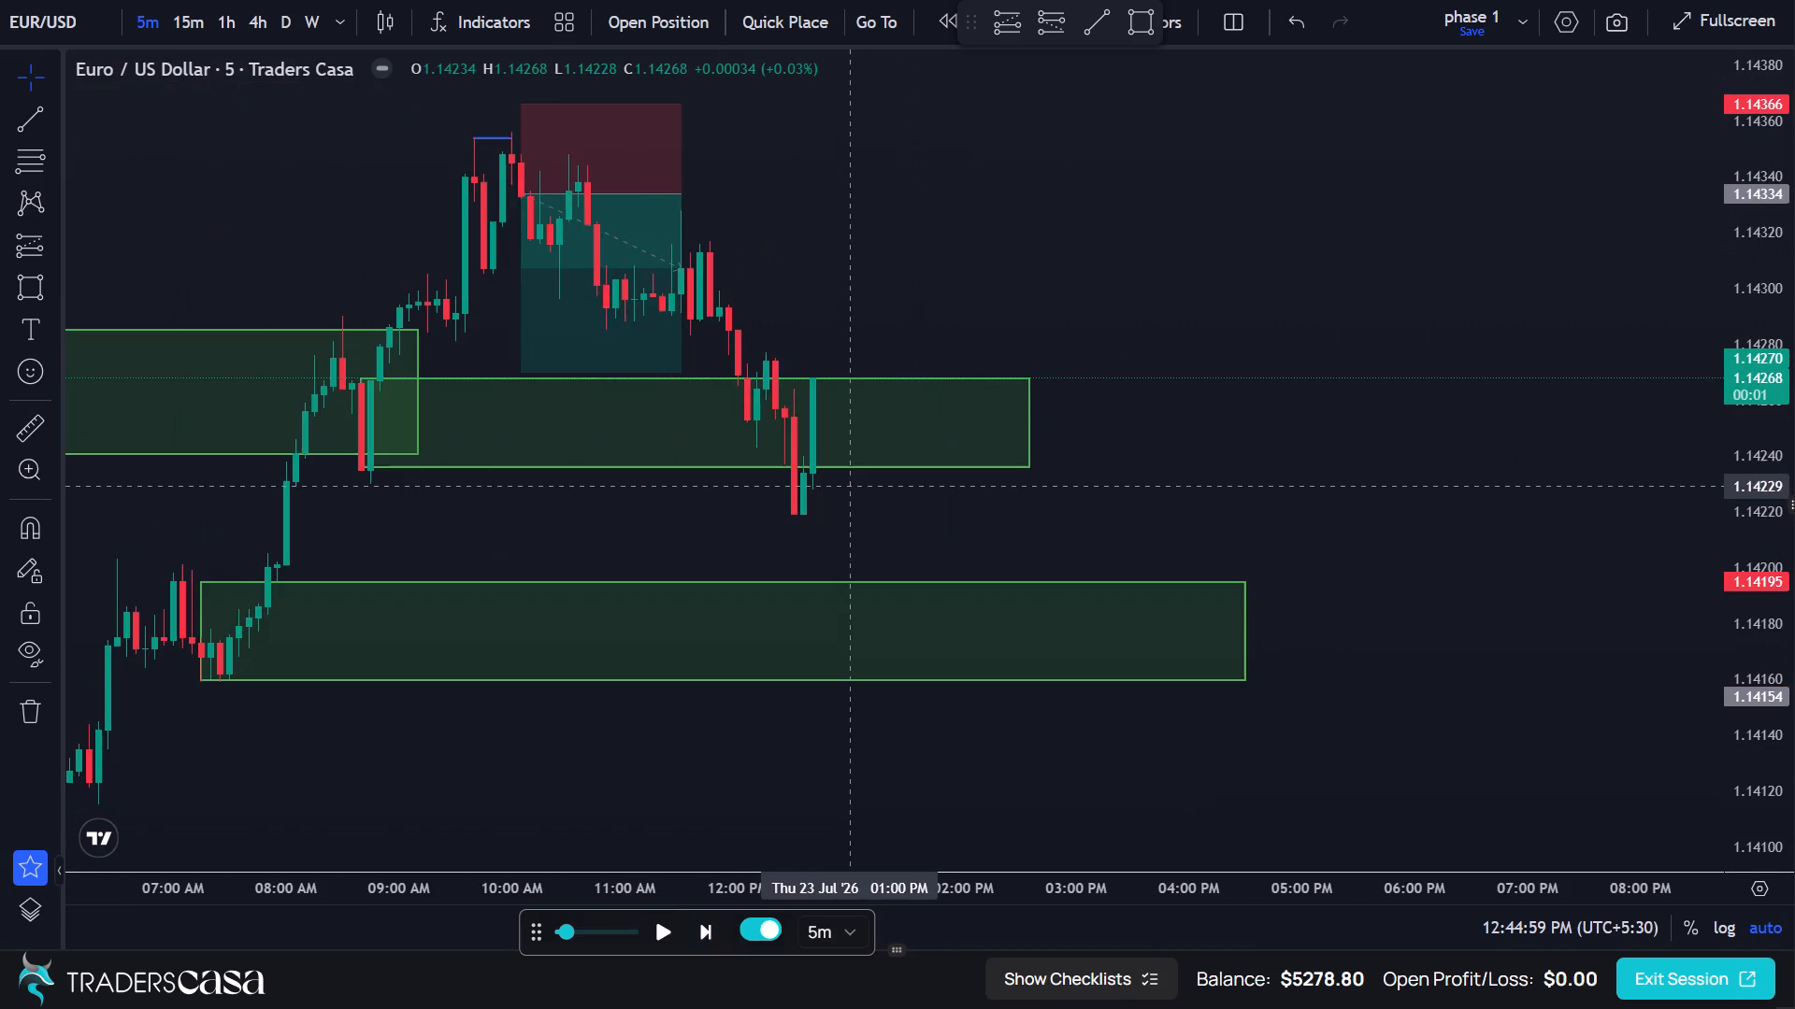
pyautogui.scroll(-1, 847, 487)
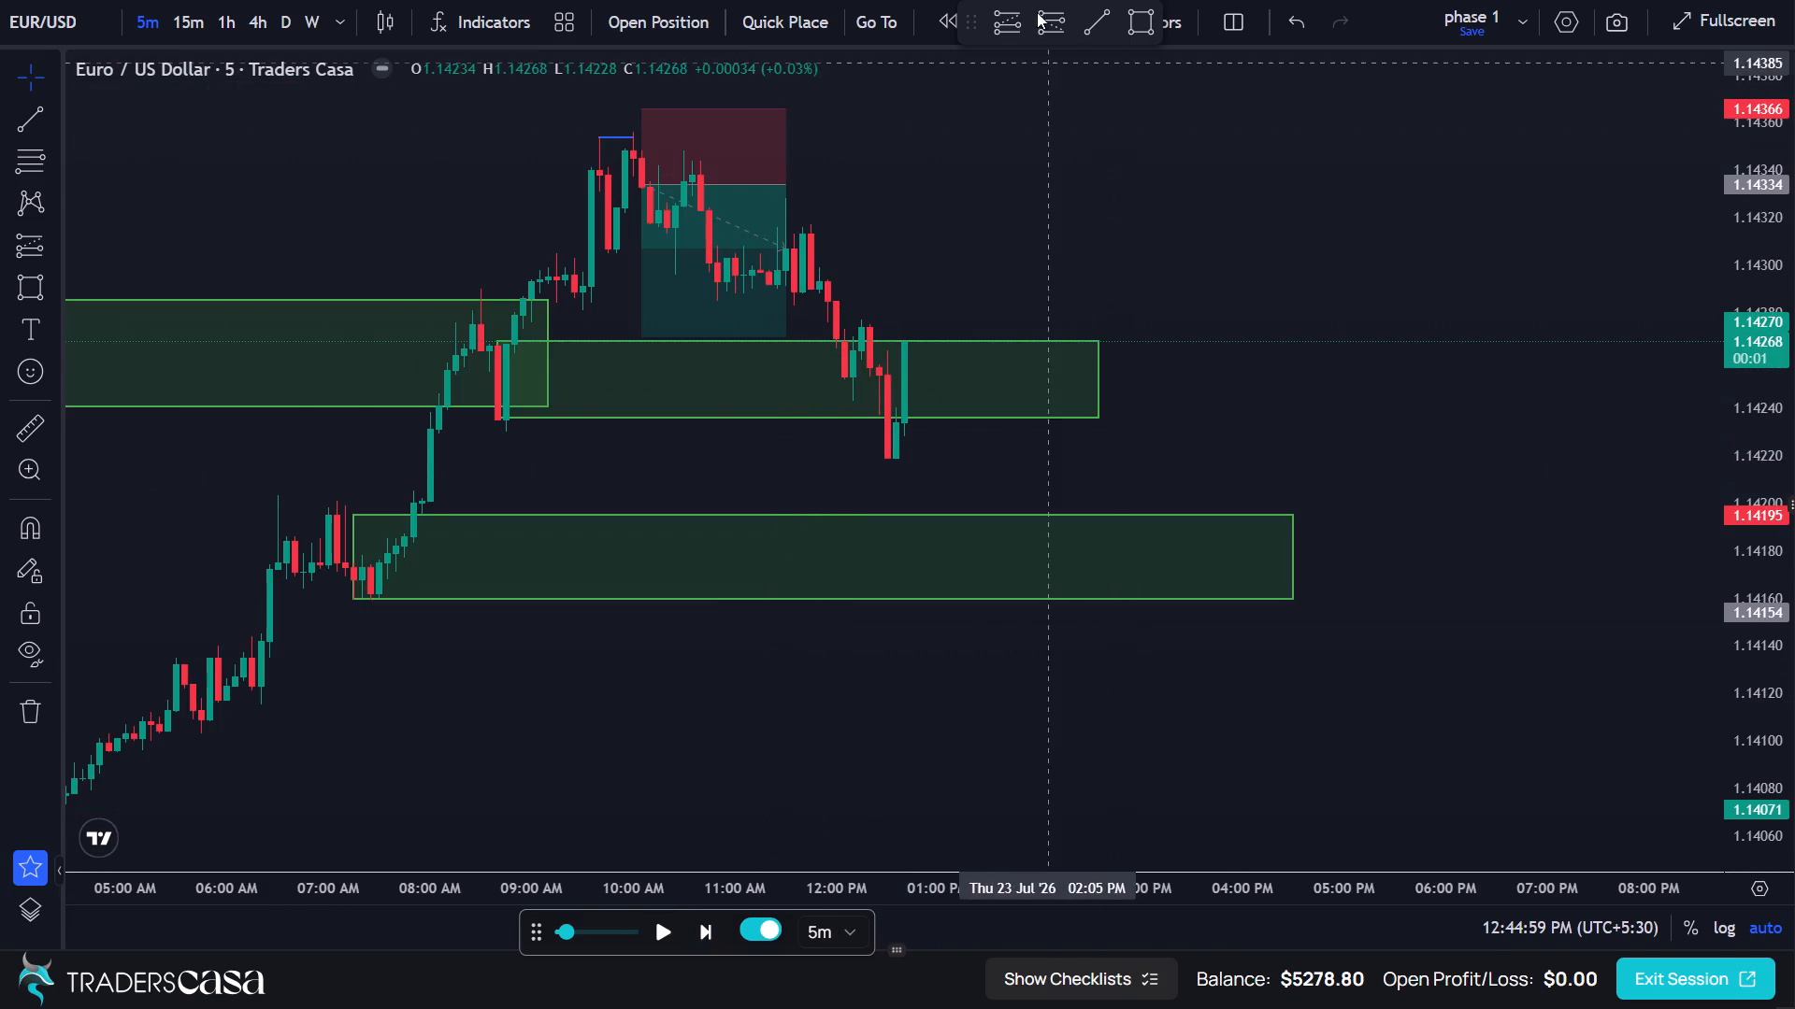
pyautogui.click(1010, 21)
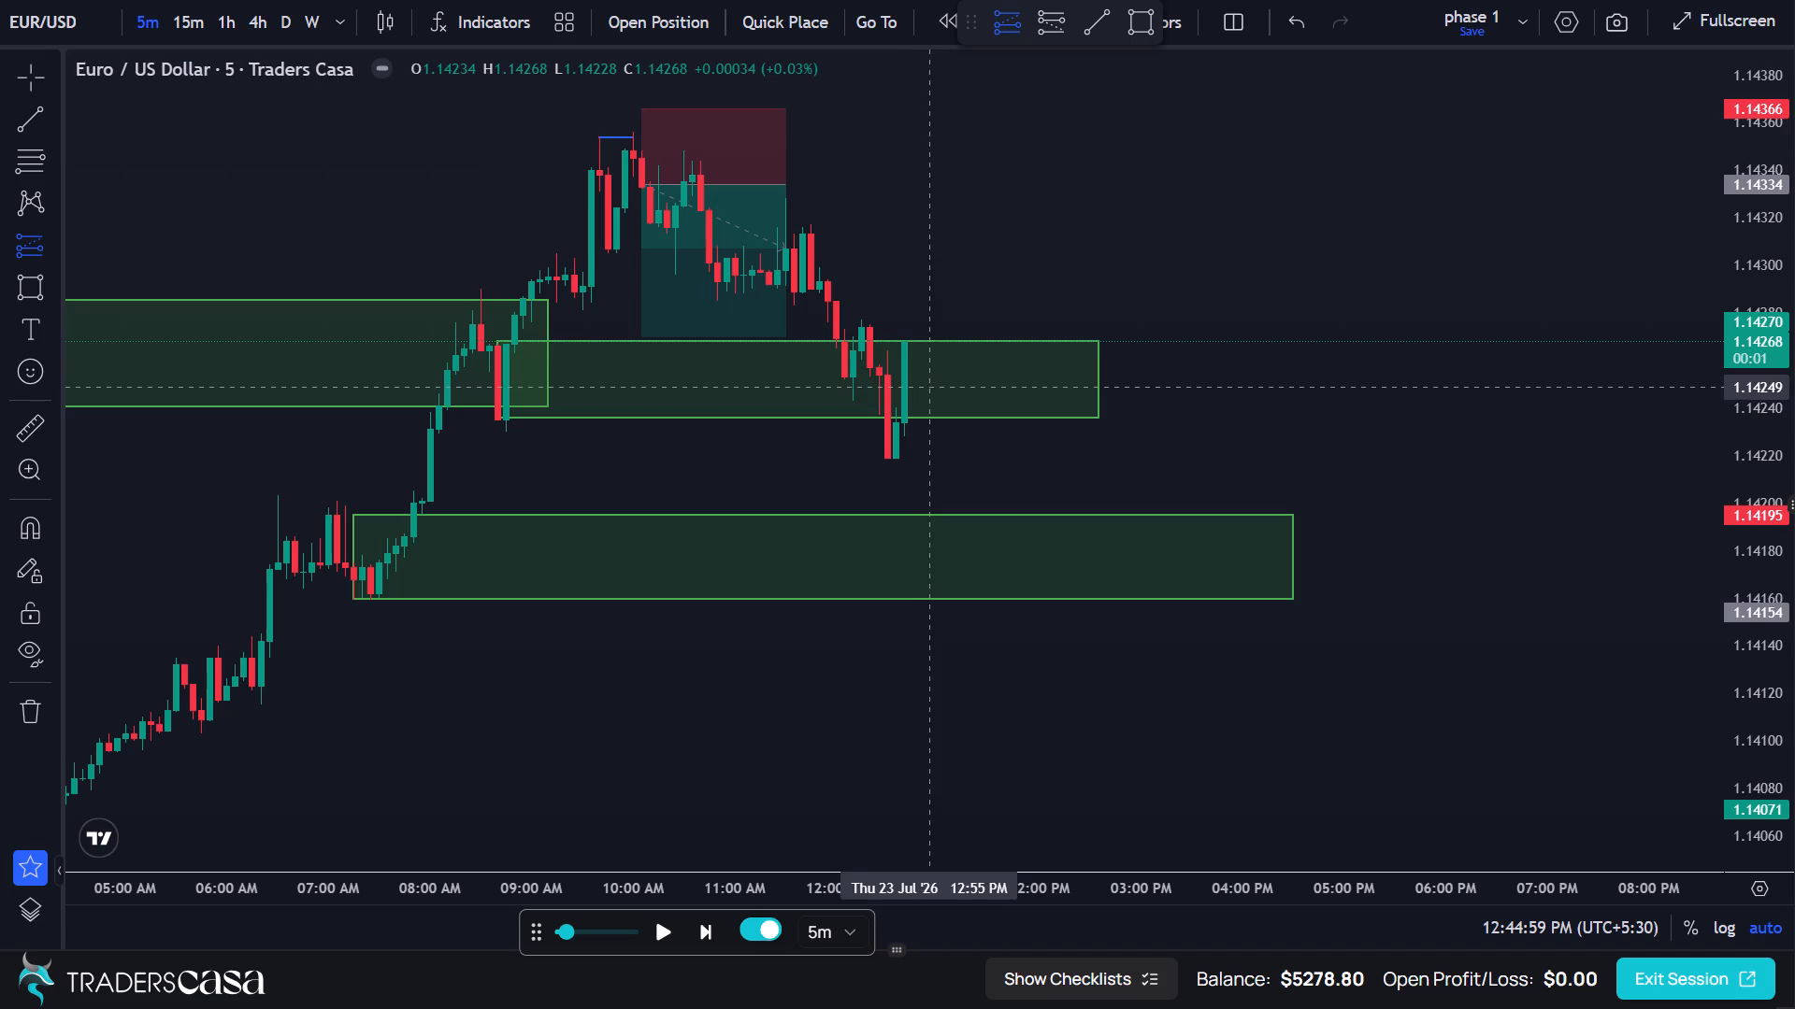
pyautogui.click(39, 130)
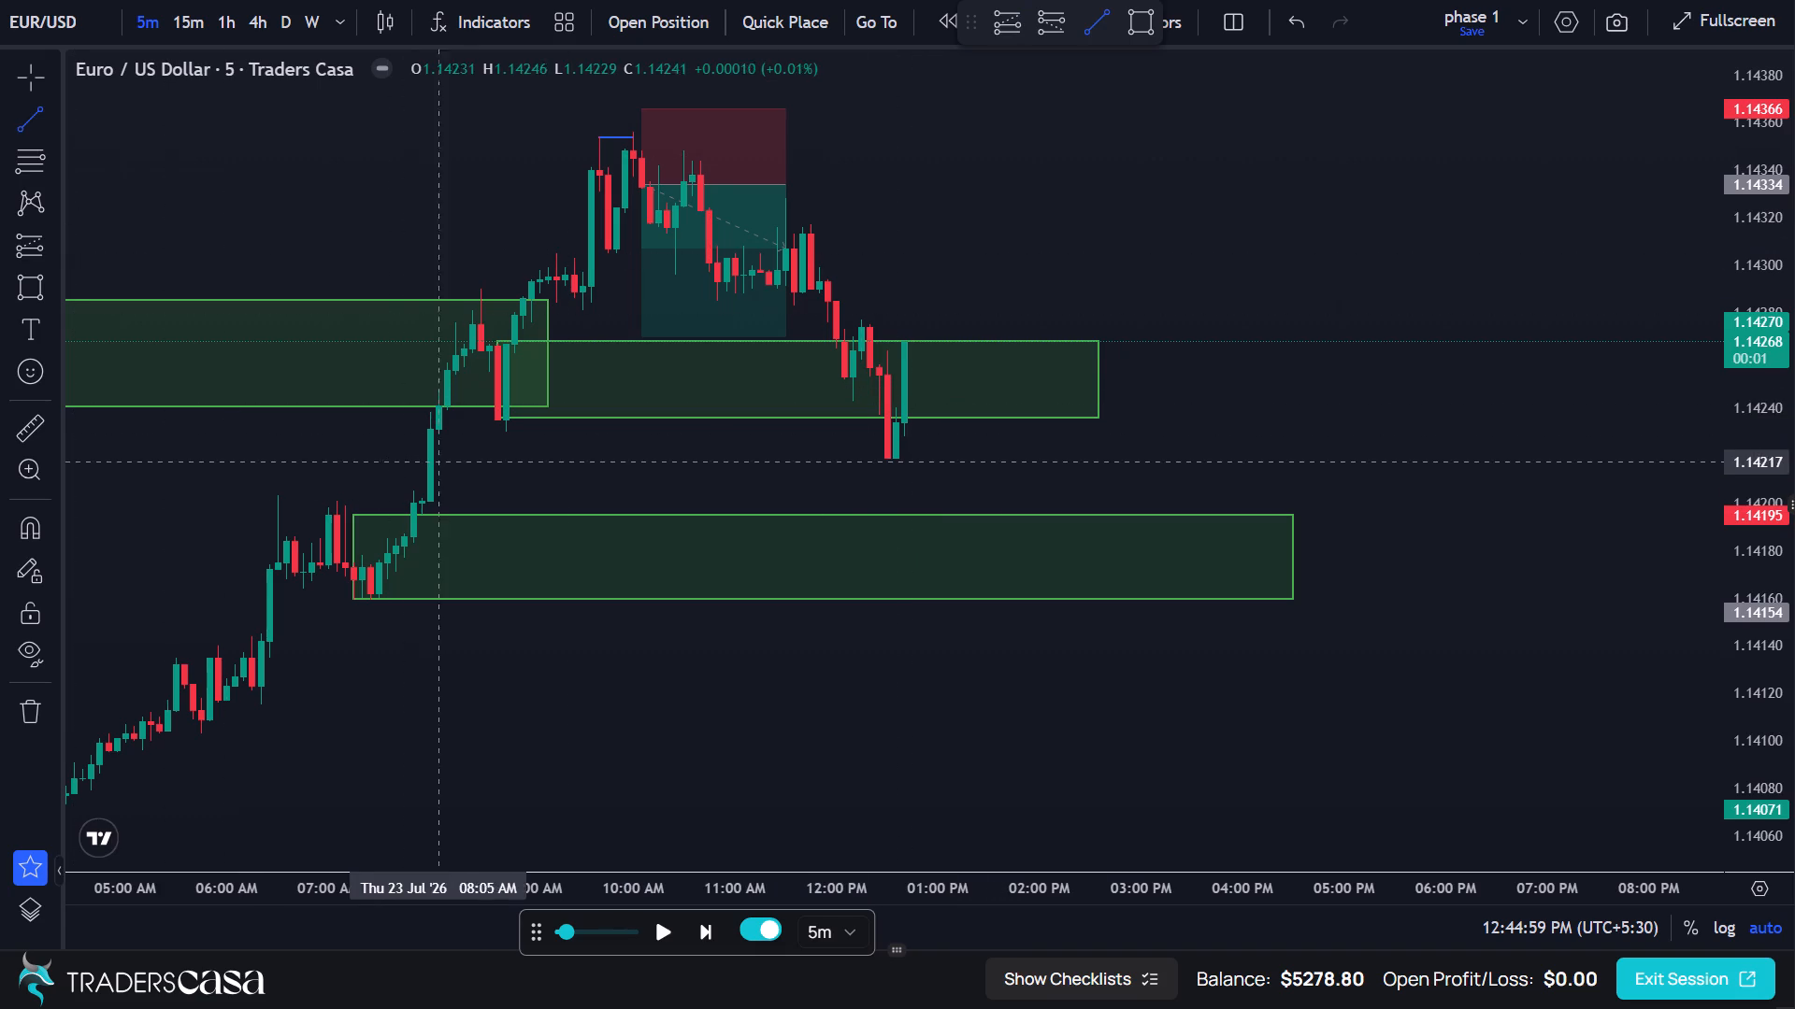
pyautogui.click(504, 430)
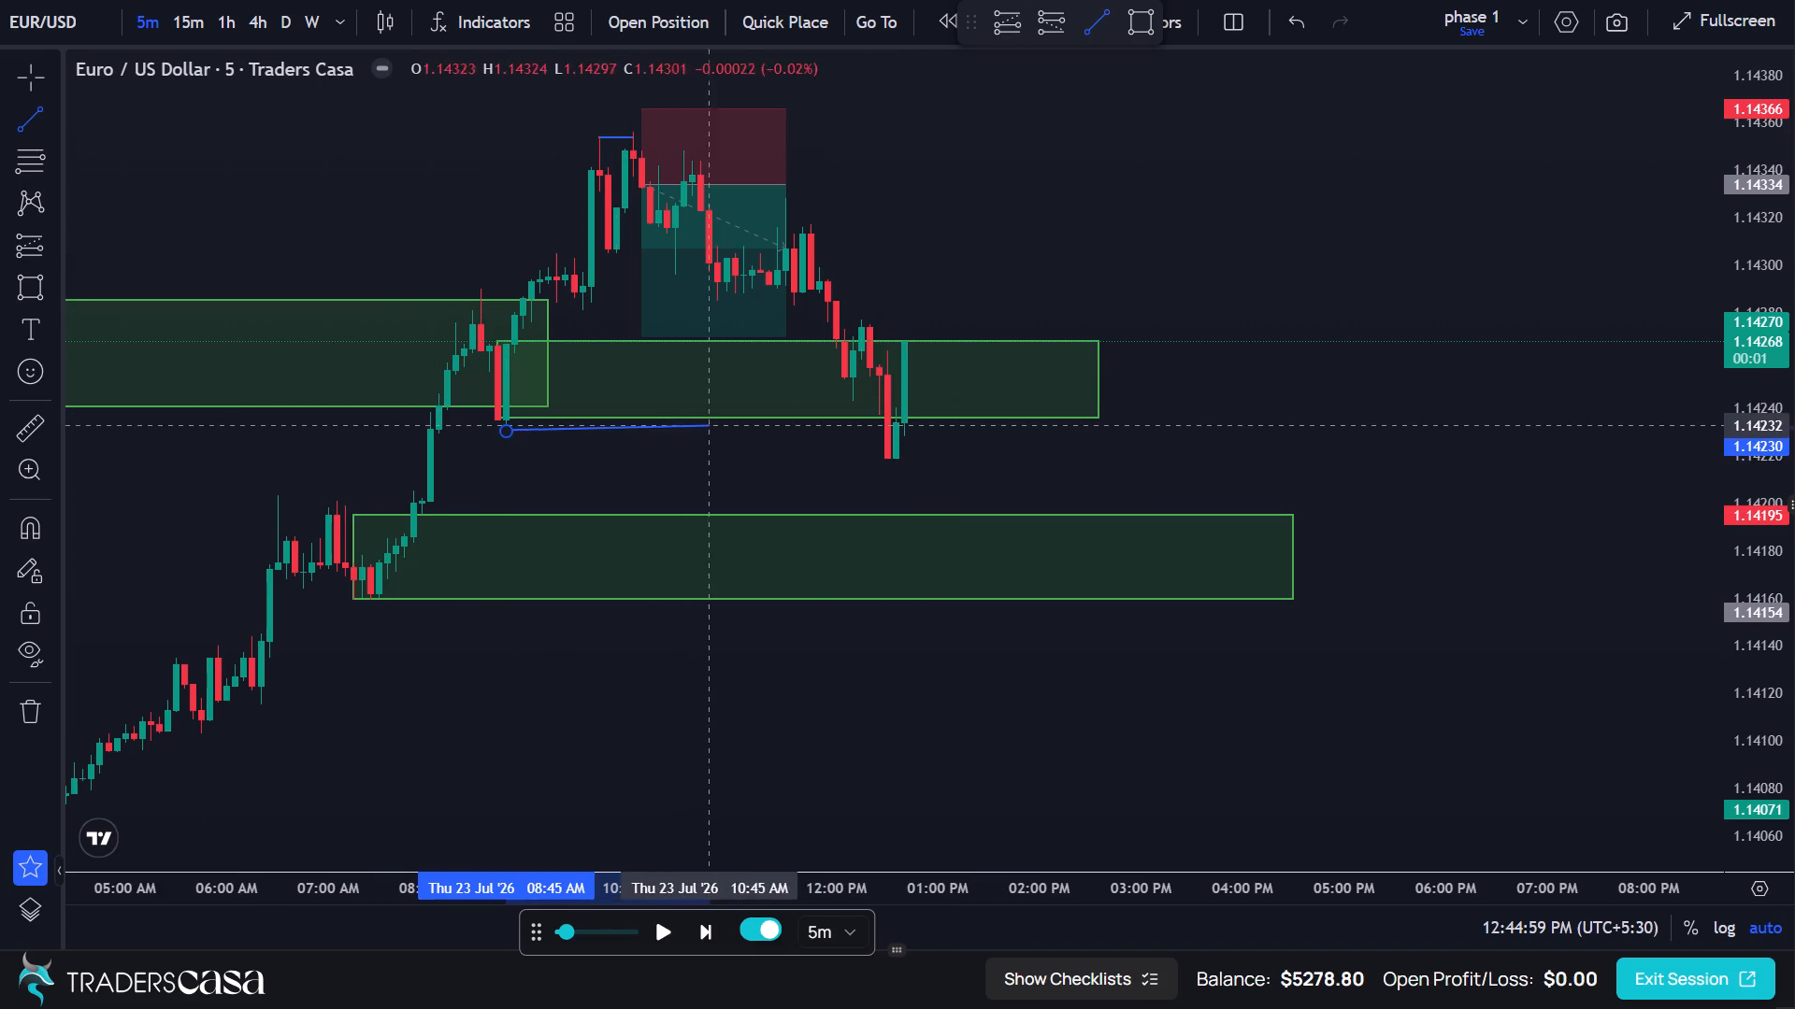
pyautogui.click(906, 430)
pyautogui.click(947, 440)
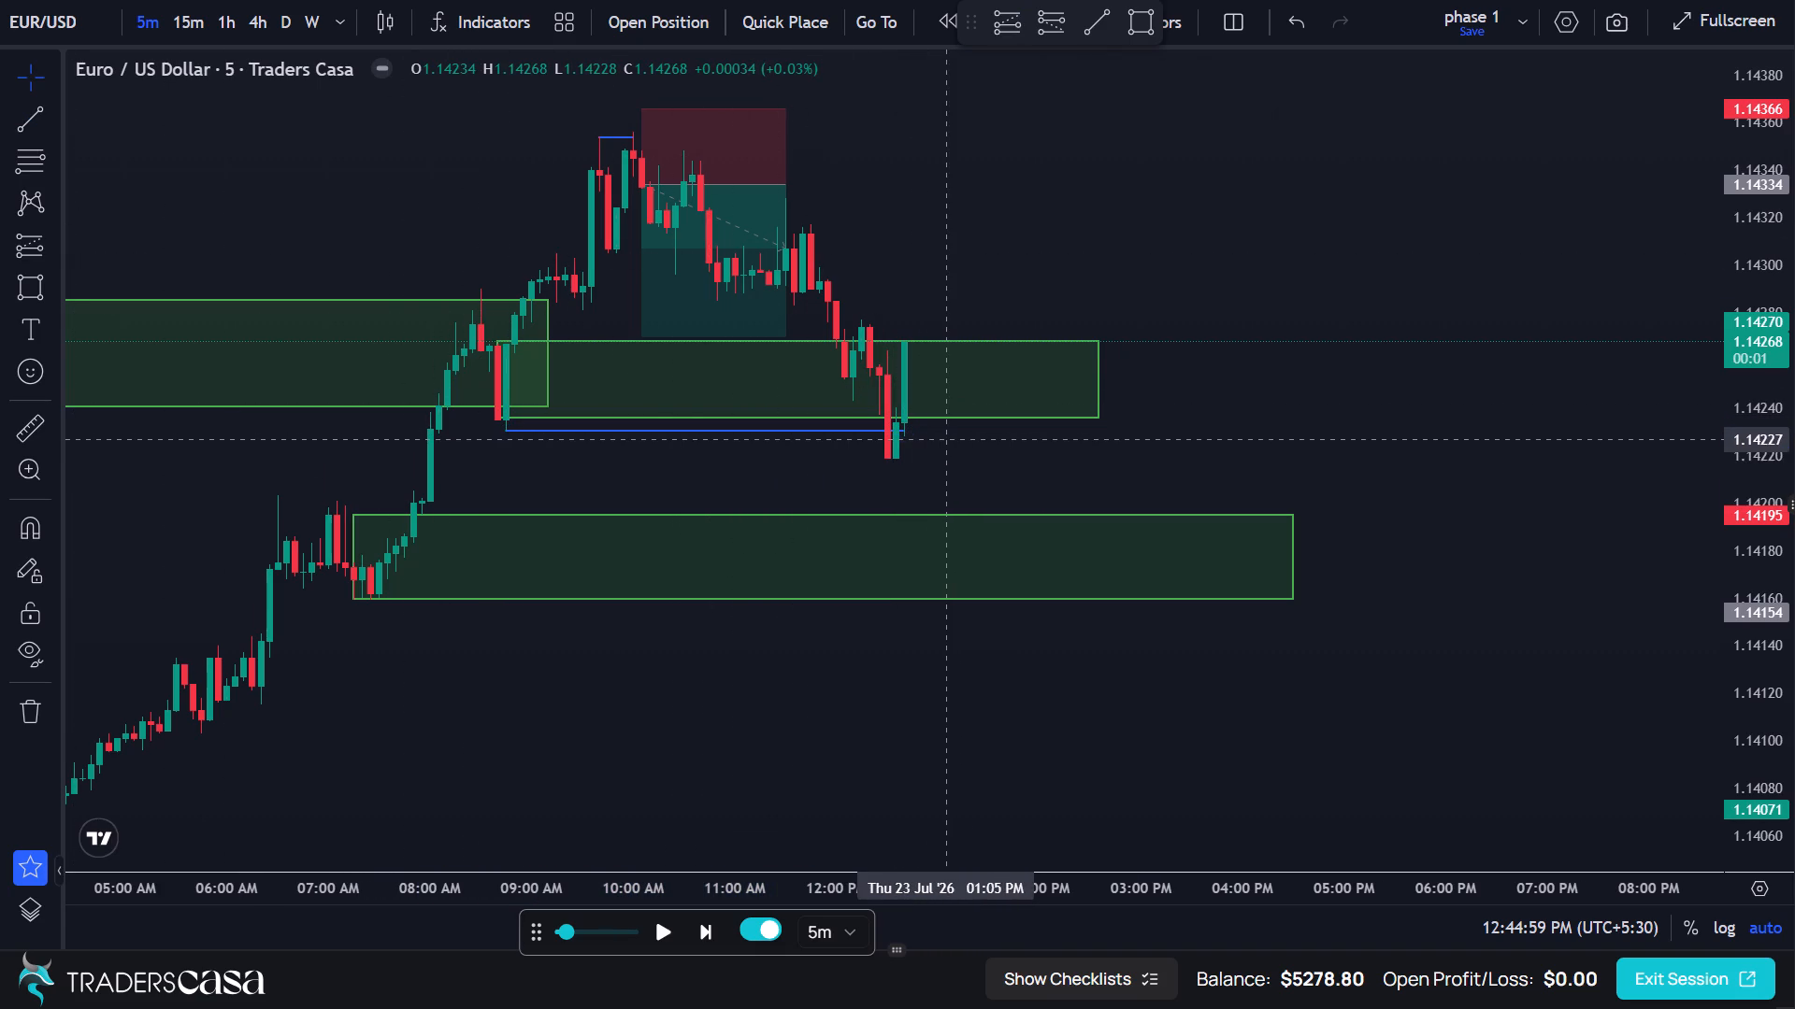
# Draw a long position at 12:40 PM with entry about 1.14258, target about 1.14336 and stop about 1.14219, for a risk/reward ratio of 2.
pyautogui.scroll(1, 893, 462)
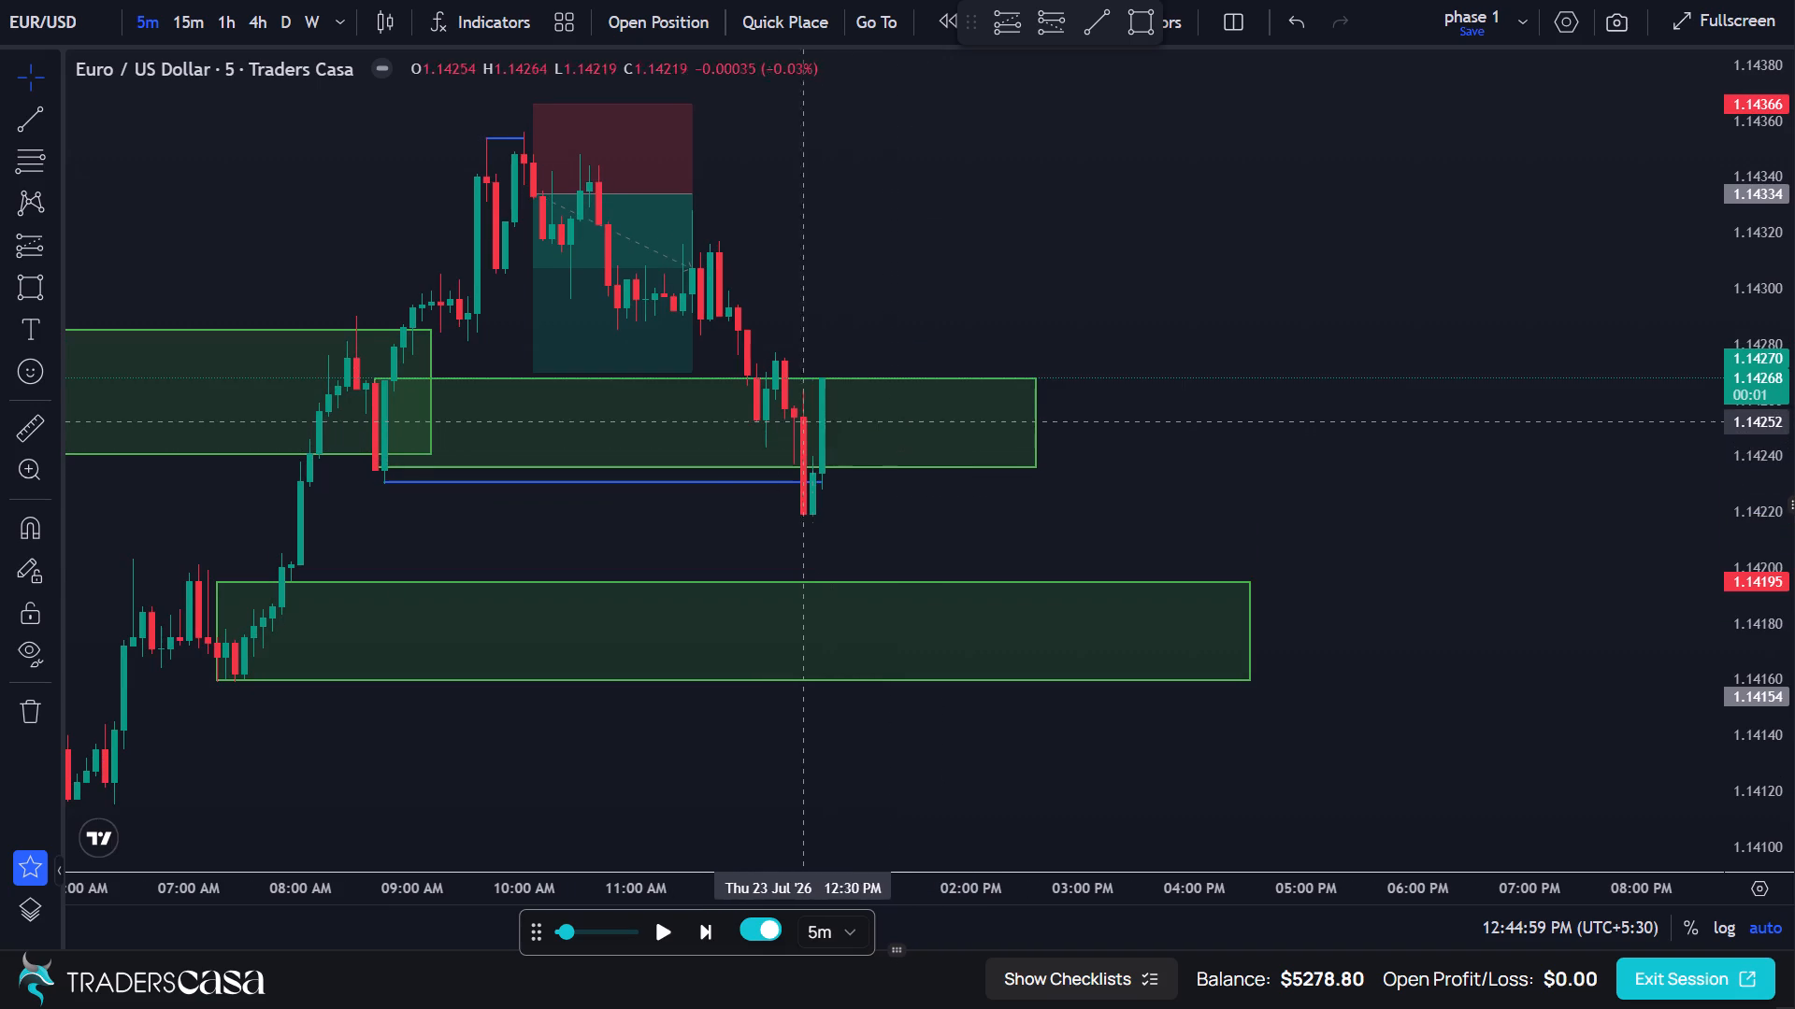
pyautogui.click(38, 253)
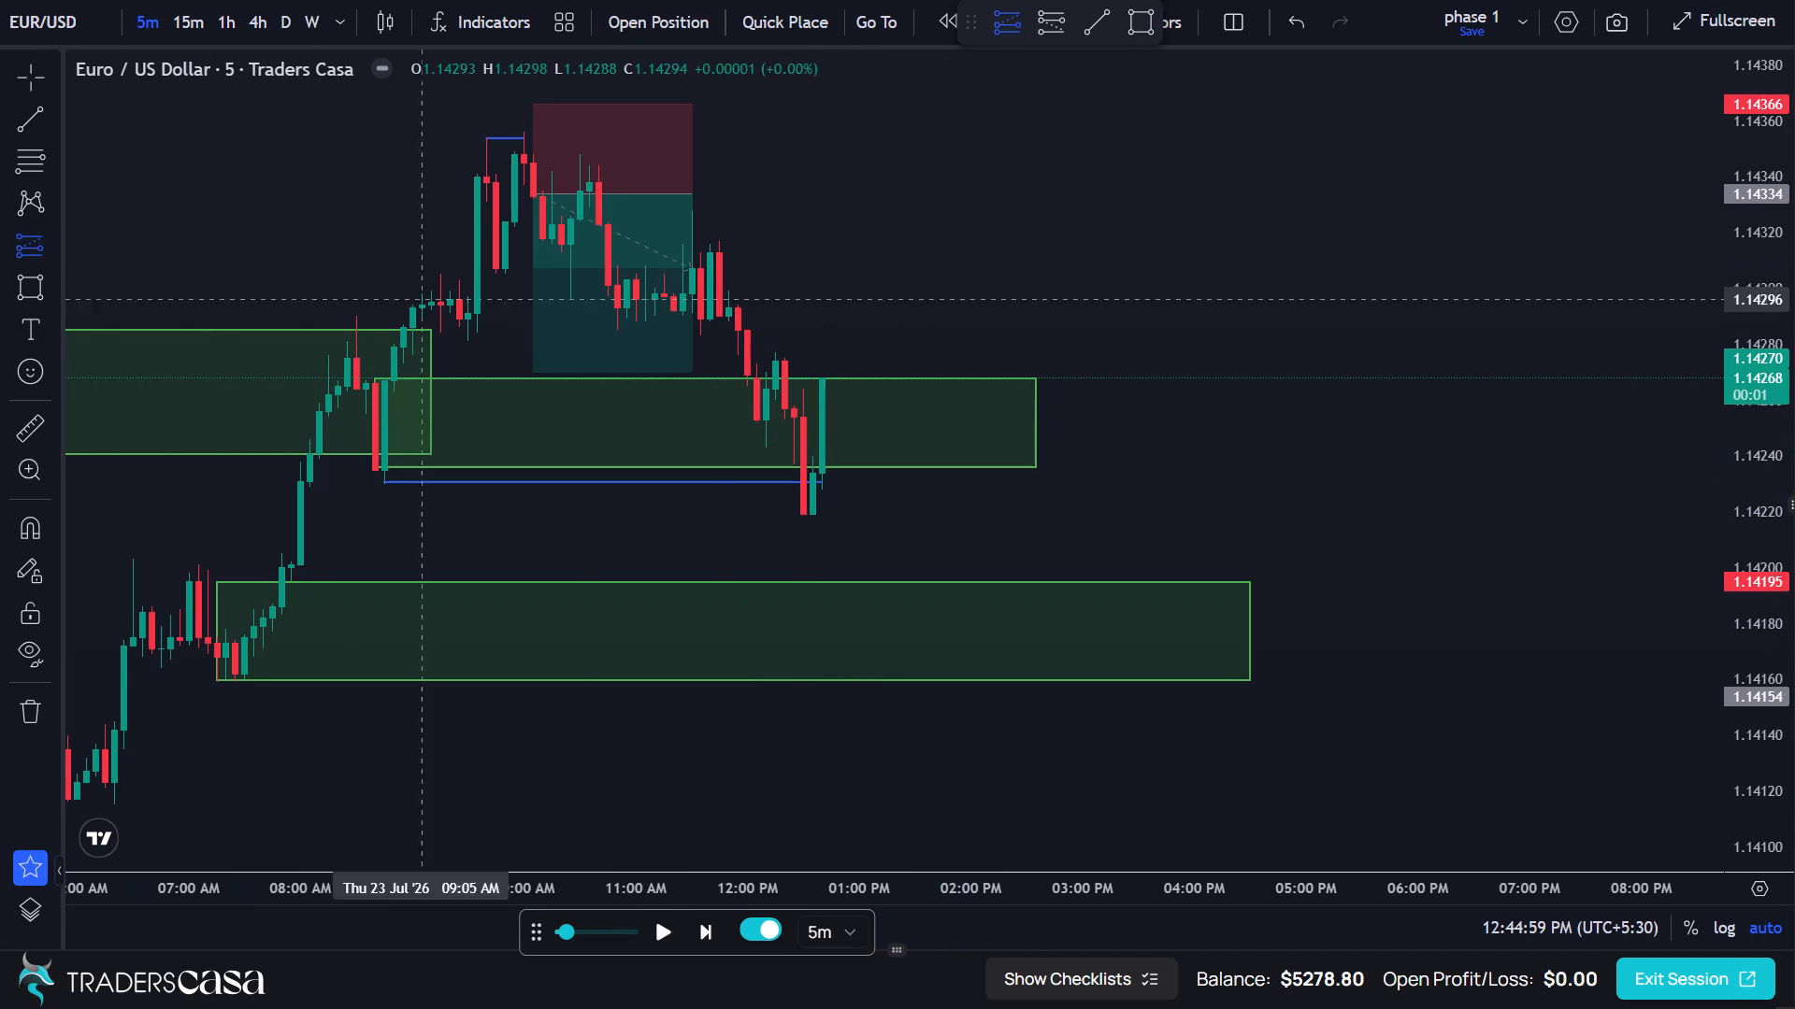
pyautogui.click(824, 405)
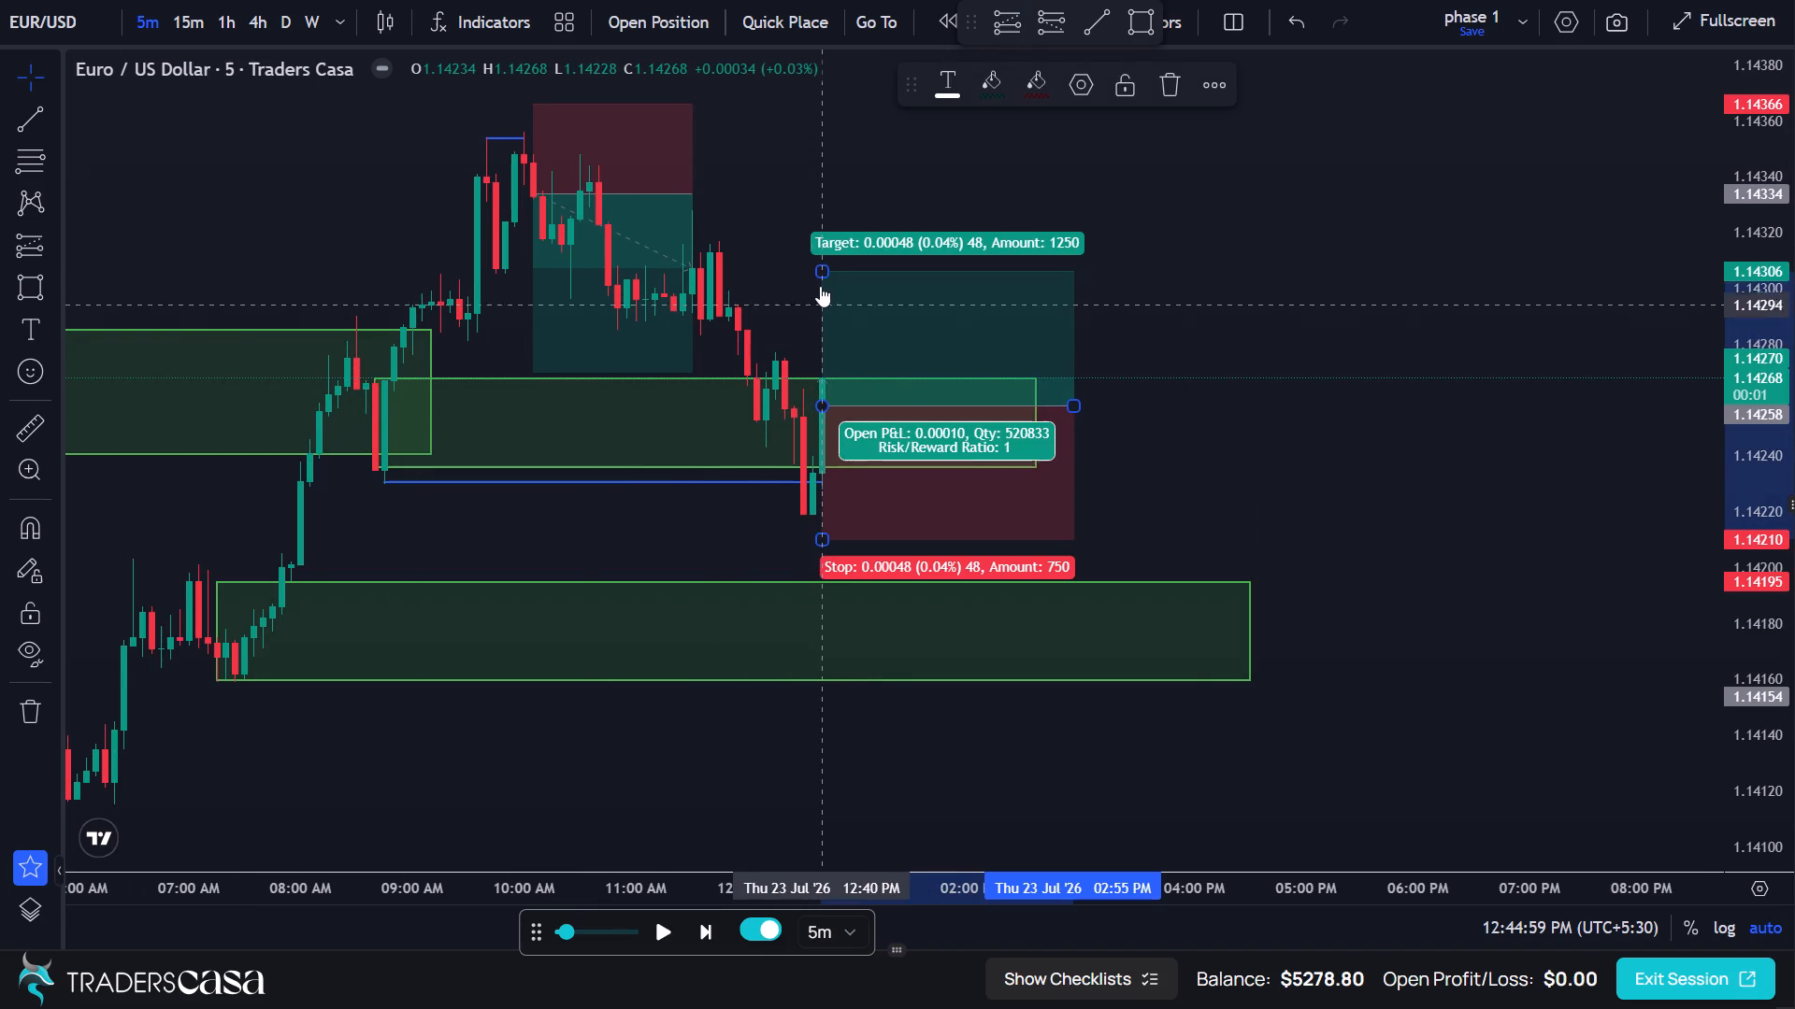
pyautogui.moveTo(819, 271); pyautogui.dragTo(829, 204)
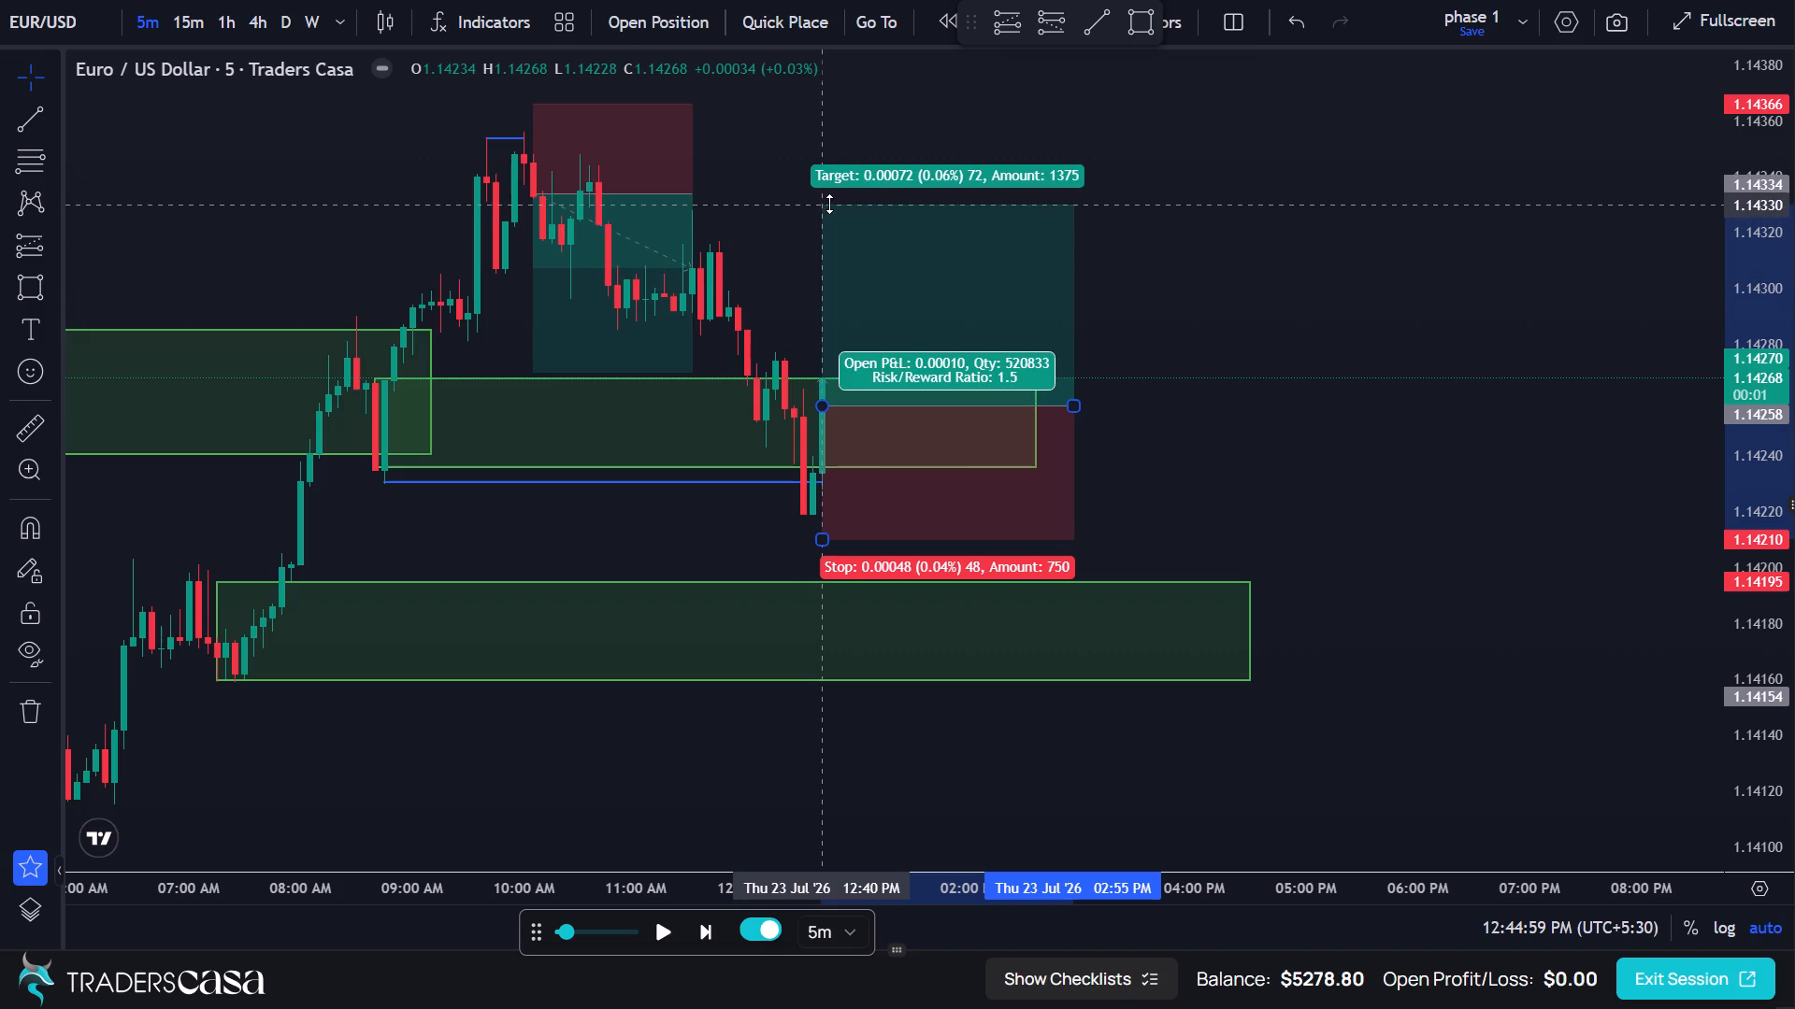
pyautogui.moveTo(829, 204); pyautogui.dragTo(838, 163)
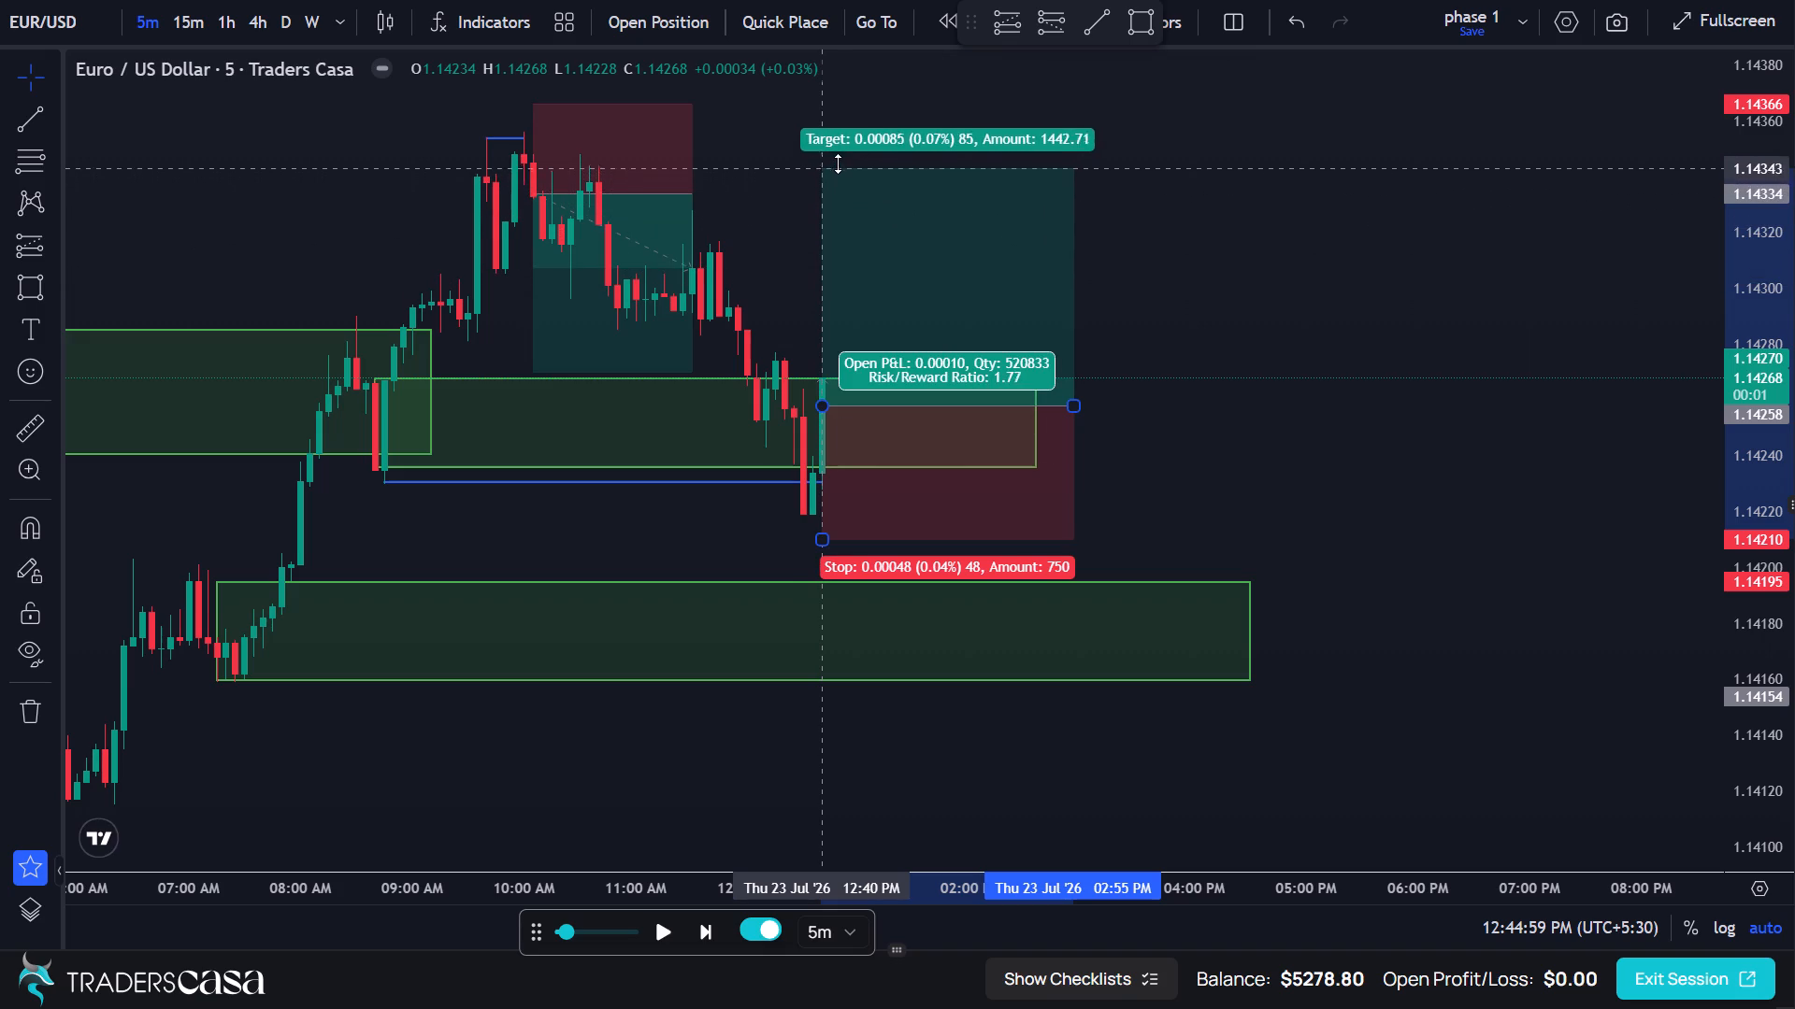
pyautogui.moveTo(838, 163); pyautogui.dragTo(840, 159)
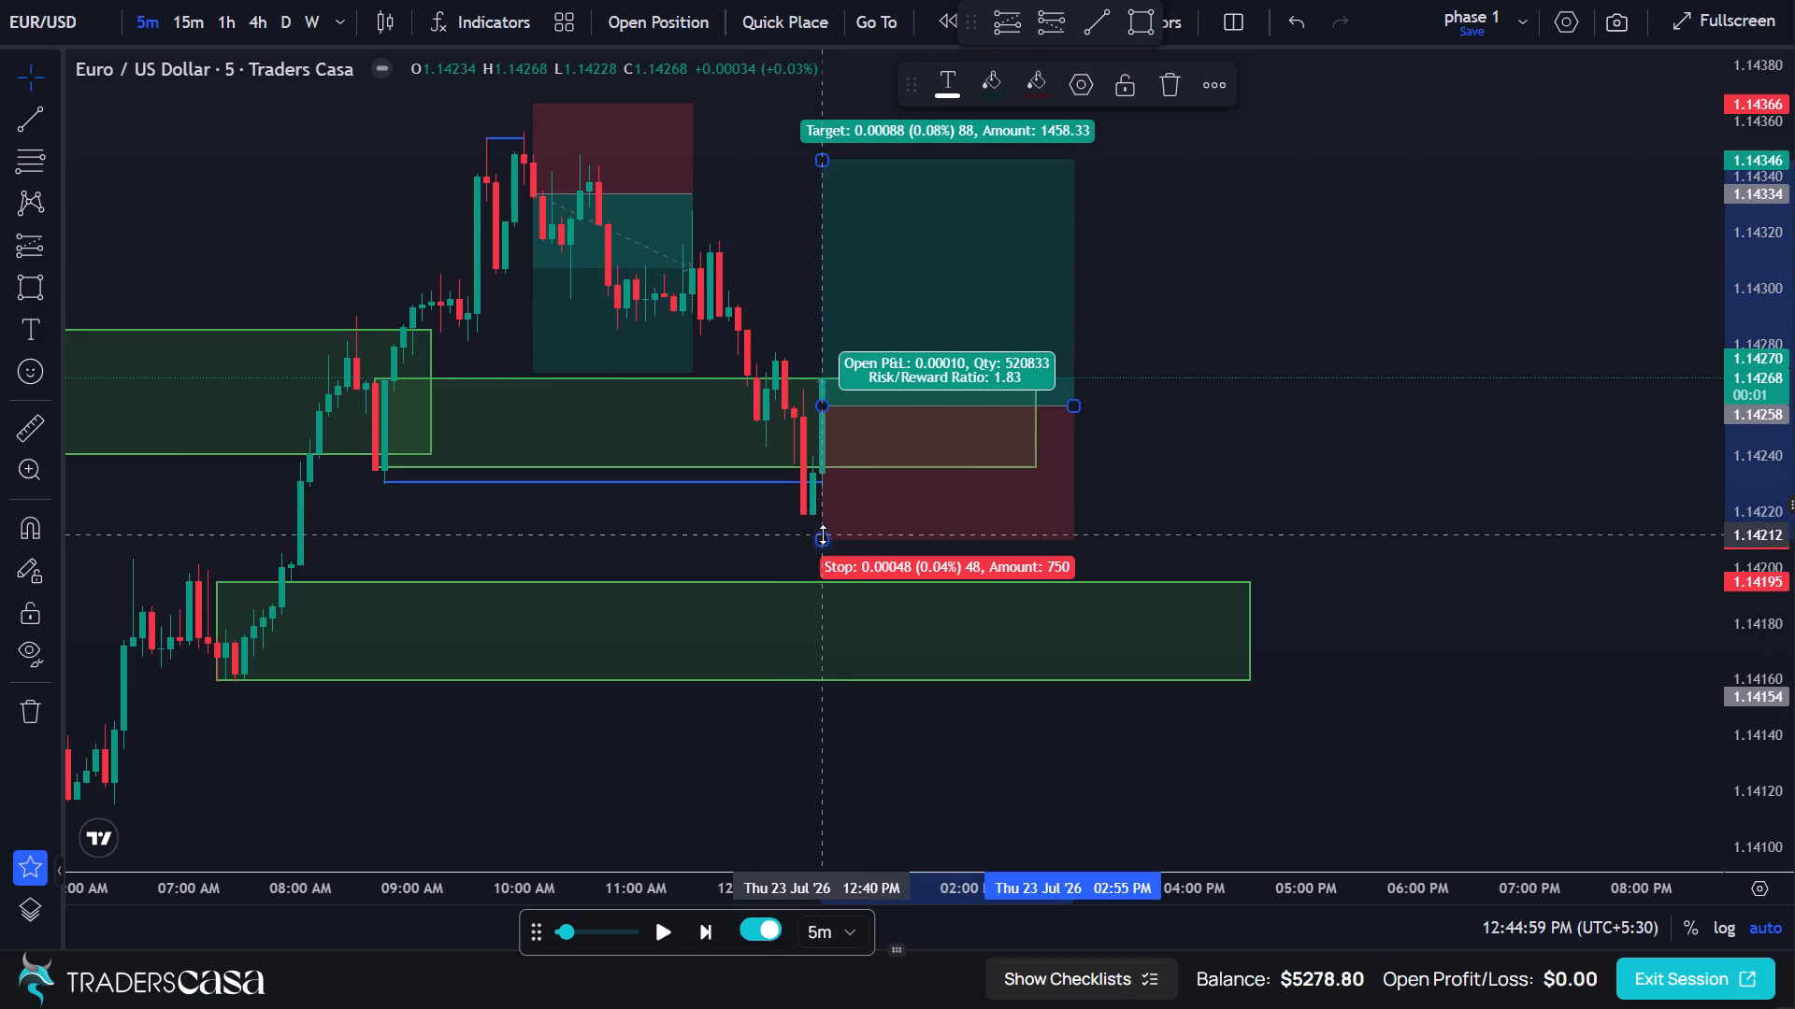
pyautogui.moveTo(823, 539); pyautogui.dragTo(836, 520)
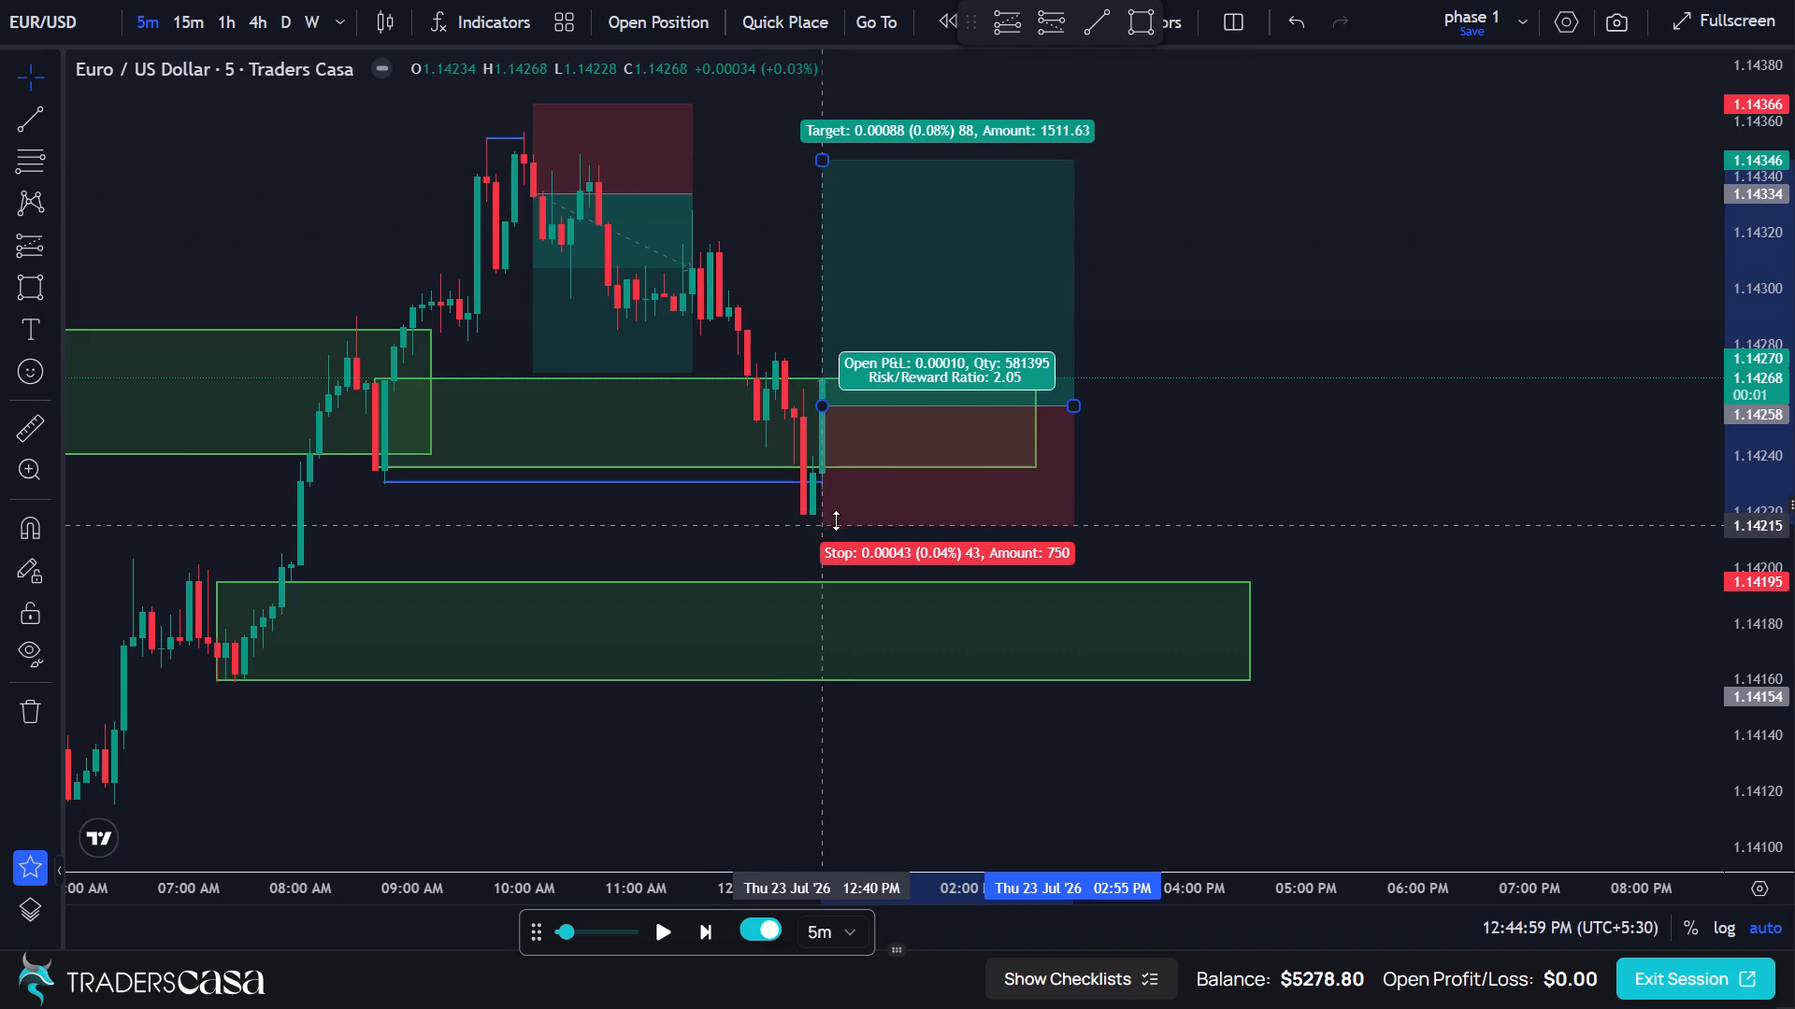
pyautogui.moveTo(836, 520); pyautogui.dragTo(840, 515)
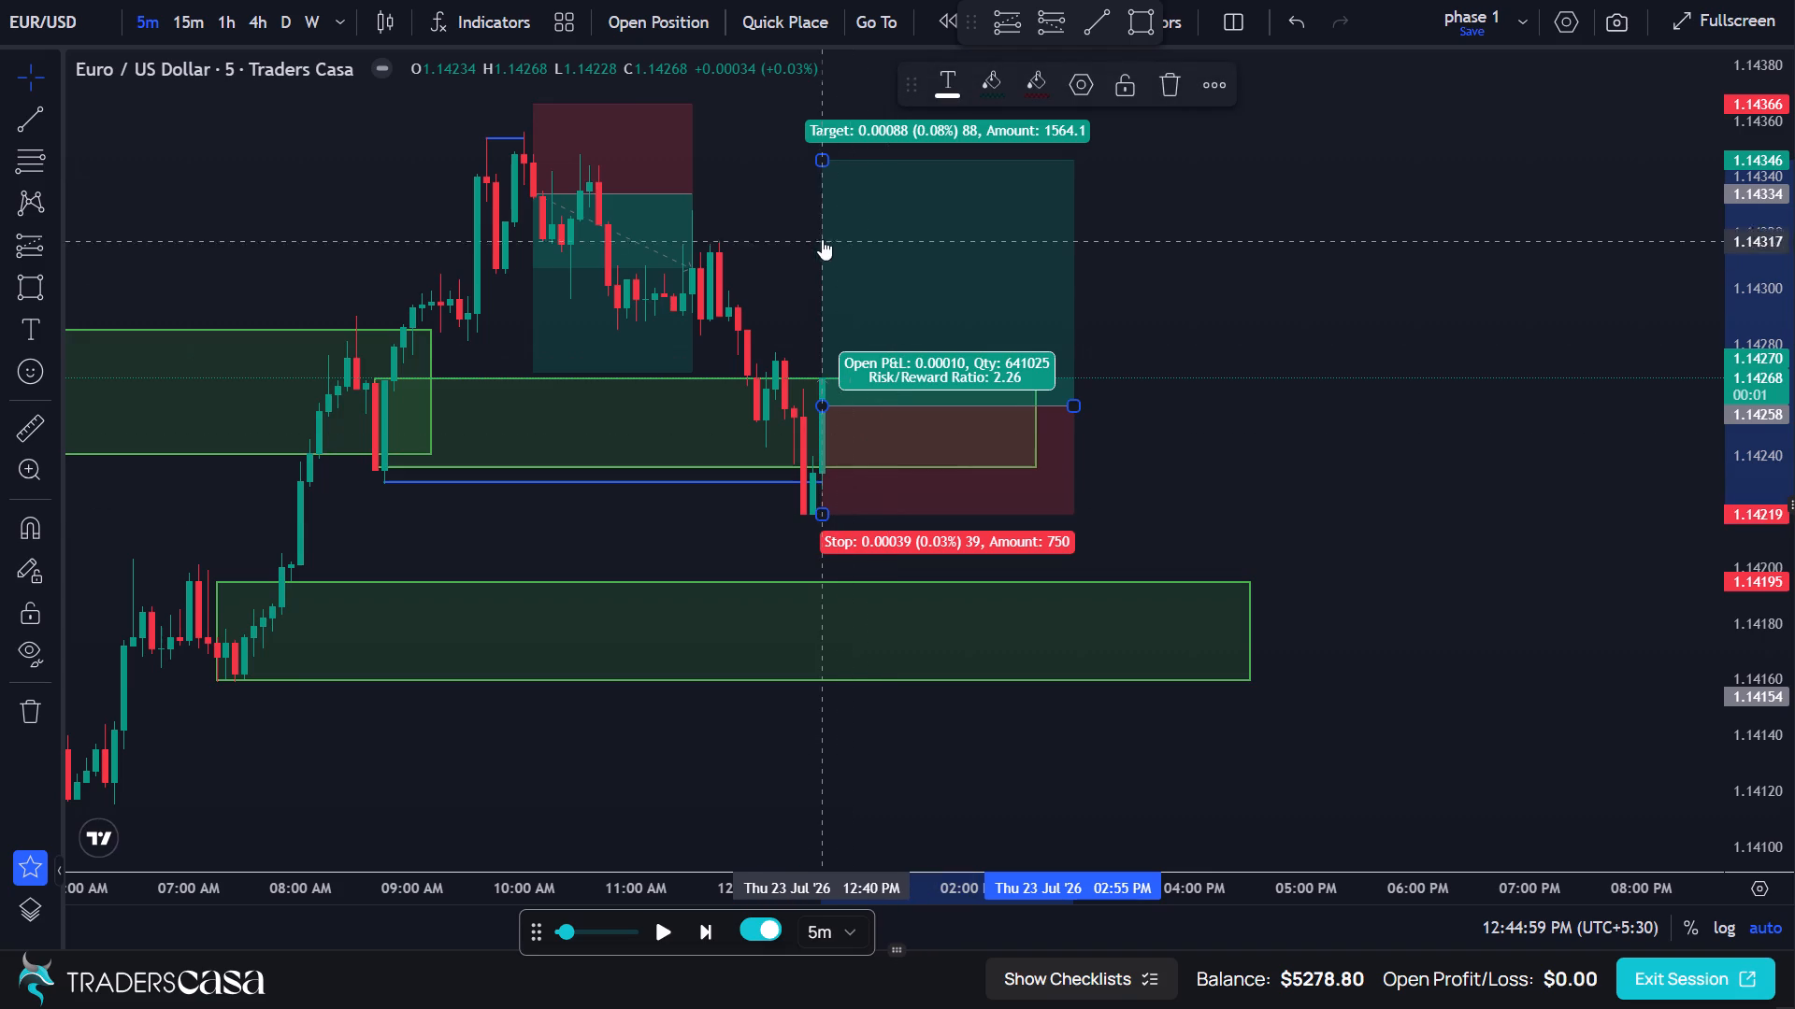
pyautogui.moveTo(822, 161); pyautogui.dragTo(822, 187)
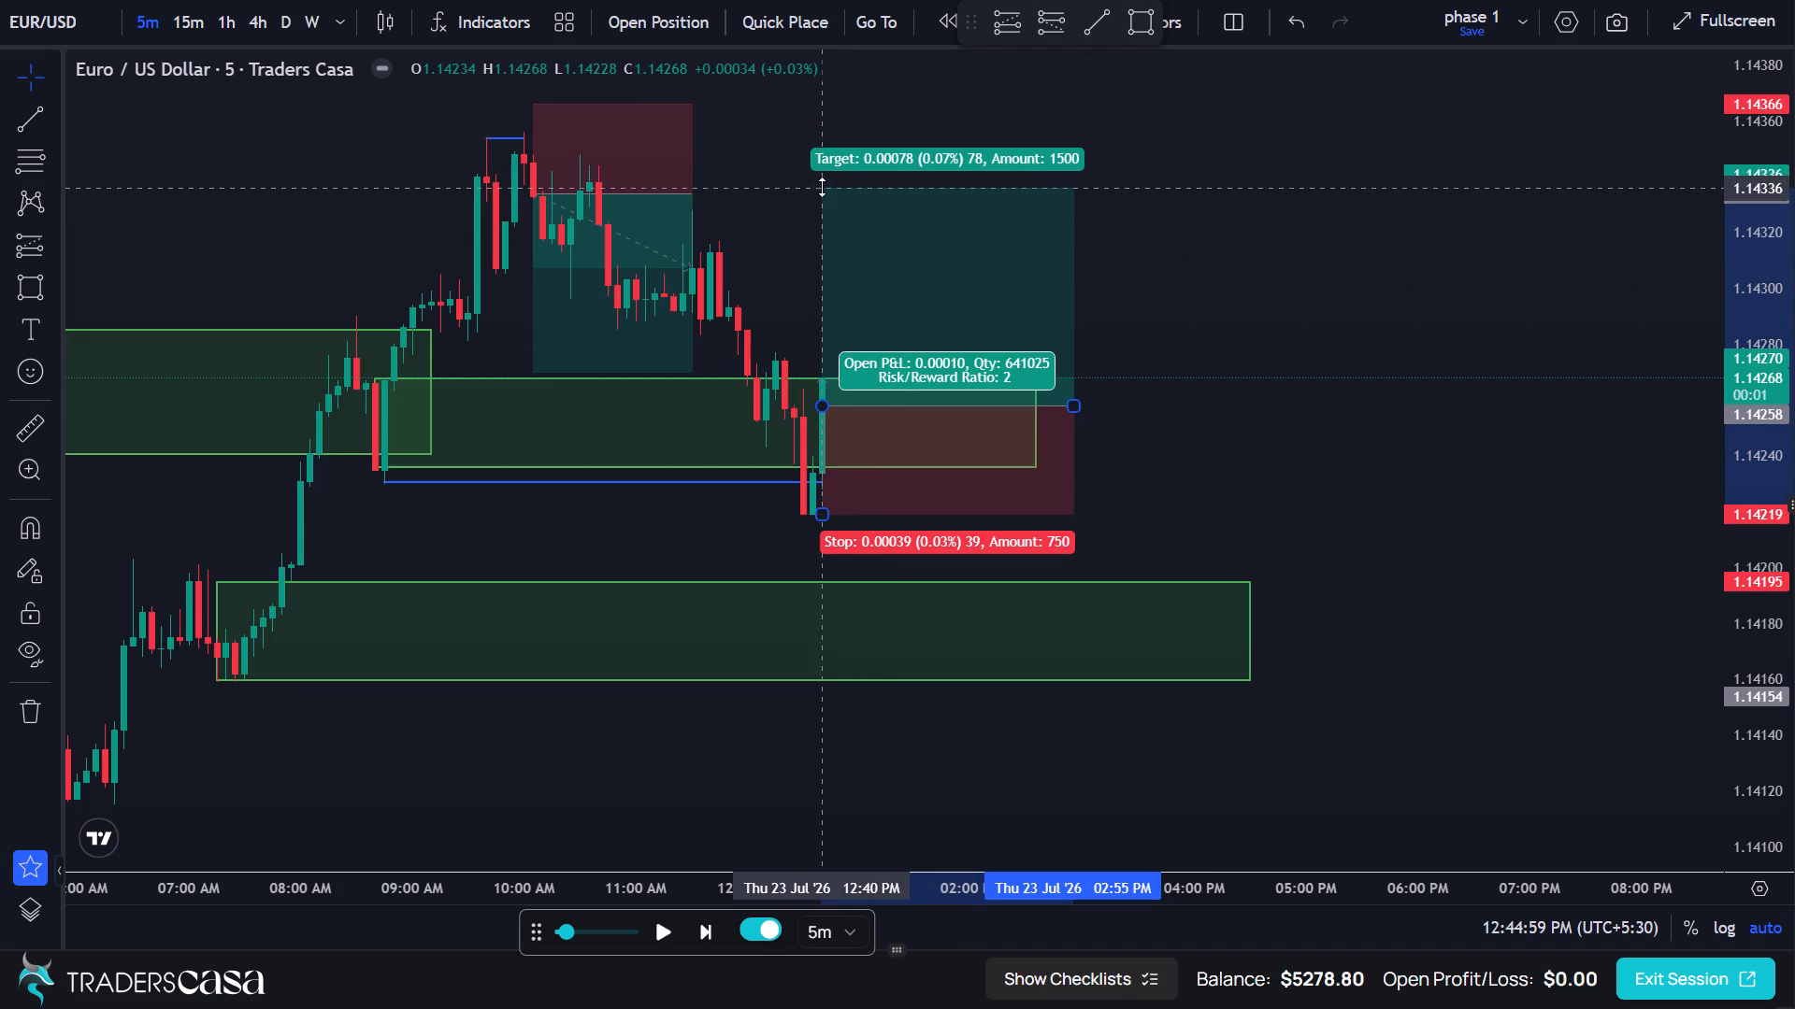
pyautogui.moveTo(822, 187); pyautogui.dragTo(822, 189)
# Extend the earlier short position drawing, which starts at 10:05 AM, to about 12:00 PM.
pyautogui.click(692, 212)
pyautogui.click(776, 195)
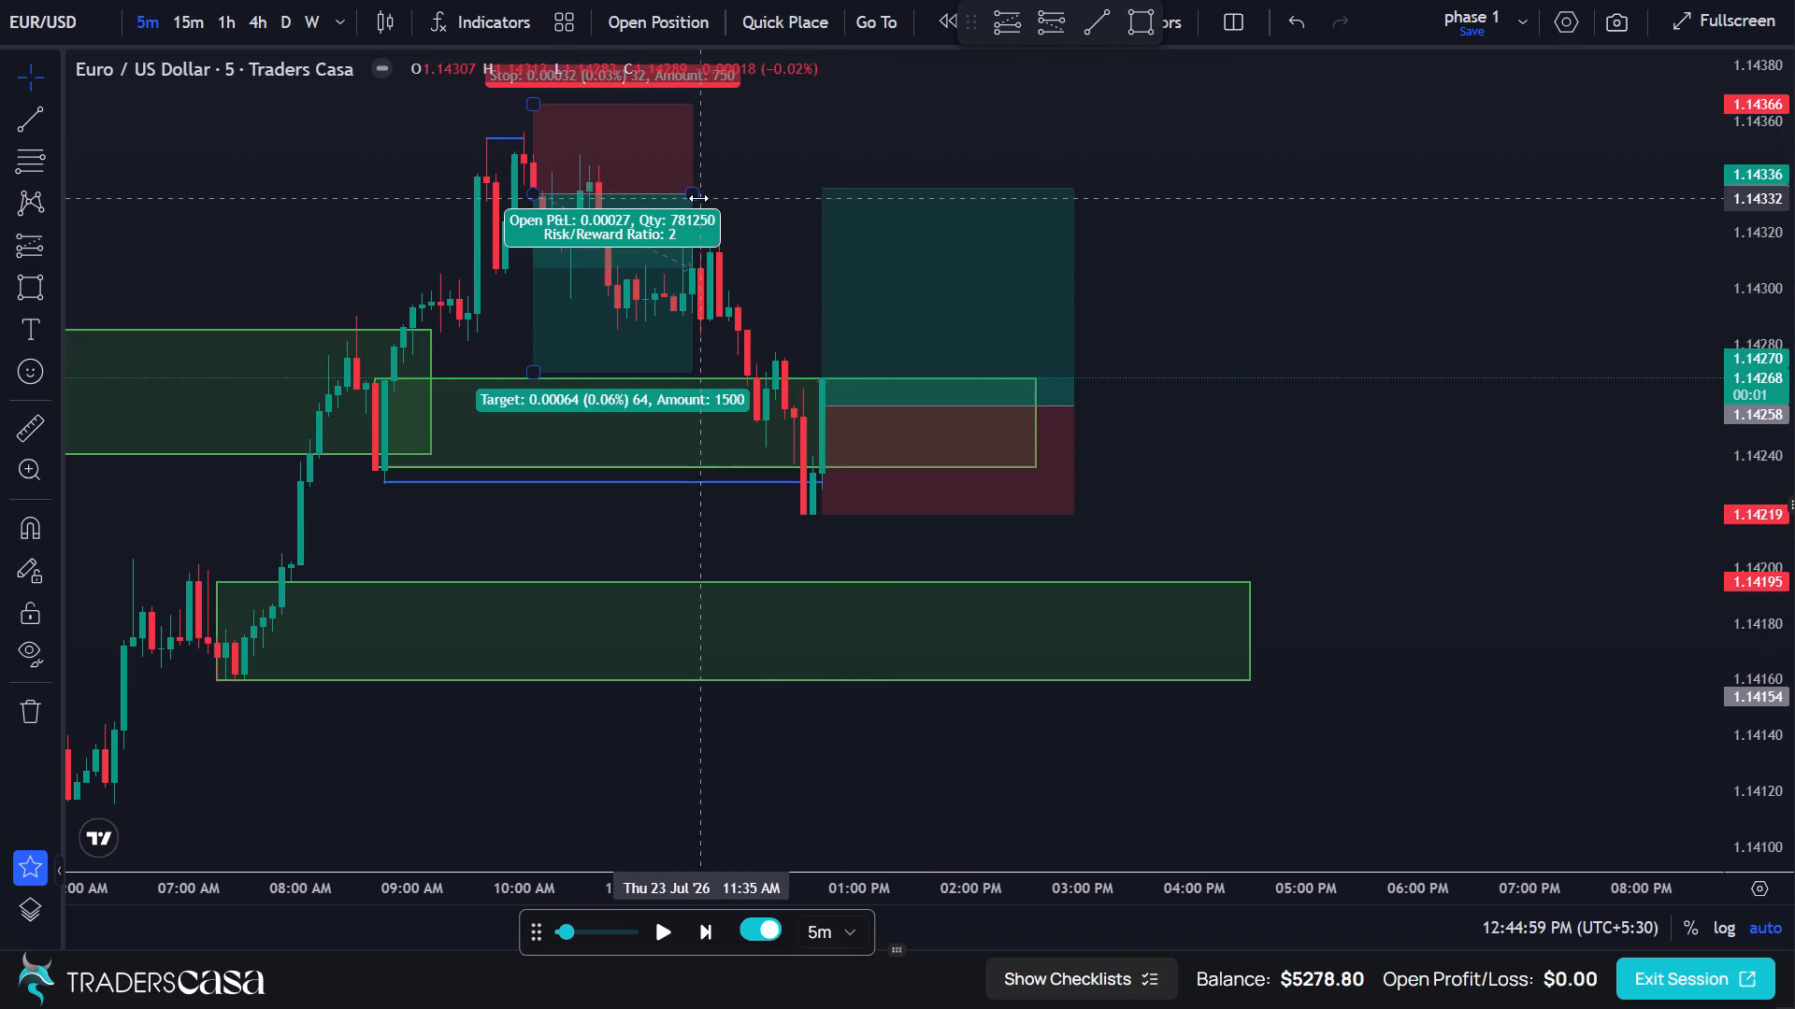
pyautogui.moveTo(698, 198); pyautogui.dragTo(746, 196)
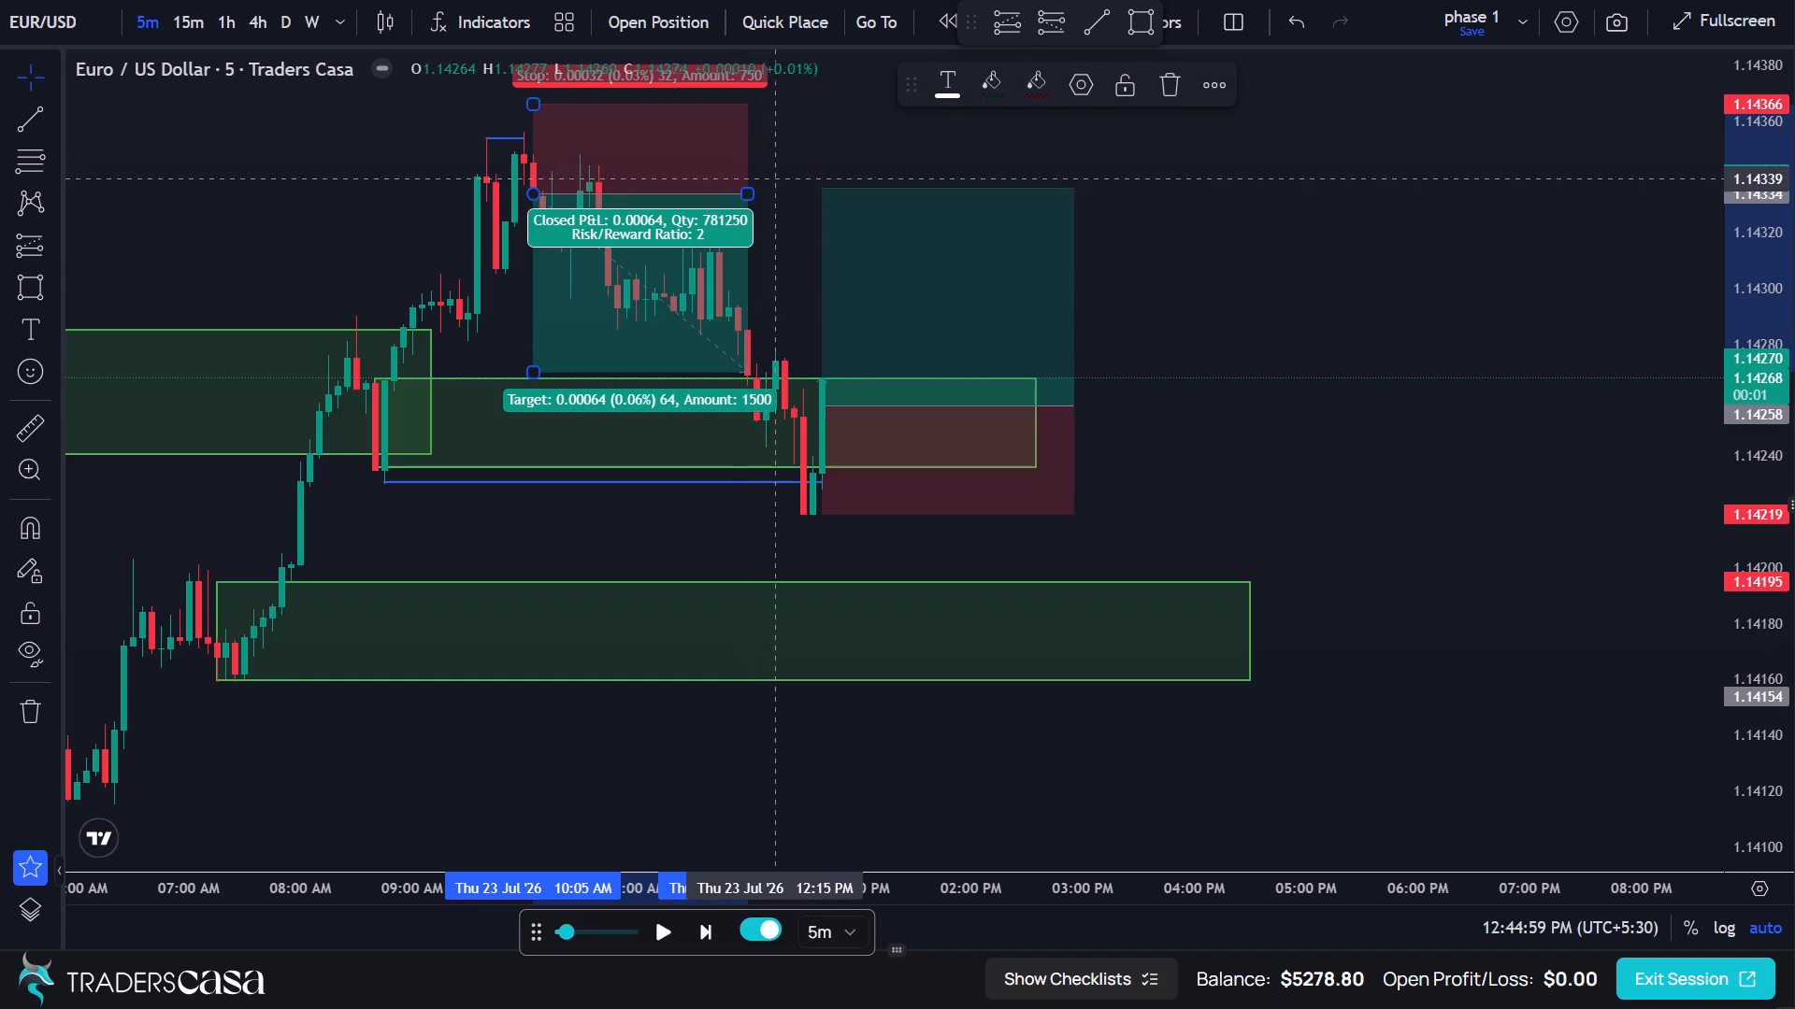
pyautogui.click(801, 147)
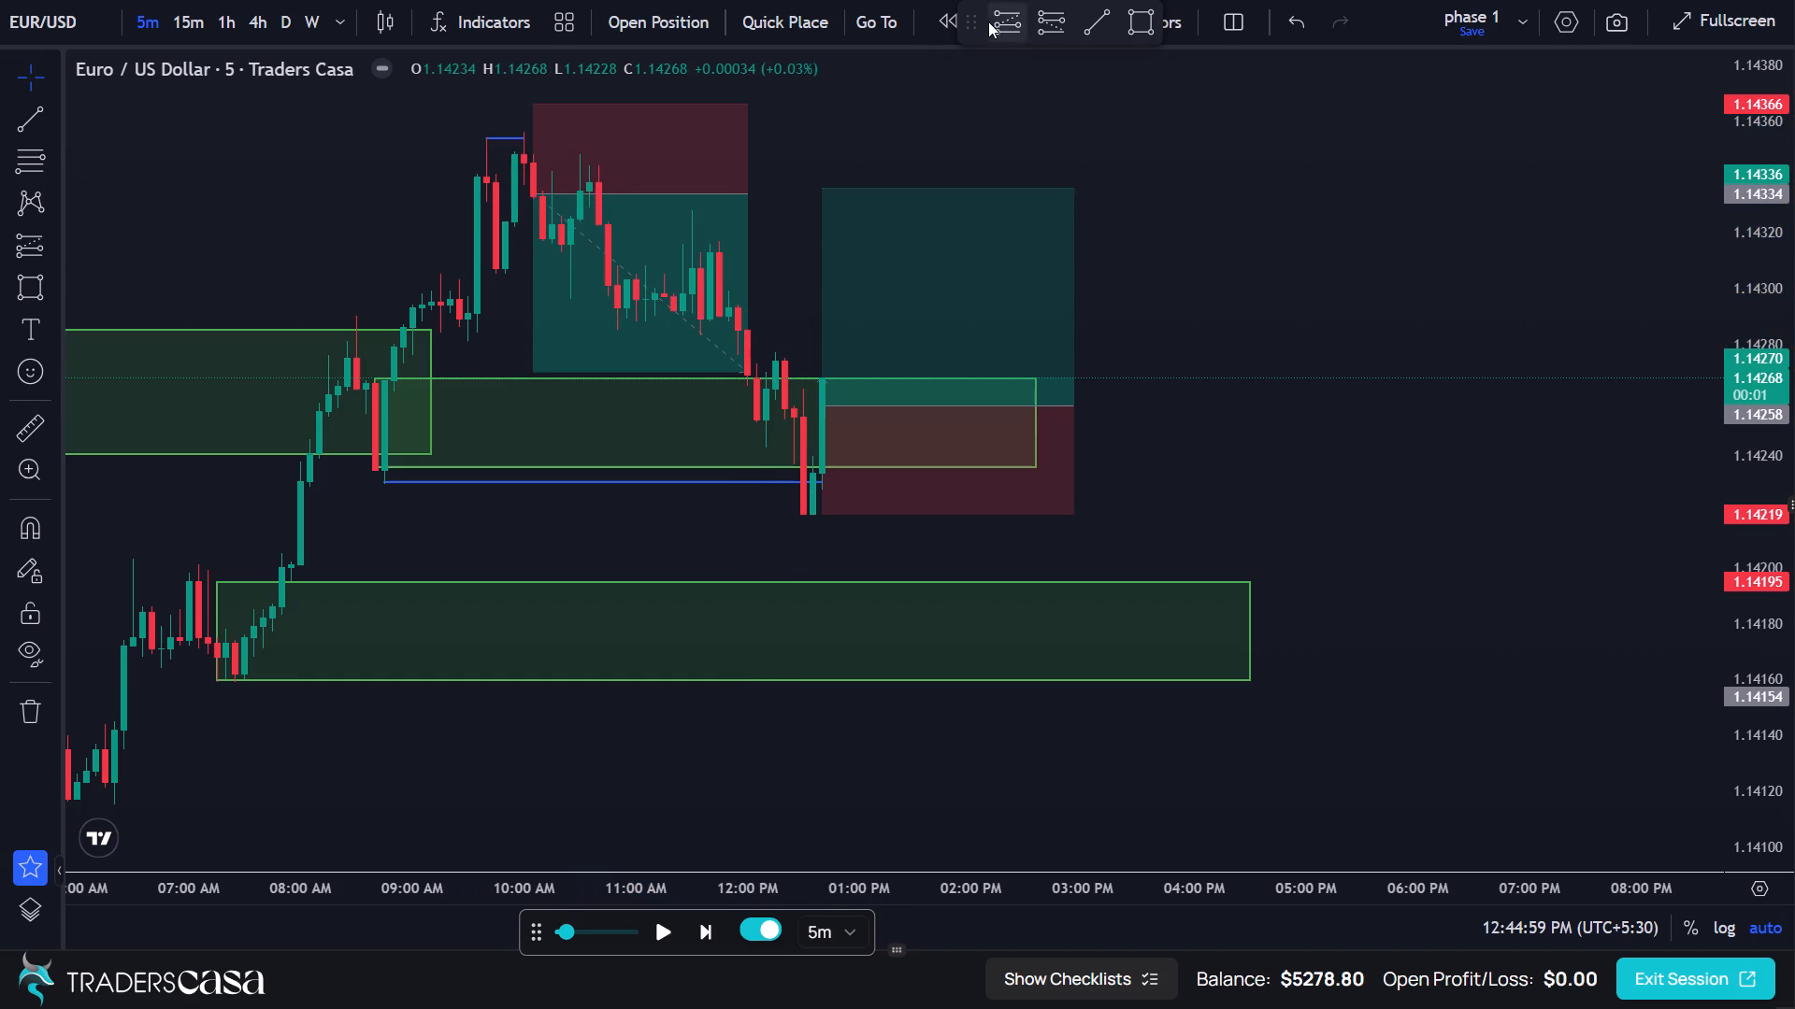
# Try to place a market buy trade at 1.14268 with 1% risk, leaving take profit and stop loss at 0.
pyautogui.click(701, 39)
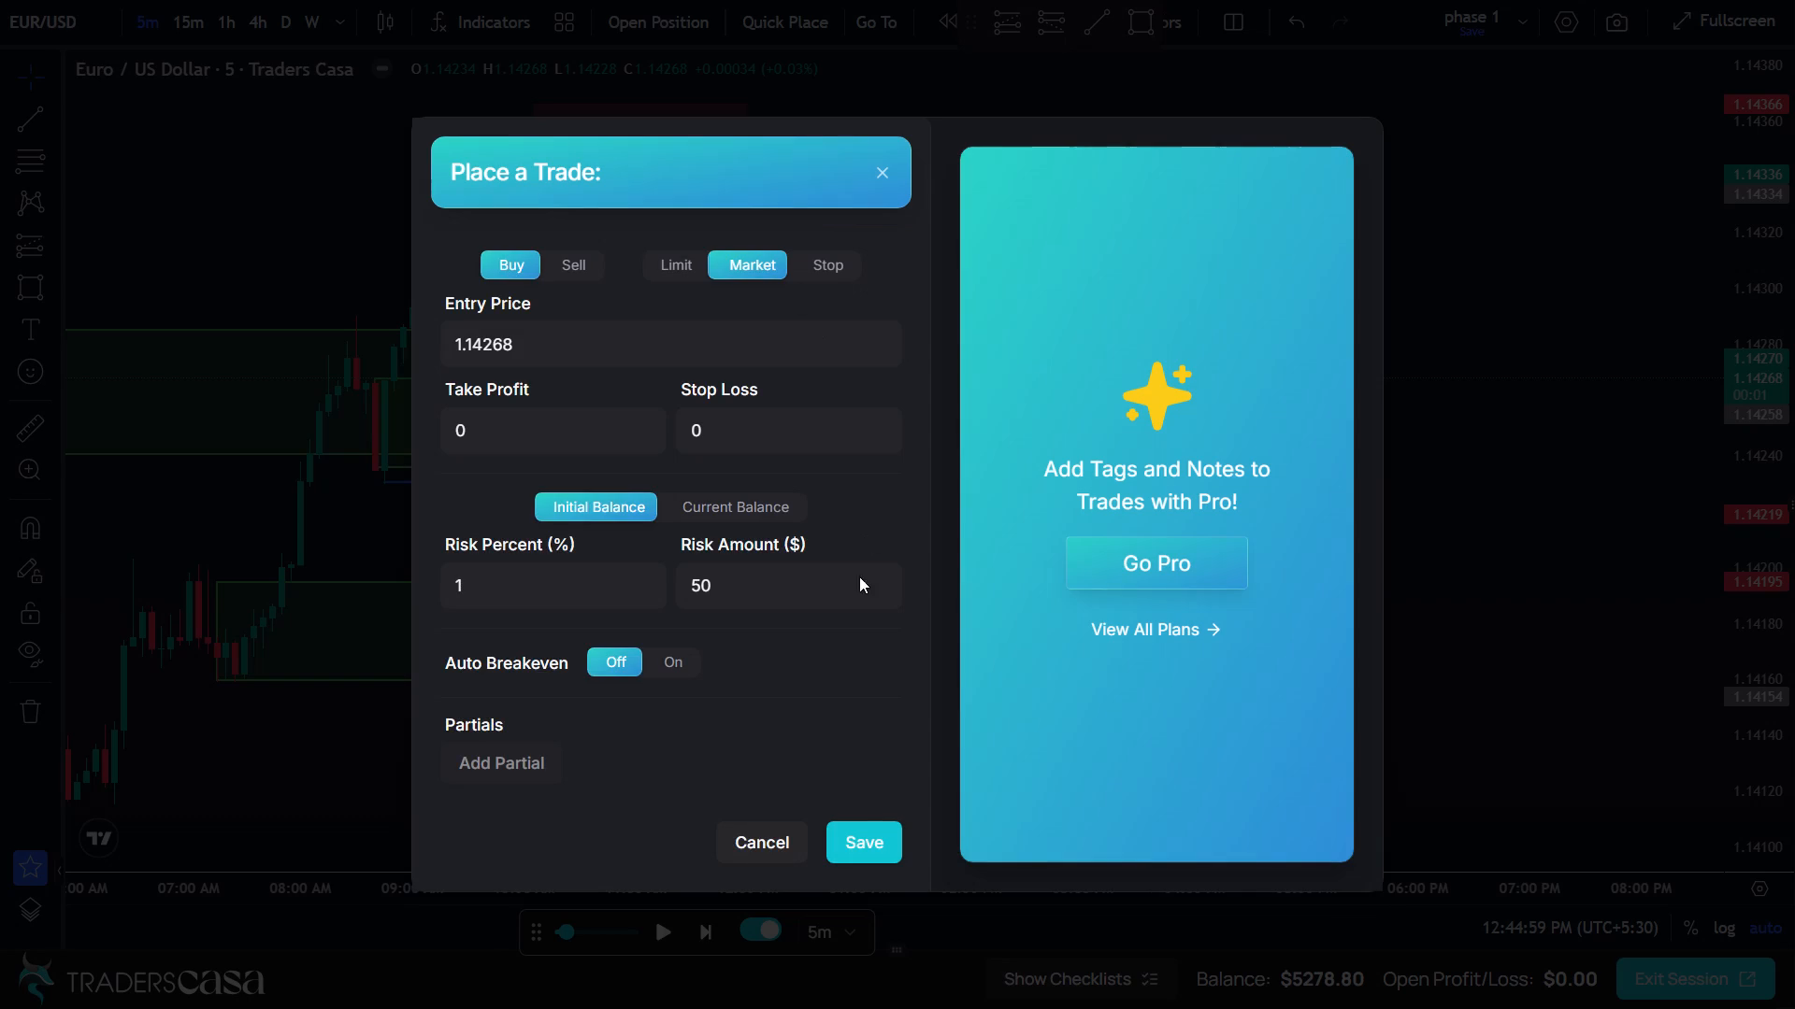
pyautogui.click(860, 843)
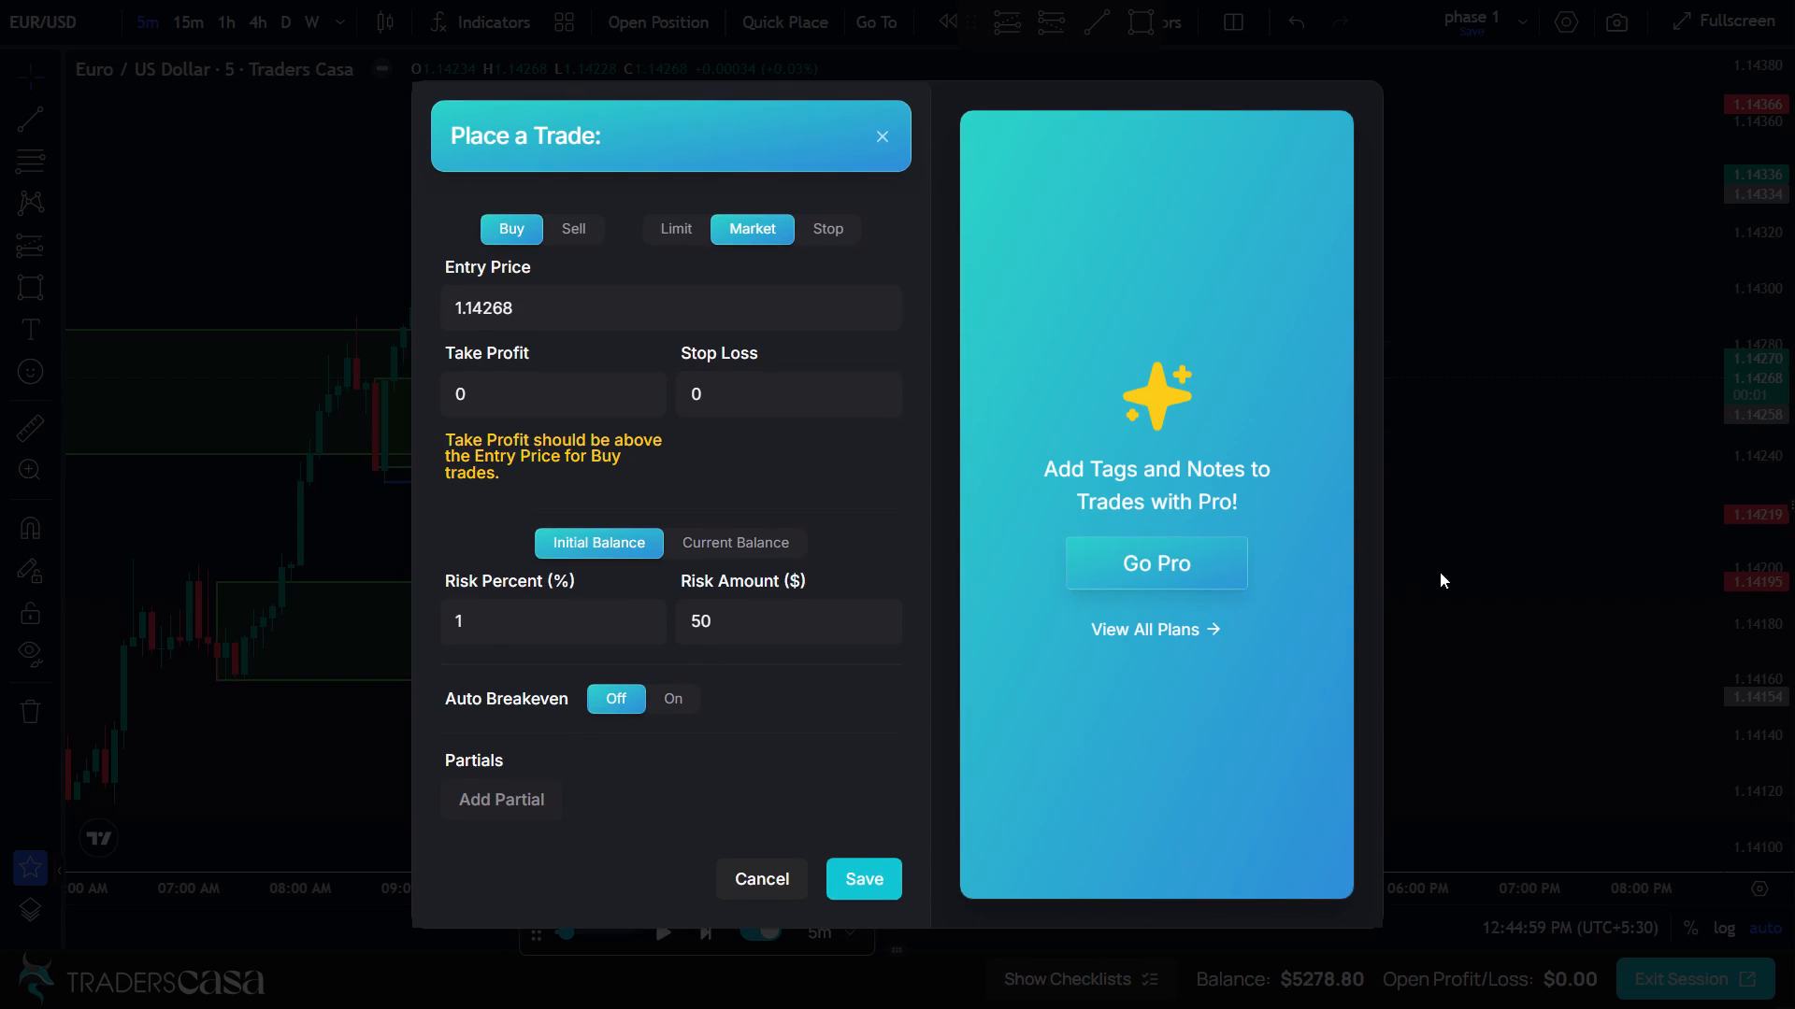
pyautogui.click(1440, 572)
# Place a buy limit trade from the drawn long position with entry 1.14257, take profit 1.14335, stop loss 1.14218 and 1% risk.
pyautogui.click(932, 449)
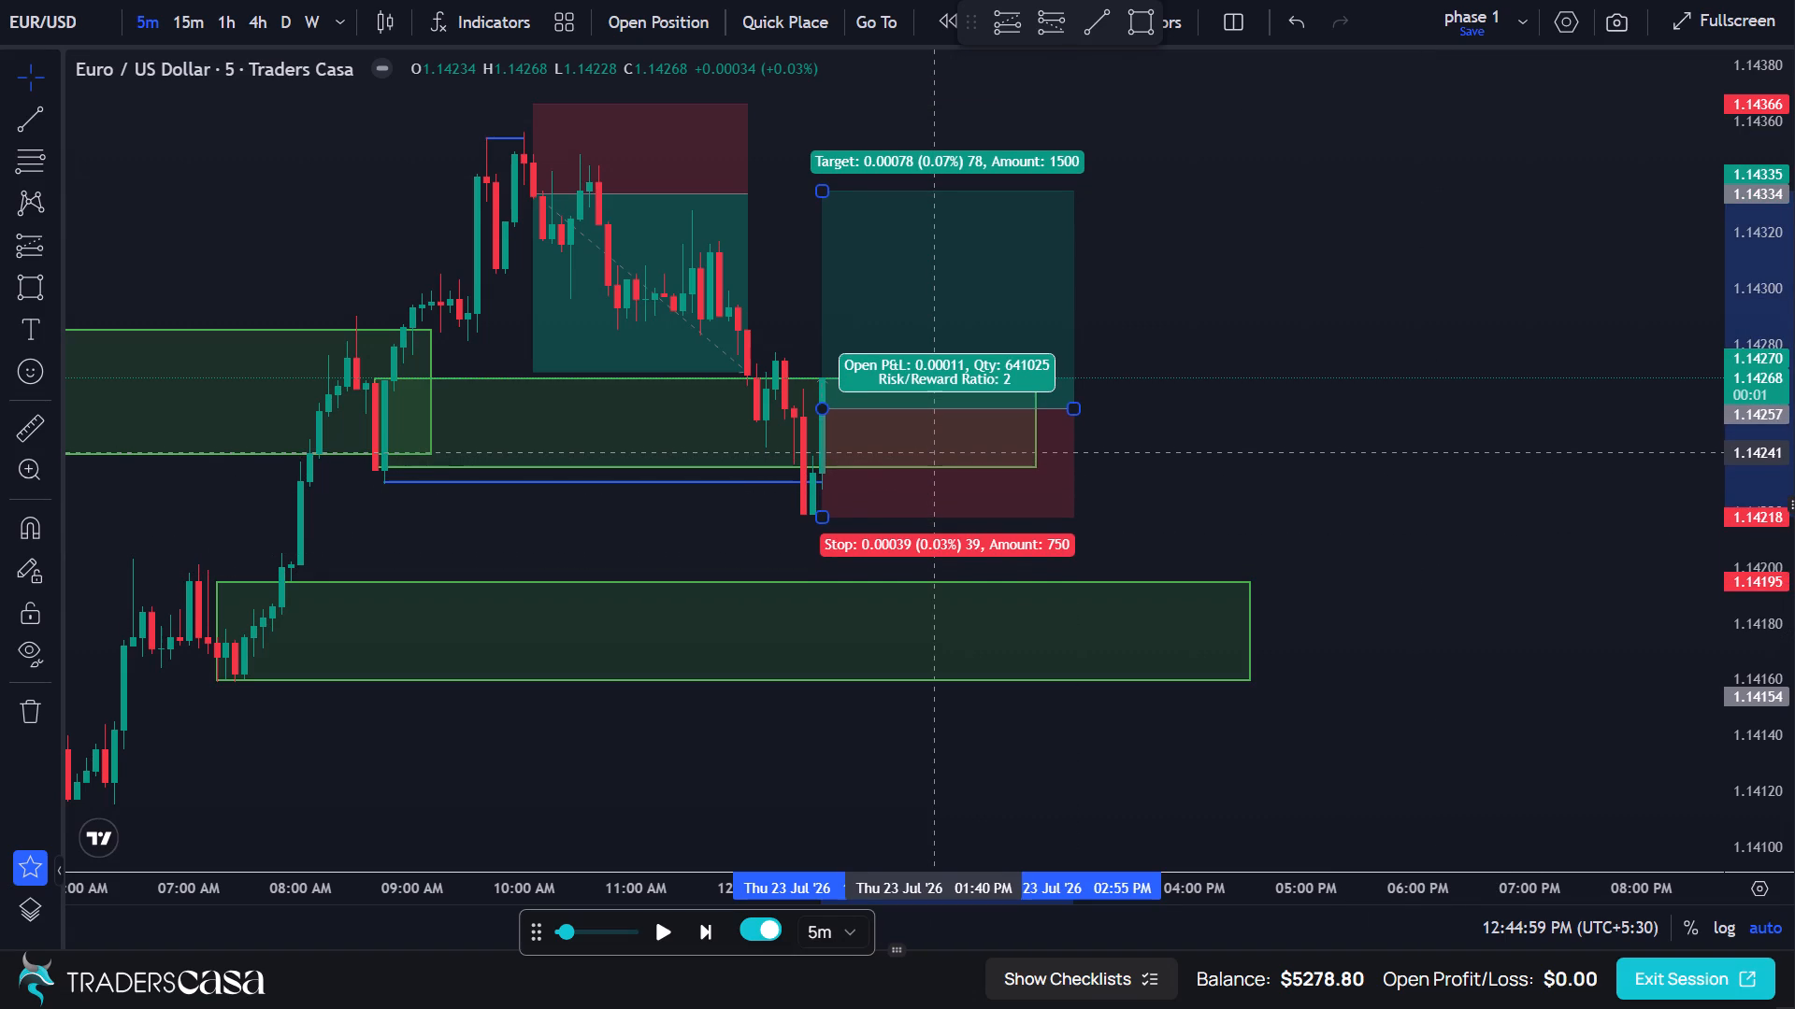
pyautogui.click(684, 24)
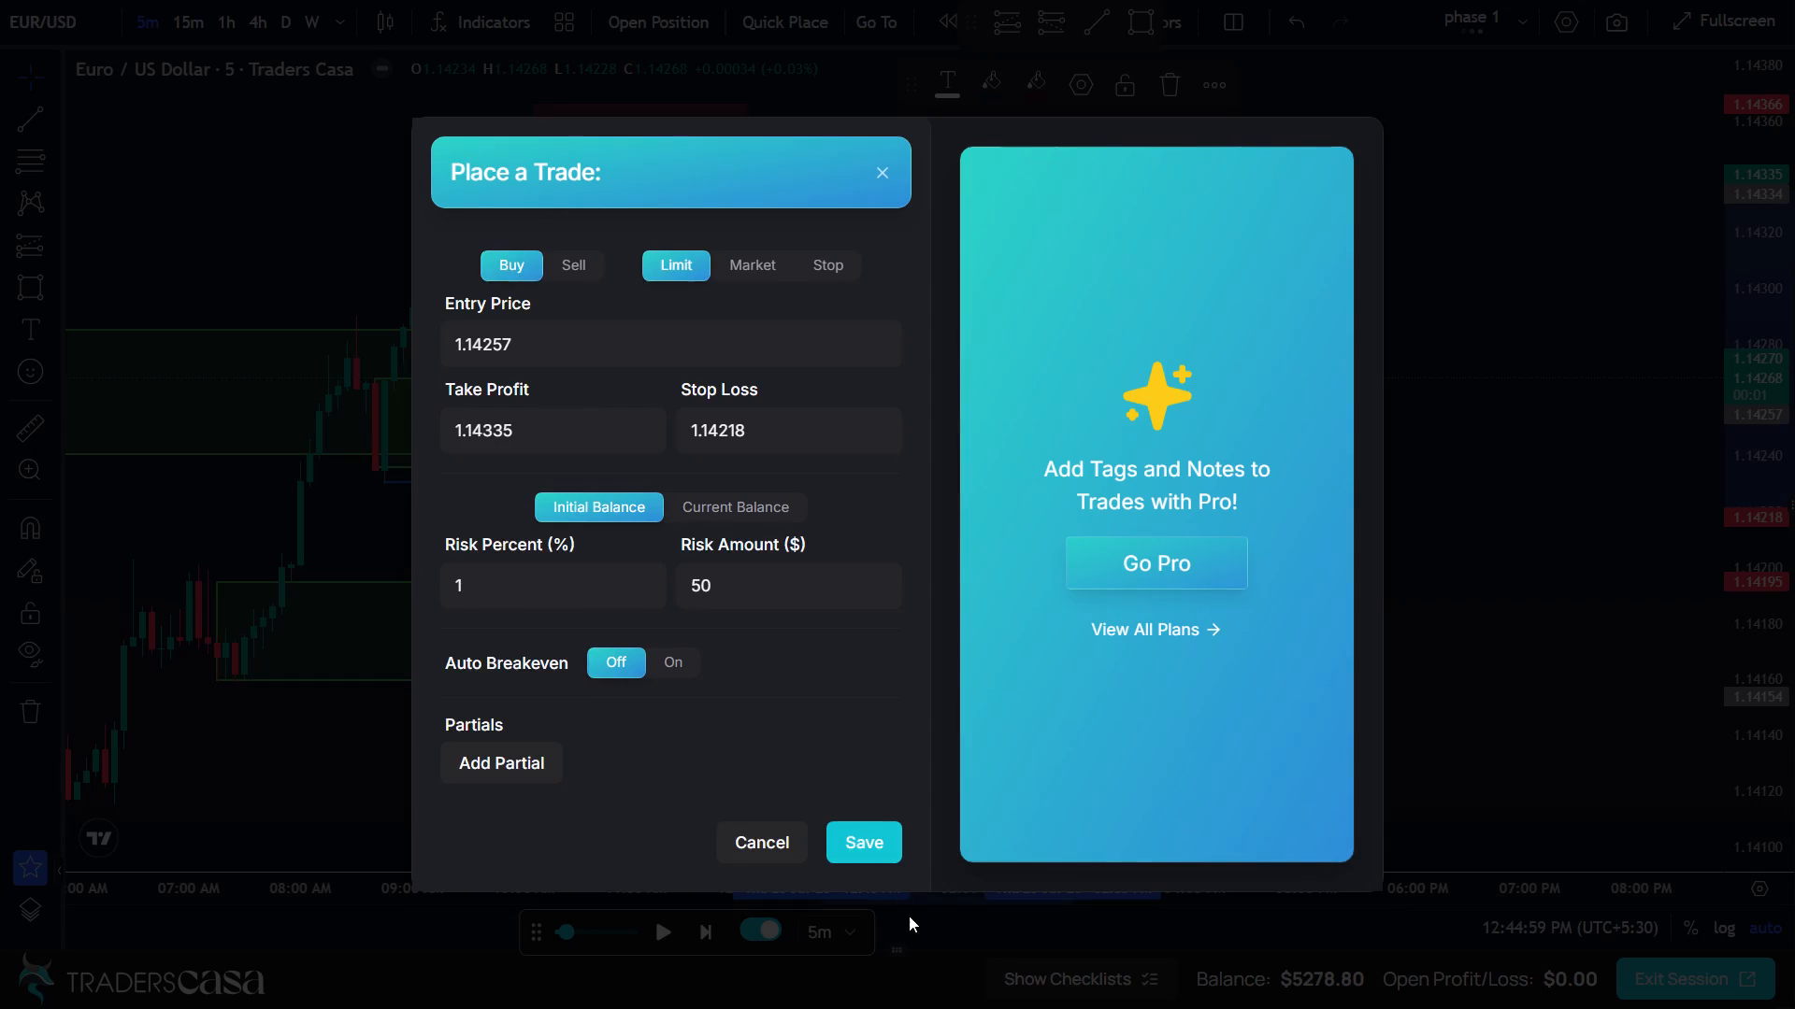
pyautogui.click(891, 858)
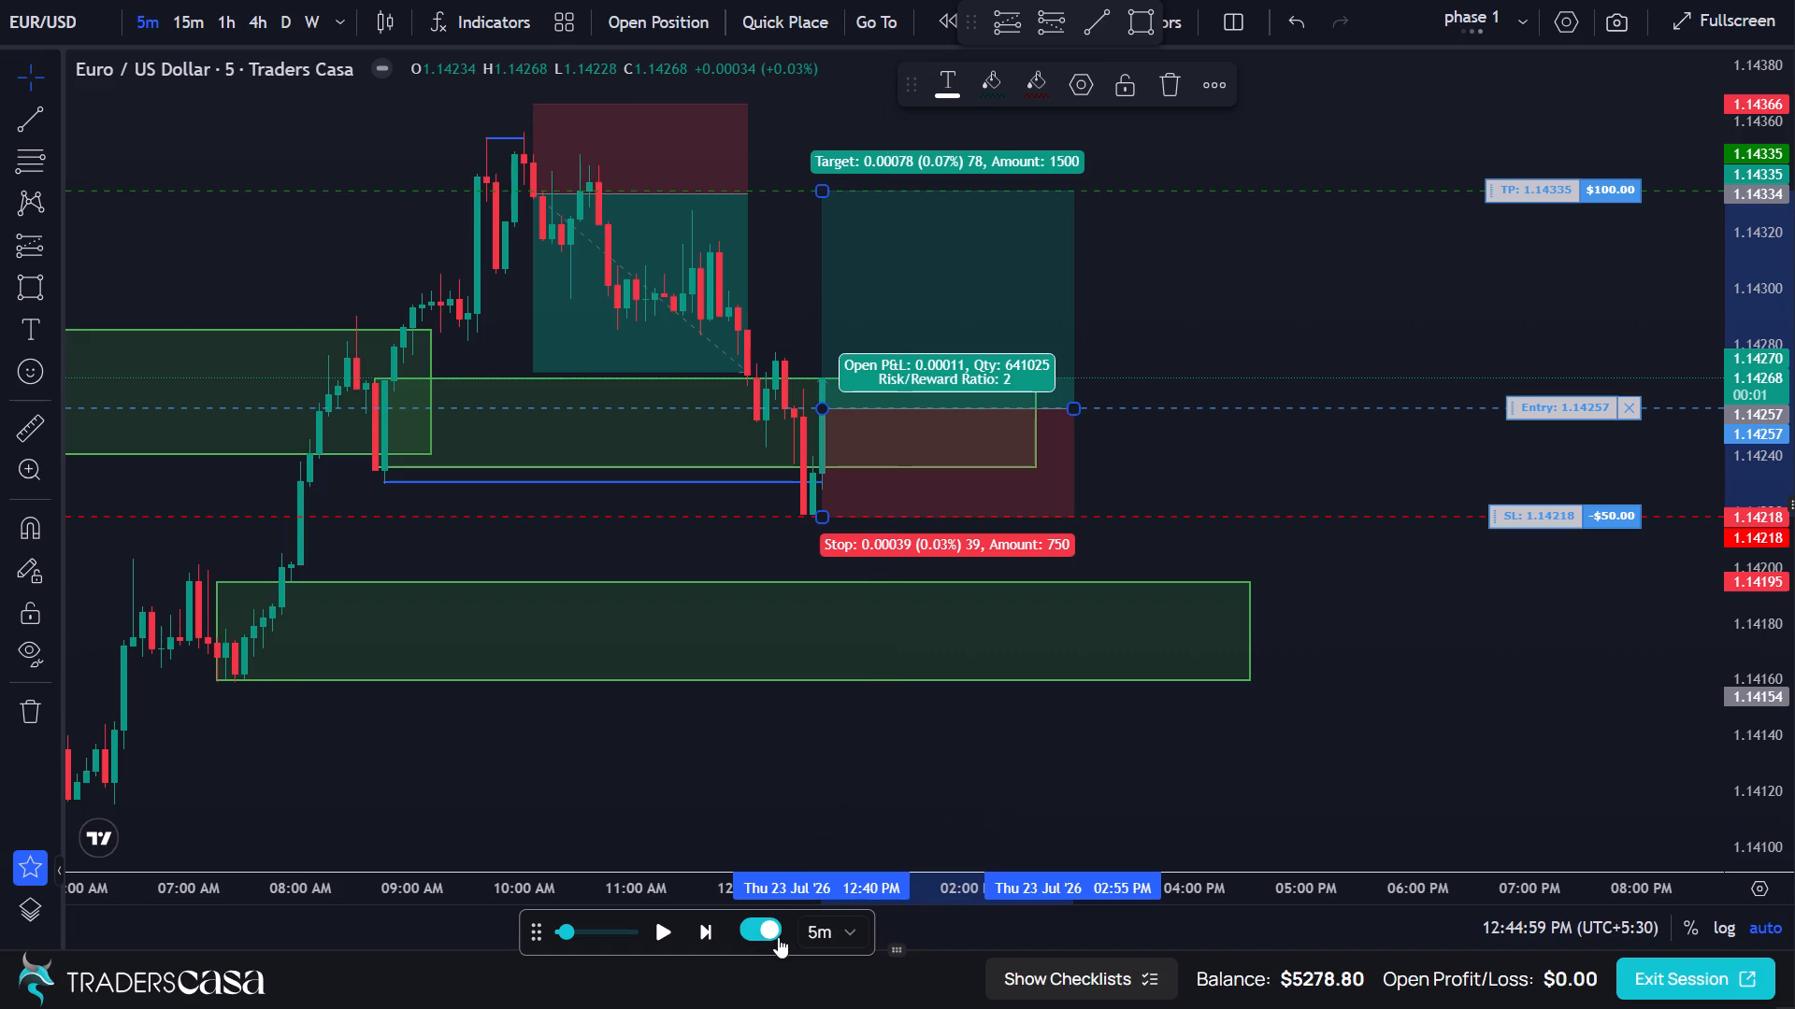
# Advance the replay by seven 5-minute candles, from 12:44:59 PM to 01:19:59 PM.
pyautogui.click(717, 931)
pyautogui.click(718, 931)
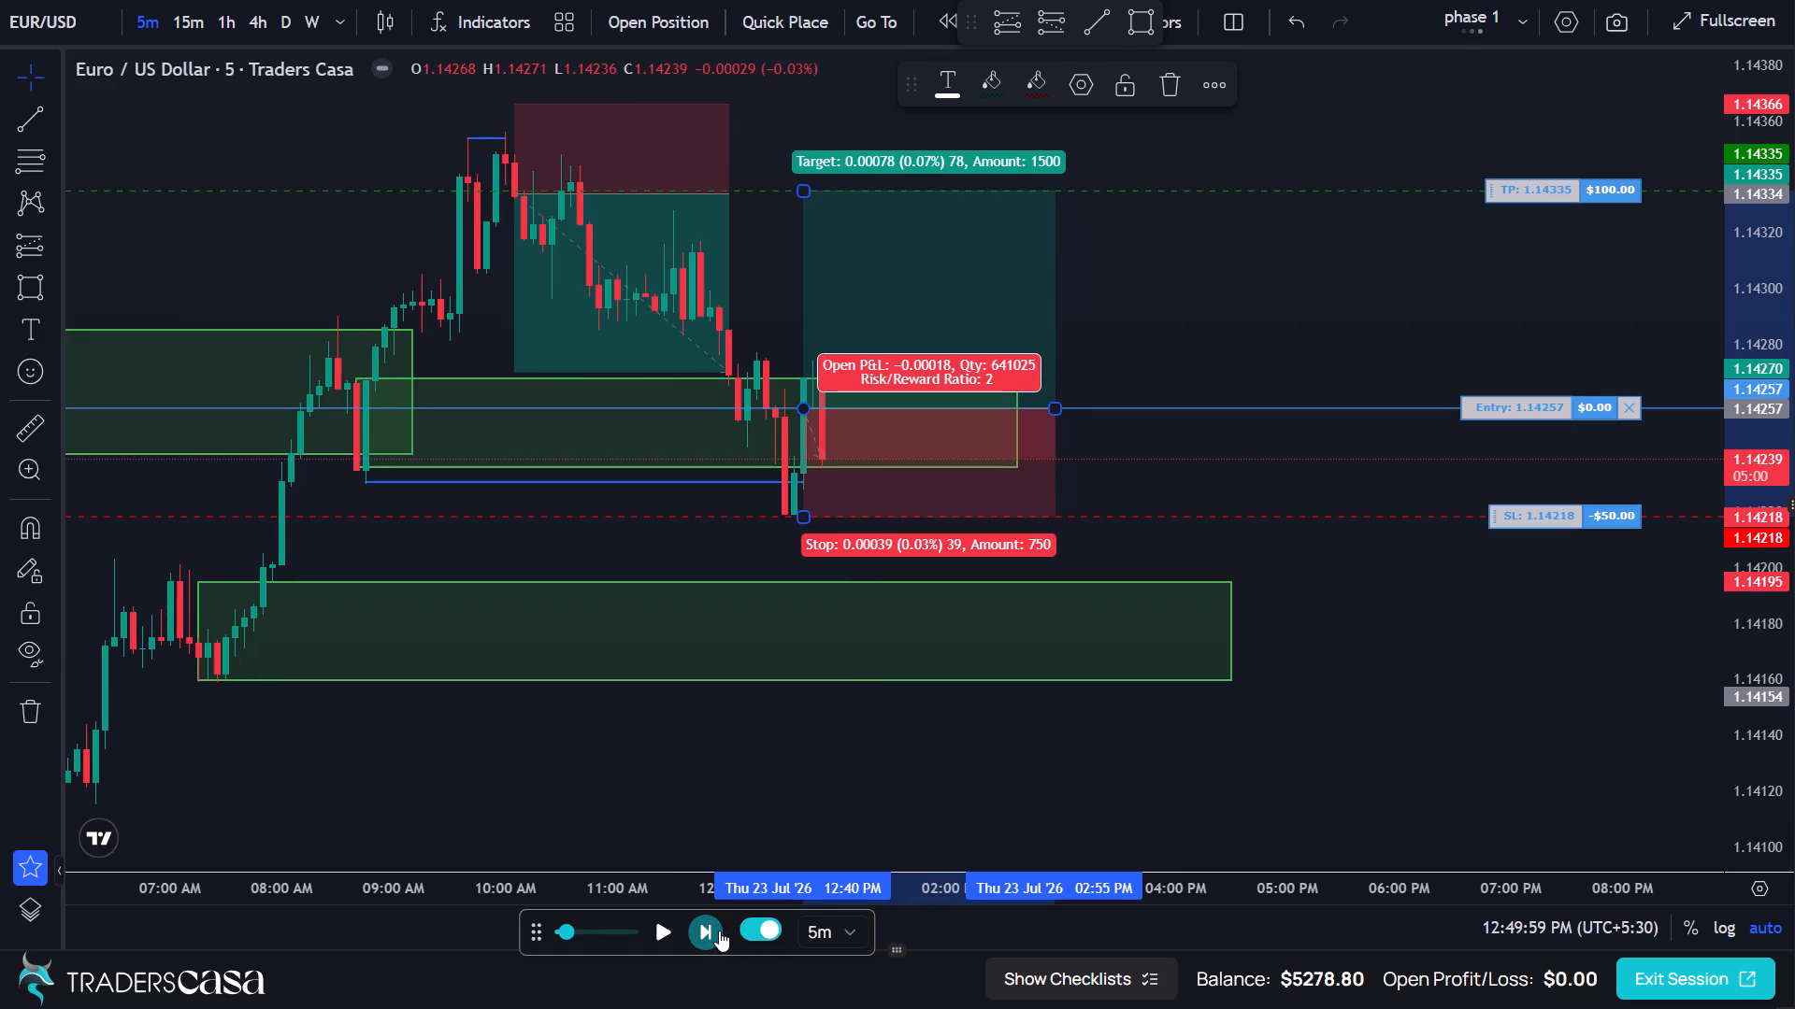
pyautogui.click(719, 931)
pyautogui.click(719, 931)
pyautogui.click(719, 931)
pyautogui.click(719, 931)
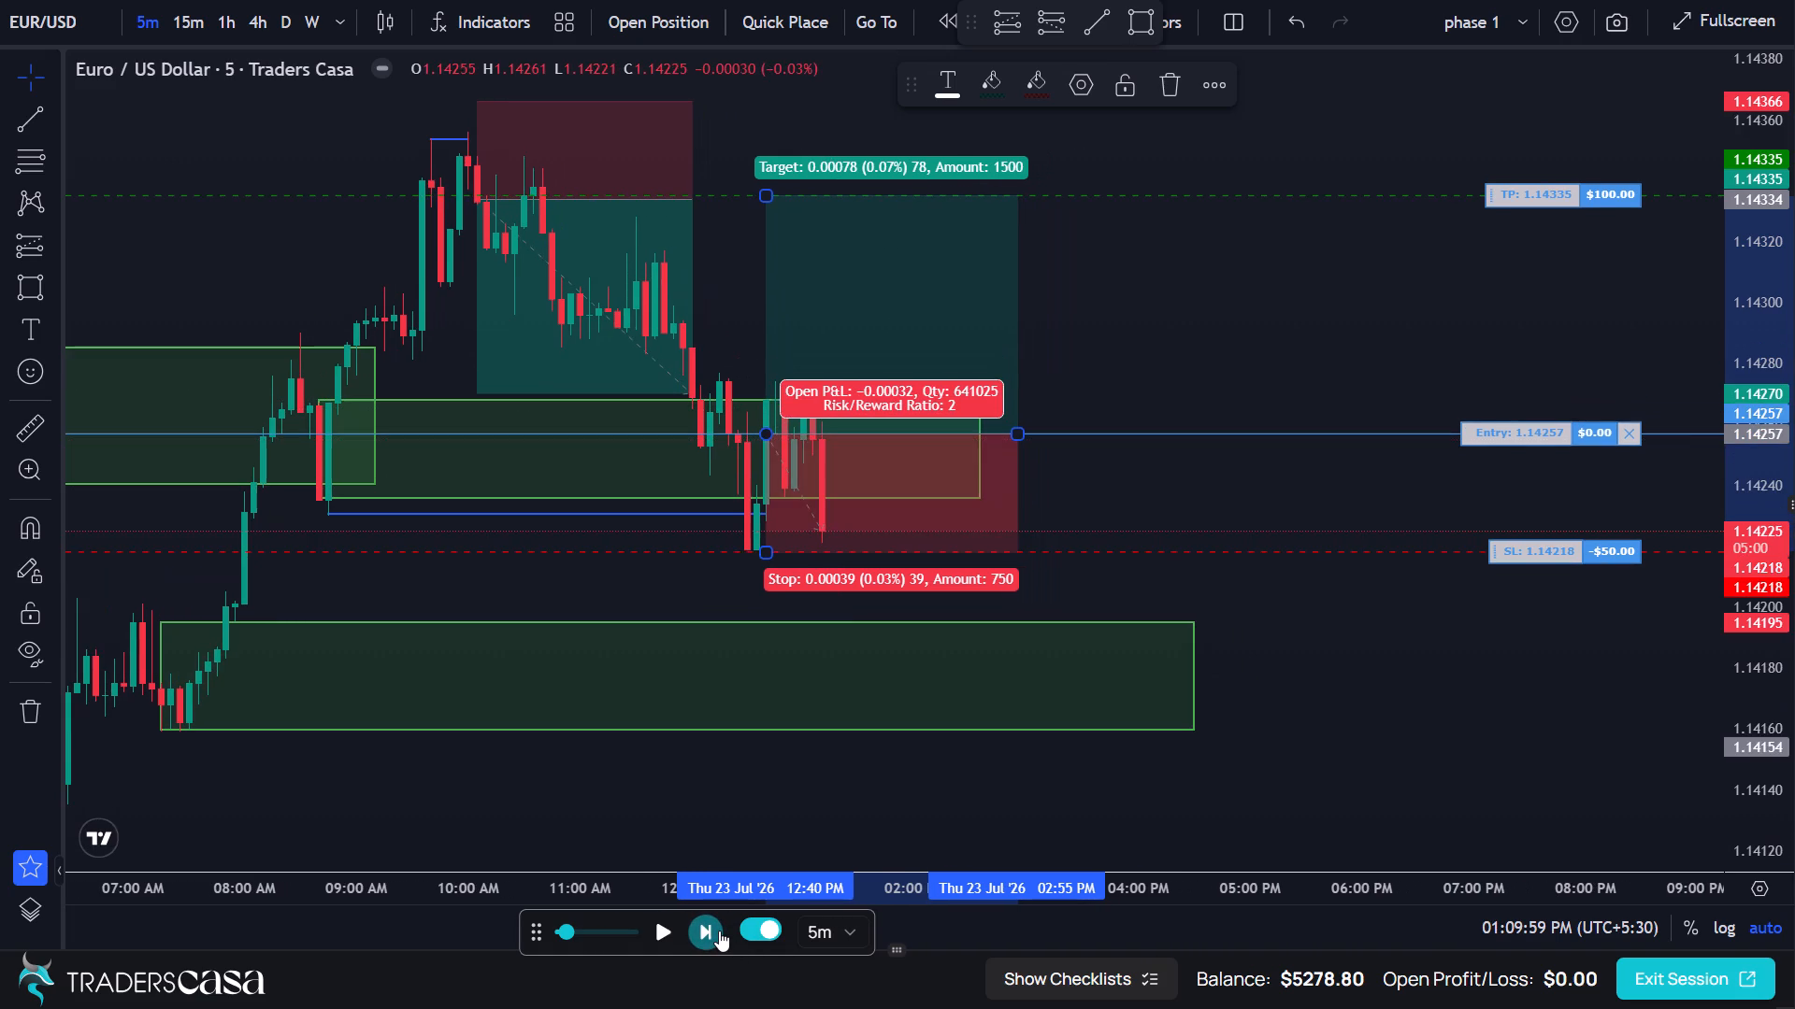
pyautogui.click(719, 931)
# Delete the long position drawing that starts at 12:40 PM.
pyautogui.click(959, 356)
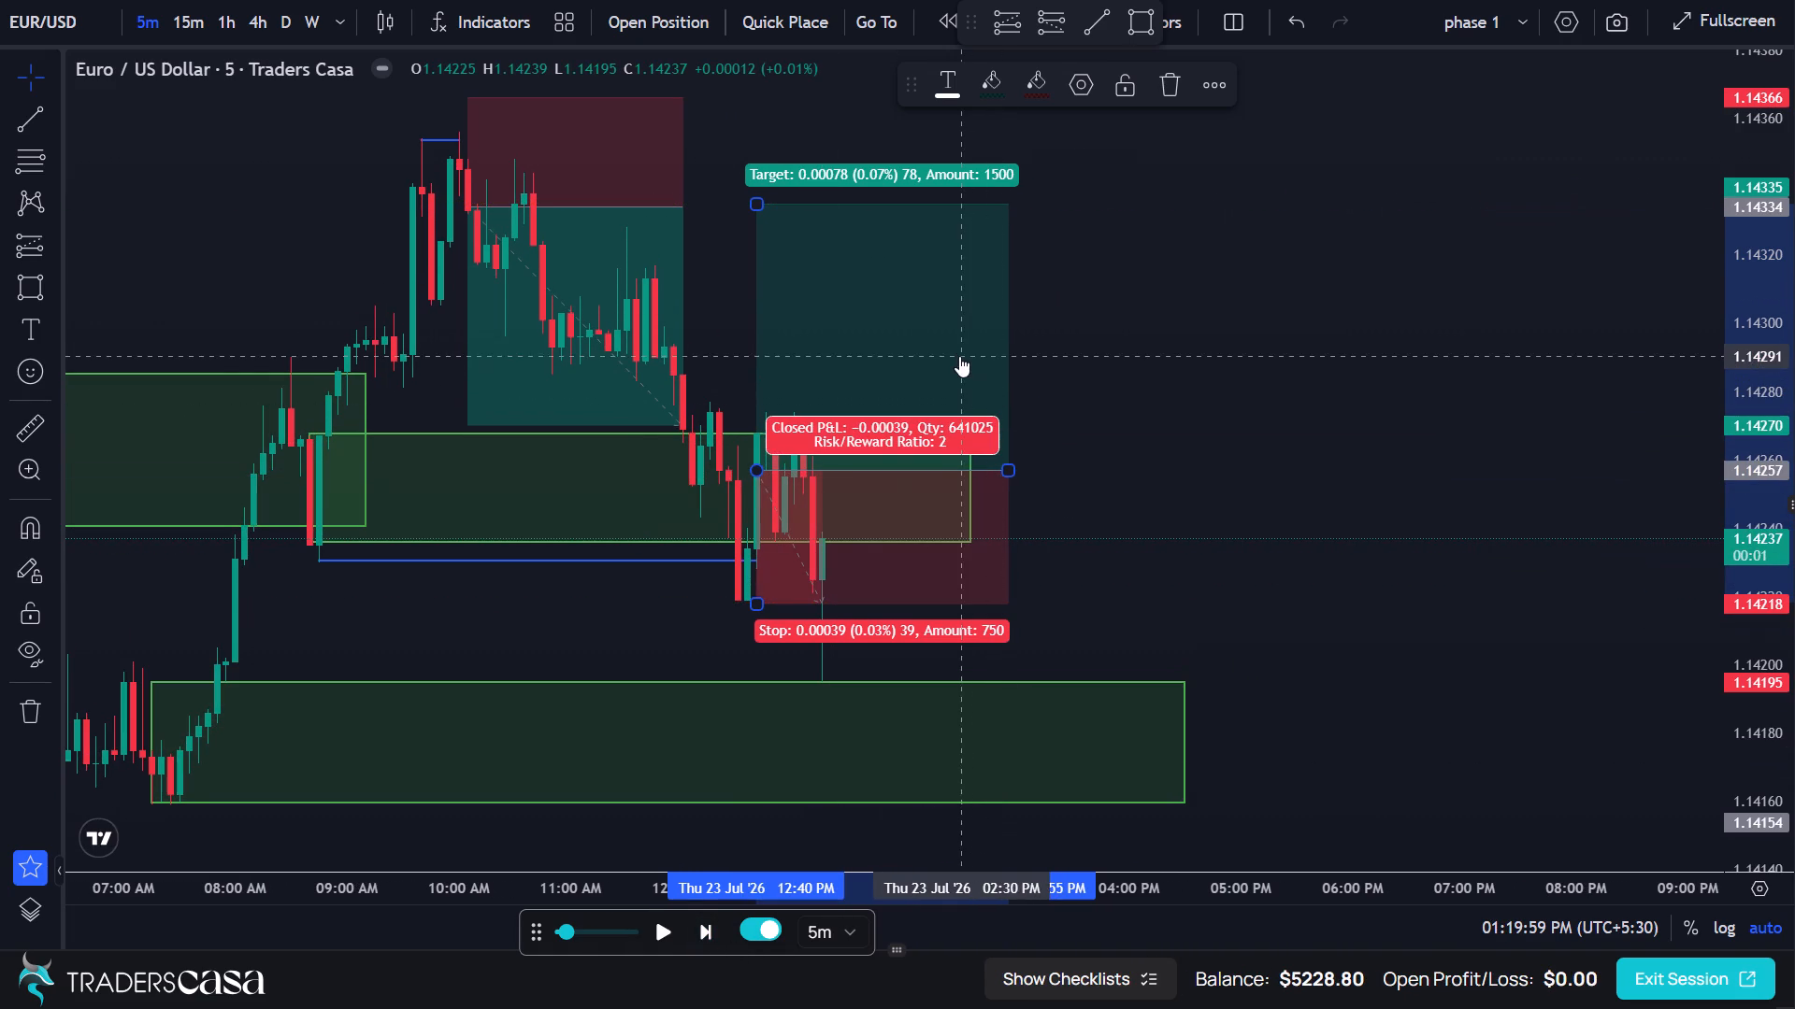
pyautogui.click(1177, 96)
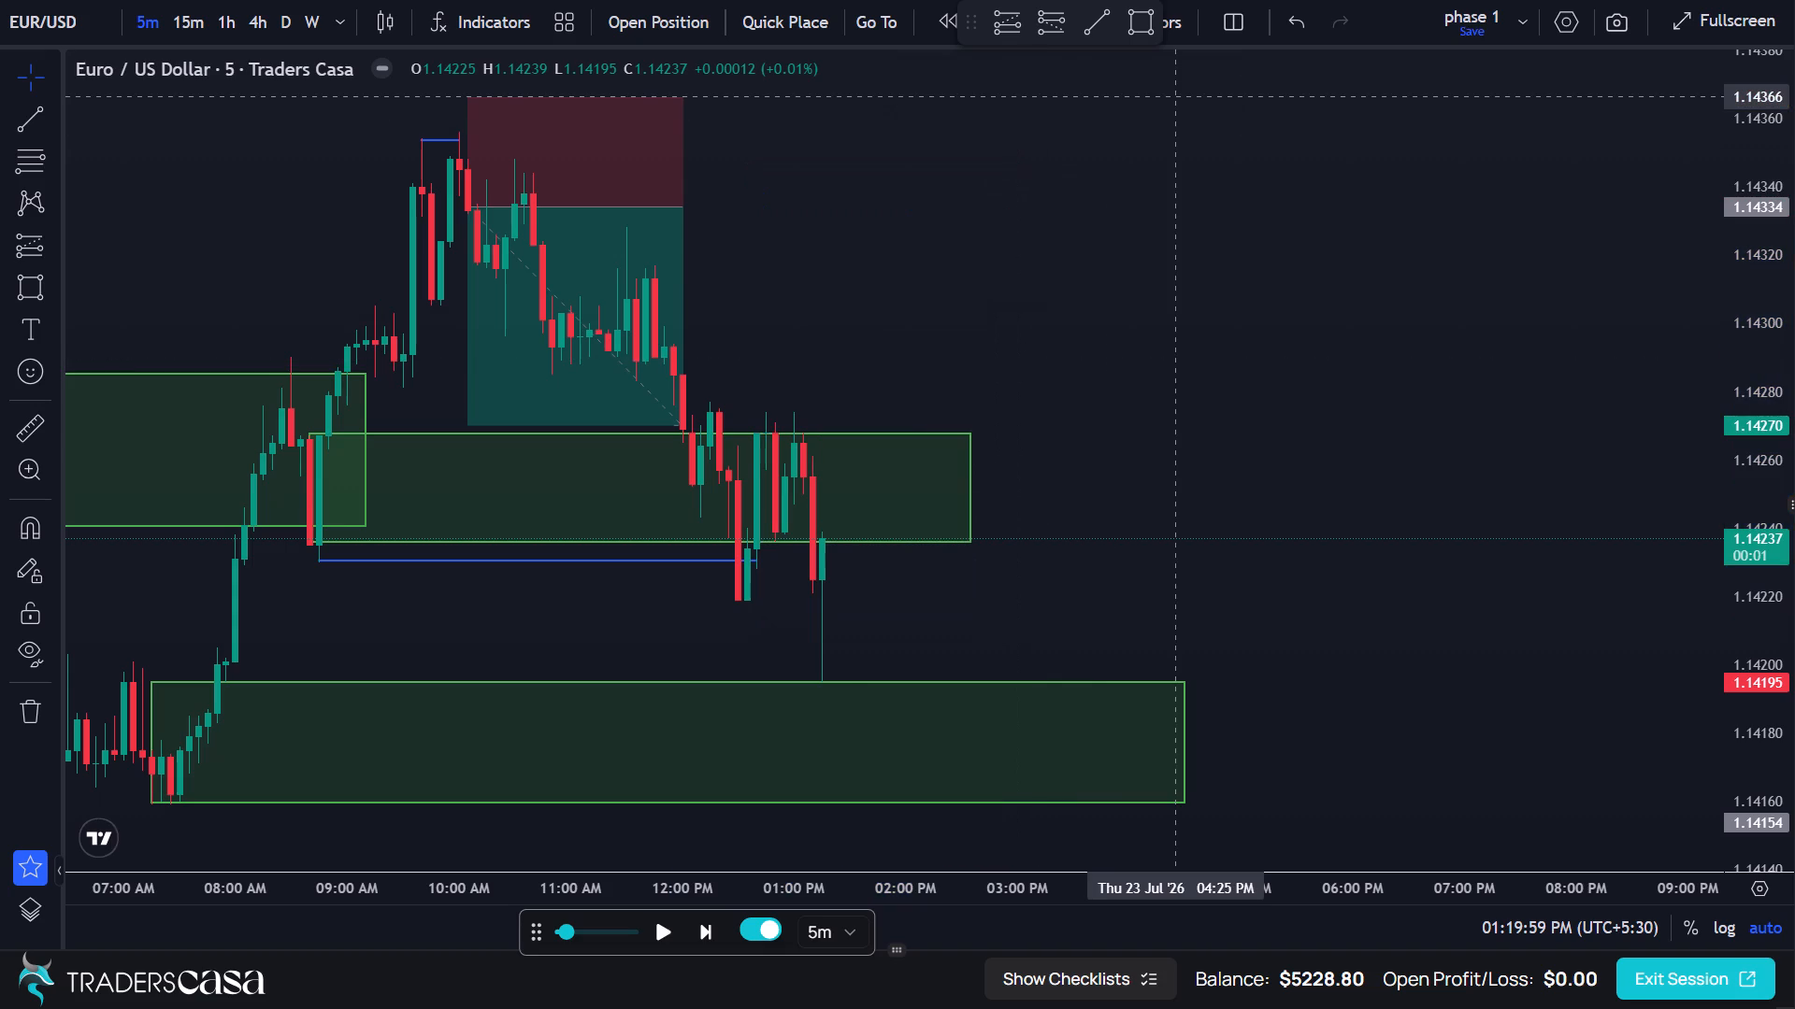
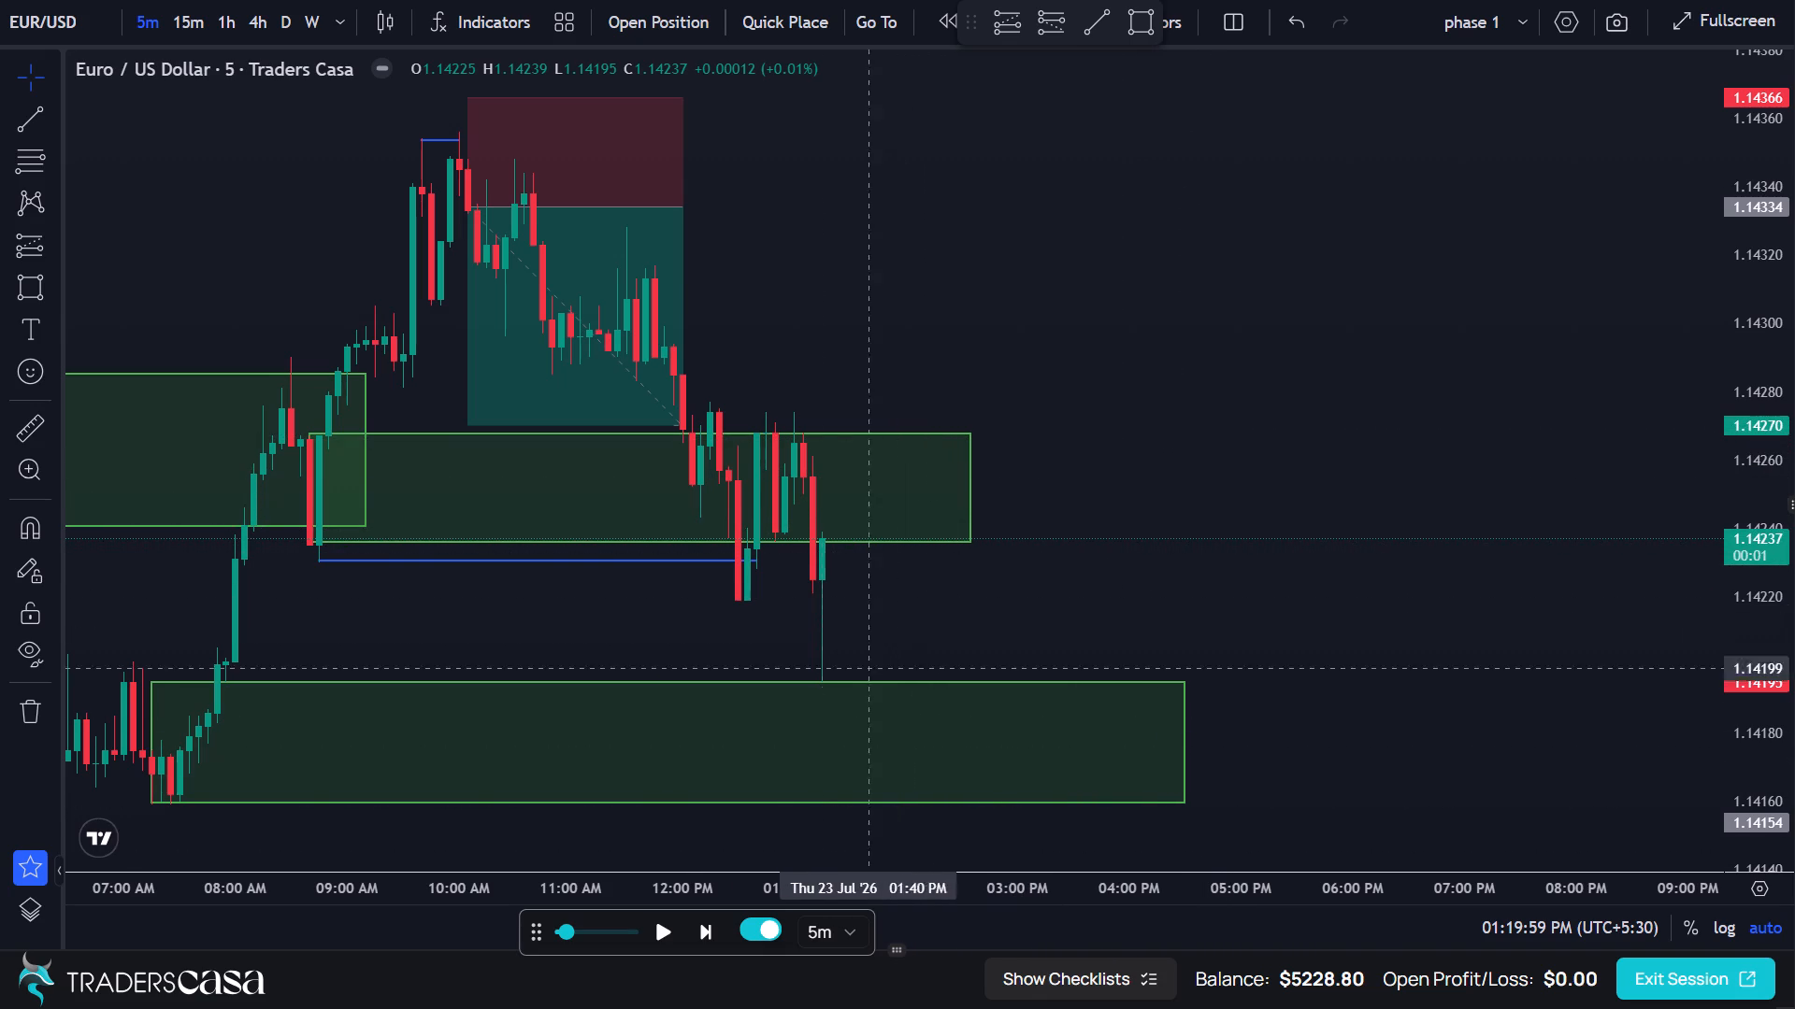
# Advance the replay by six 5-minute candles, from 01:19:59 PM to 01:49:59 PM.
pyautogui.click(719, 923)
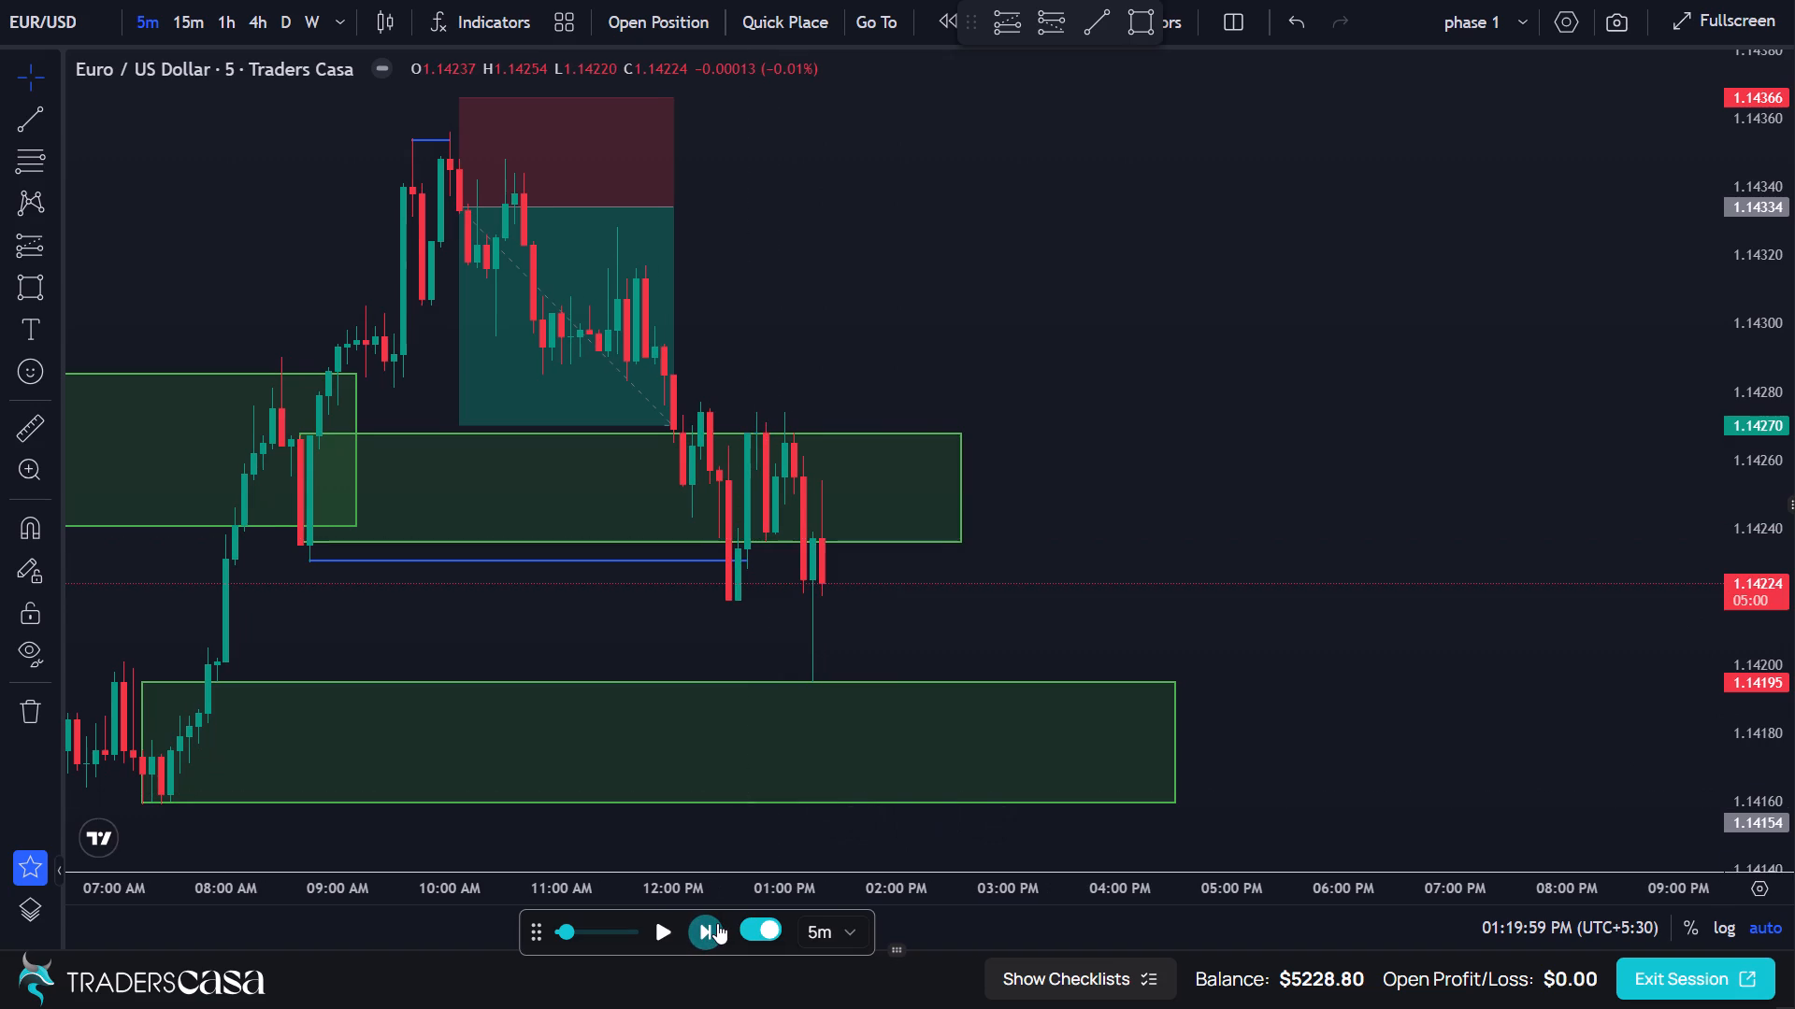
pyautogui.click(717, 923)
pyautogui.click(717, 923)
pyautogui.click(717, 923)
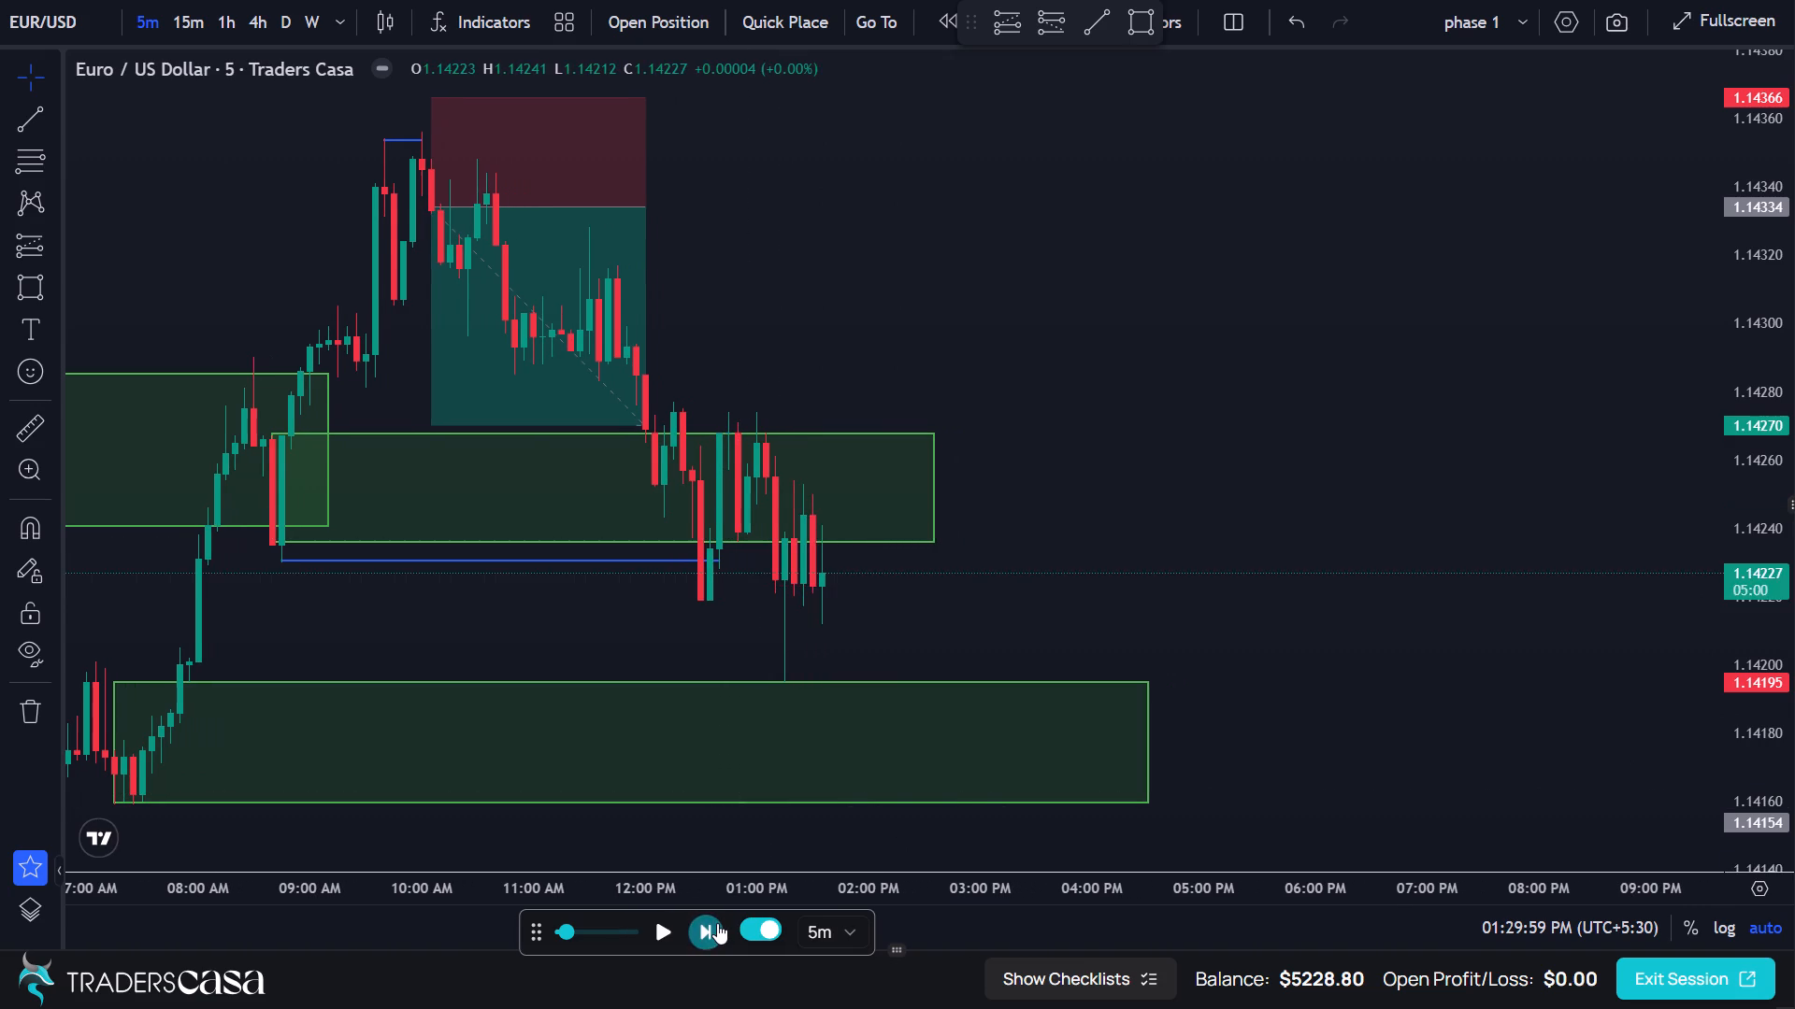
pyautogui.click(717, 923)
pyautogui.click(717, 923)
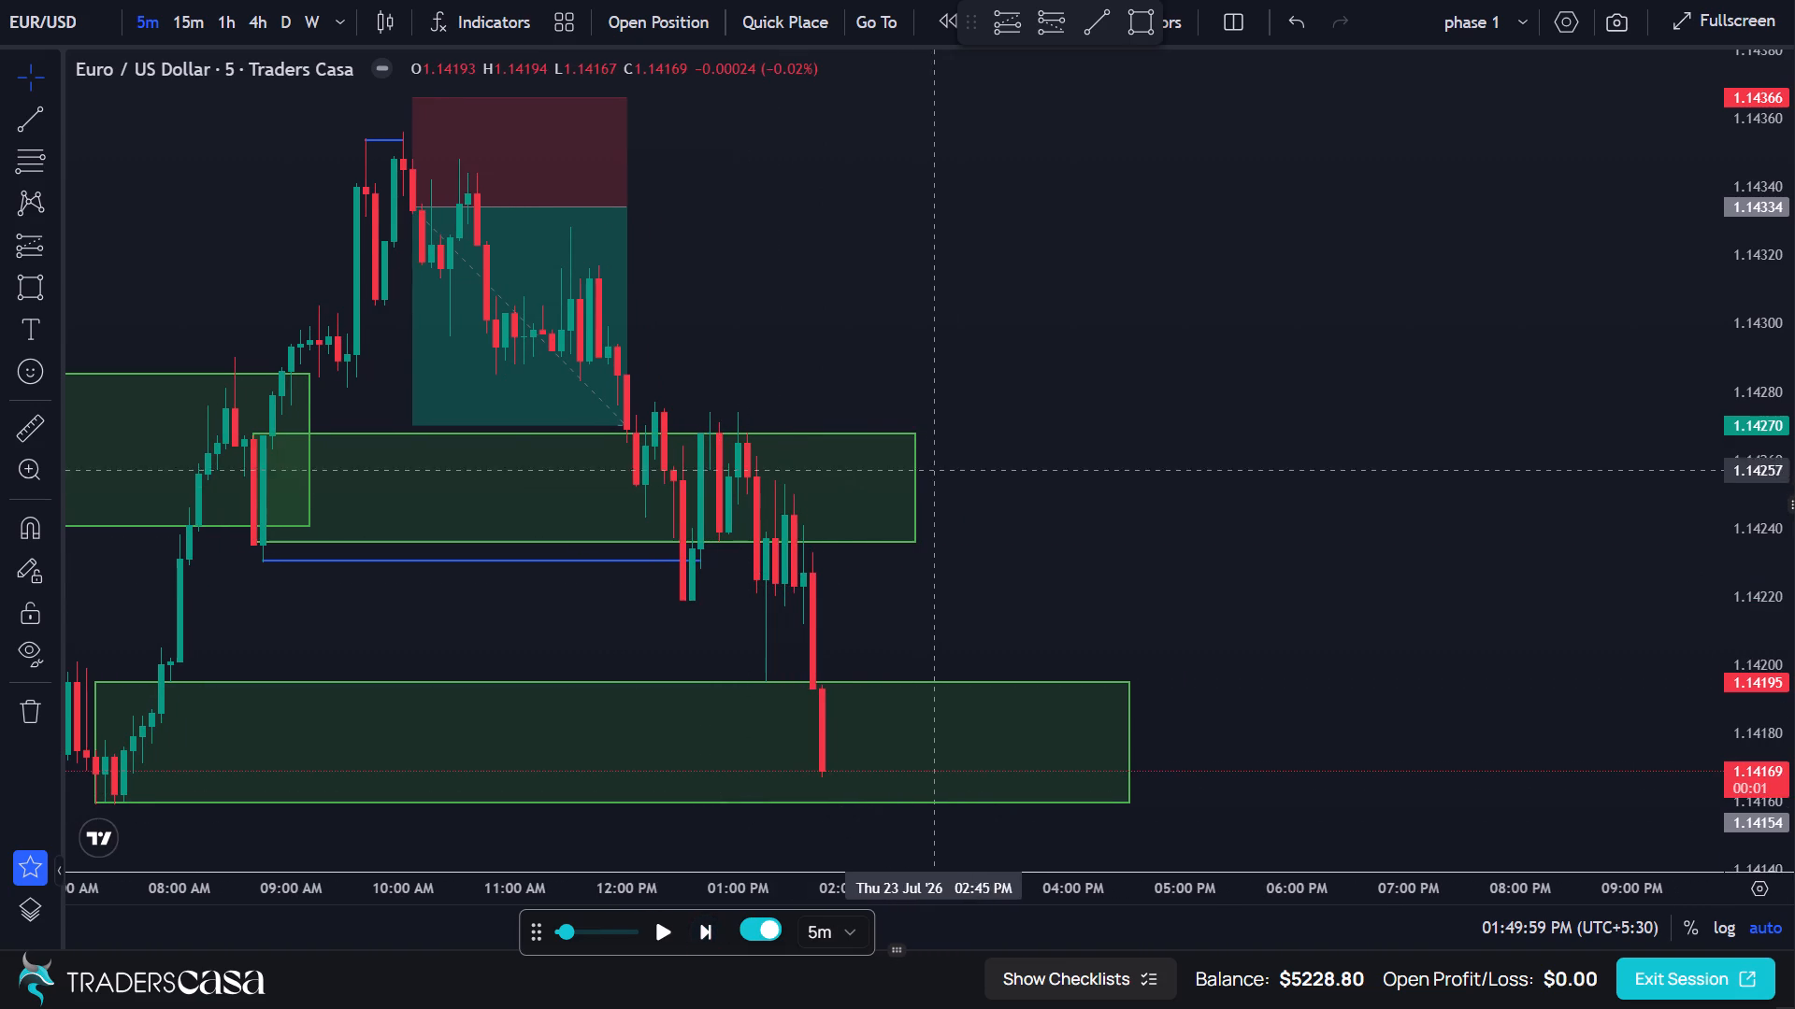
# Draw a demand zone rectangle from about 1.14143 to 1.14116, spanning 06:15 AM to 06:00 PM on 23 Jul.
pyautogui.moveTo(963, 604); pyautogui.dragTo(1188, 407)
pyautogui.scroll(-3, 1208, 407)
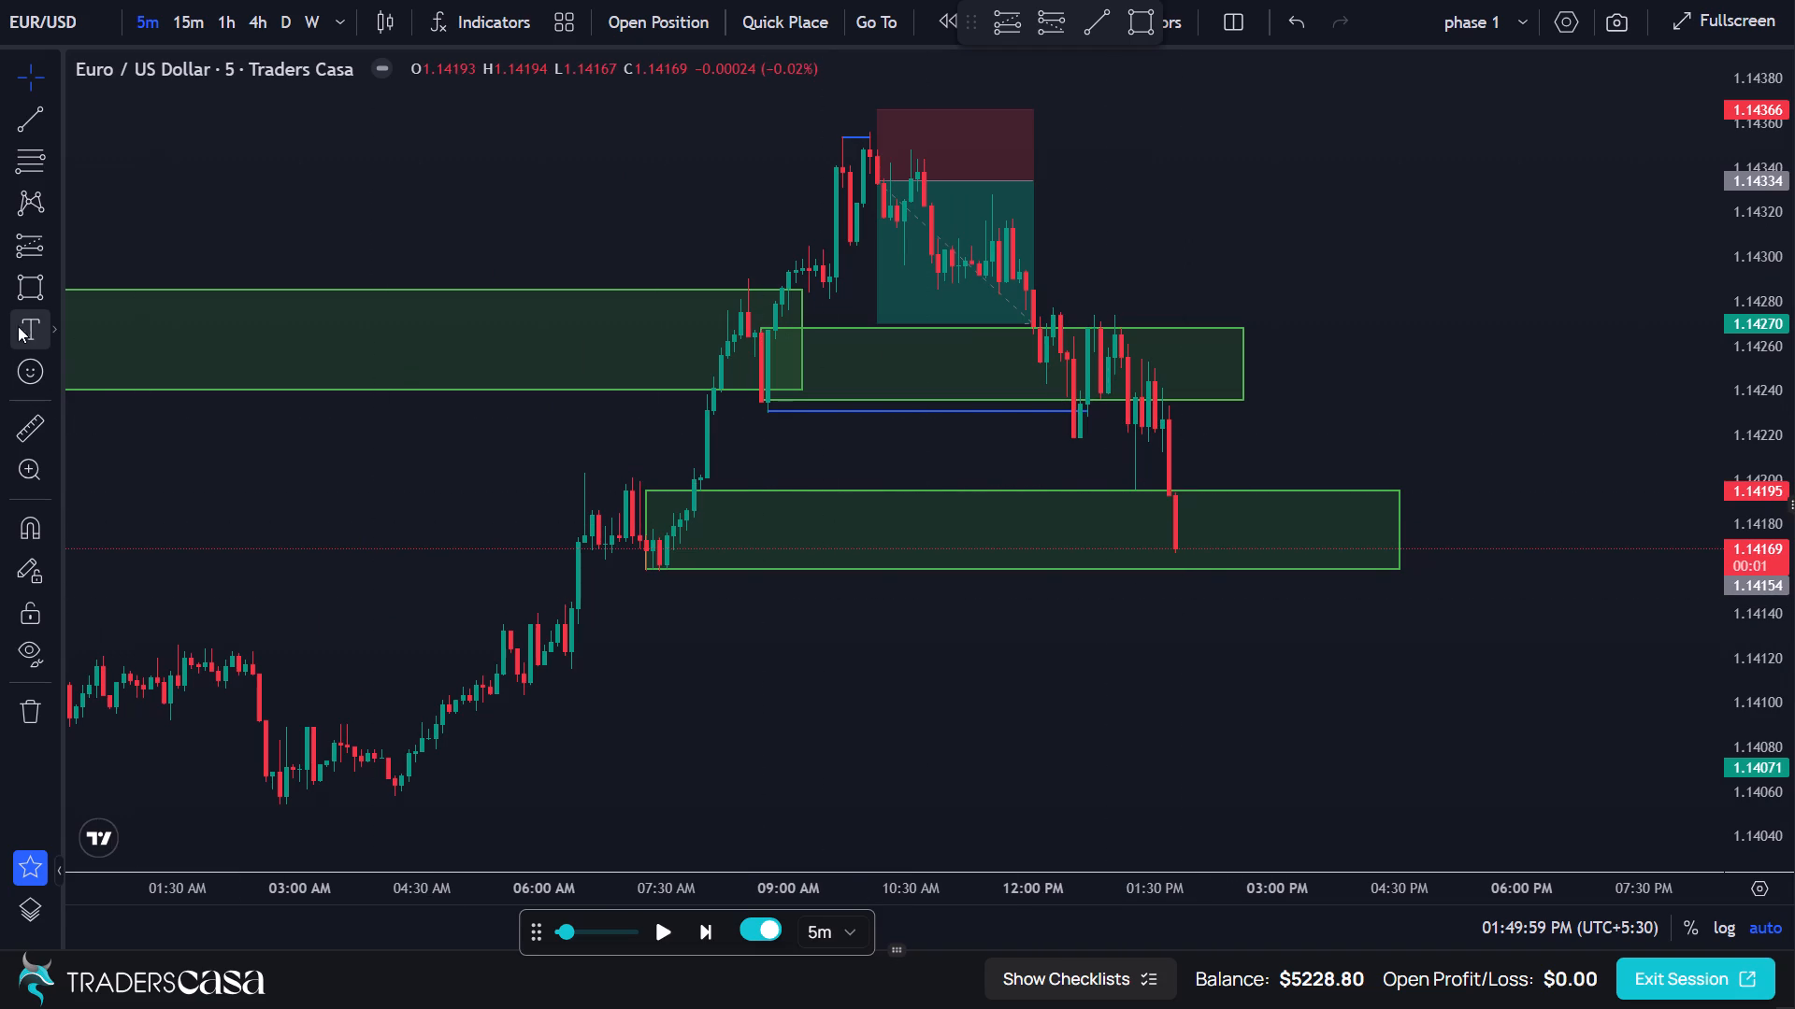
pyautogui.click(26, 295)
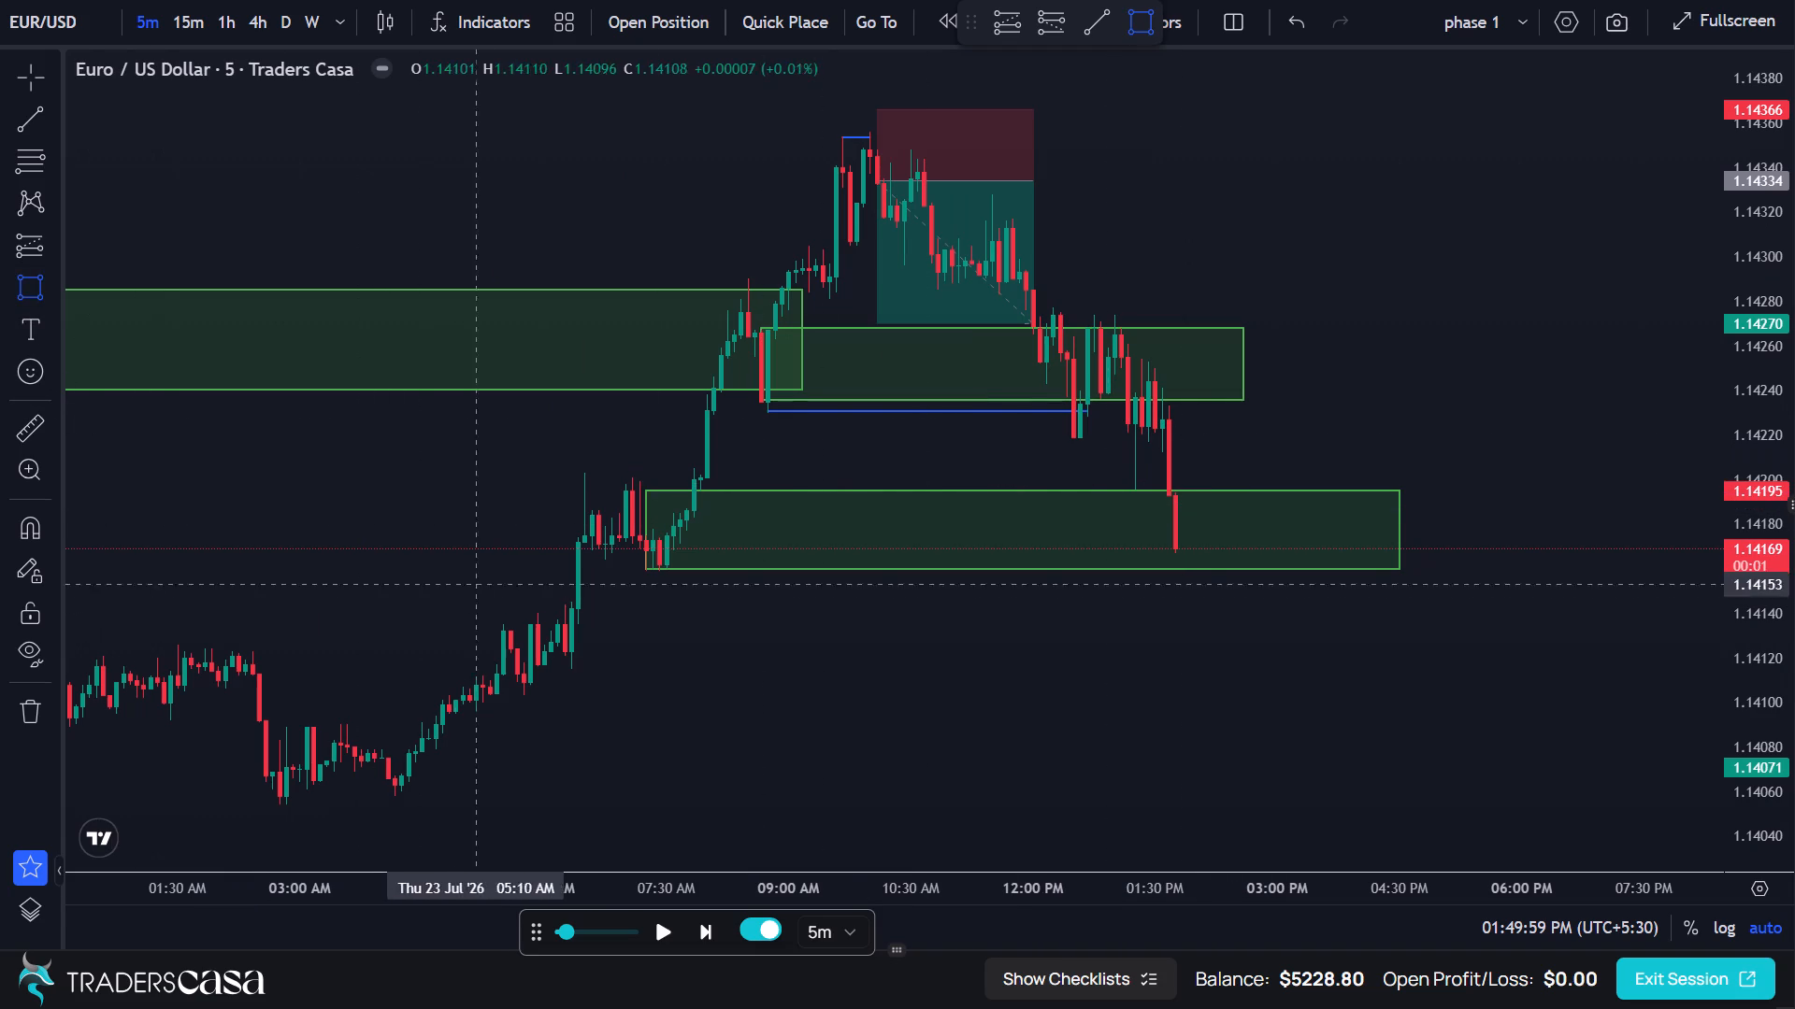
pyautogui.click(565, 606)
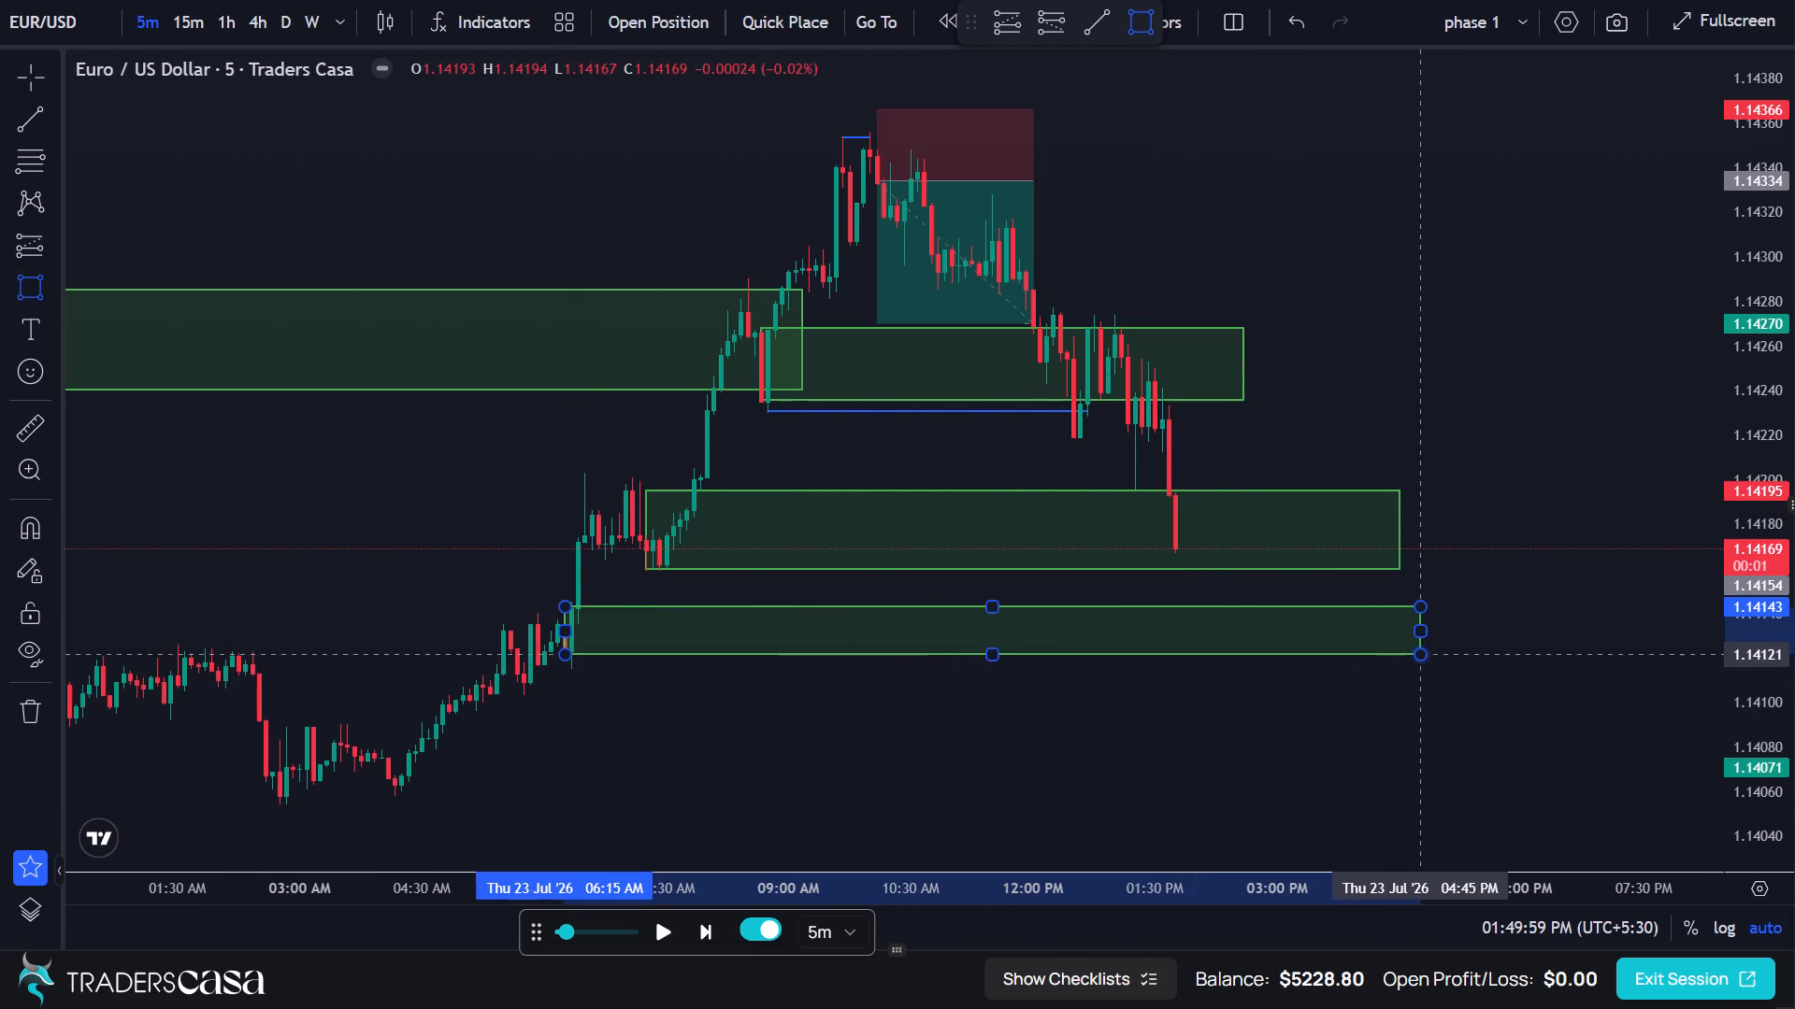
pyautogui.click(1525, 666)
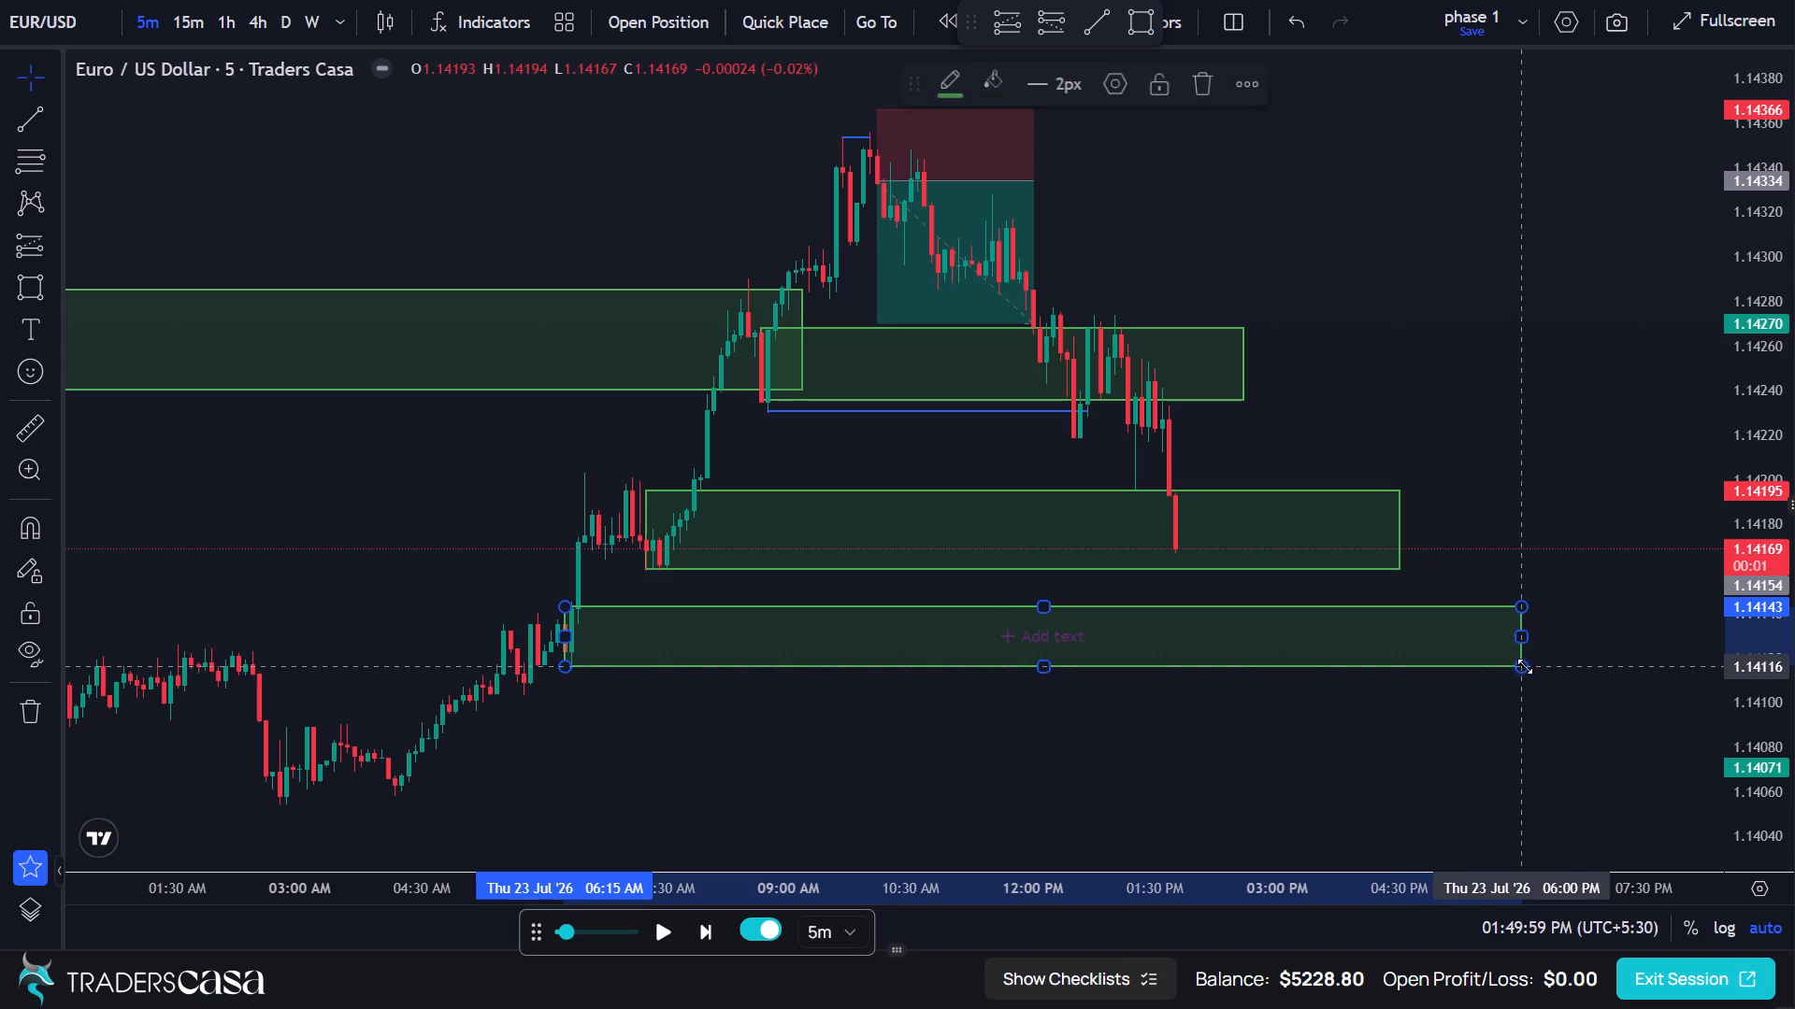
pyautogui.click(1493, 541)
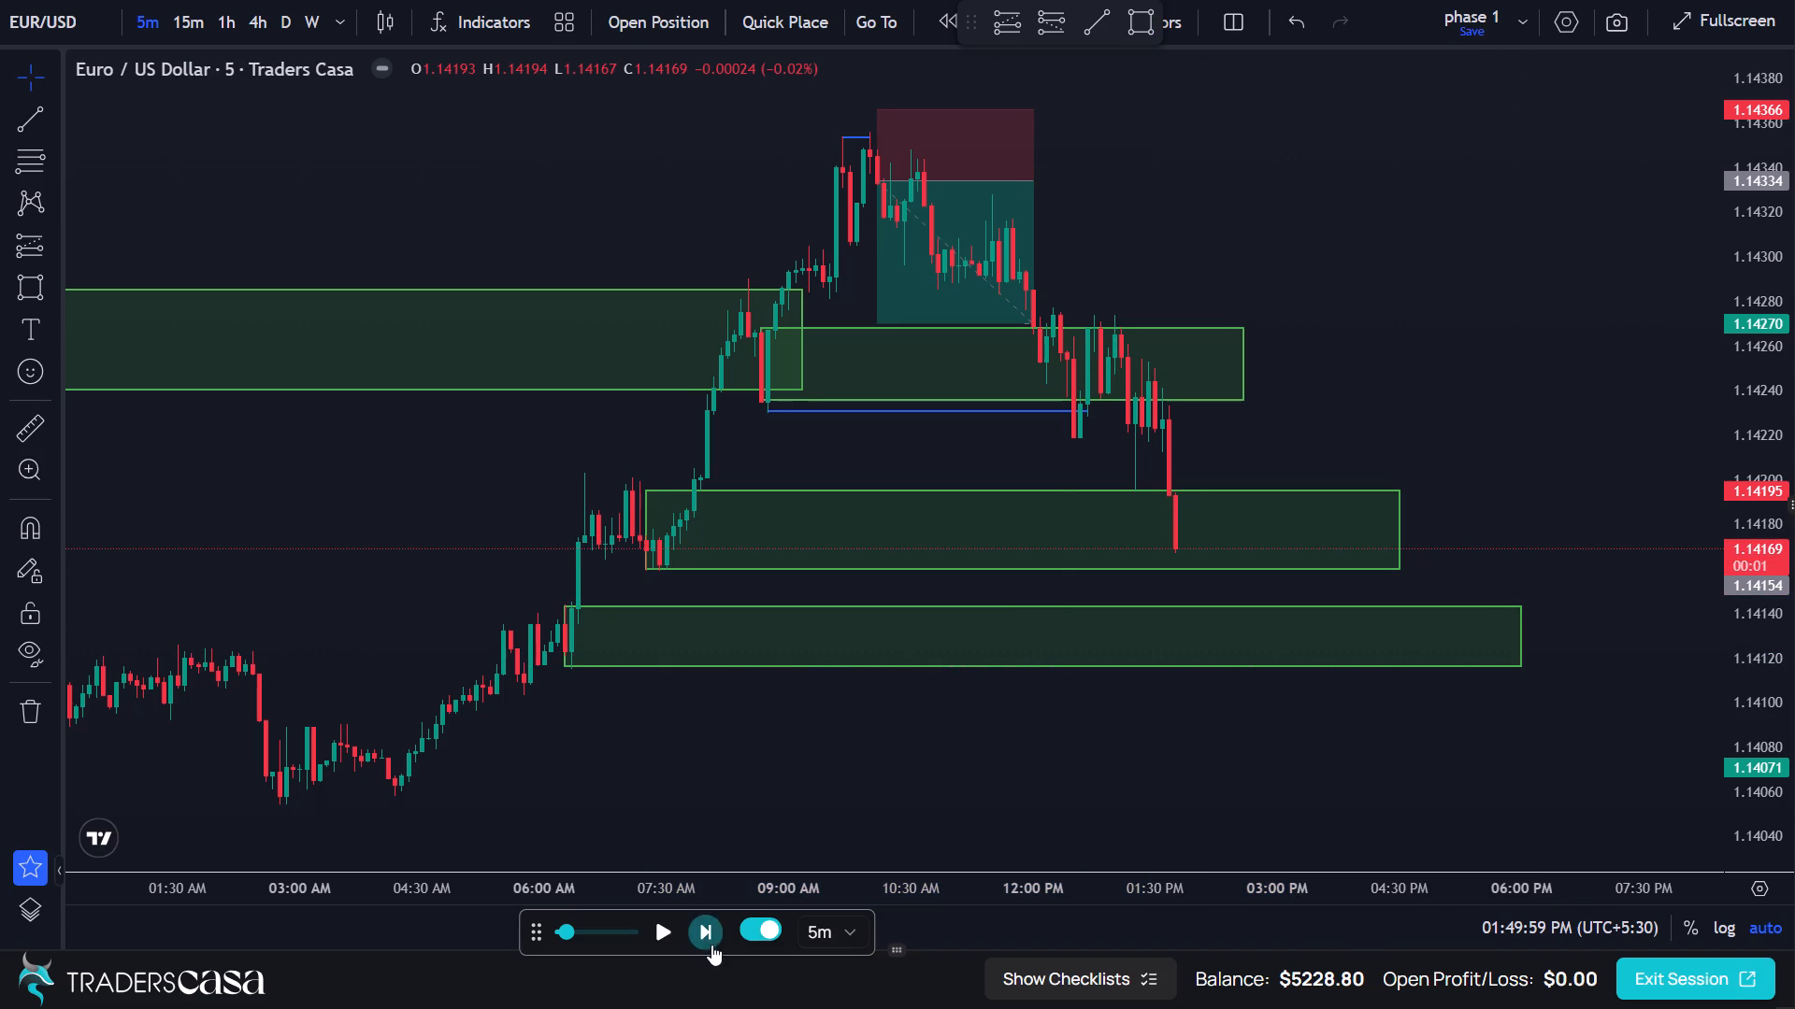
# Advance the replay by six 5-minute candles, from 01:49:59 PM to 02:19:59 PM.
pyautogui.click(710, 934)
pyautogui.click(710, 934)
pyautogui.click(710, 934)
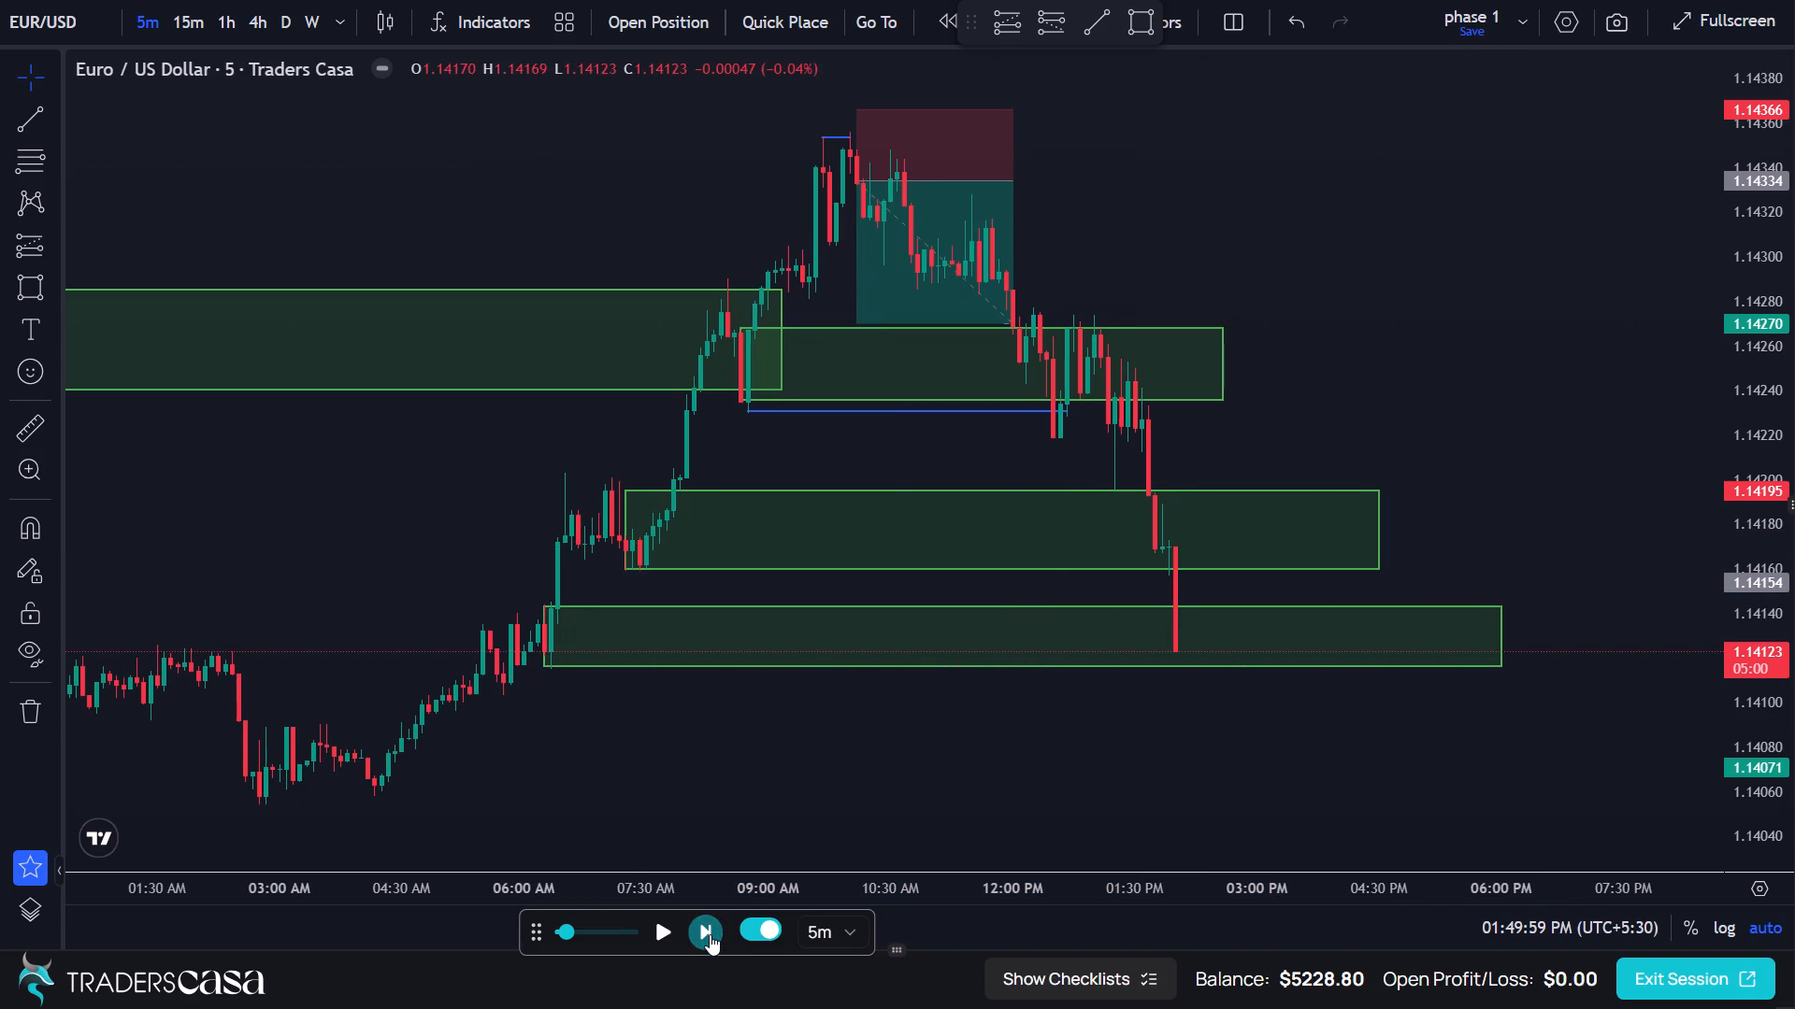
pyautogui.click(710, 934)
pyautogui.click(710, 934)
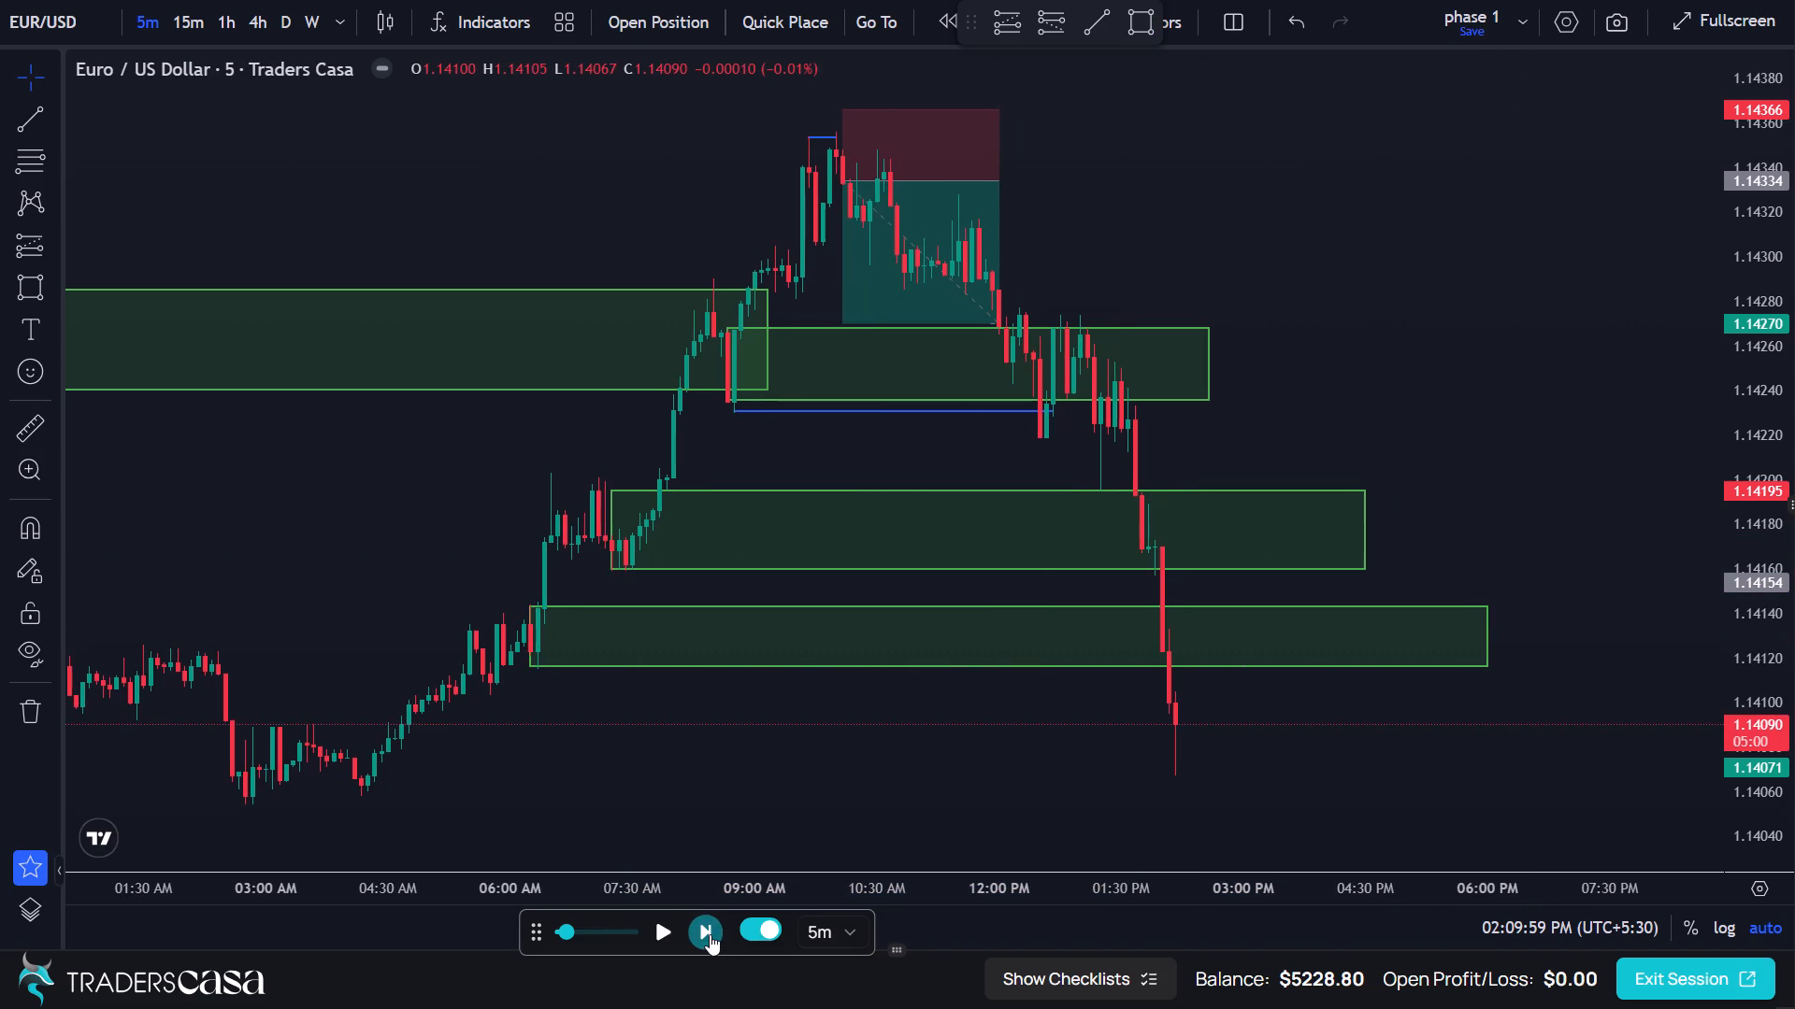
pyautogui.click(710, 934)
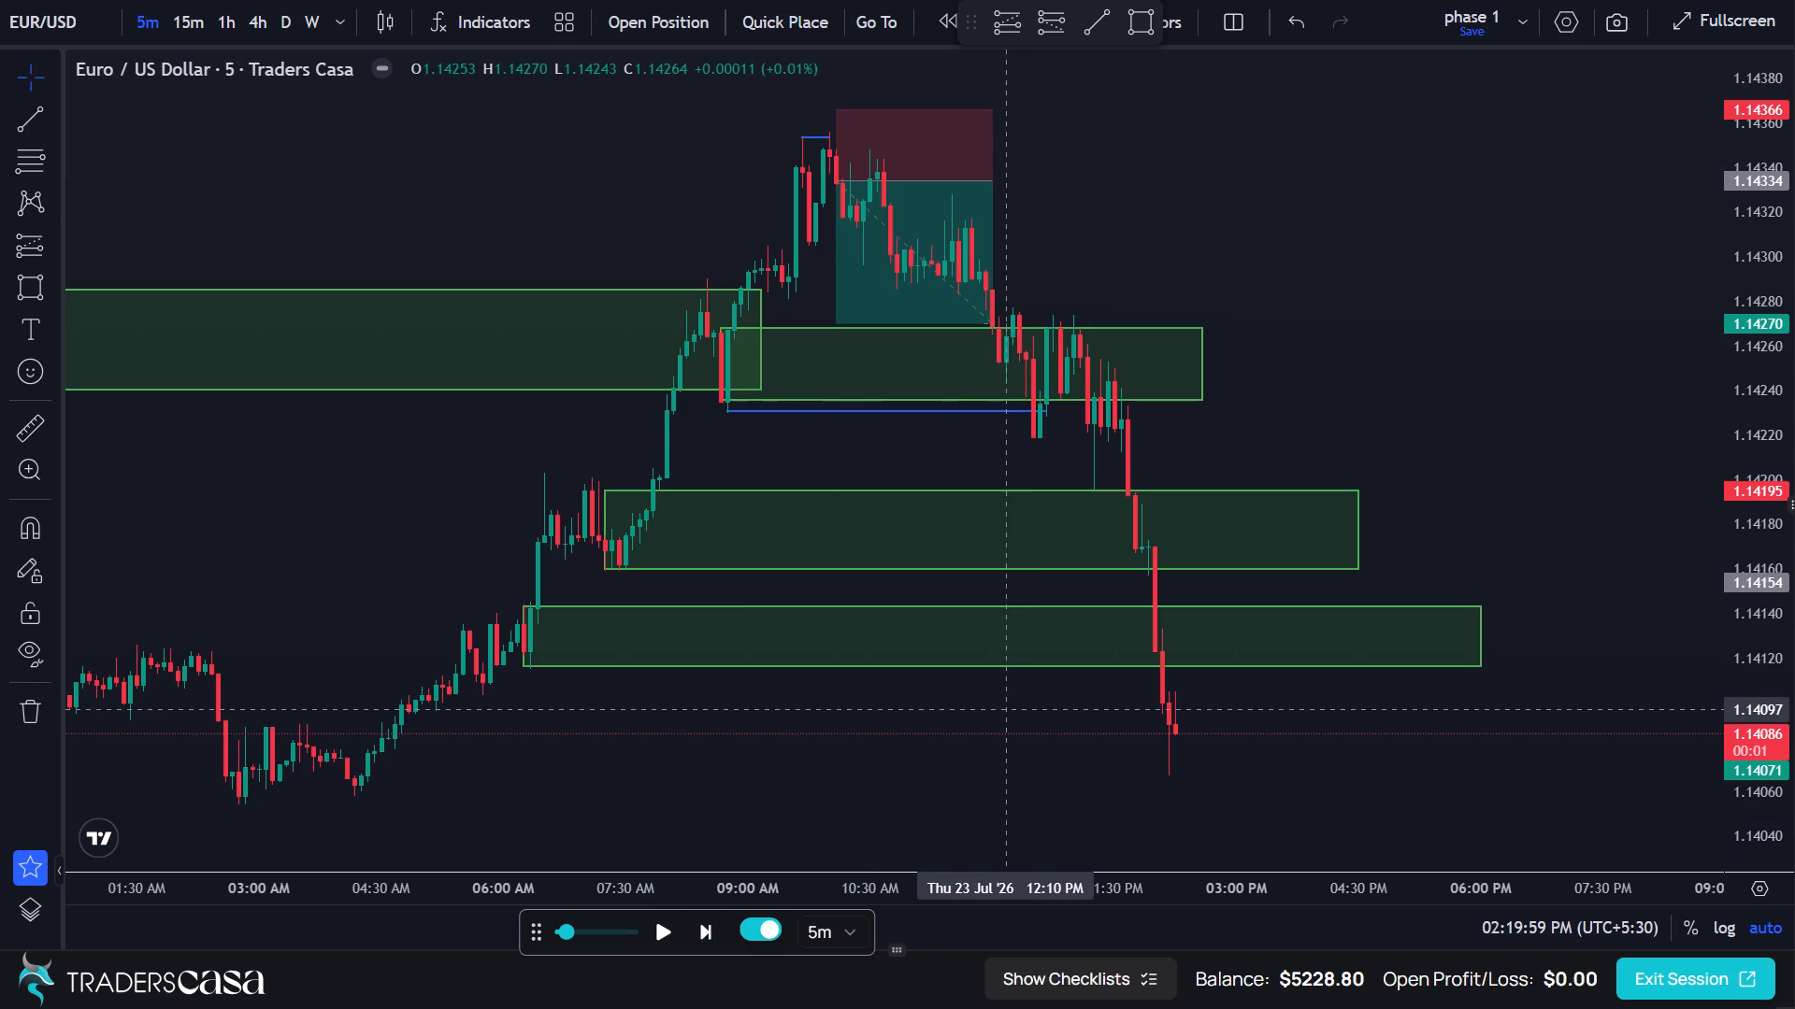
# Examine the 5-minute price history back to 17 Jul against the marked zones and swing levels.
pyautogui.scroll(1, 1006, 709)
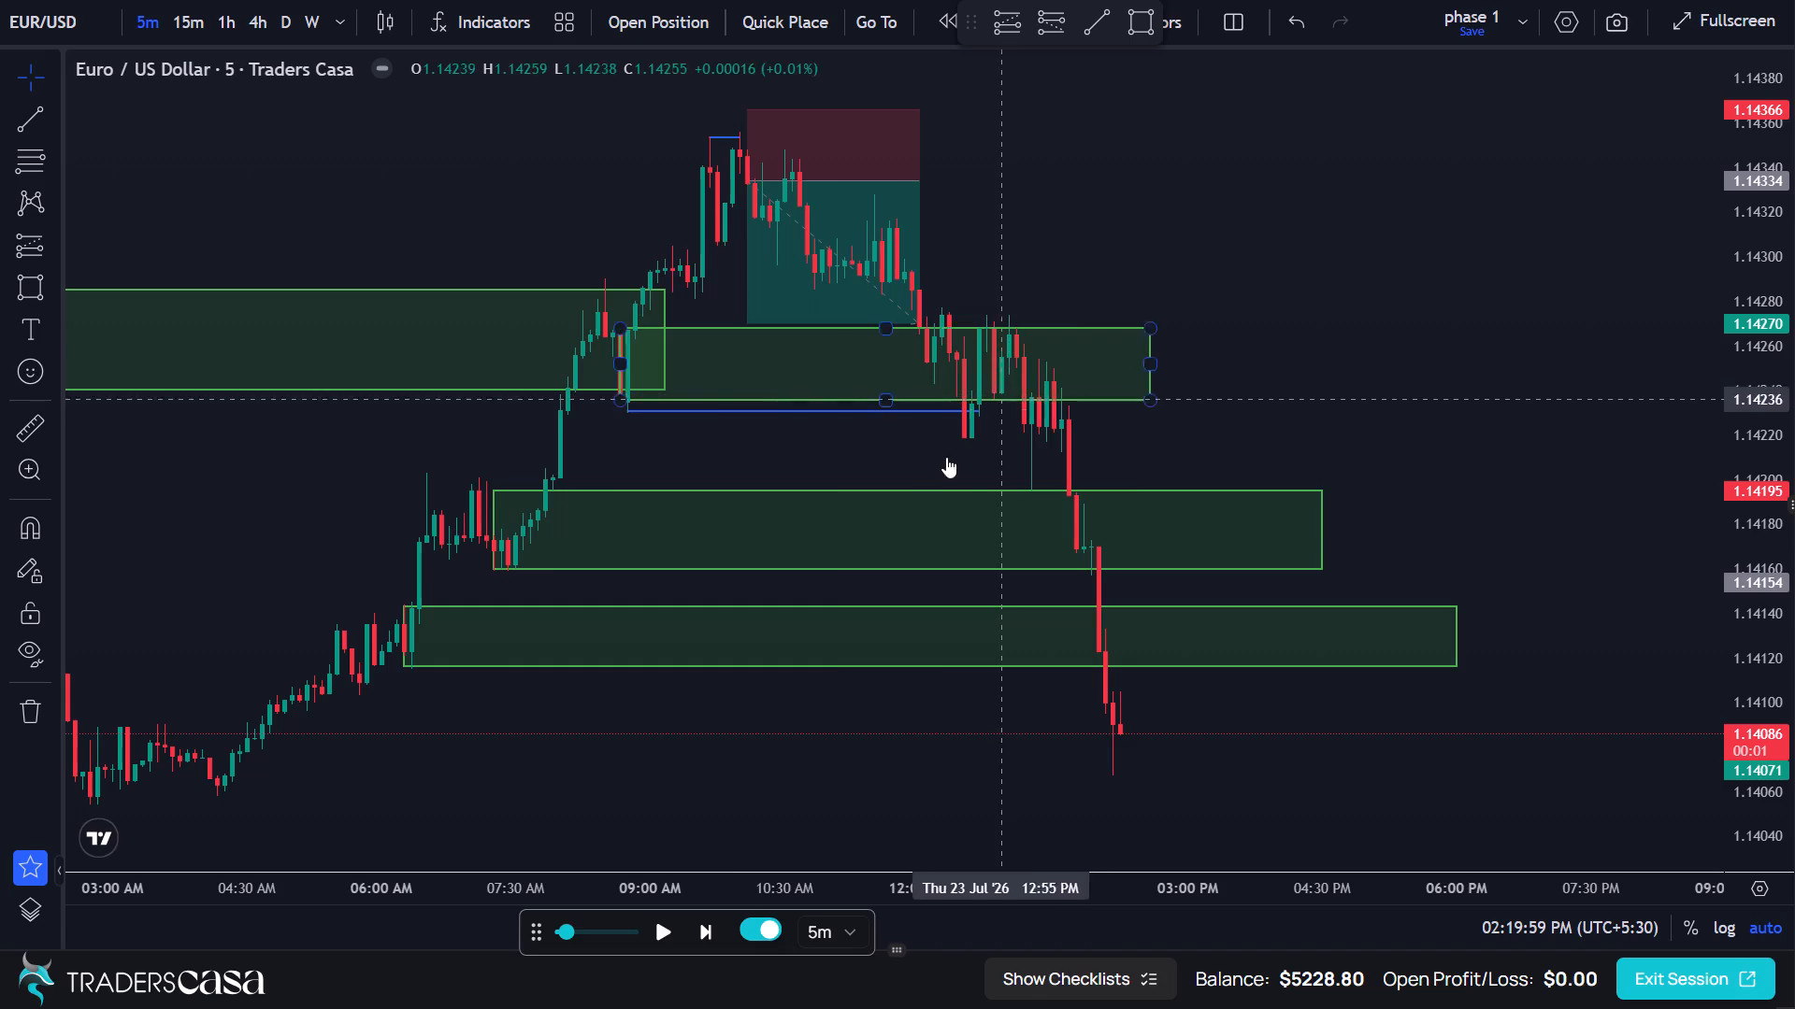
pyautogui.scroll(-3, 737, 586)
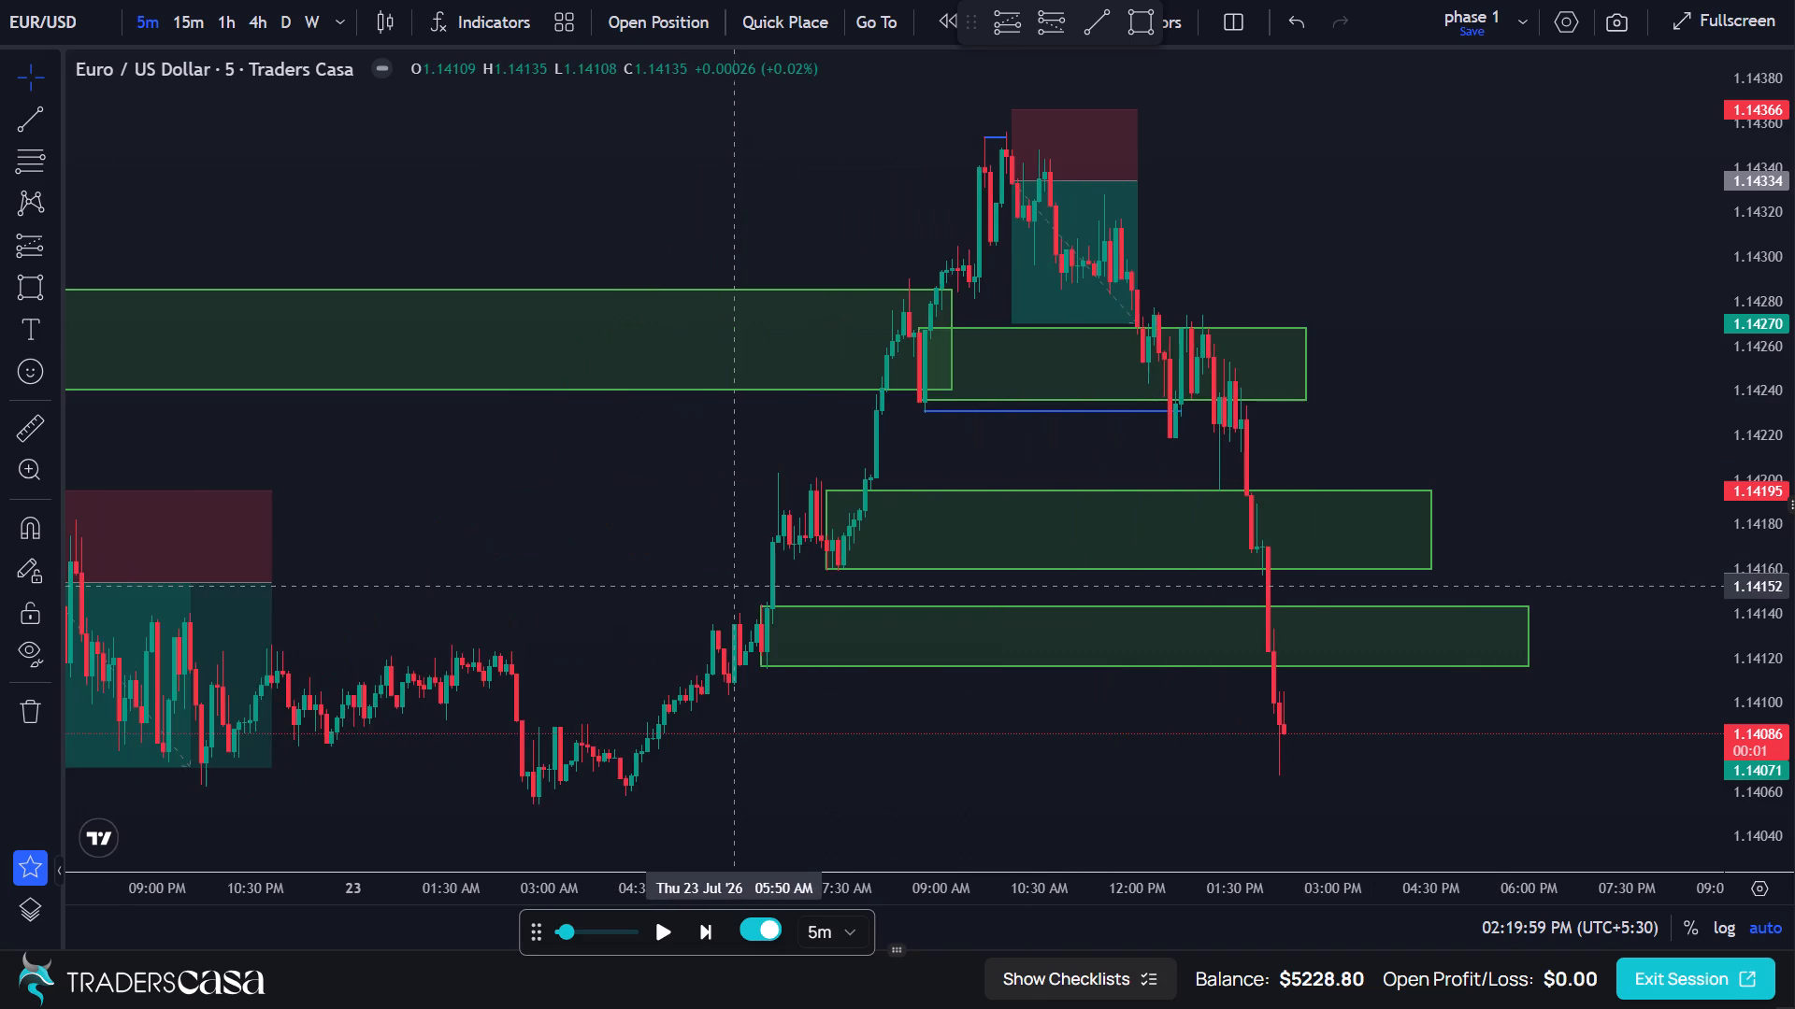
pyautogui.scroll(-5, 737, 586)
pyautogui.scroll(1, 737, 586)
pyautogui.scroll(-5, 737, 586)
pyautogui.scroll(1, 737, 586)
pyautogui.scroll(-1, 737, 586)
pyautogui.scroll(1, 737, 586)
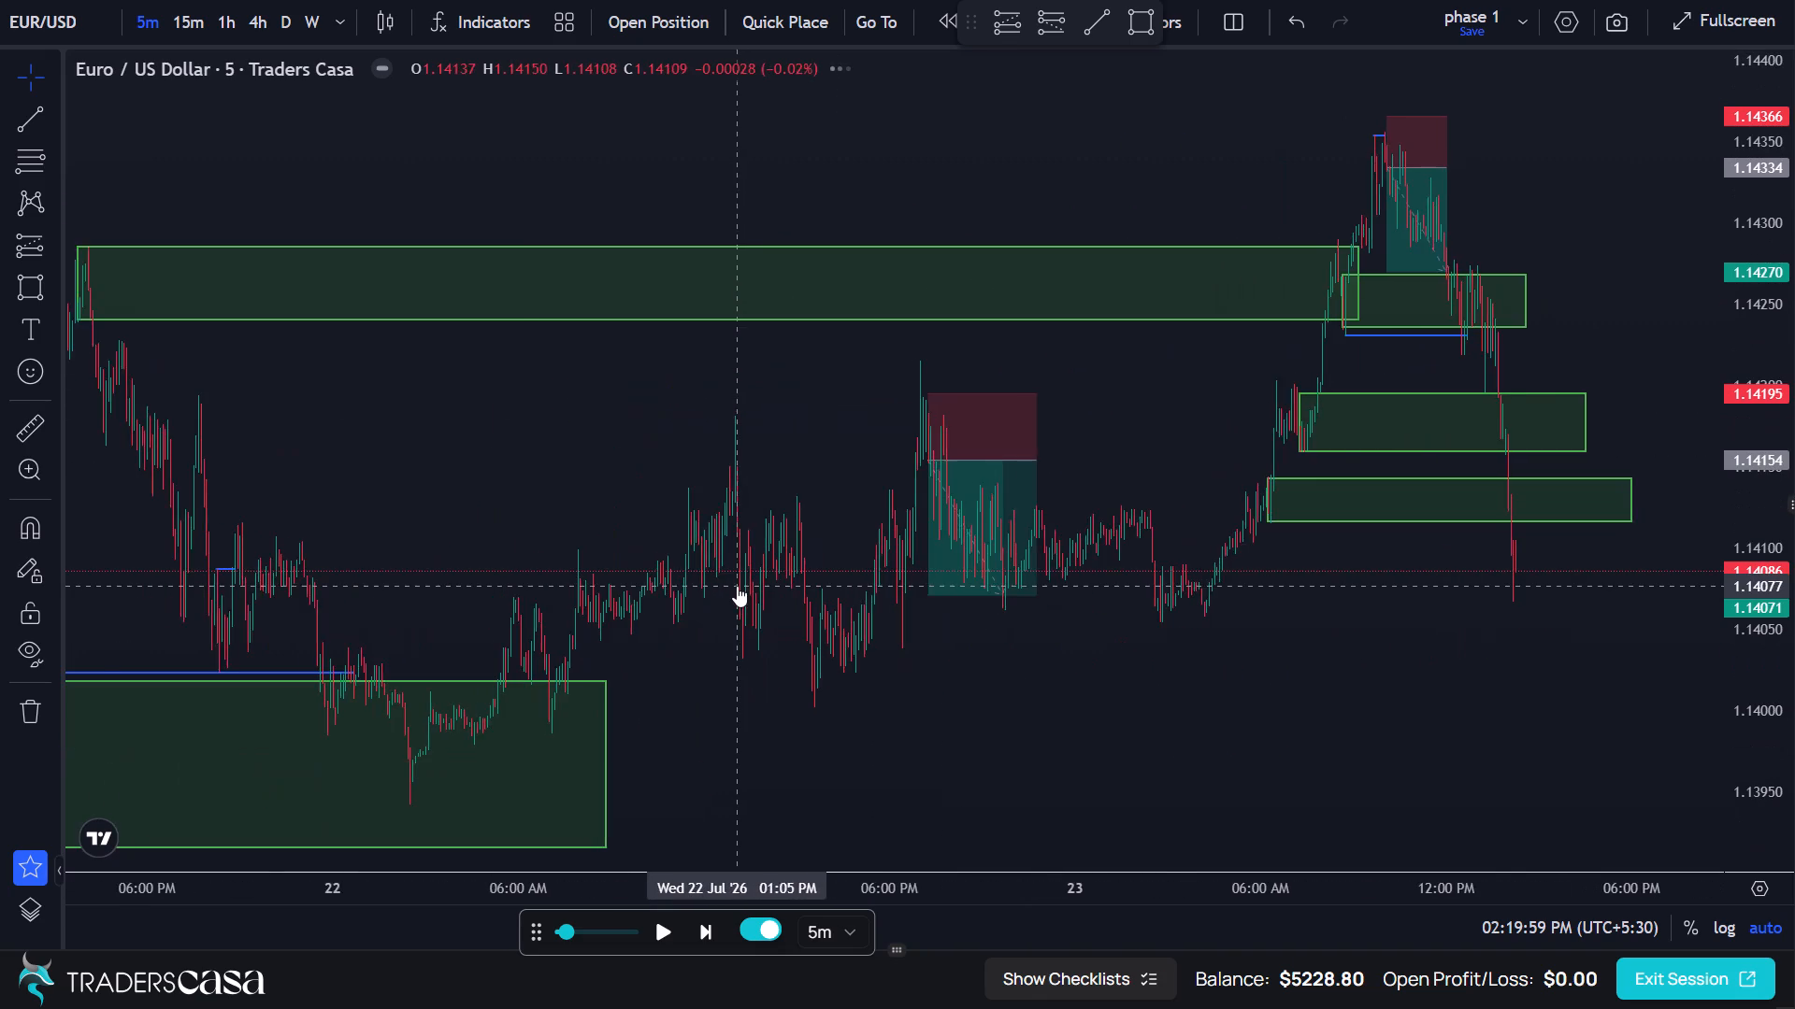
pyautogui.scroll(-3, 737, 586)
pyautogui.scroll(4, 737, 586)
pyautogui.scroll(-11, 737, 586)
pyautogui.scroll(6, 737, 586)
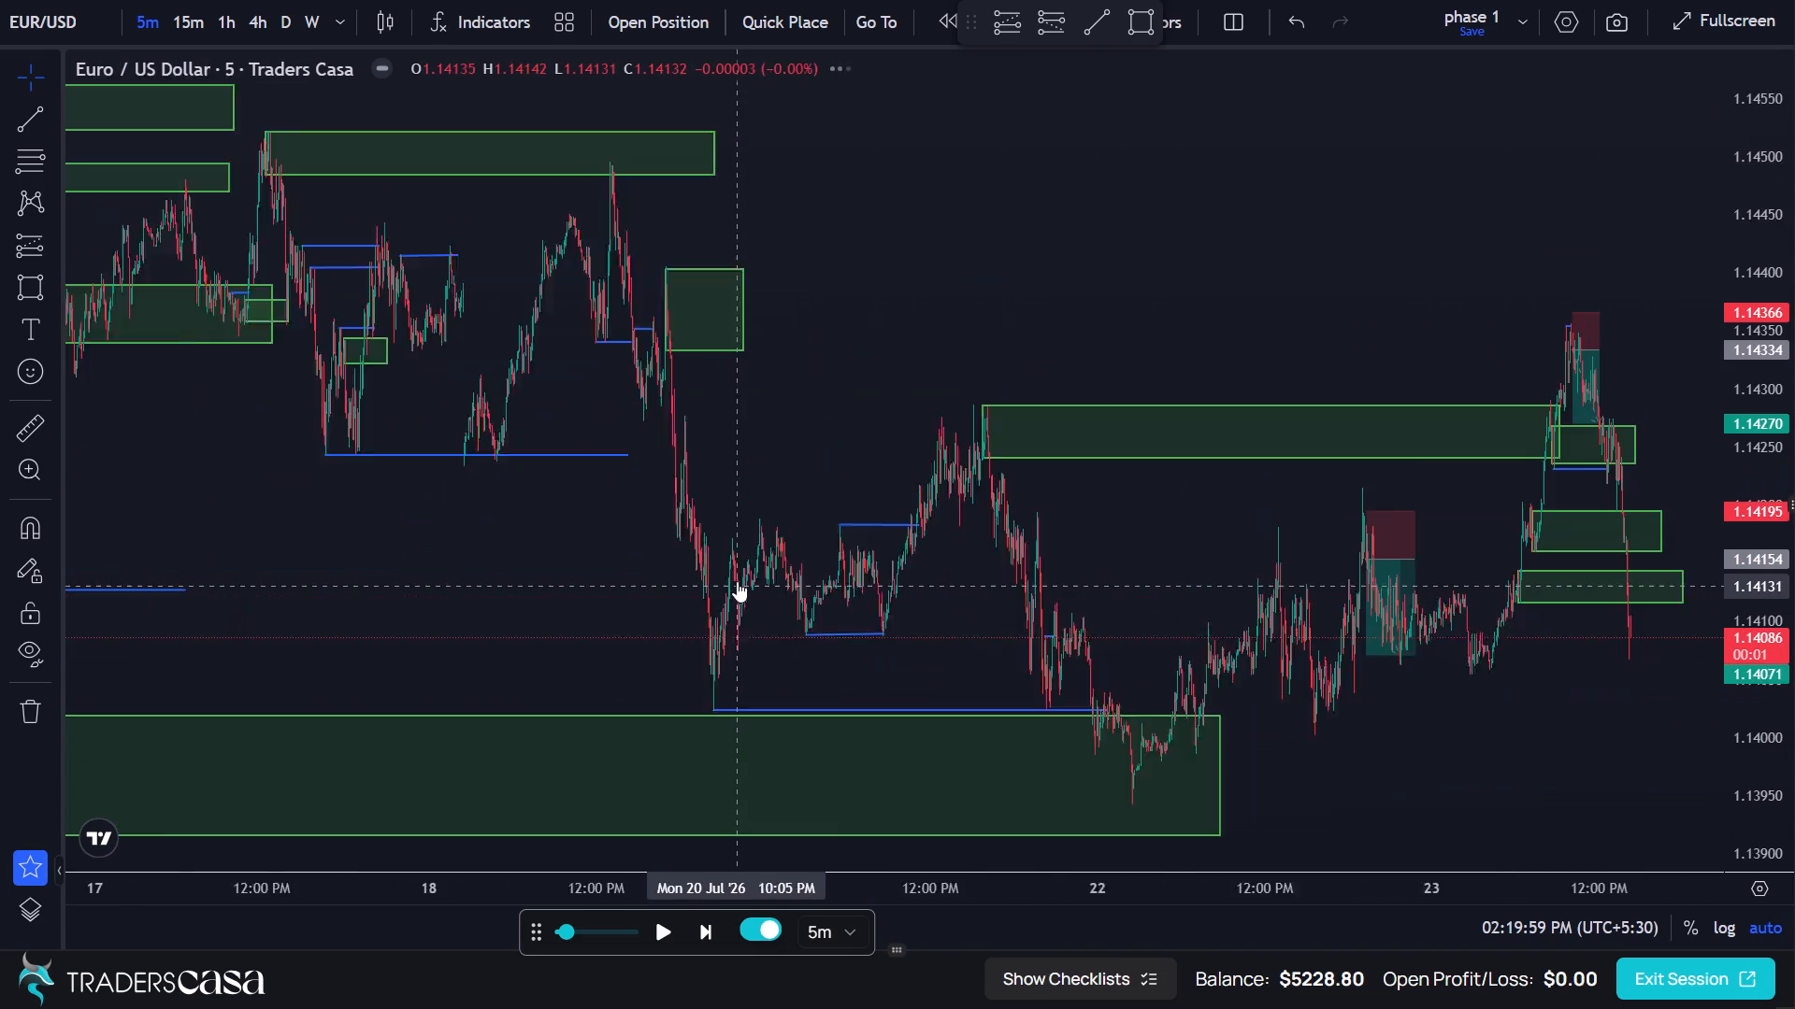
pyautogui.scroll(3, 741, 580)
pyautogui.scroll(-1, 741, 580)
pyautogui.scroll(2, 741, 580)
pyautogui.scroll(-2, 741, 580)
pyautogui.scroll(5, 741, 580)
pyautogui.scroll(-1, 741, 580)
pyautogui.scroll(2, 741, 580)
pyautogui.scroll(-1, 741, 580)
pyautogui.scroll(12, 741, 580)
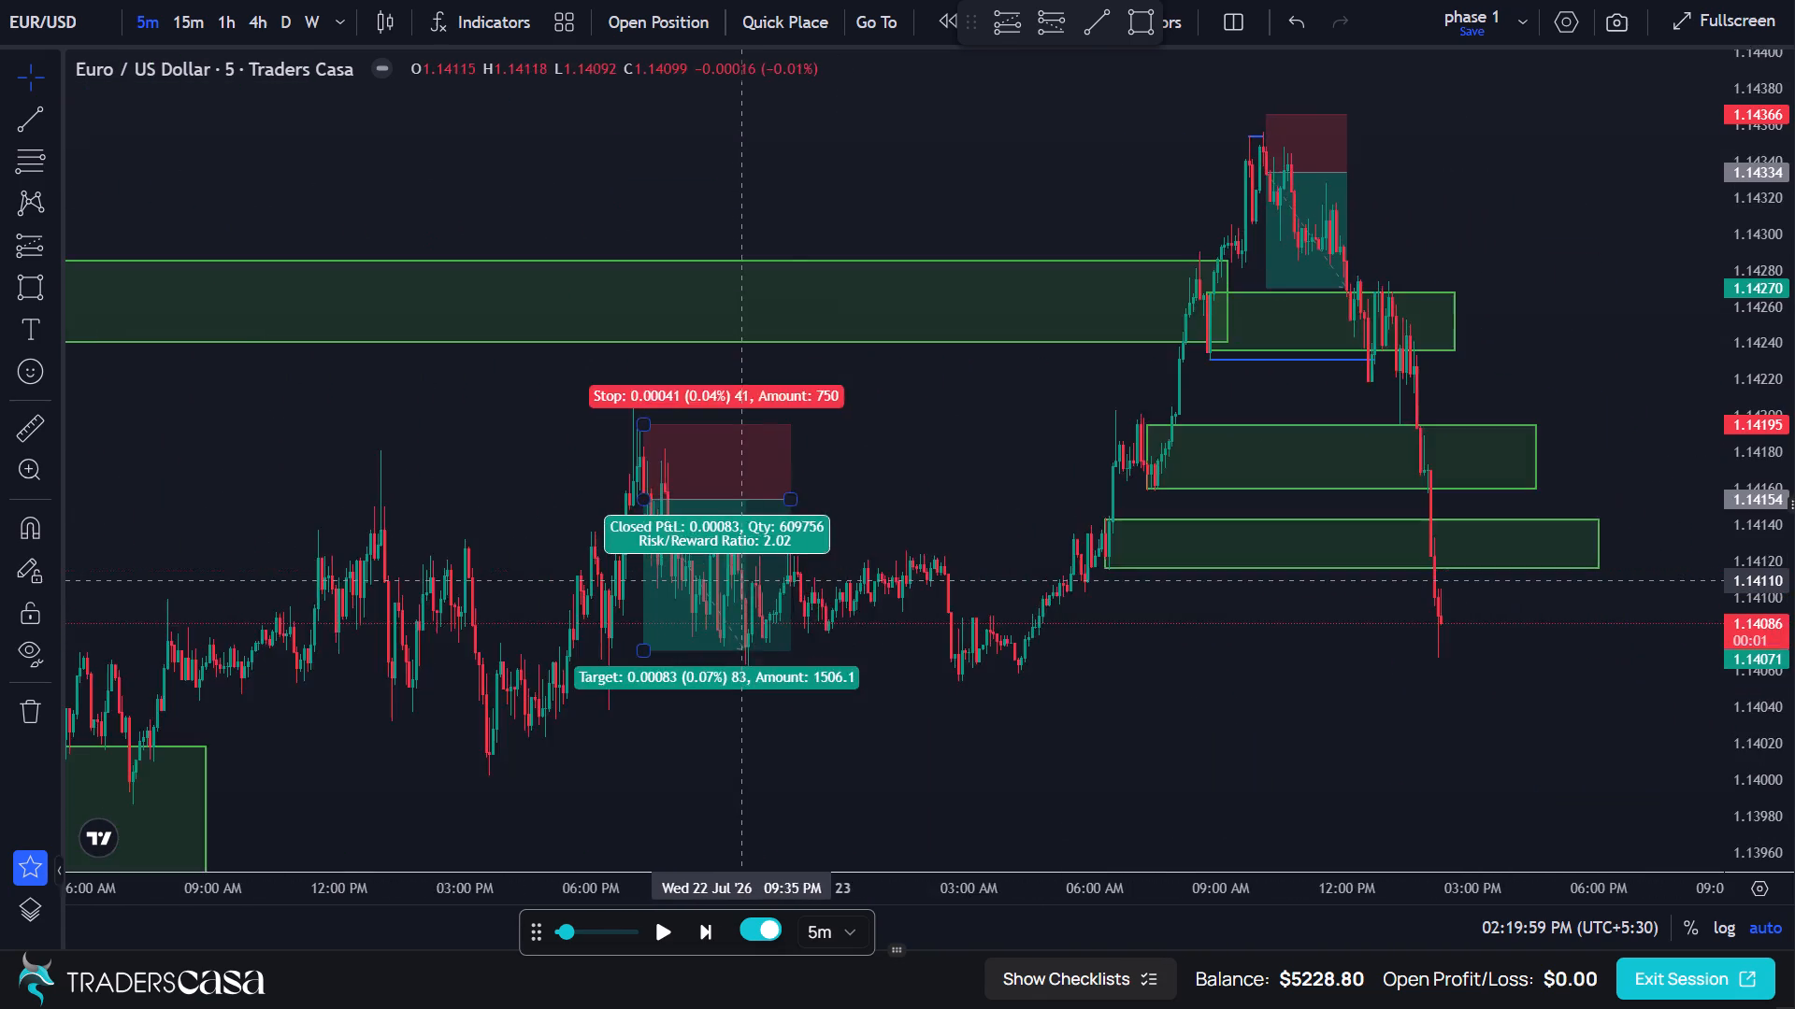
pyautogui.scroll(7, 741, 580)
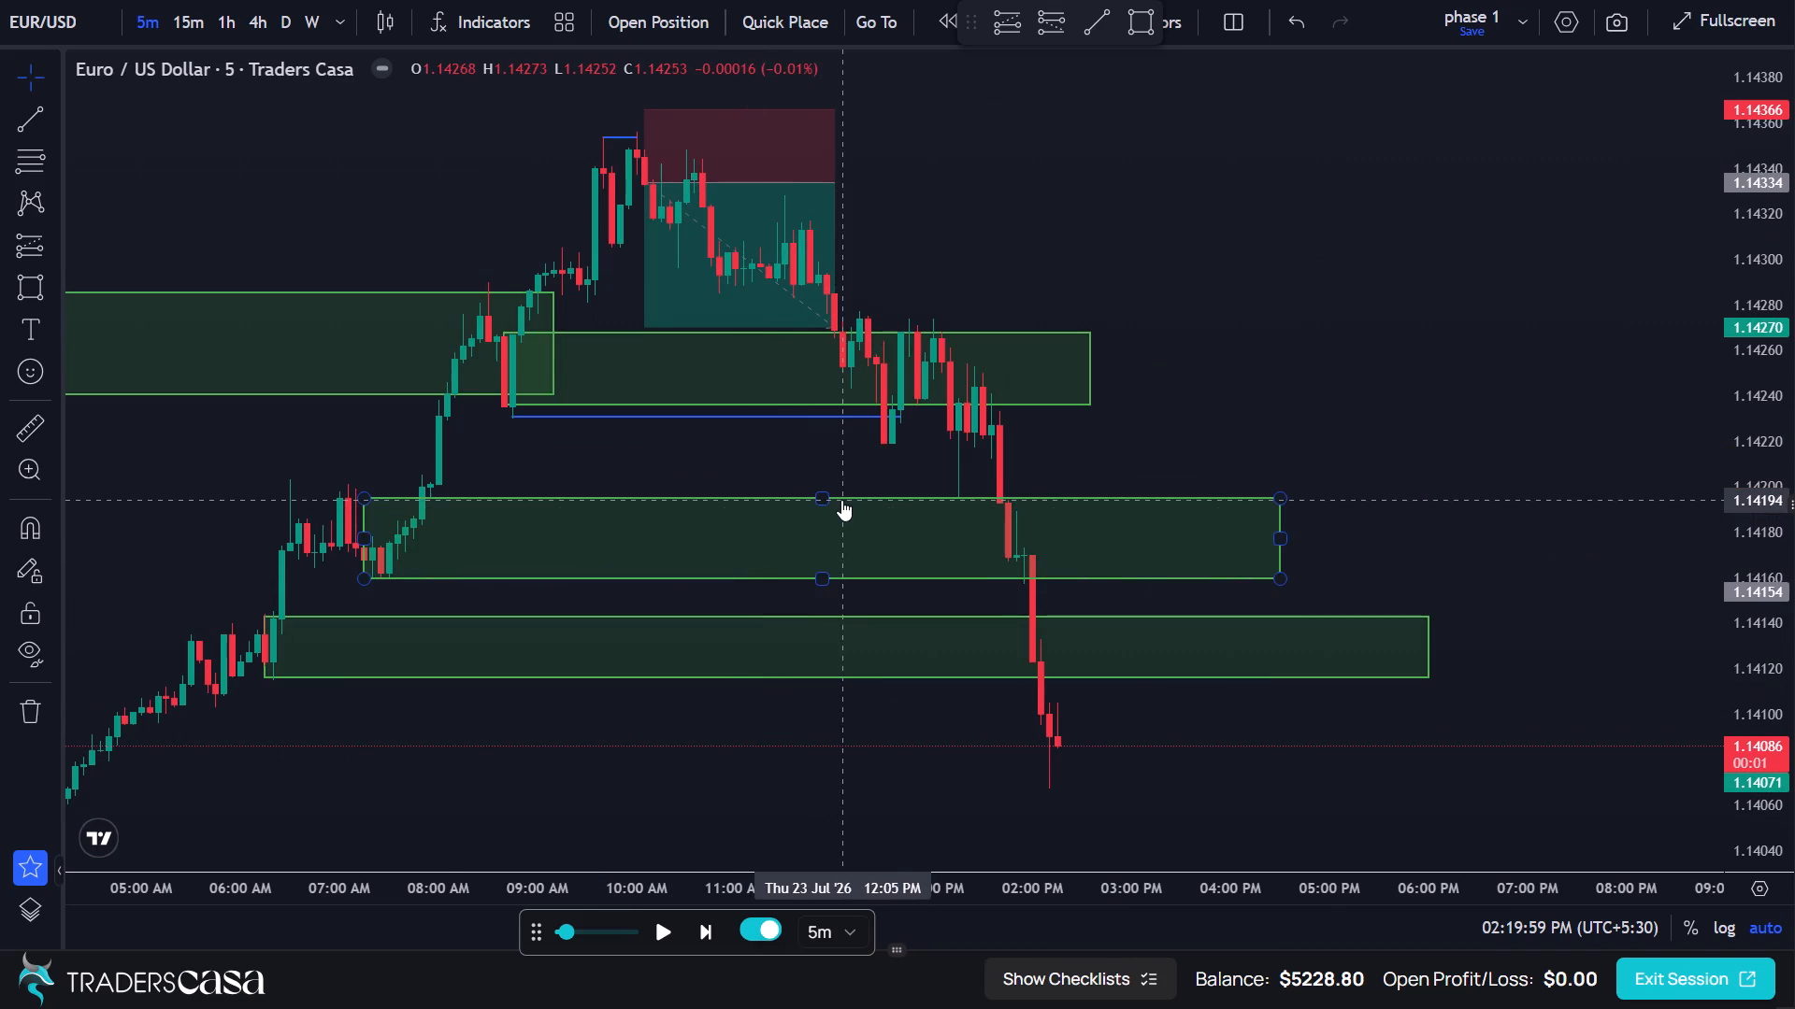
# Delete the three demand zone rectangles on 23 Jul with upper edges near 1.14195, 1.14143 and 1.14268.
pyautogui.click(841, 500)
pyautogui.click(1199, 89)
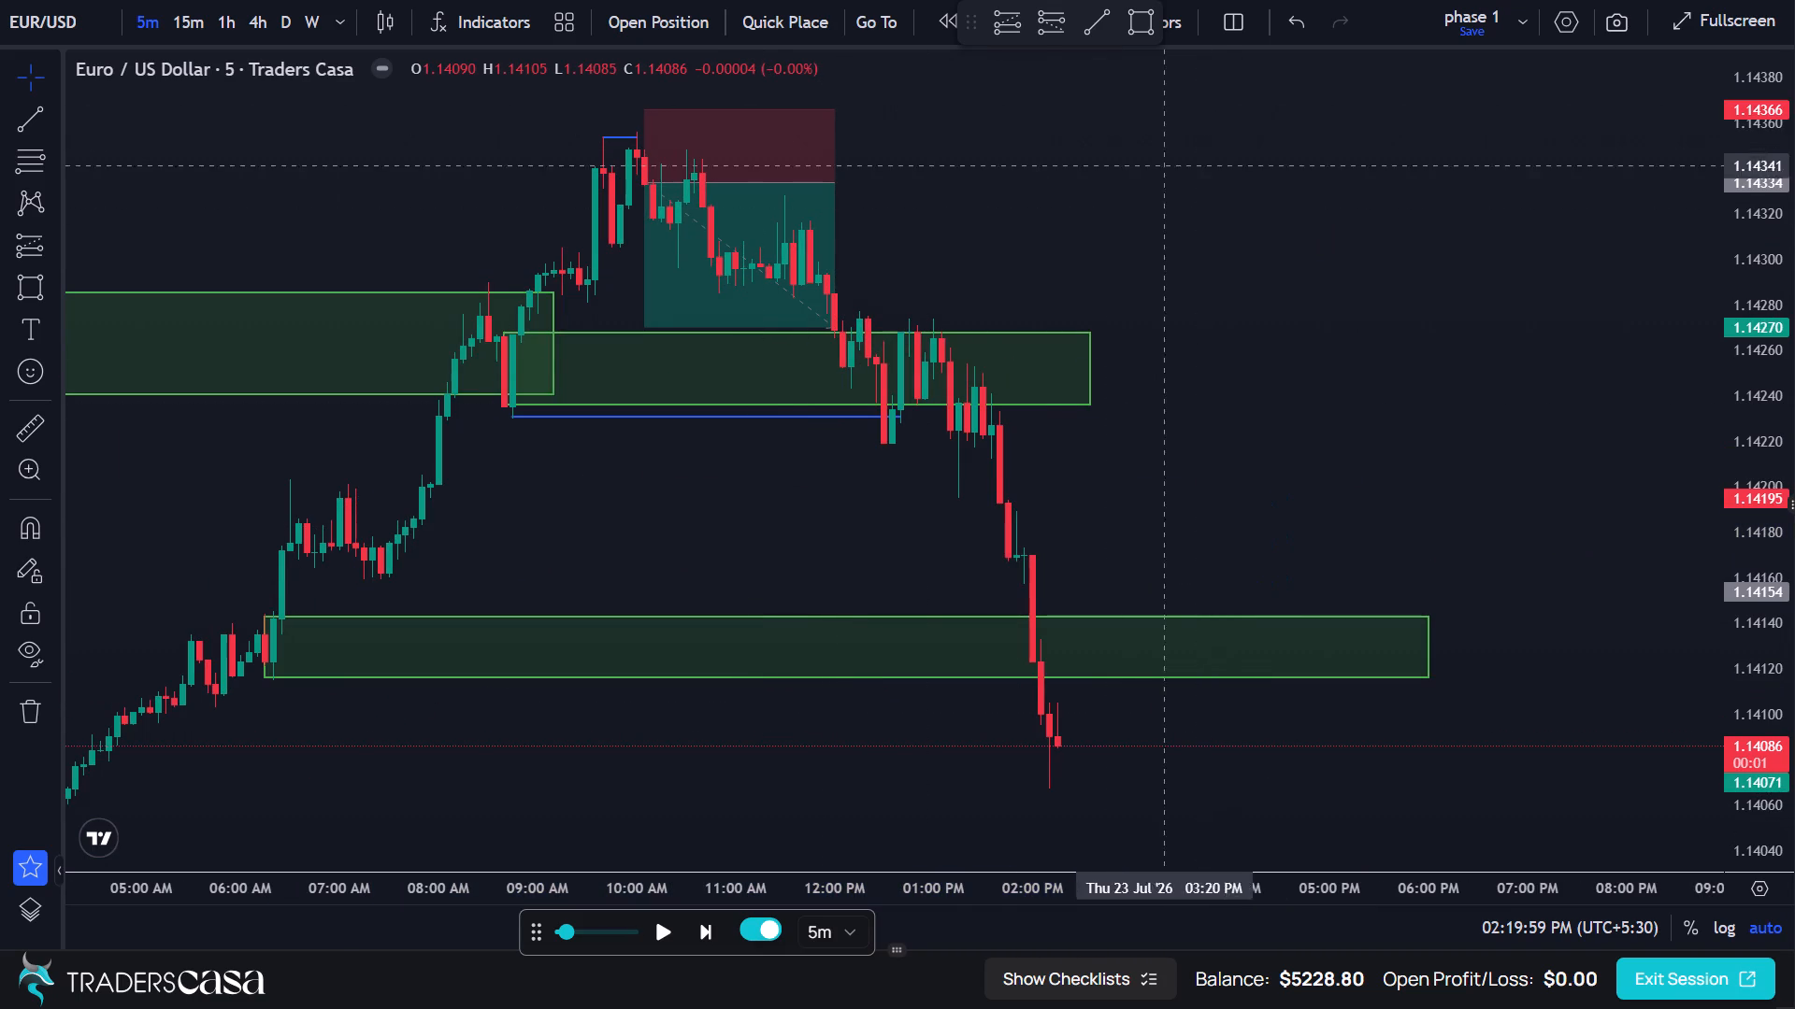
pyautogui.click(1073, 618)
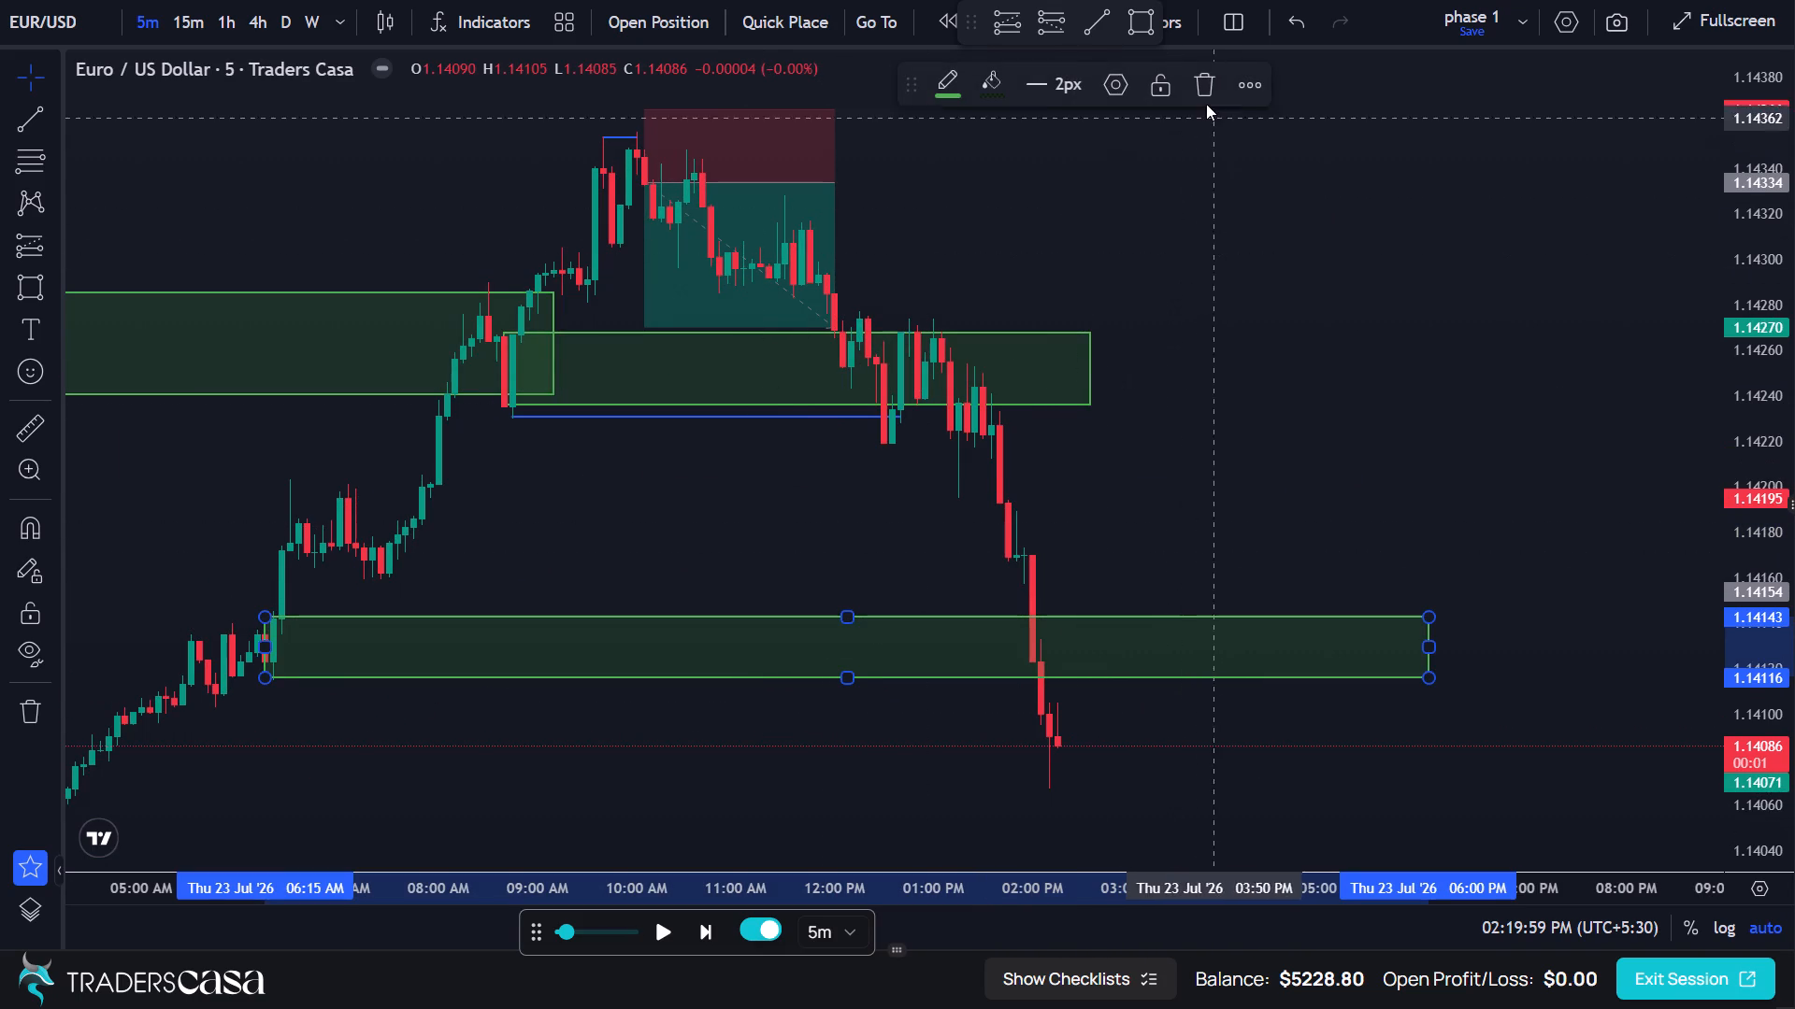
pyautogui.click(1202, 102)
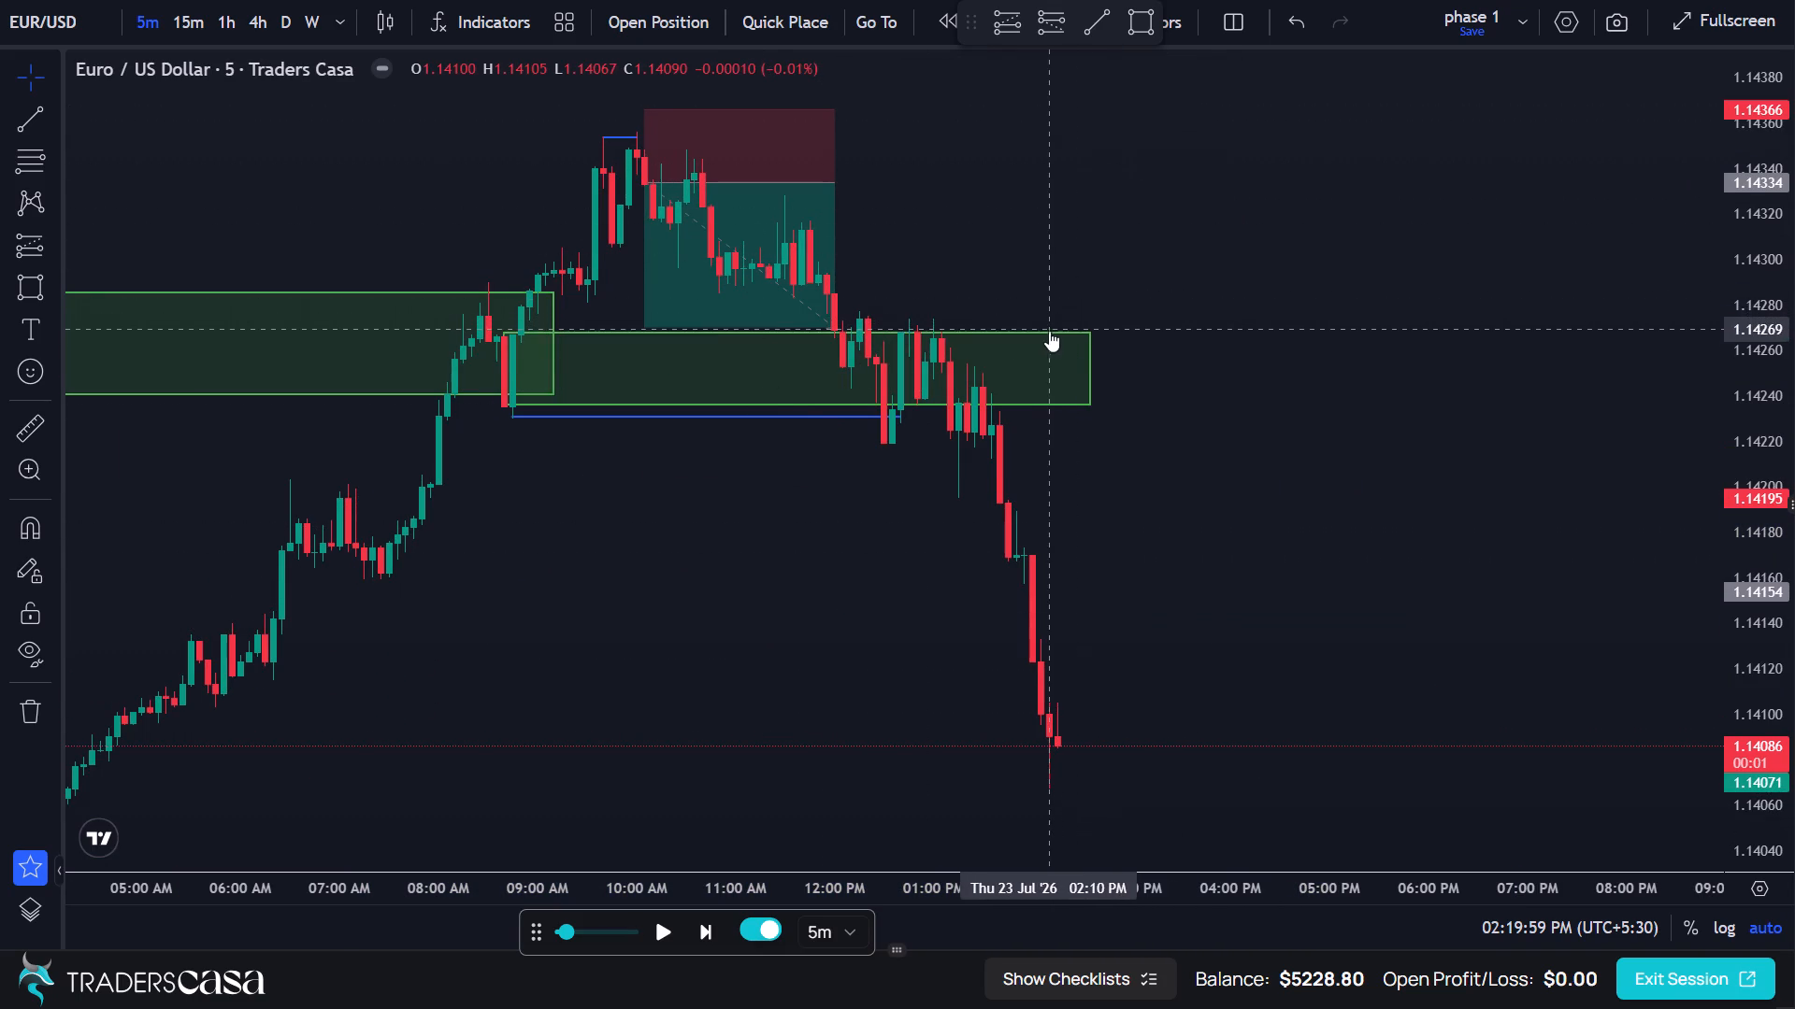
pyautogui.click(1048, 334)
pyautogui.click(1208, 93)
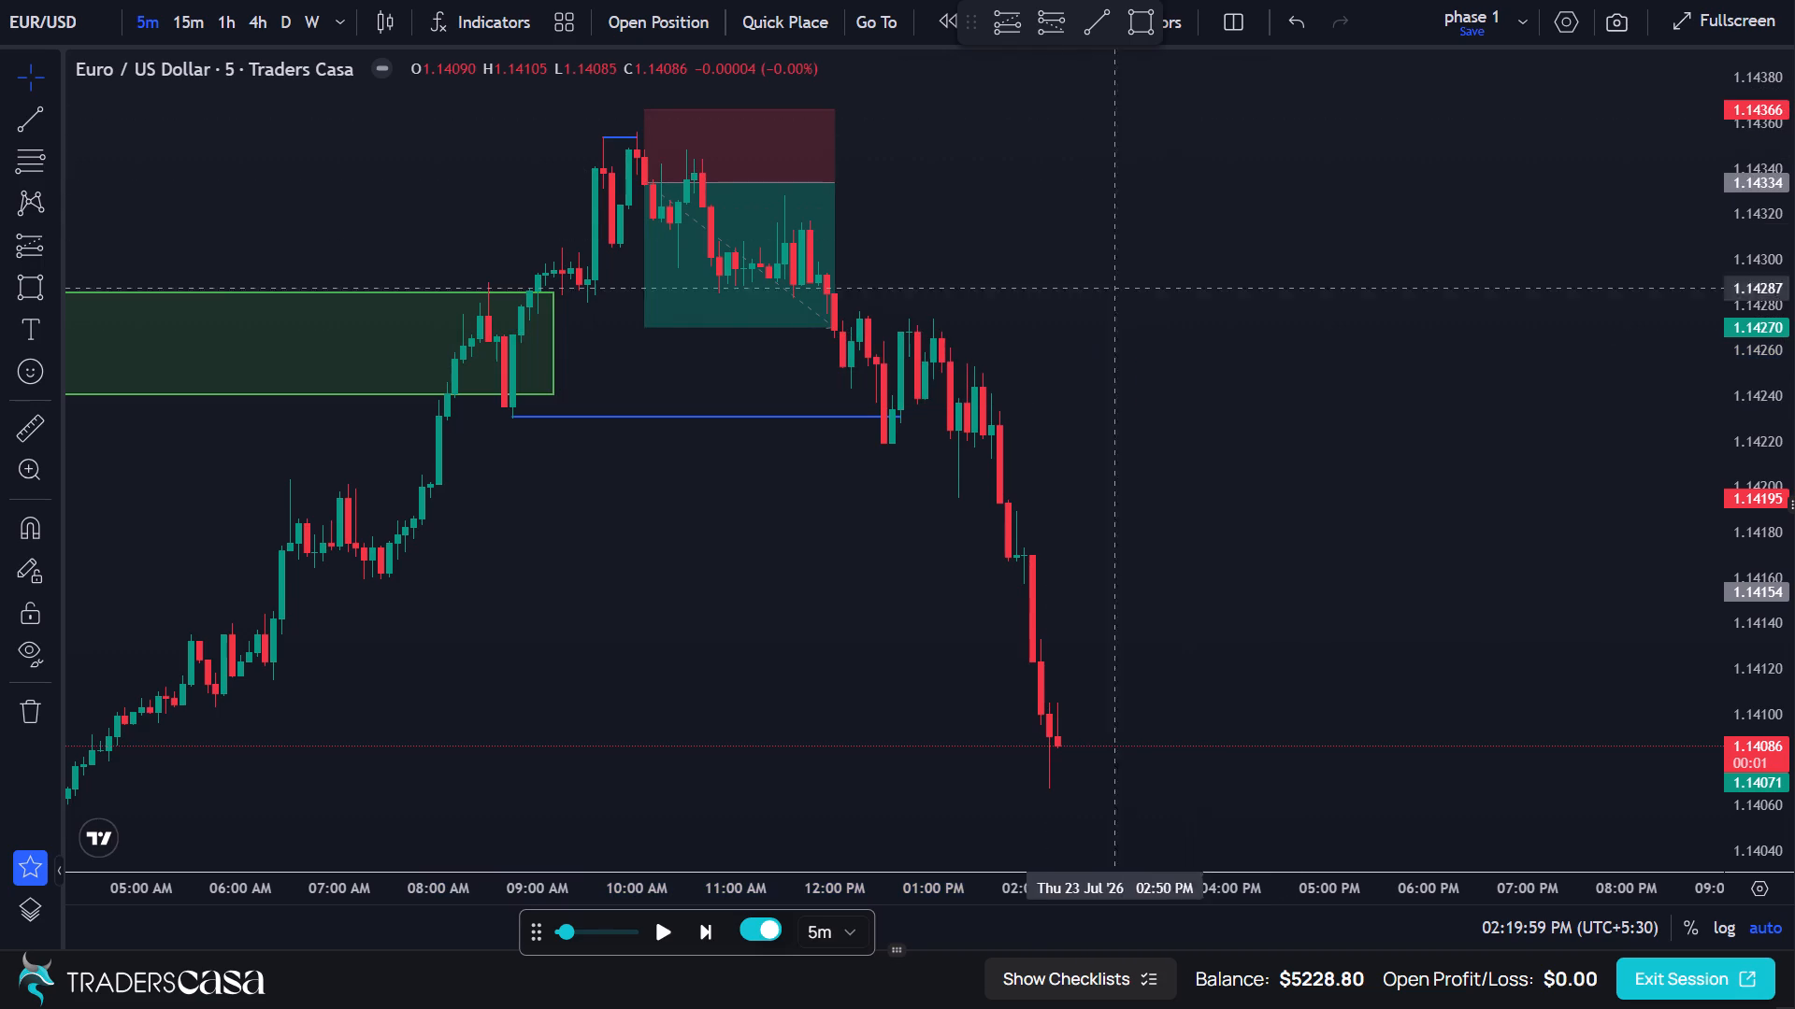
# Examine the 5-minute price action of 22 and 23 Jul for demand areas below the current price.
pyautogui.moveTo(821, 626); pyautogui.dragTo(1090, 393)
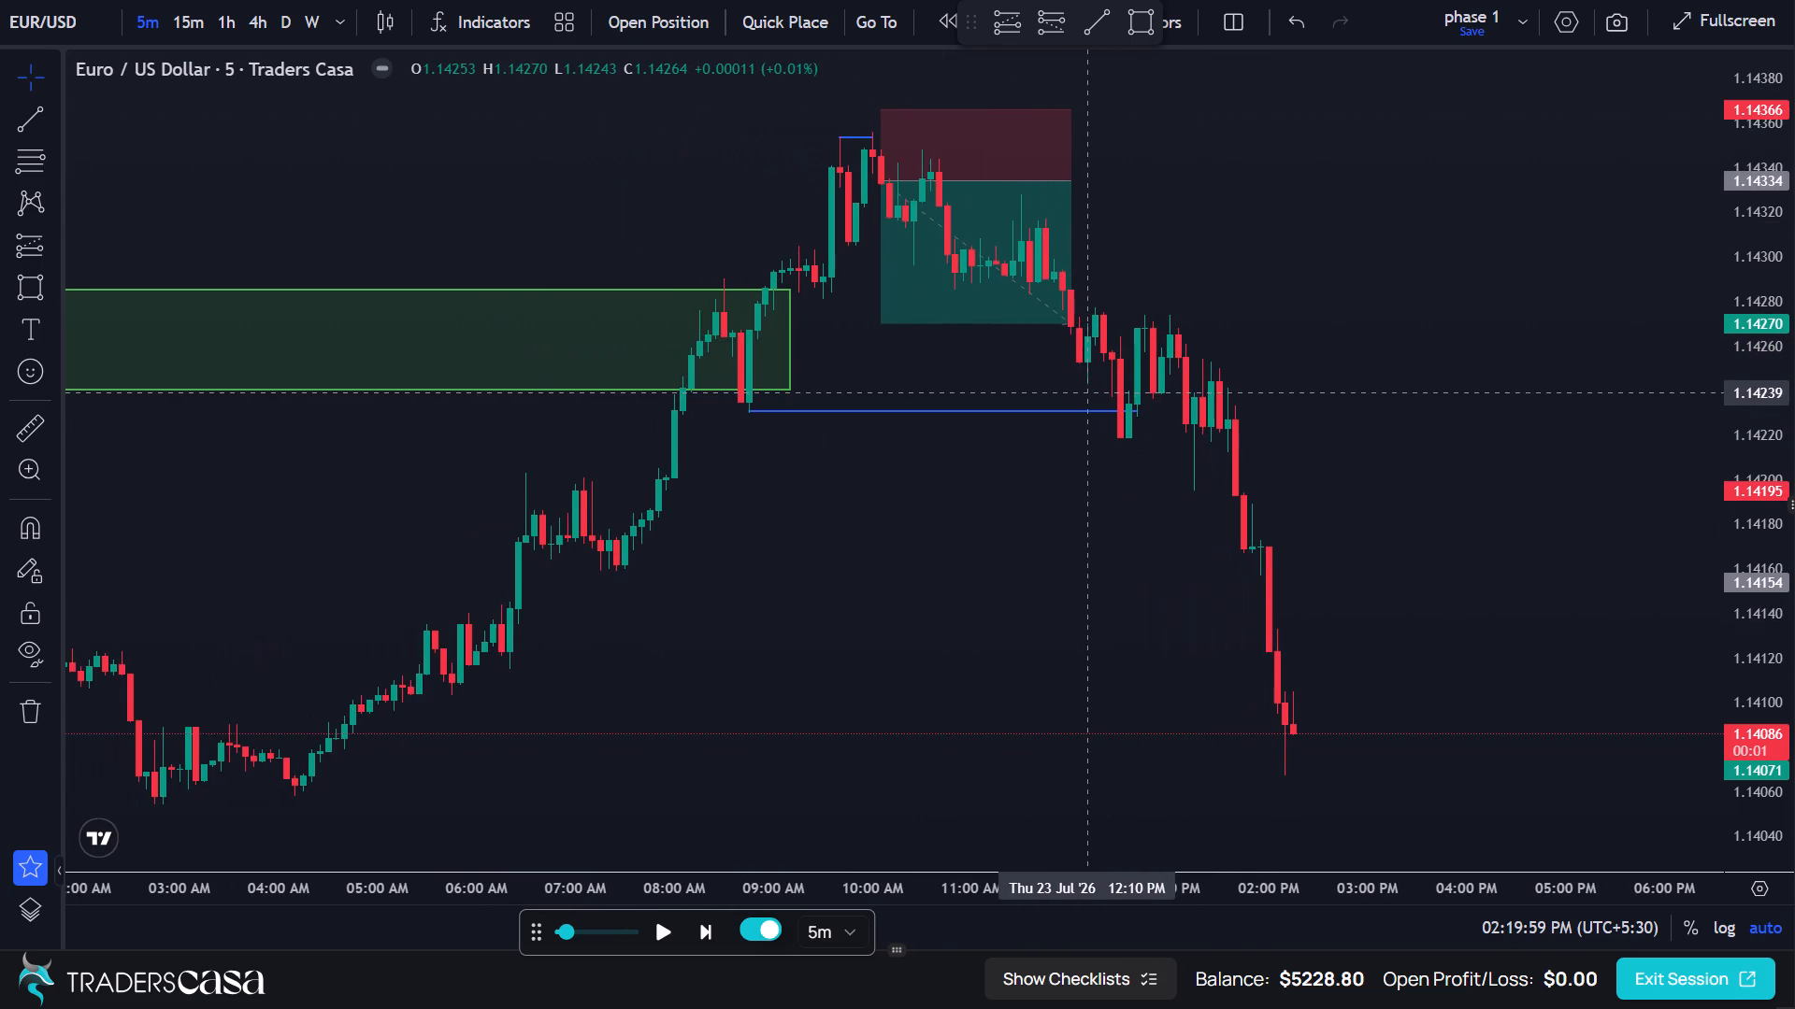
pyautogui.scroll(-3, 967, 602)
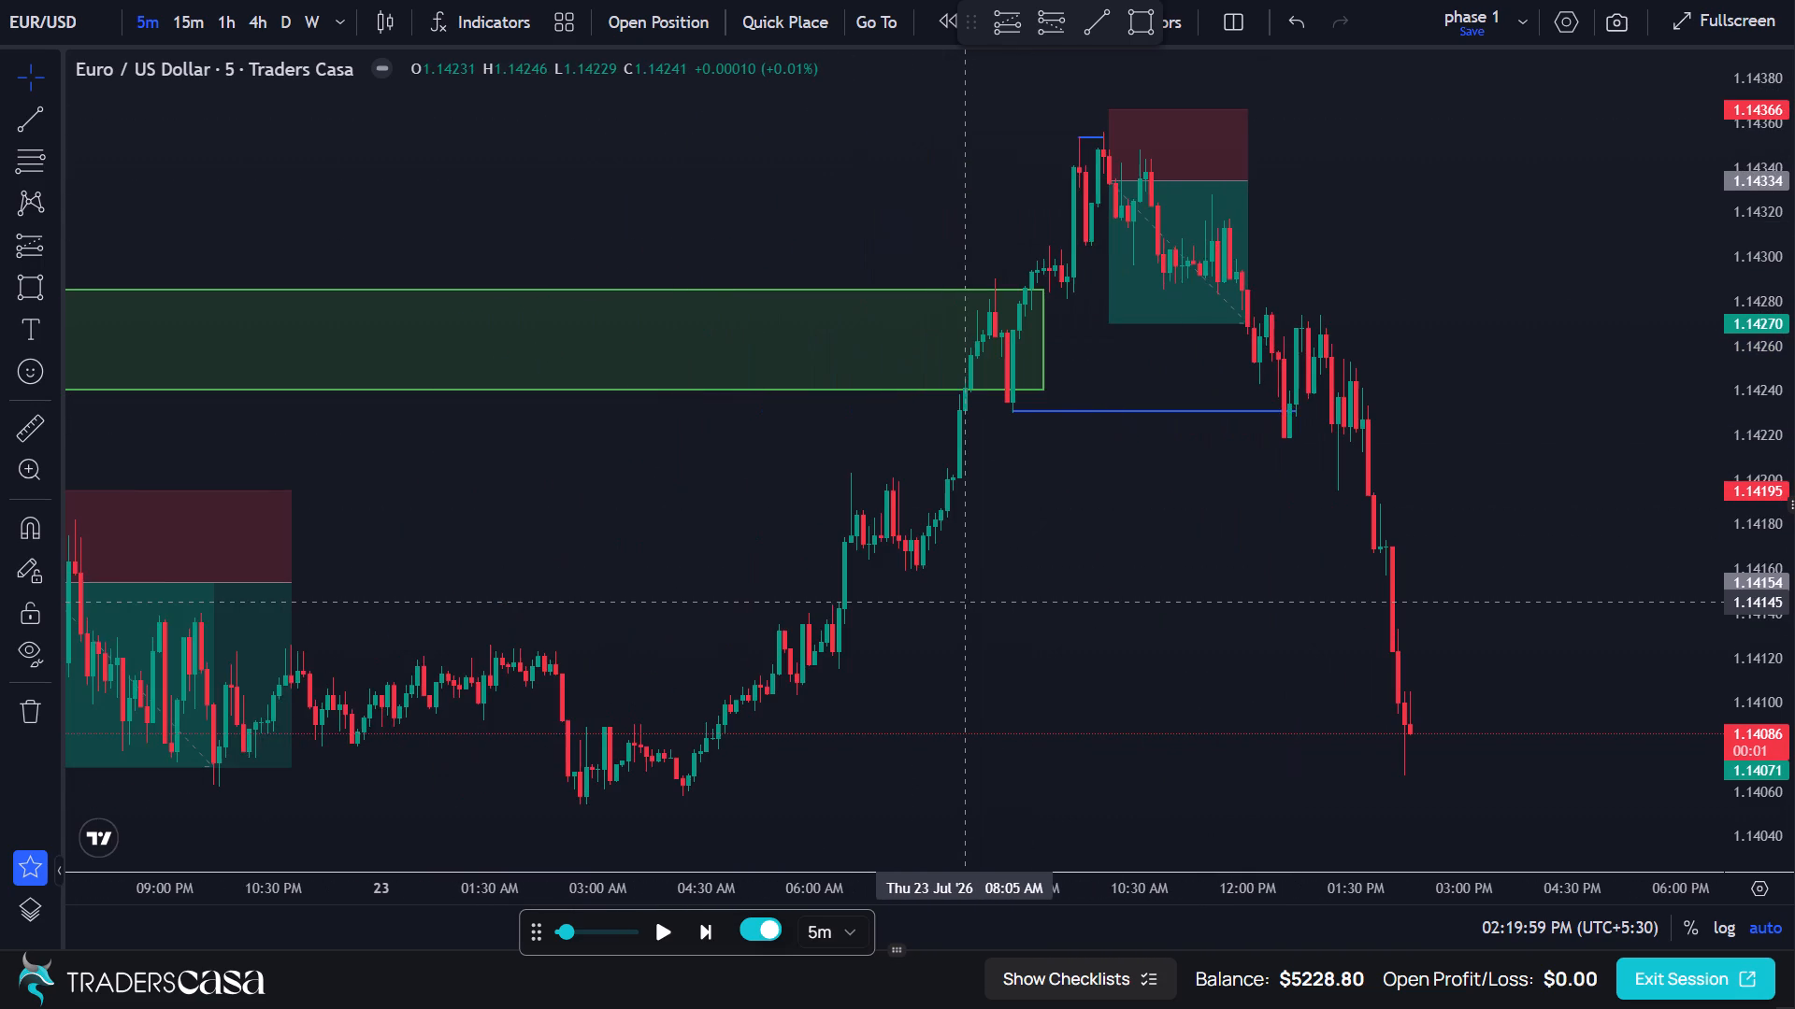
pyautogui.scroll(-4, 967, 602)
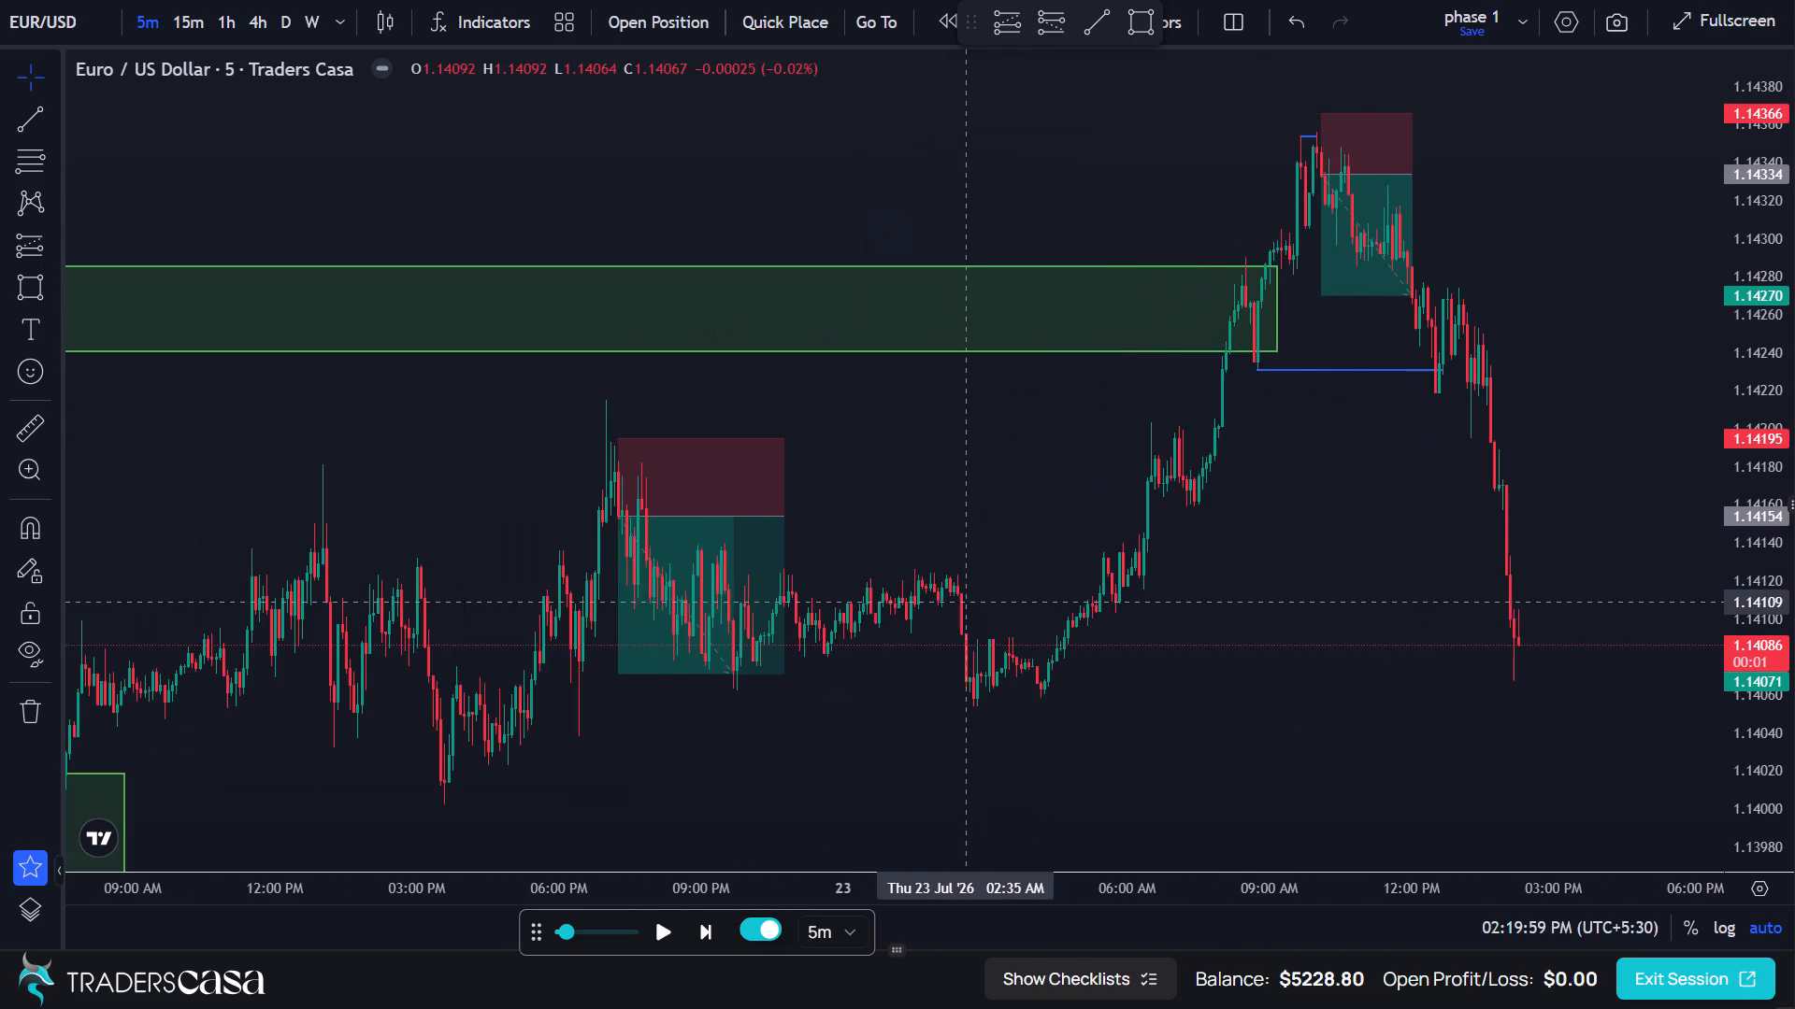
pyautogui.scroll(-4, 967, 602)
pyautogui.scroll(11, 967, 602)
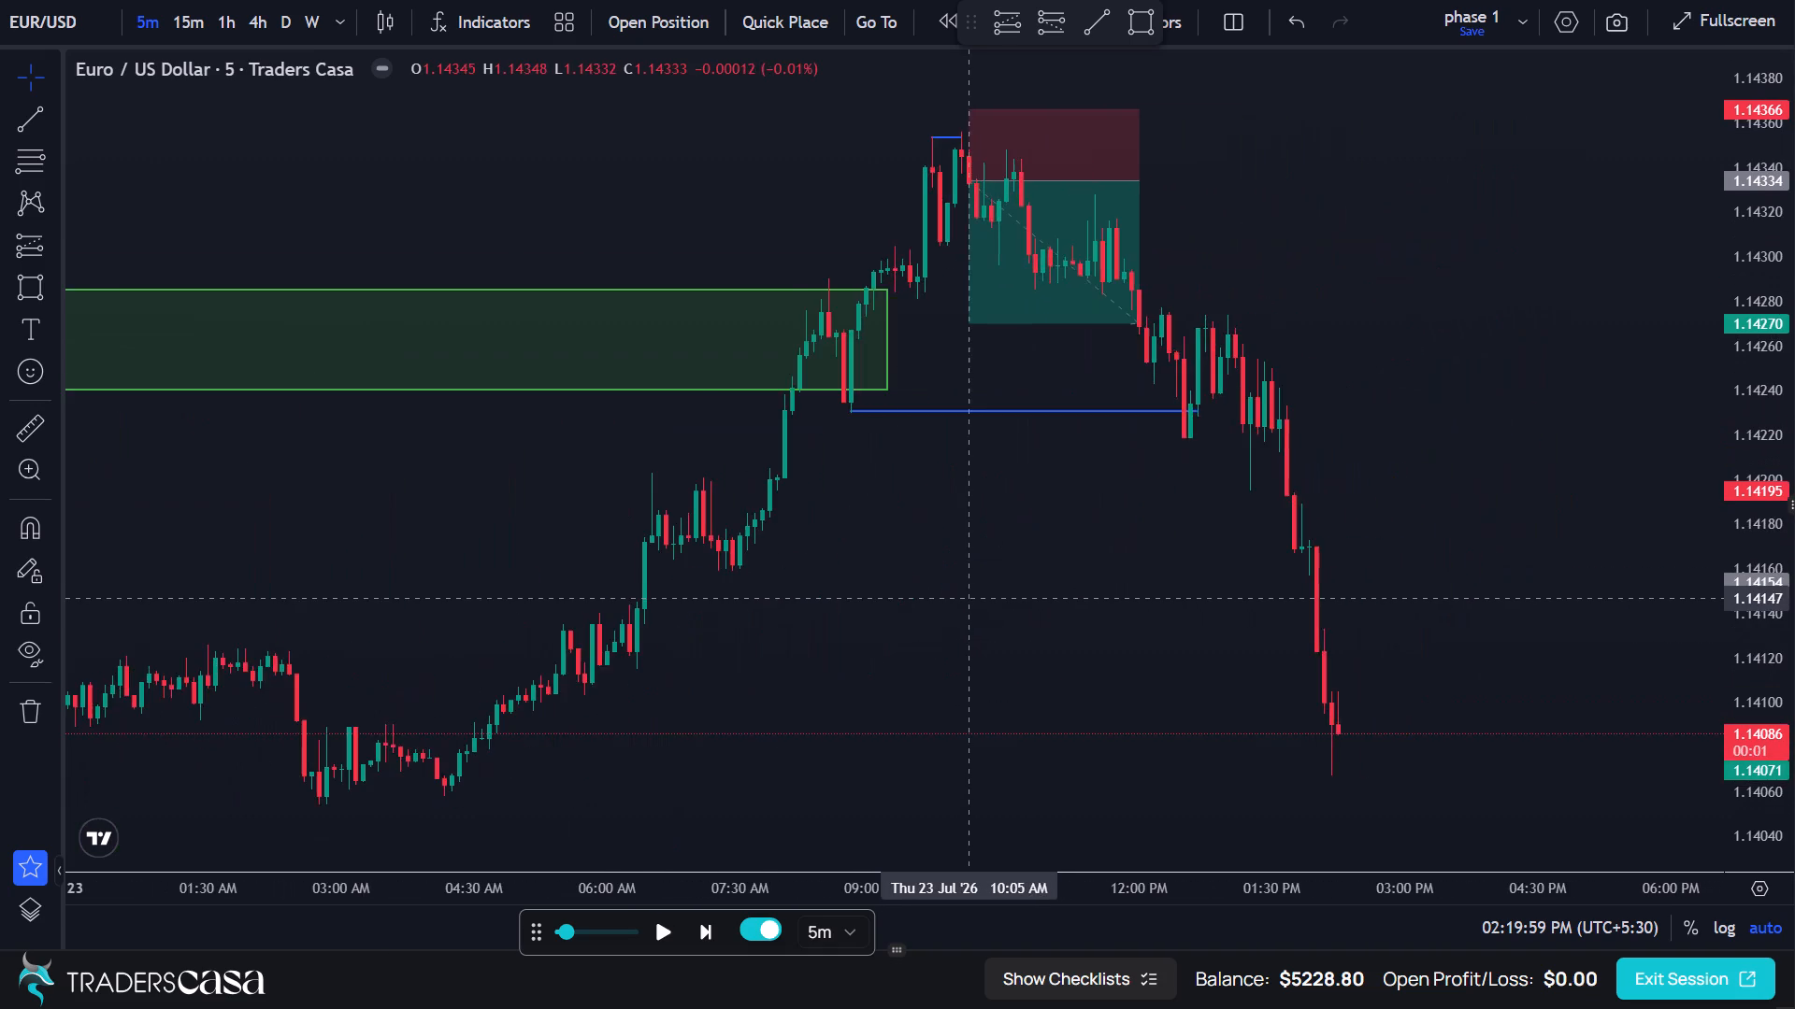
pyautogui.scroll(3, 969, 595)
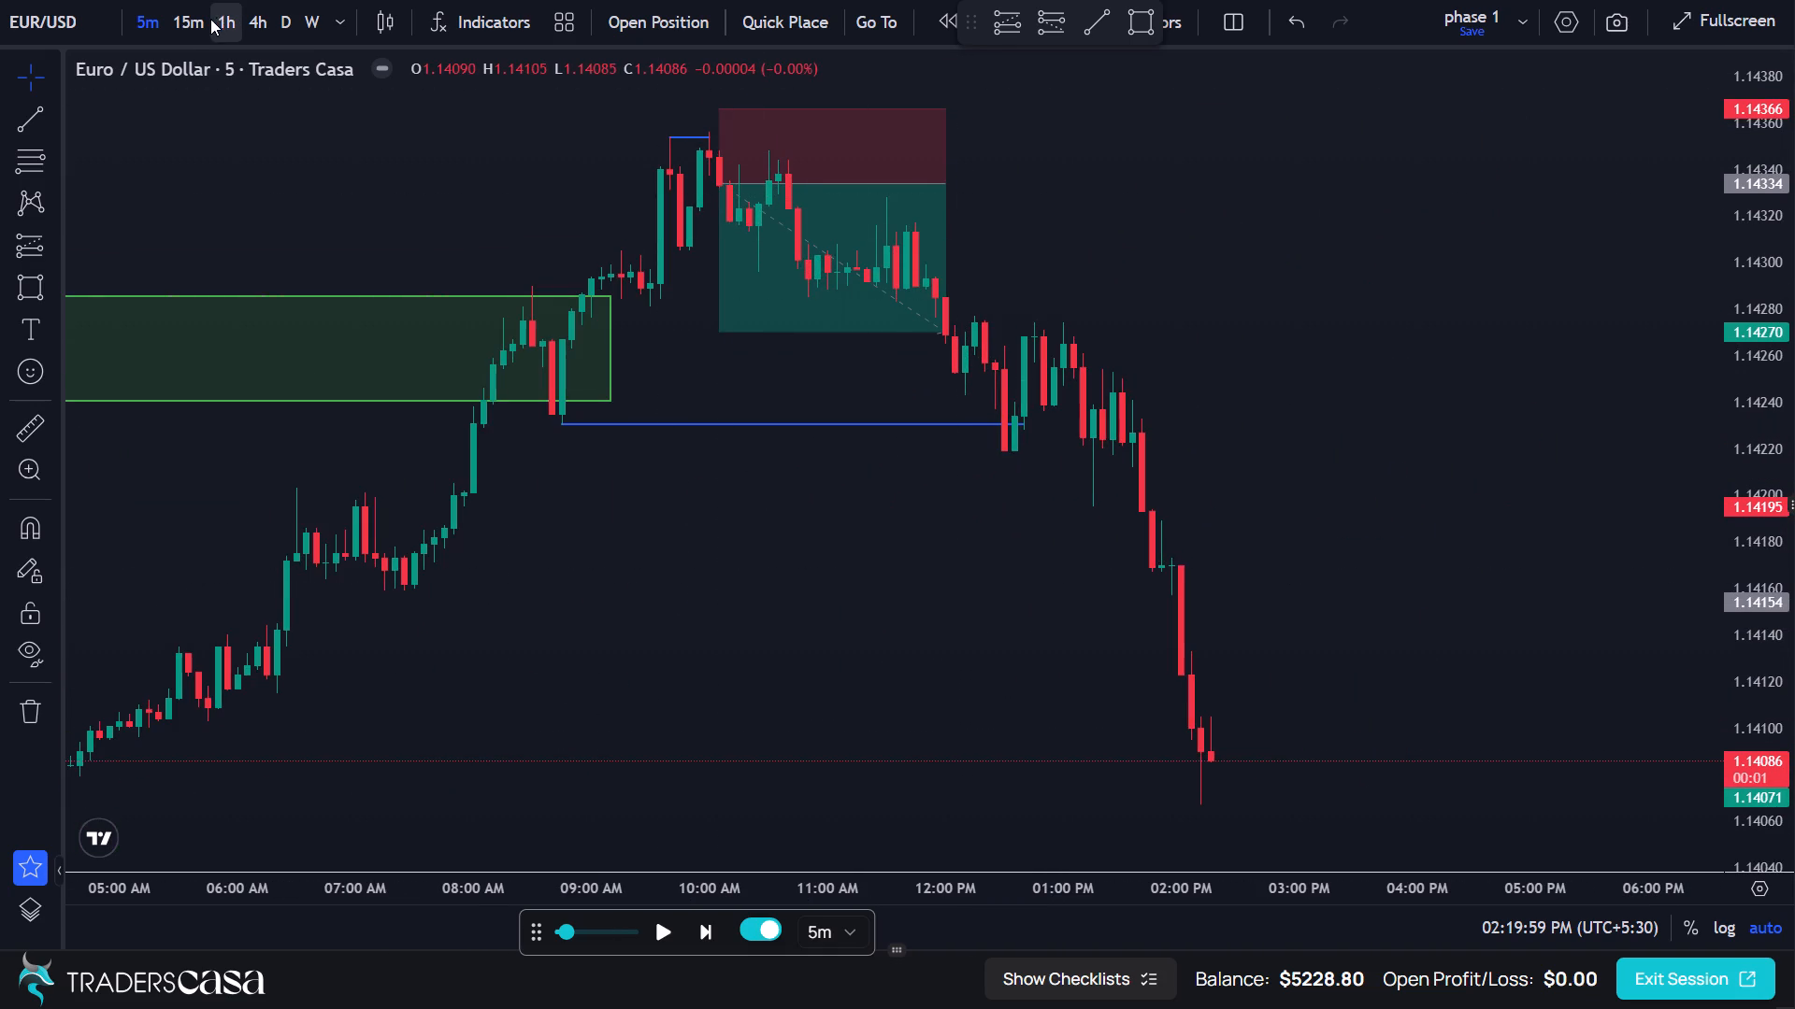
# Switch the chart to the 15-minute timeframe.
pyautogui.click(188, 29)
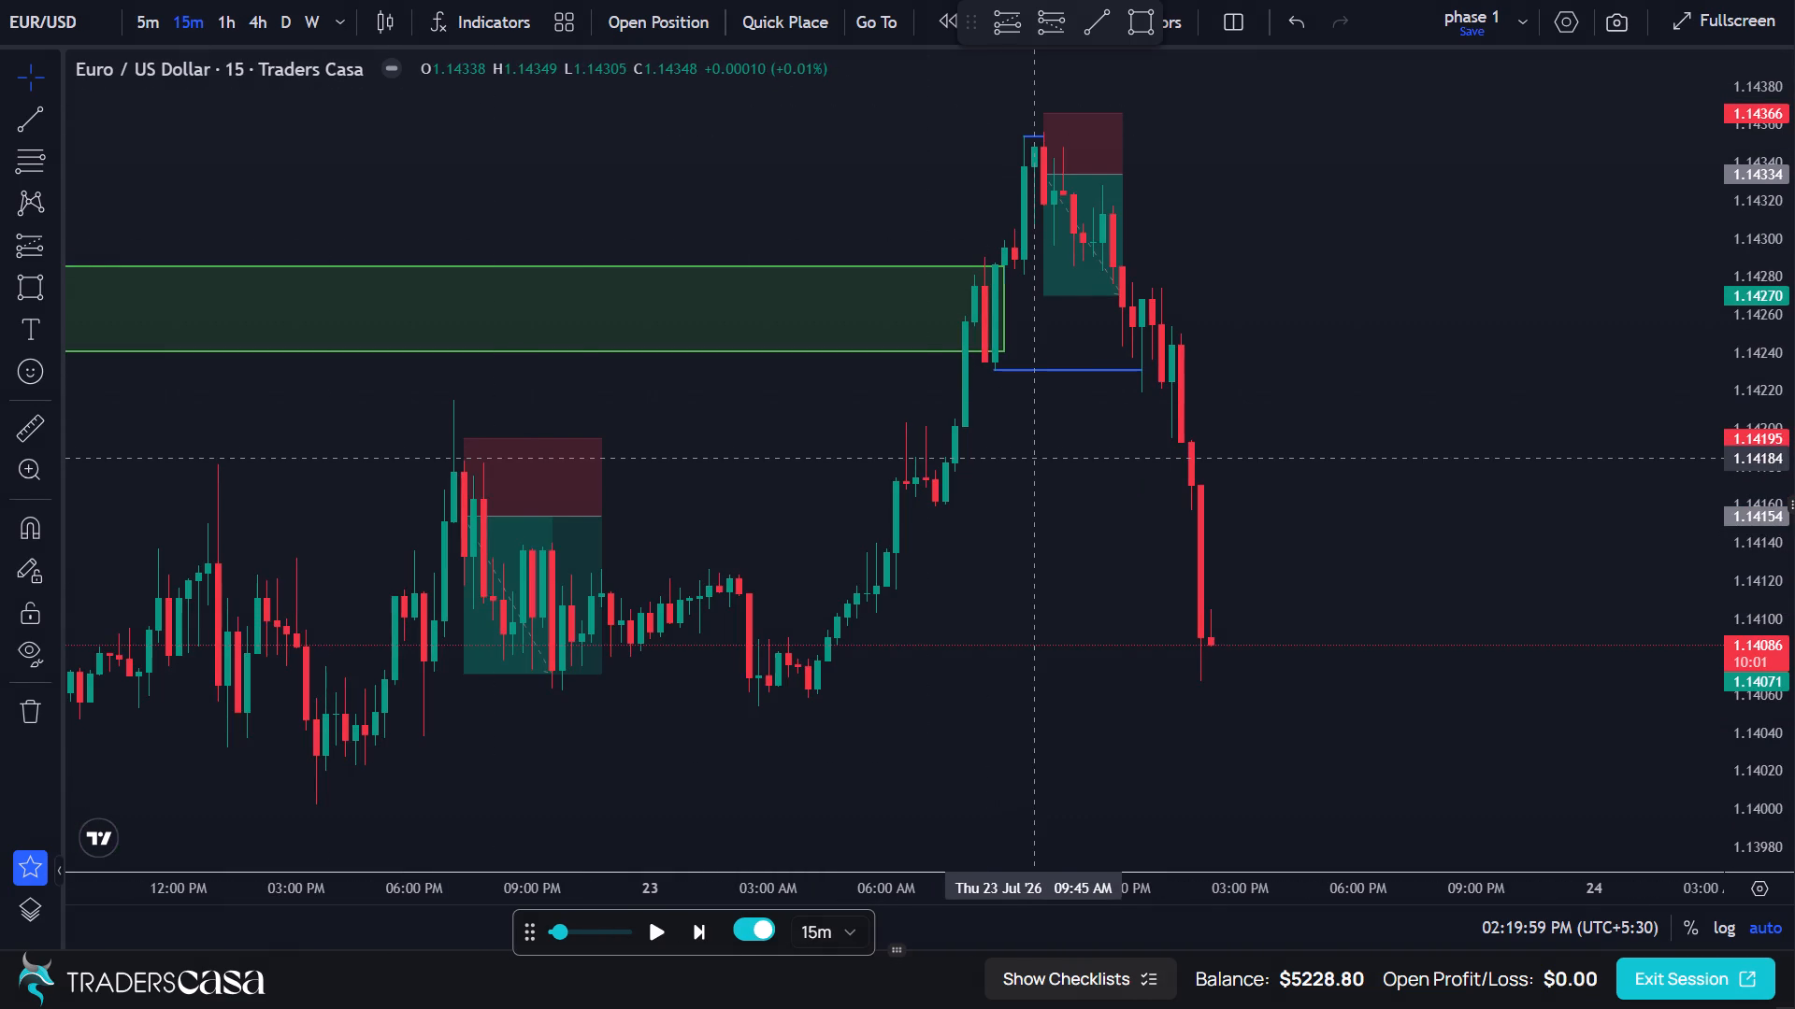
# Examine the 15-minute price history from 10 to 23 Jul for demand areas below the current price.
pyautogui.scroll(-3, 1036, 461)
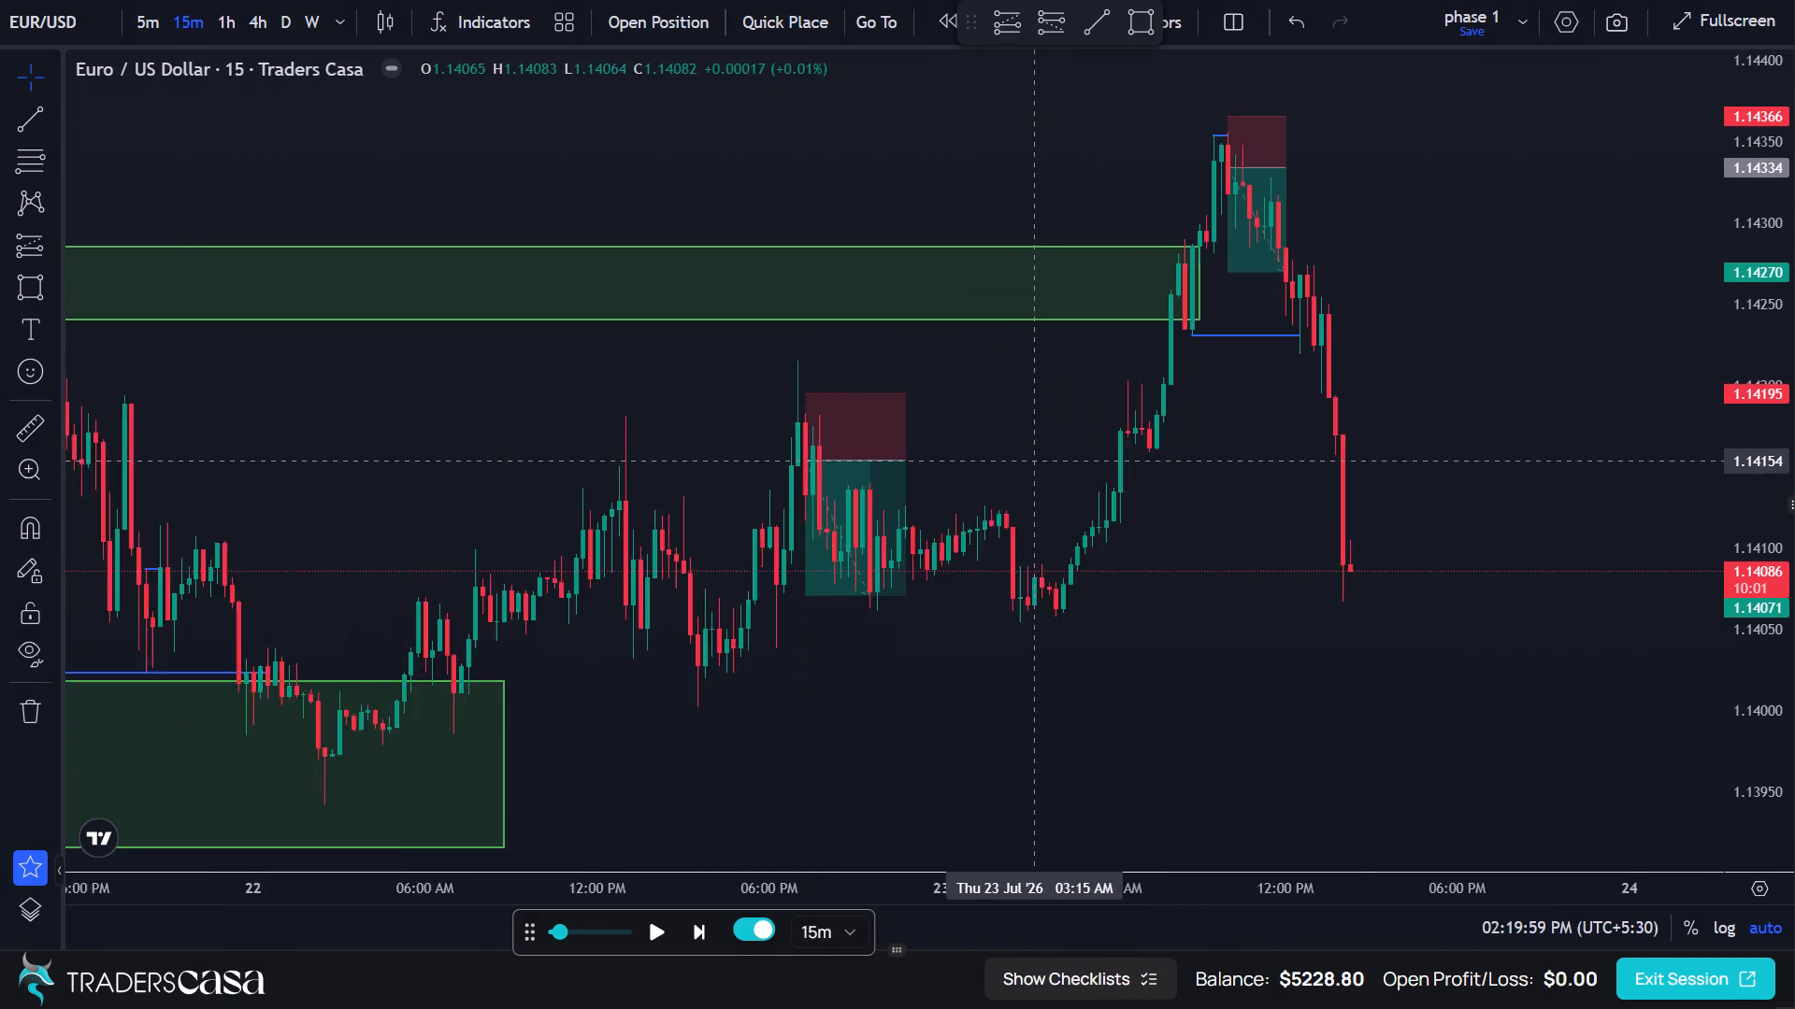
pyautogui.scroll(-9, 1036, 461)
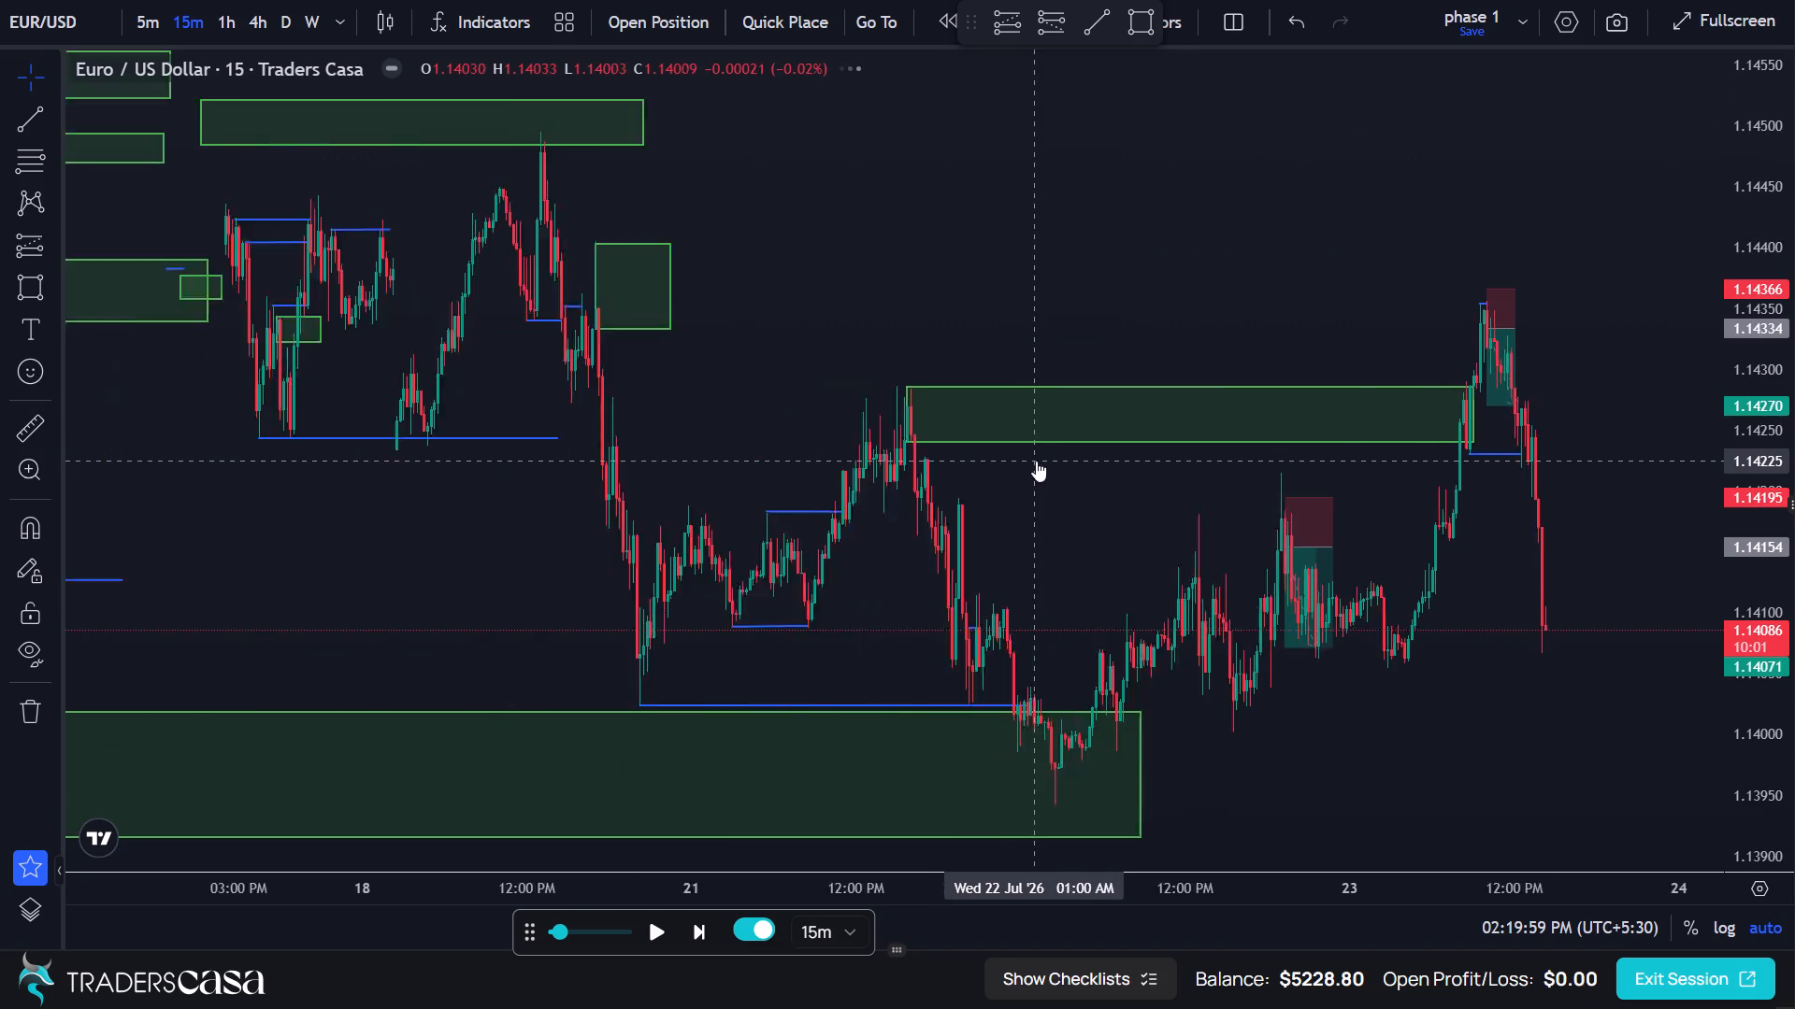
pyautogui.scroll(-6, 1036, 461)
pyautogui.scroll(1, 1036, 461)
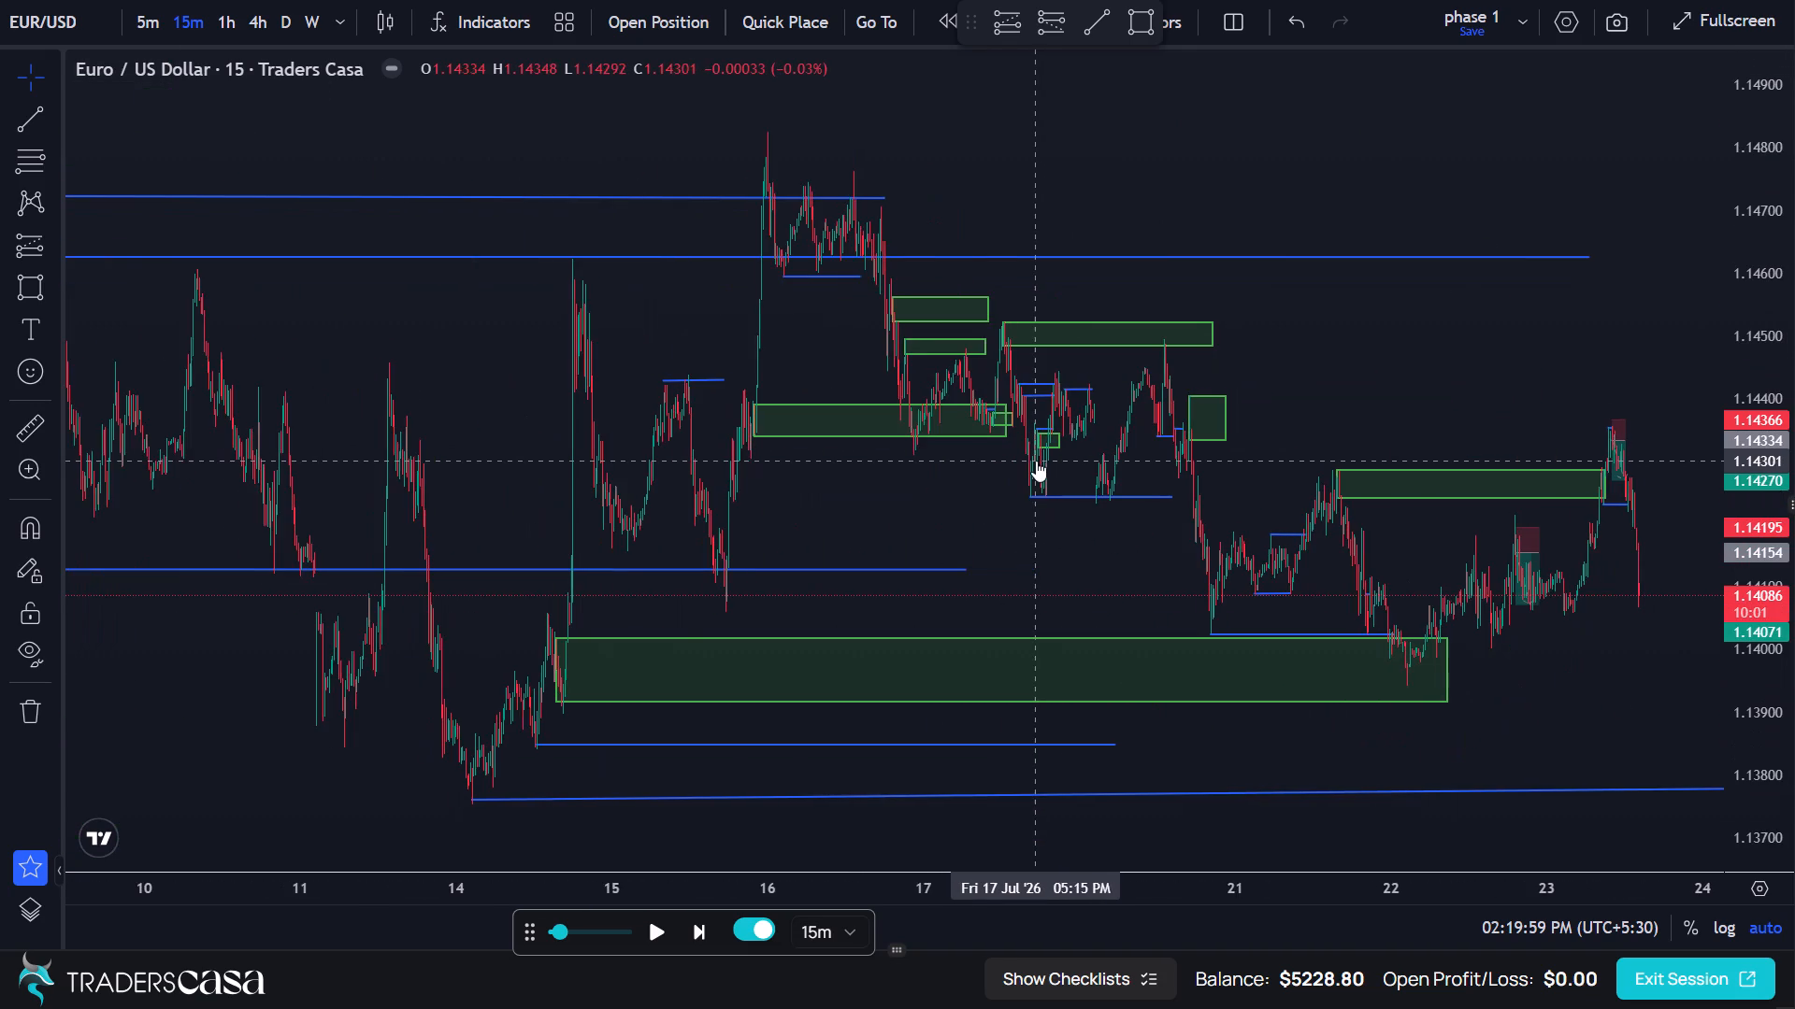
pyautogui.scroll(11, 1036, 461)
pyautogui.scroll(-1, 1037, 461)
pyautogui.scroll(7, 1037, 461)
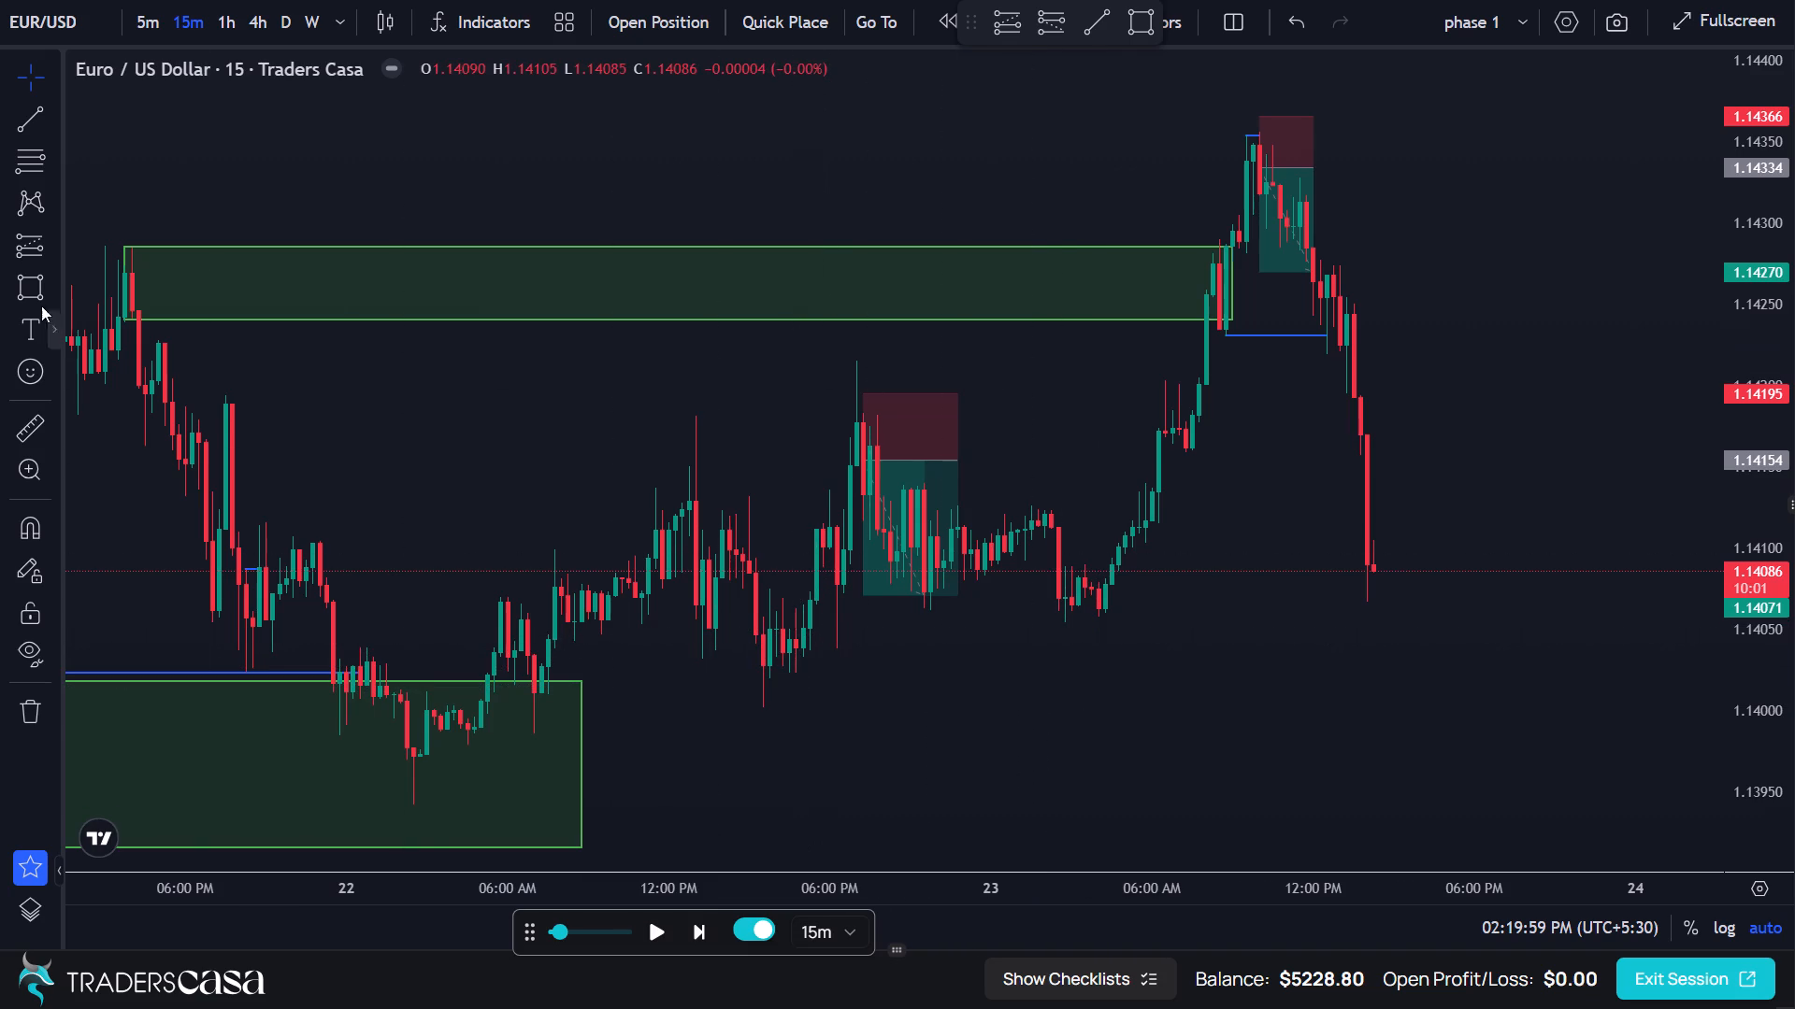
# Draw a demand zone rectangle from about 1.14057 to 1.14004, spanning 22 Jul 03:30 PM to 23 Jul 06:15 PM.
pyautogui.click(27, 277)
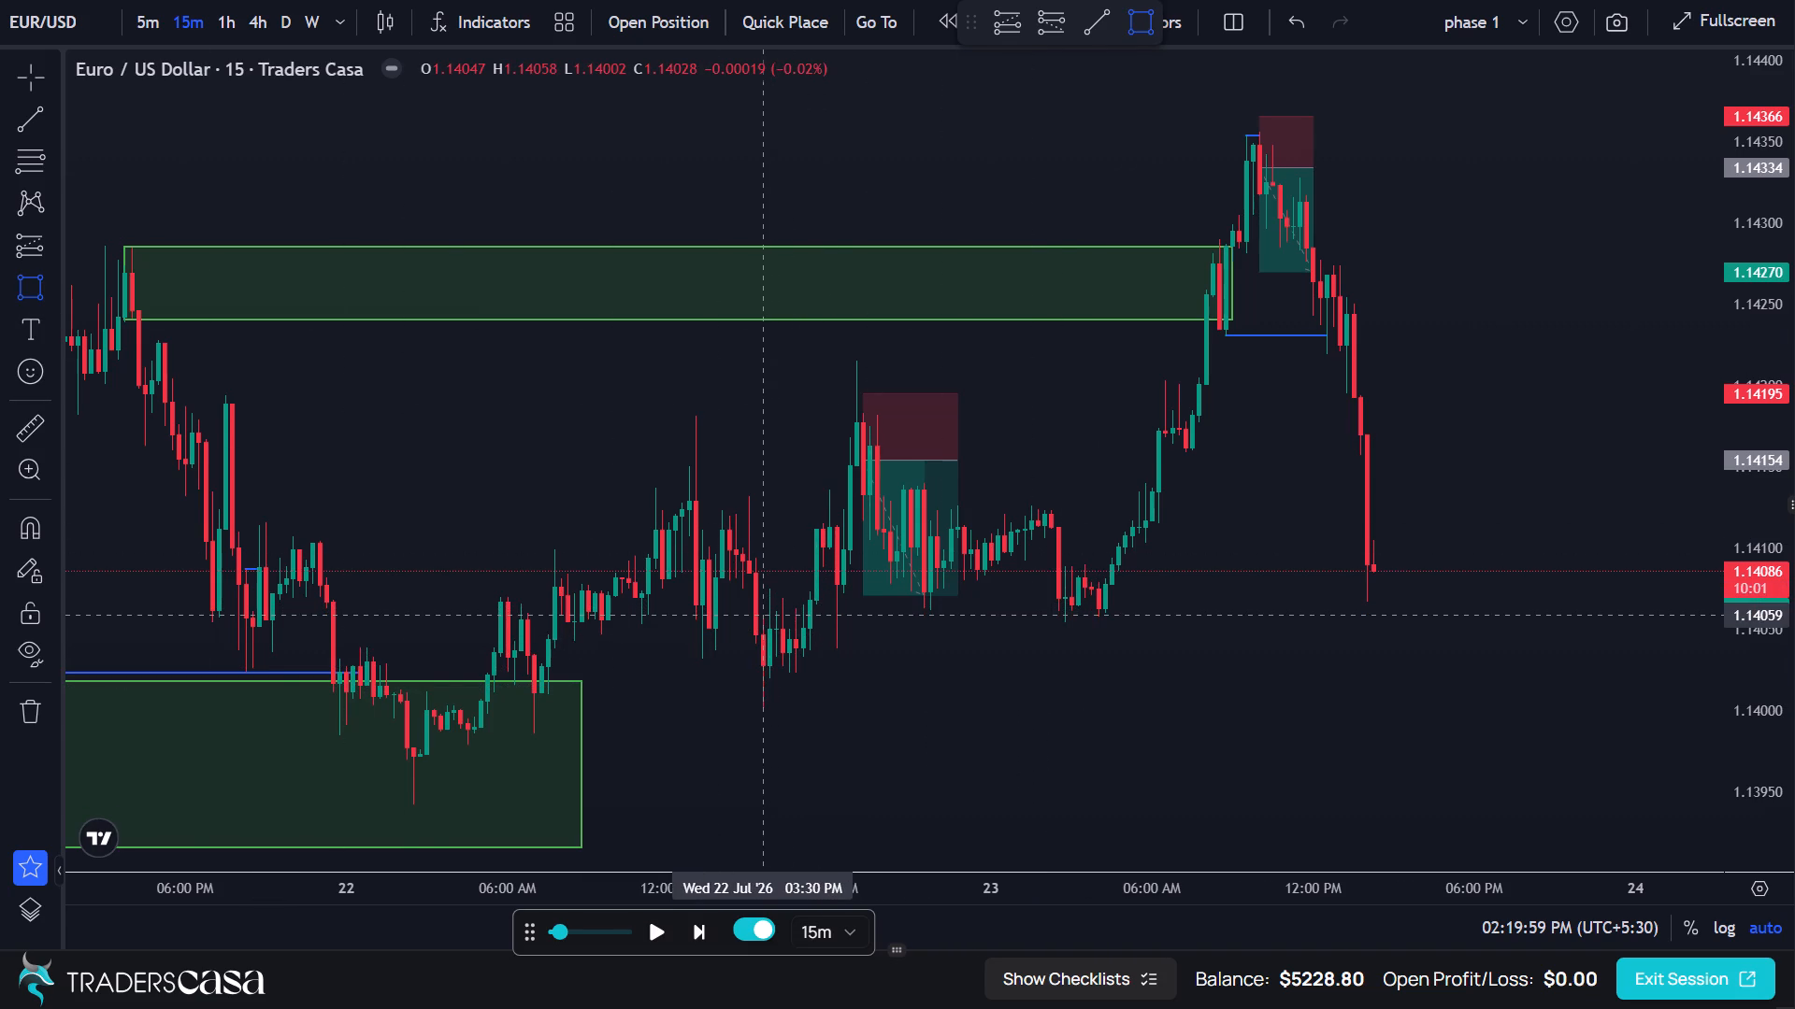
pyautogui.click(762, 618)
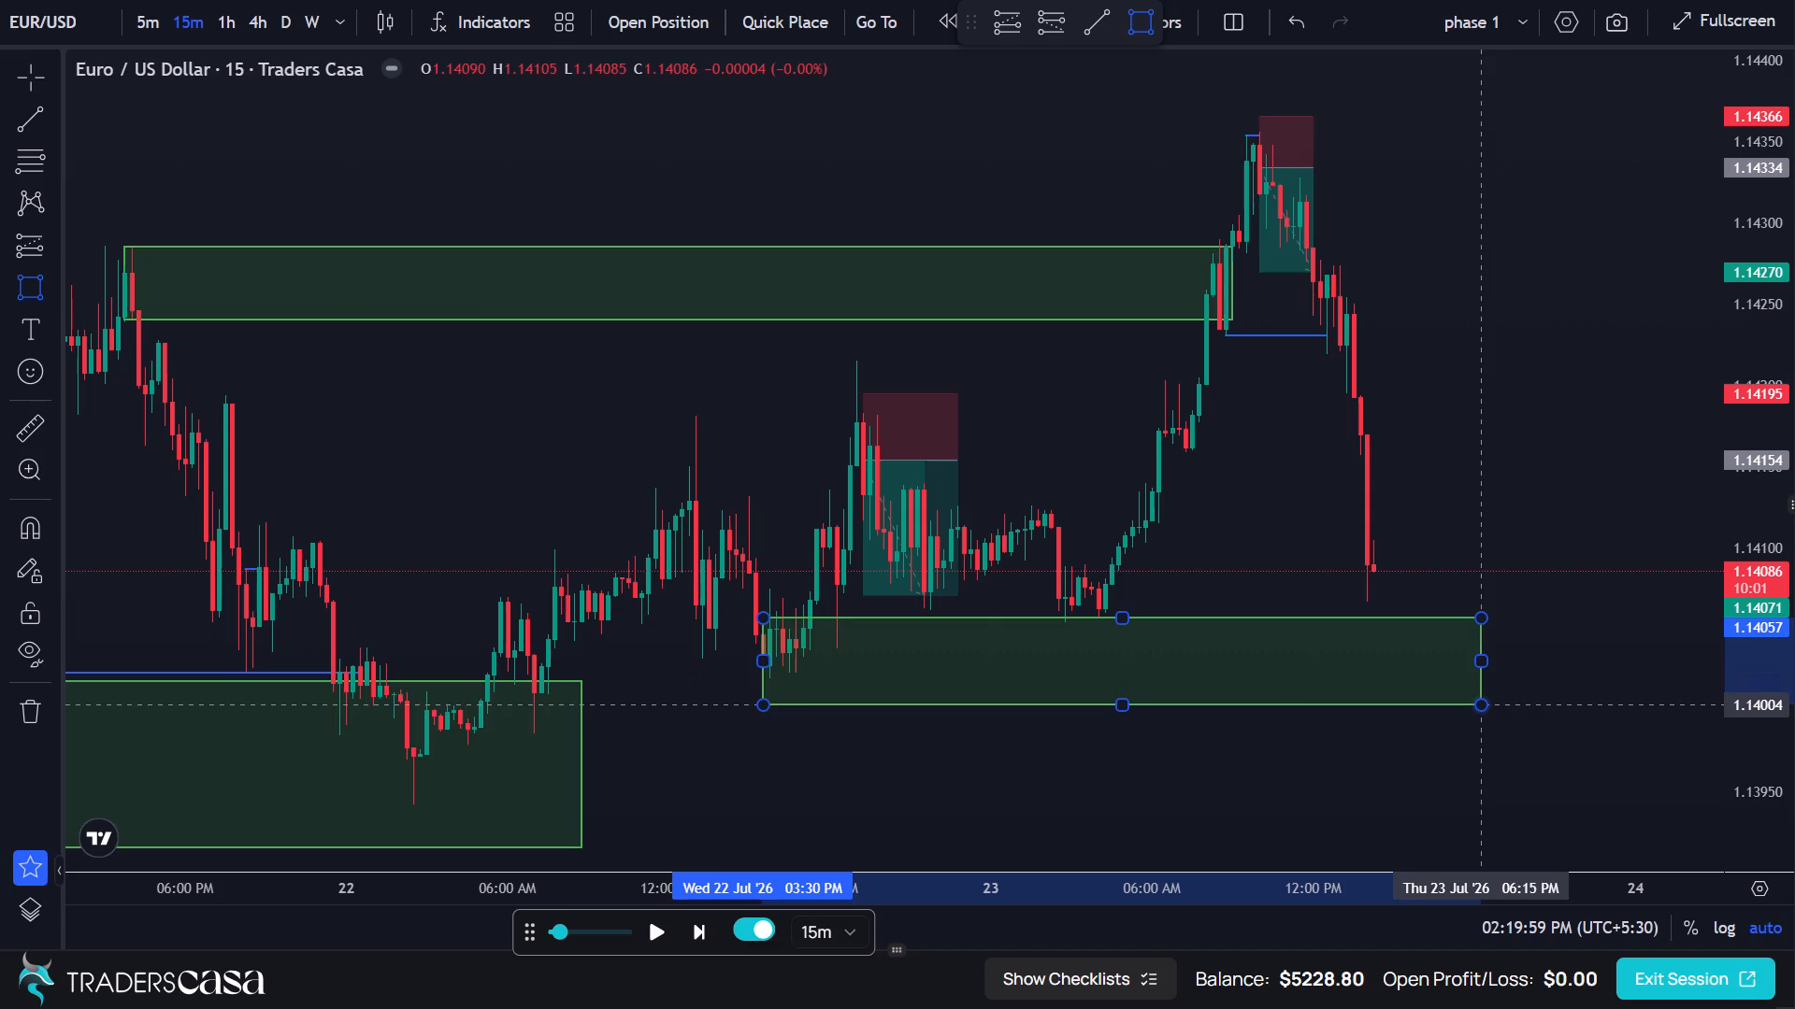
pyautogui.click(1483, 704)
pyautogui.click(1455, 554)
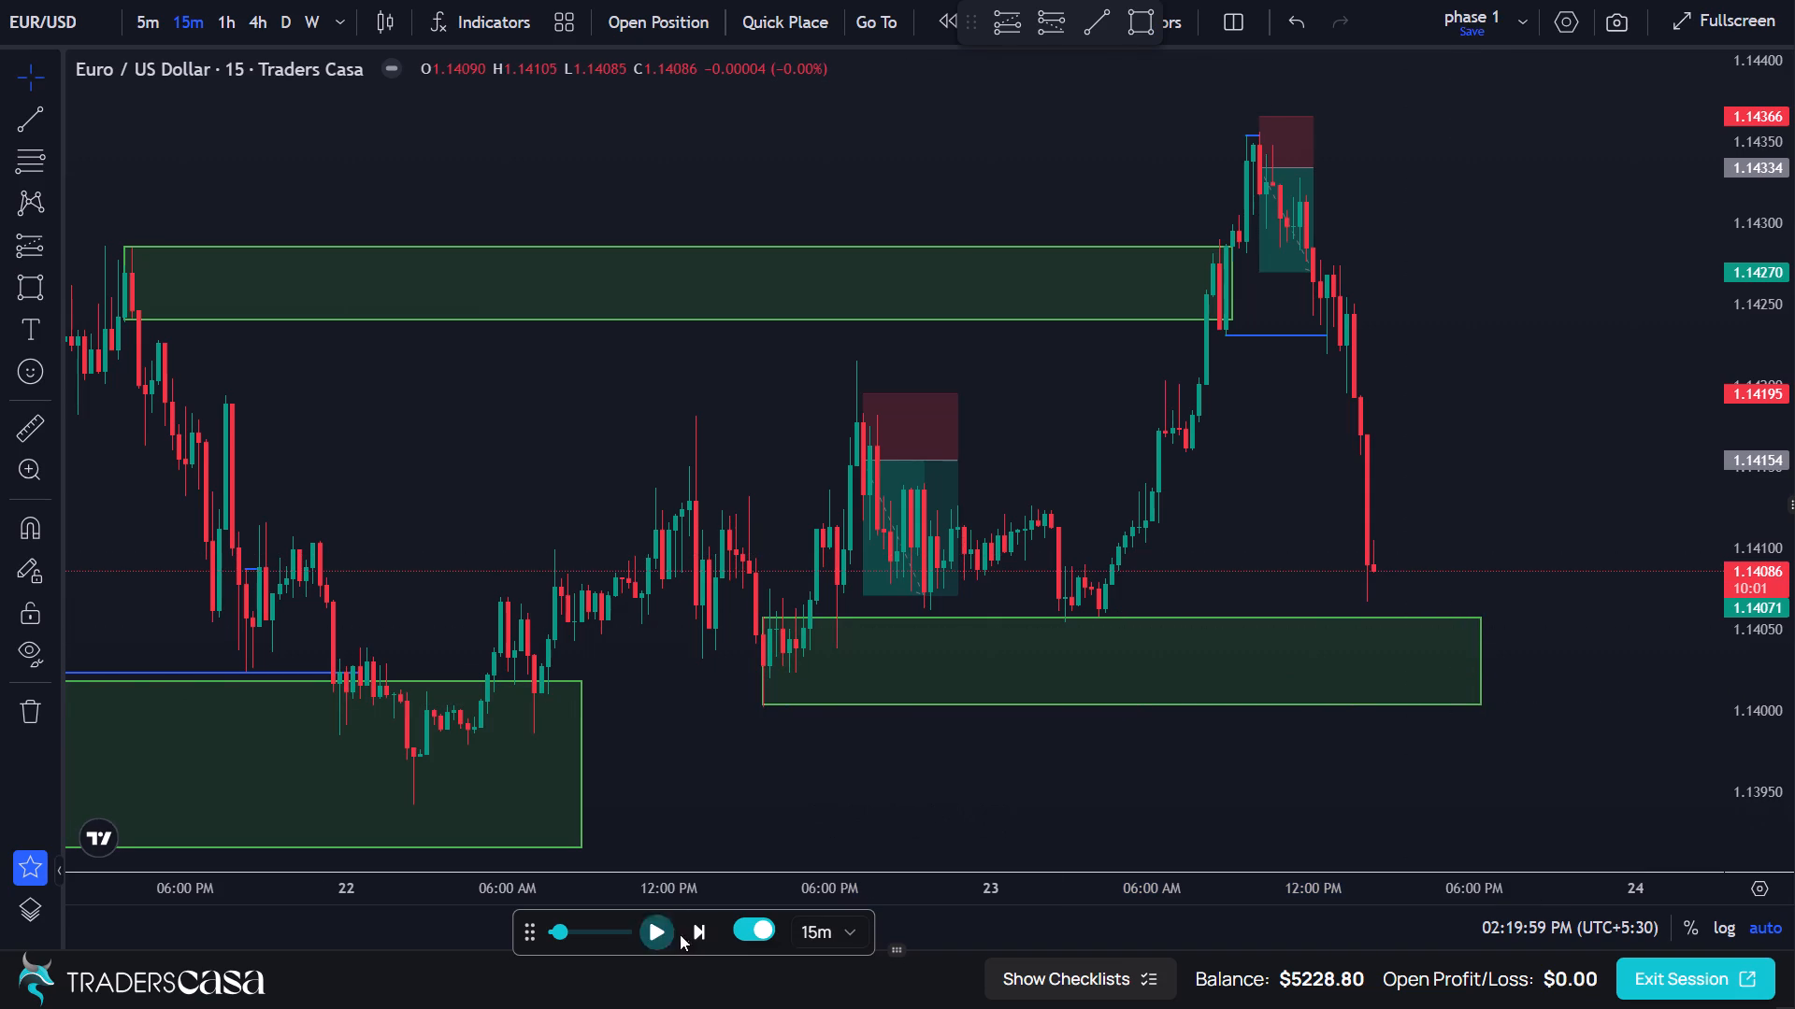
# Advance the 15-minute replay candle by candle to 04:59:59 PM on 23 Jul.
pyautogui.click(701, 929)
pyautogui.click(701, 929)
pyautogui.click(701, 929)
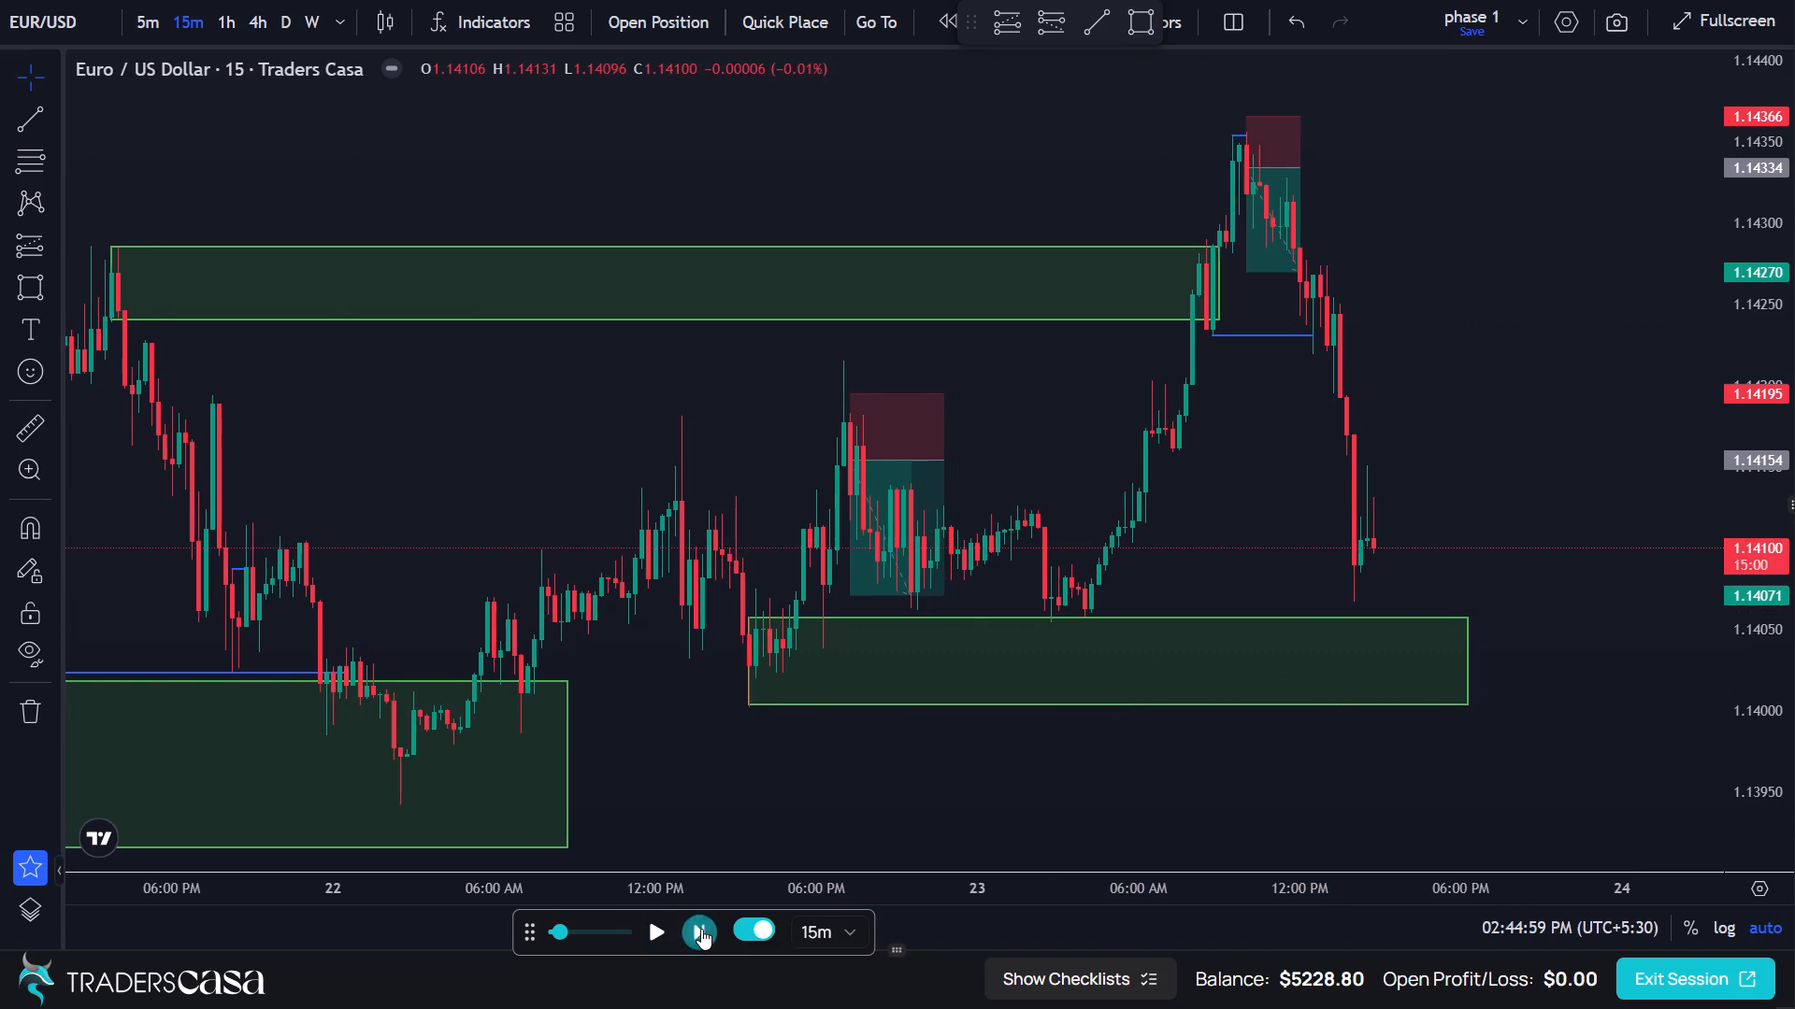
pyautogui.click(701, 929)
pyautogui.tripleClick(701, 929)
pyautogui.click(701, 929)
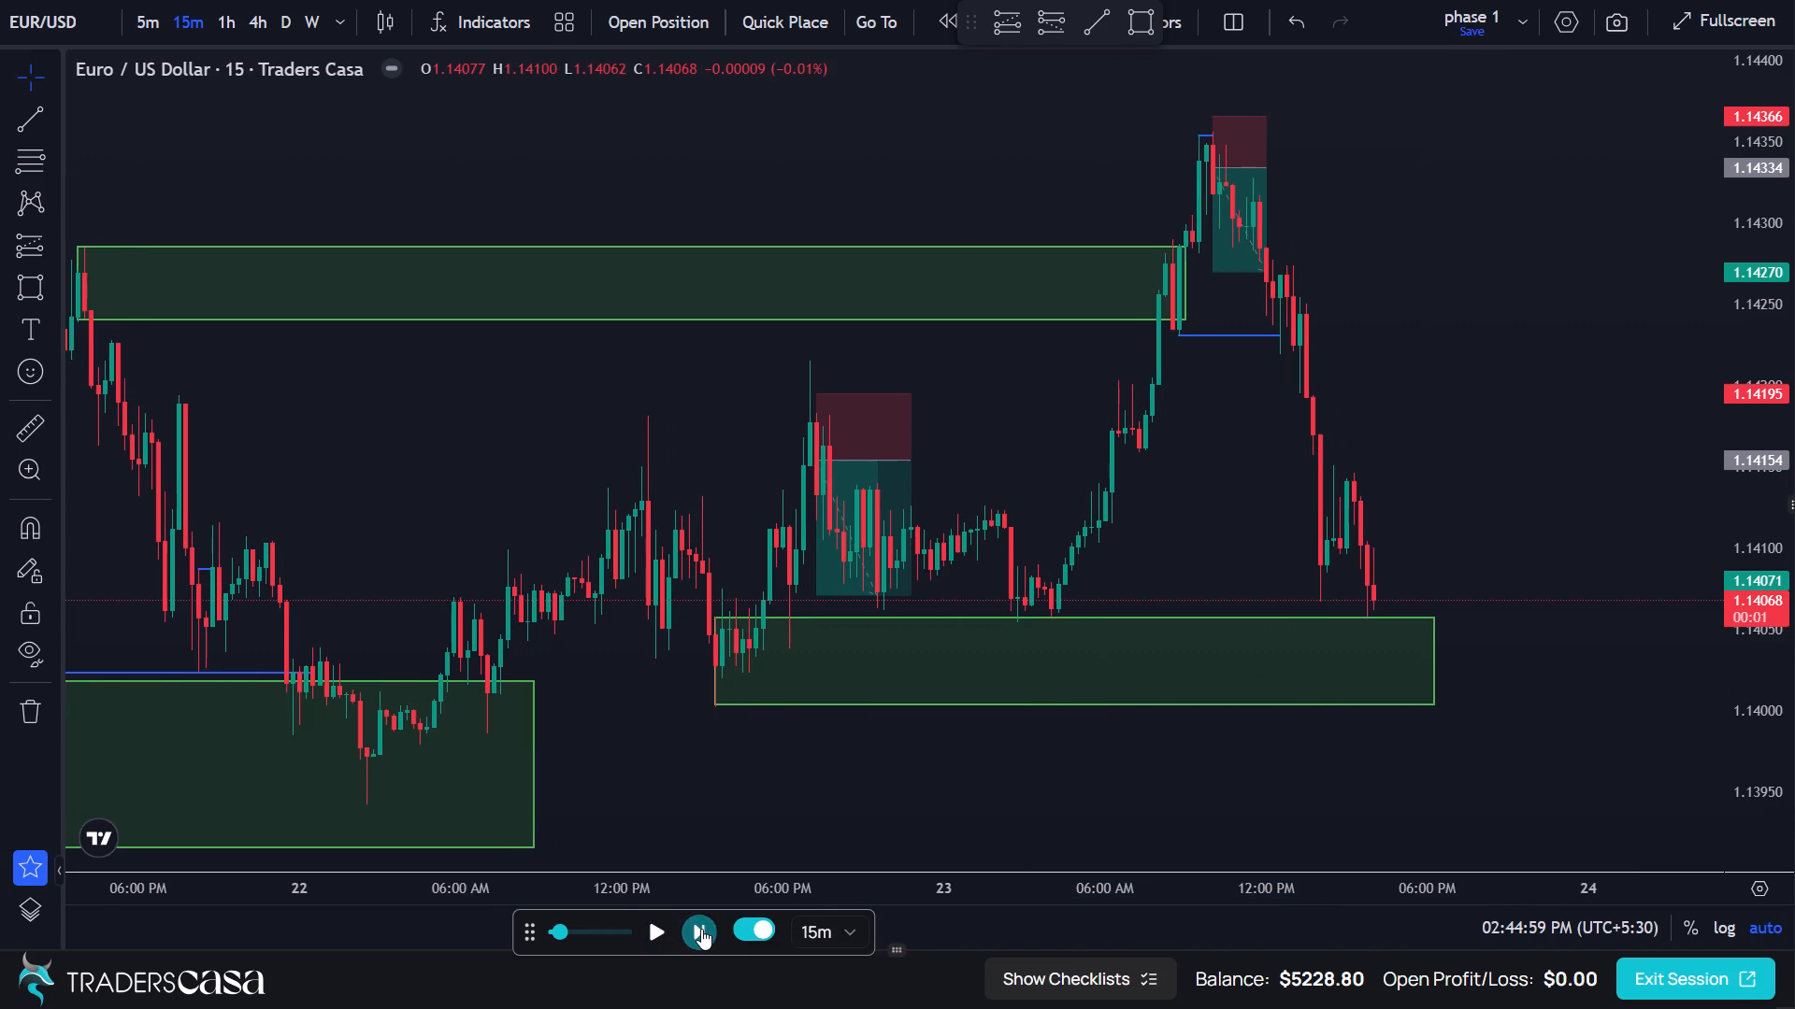
pyautogui.click(701, 929)
pyautogui.click(701, 929)
pyautogui.click(701, 929)
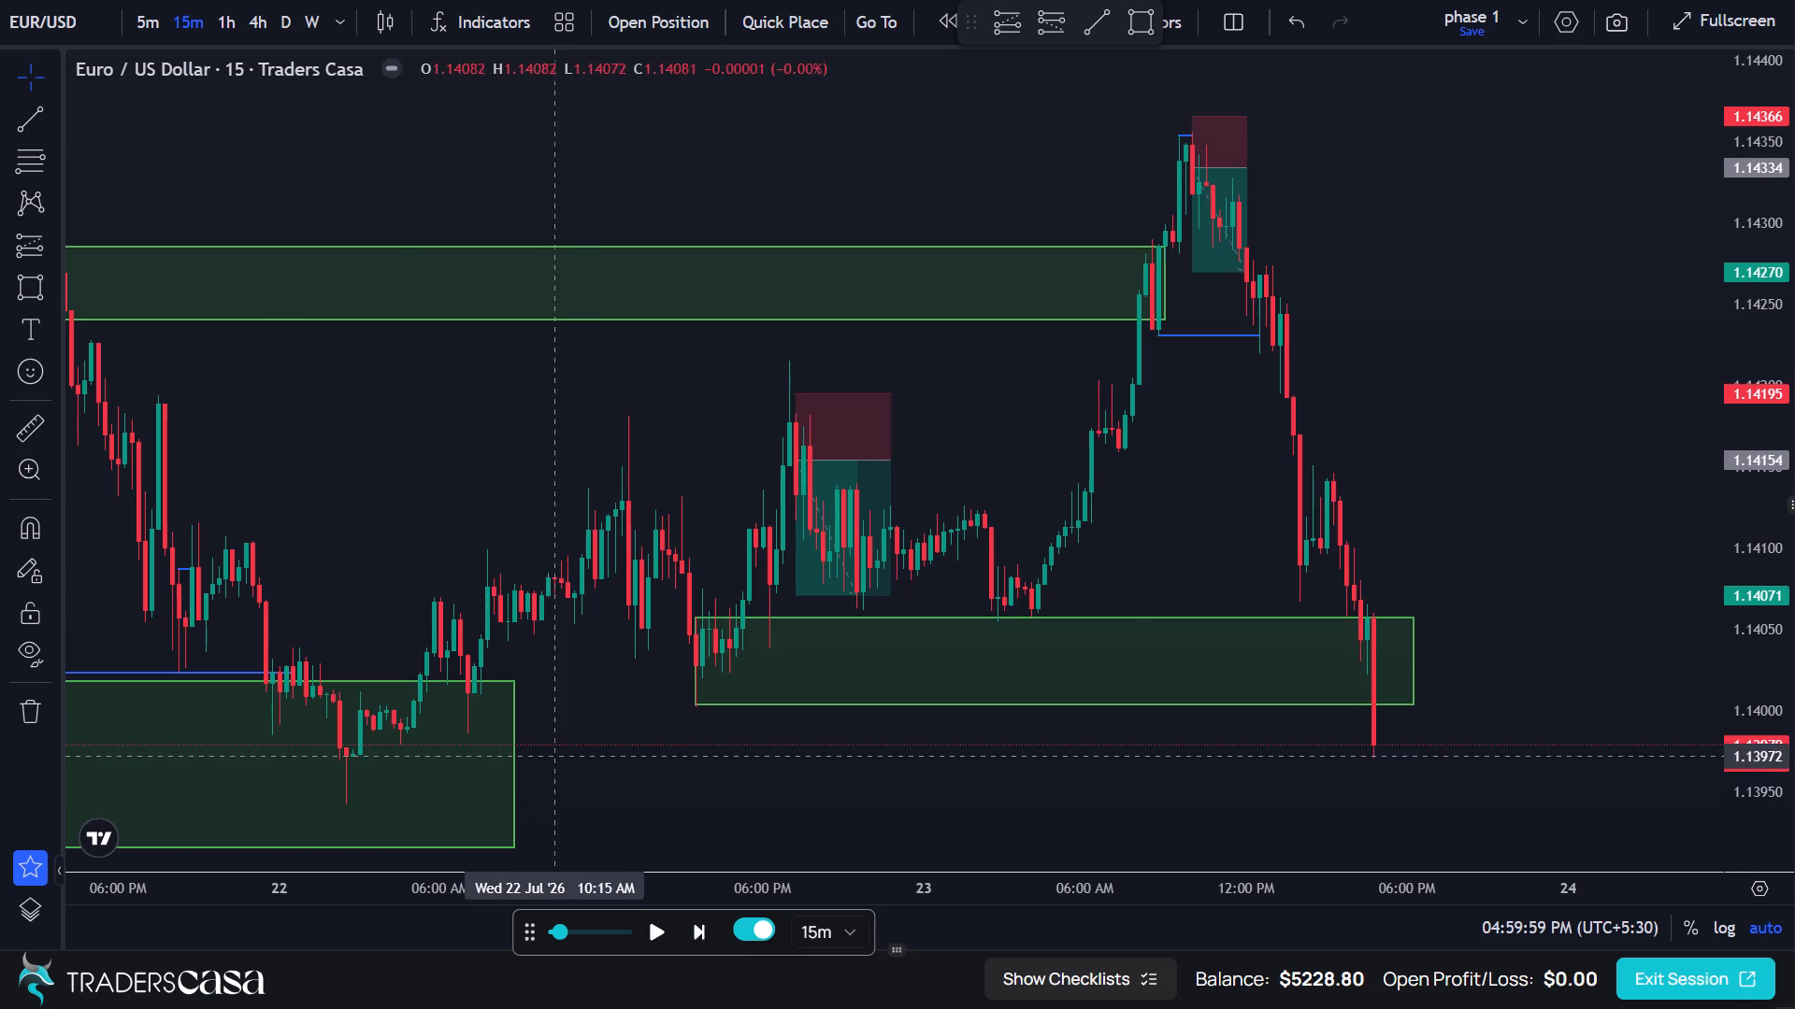
# Shorten the demand zone between 1.14018 and 1.13916 so that it ends at about the start of 22 Jul.
pyautogui.scroll(-5, 586, 762)
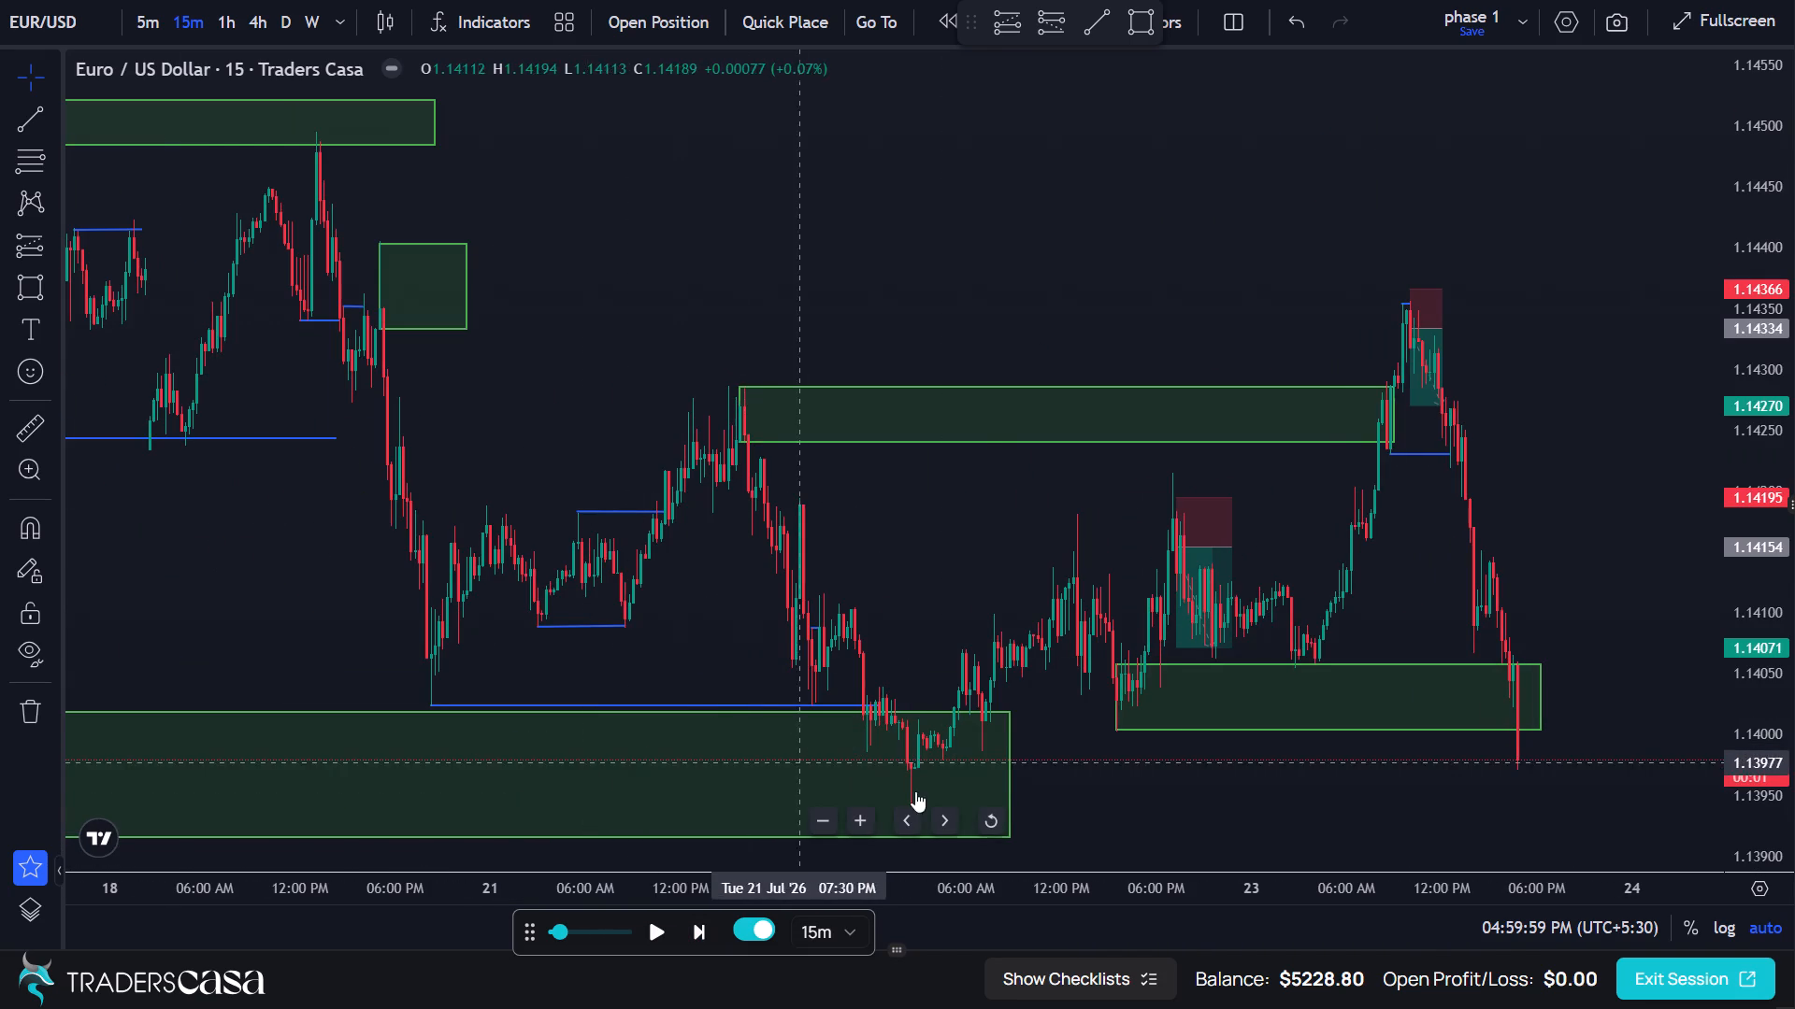
pyautogui.moveTo(1007, 773); pyautogui.dragTo(1075, 782)
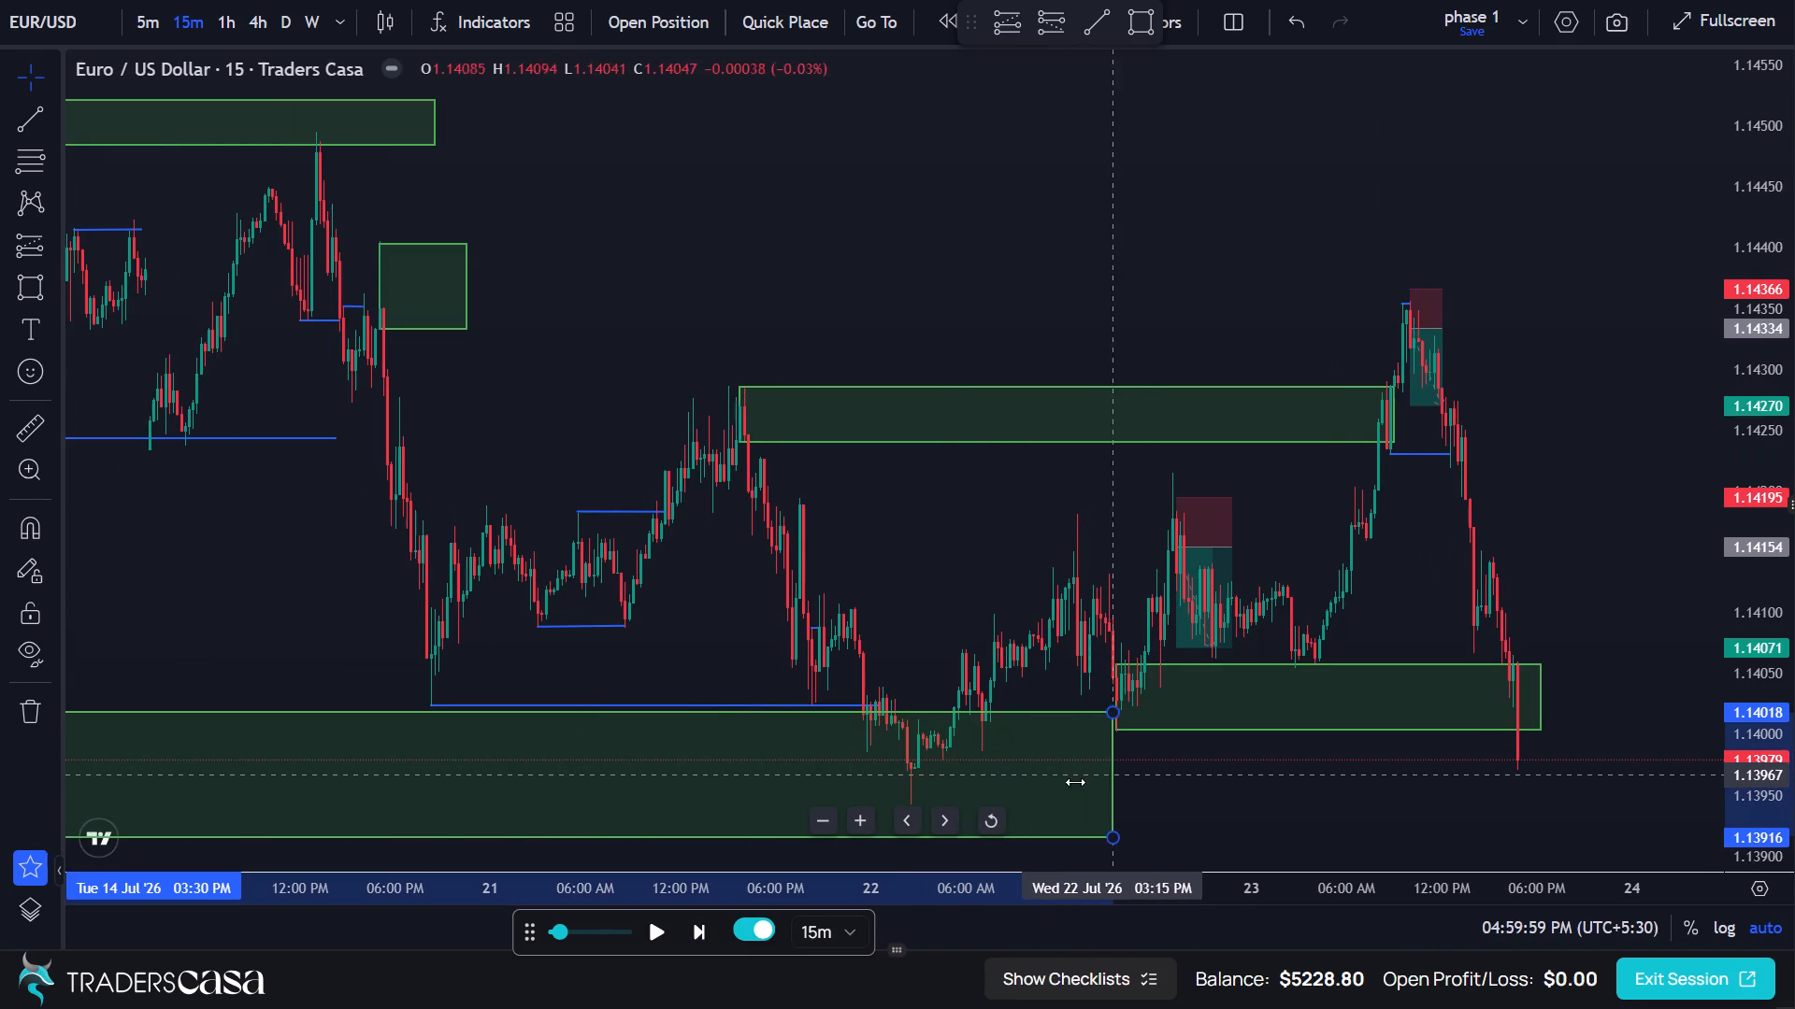
pyautogui.moveTo(1075, 782); pyautogui.dragTo(866, 800)
pyautogui.click(1023, 790)
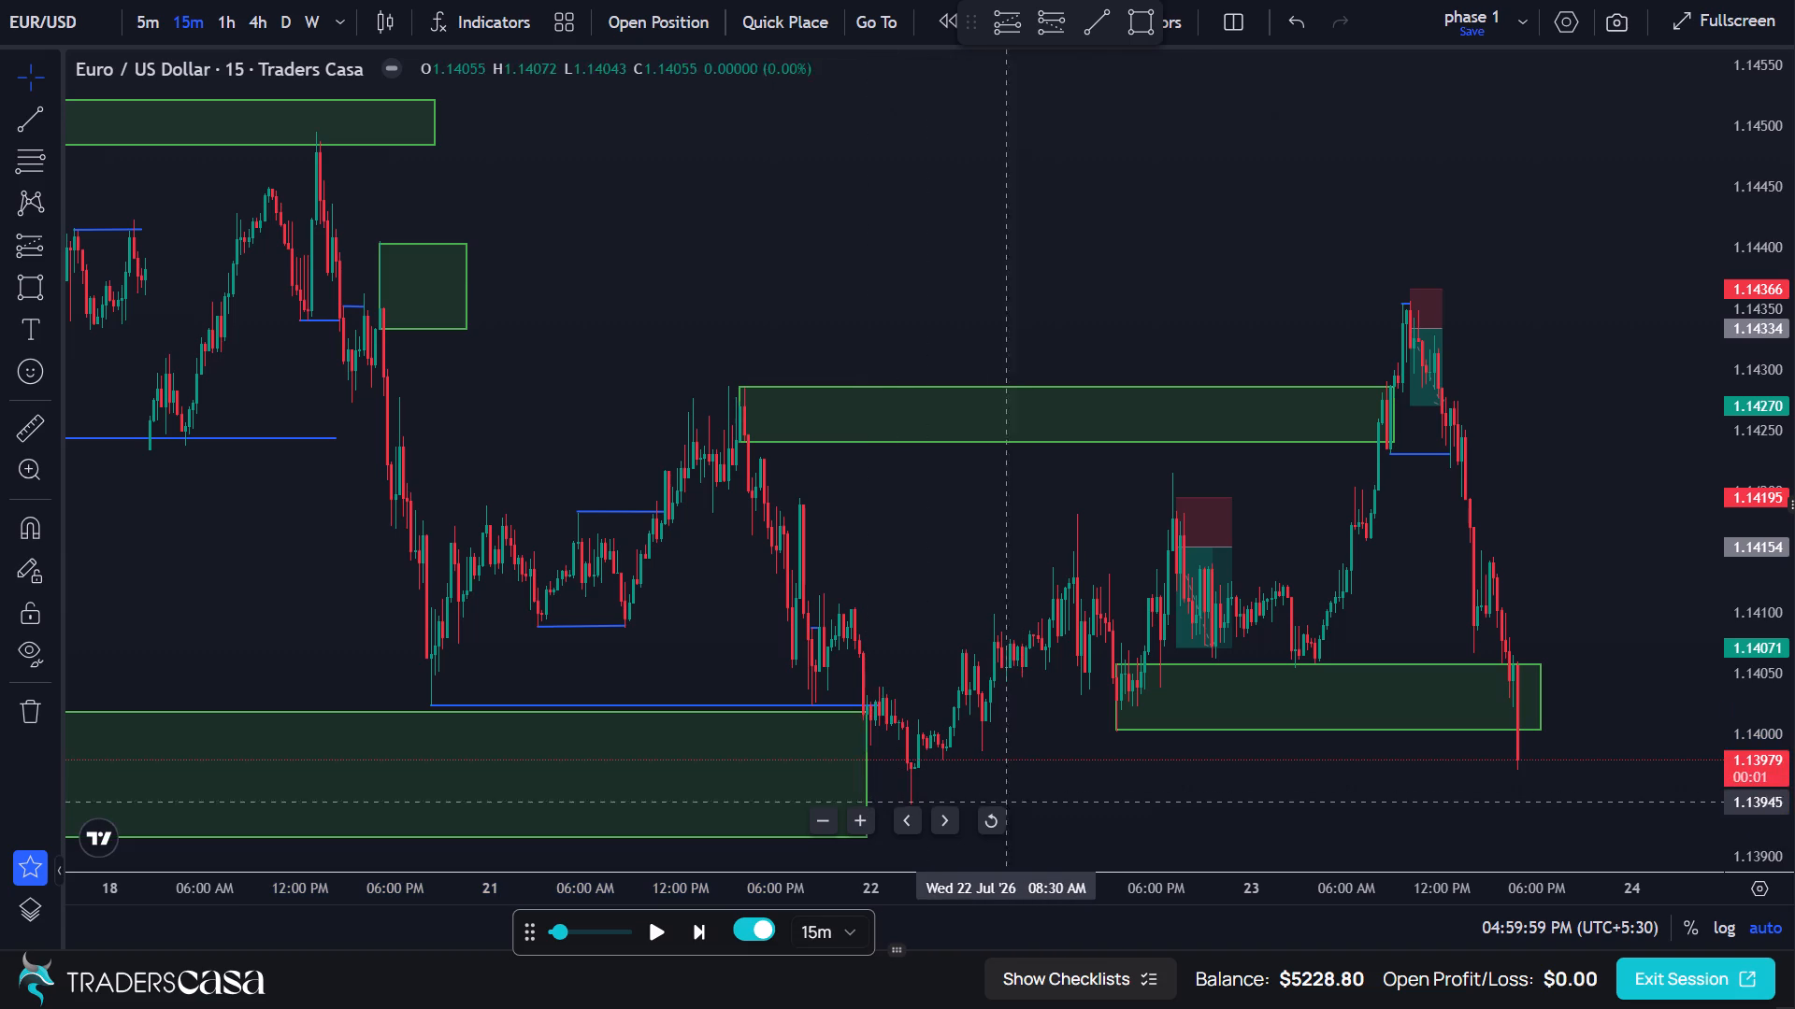
# Delete the demand zone rectangle between 1.14057 and 1.14004.
pyautogui.scroll(3, 1465, 796)
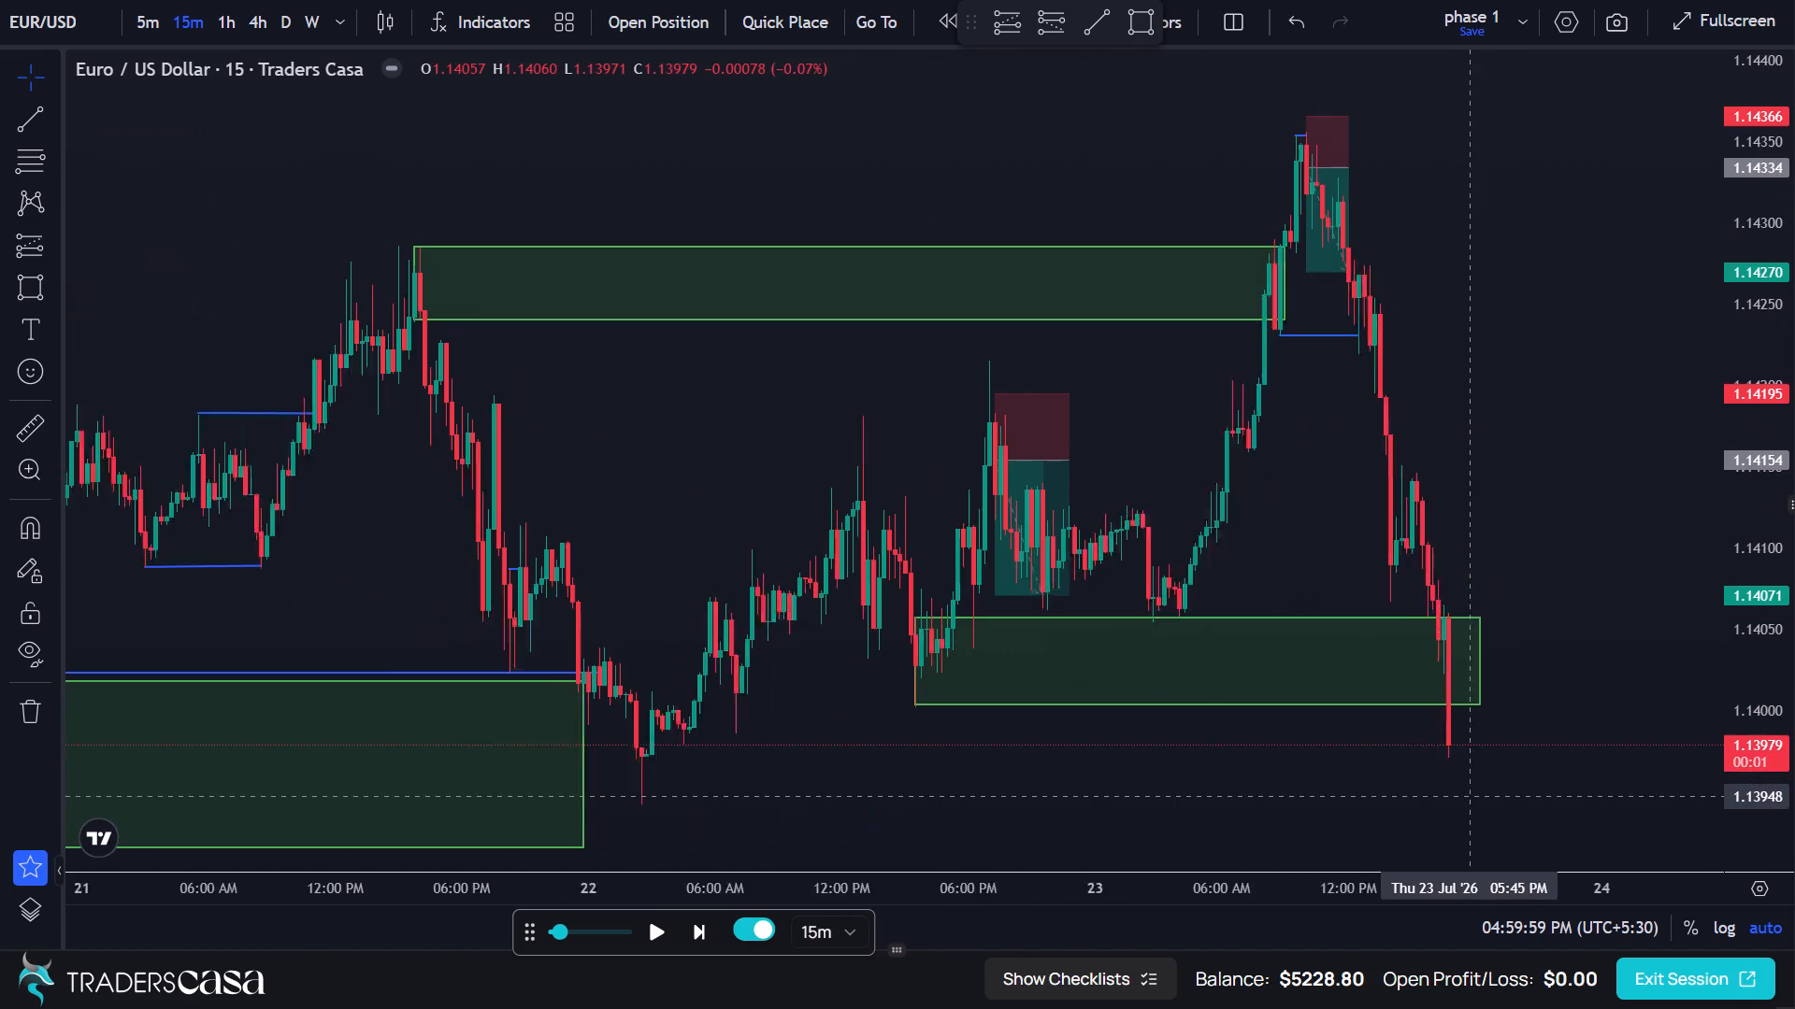
pyautogui.scroll(7, 1468, 796)
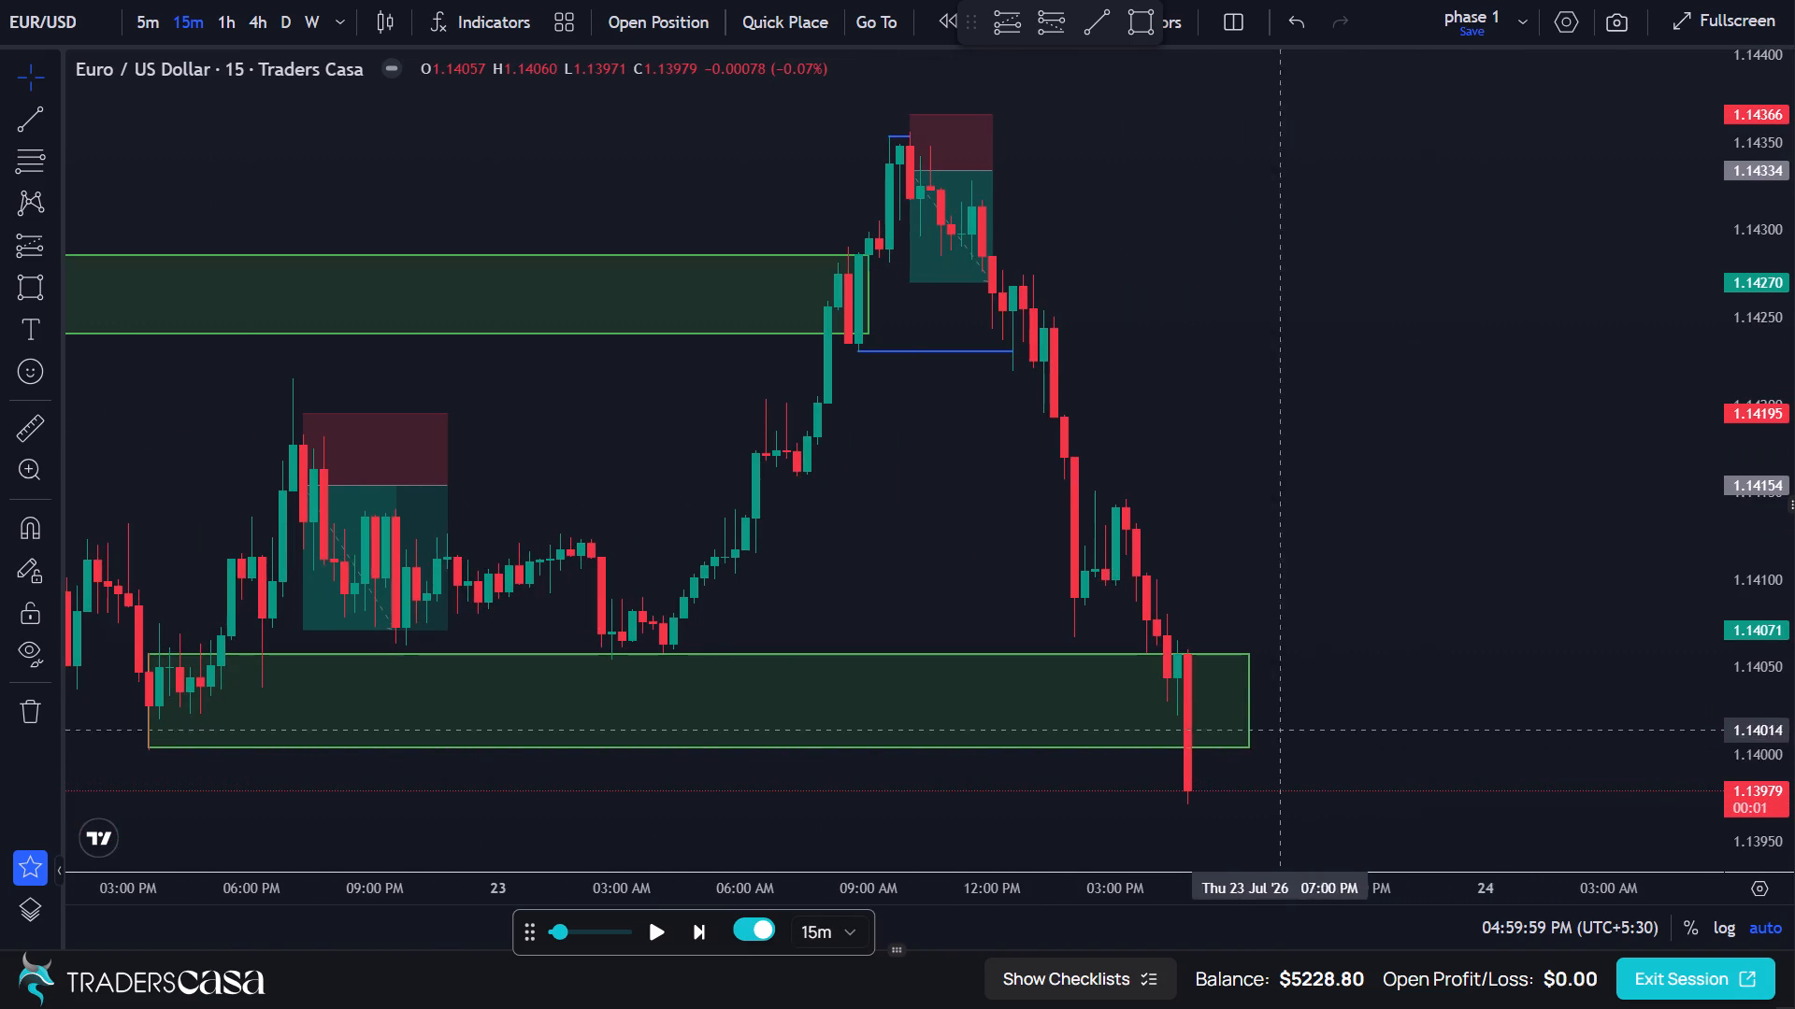
pyautogui.click(1249, 713)
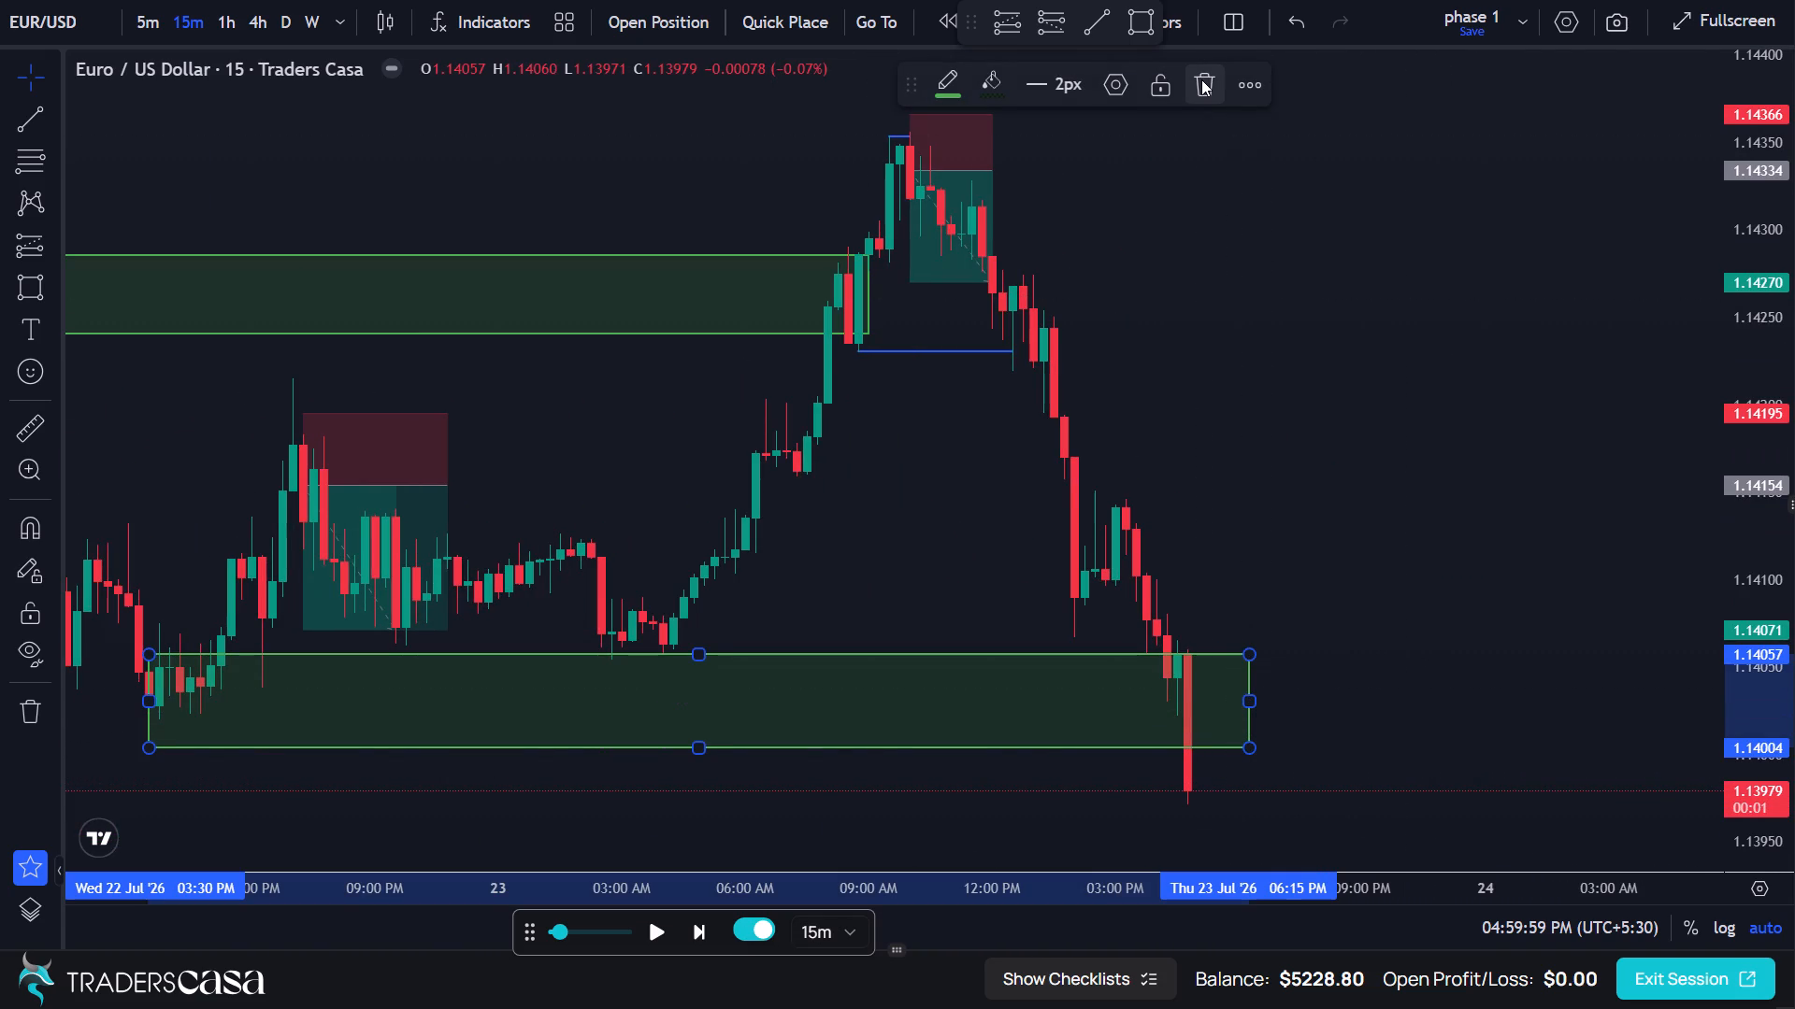
pyautogui.click(1201, 79)
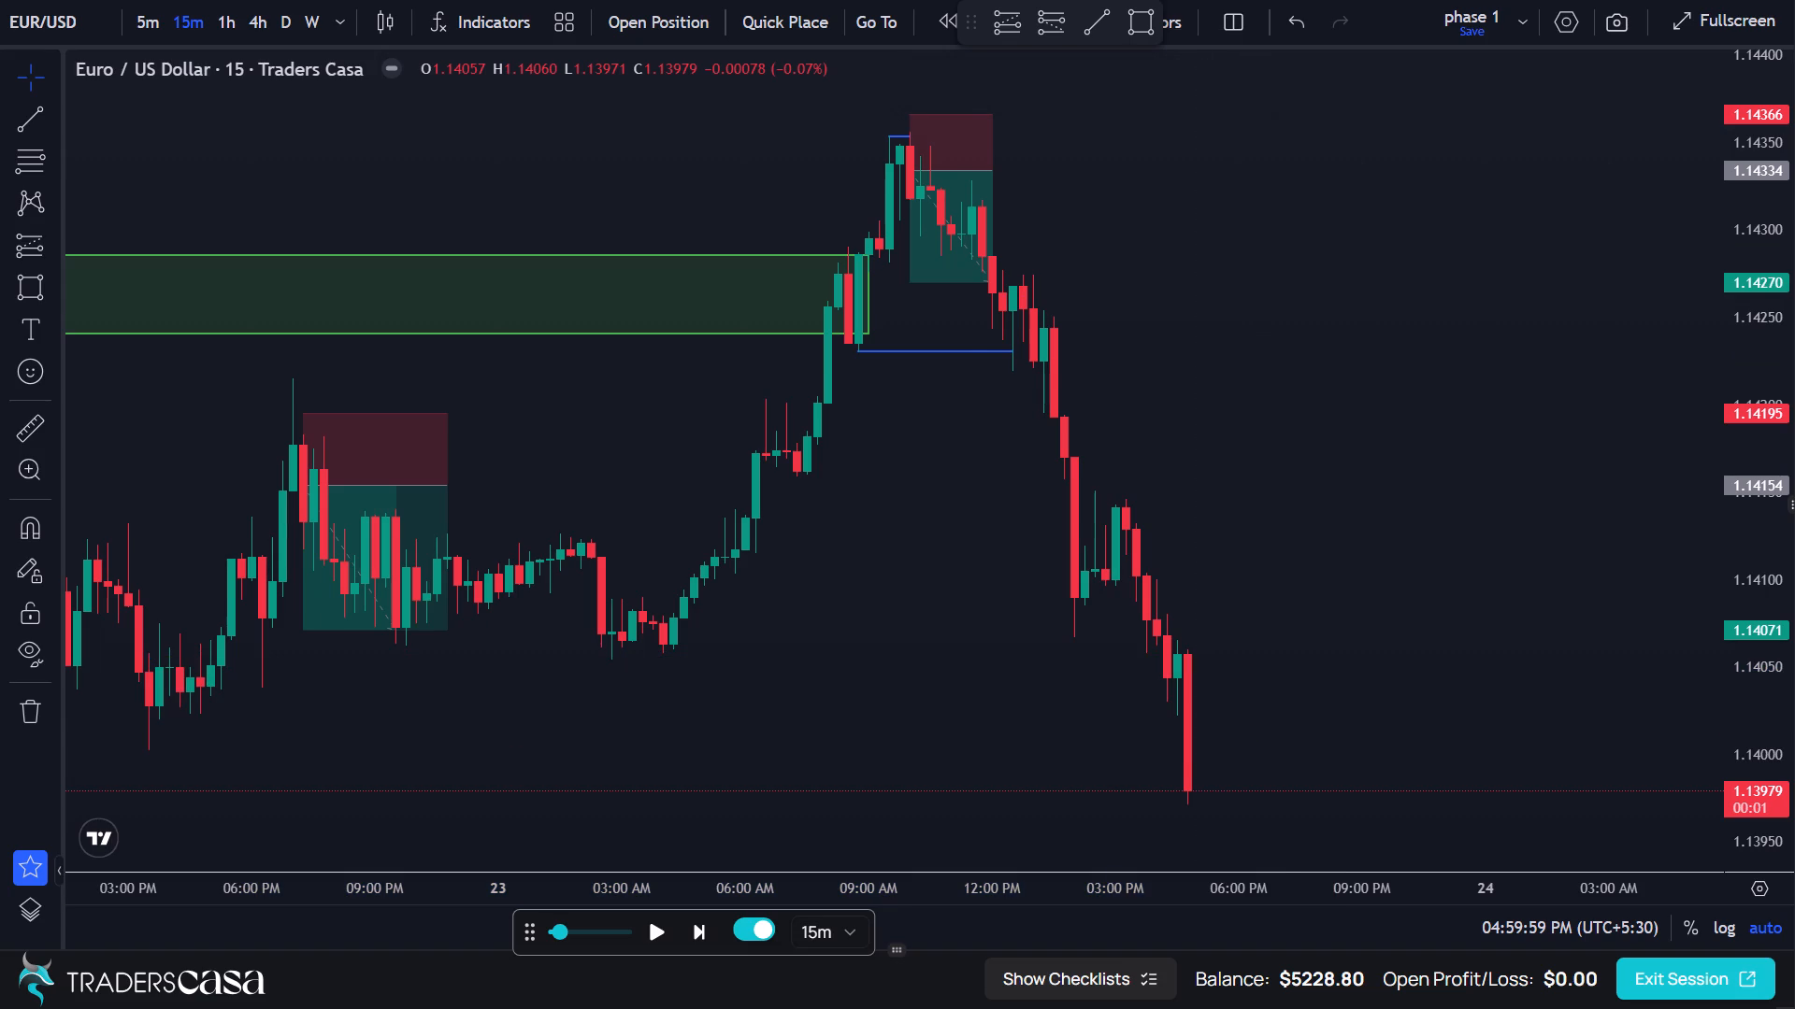
# Switch the chart to the 5-minute timeframe.
pyautogui.click(136, 17)
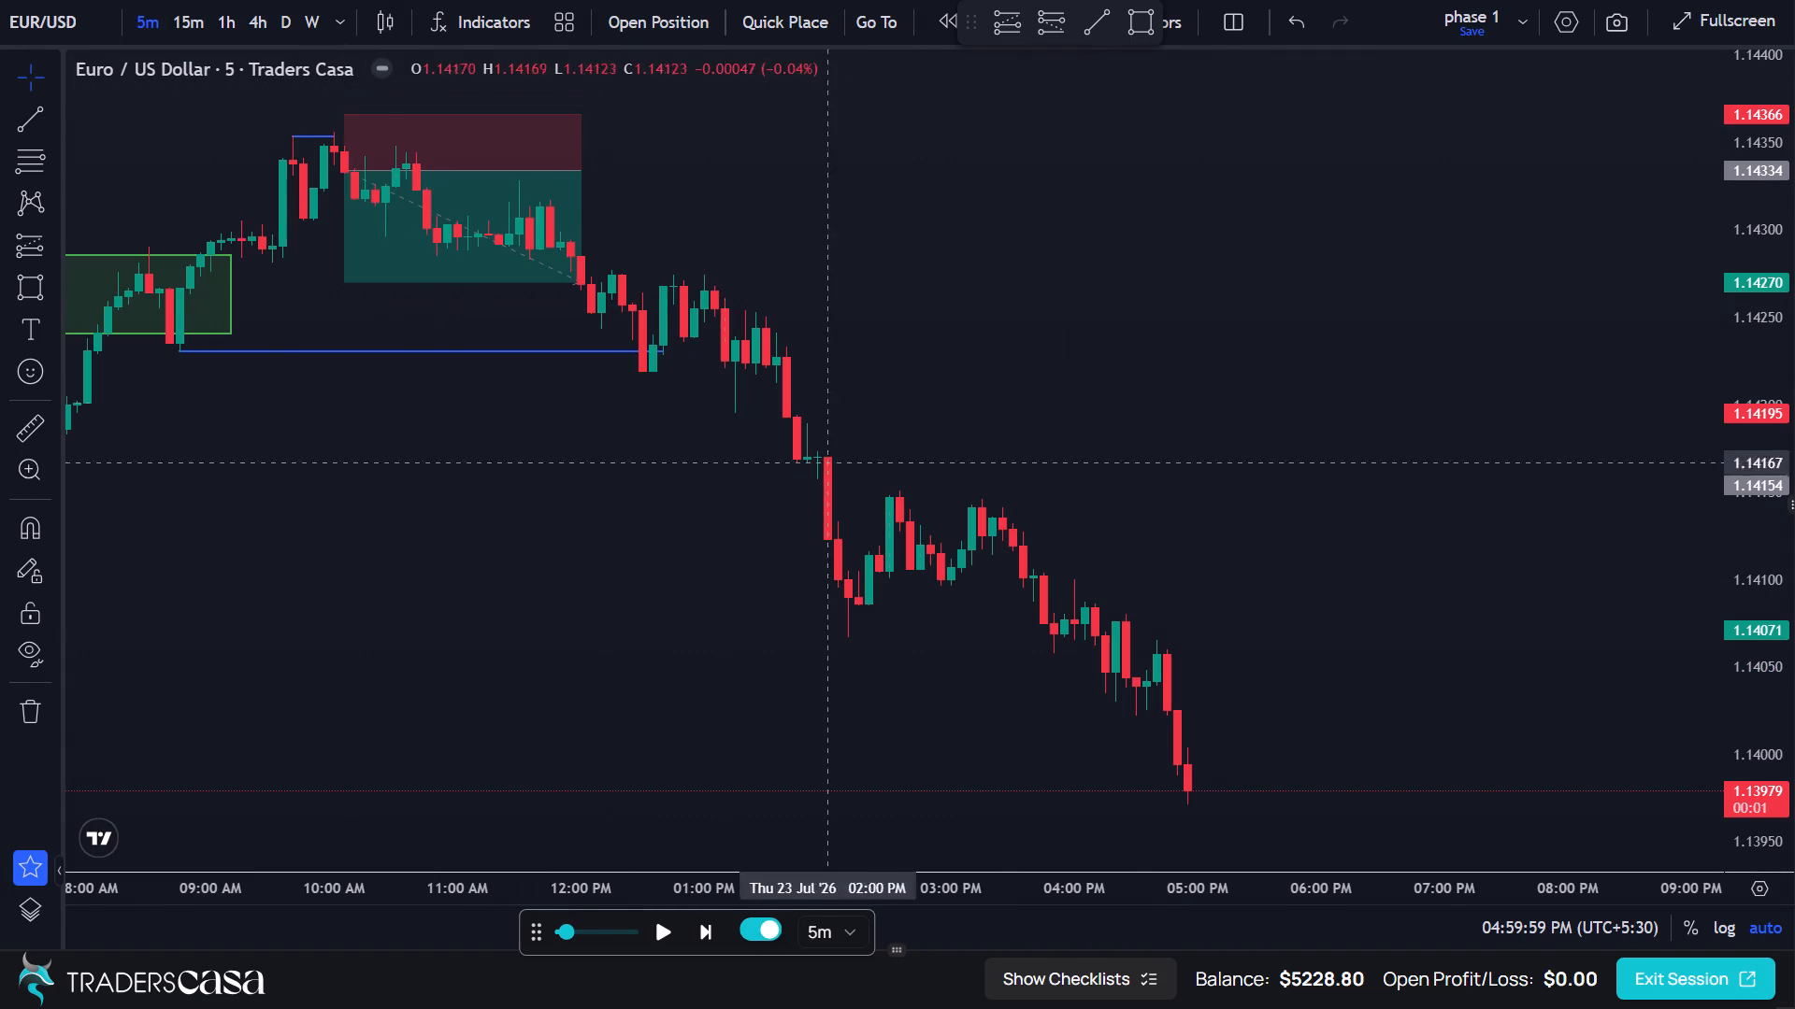
# Draw a horizontal trend line at about 1.14144 from the 03:10 PM swing high to 05:40 PM on 23 Jul.
pyautogui.scroll(1, 1057, 527)
pyautogui.scroll(-4, 1057, 527)
pyautogui.scroll(2, 1057, 527)
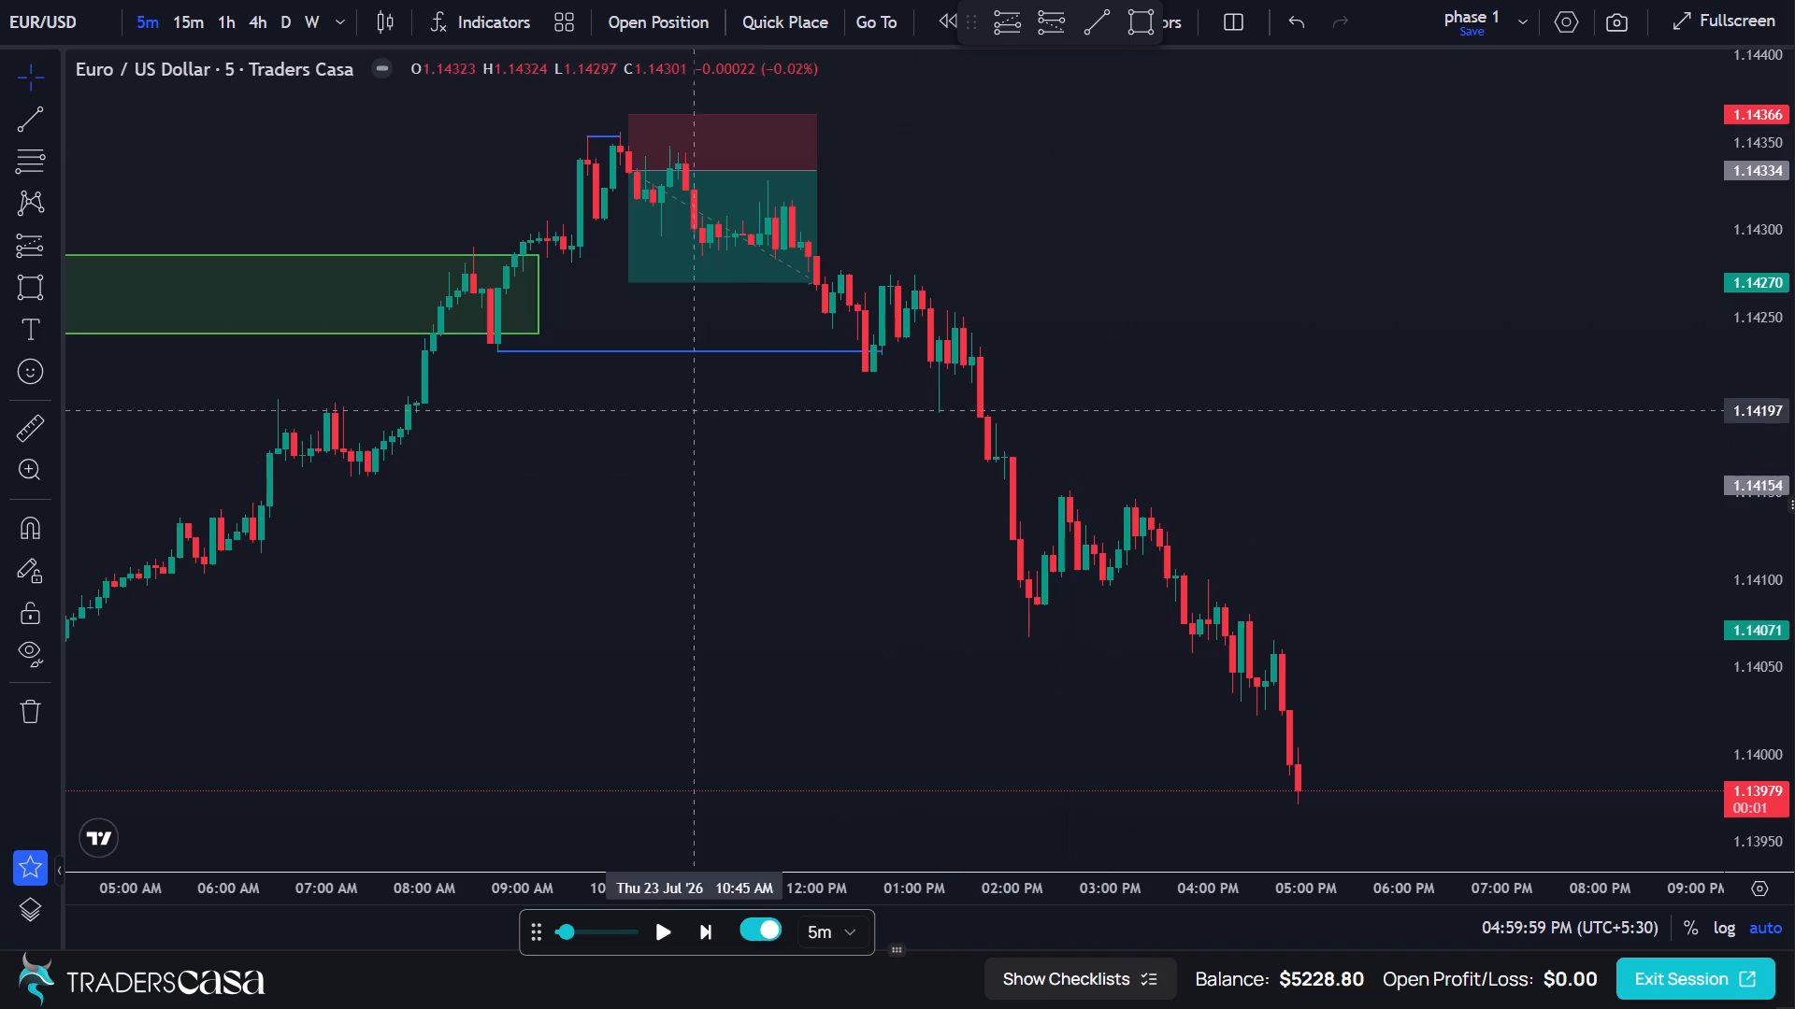
pyautogui.click(29, 132)
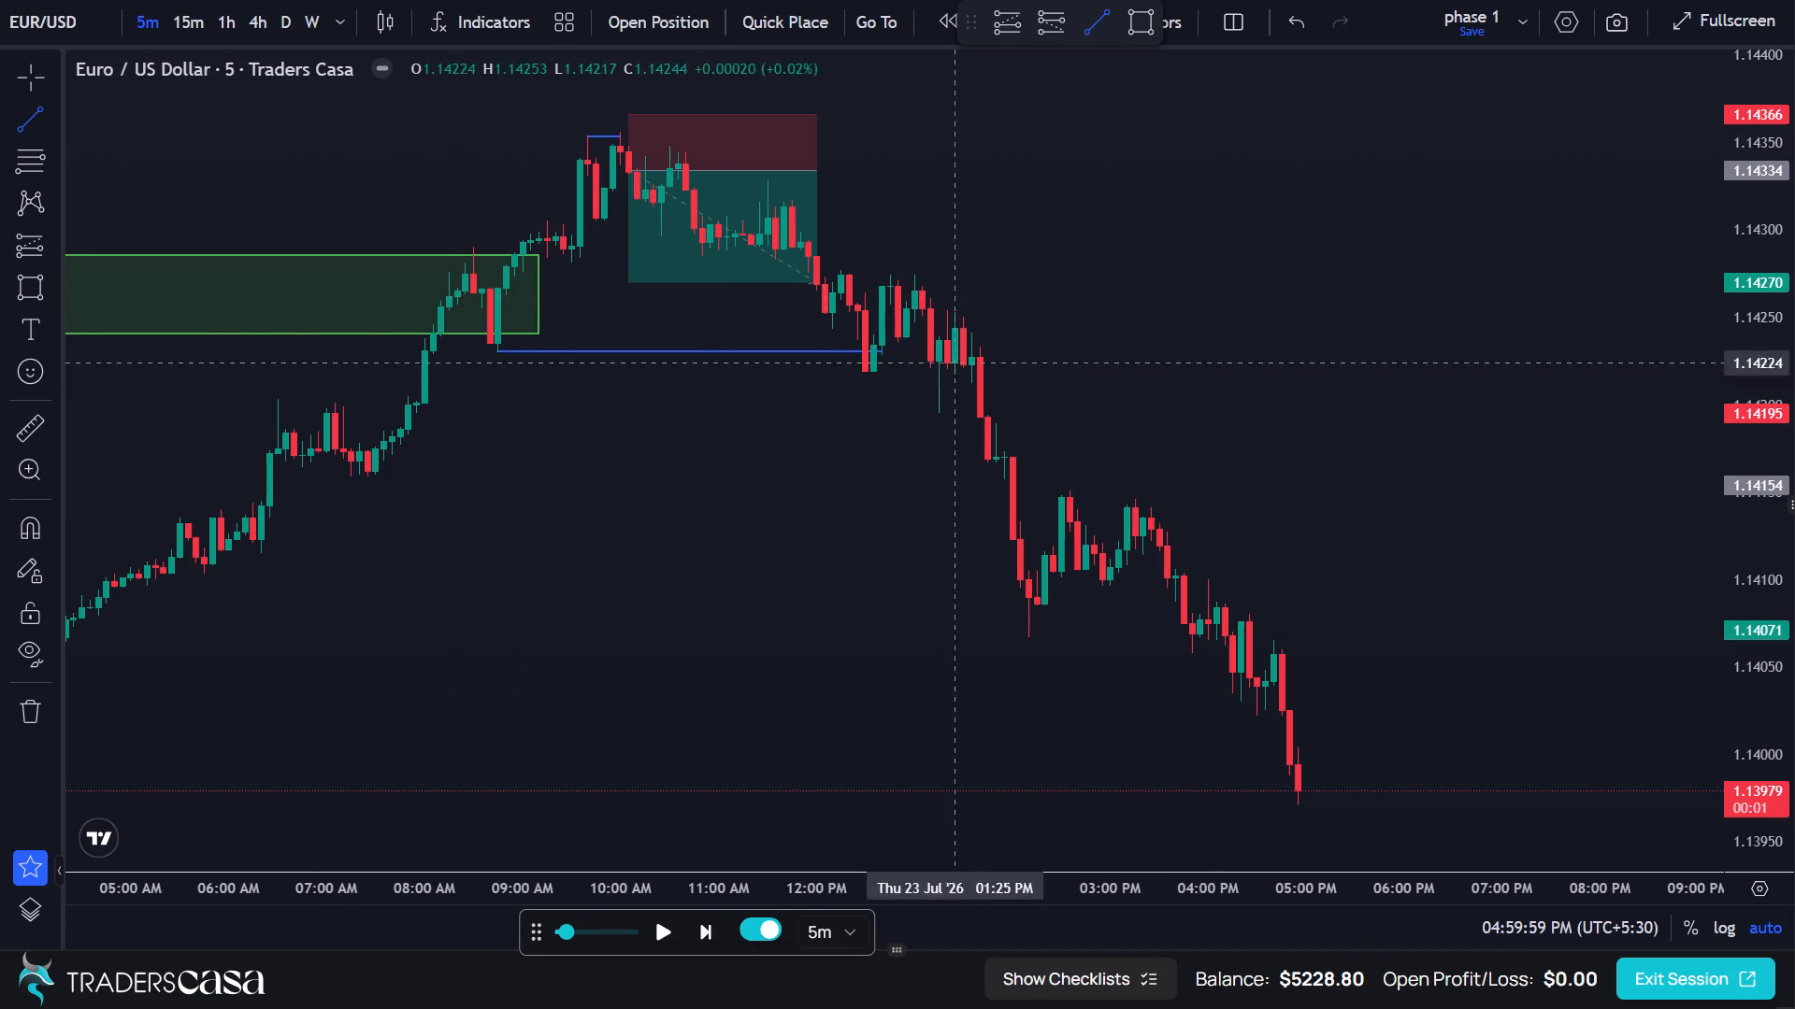
pyautogui.click(1127, 503)
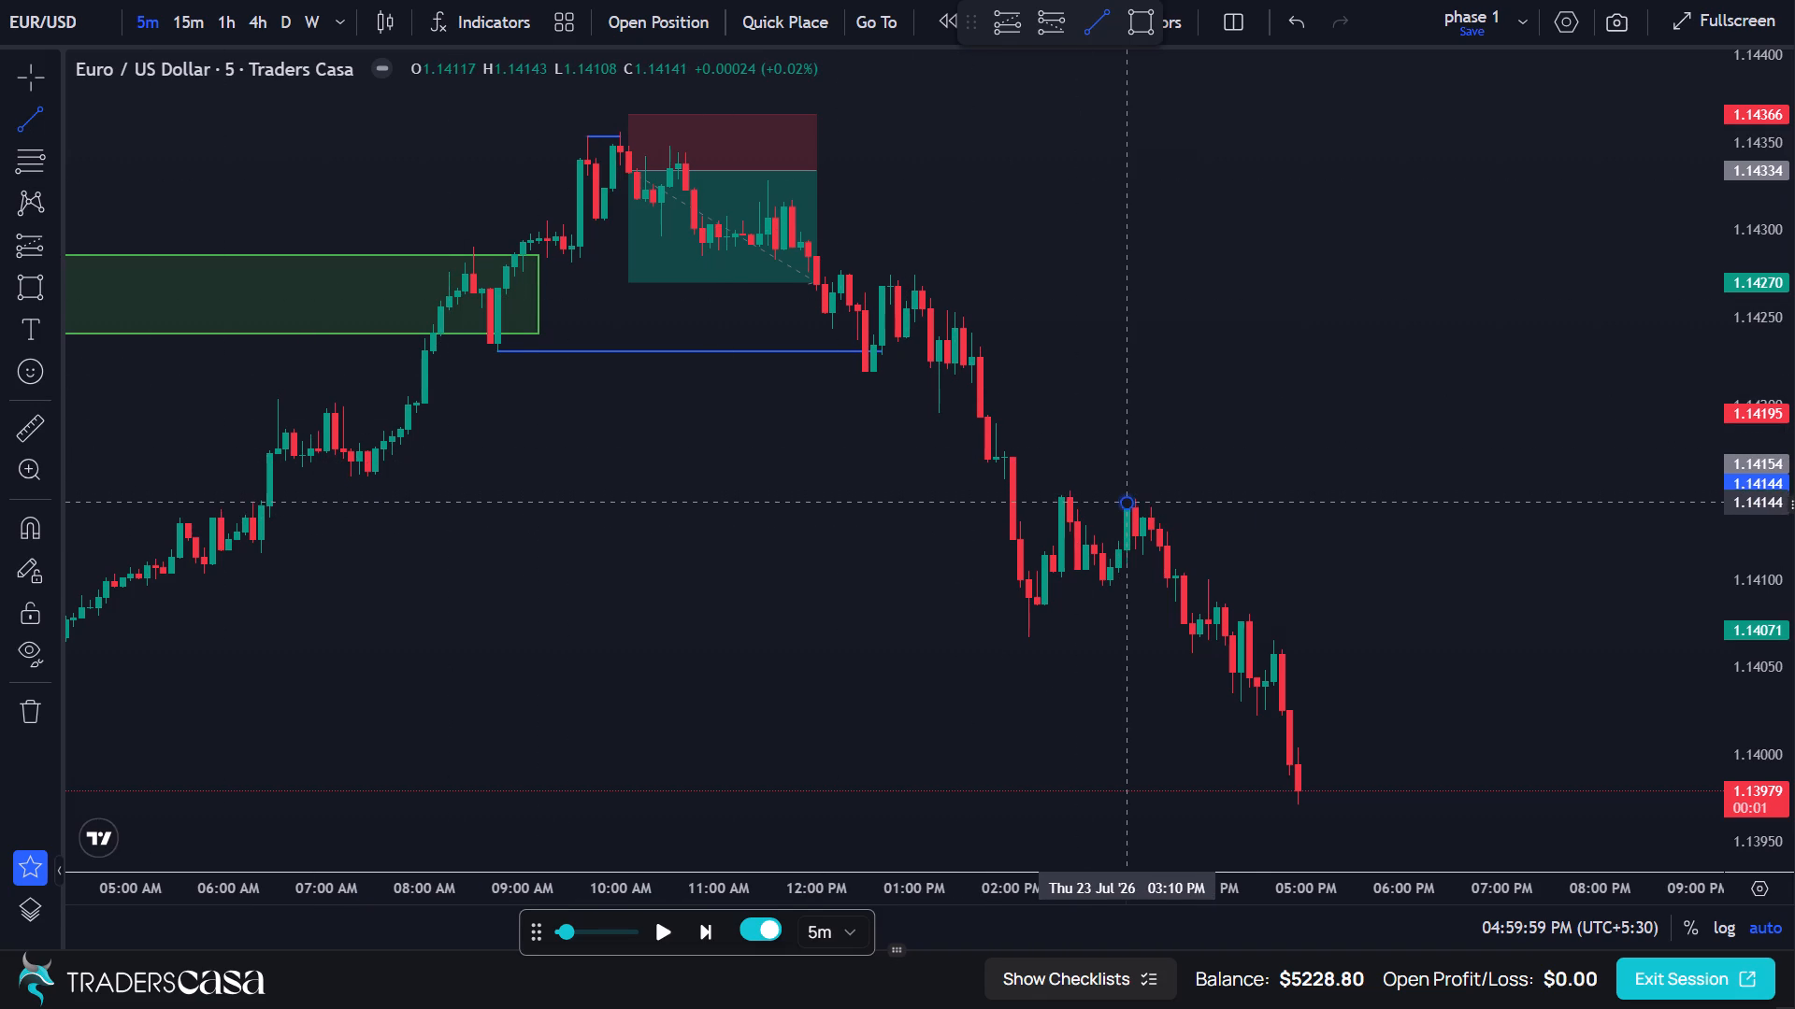
pyautogui.click(1372, 503)
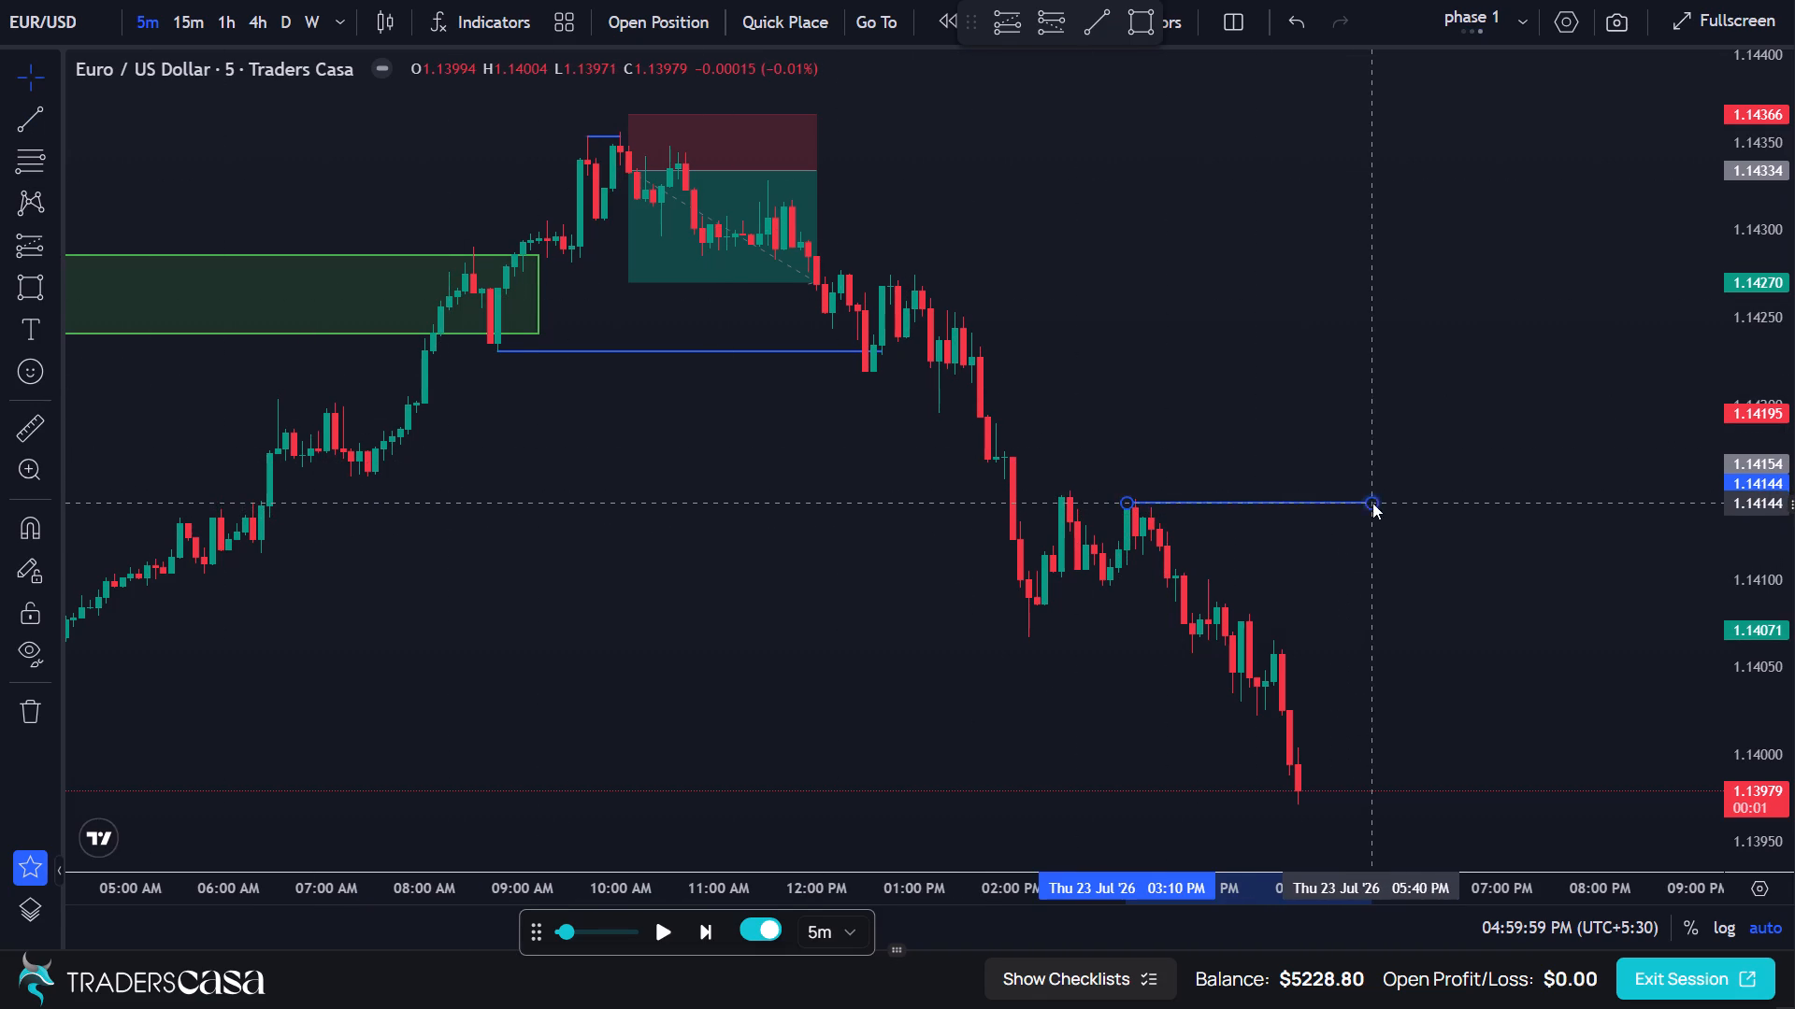
pyautogui.click(1366, 445)
# Advance the 5-minute replay candle by candle to 07:14:59 PM on 23 Jul.
pyautogui.moveTo(1362, 599); pyautogui.dragTo(1271, 600)
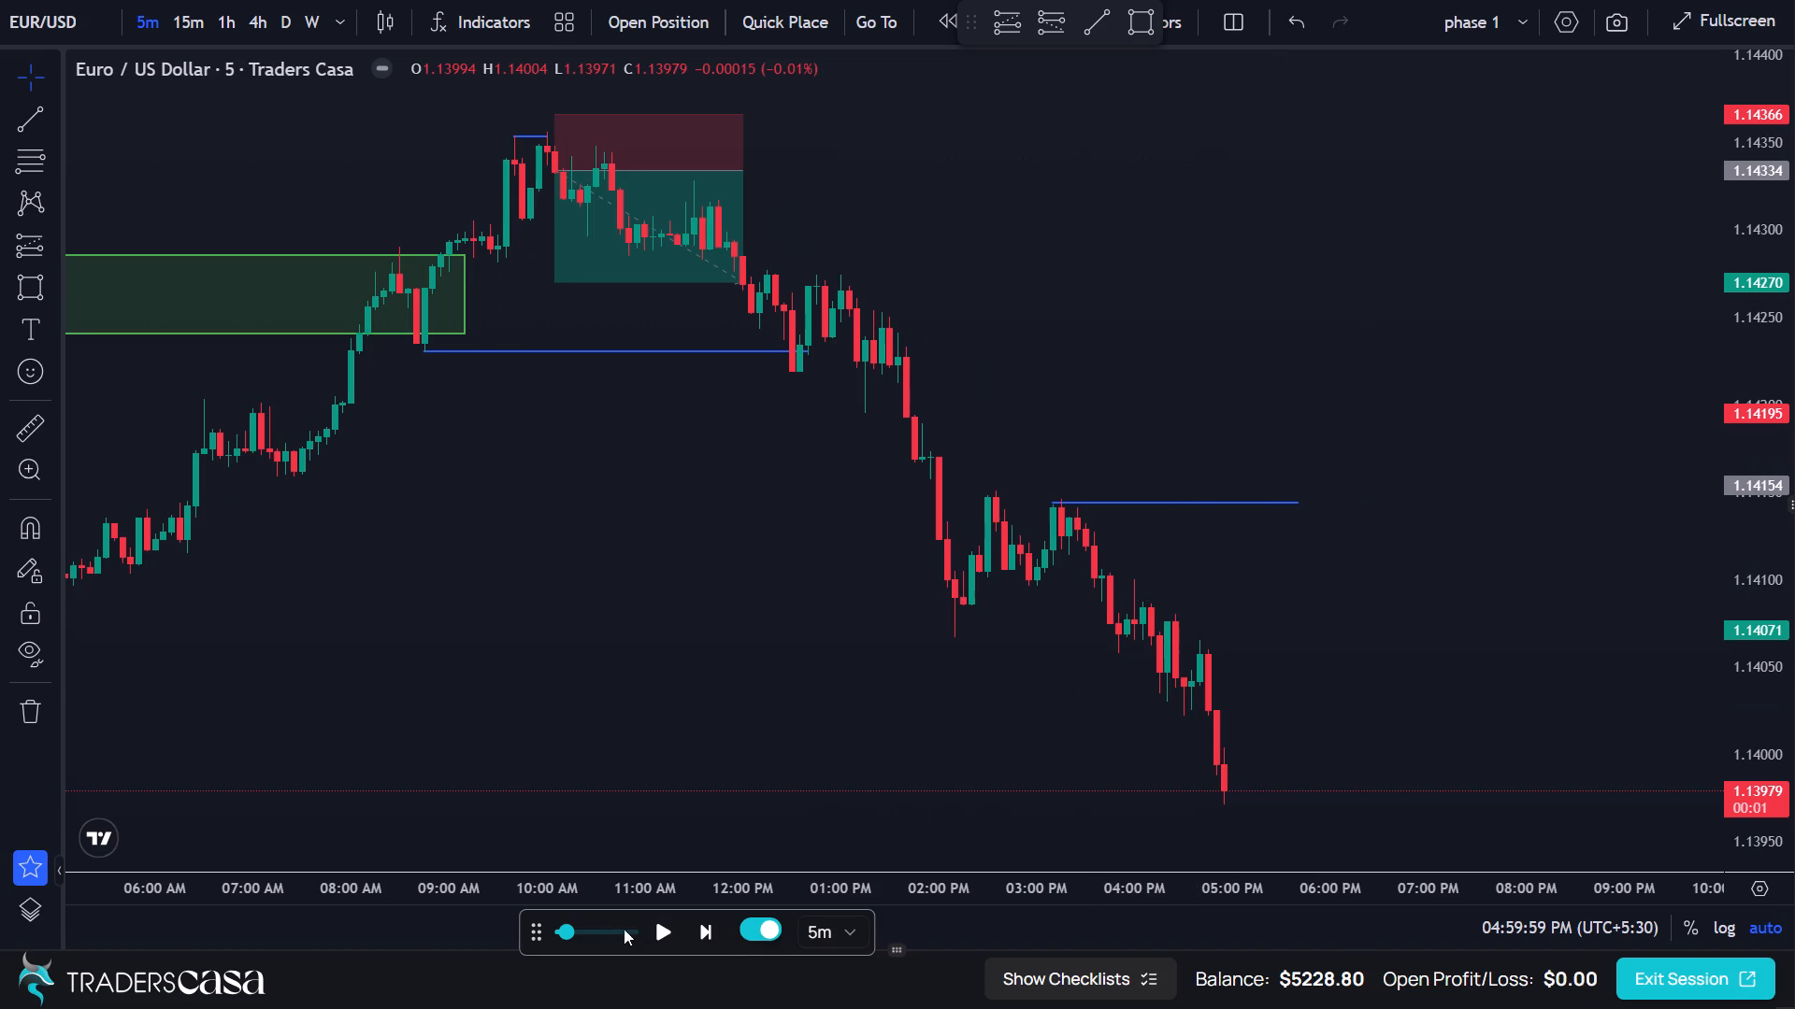
pyautogui.tripleClick(694, 931)
pyautogui.tripleClick(694, 931)
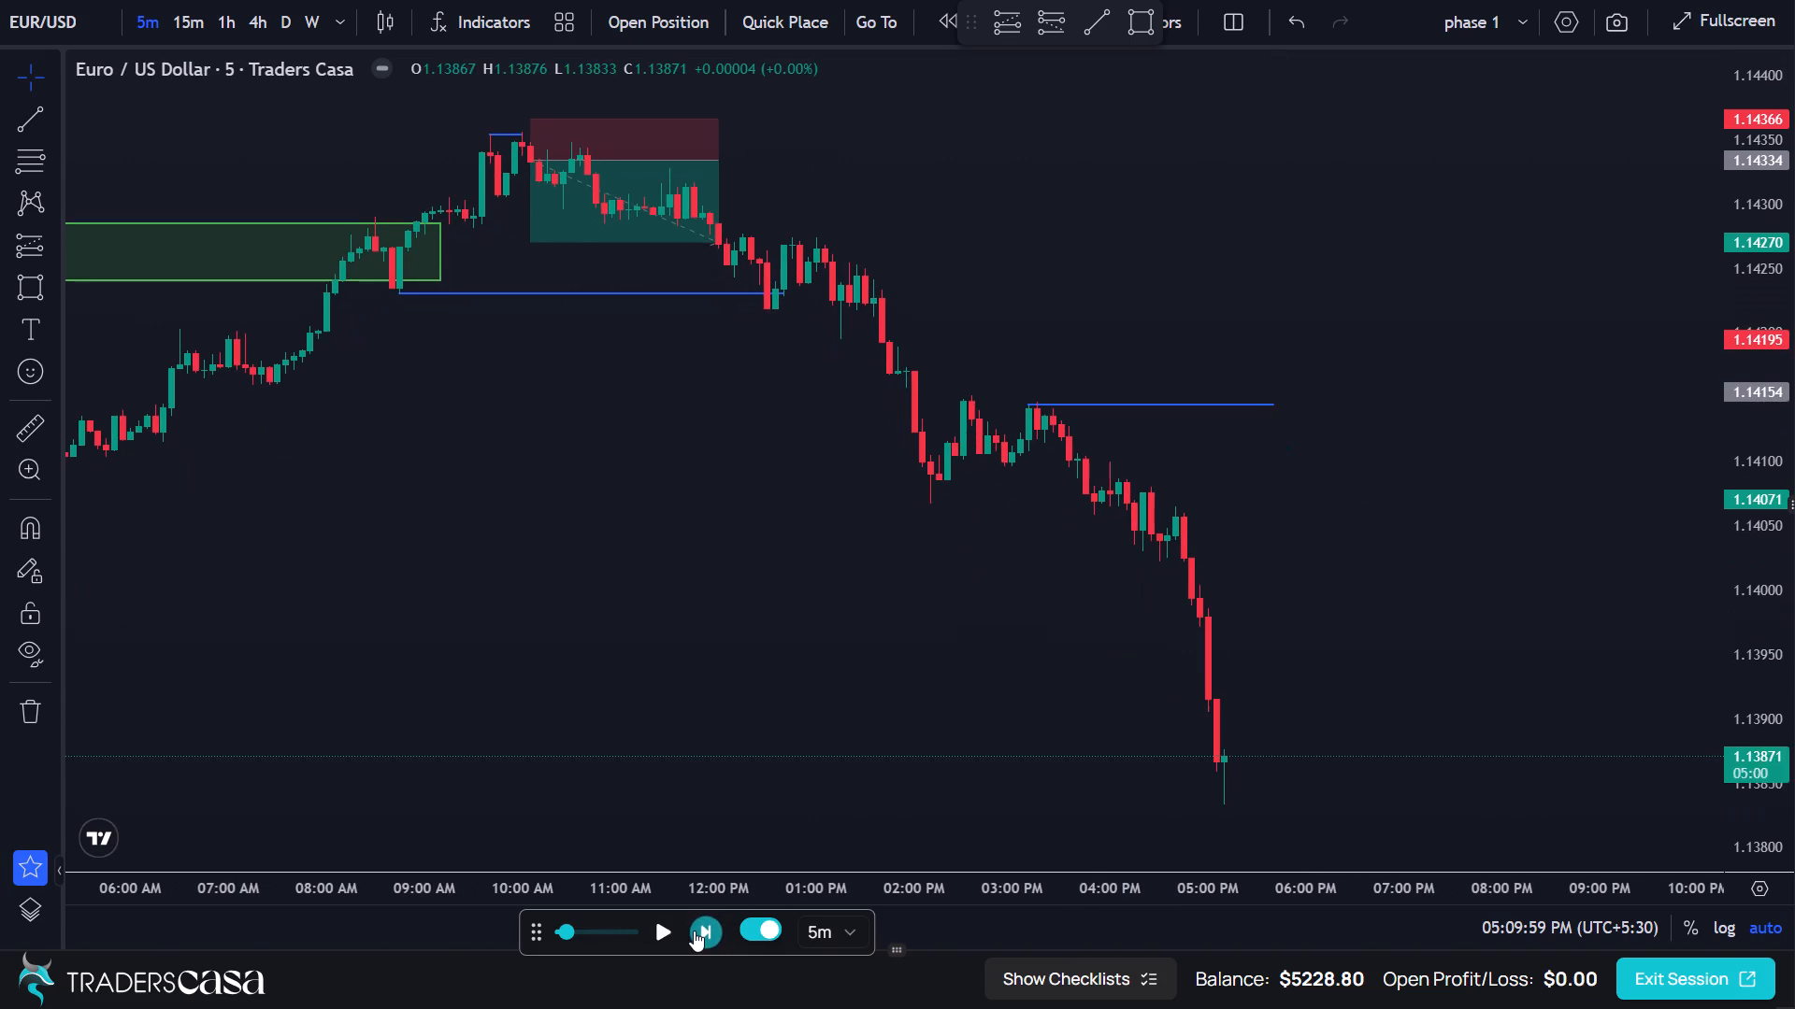
pyautogui.tripleClick(694, 931)
pyautogui.tripleClick(694, 931)
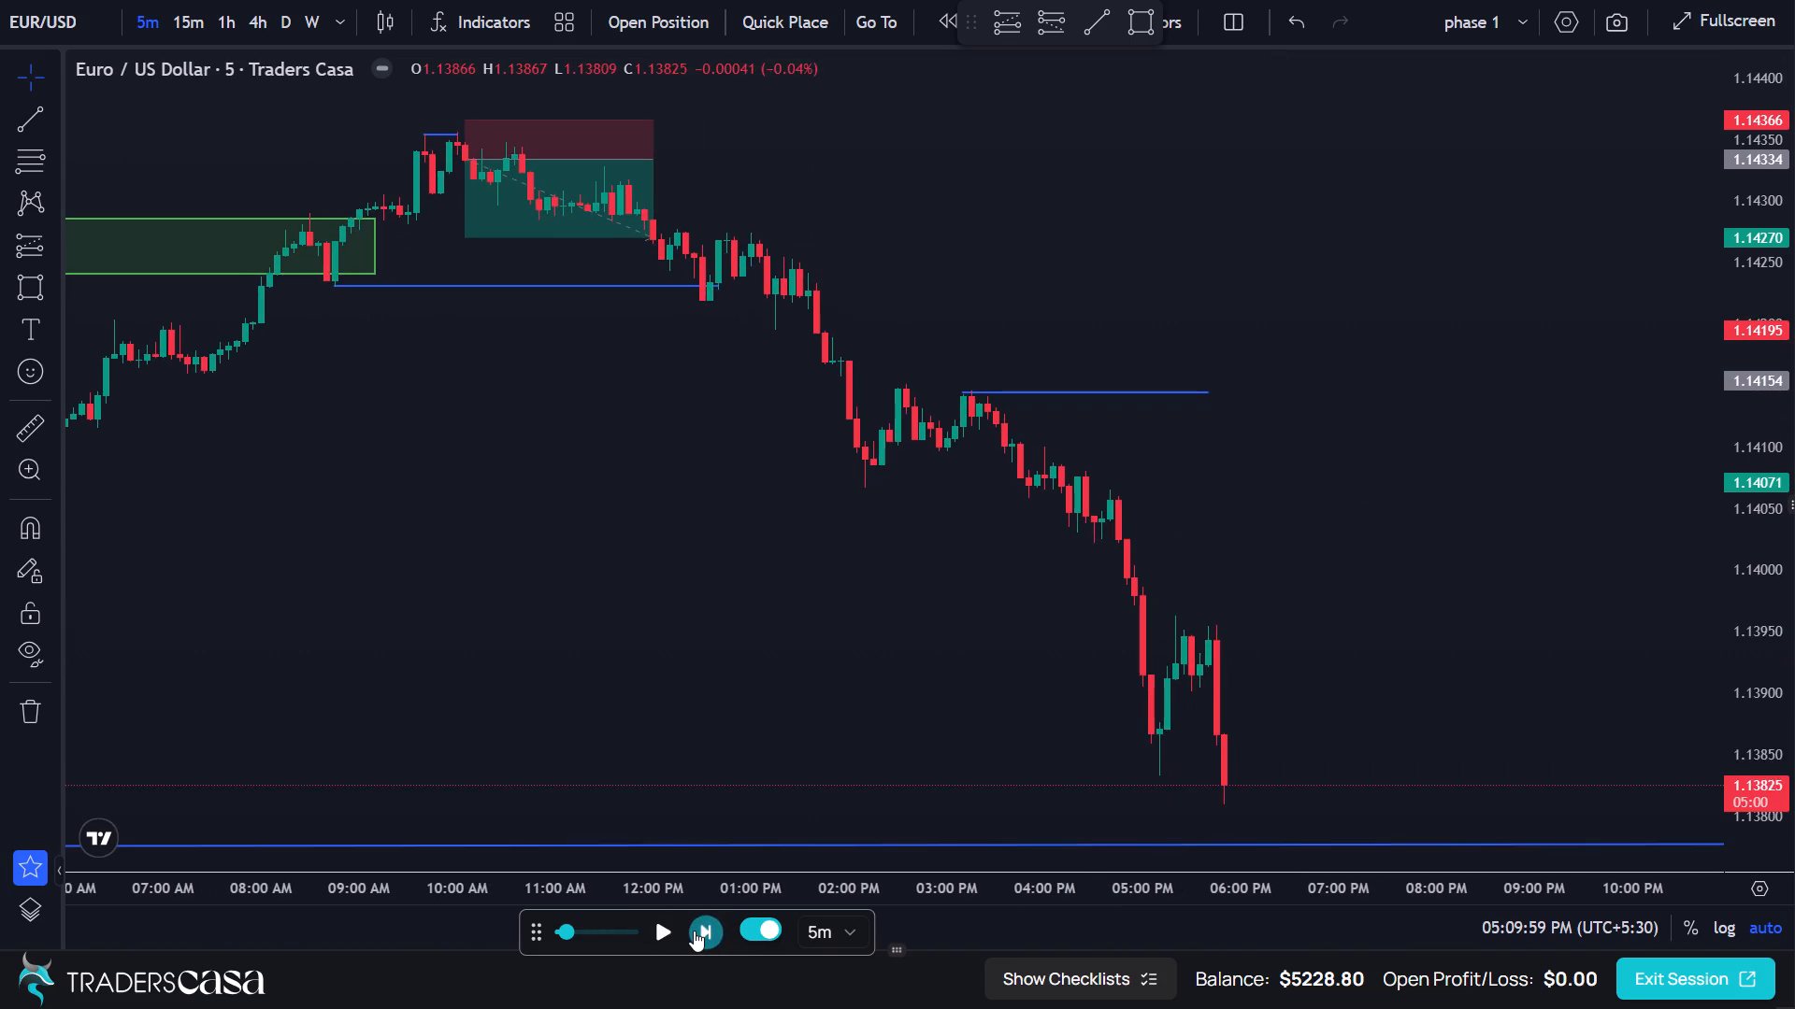
pyautogui.doubleClick(694, 931)
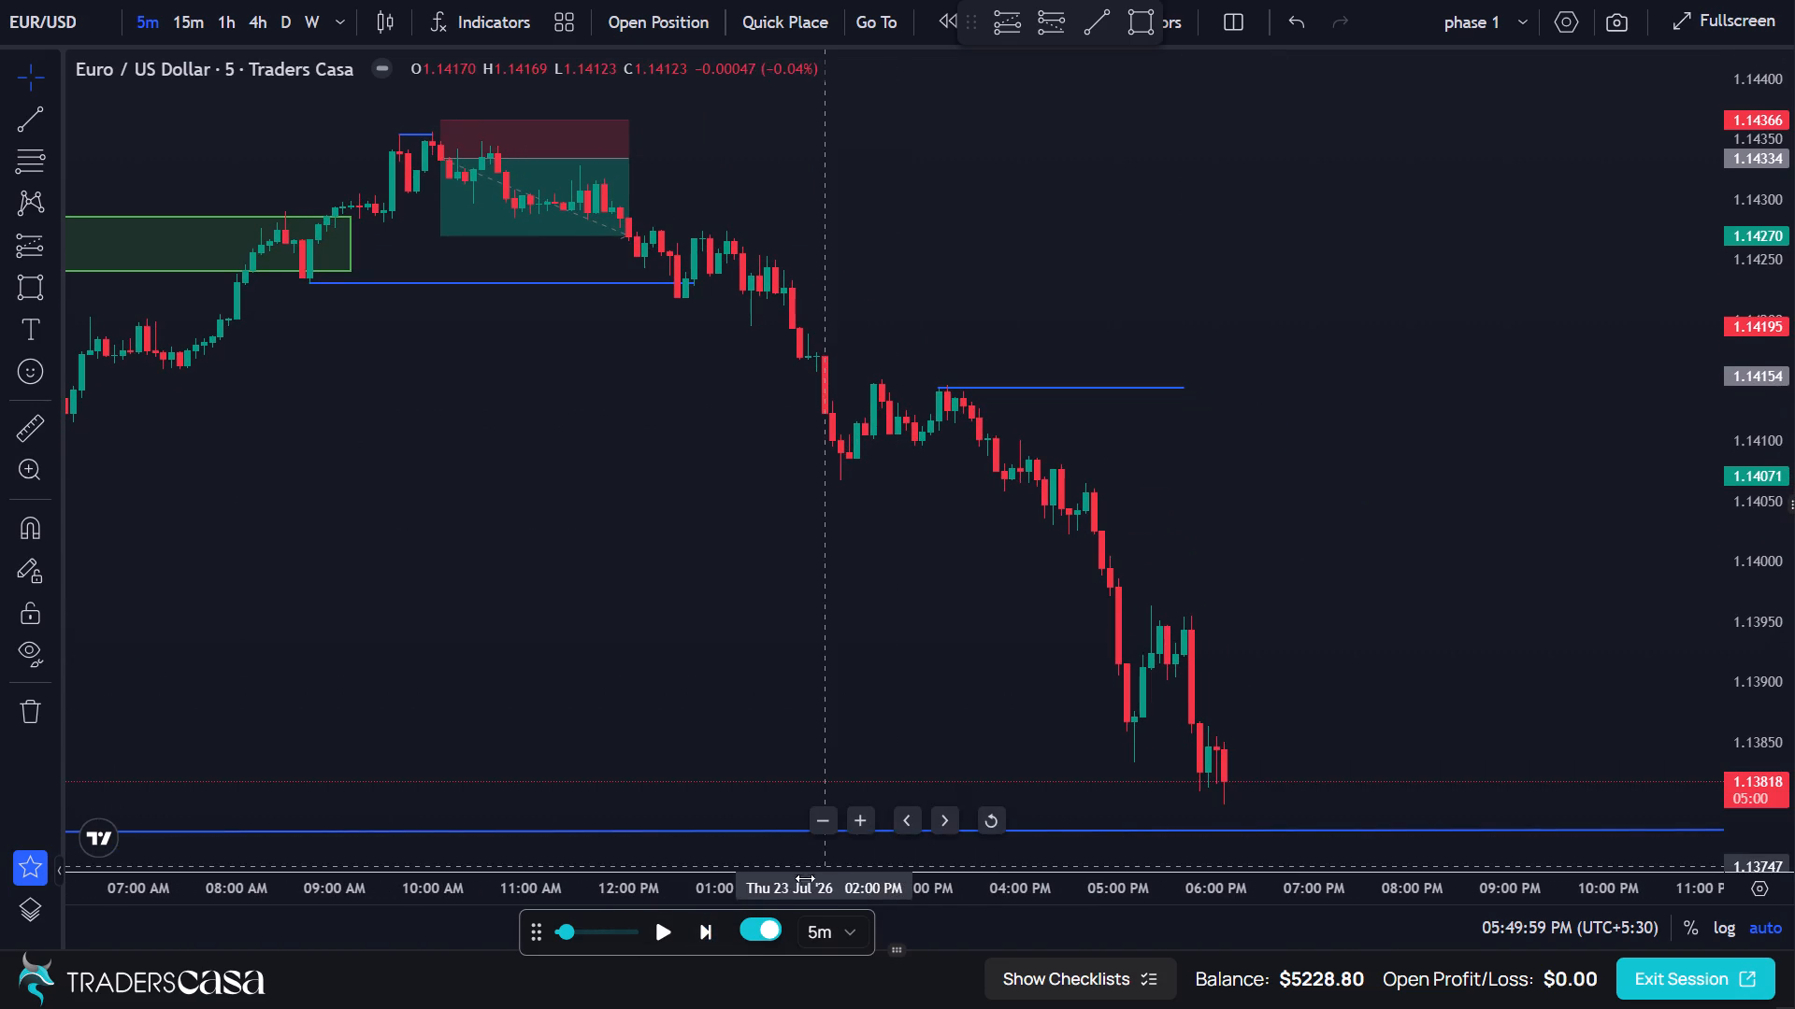
pyautogui.tripleClick(705, 929)
pyautogui.tripleClick(705, 929)
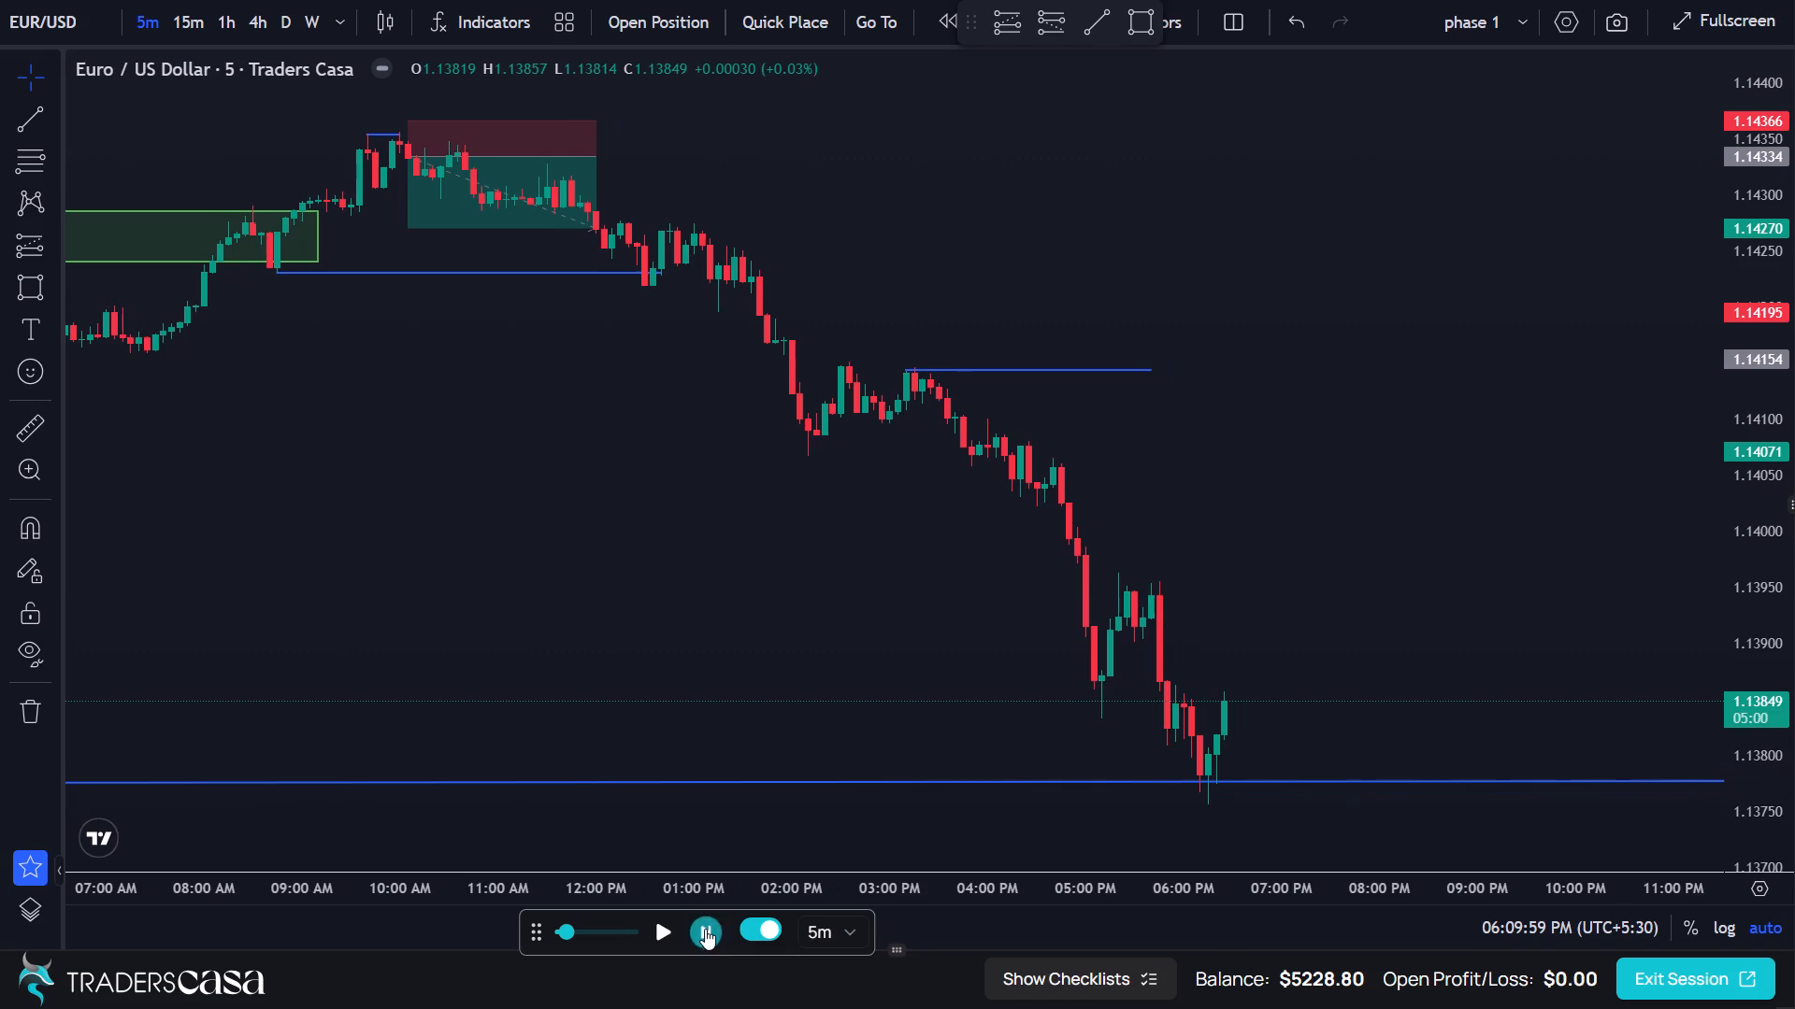
pyautogui.tripleClick(705, 929)
pyautogui.tripleClick(705, 929)
pyautogui.click(703, 929)
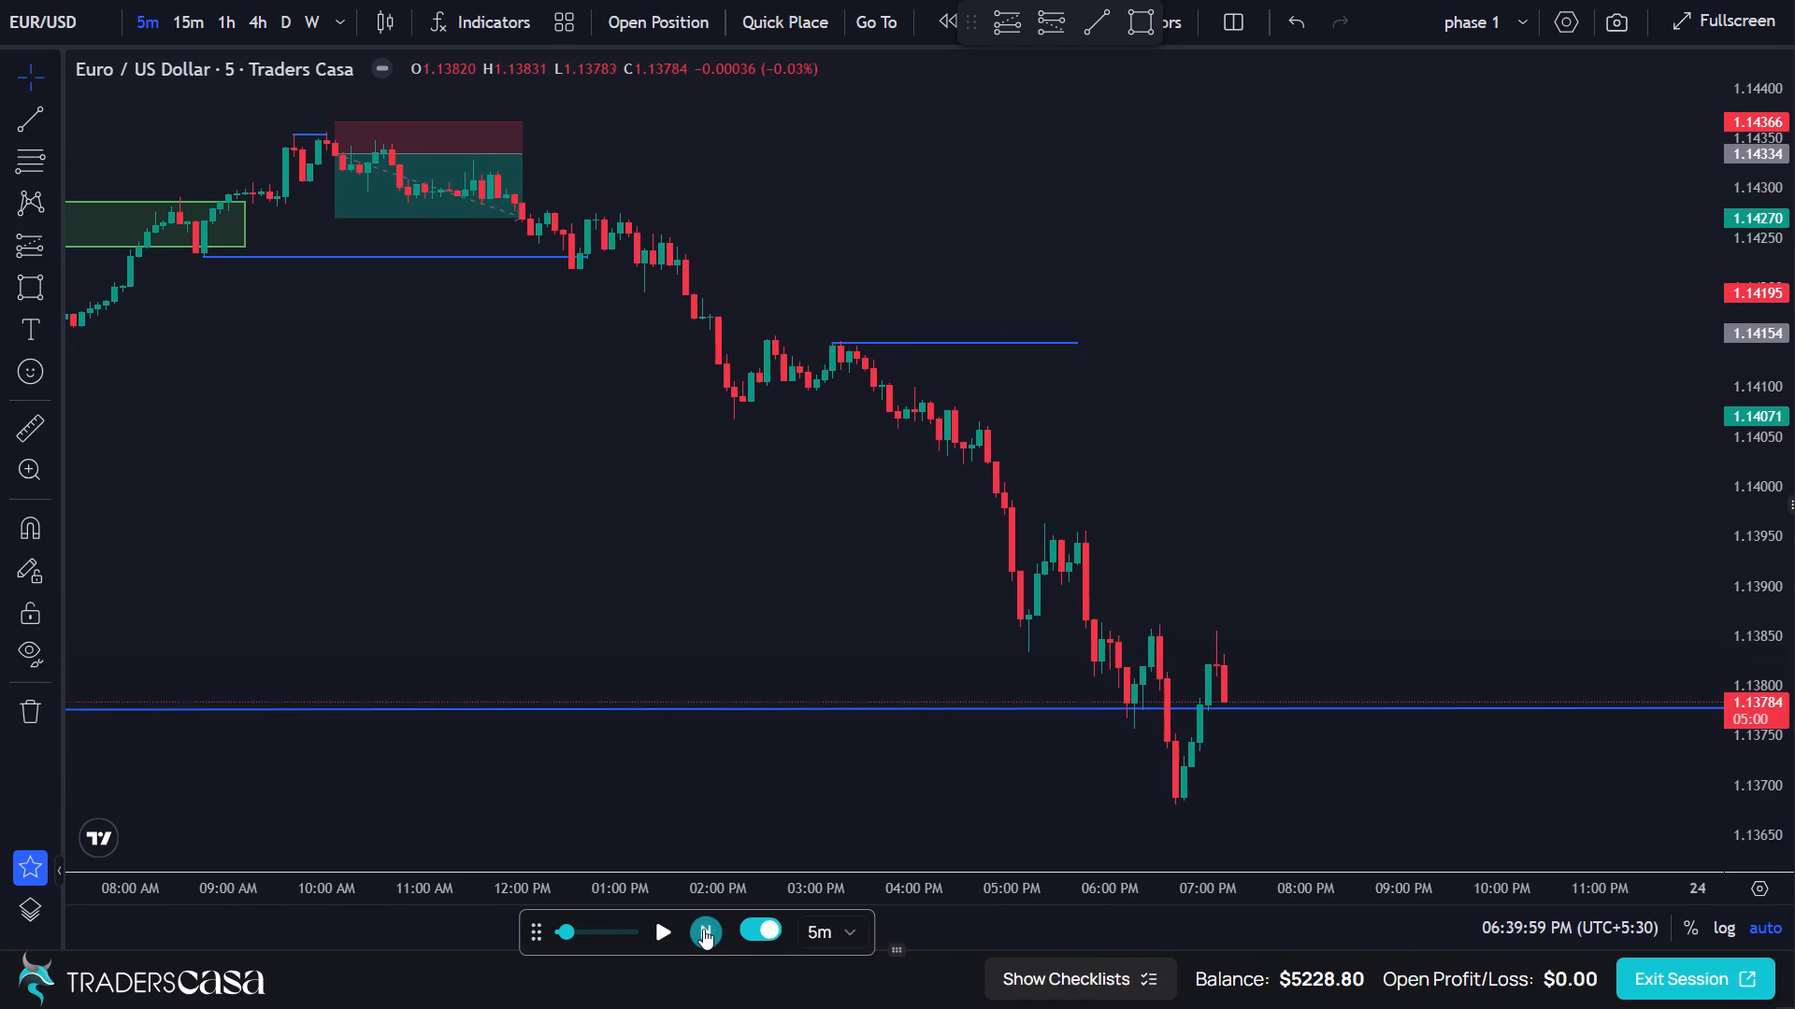
# Draw a short position at the 07:10 PM candle with entry at about 1.13781 and stop at about 1.13877.
pyautogui.scroll(1, 1154, 746)
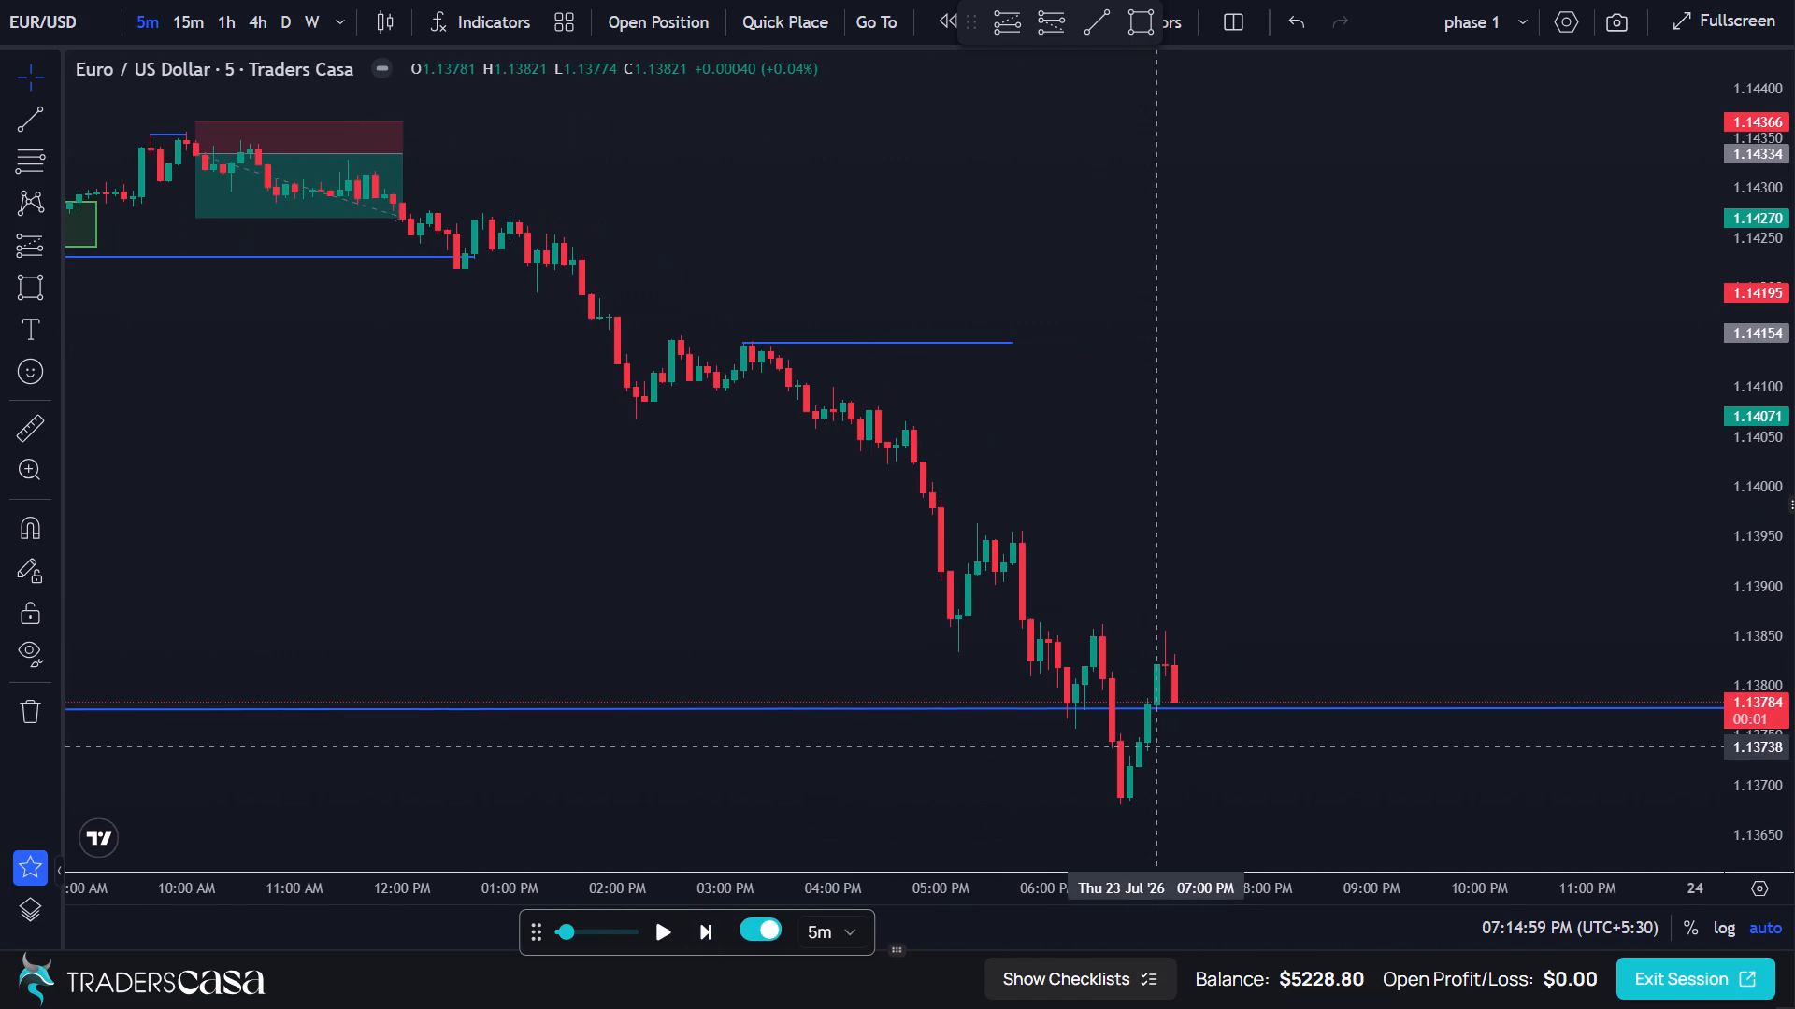
pyautogui.moveTo(1217, 746); pyautogui.dragTo(1132, 756)
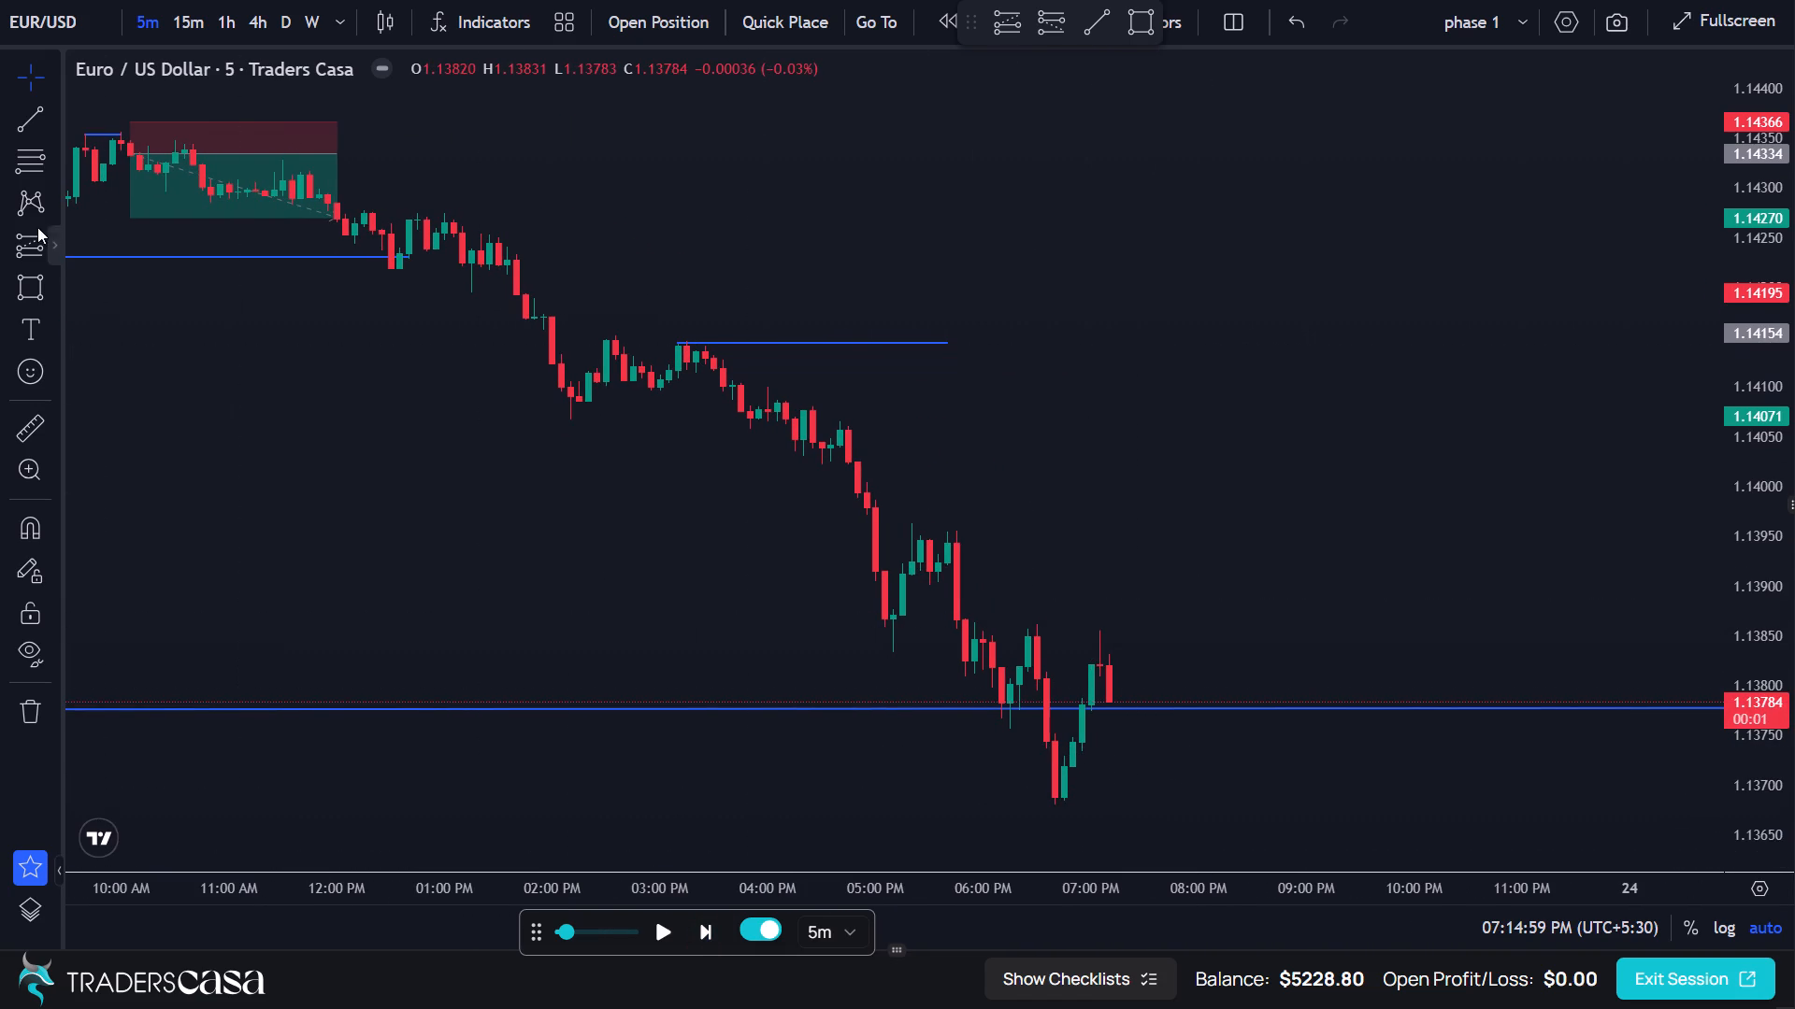
pyautogui.click(1052, 28)
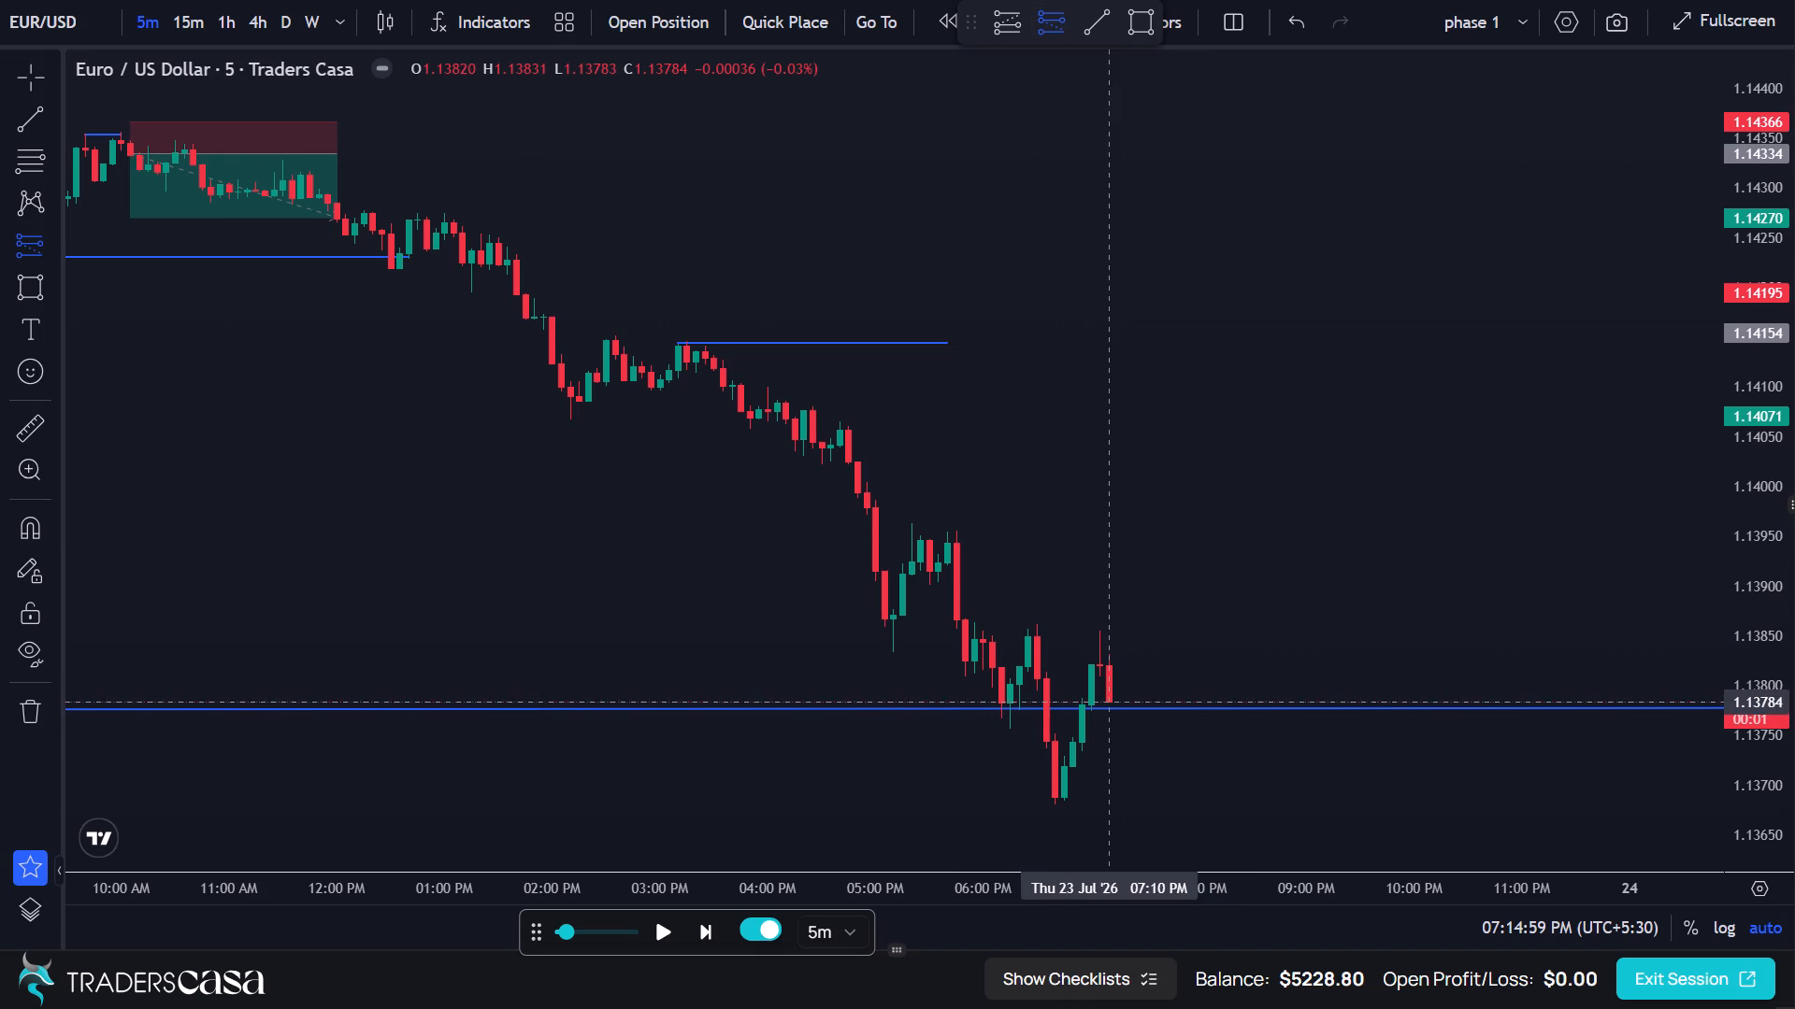
pyautogui.click(1112, 704)
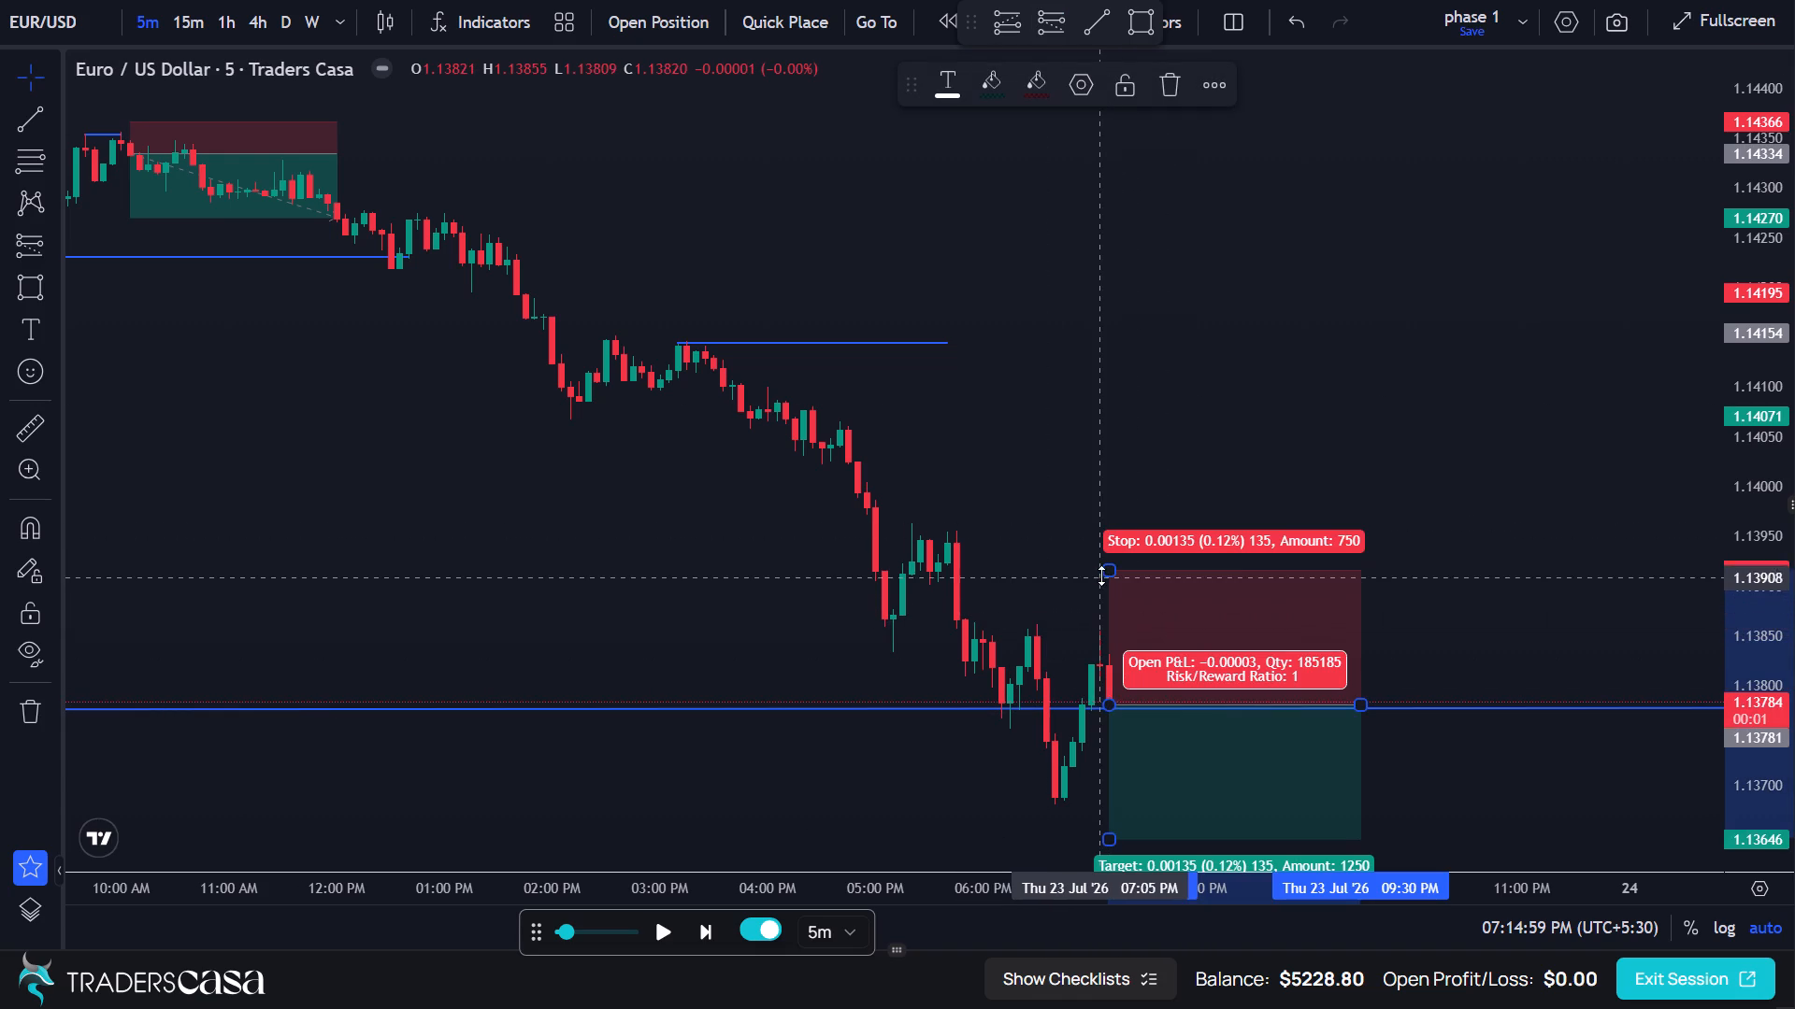
pyautogui.moveTo(1110, 569); pyautogui.dragTo(1110, 607)
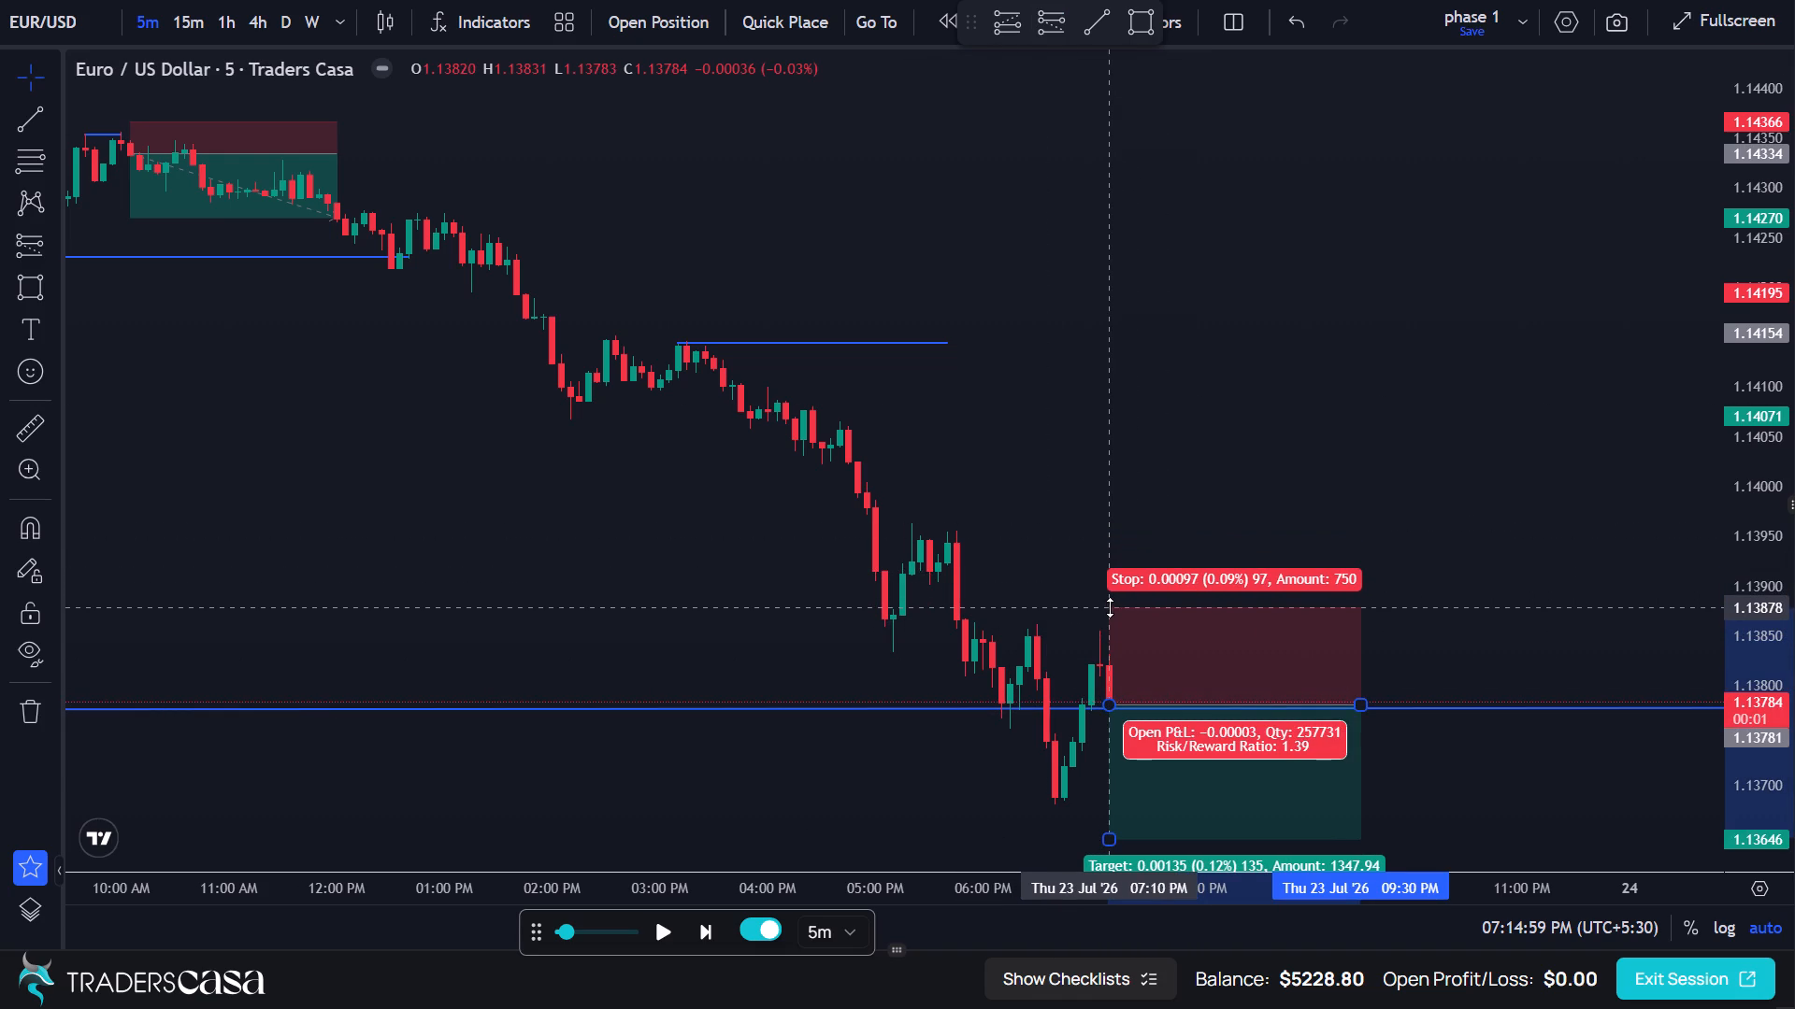
pyautogui.moveTo(1110, 607); pyautogui.dragTo(1110, 609)
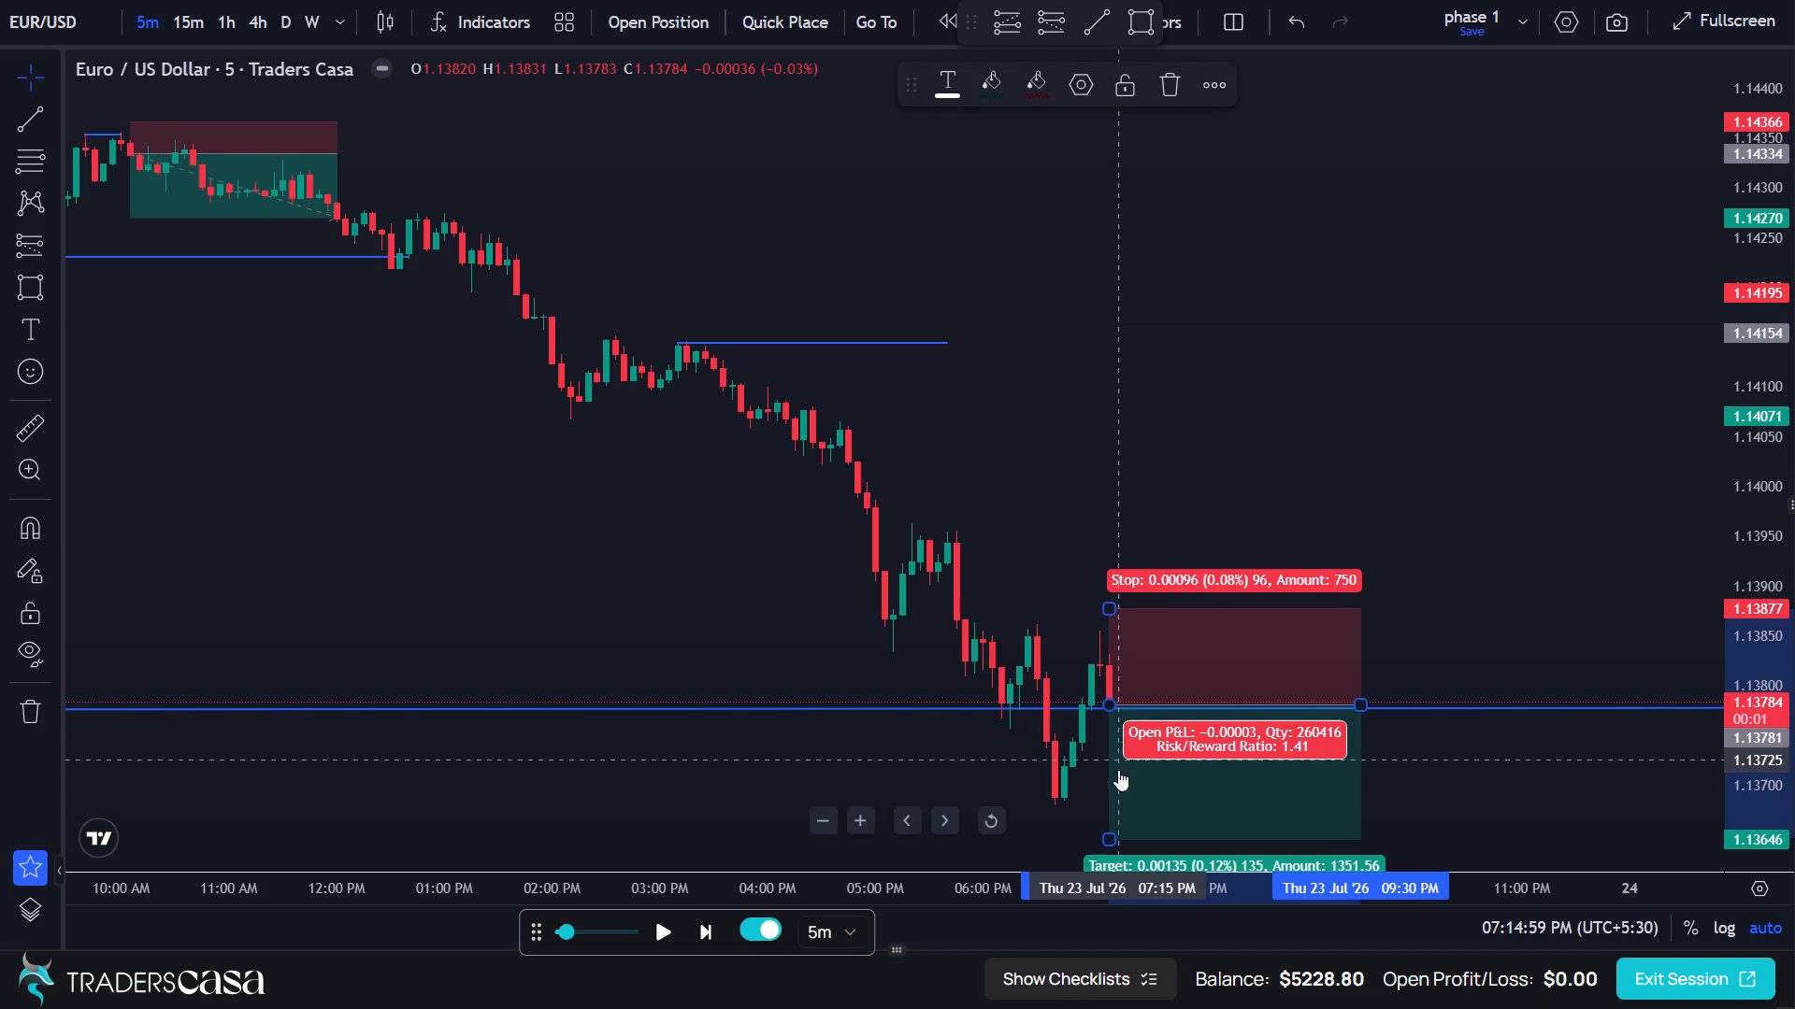
# Extend the short position's target to about 1.13589 for a risk/reward ratio of 2.
pyautogui.moveTo(1111, 841); pyautogui.dragTo(1107, 855)
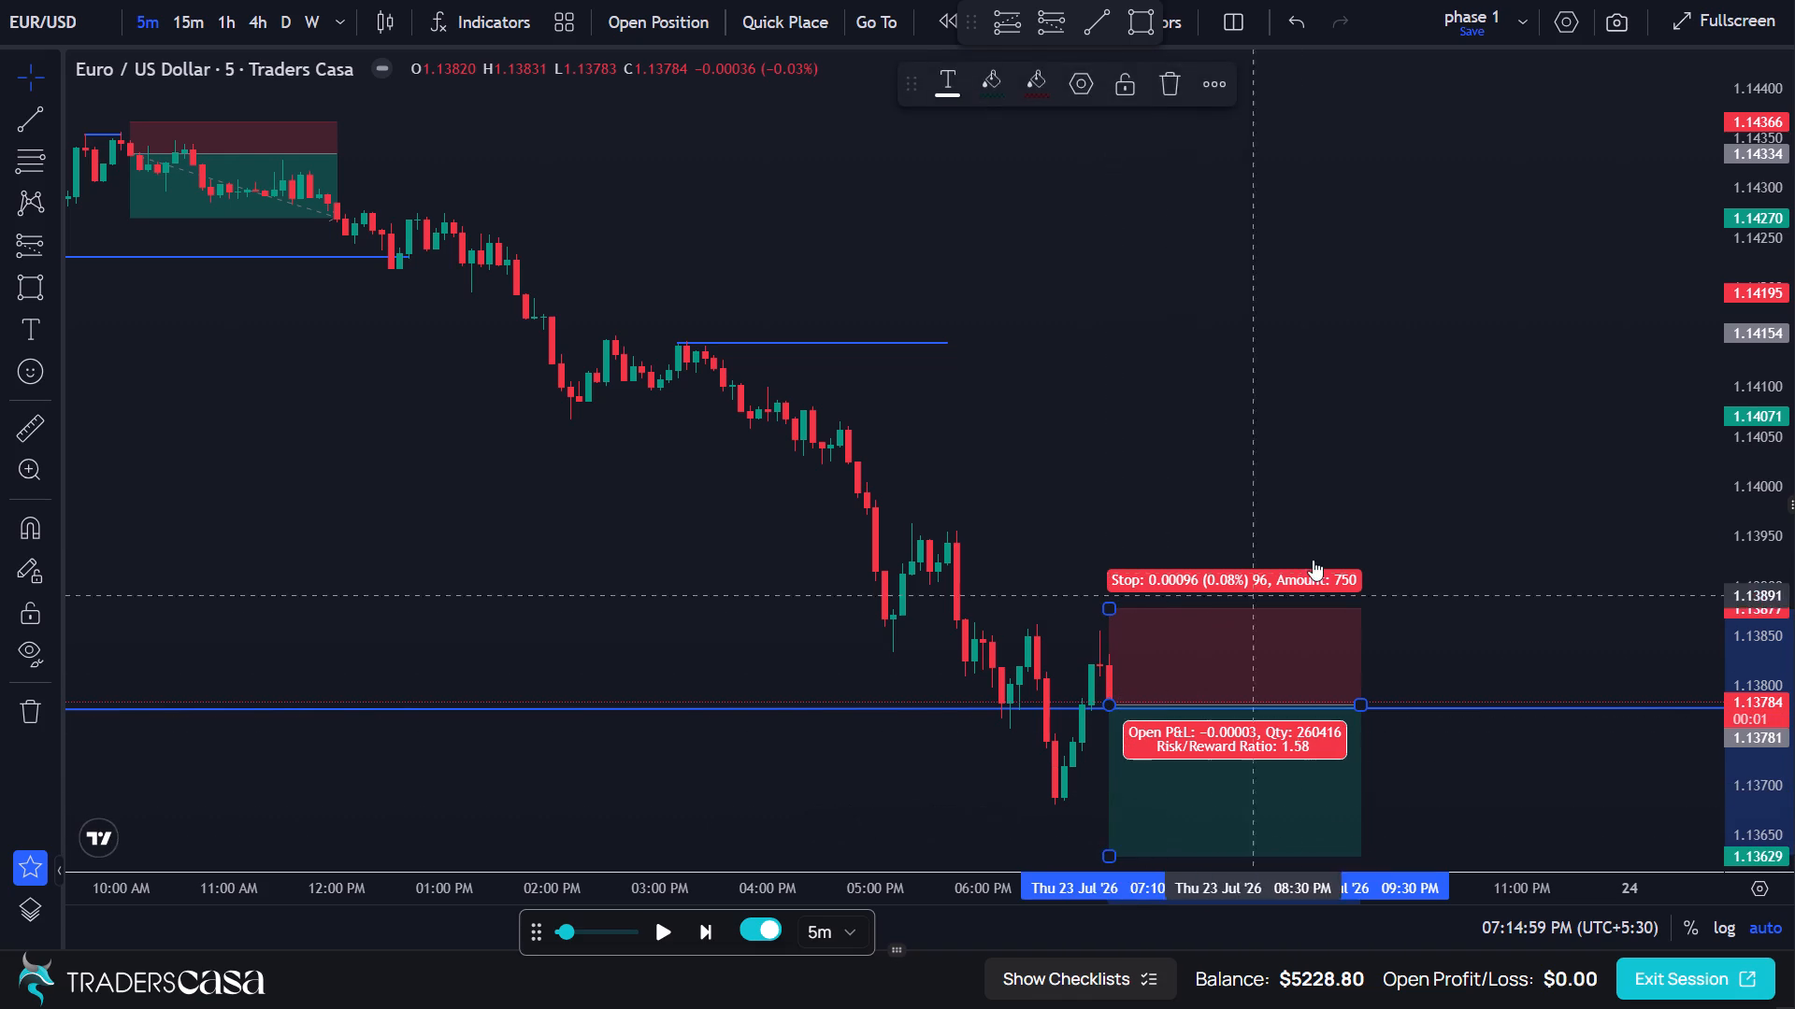
pyautogui.moveTo(1472, 540); pyautogui.dragTo(1465, 381)
pyautogui.click(1742, 479)
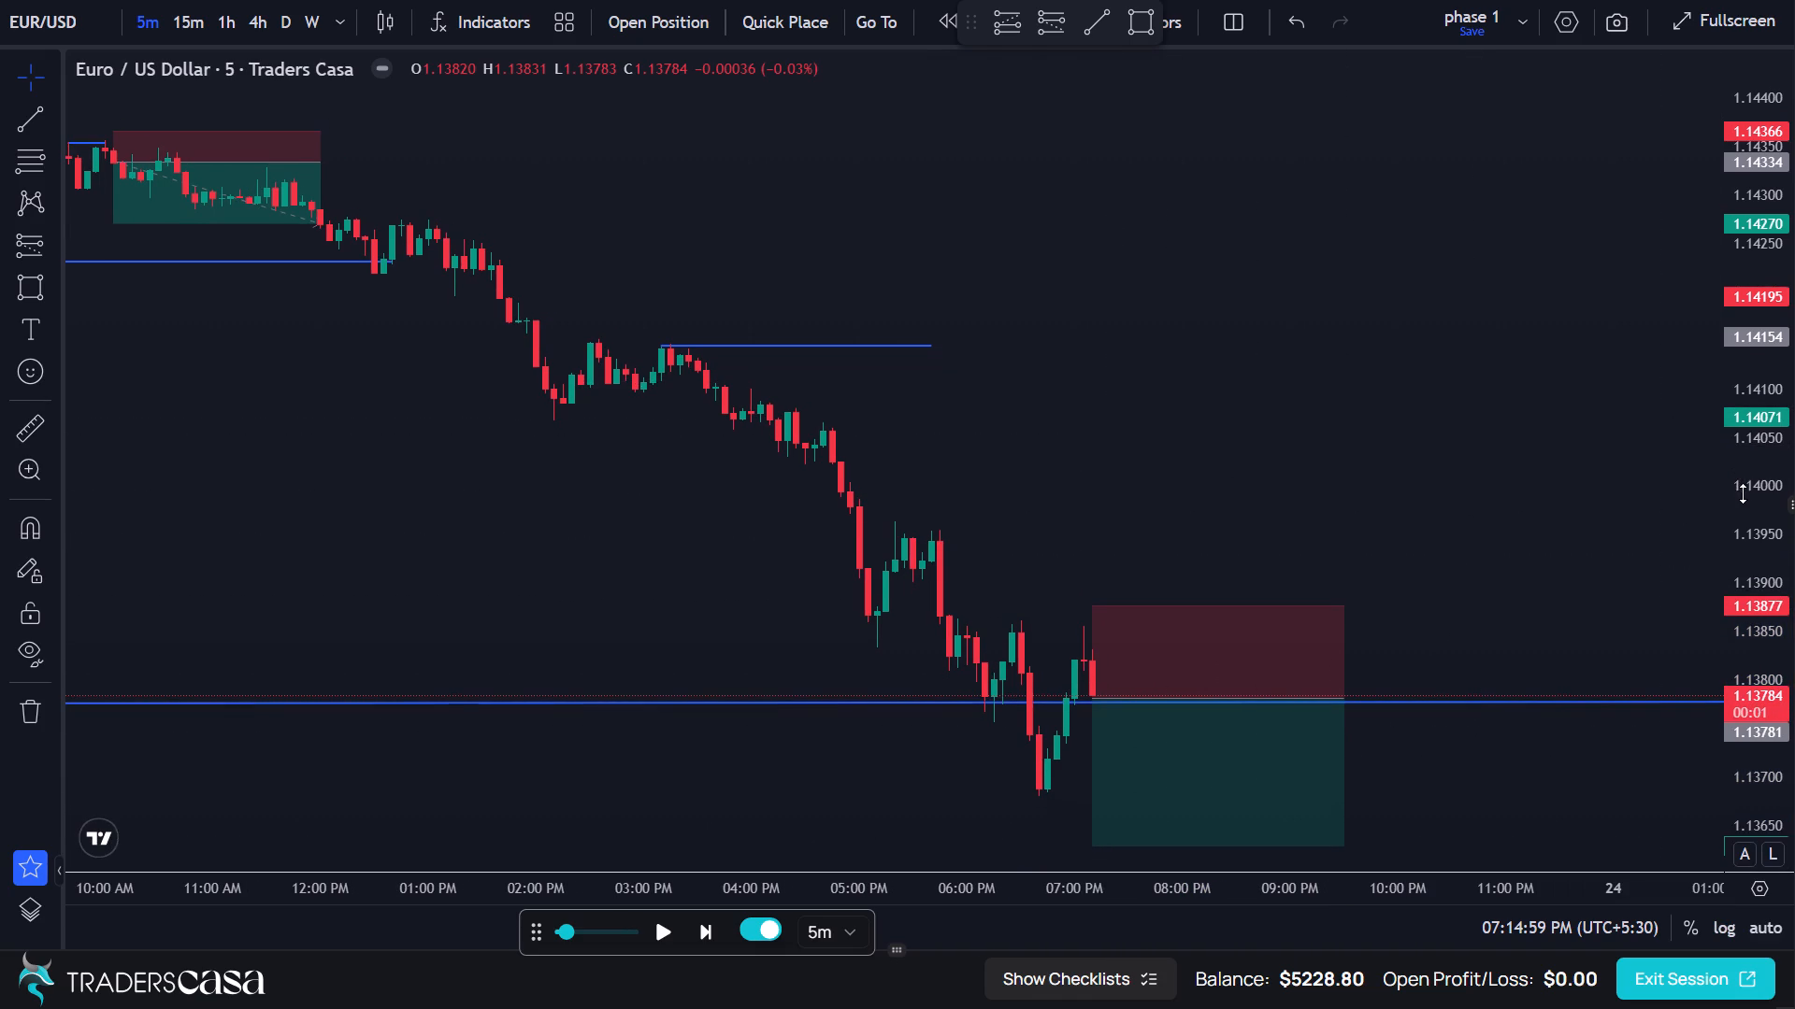
pyautogui.moveTo(1568, 524); pyautogui.dragTo(1552, 268)
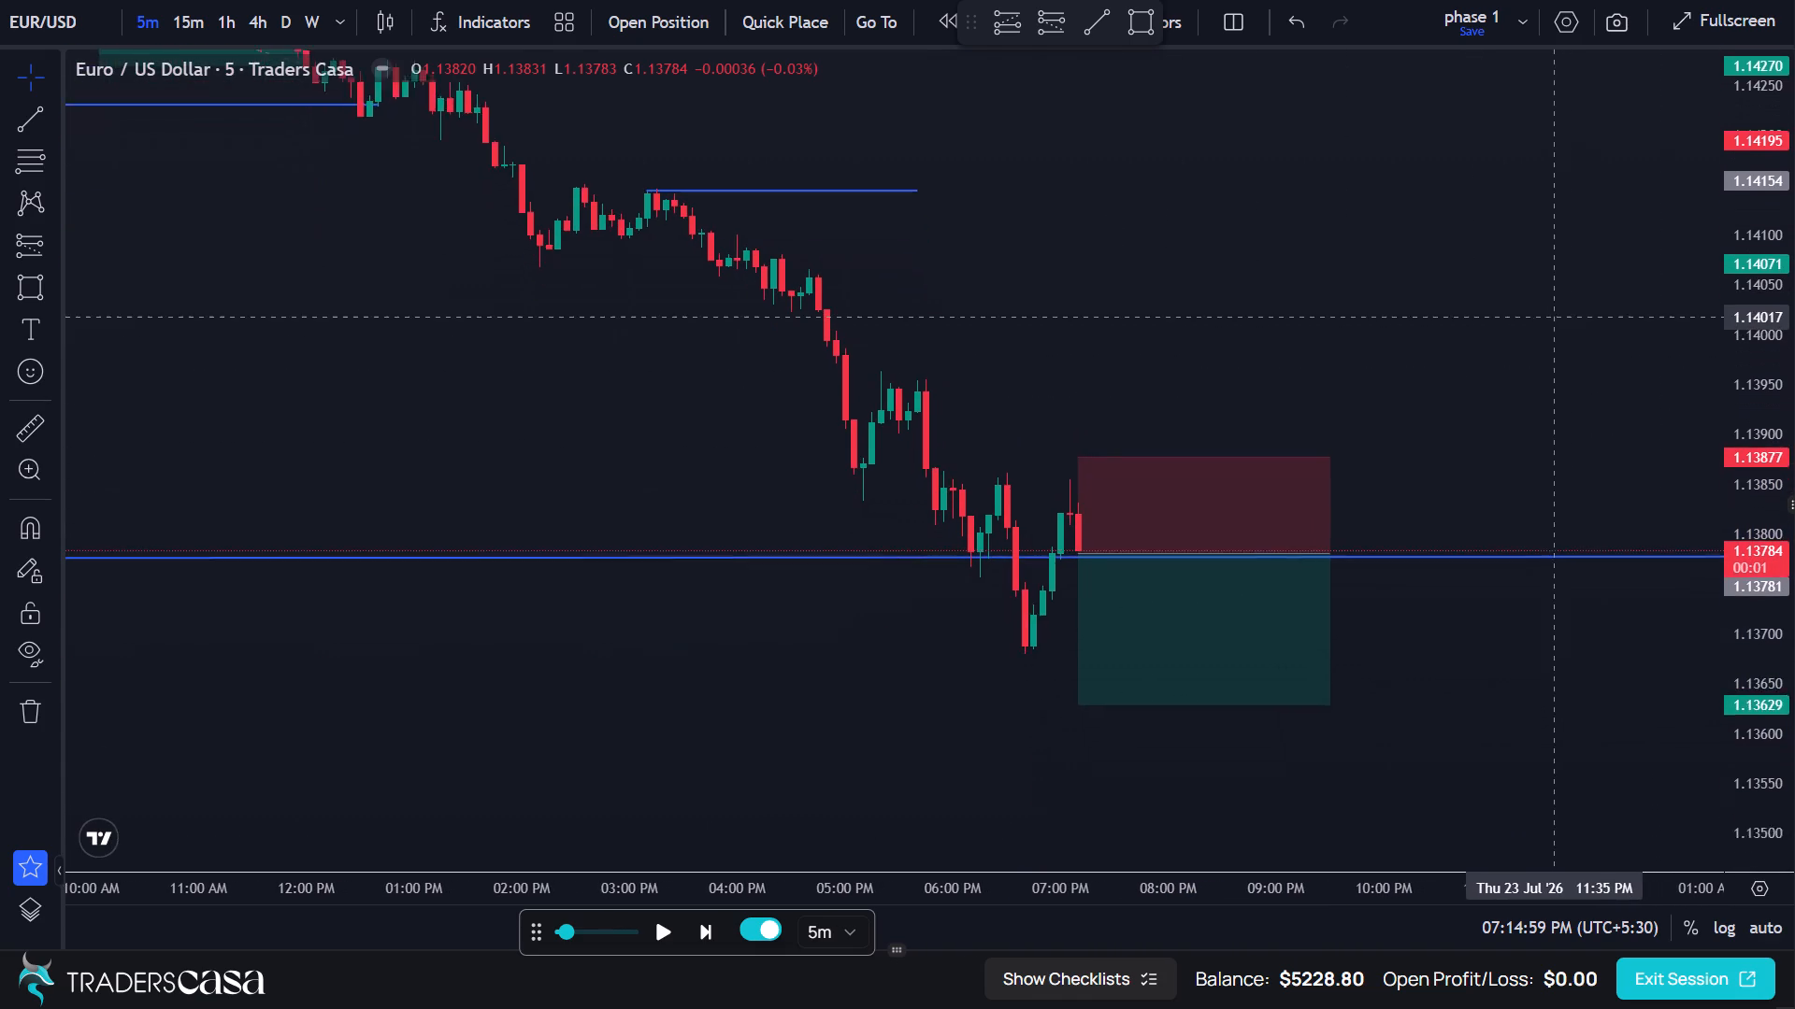
pyautogui.moveTo(1552, 268); pyautogui.dragTo(1550, 192)
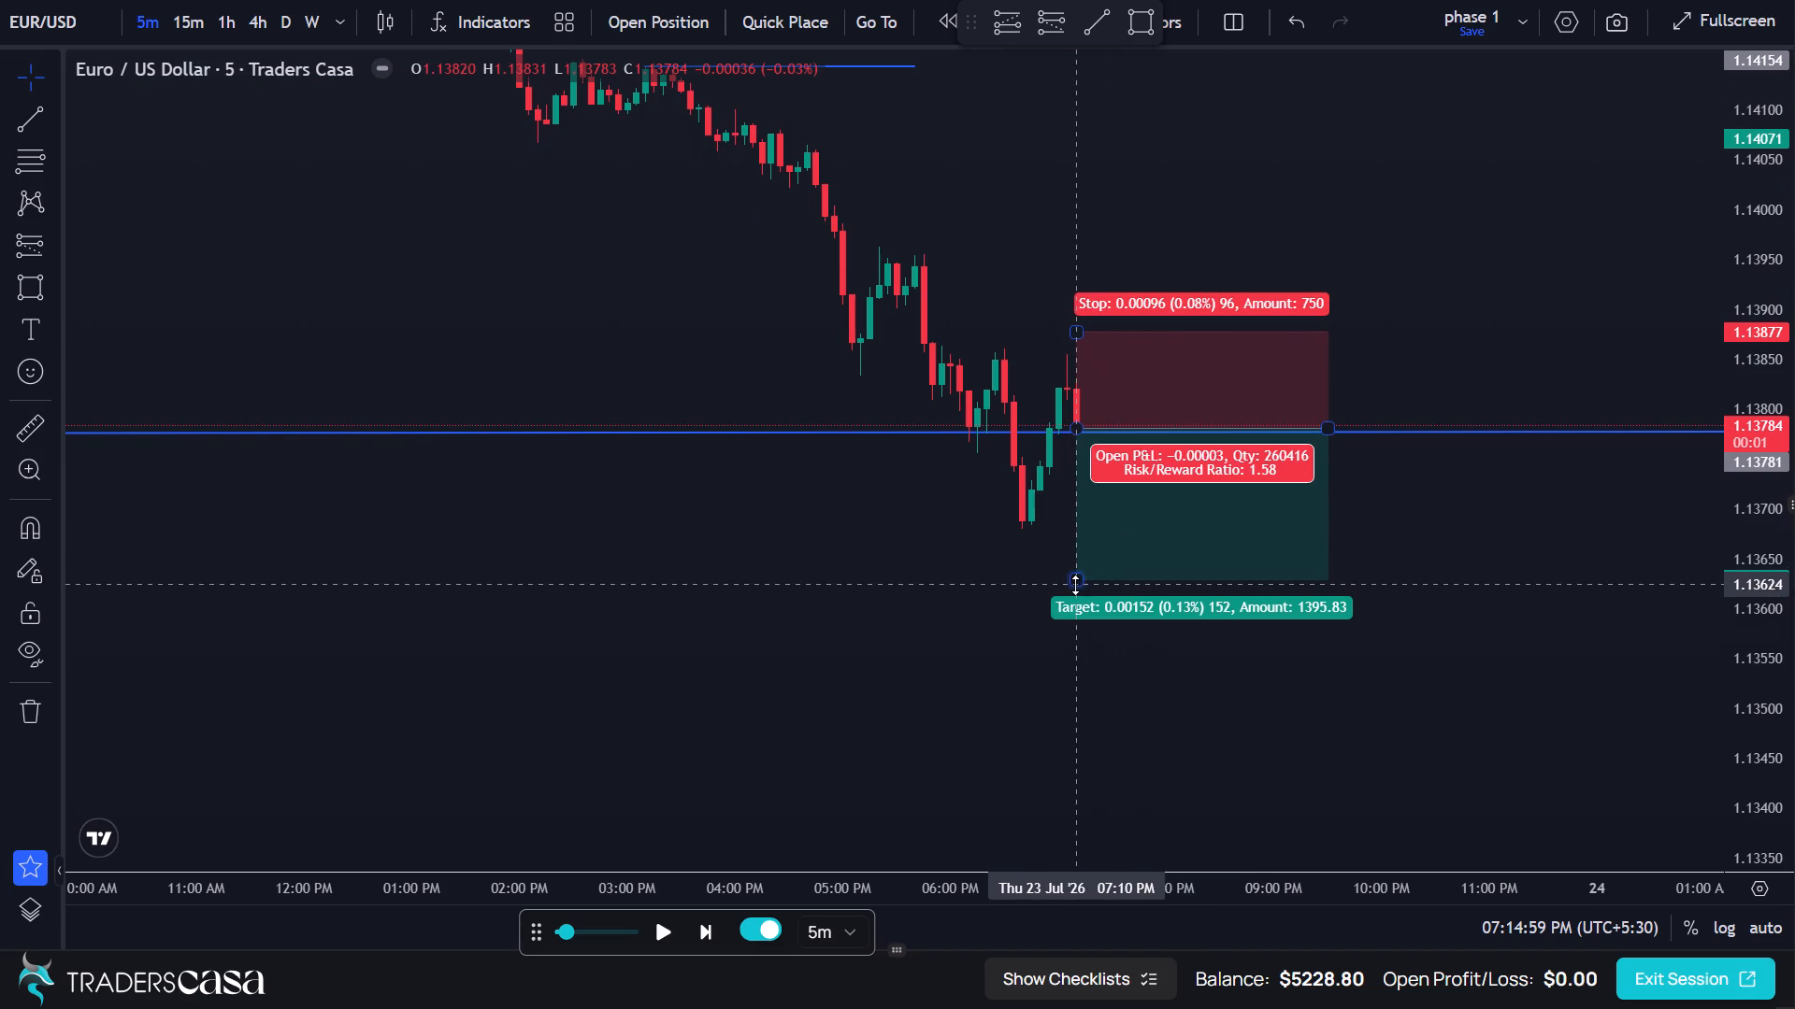
pyautogui.moveTo(1075, 585); pyautogui.dragTo(1071, 610)
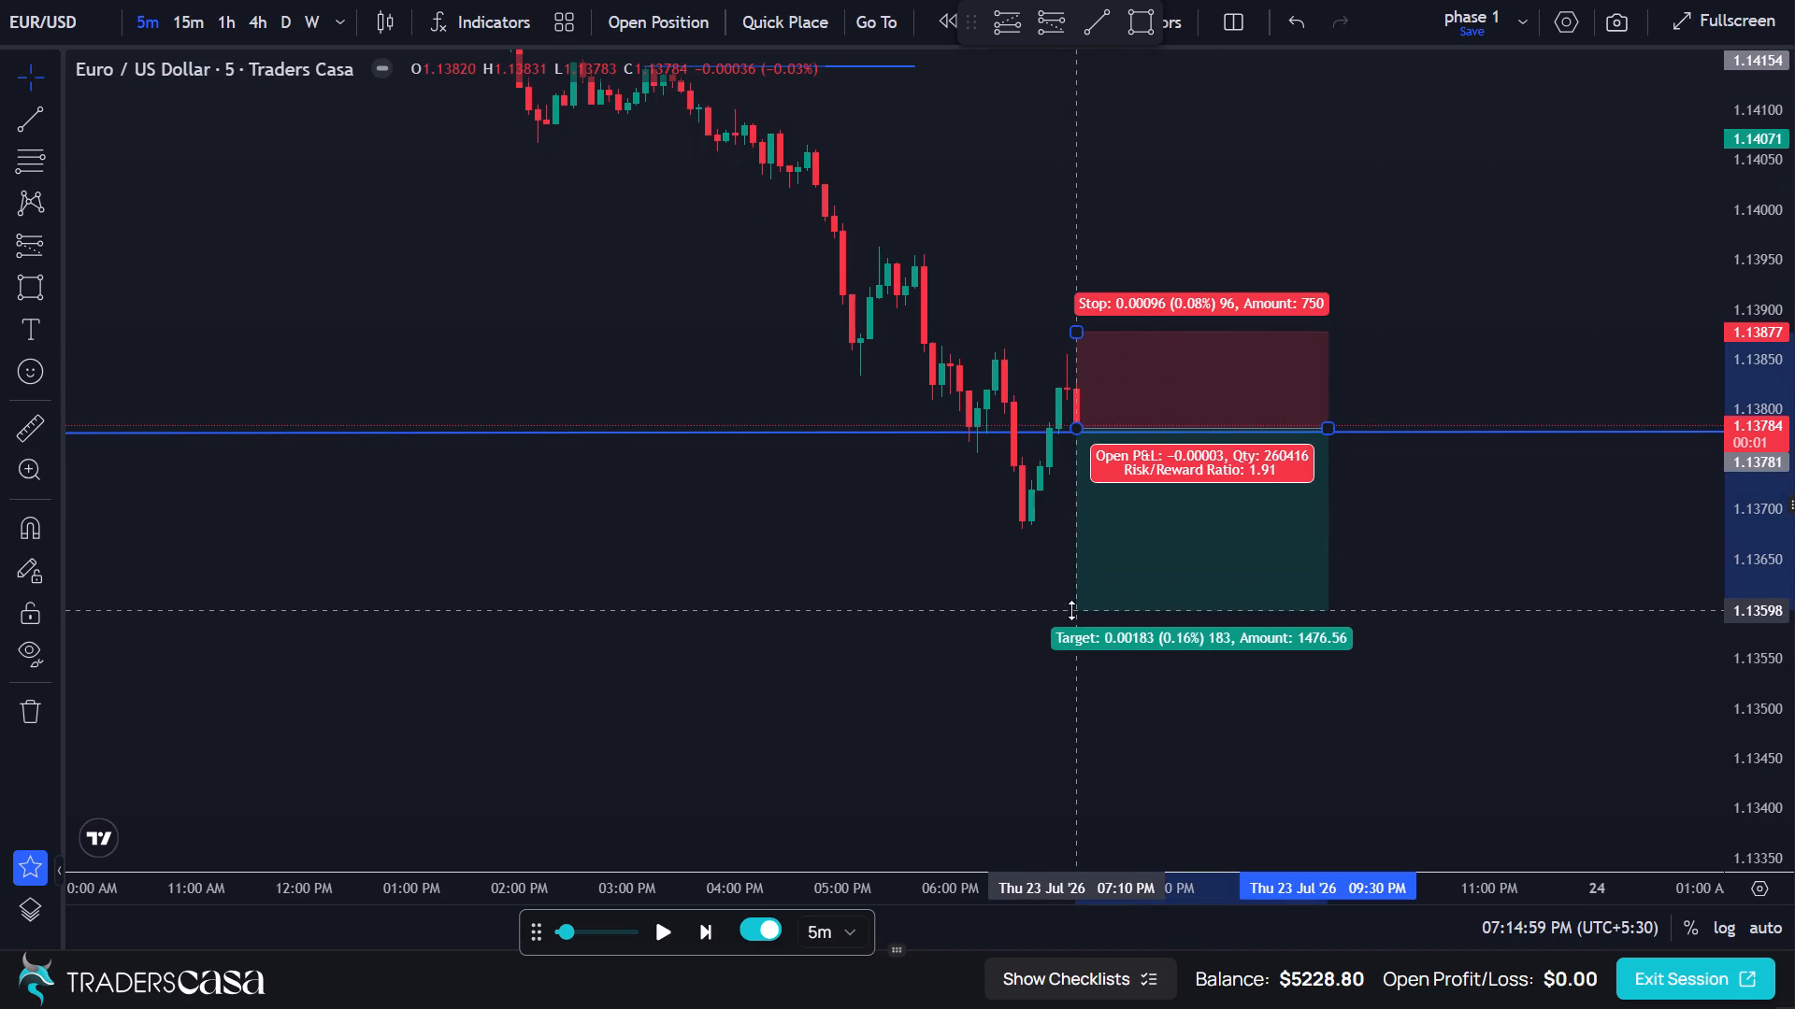
pyautogui.moveTo(1071, 610); pyautogui.dragTo(1071, 619)
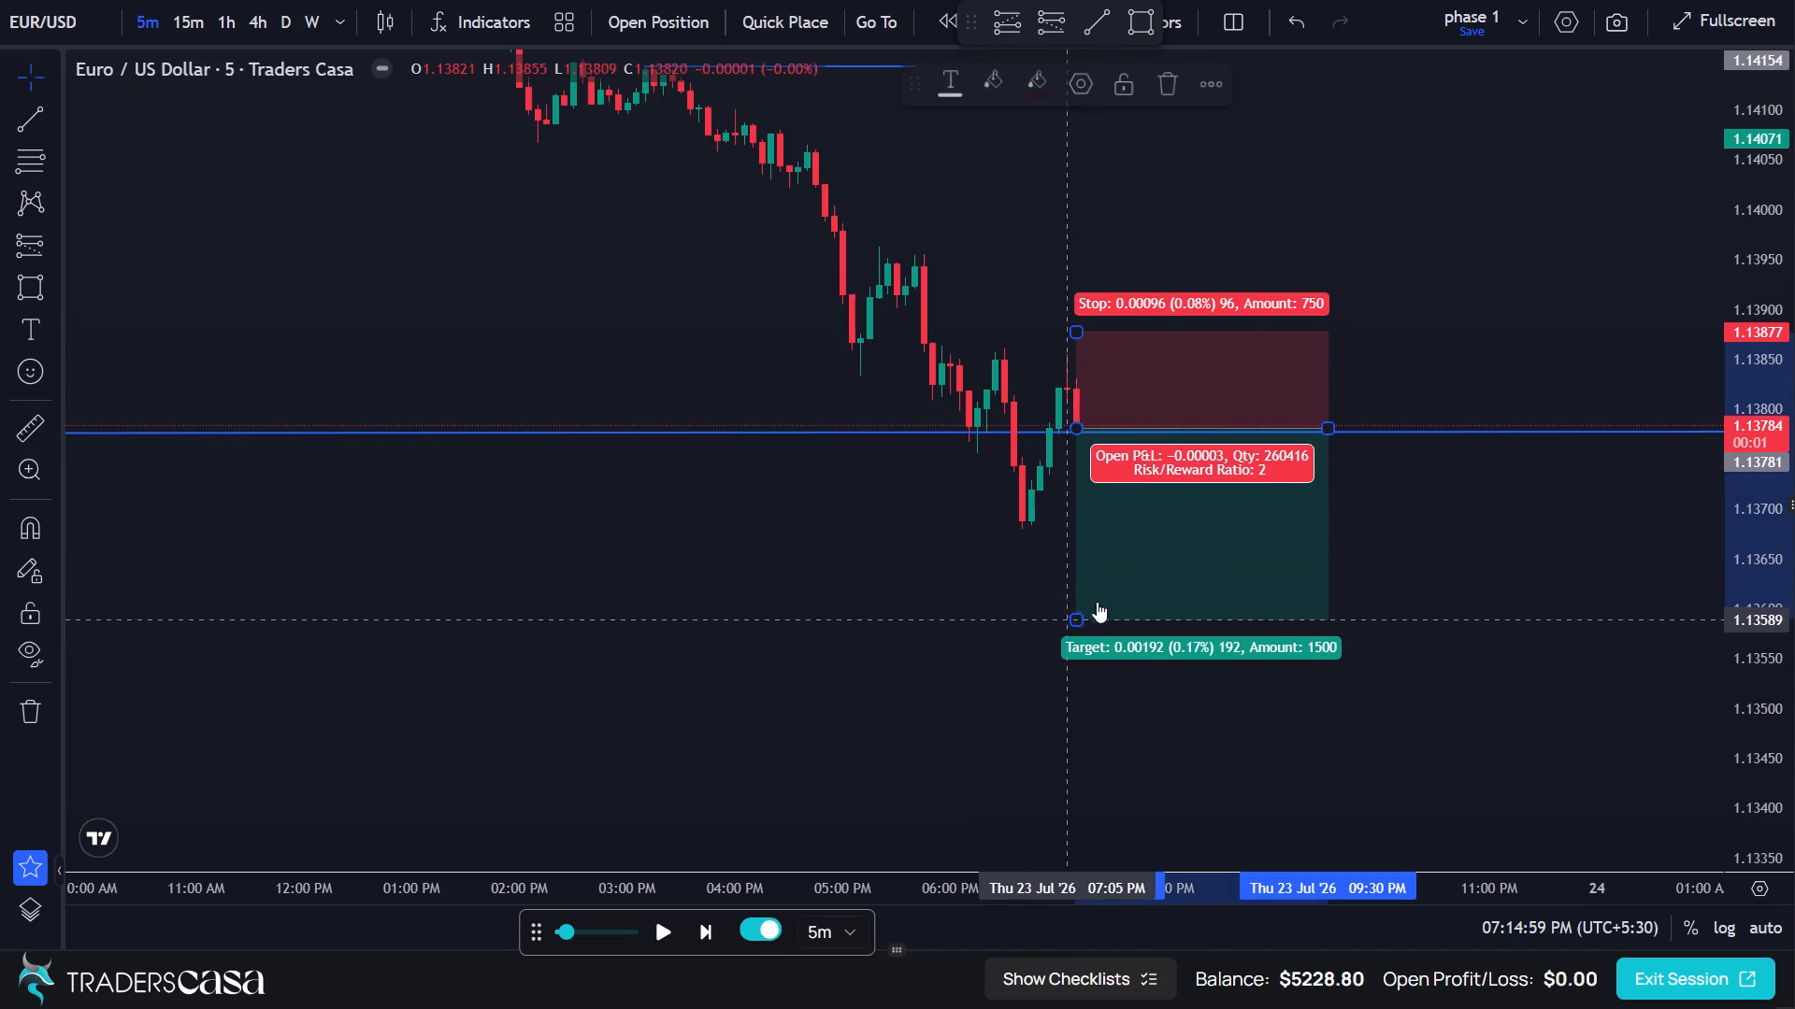
pyautogui.click(1426, 489)
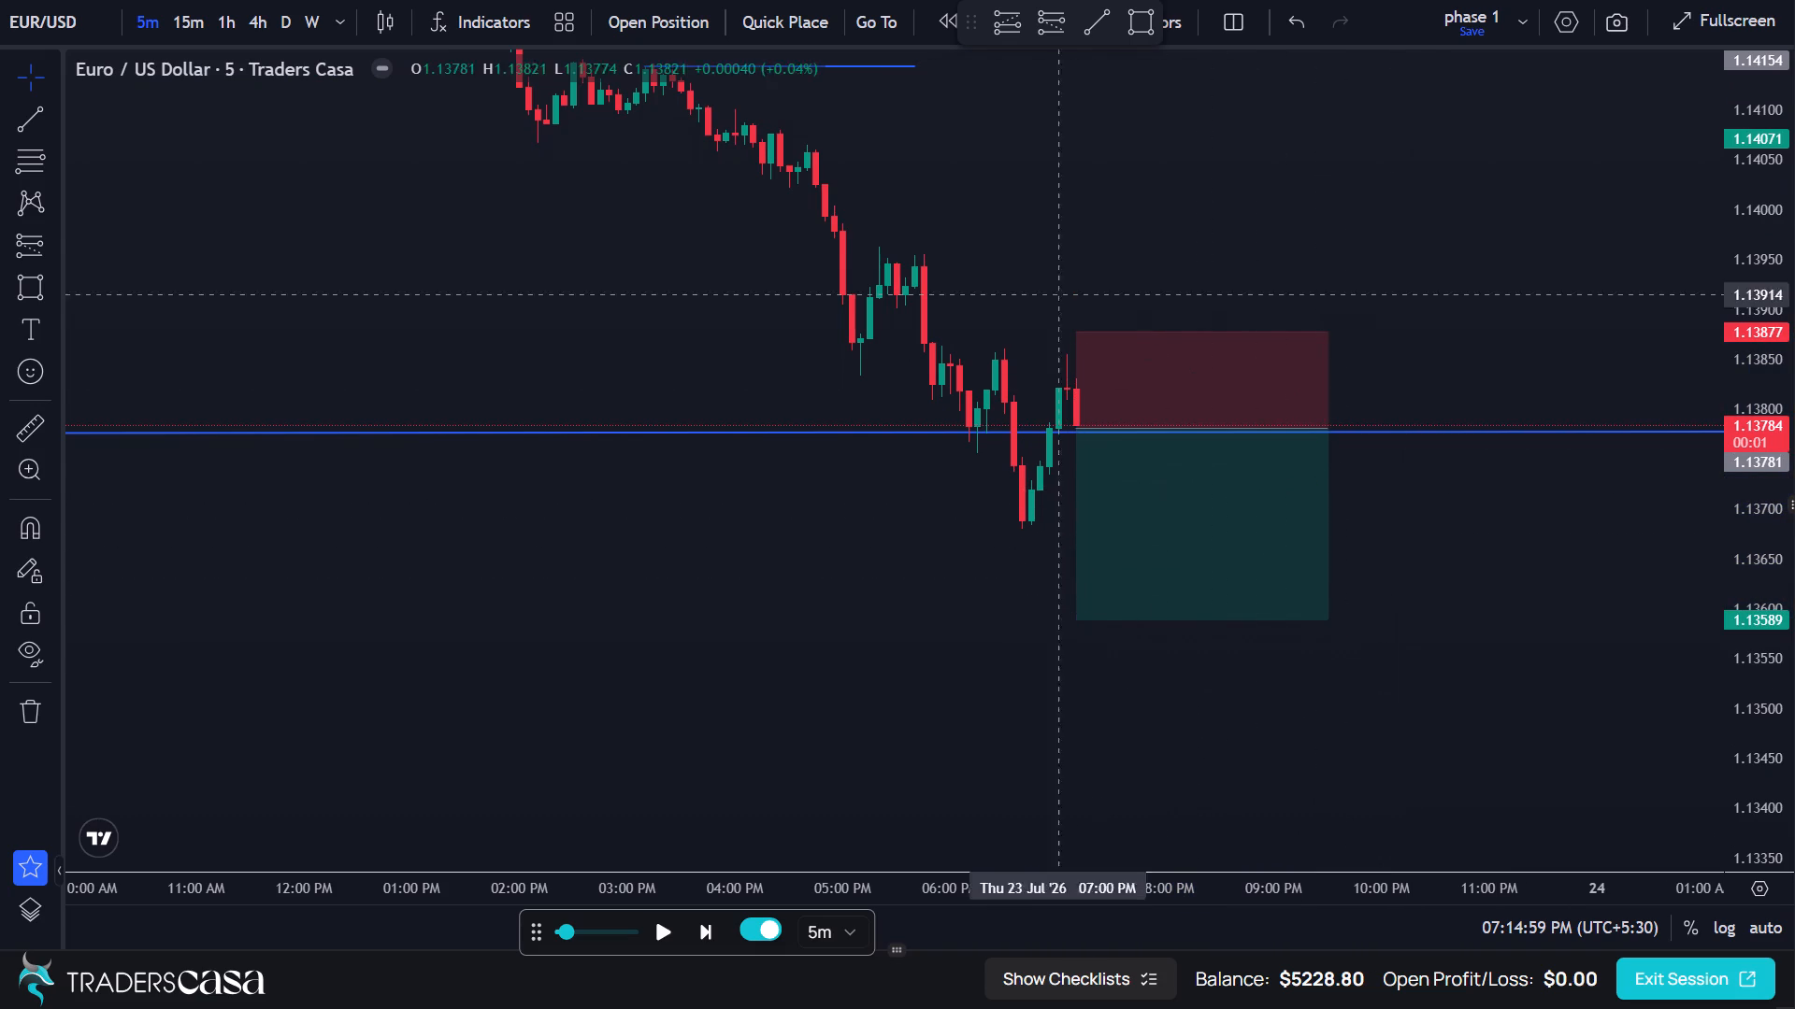
# Shift the short position one candle earlier, with its stop at about 1.13878 and target at about 1.13590.
pyautogui.click(1121, 477)
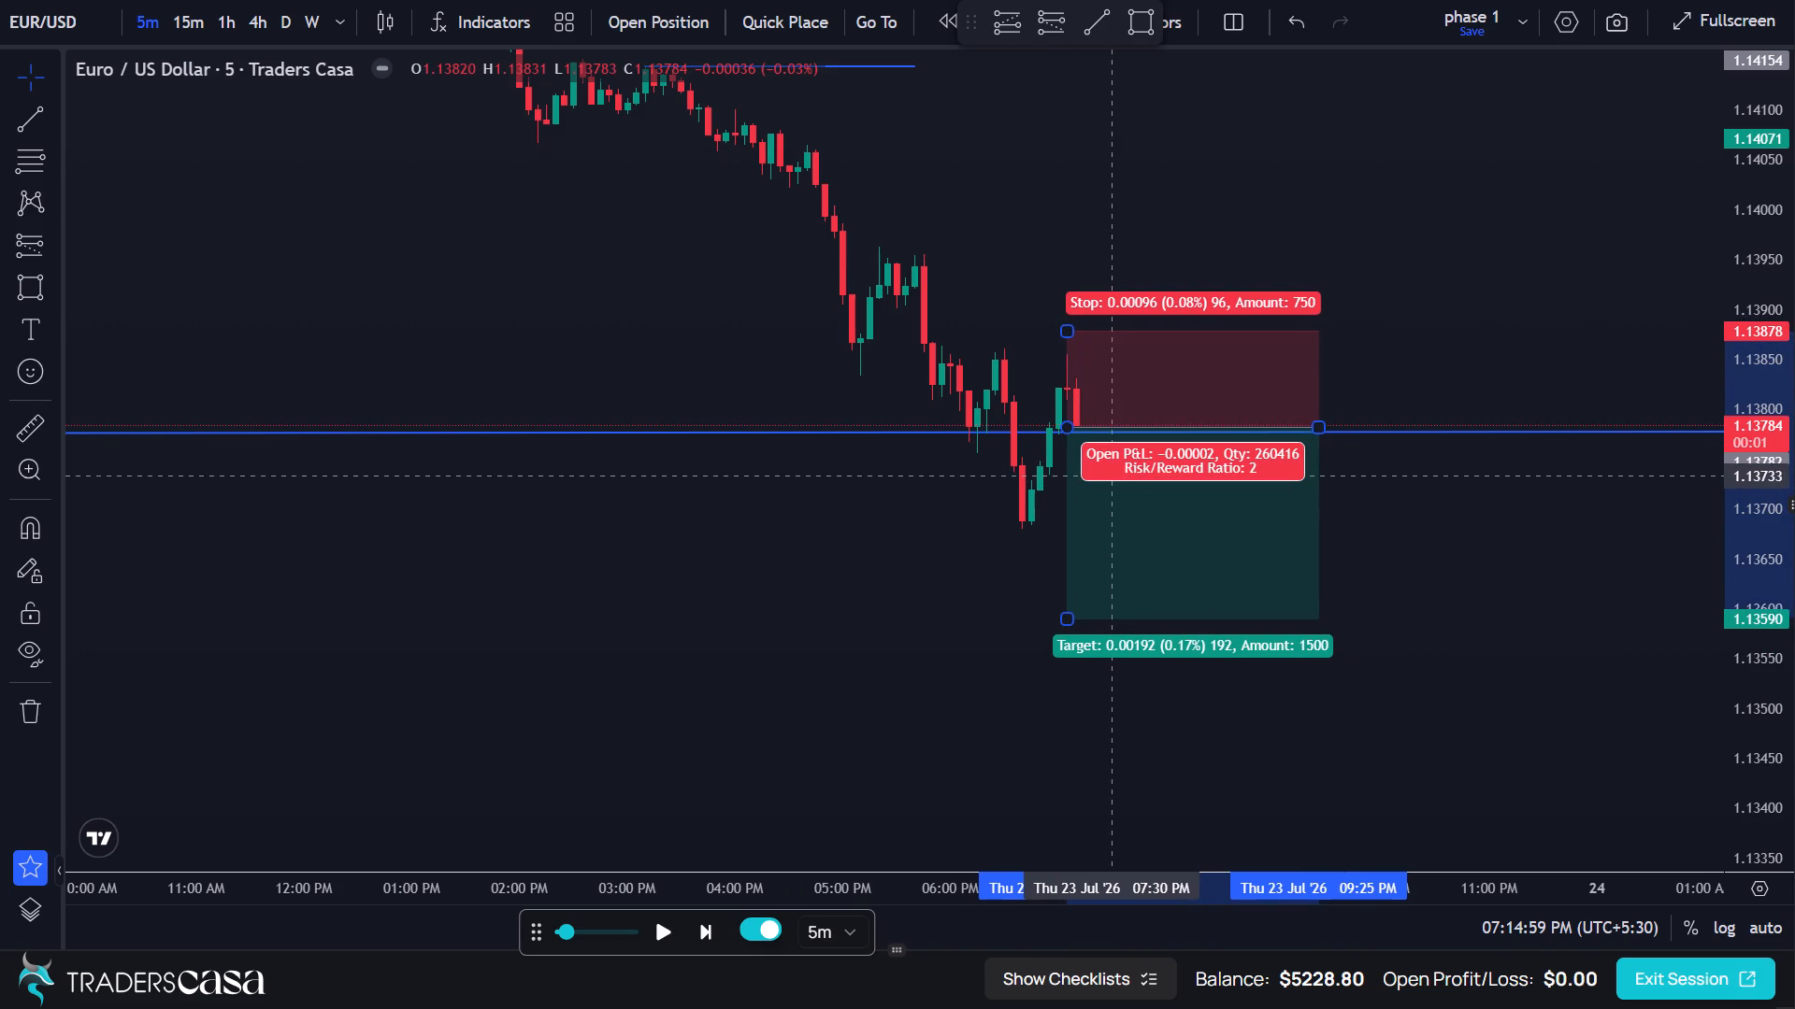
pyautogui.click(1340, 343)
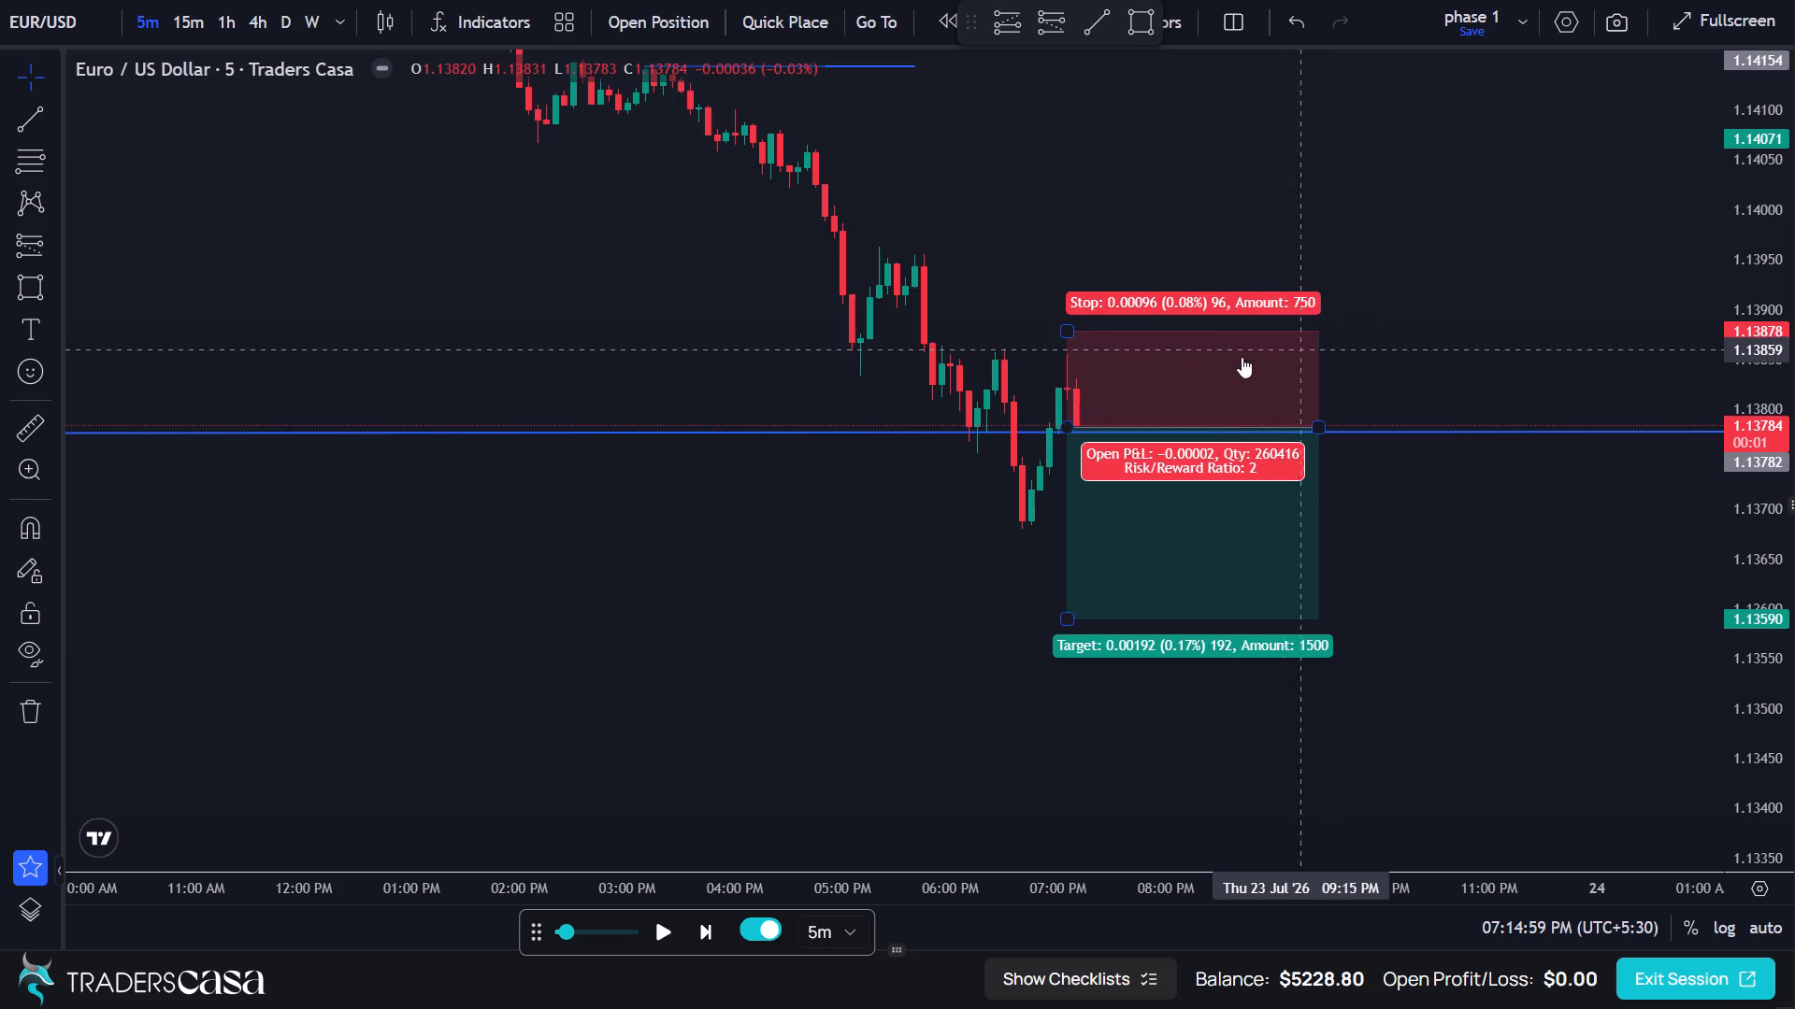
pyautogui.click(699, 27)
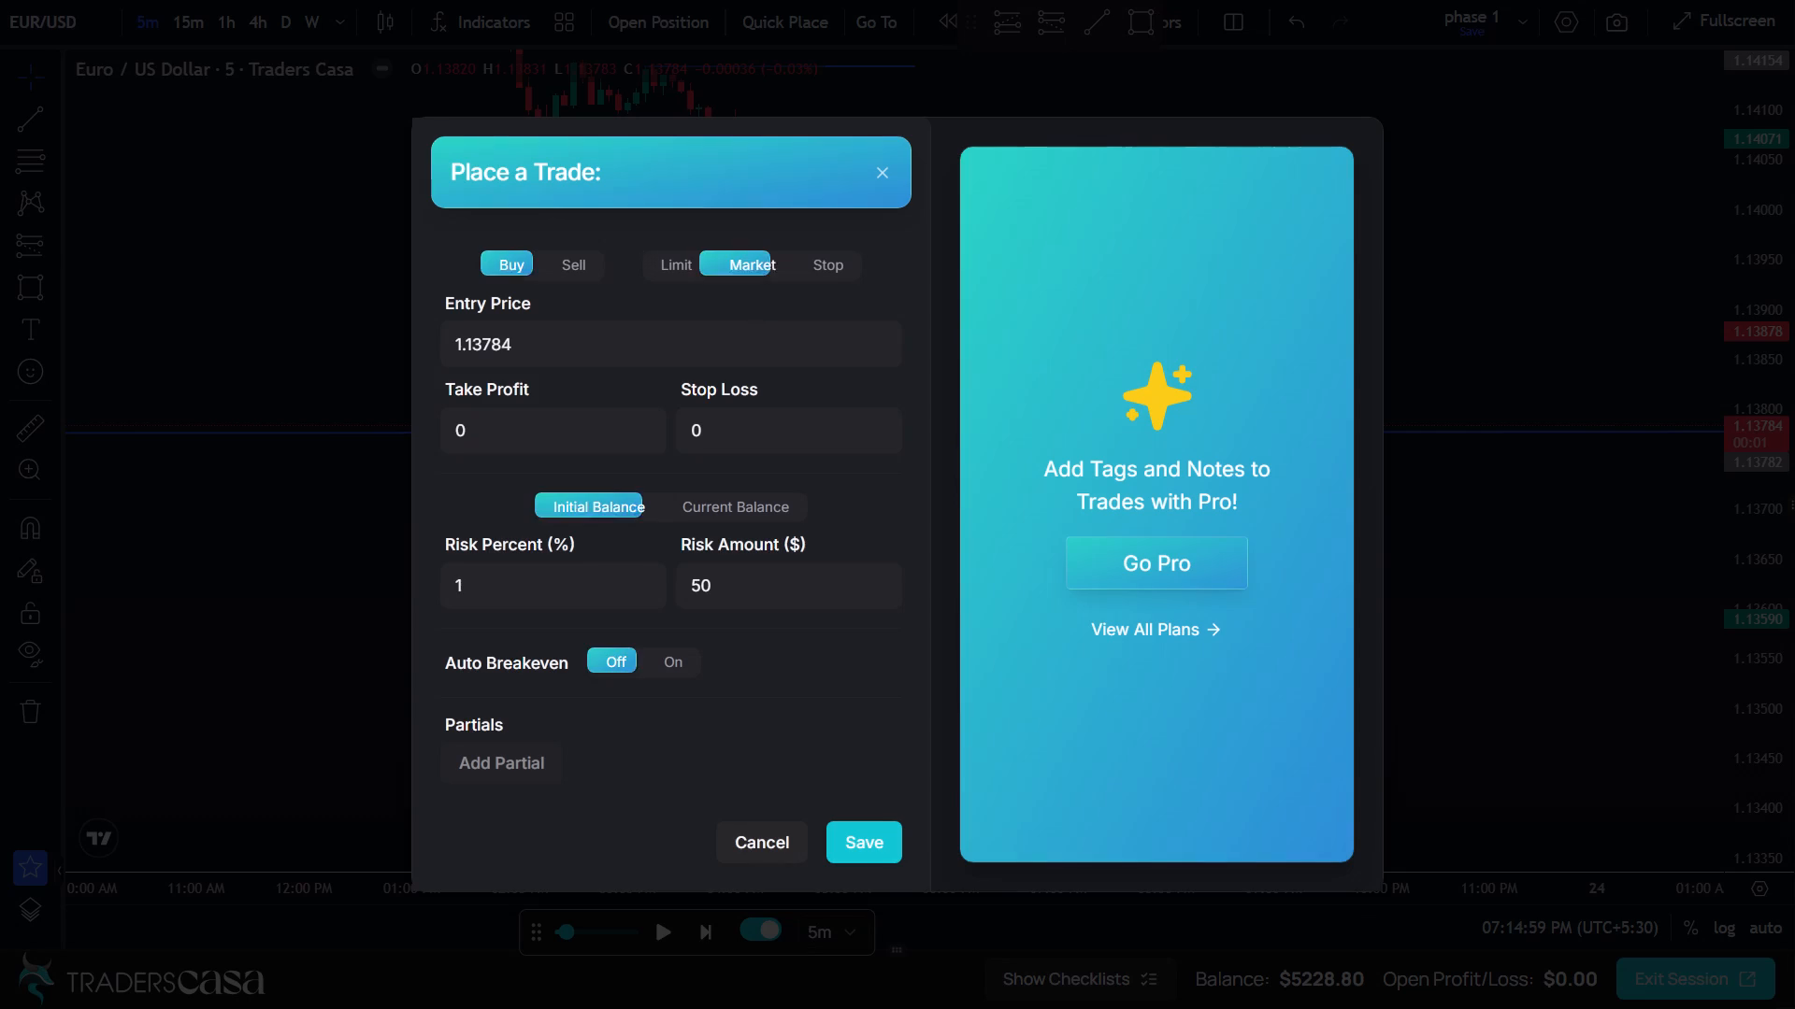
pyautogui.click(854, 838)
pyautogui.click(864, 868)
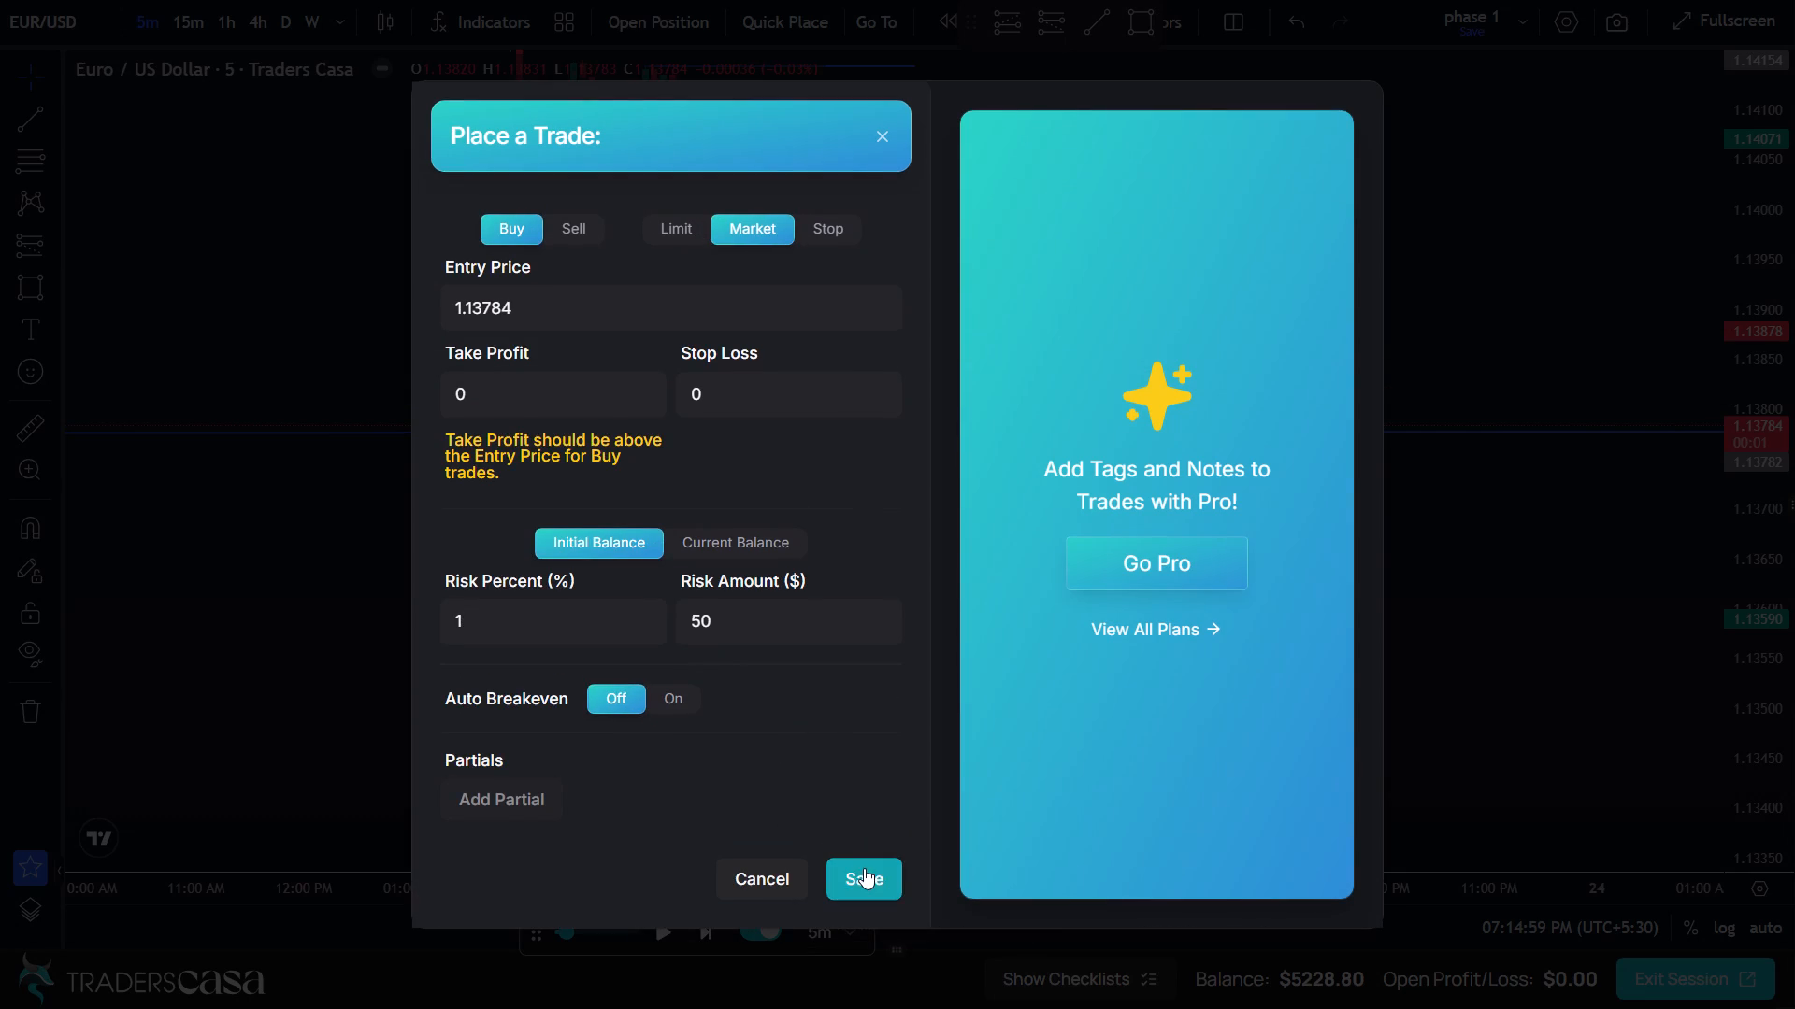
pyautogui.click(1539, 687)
# Shift the short position one candle later to 07:10 PM, with its stop at about 1.13881 and target at about 1.13593.
pyautogui.click(1179, 500)
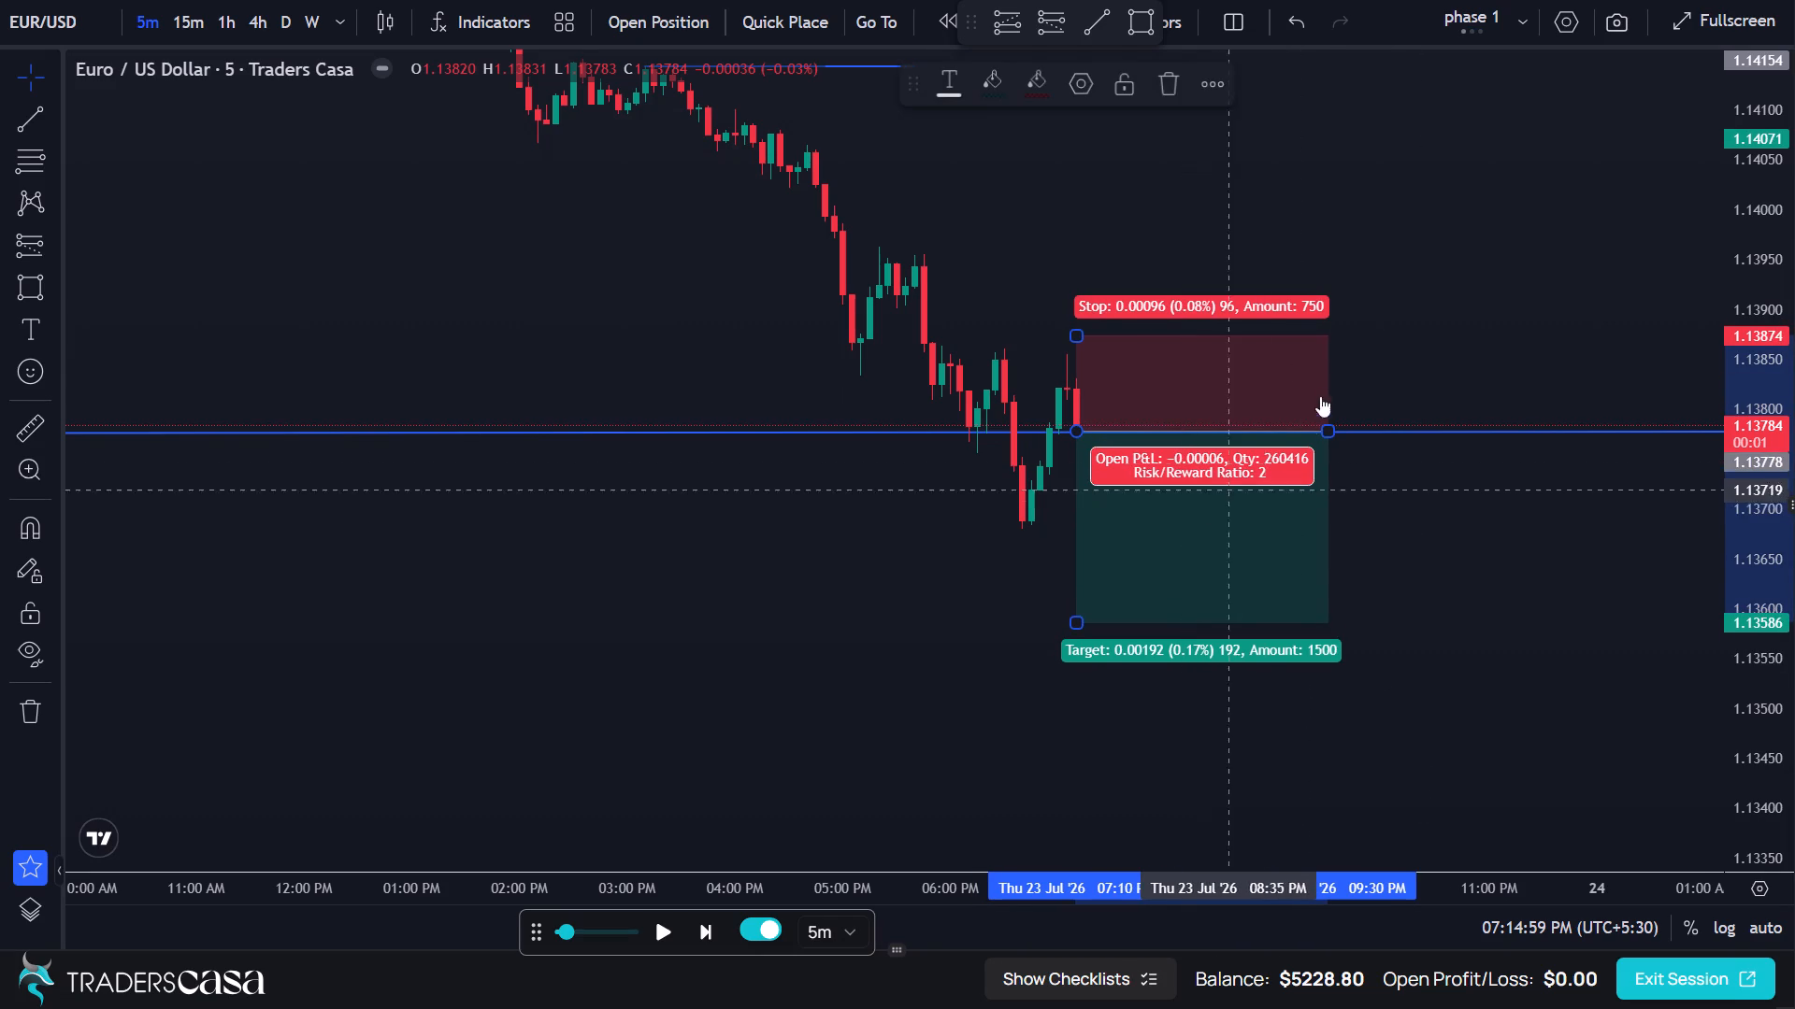
pyautogui.click(1359, 365)
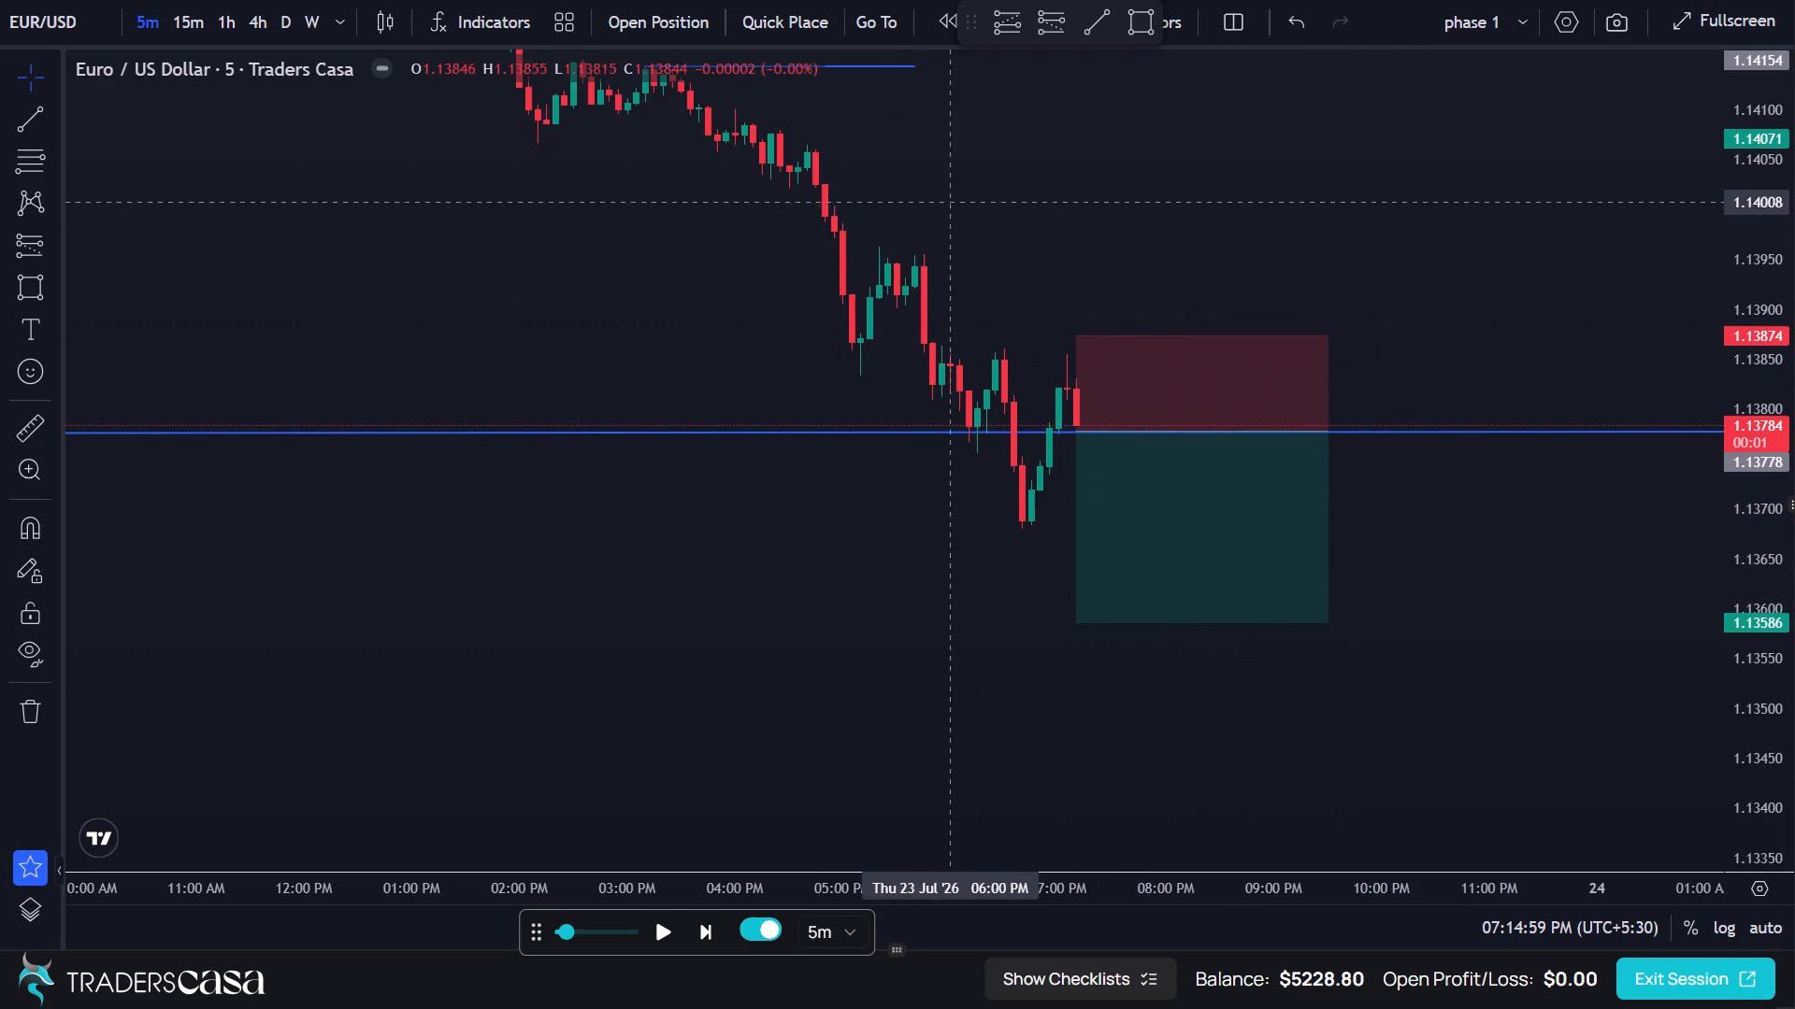
pyautogui.click(1145, 533)
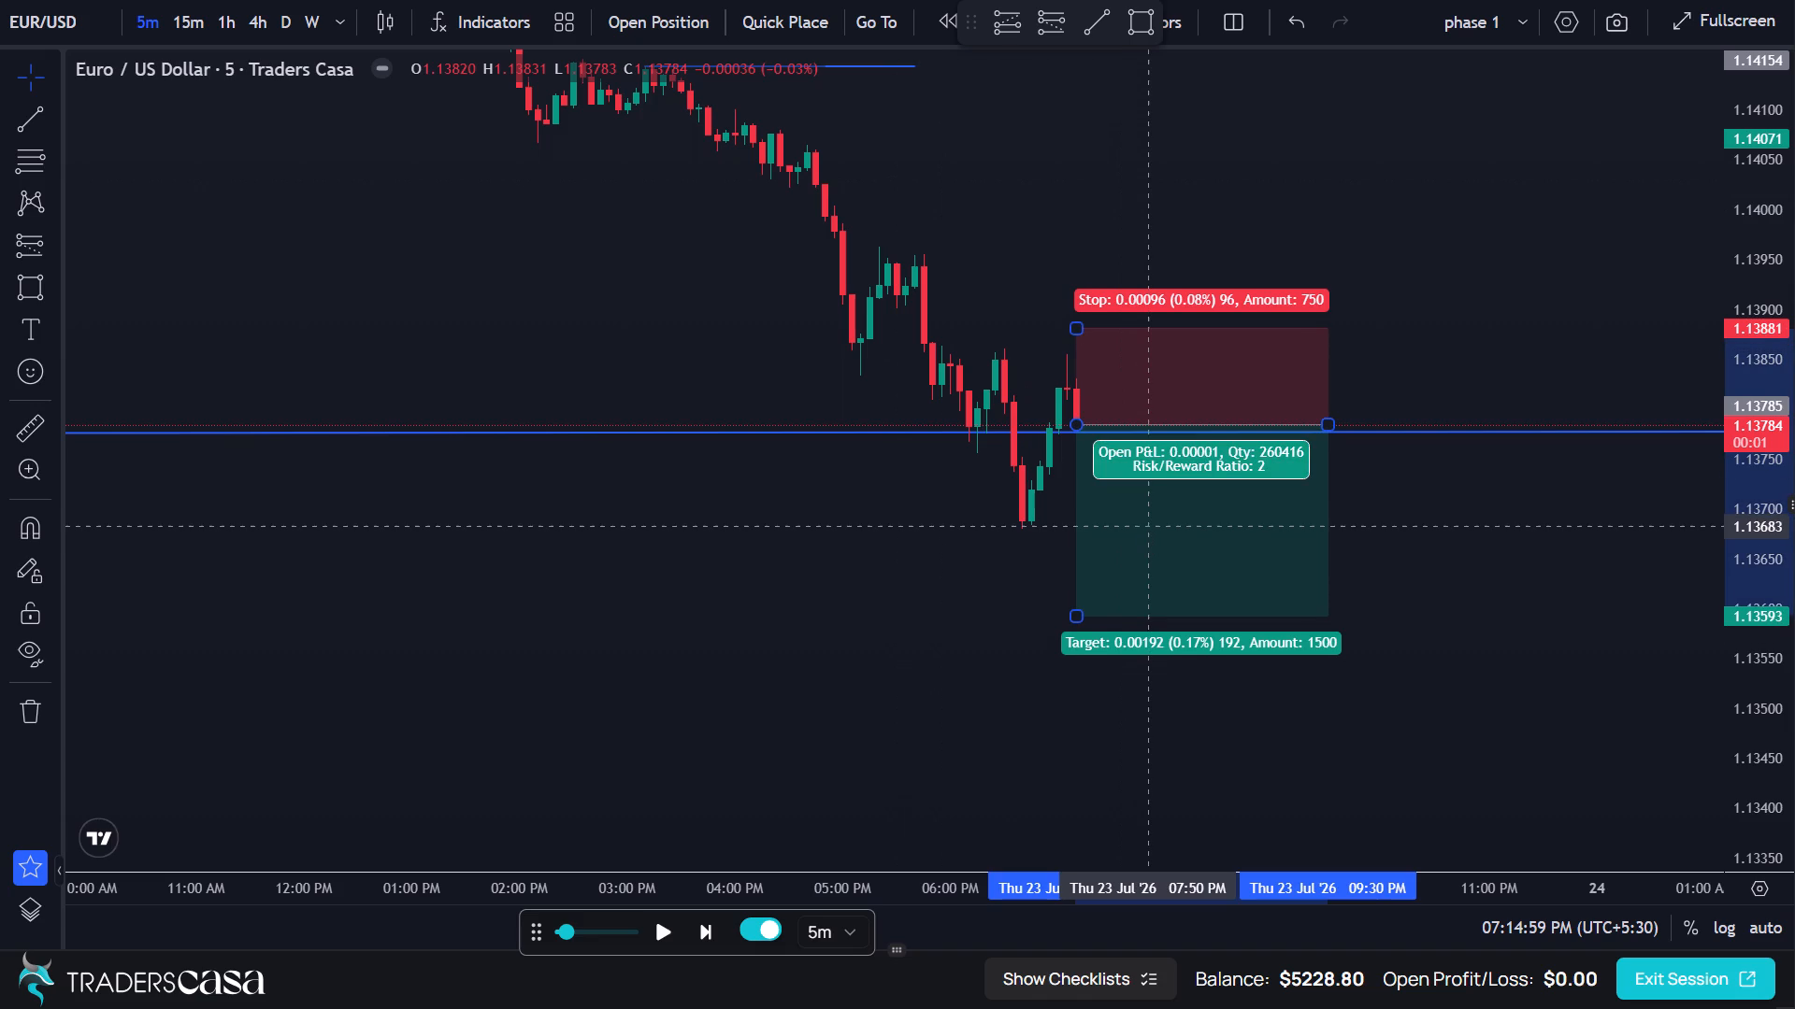
pyautogui.click(1394, 350)
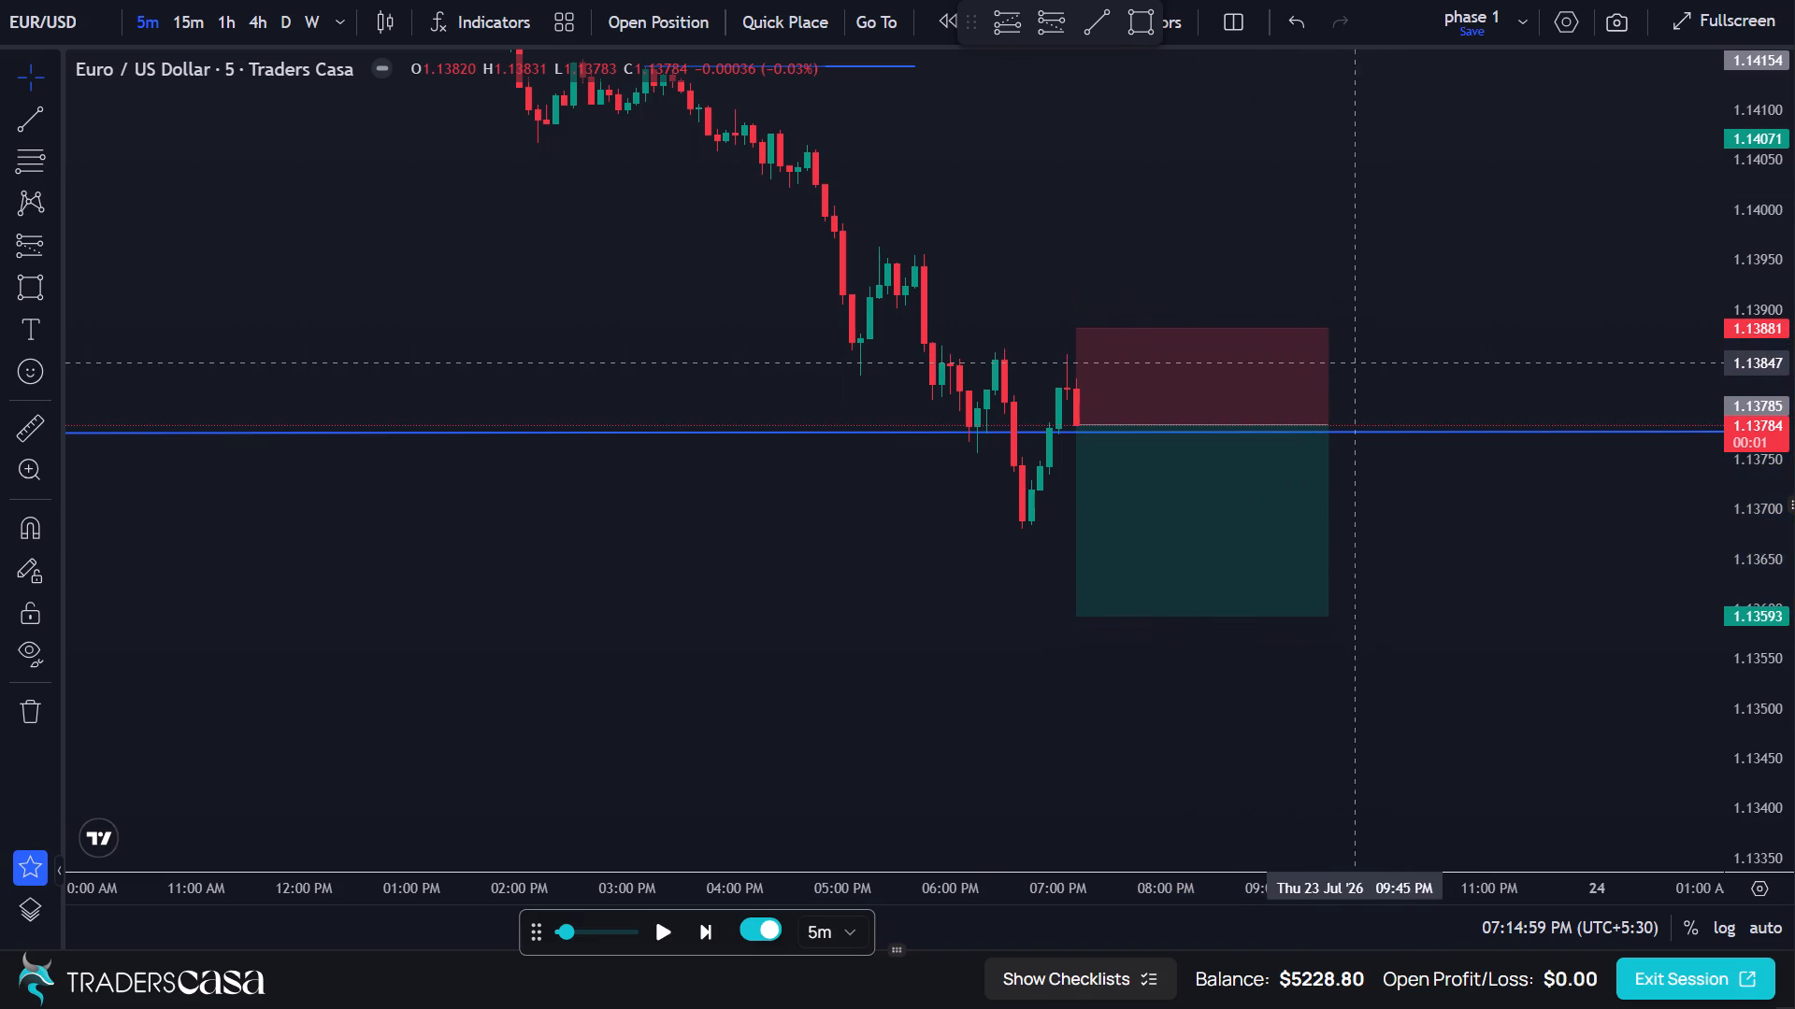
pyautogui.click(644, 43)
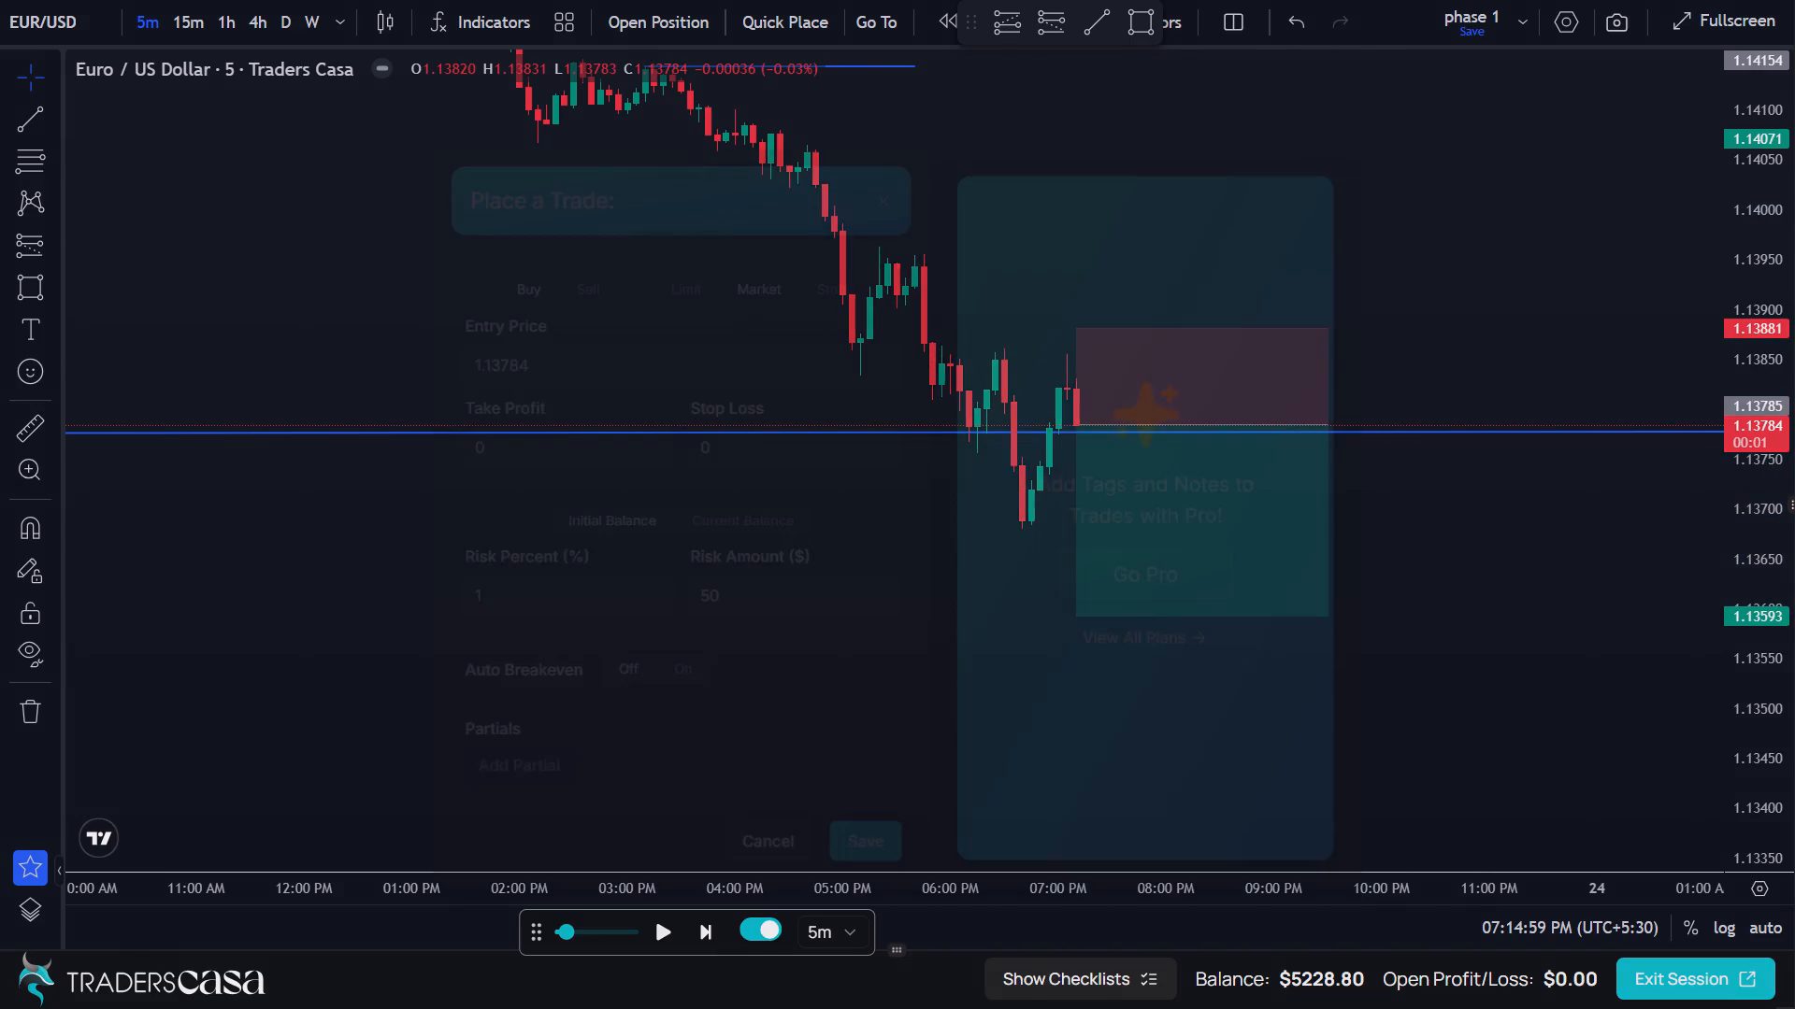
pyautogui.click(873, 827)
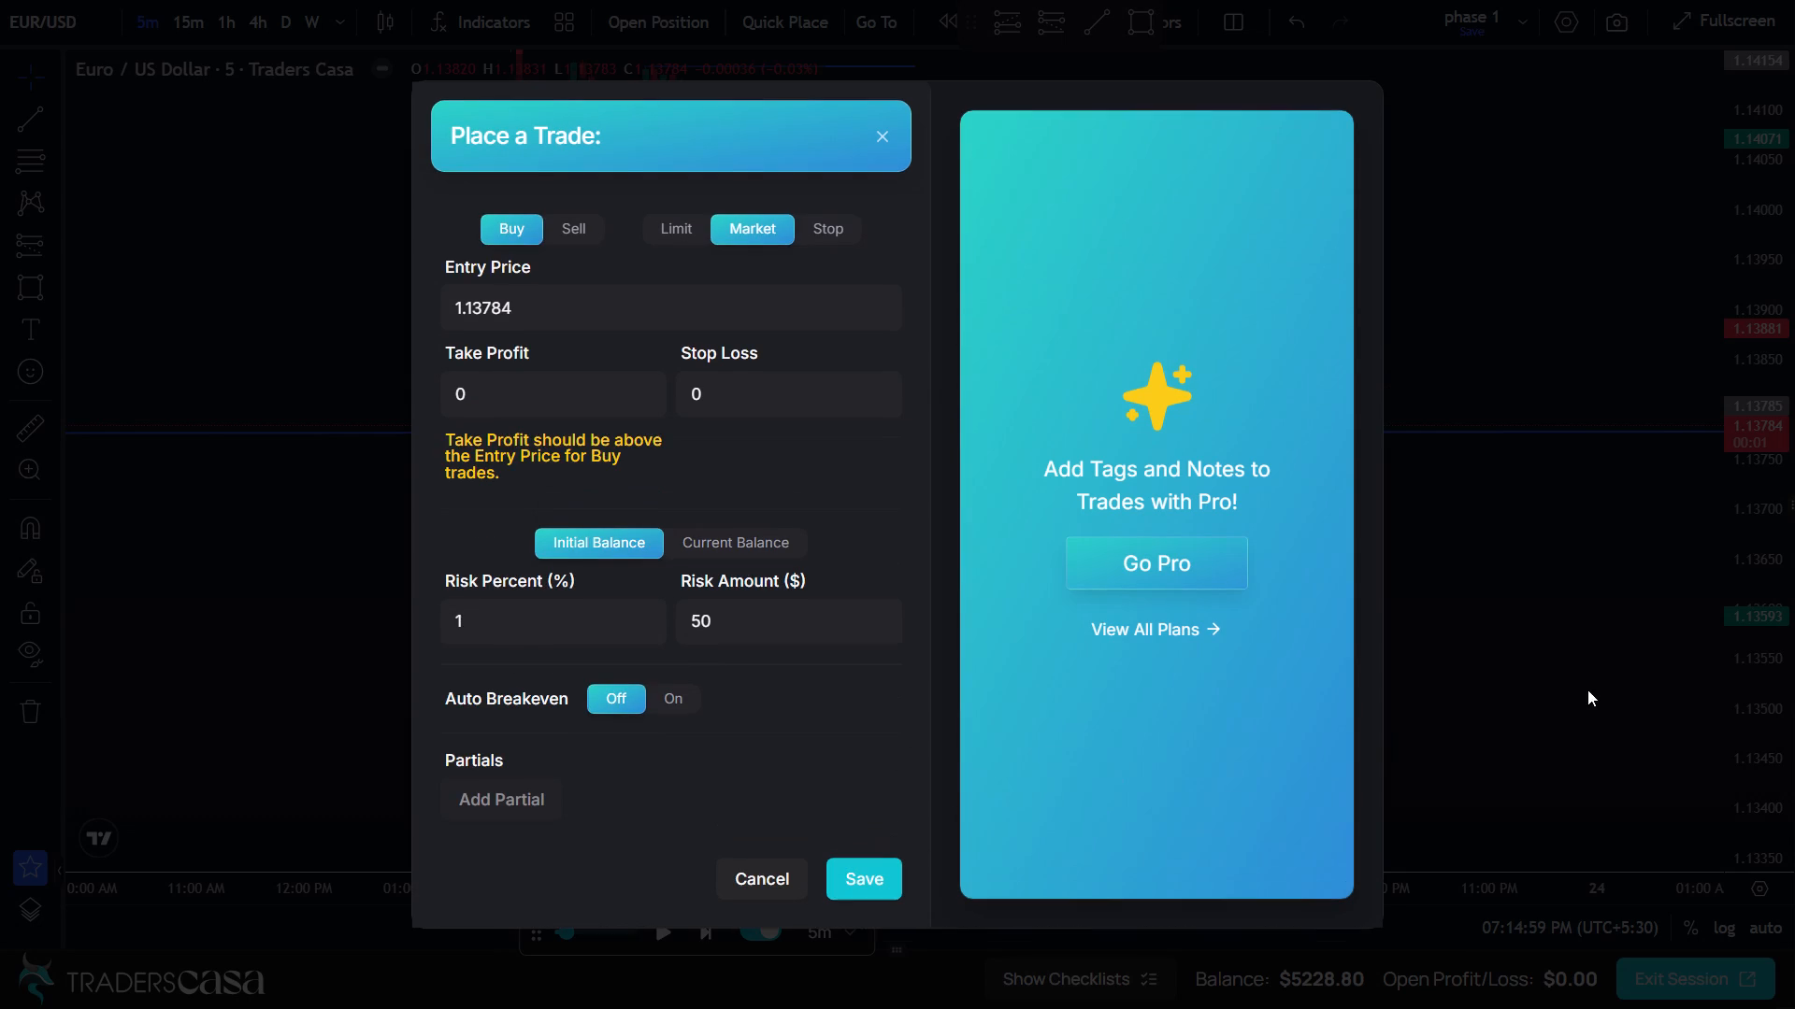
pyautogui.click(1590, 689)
# Lower the short position slightly and open it as a trade with entry 1.1378, stop loss 1.13876 and take profit 1.13588.
pyautogui.click(1216, 523)
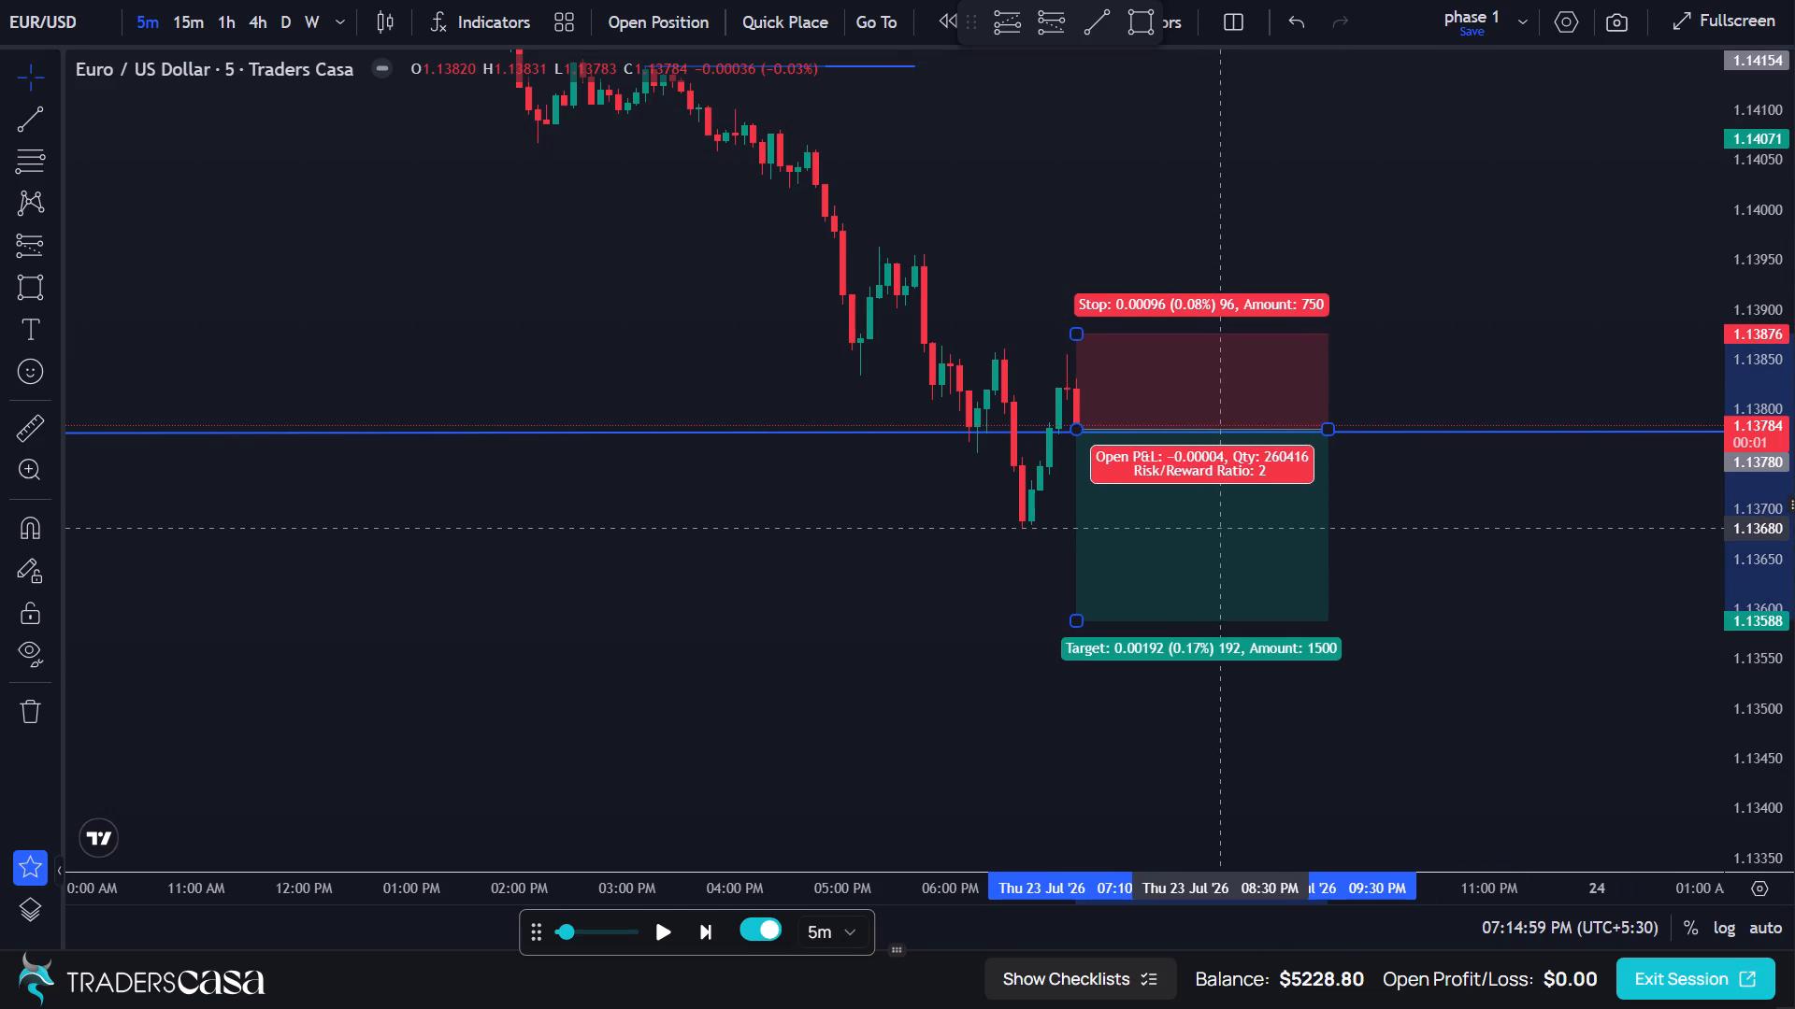
pyautogui.click(711, 21)
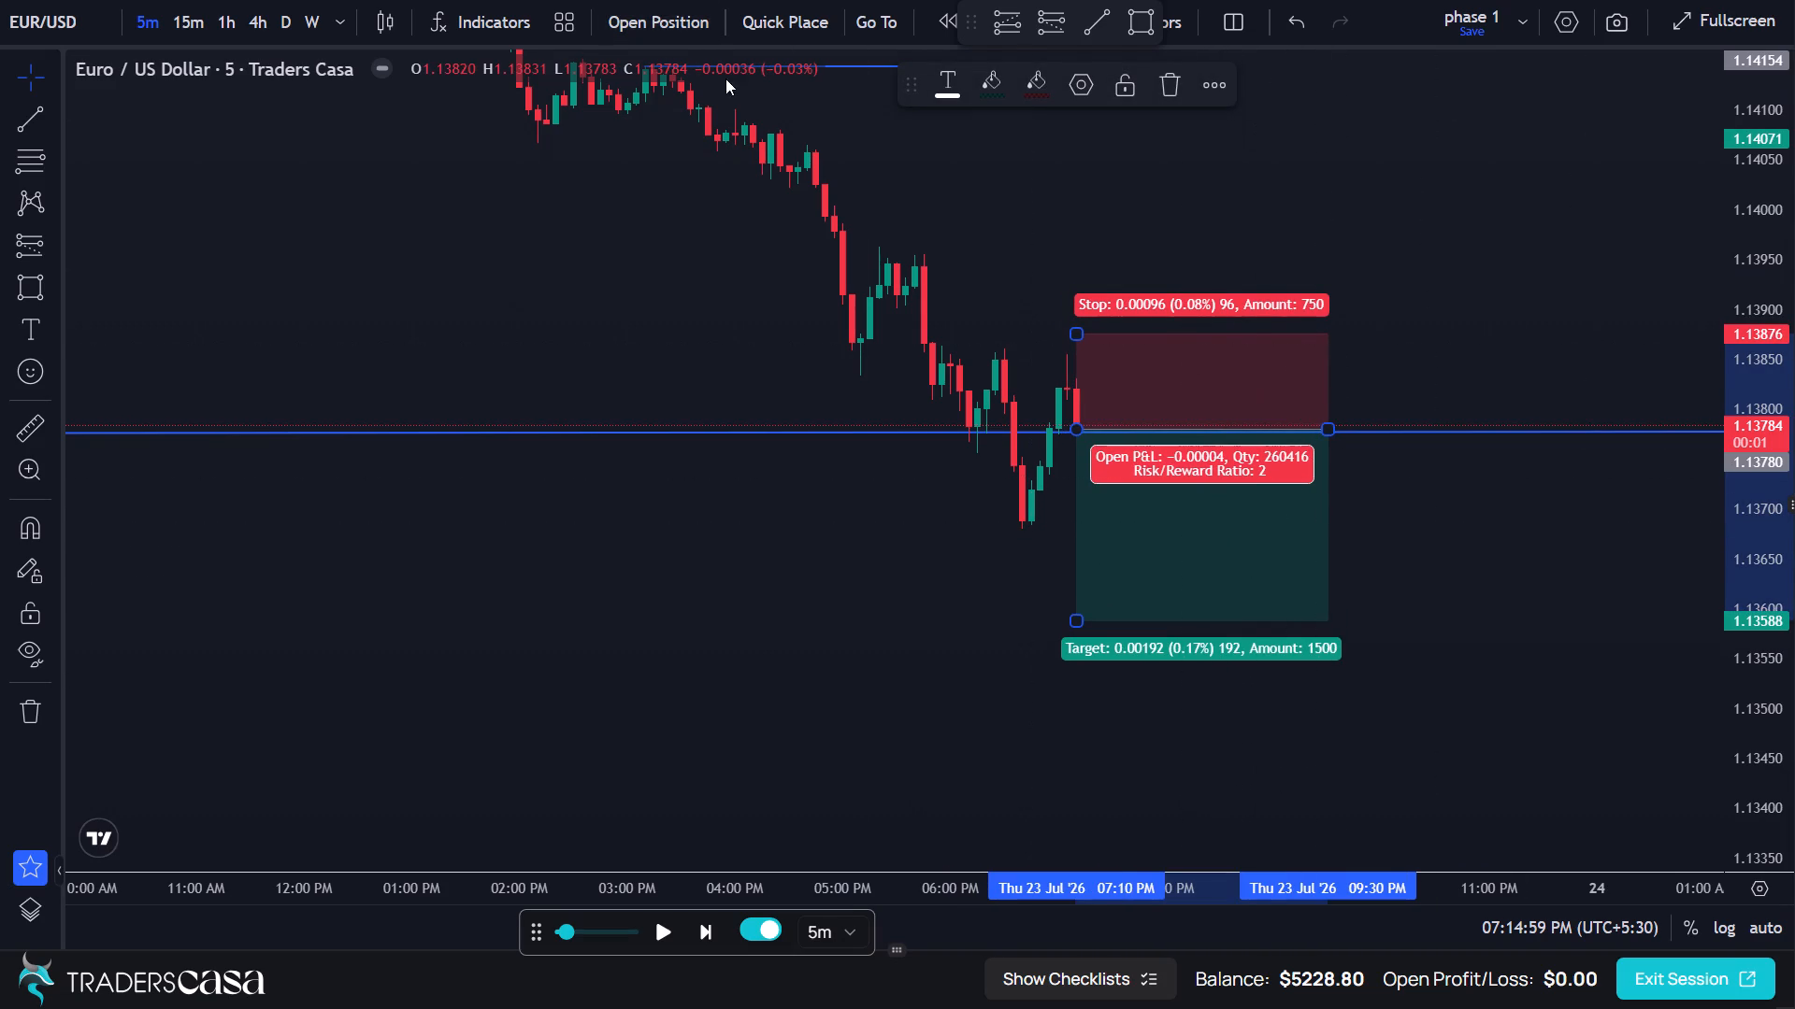
pyautogui.click(874, 838)
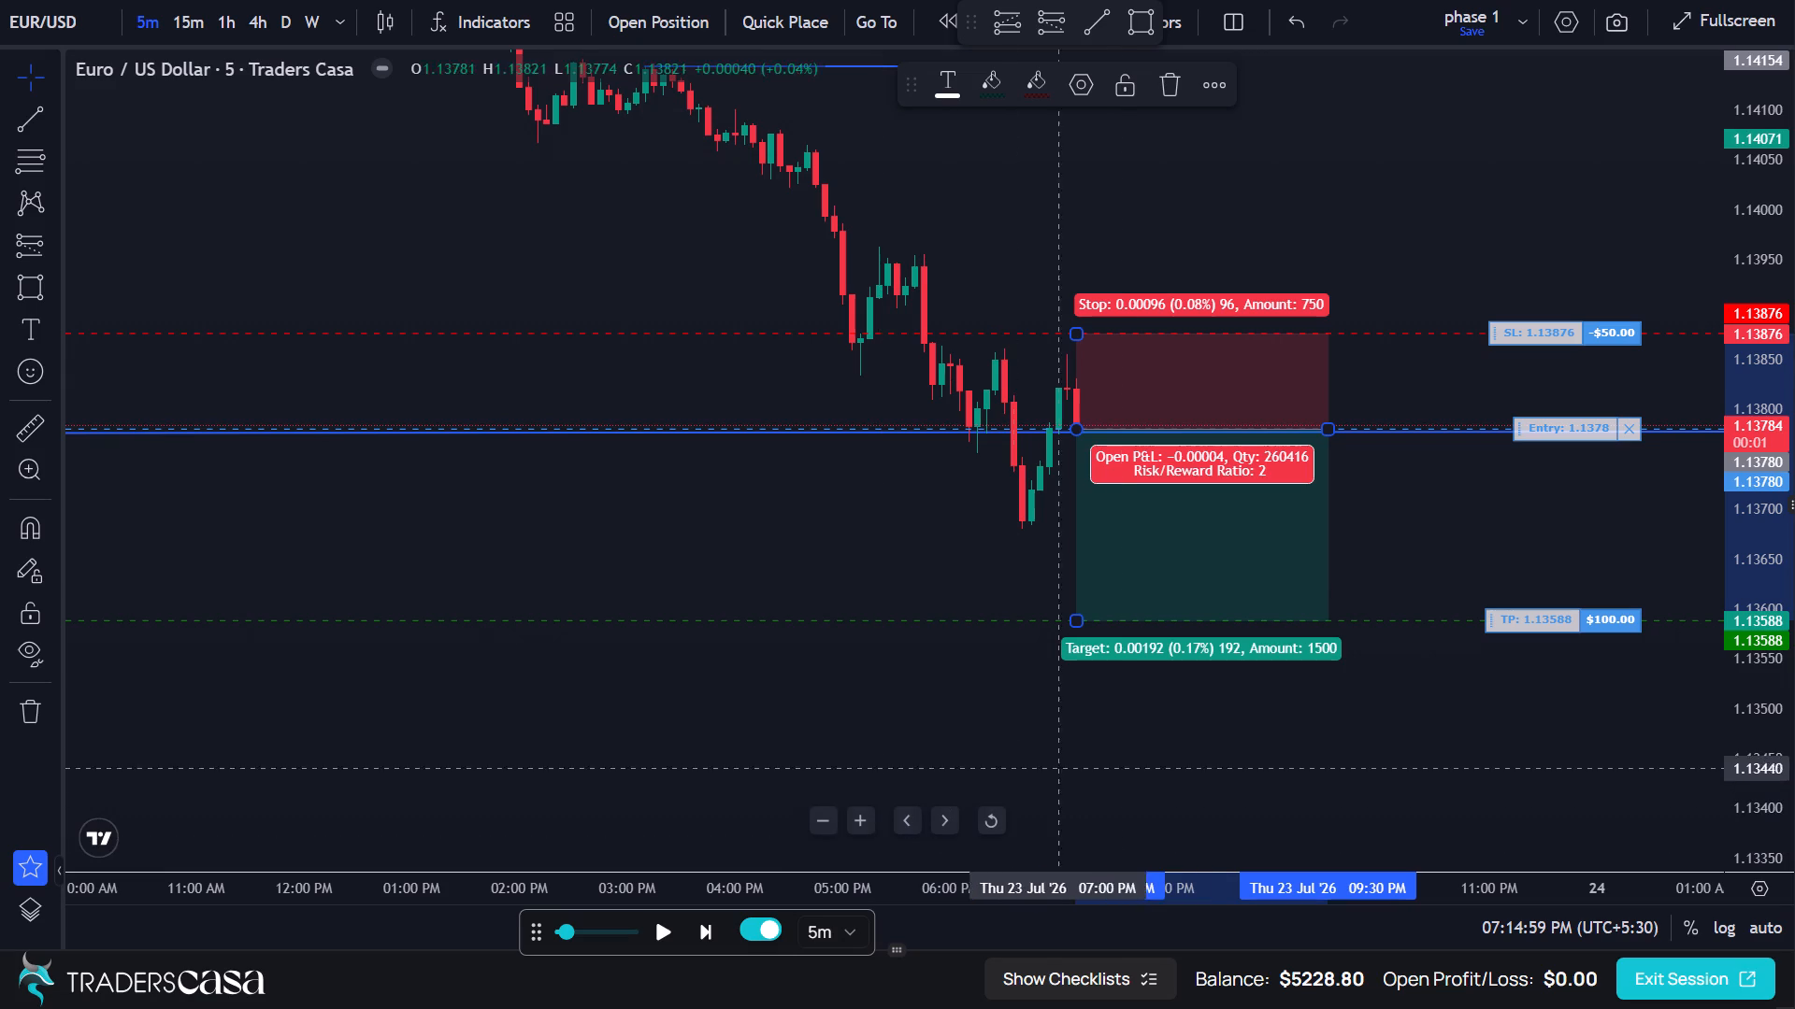
# Advance the 5-minute replay candle by candle to about 10 PM on 23 Jul with the short trade open.
pyautogui.click(700, 931)
pyautogui.click(700, 931)
pyautogui.click(700, 931)
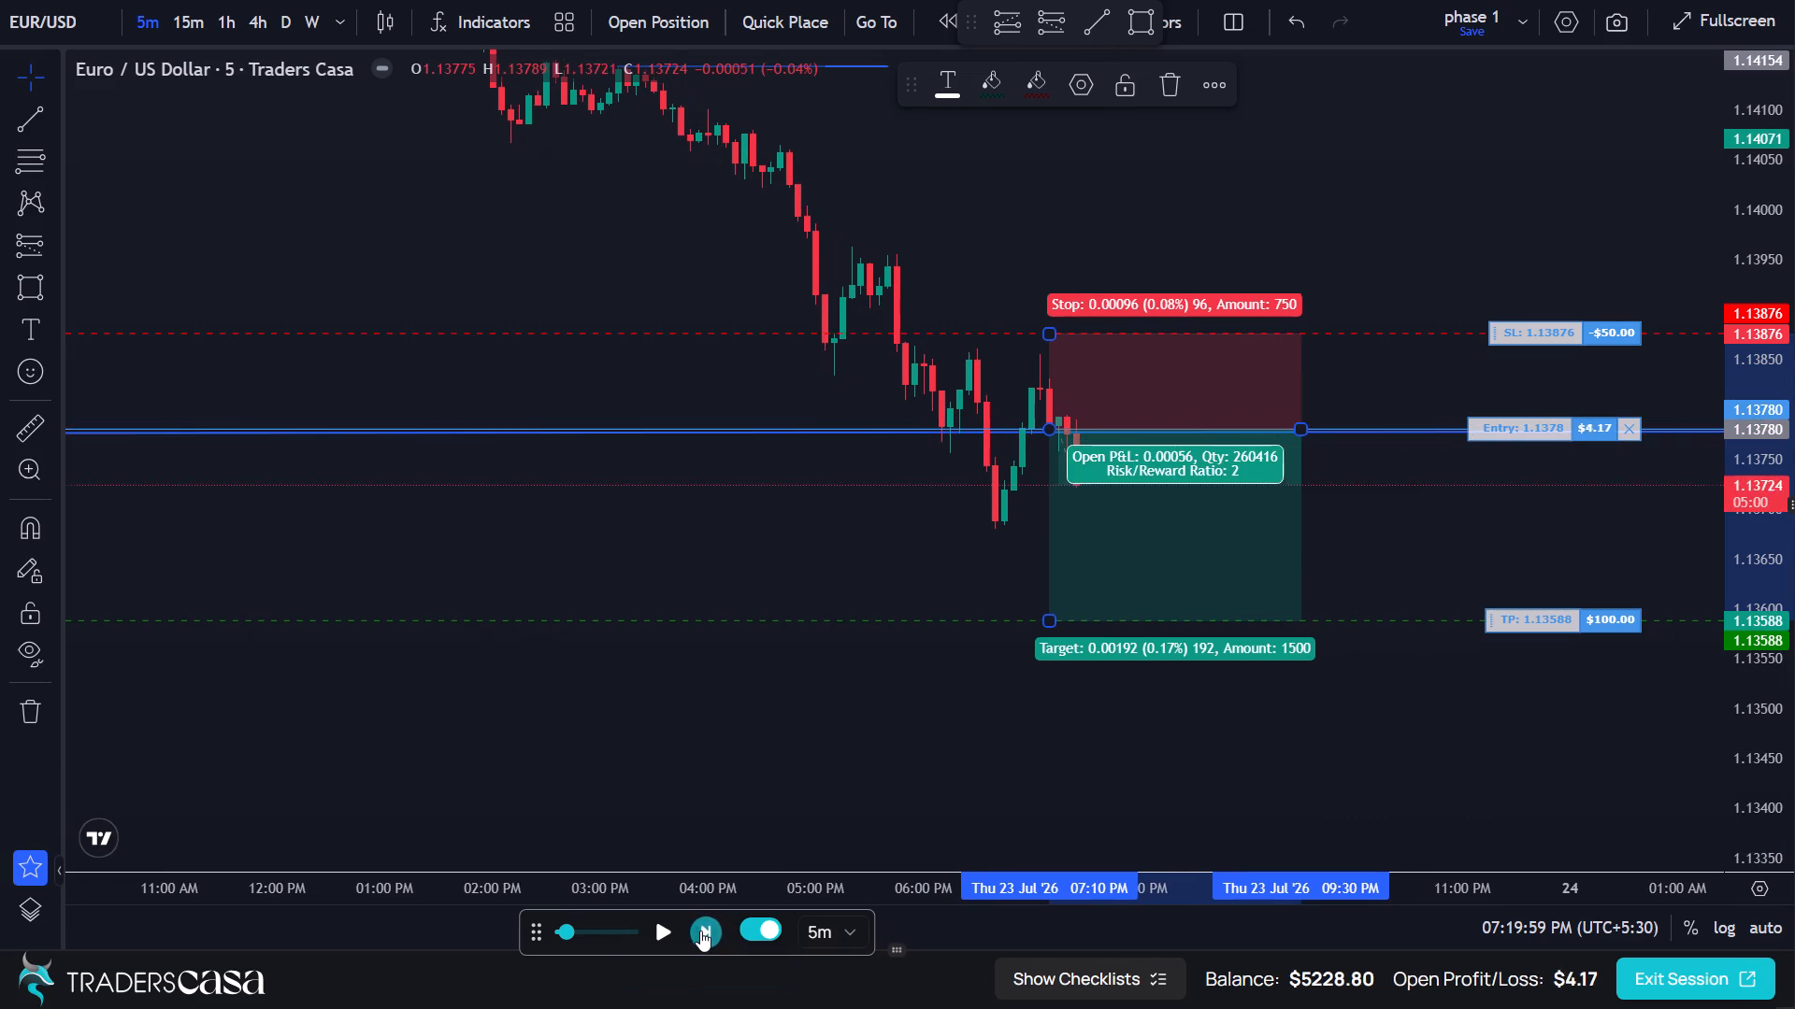
pyautogui.click(700, 931)
pyautogui.tripleClick(700, 931)
pyautogui.tripleClick(700, 931)
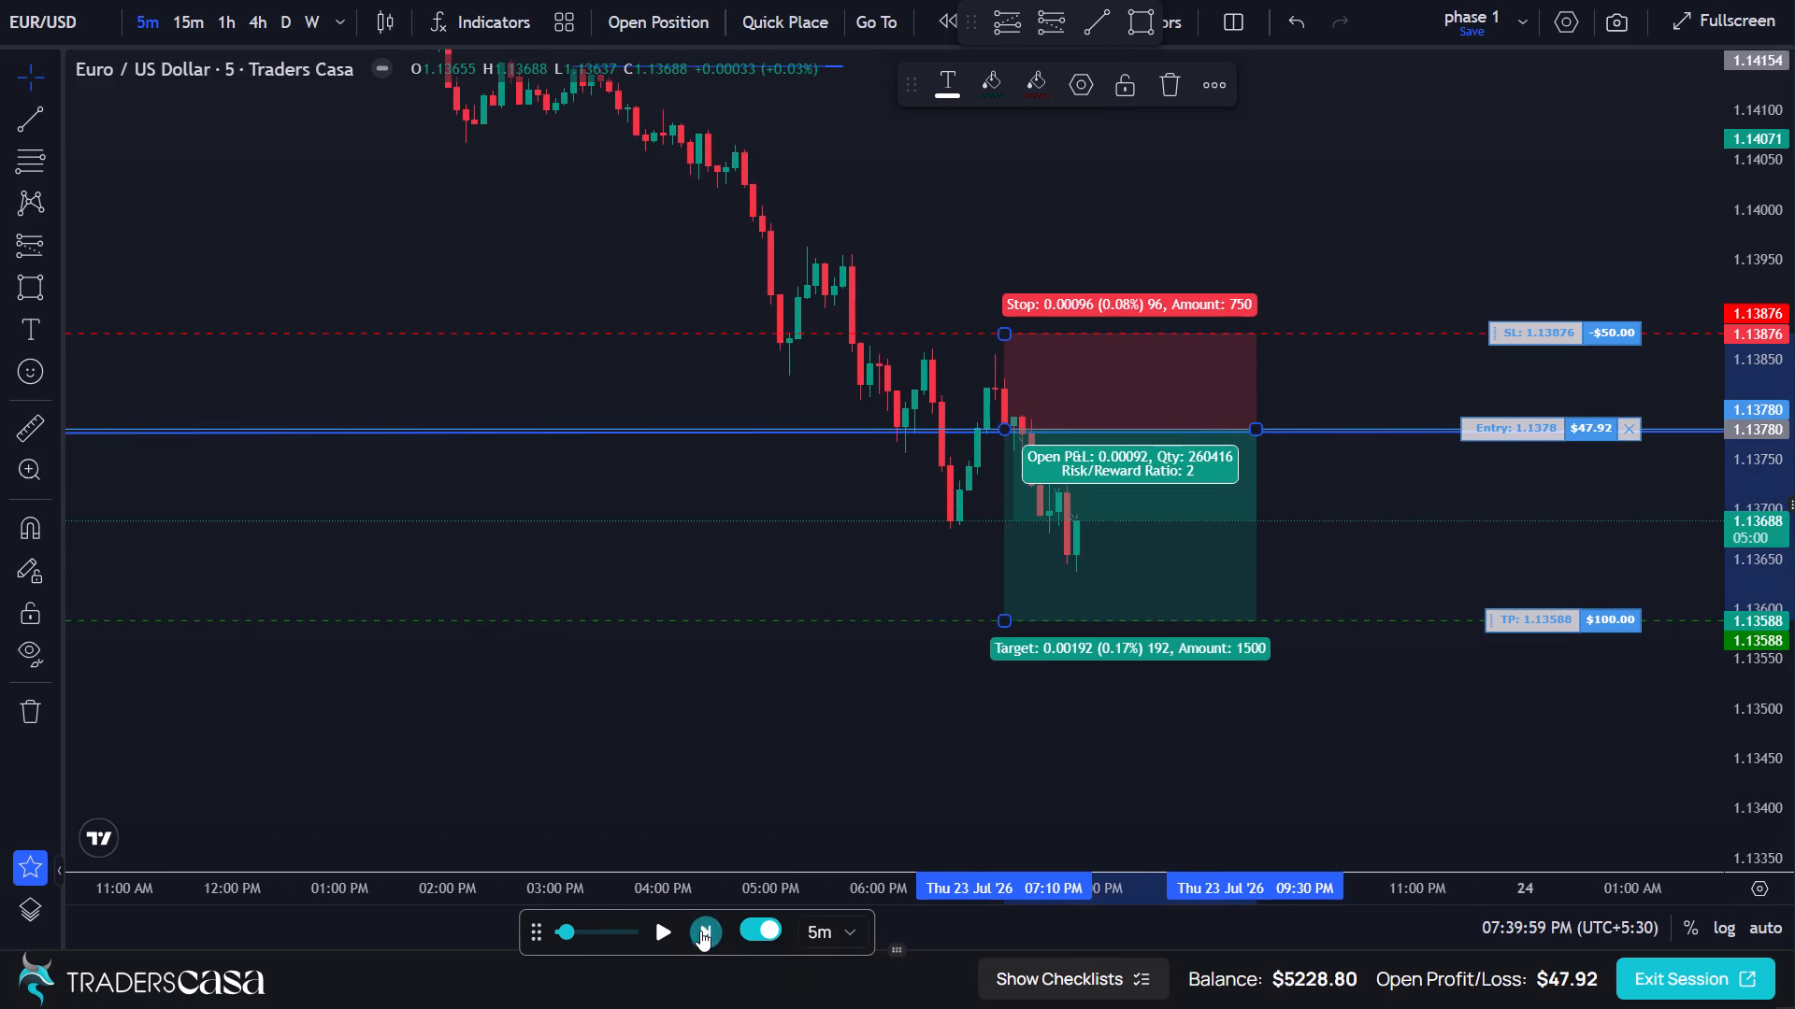
pyautogui.tripleClick(700, 931)
pyautogui.tripleClick(700, 931)
pyautogui.tripleClick(700, 931)
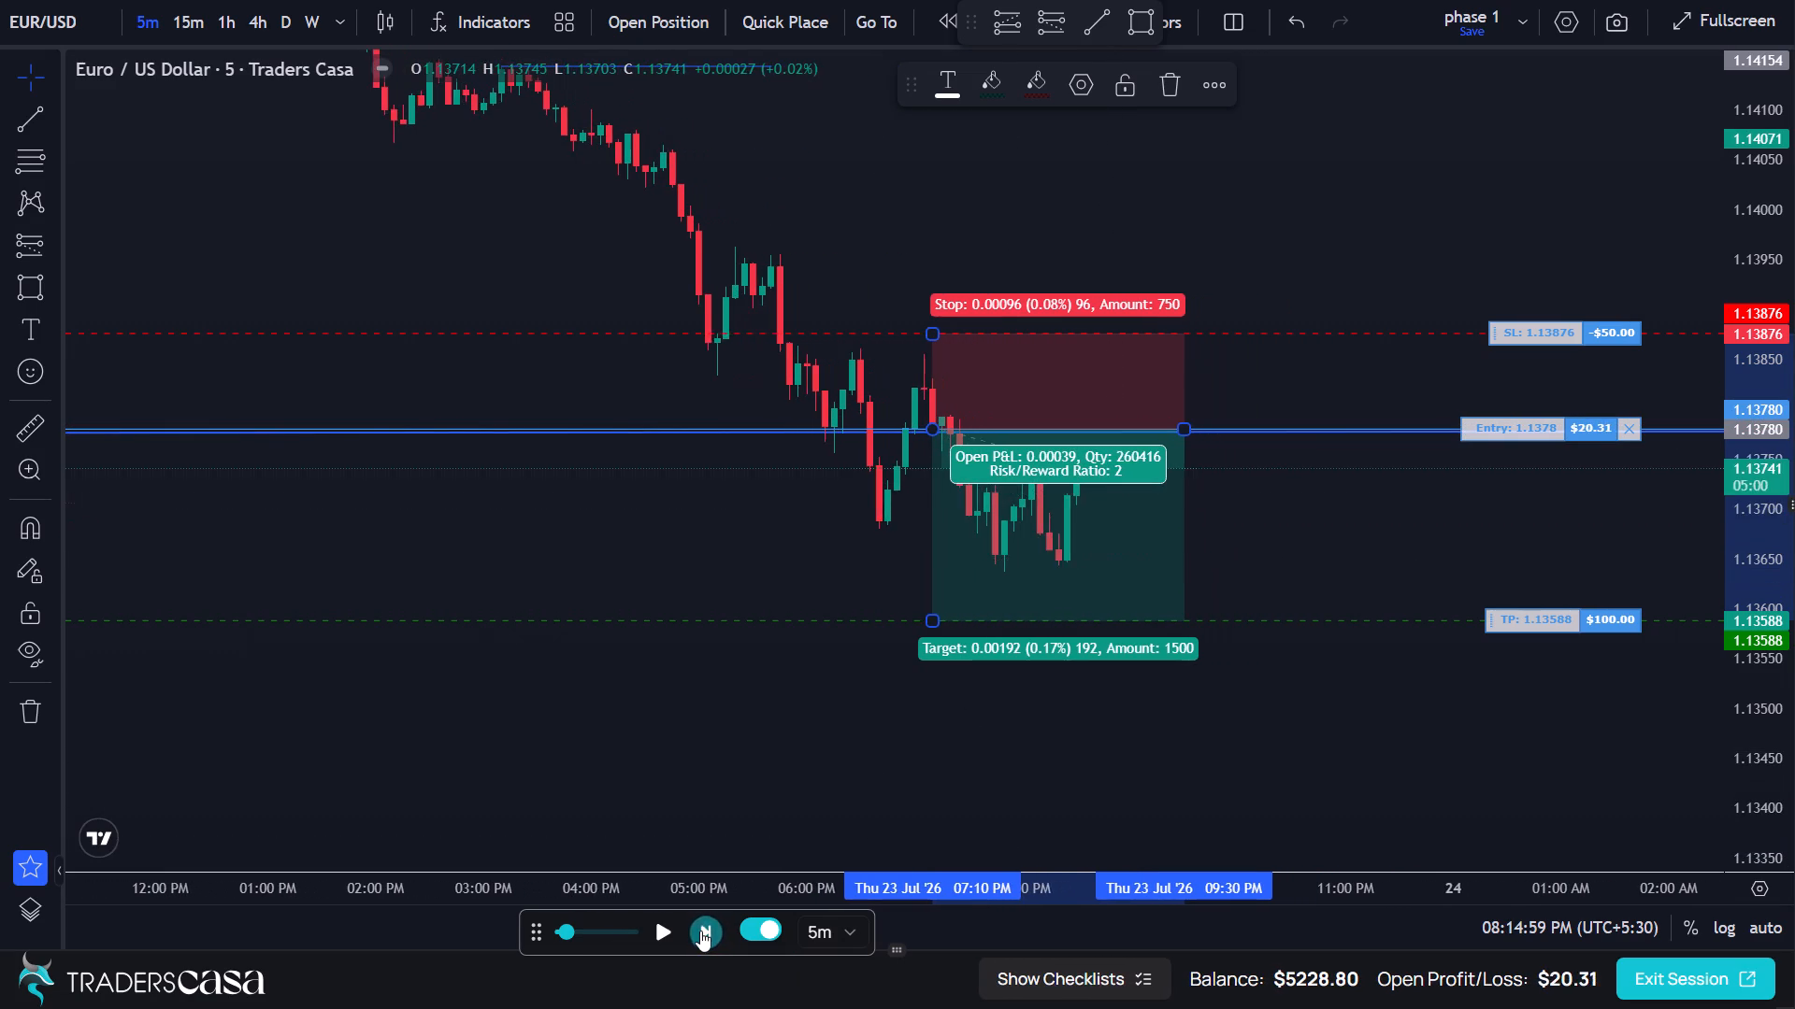
pyautogui.tripleClick(700, 931)
pyautogui.tripleClick(700, 931)
pyautogui.tripleClick(700, 931)
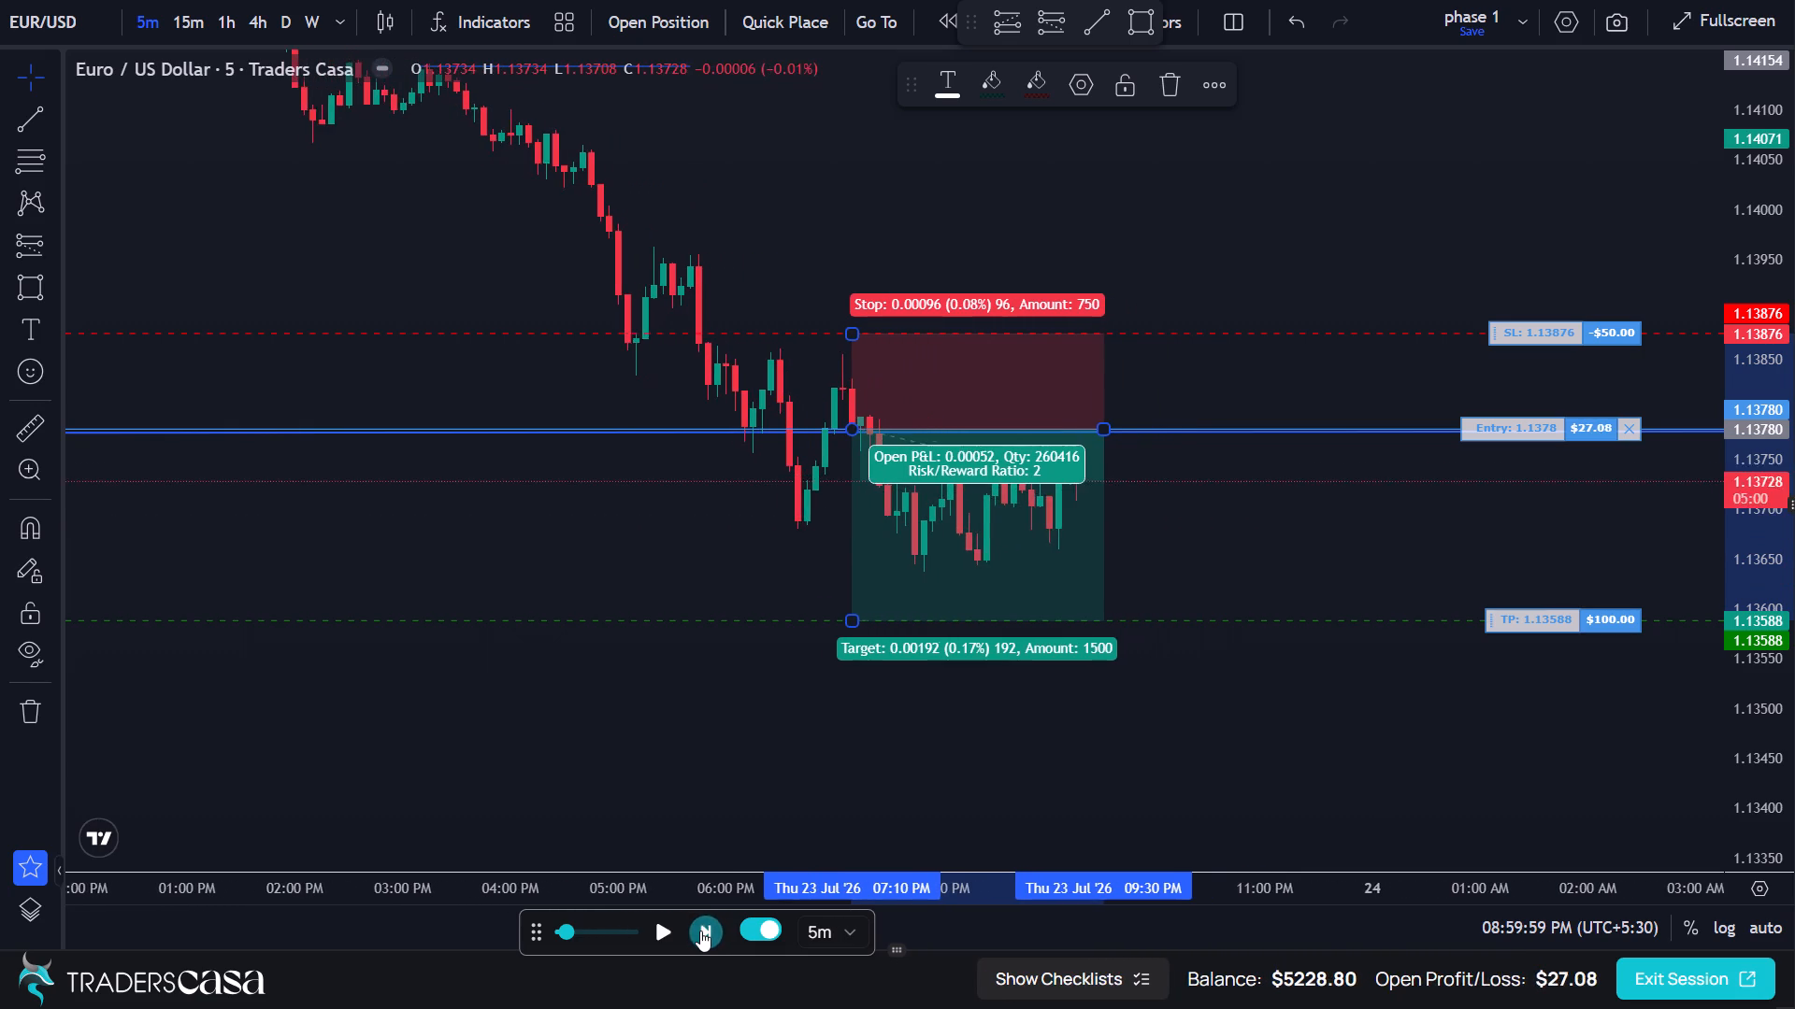
pyautogui.tripleClick(700, 931)
pyautogui.tripleClick(700, 931)
pyautogui.tripleClick(700, 931)
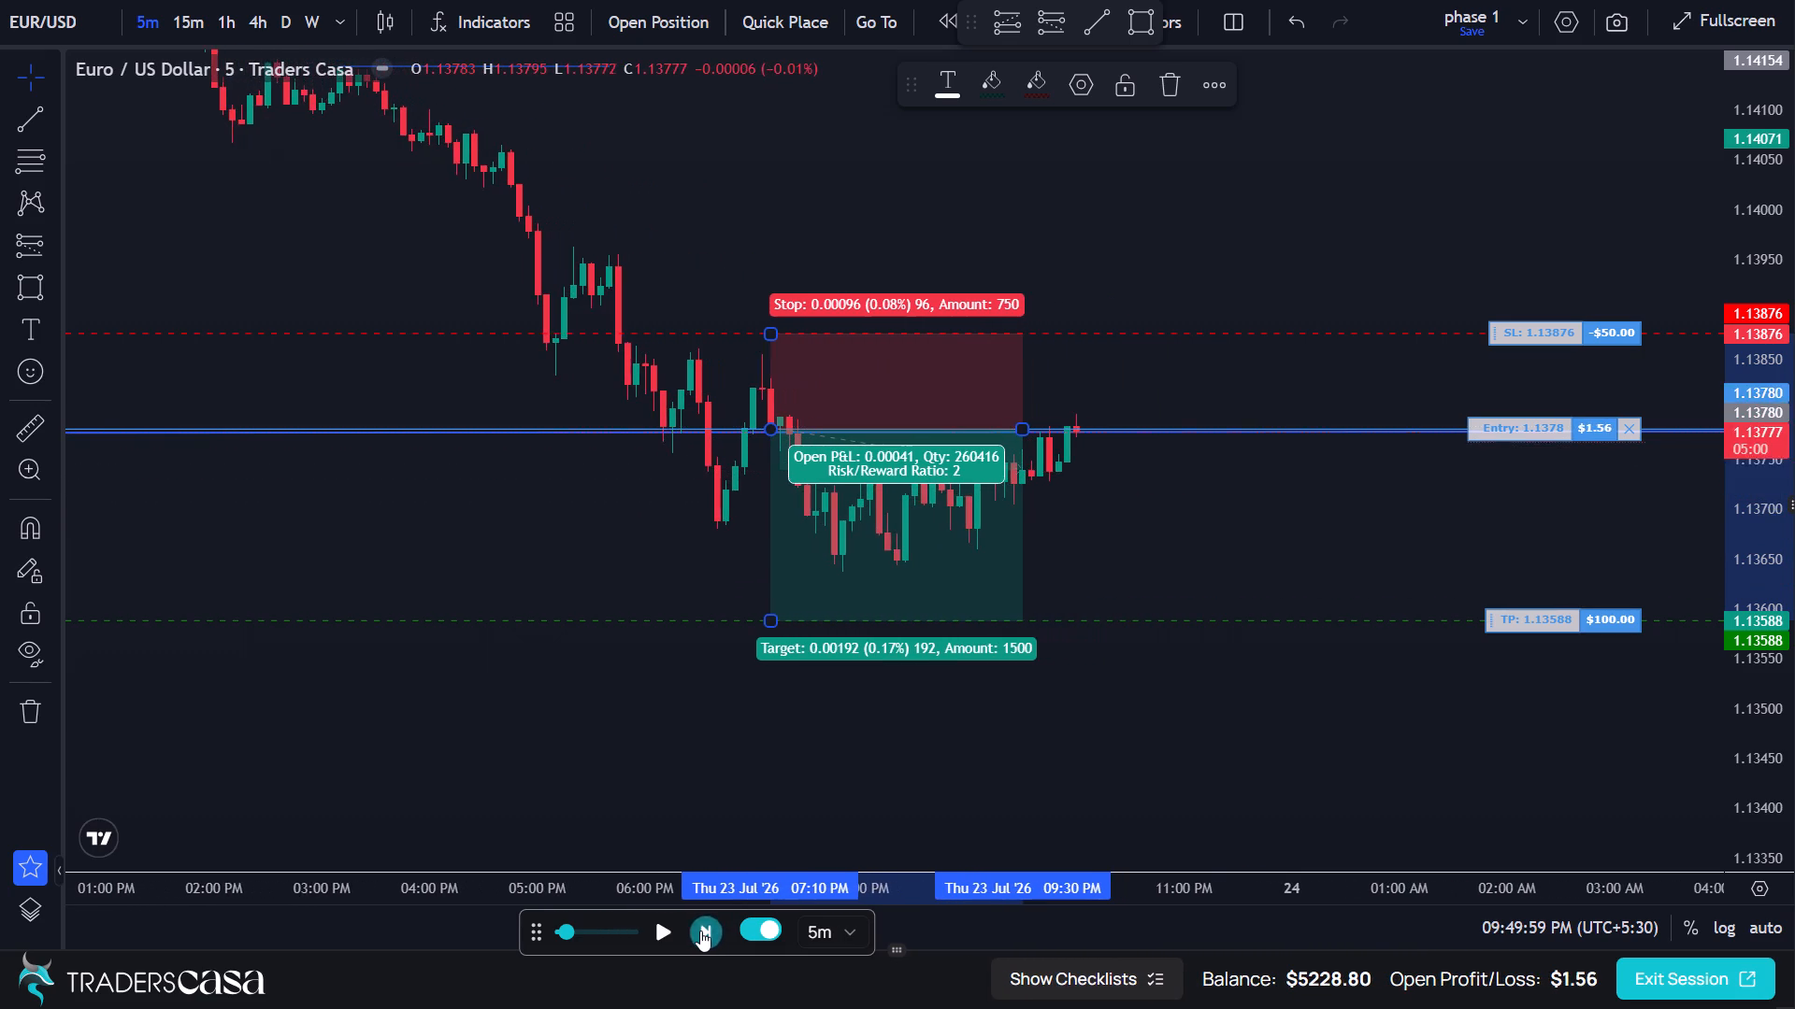
# Continue the 5-minute replay candle by candle to about 12:45 AM on 24 Jul.
pyautogui.tripleClick(700, 931)
pyautogui.tripleClick(700, 931)
pyautogui.tripleClick(700, 931)
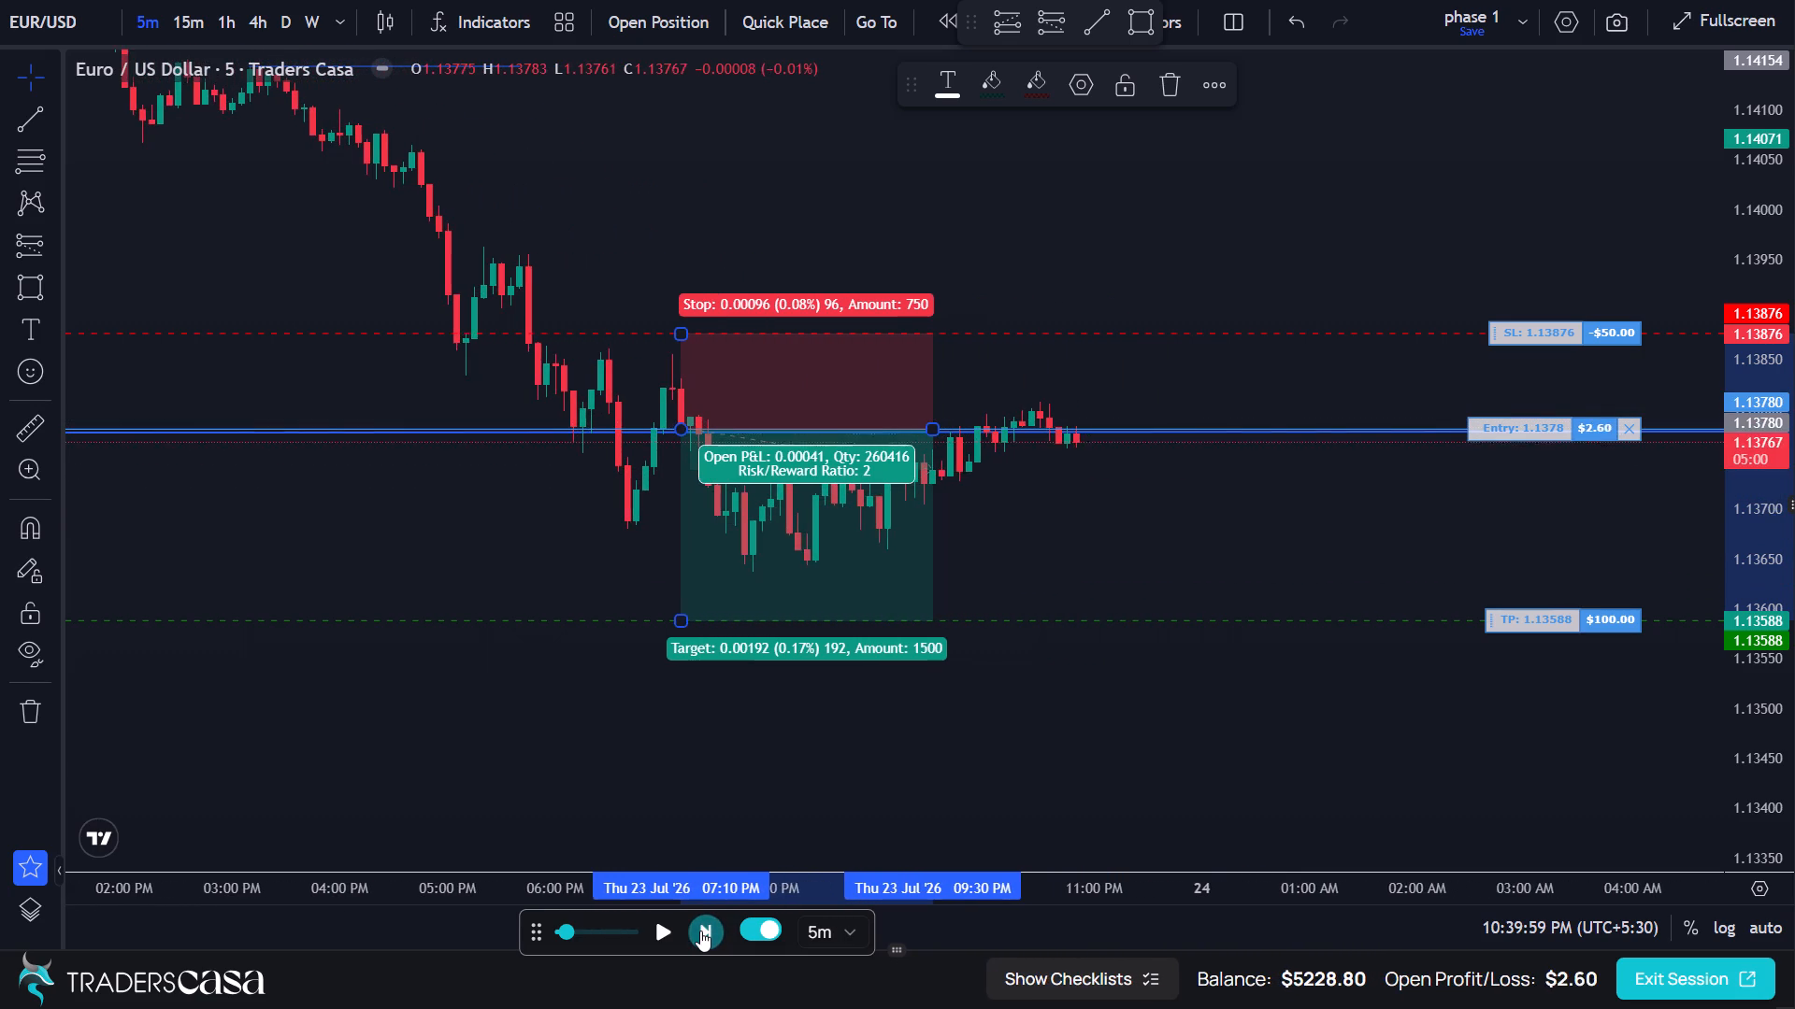
pyautogui.doubleClick(700, 931)
pyautogui.click(700, 931)
pyautogui.tripleClick(700, 931)
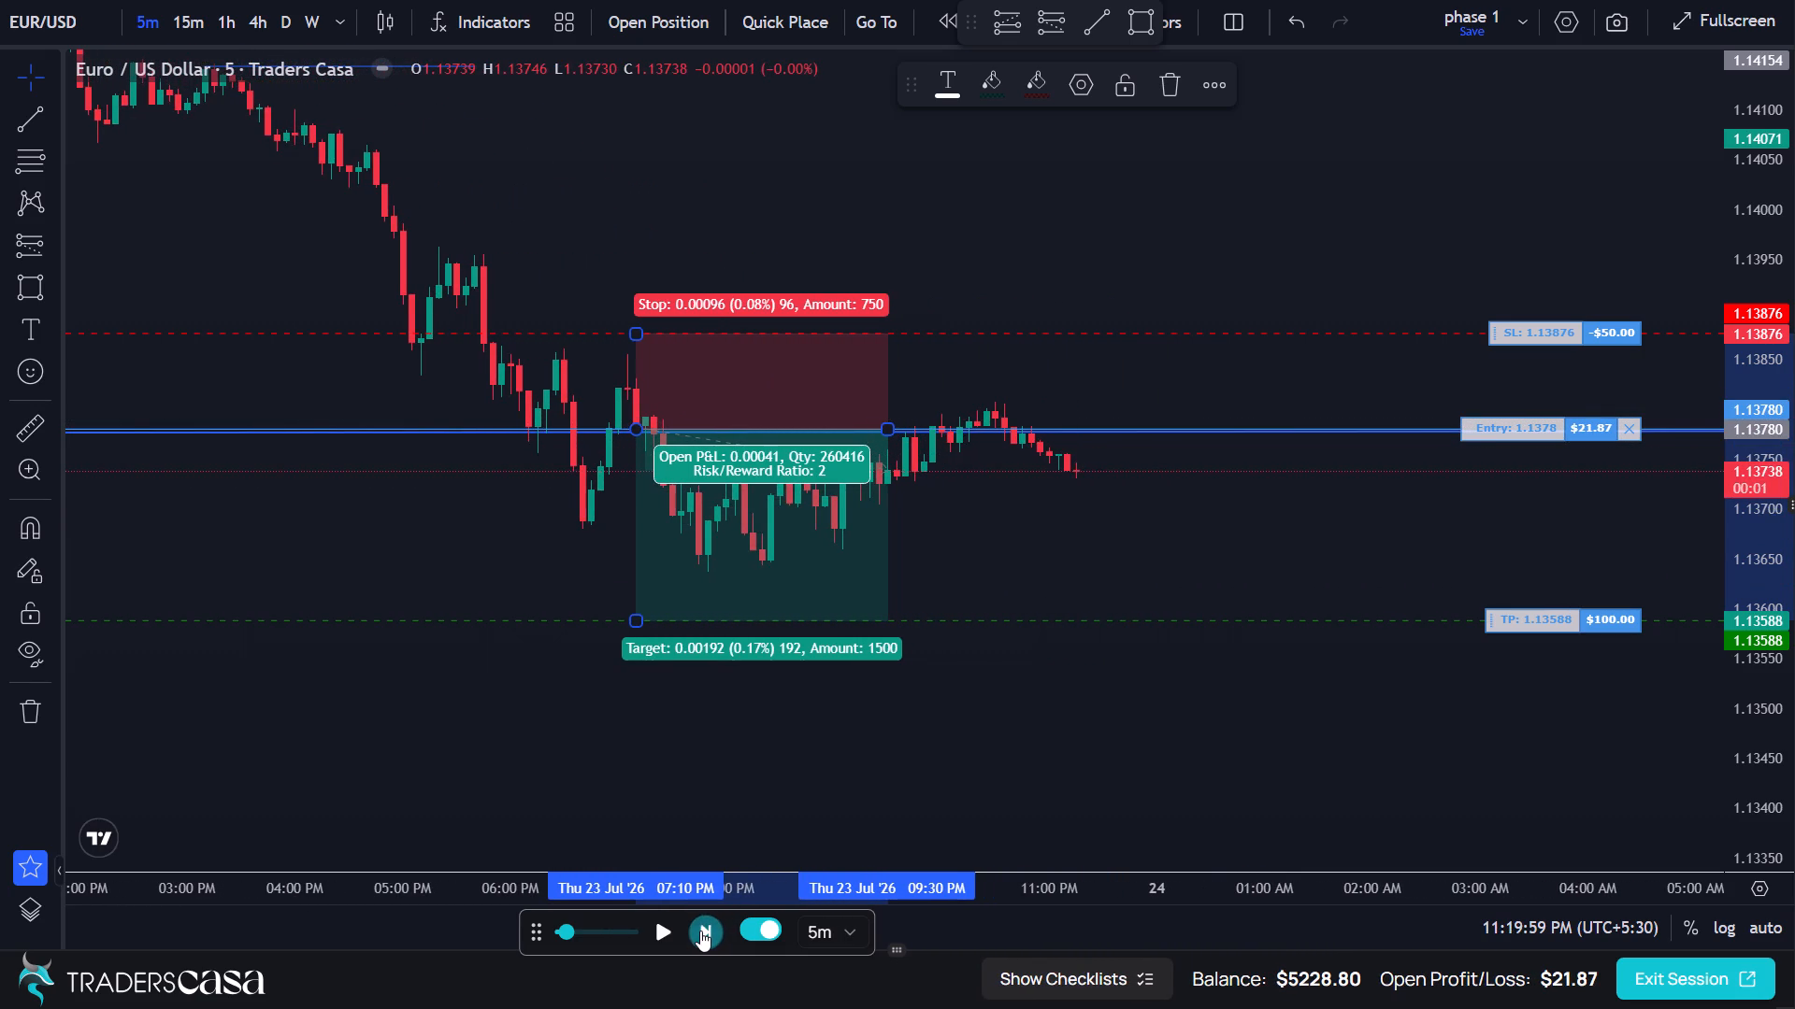
pyautogui.tripleClick(700, 931)
pyautogui.tripleClick(700, 931)
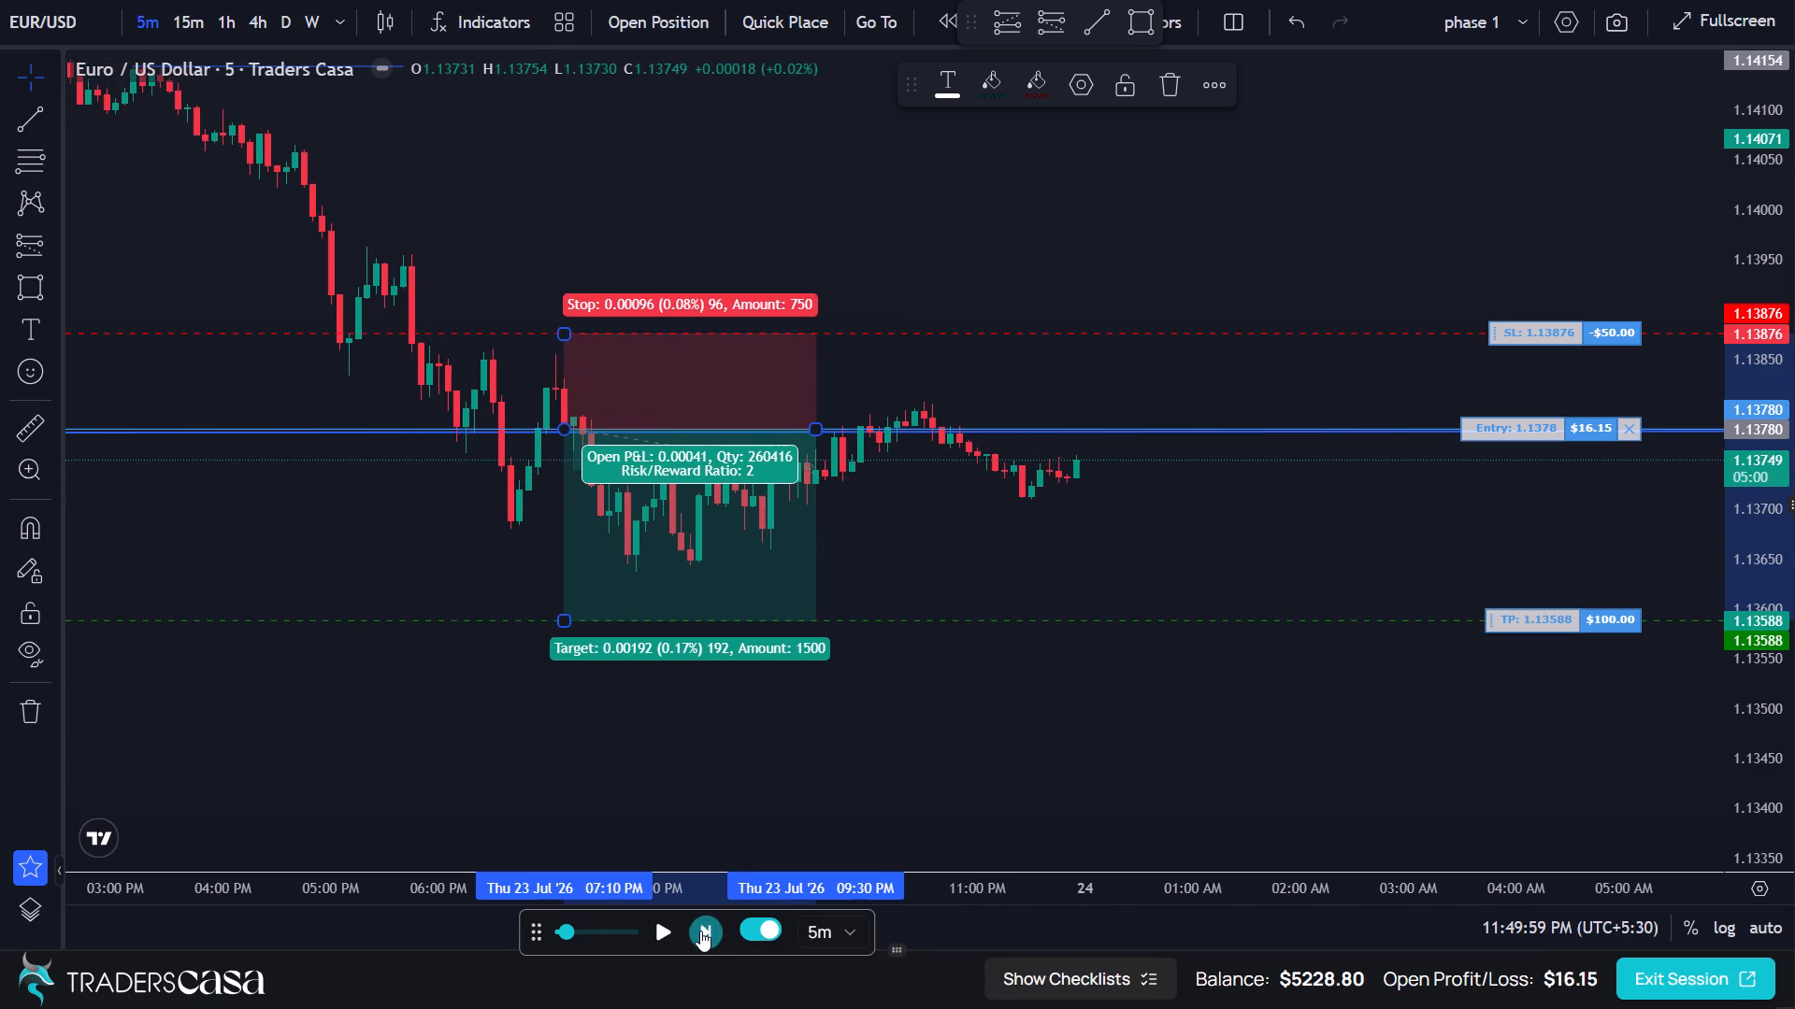
pyautogui.tripleClick(700, 931)
pyautogui.tripleClick(700, 931)
pyautogui.tripleClick(700, 931)
pyautogui.tripleClick(700, 931)
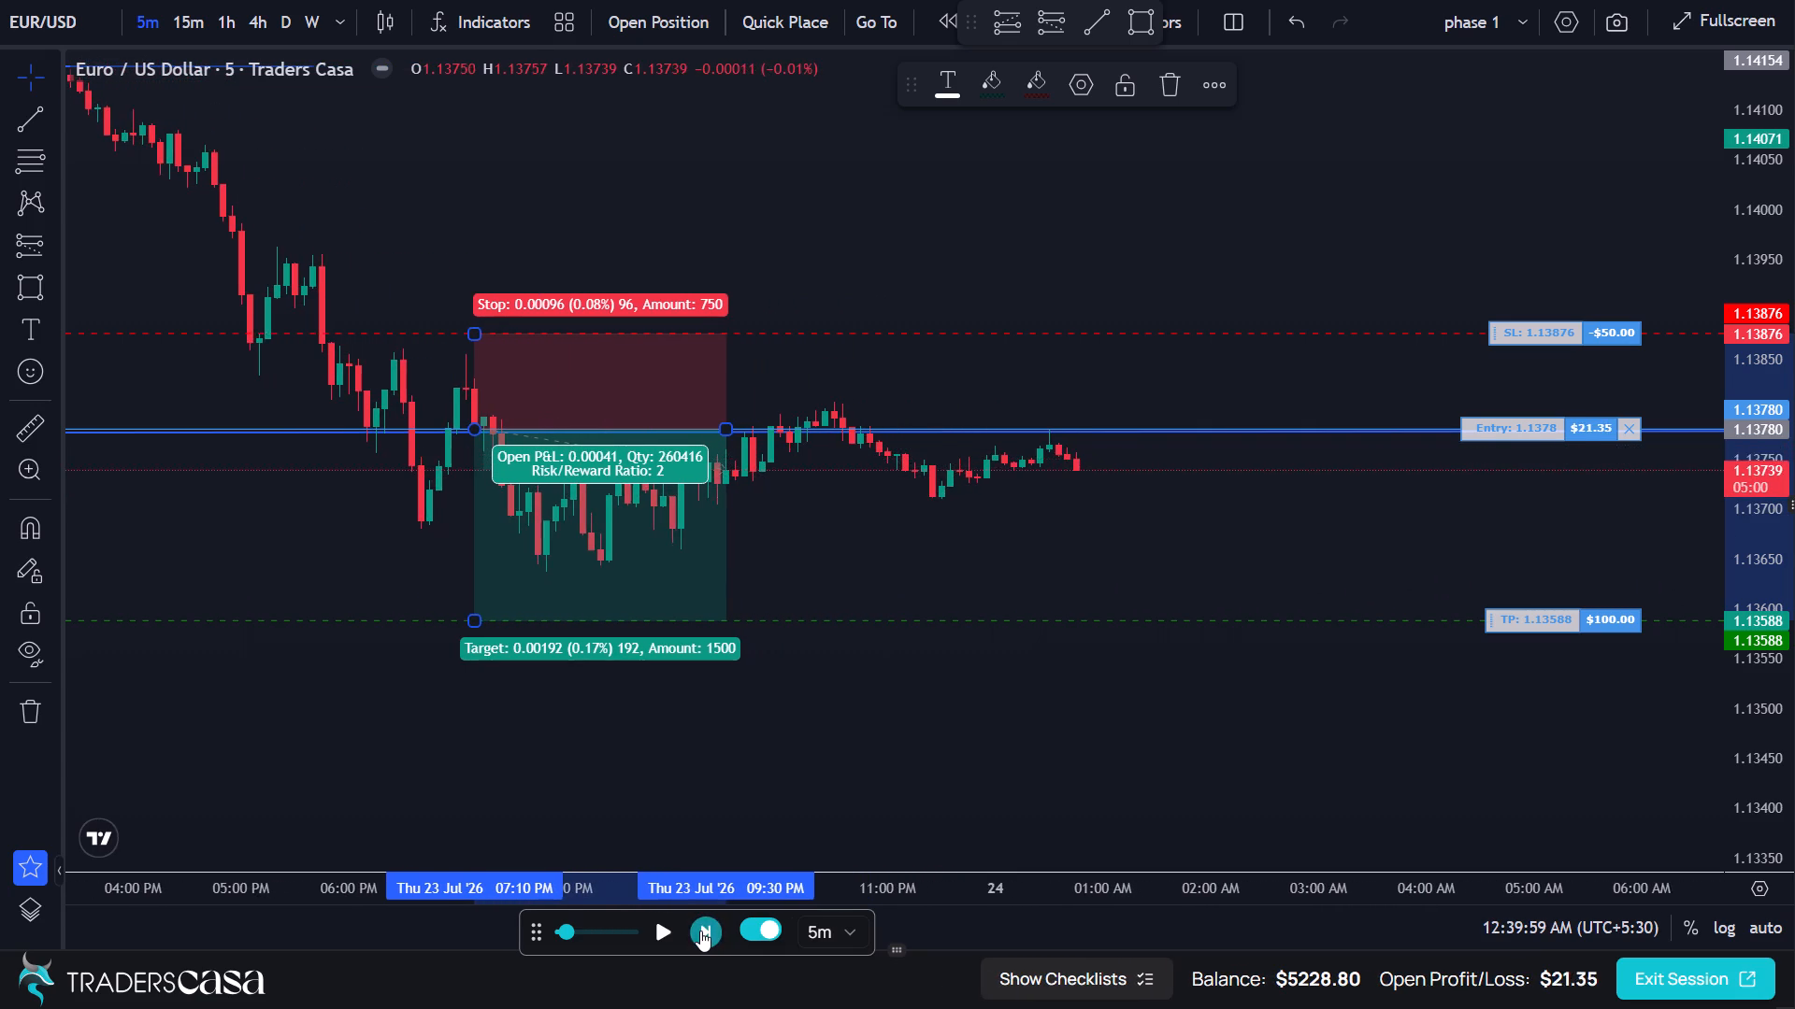
# Step the 5-minute replay forward to 03:59:59 AM on 24 Jul.
pyautogui.tripleClick(700, 931)
pyautogui.tripleClick(700, 931)
pyautogui.tripleClick(700, 931)
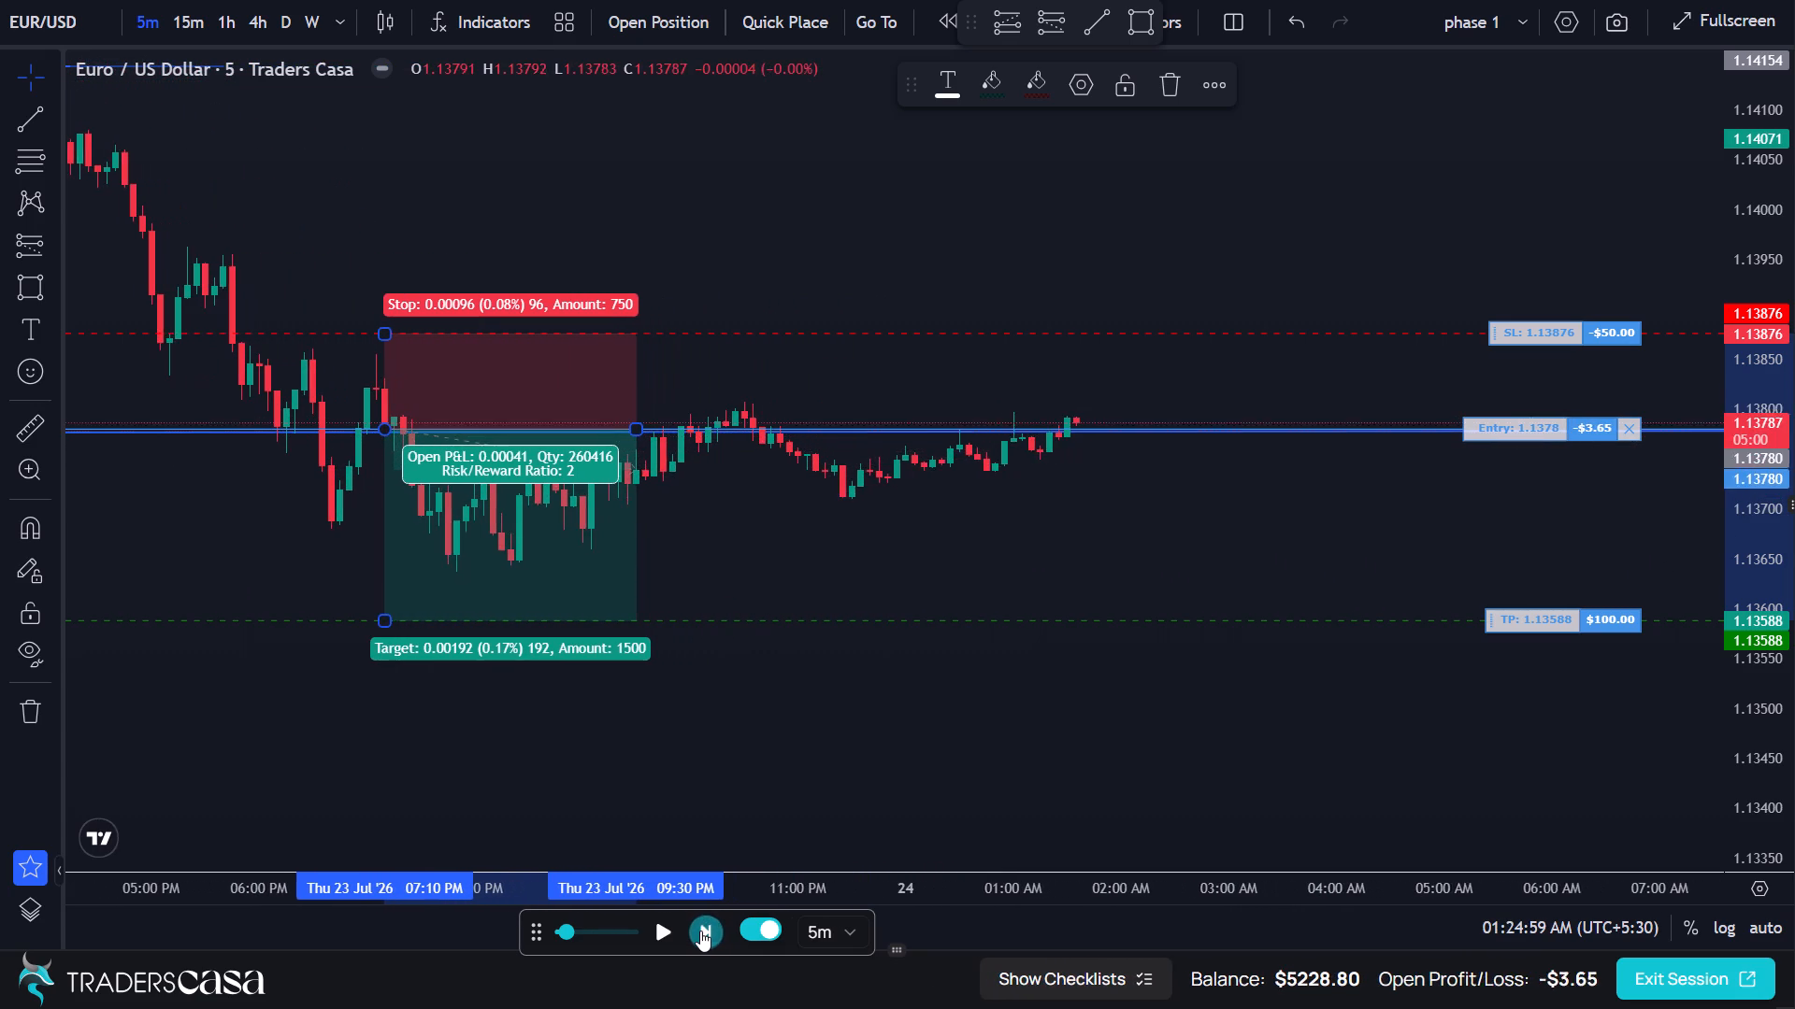
pyautogui.tripleClick(700, 931)
pyautogui.tripleClick(700, 931)
pyautogui.tripleClick(700, 931)
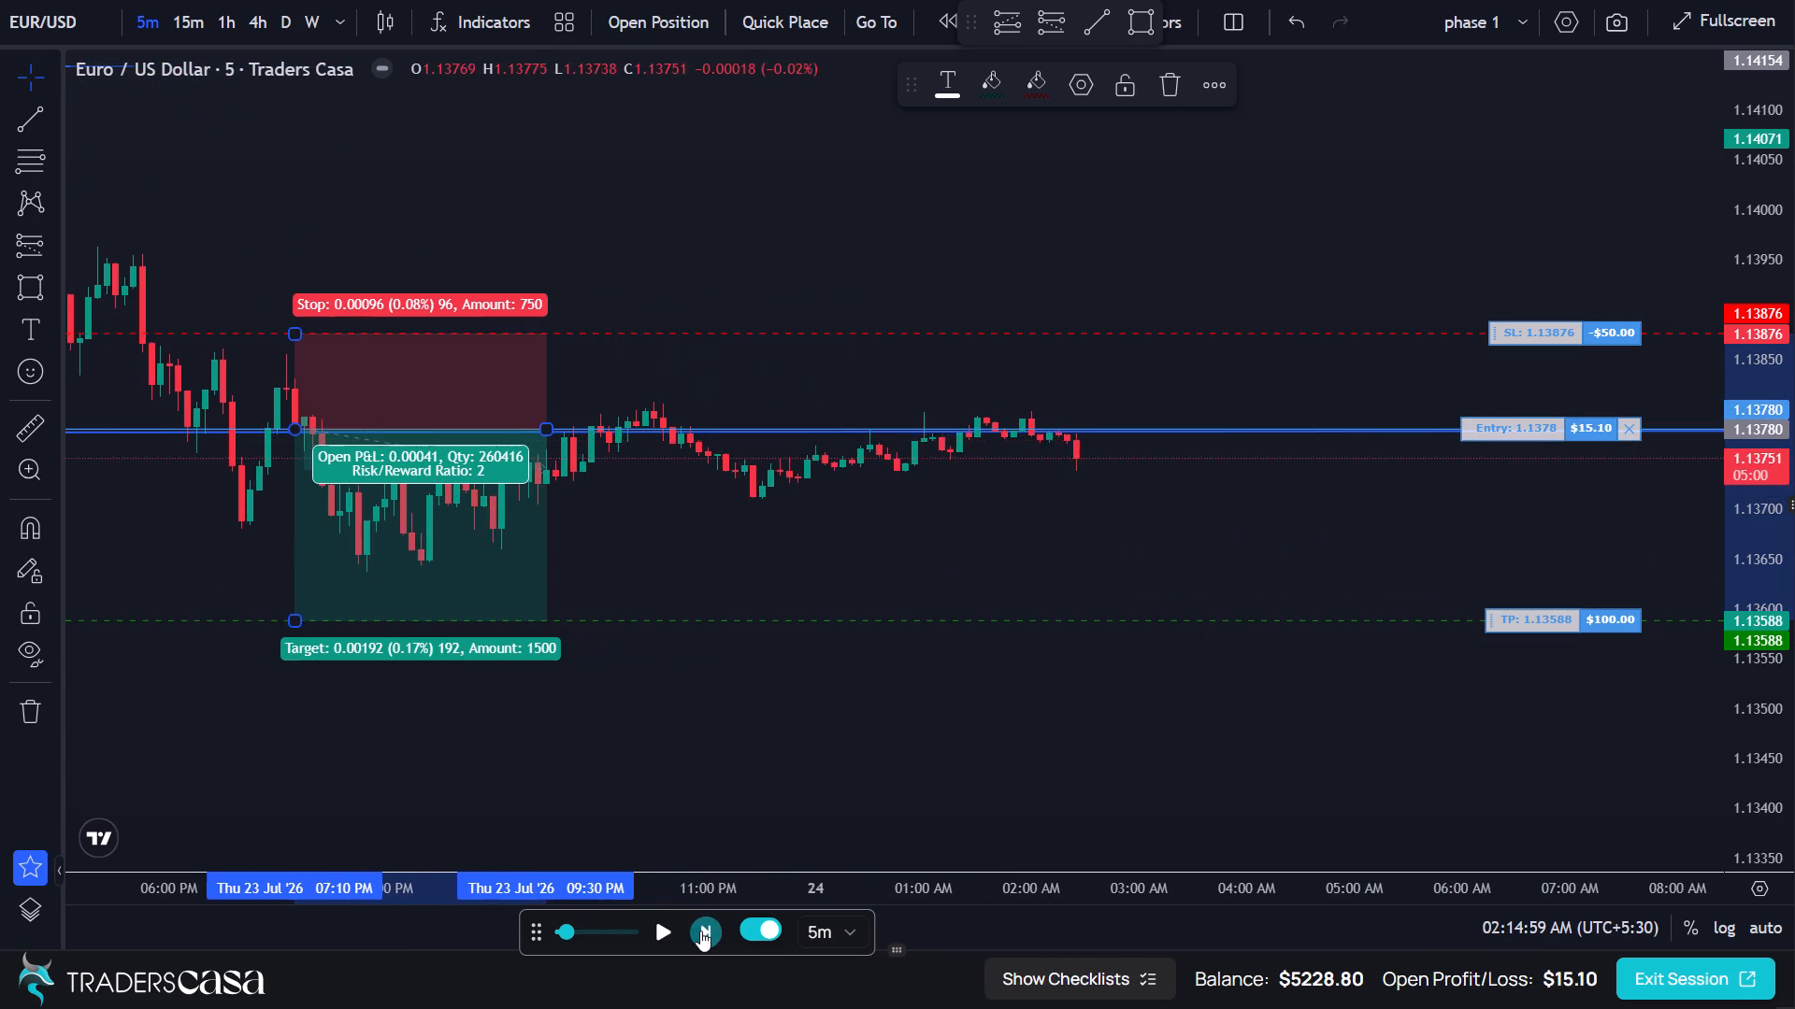
pyautogui.tripleClick(700, 931)
pyautogui.tripleClick(700, 931)
pyautogui.tripleClick(700, 931)
pyautogui.tripleClick(700, 931)
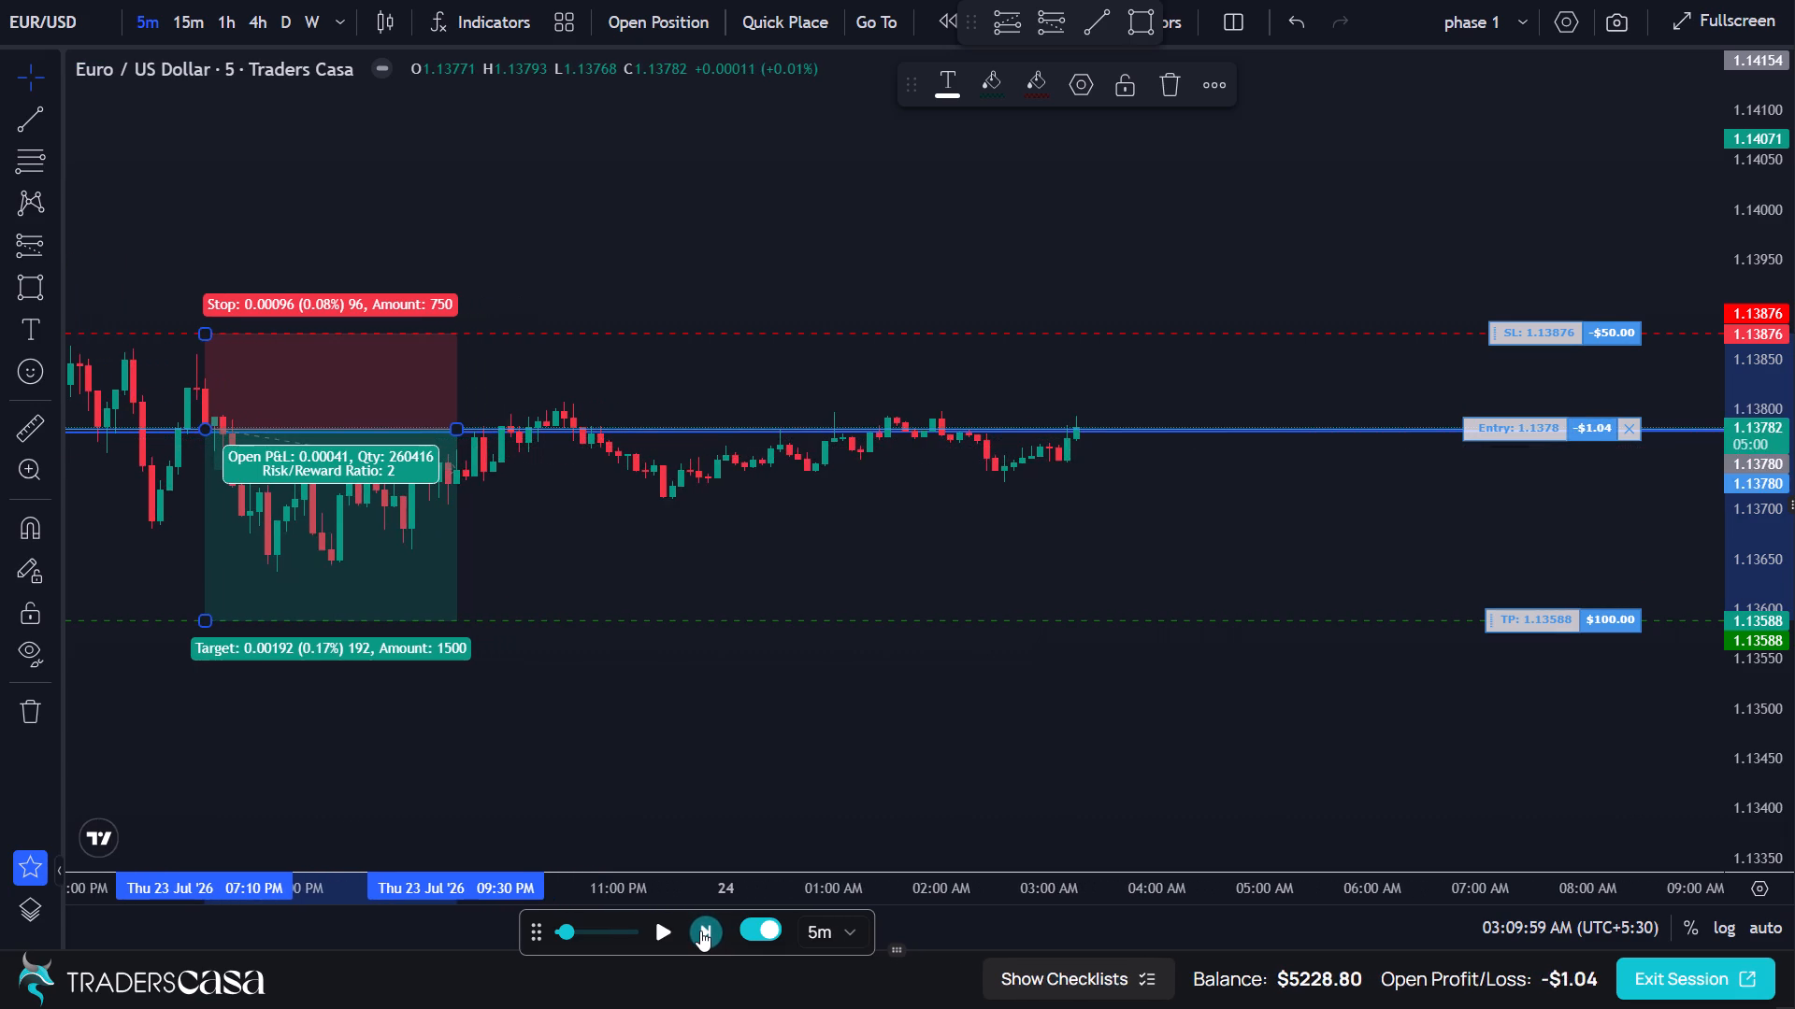
pyautogui.tripleClick(700, 931)
pyautogui.tripleClick(700, 931)
pyautogui.tripleClick(700, 931)
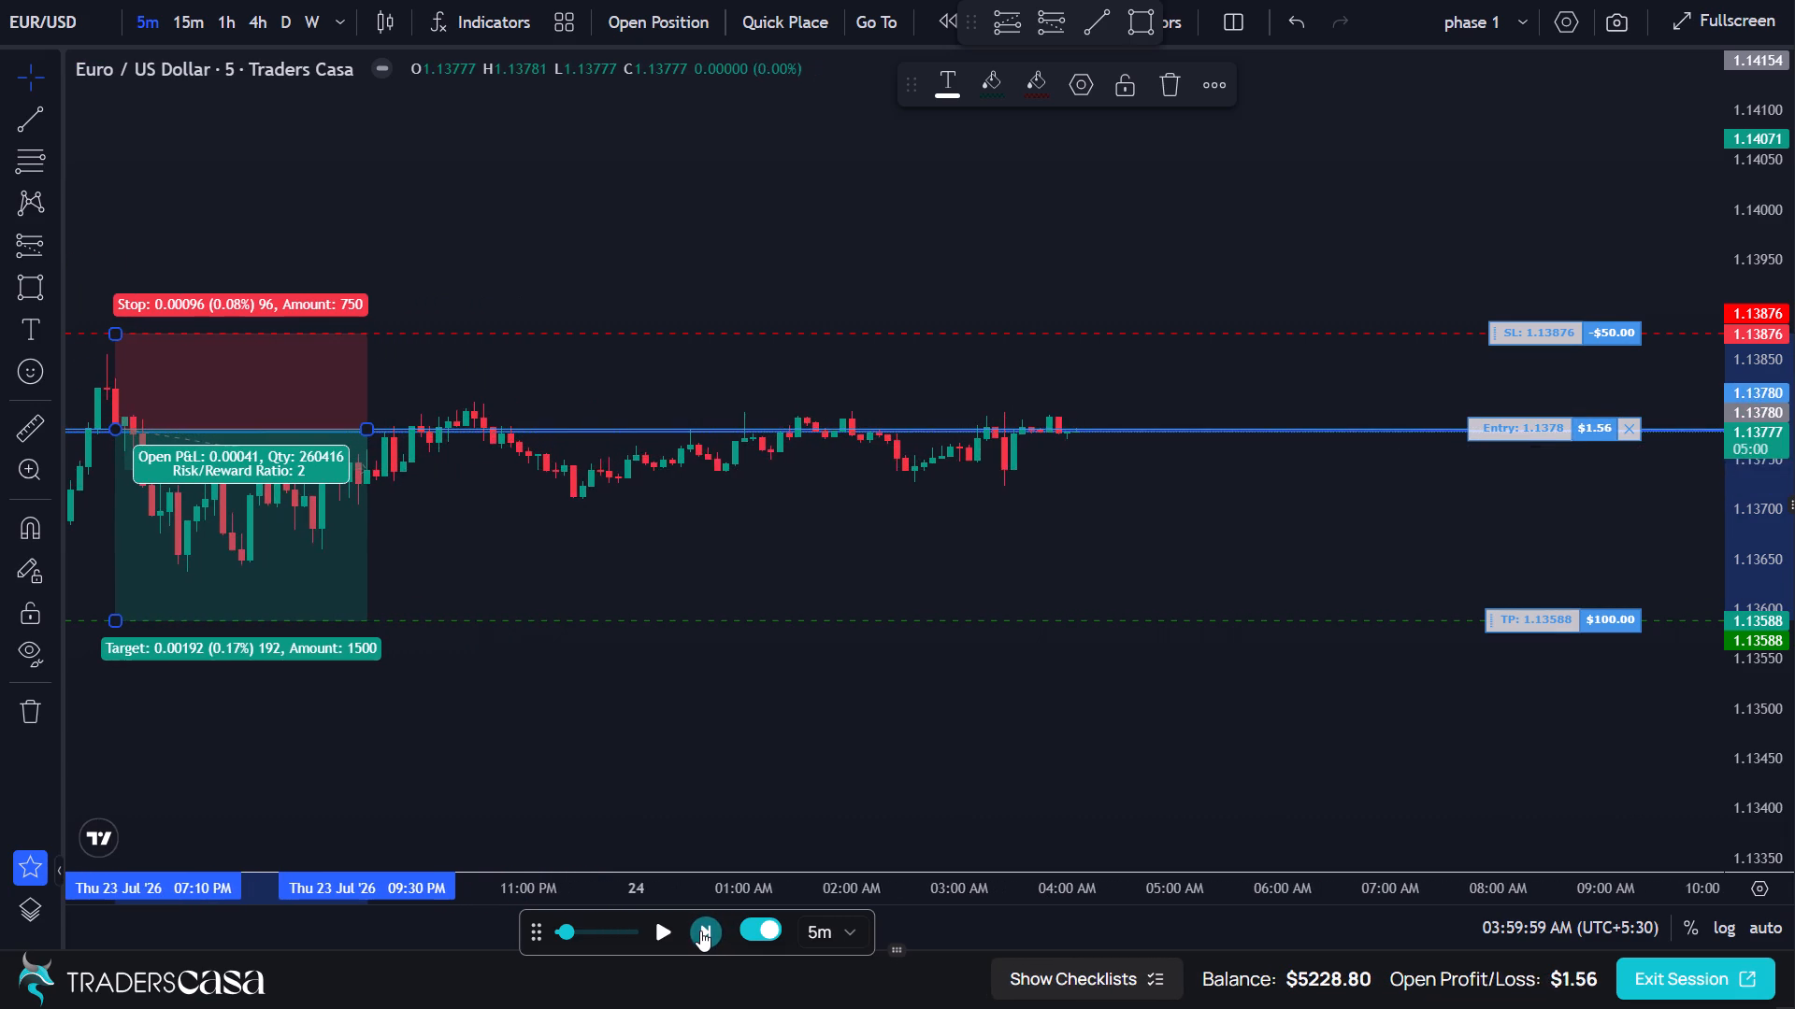
# Step the 5-minute replay forward to 06:34:59 AM on 24 Jul.
pyautogui.tripleClick(700, 931)
pyautogui.tripleClick(700, 931)
pyautogui.tripleClick(700, 931)
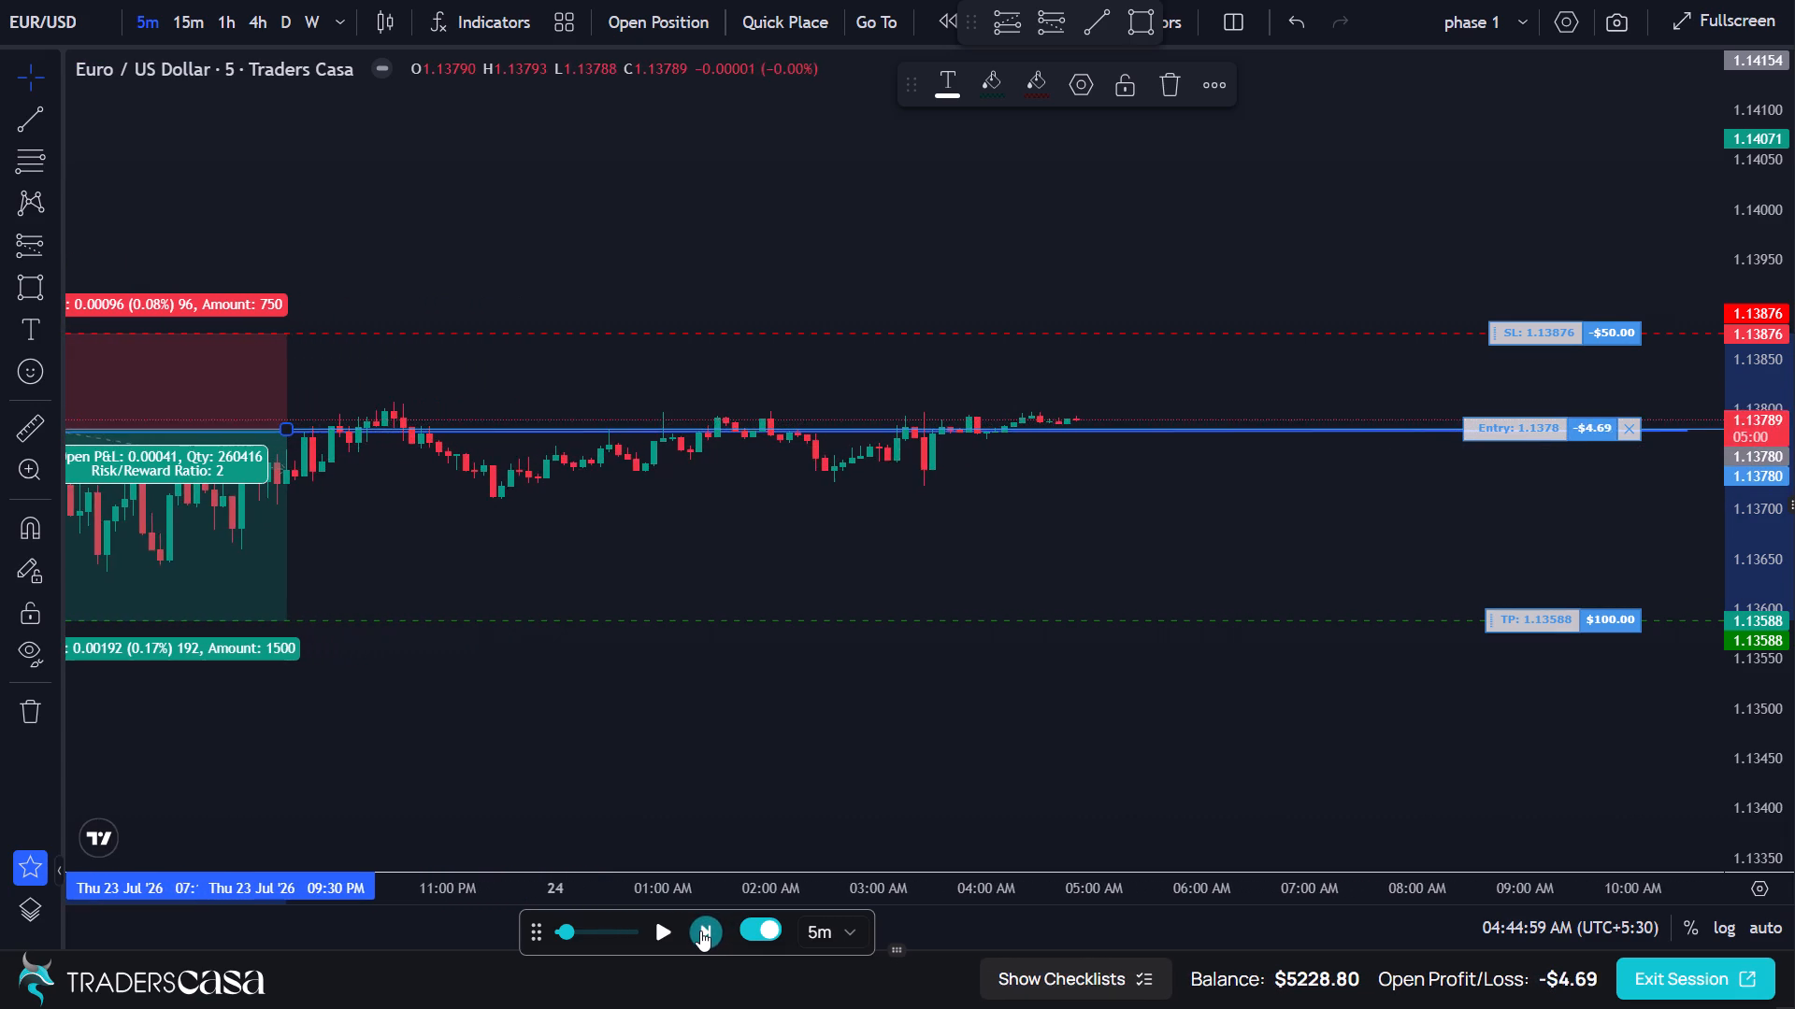
pyautogui.tripleClick(700, 931)
pyautogui.tripleClick(700, 931)
pyautogui.tripleClick(700, 931)
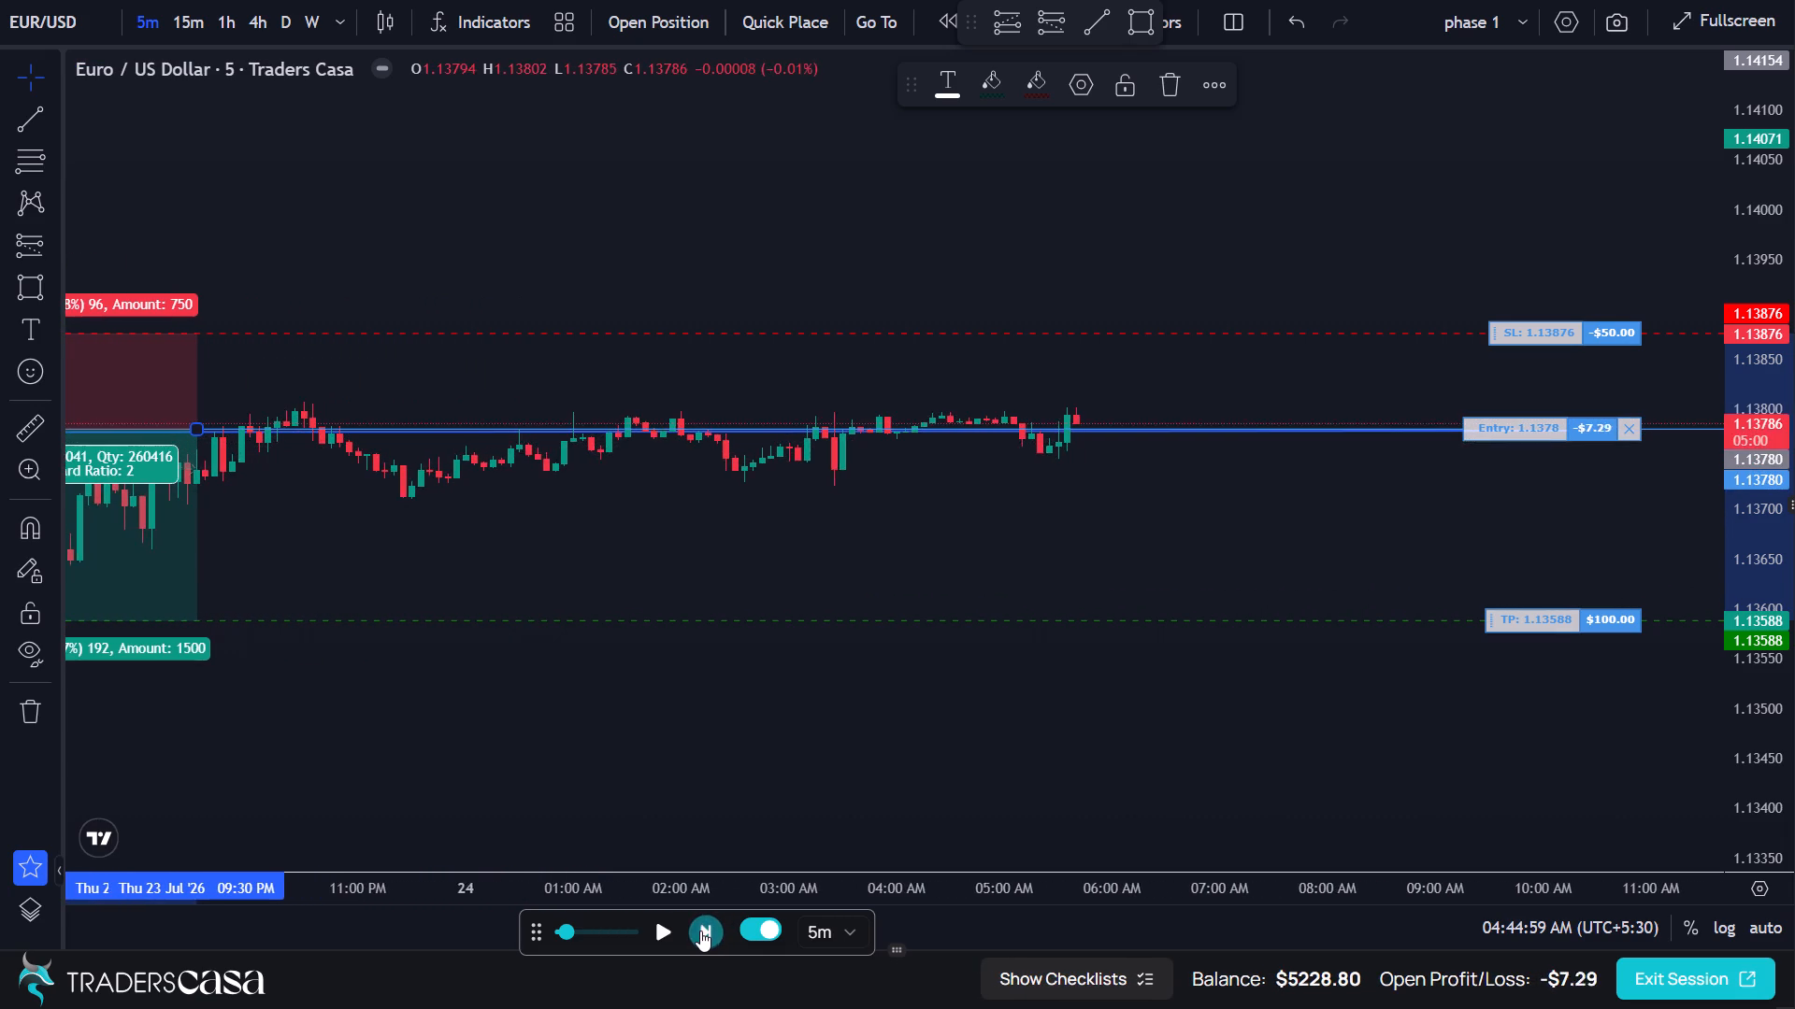
pyautogui.tripleClick(700, 931)
pyautogui.tripleClick(700, 931)
pyautogui.tripleClick(700, 931)
pyautogui.click(700, 931)
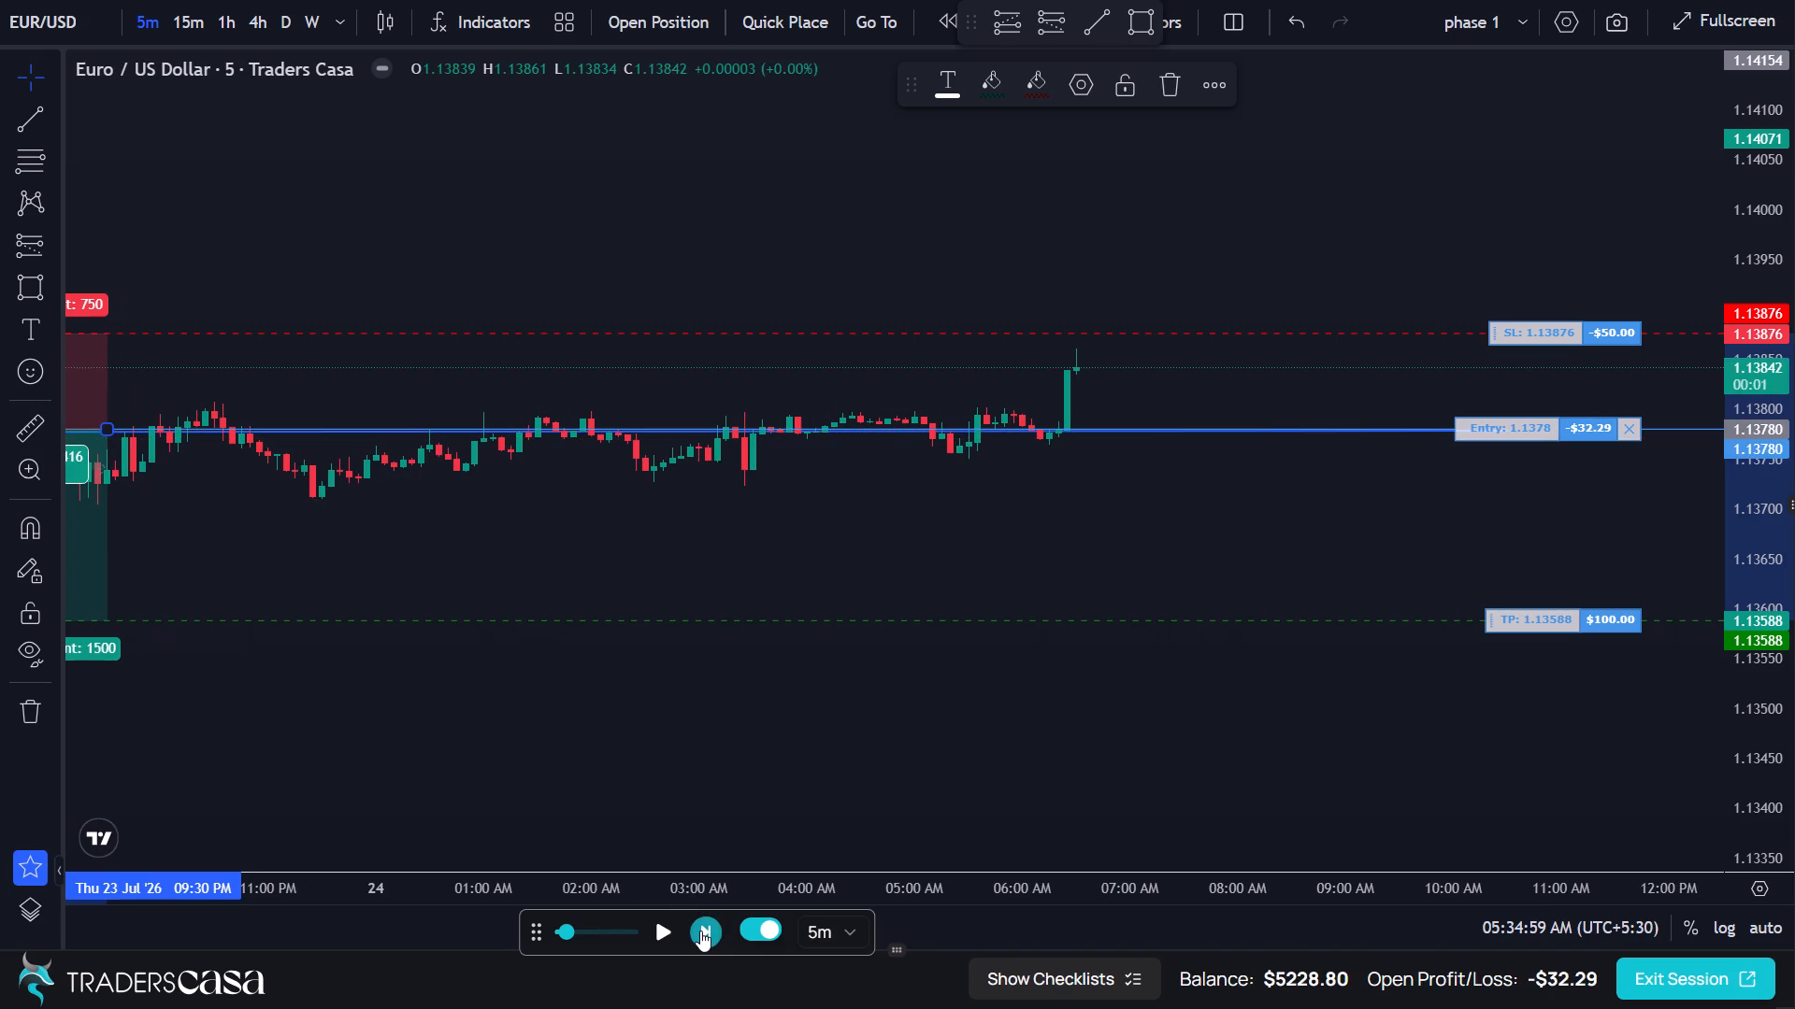
pyautogui.tripleClick(700, 931)
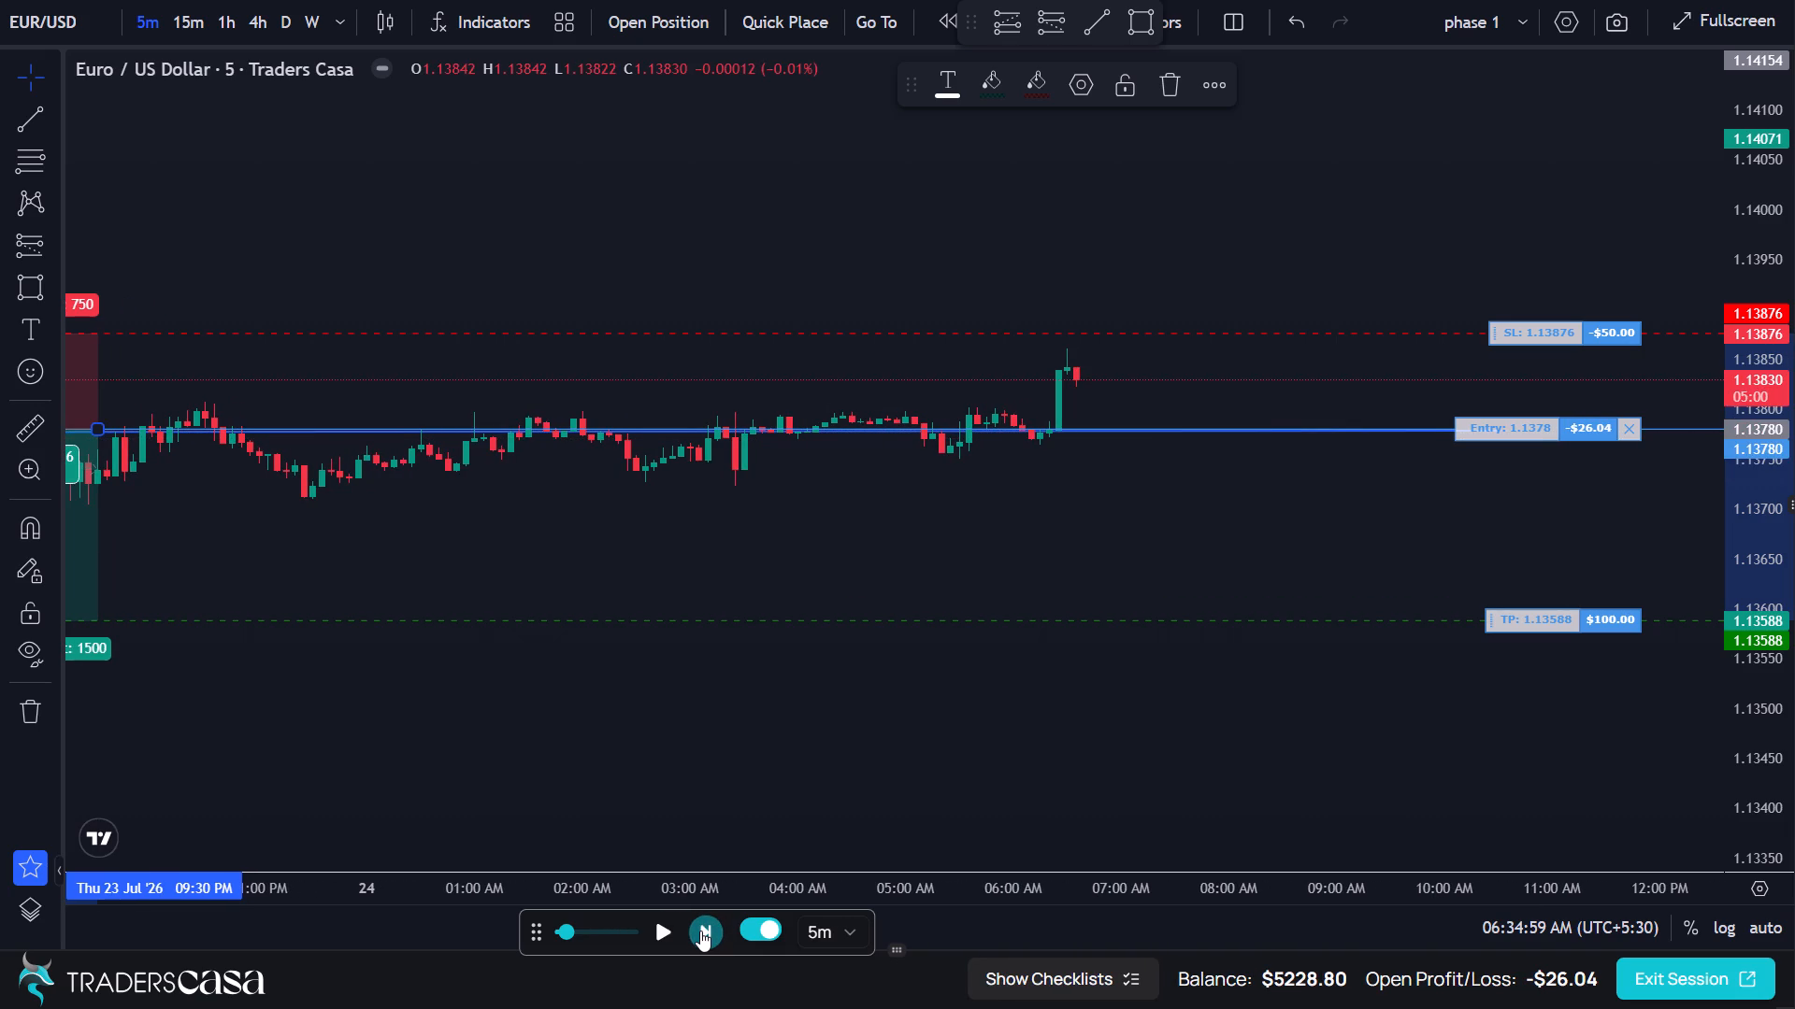
# Advance the 5-minute replay through the candles near the stop-loss level to 08:09:59 AM on 24 Jul.
pyautogui.tripleClick(700, 931)
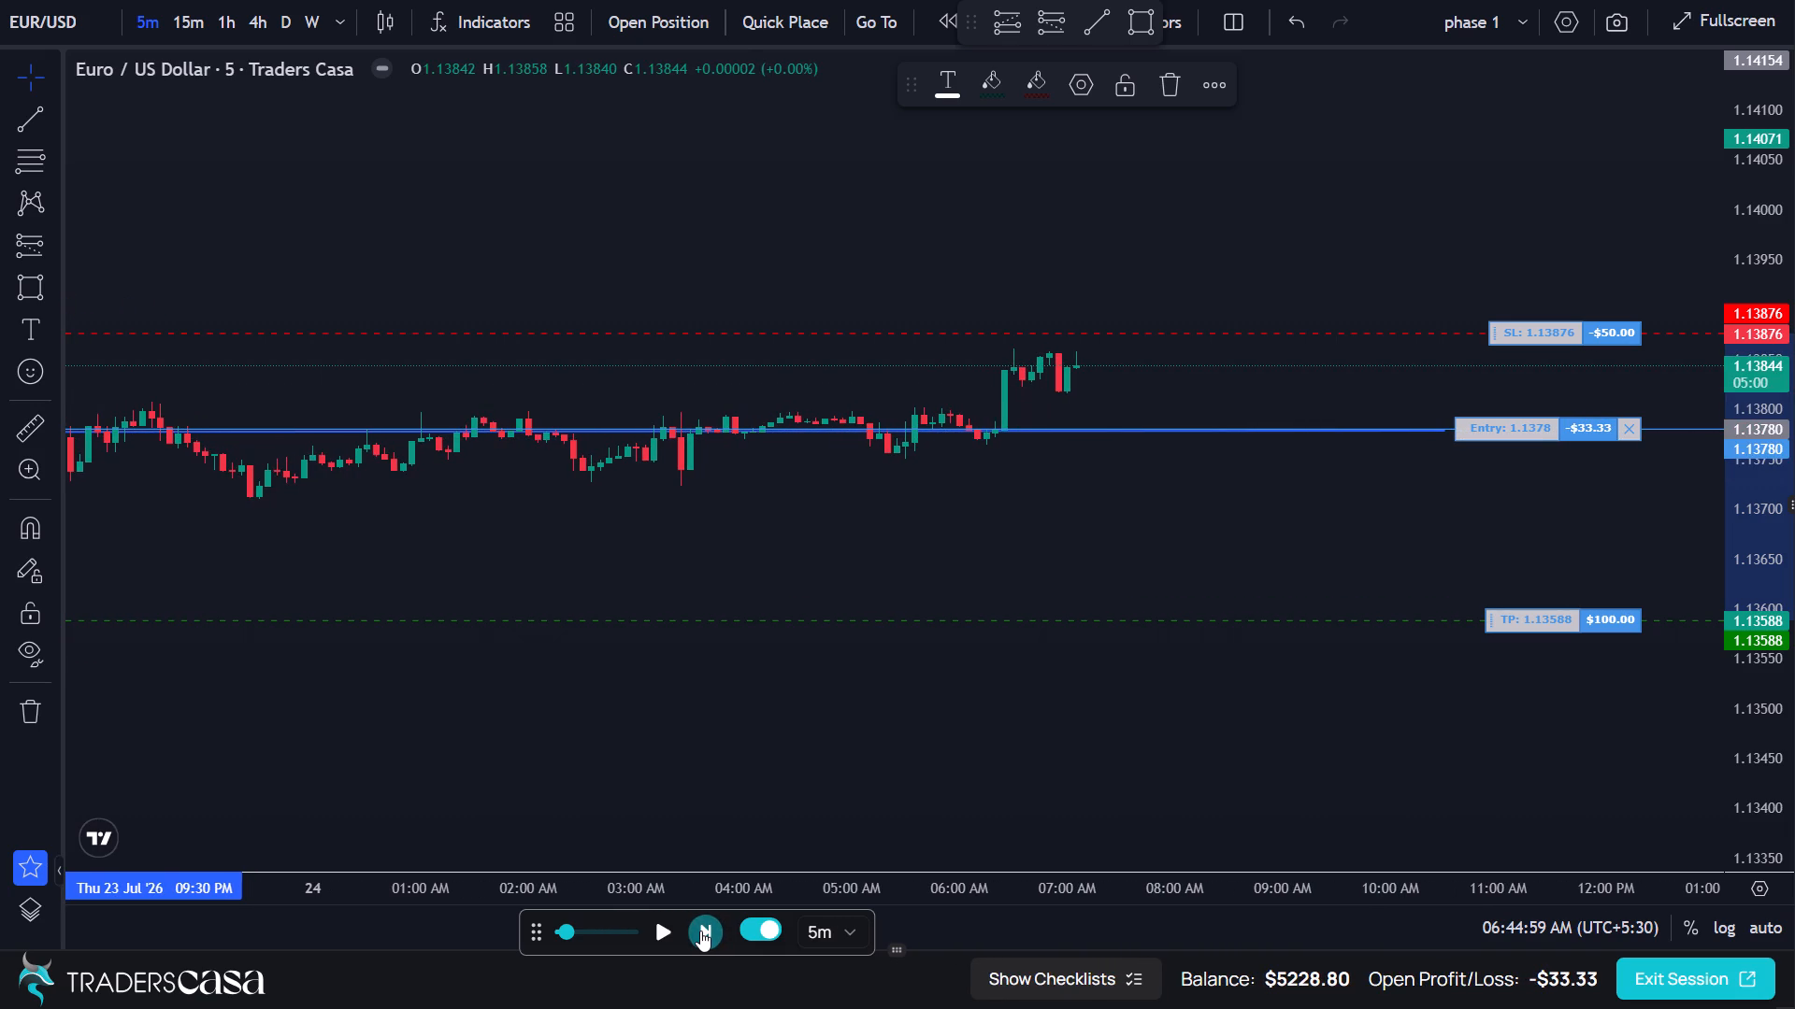
pyautogui.click(700, 931)
pyautogui.click(700, 931)
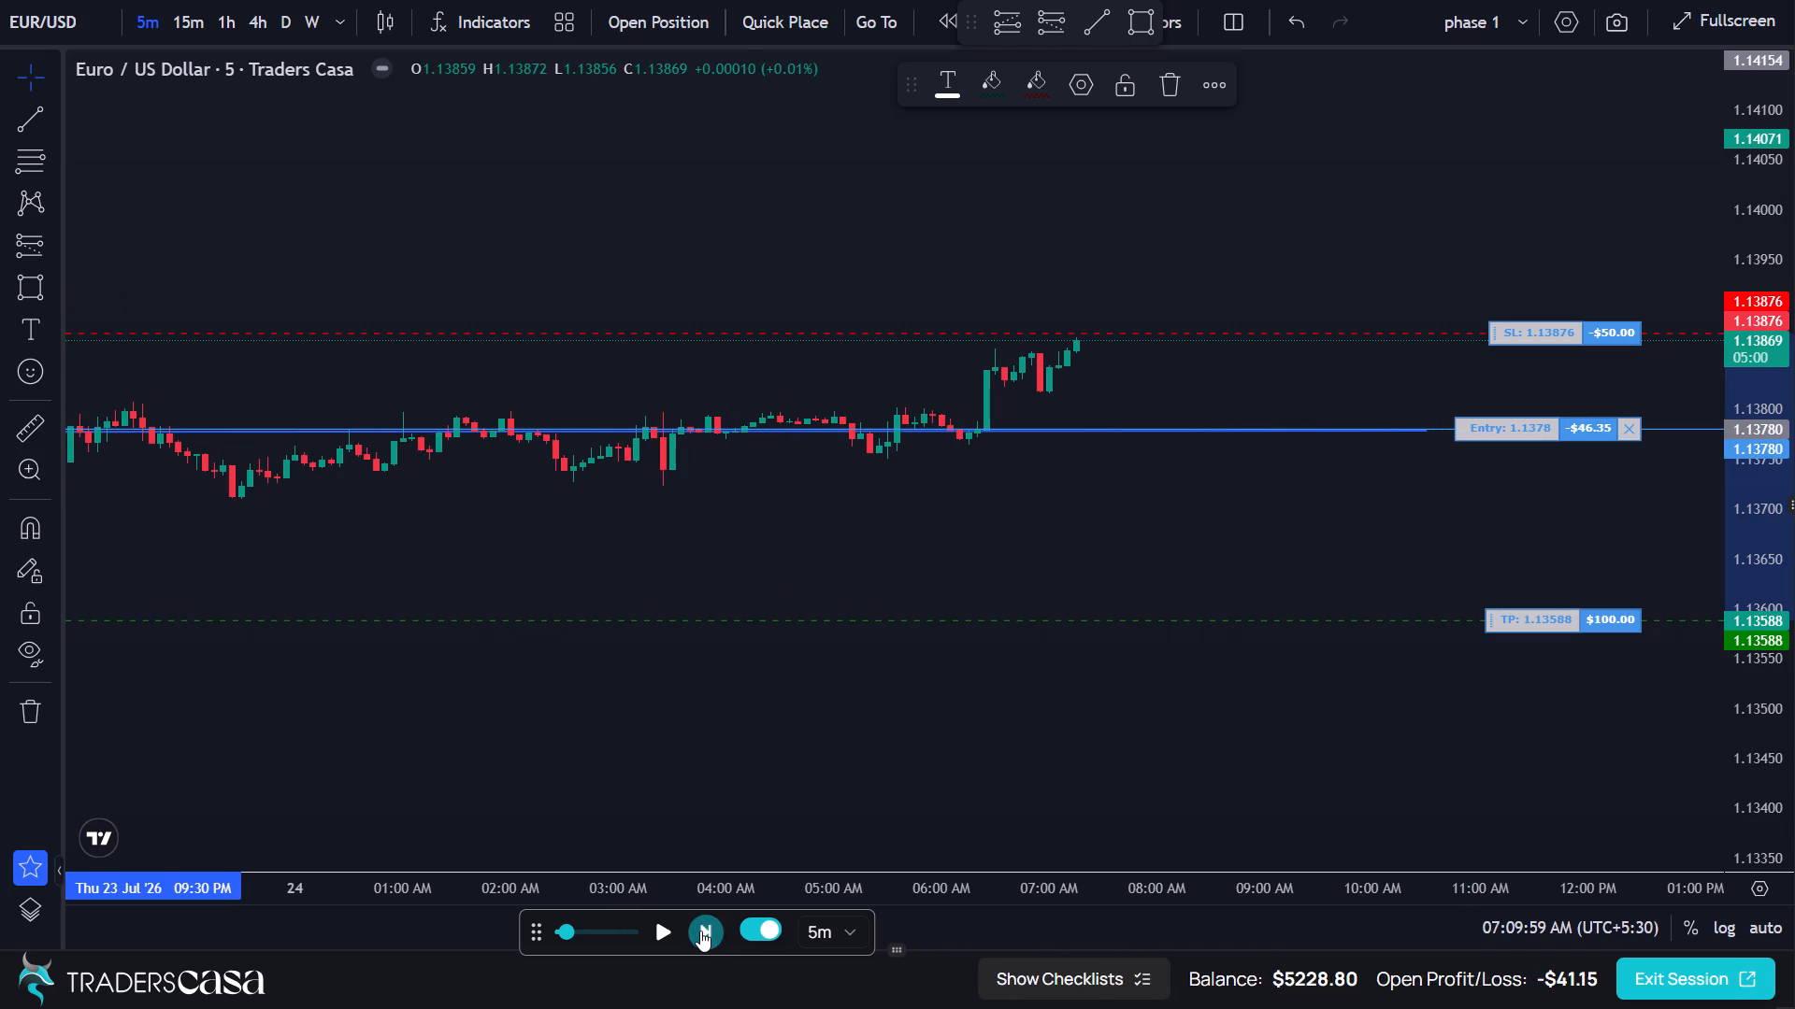
pyautogui.click(700, 931)
pyautogui.click(700, 931)
pyautogui.tripleClick(700, 931)
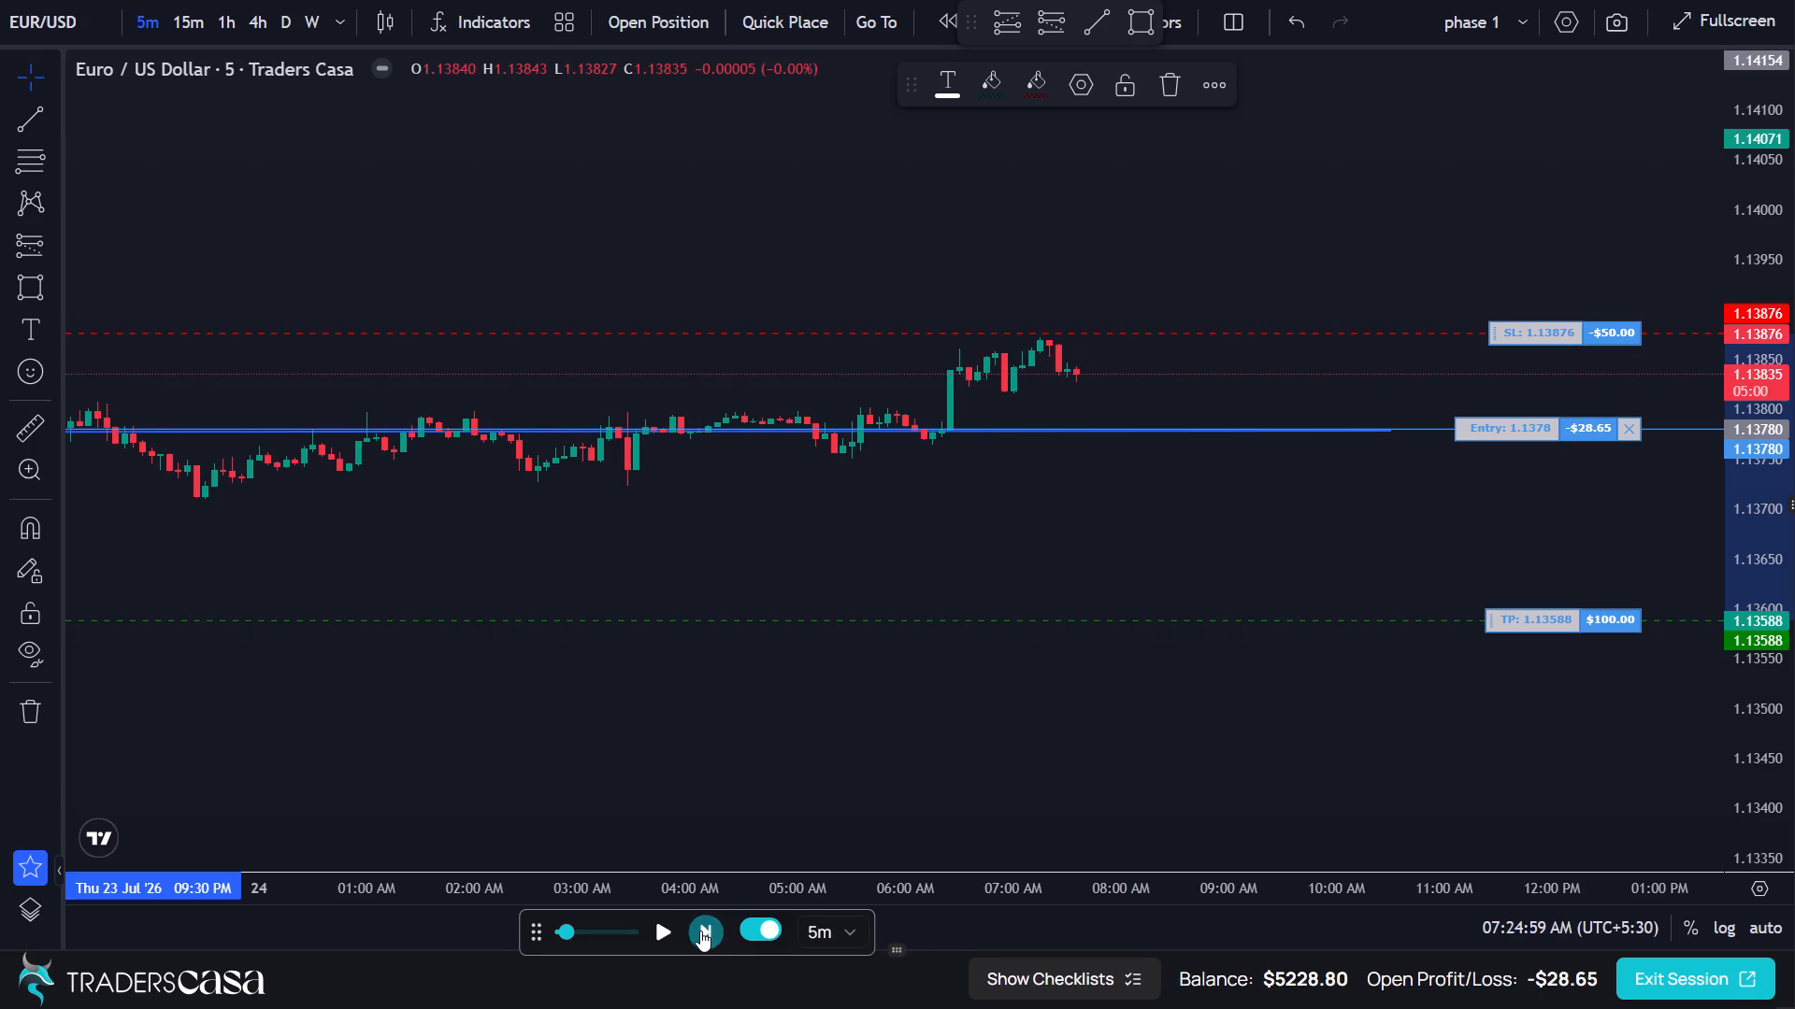
pyautogui.tripleClick(700, 931)
pyautogui.doubleClick(700, 931)
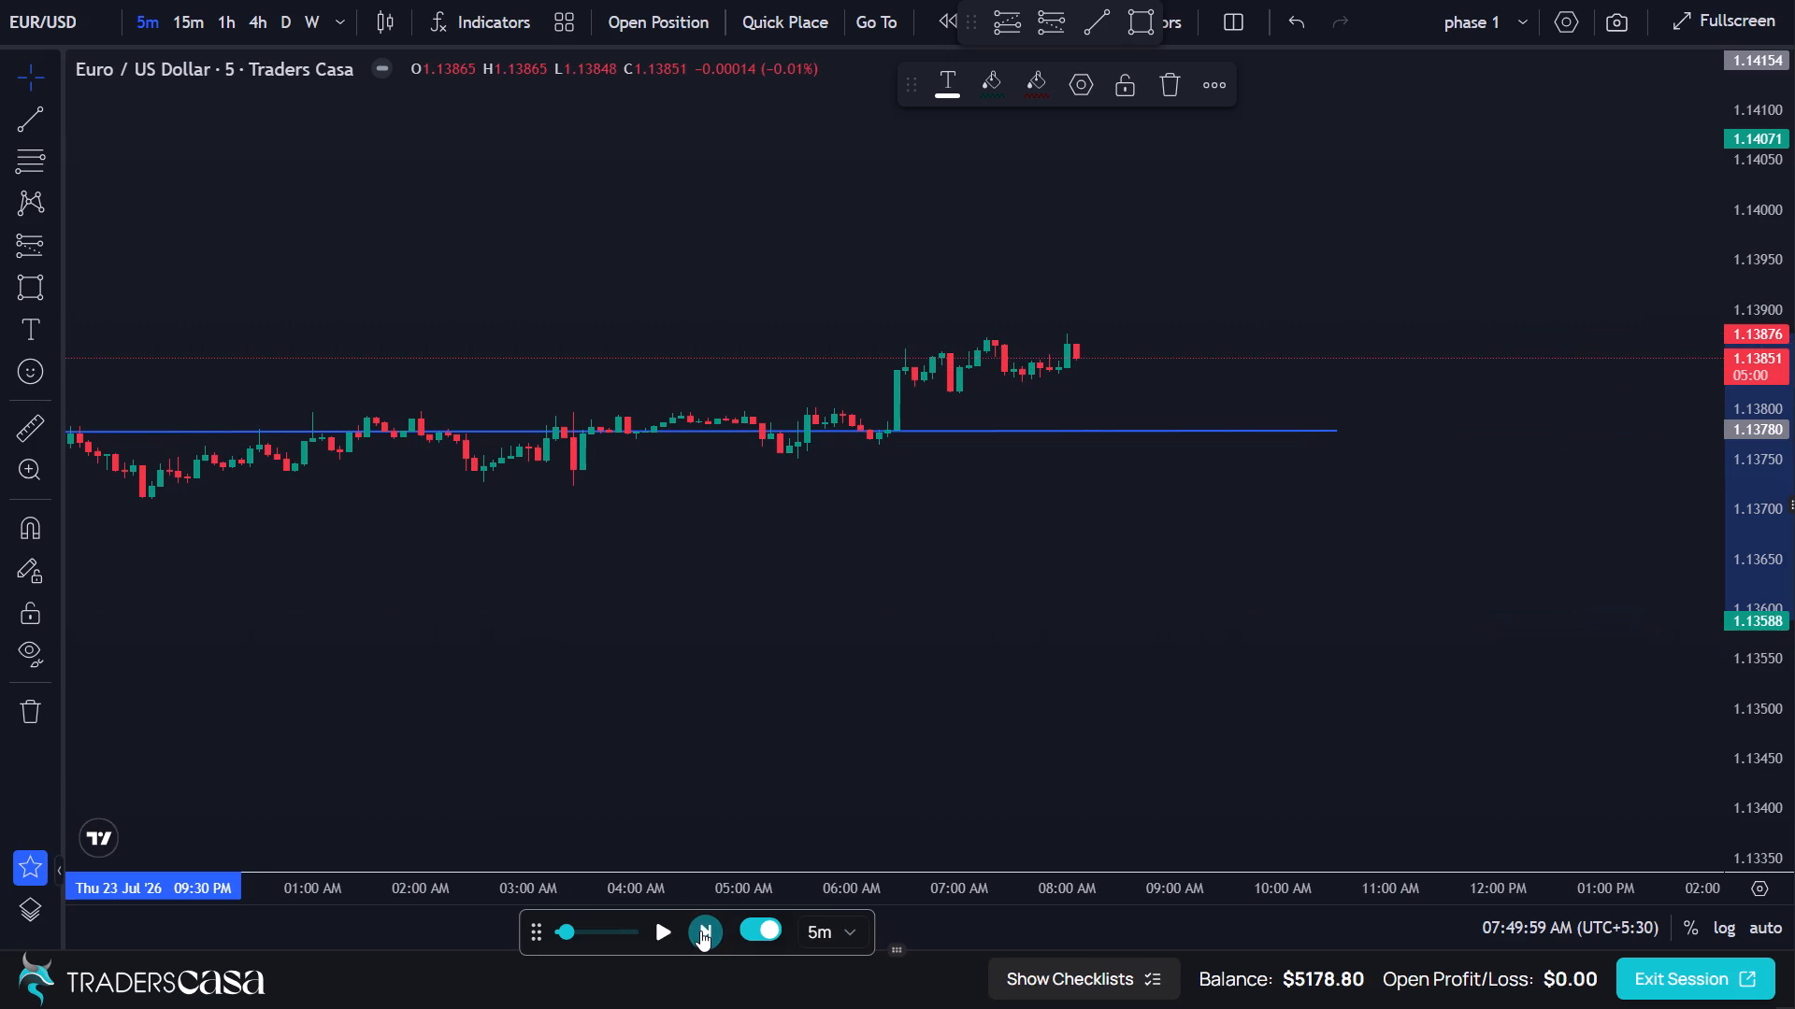
# Delete the short position drawing that starts at 07:10 PM on 23 Jul.
pyautogui.scroll(-1, 905, 591)
pyautogui.scroll(2, 905, 591)
pyautogui.scroll(-4, 905, 591)
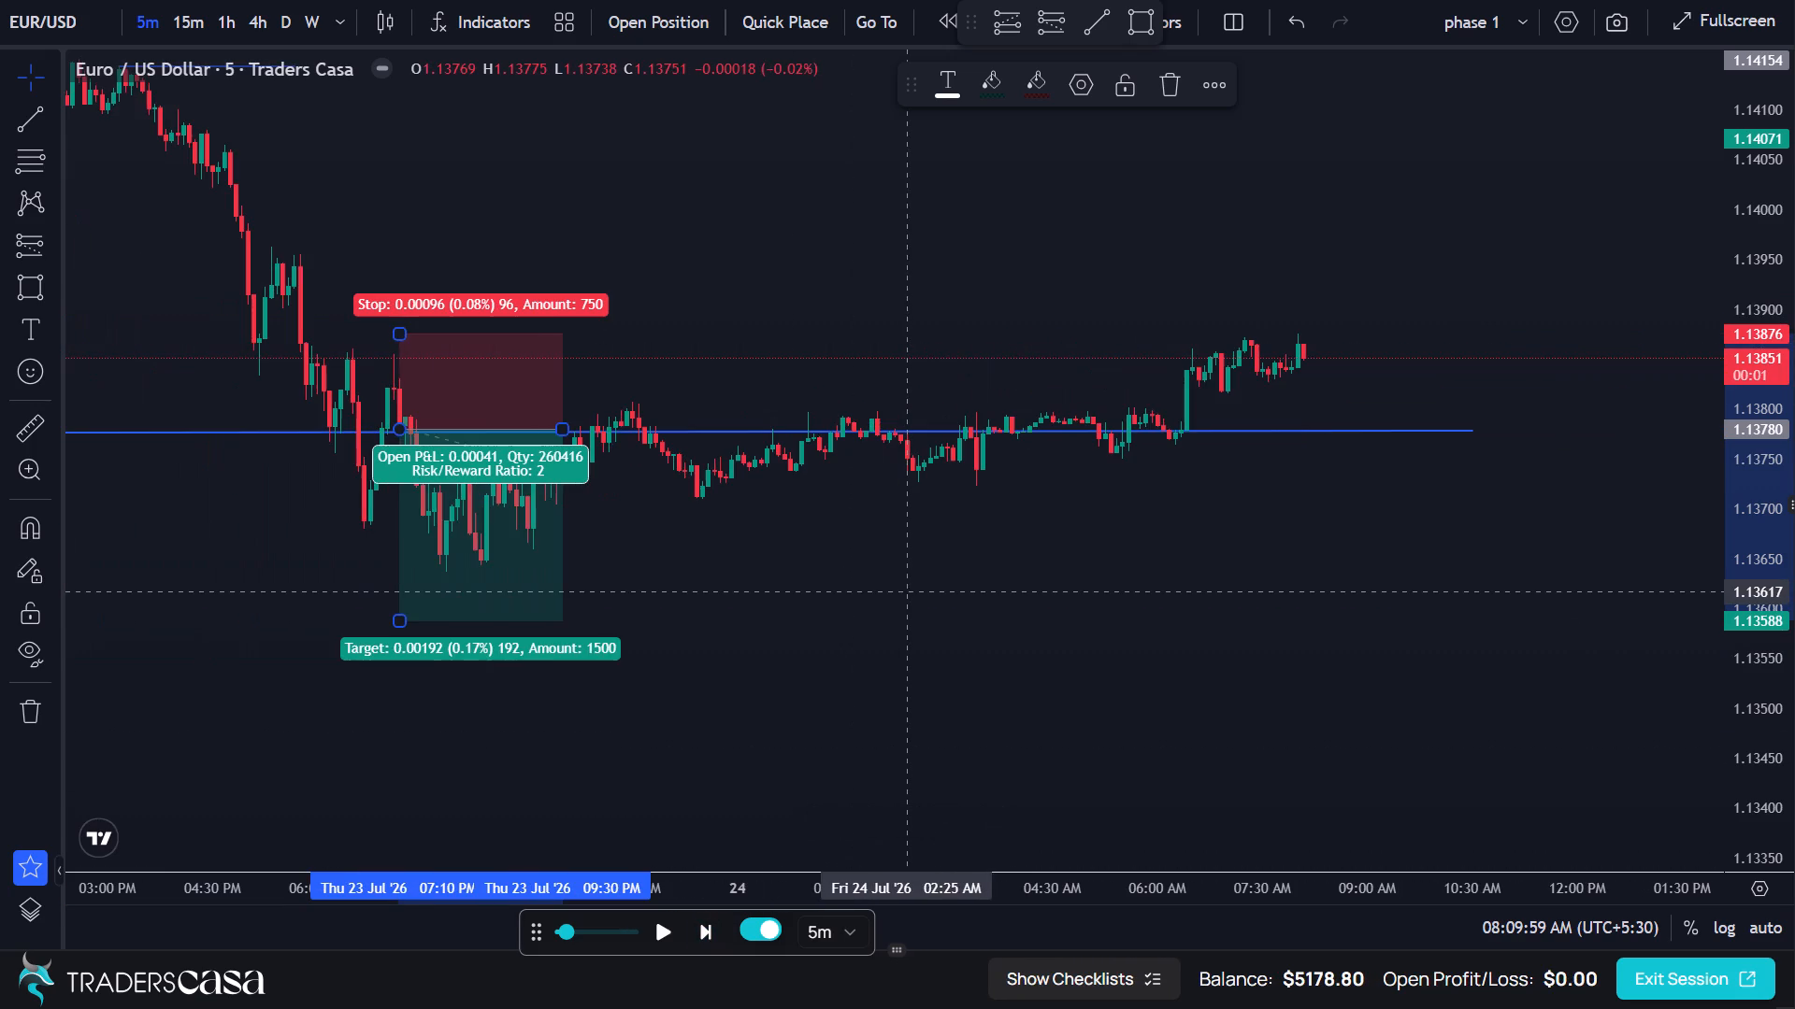
pyautogui.scroll(-1, 905, 591)
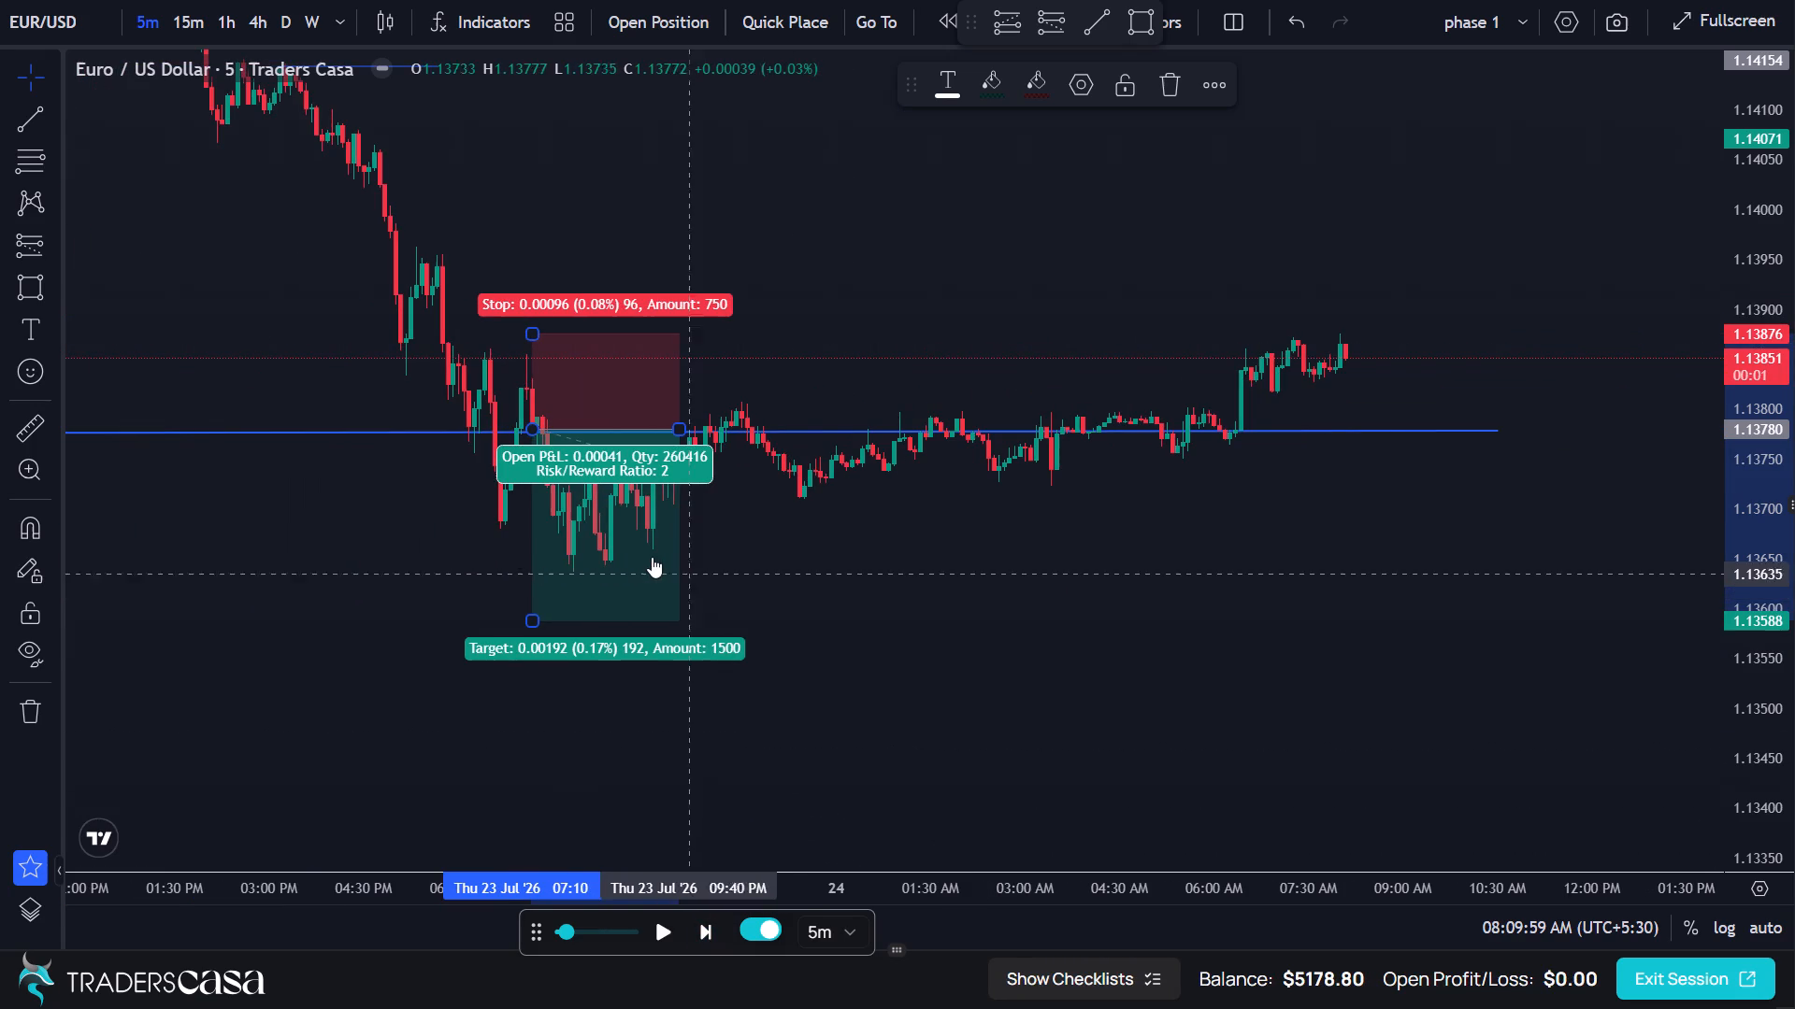
pyautogui.click(652, 557)
pyautogui.click(1181, 92)
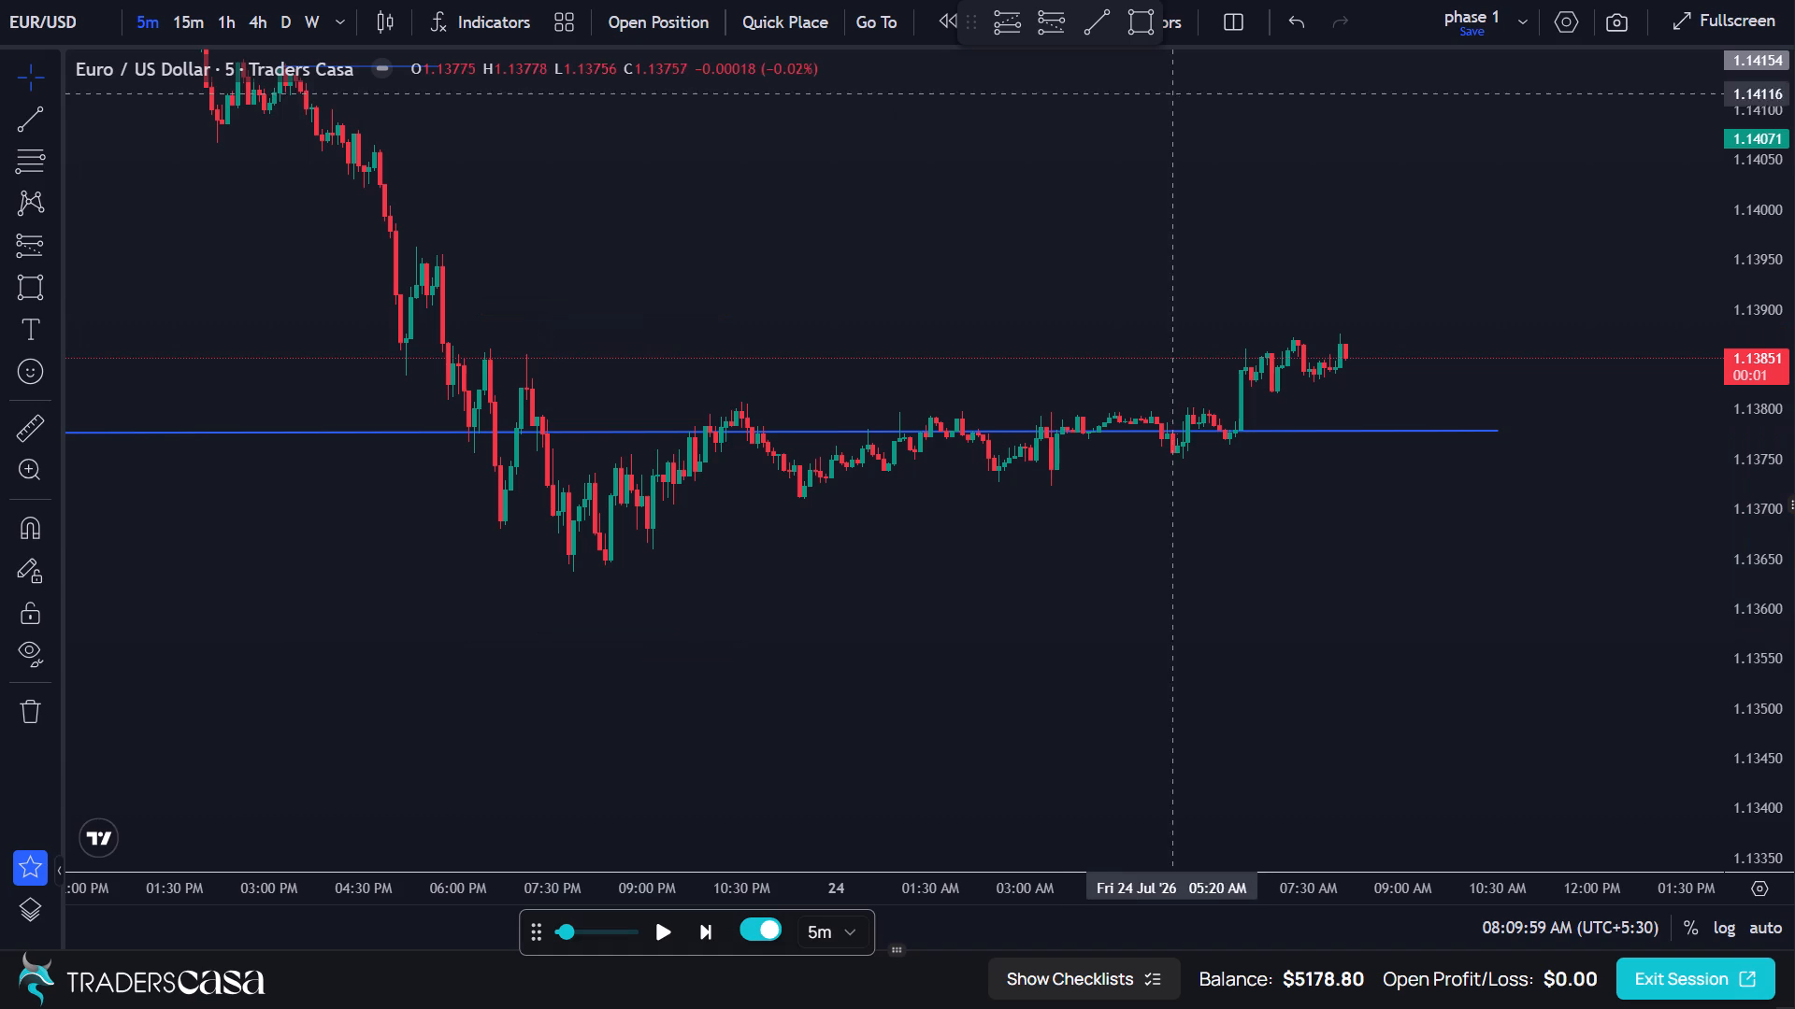
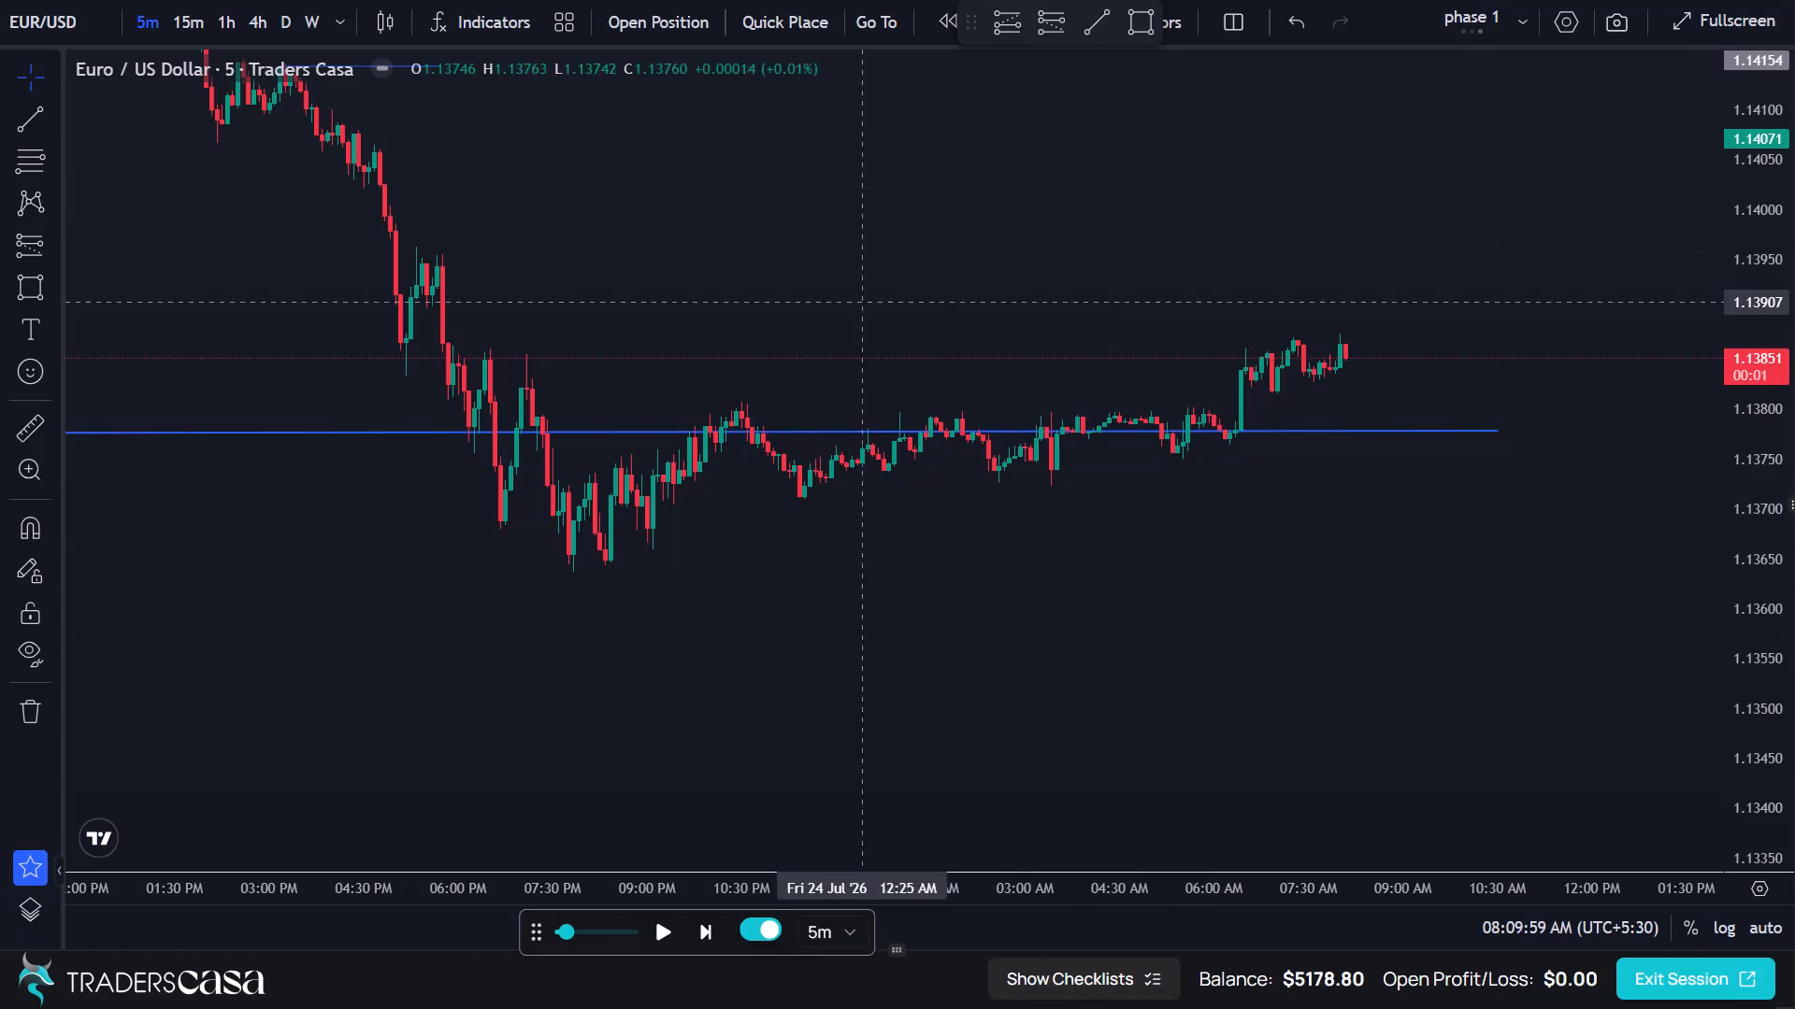
# Draw a near-horizontal trend line at about 1.13856 from the 07:05 PM high on 23 Jul to 08:45 AM on 24 Jul.
pyautogui.click(31, 116)
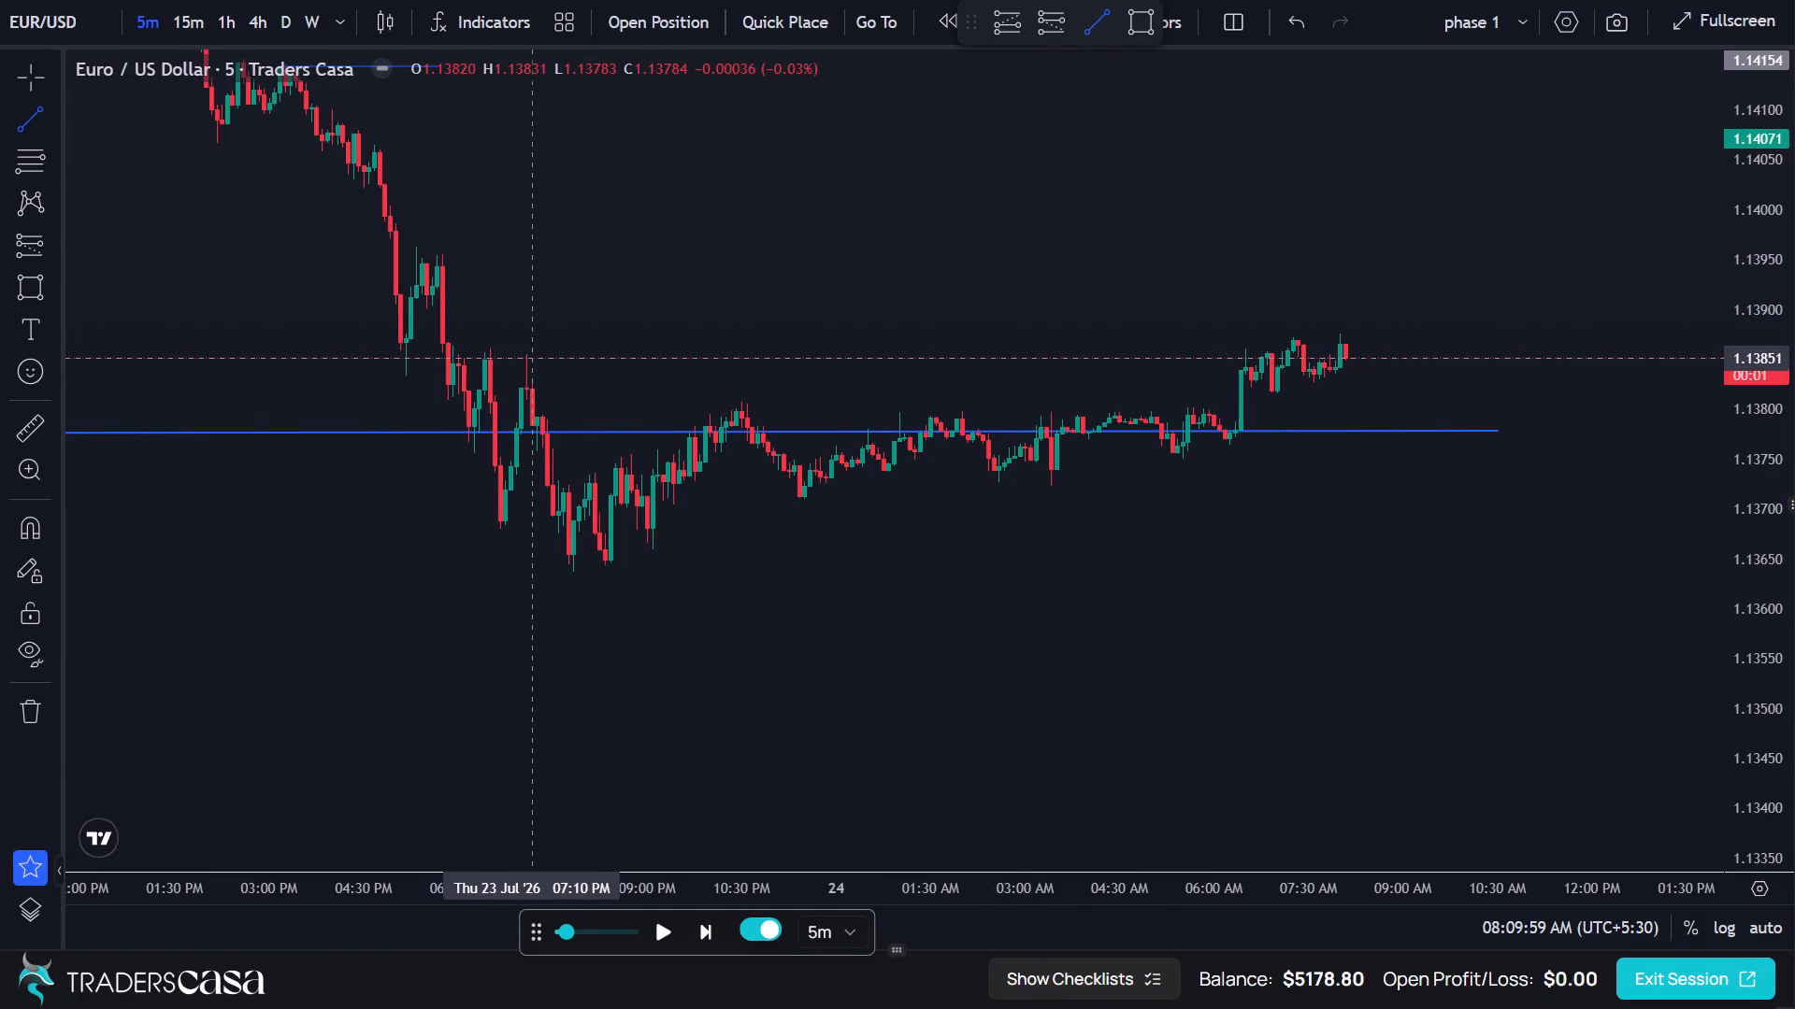
pyautogui.click(526, 353)
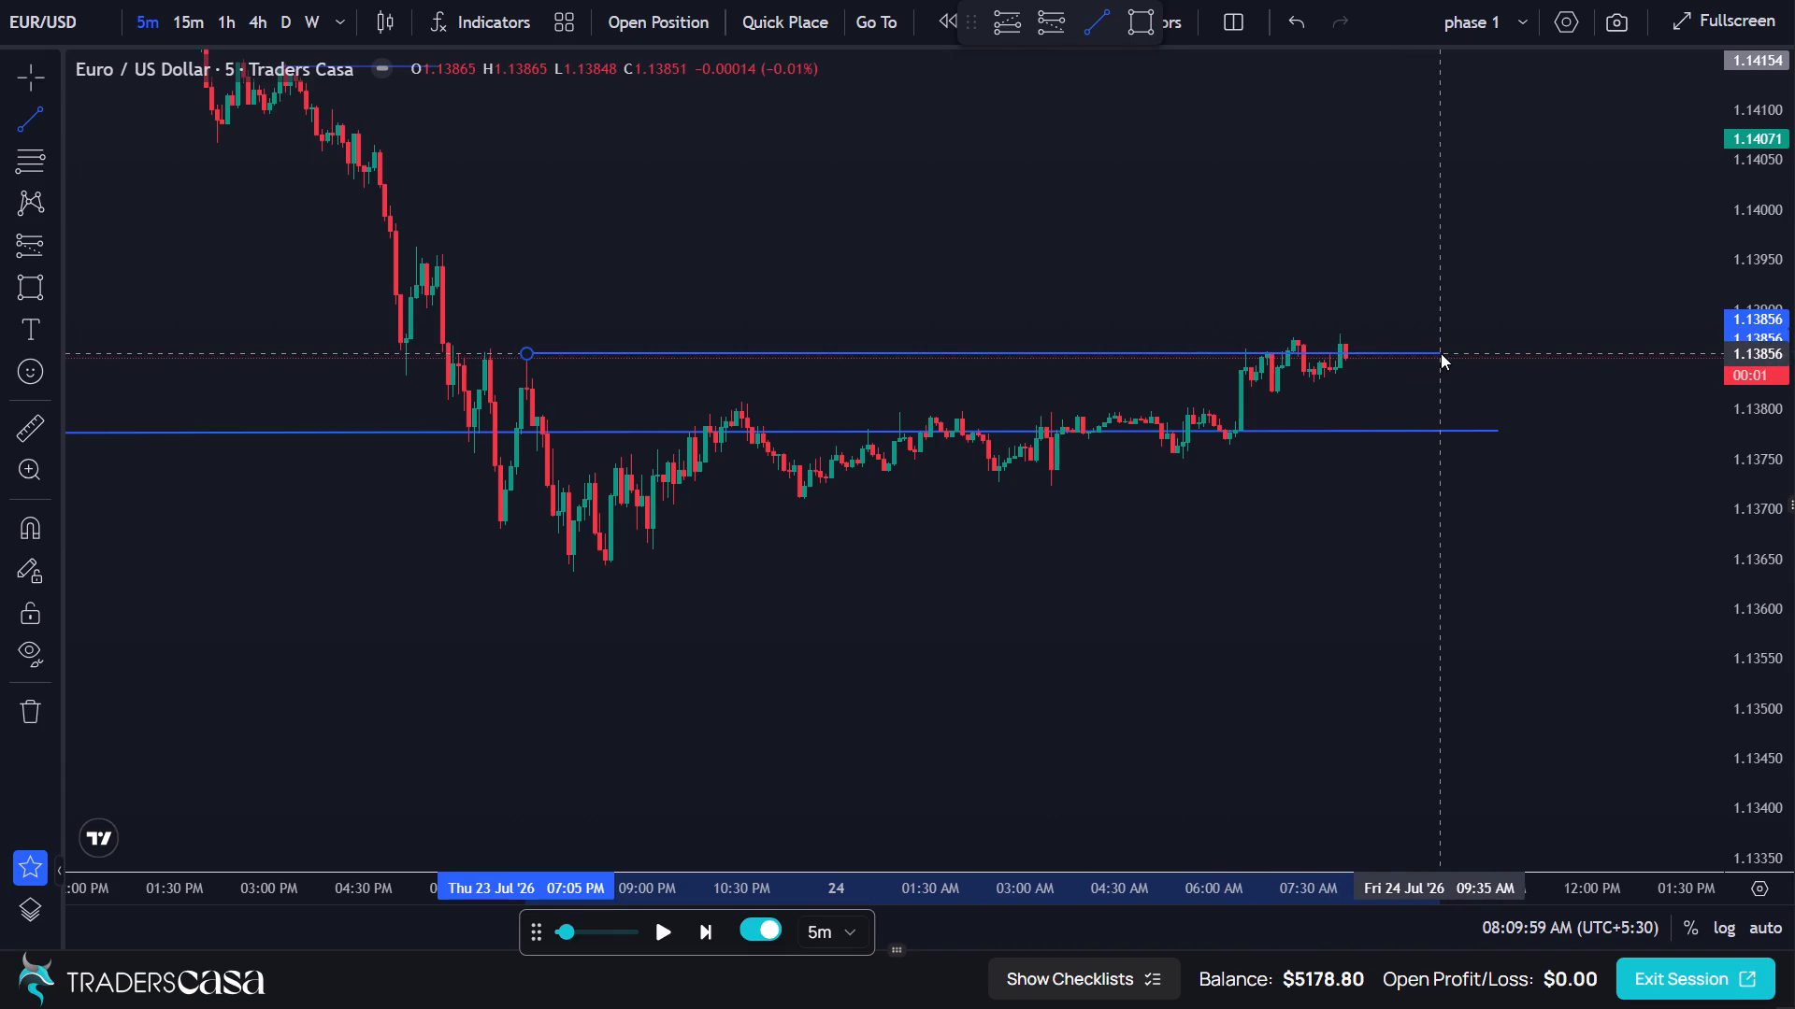
pyautogui.click(1441, 353)
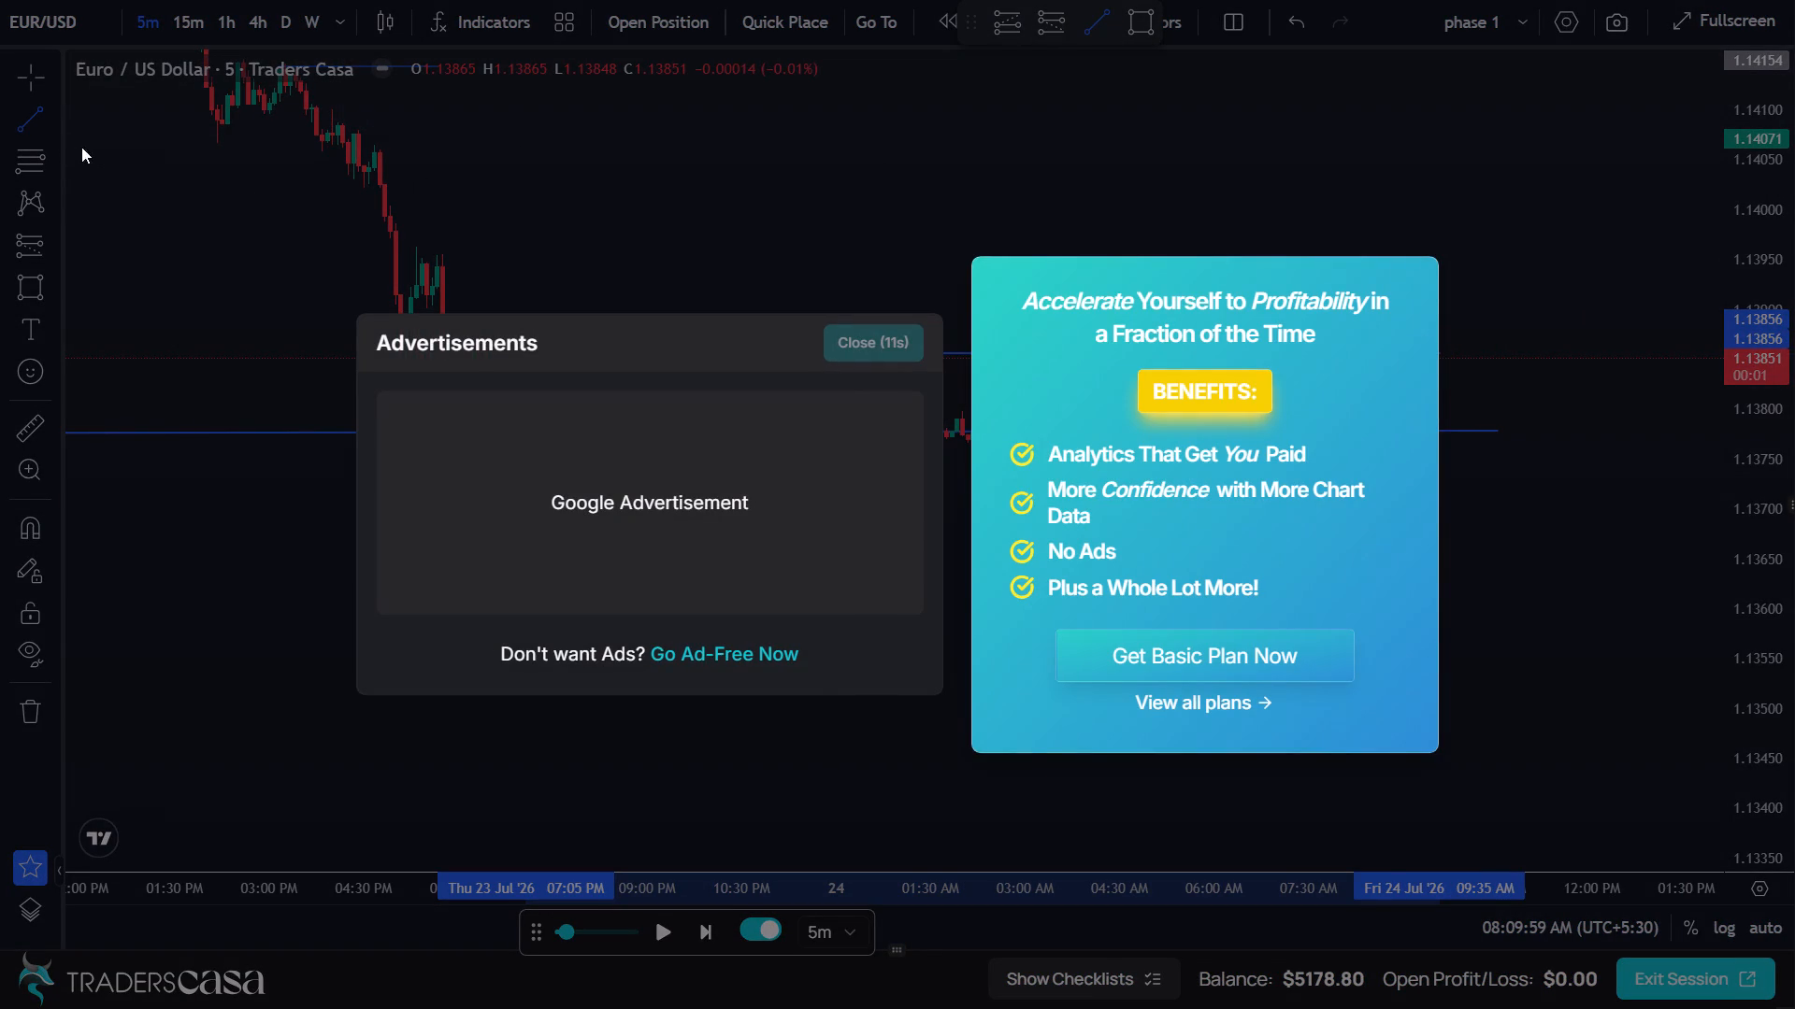
pyautogui.click(40, 122)
pyautogui.click(25, 159)
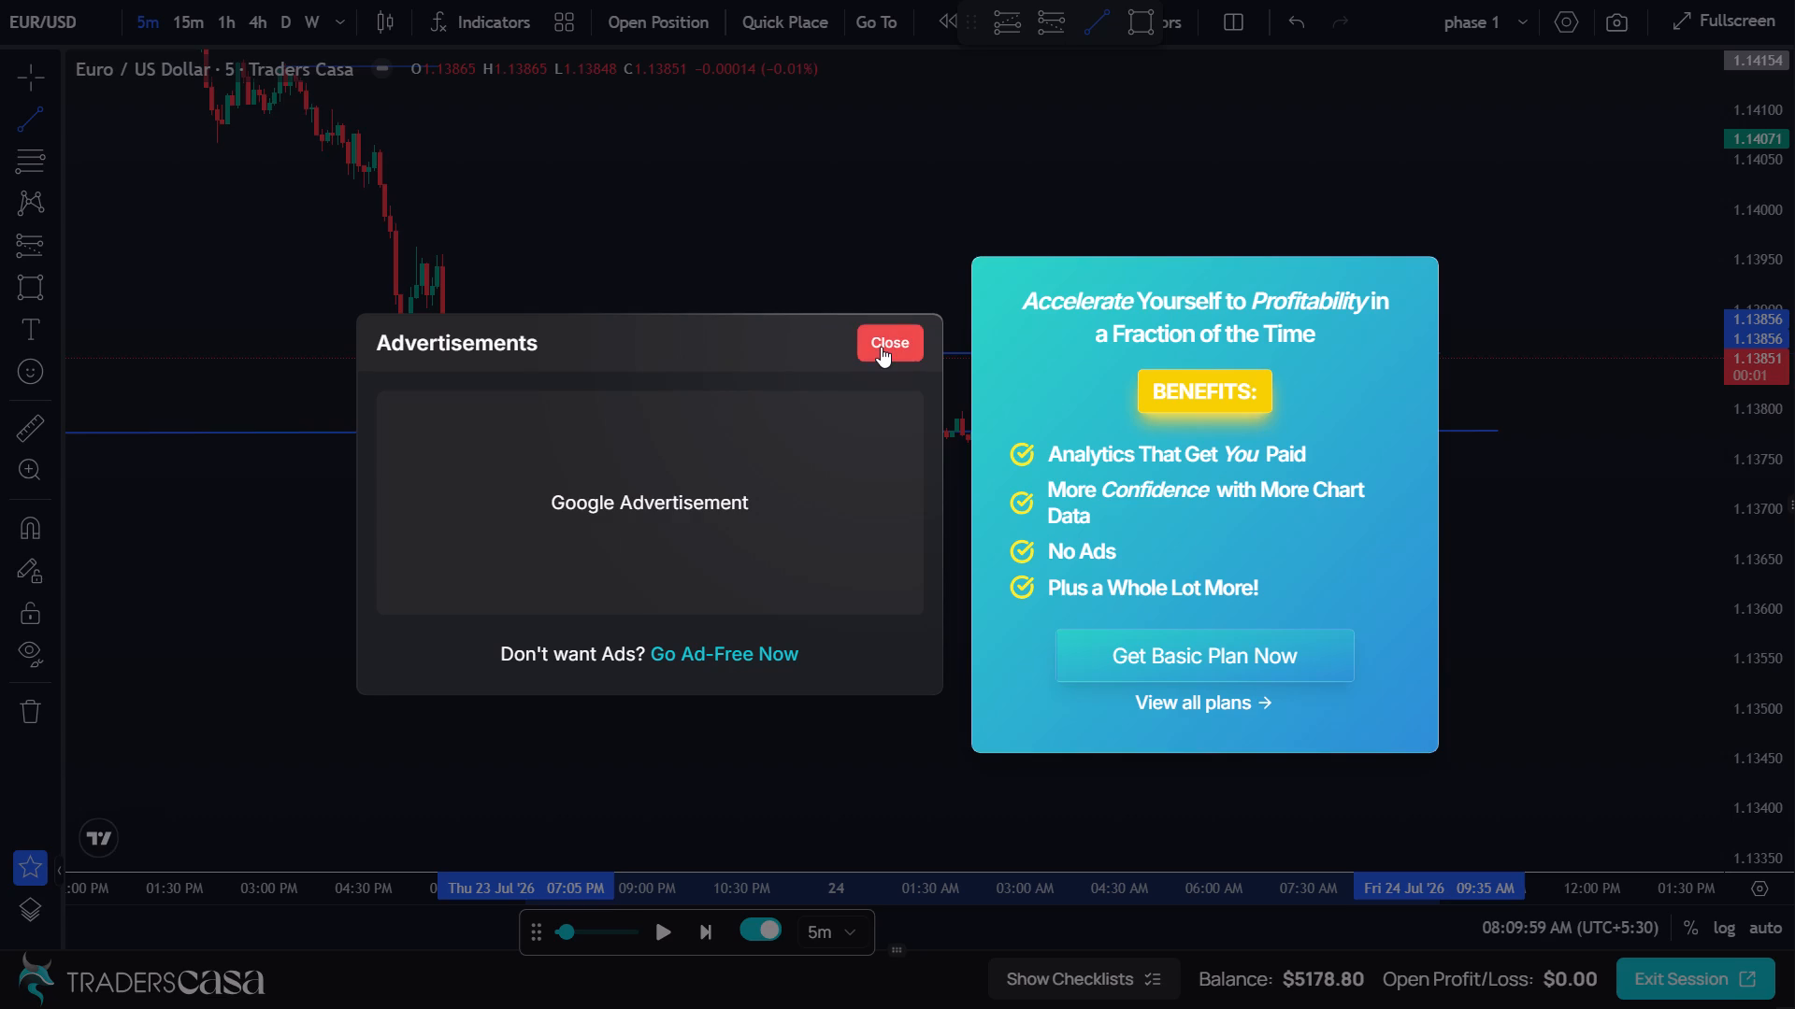
pyautogui.click(881, 347)
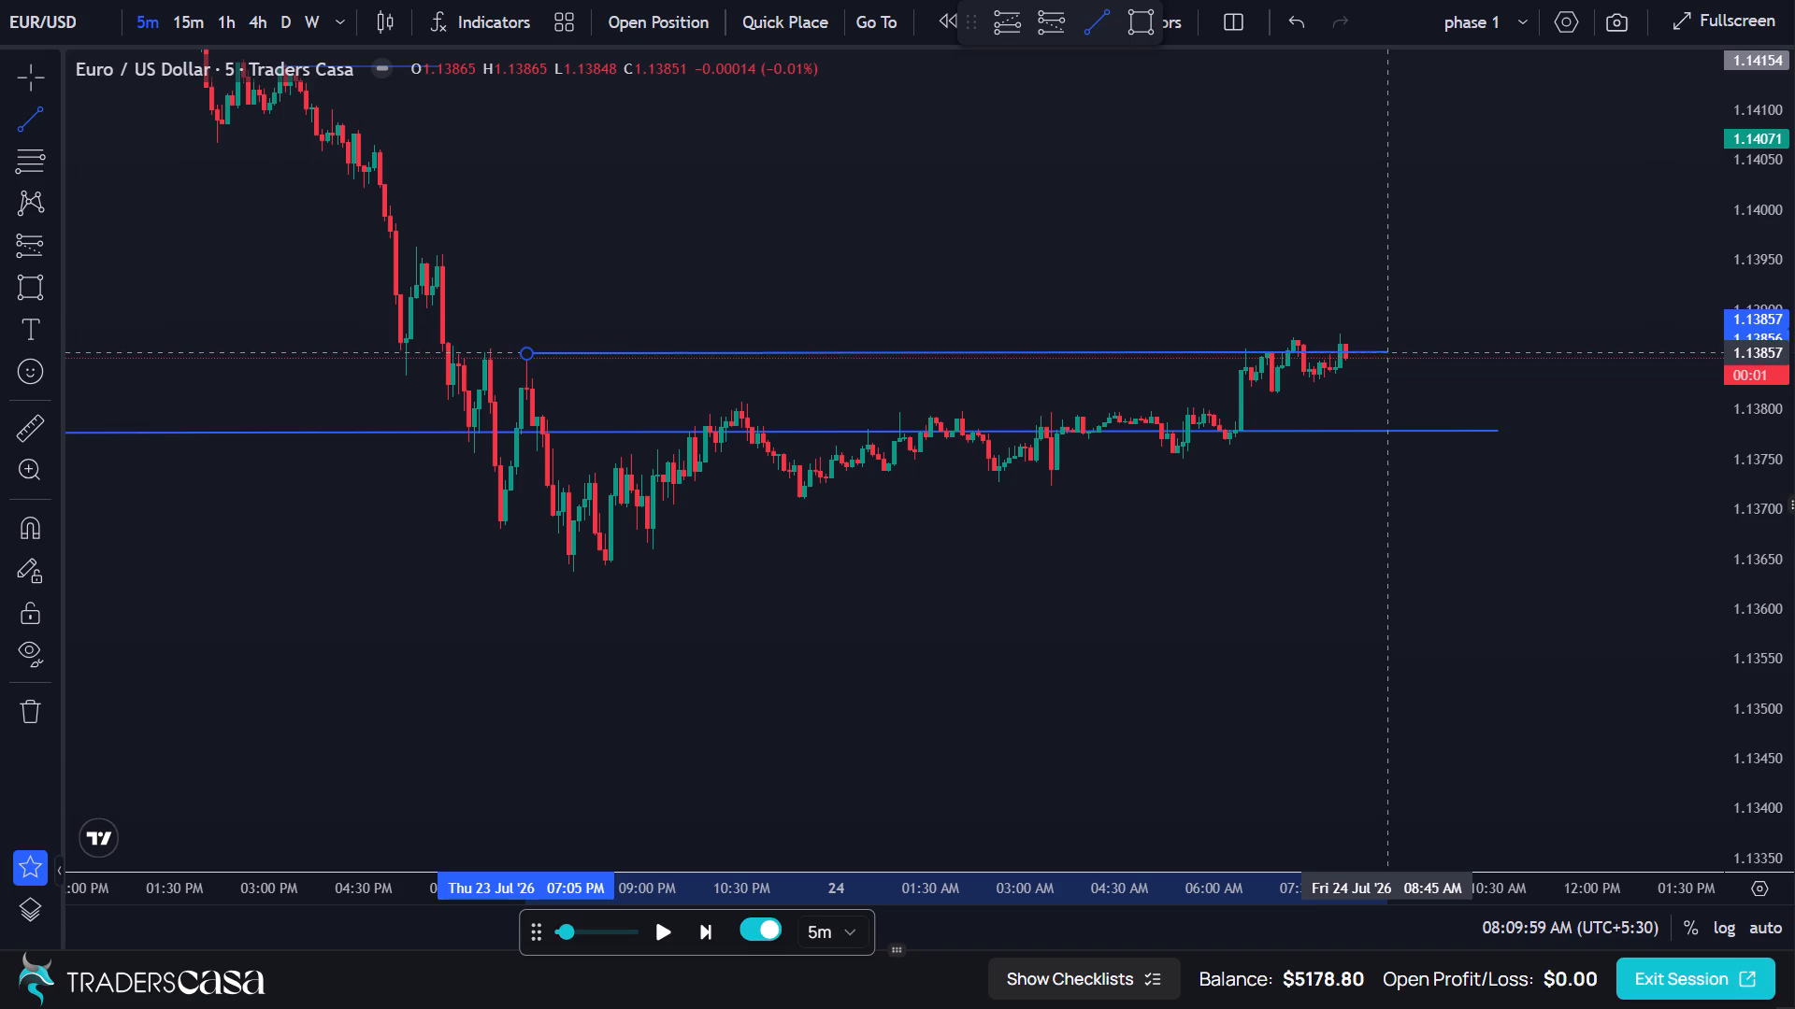
pyautogui.click(1388, 351)
pyautogui.click(1405, 292)
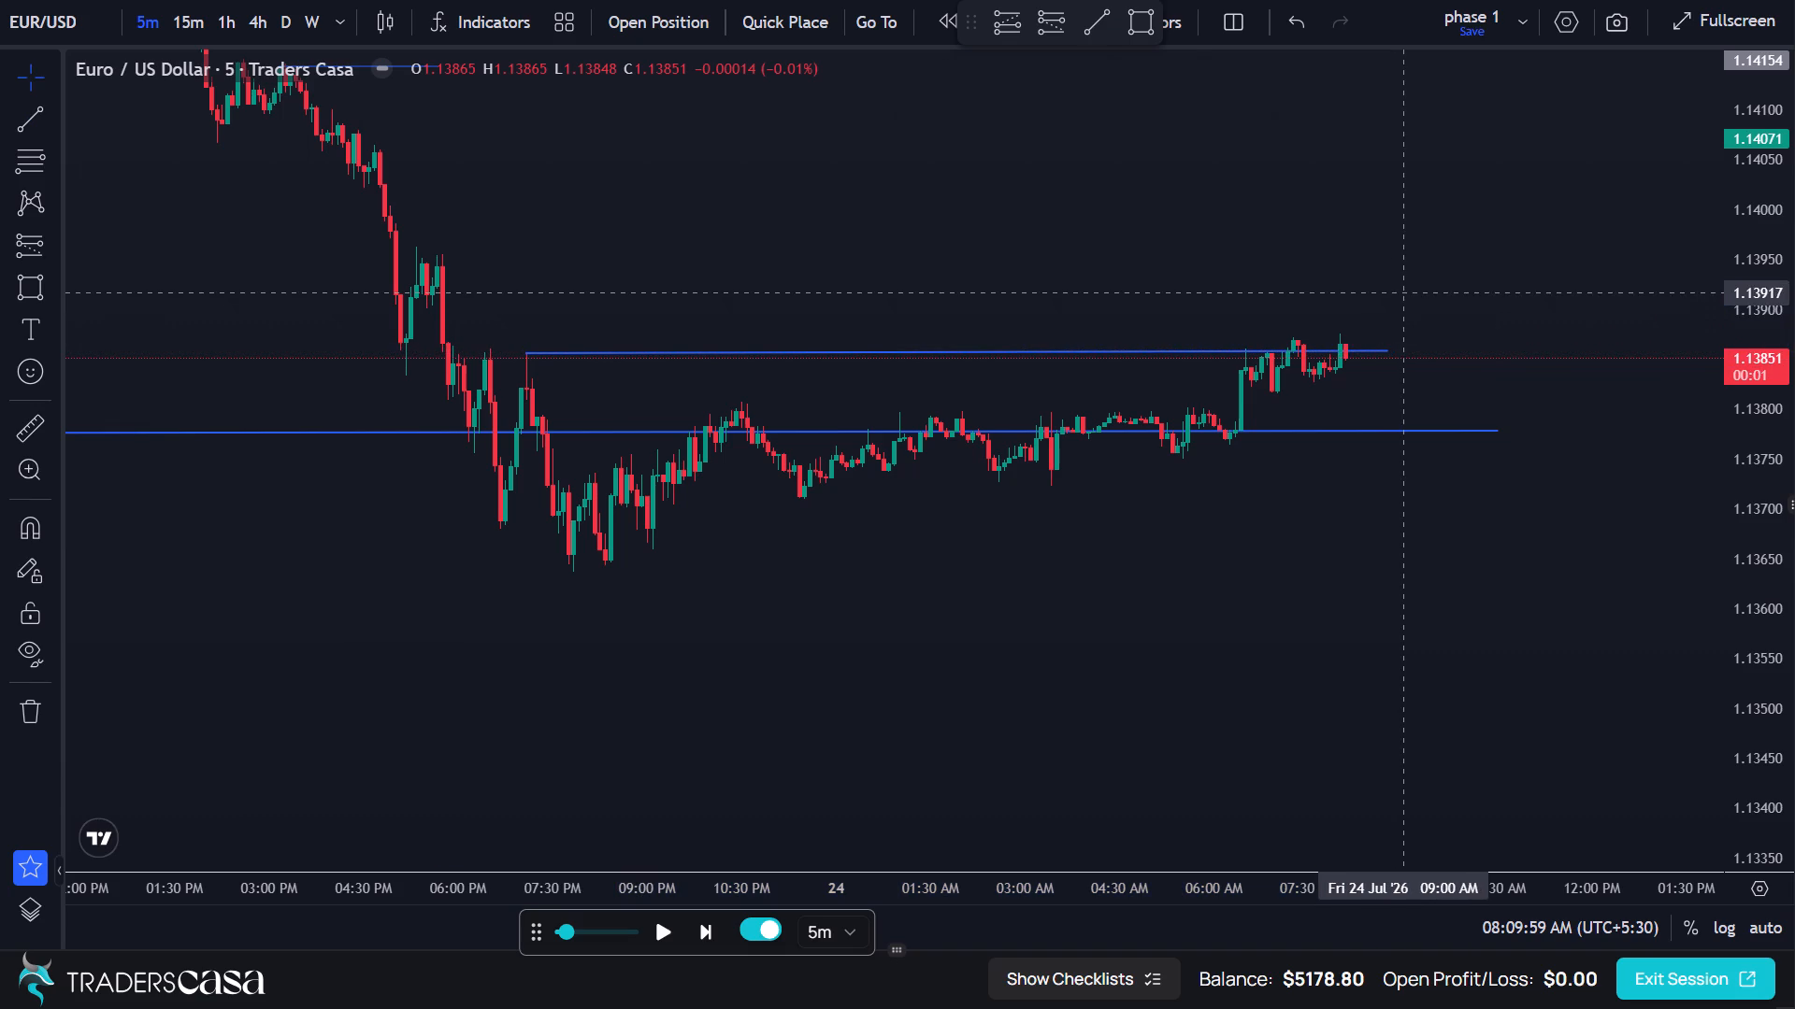
# Step the 5-minute replay forward two candles to 08:19:59 AM on 24 Jul.
pyautogui.scroll(3, 1289, 319)
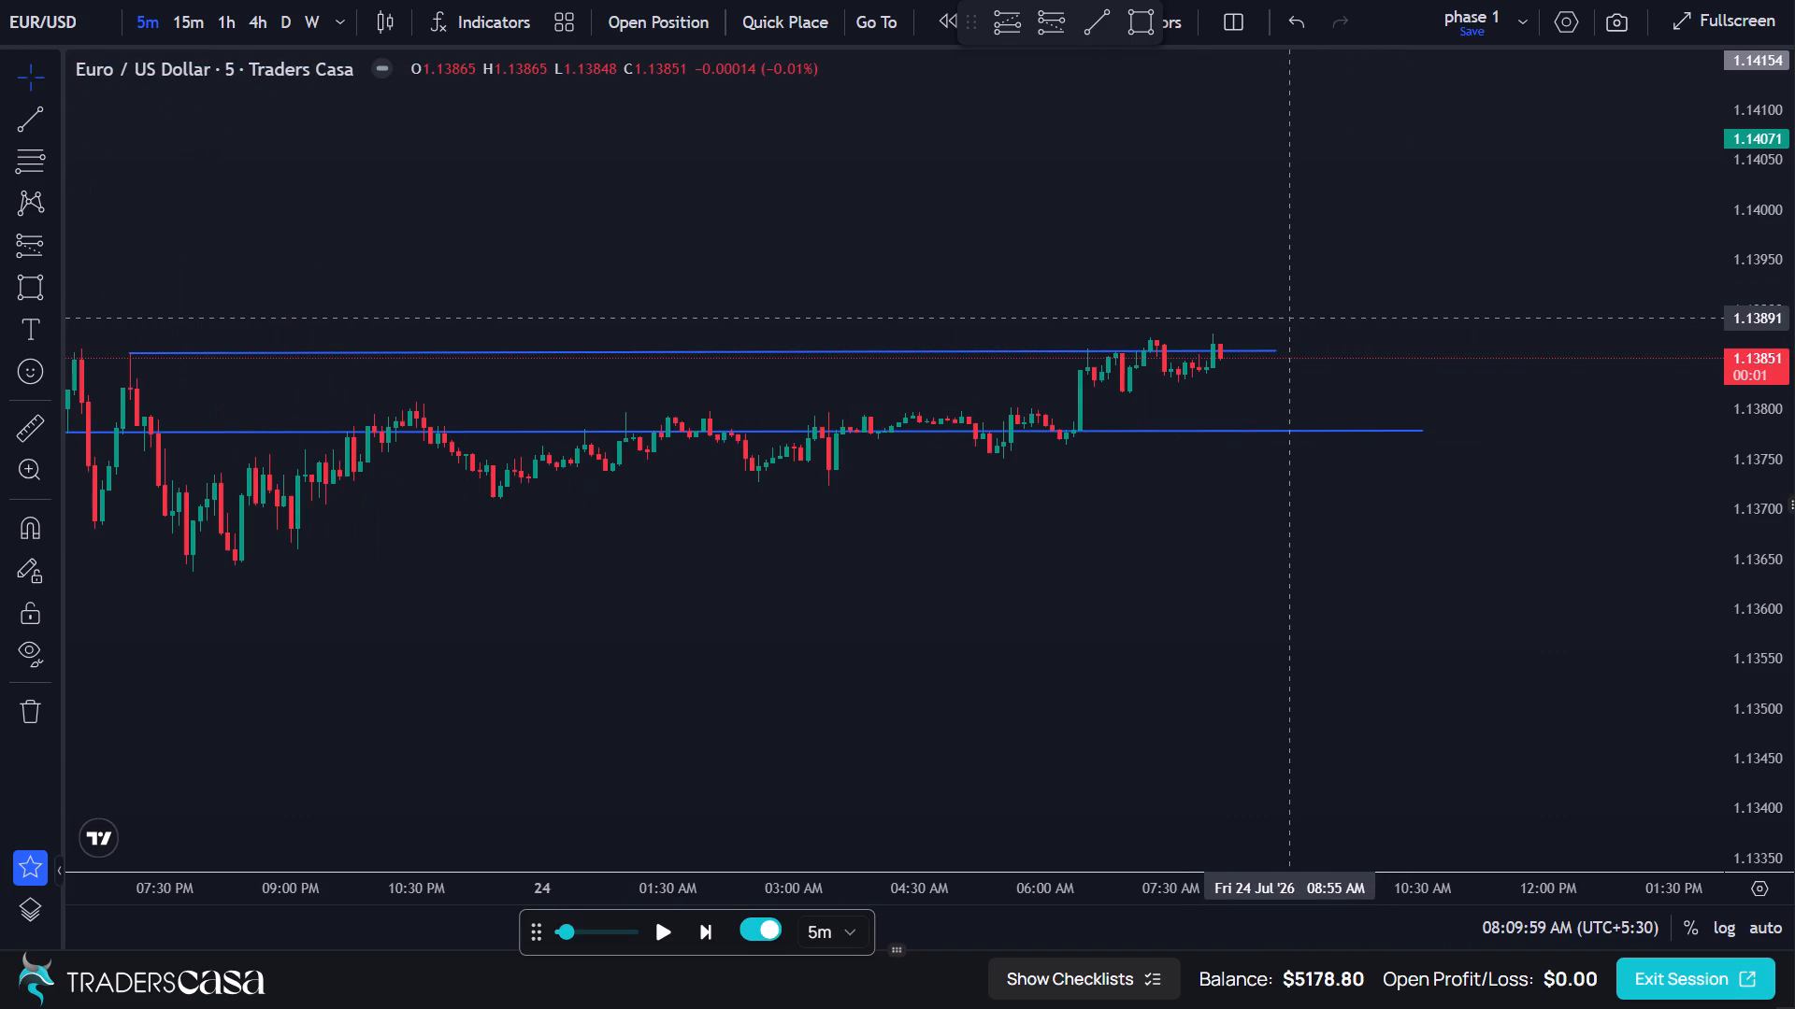
pyautogui.scroll(-1, 1283, 317)
pyautogui.moveTo(1309, 297); pyautogui.dragTo(957, 271)
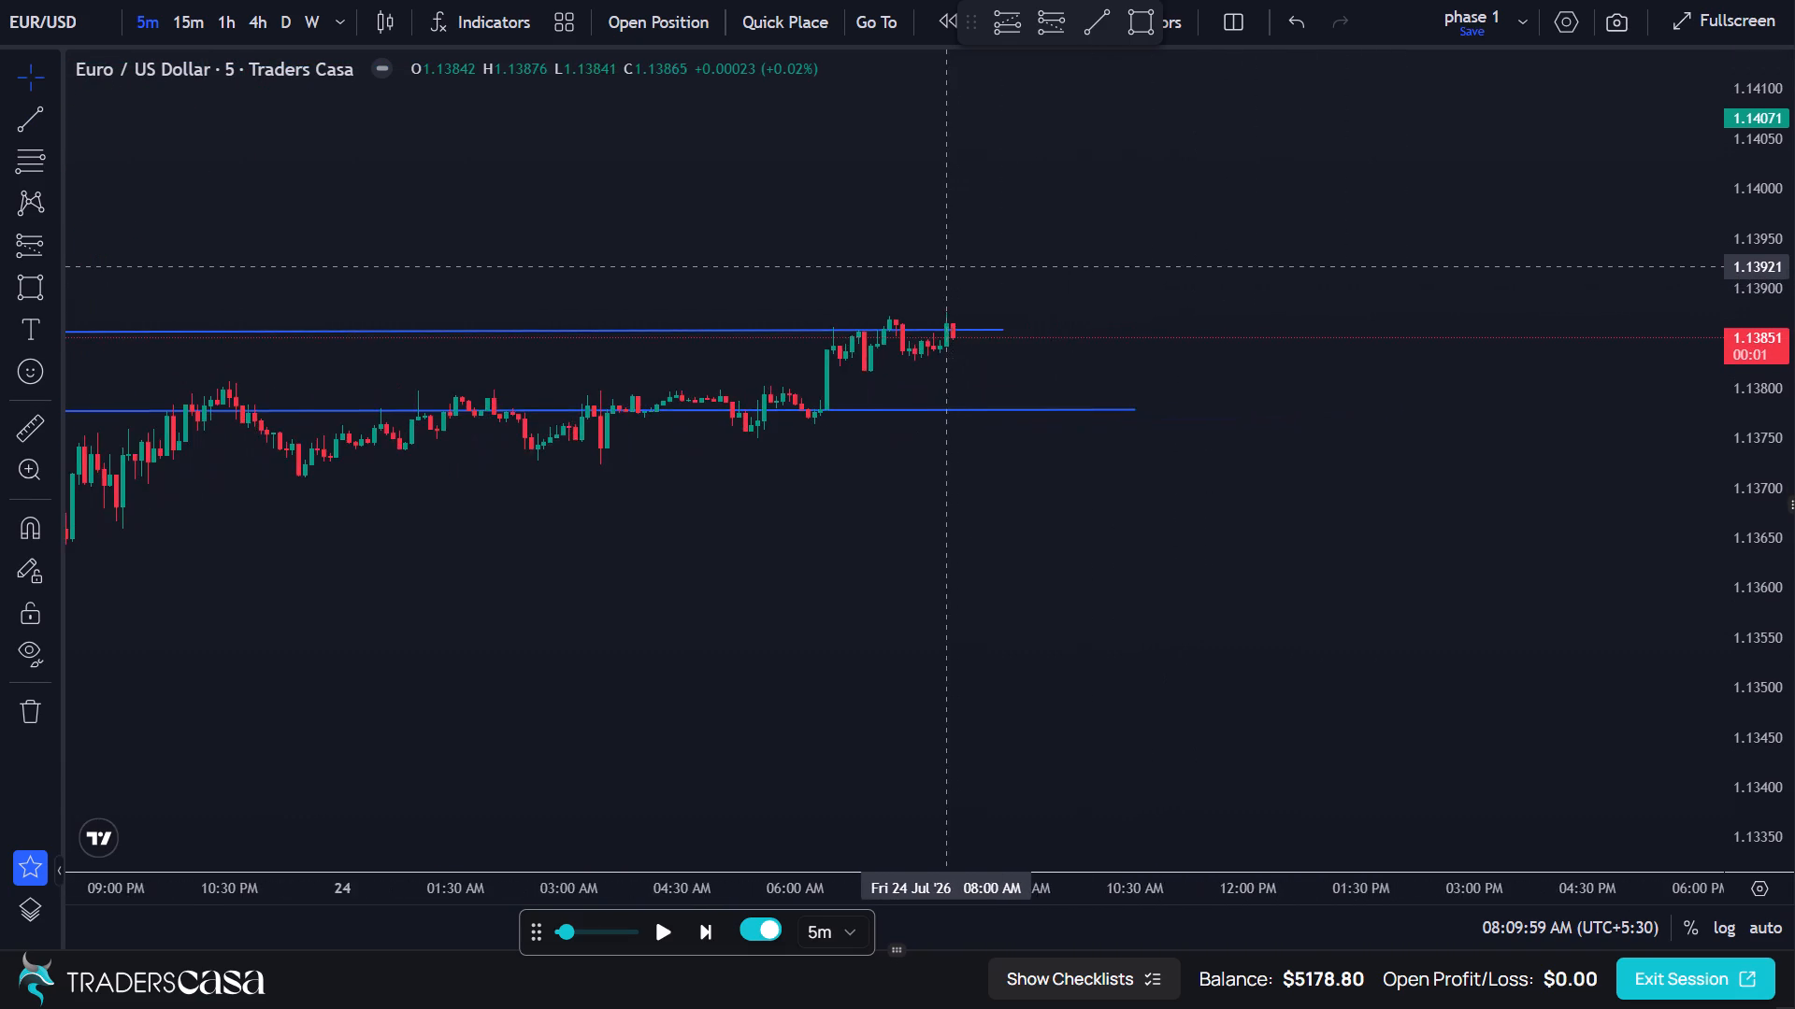
pyautogui.scroll(-2, 946, 267)
pyautogui.moveTo(1080, 245); pyautogui.dragTo(999, 148)
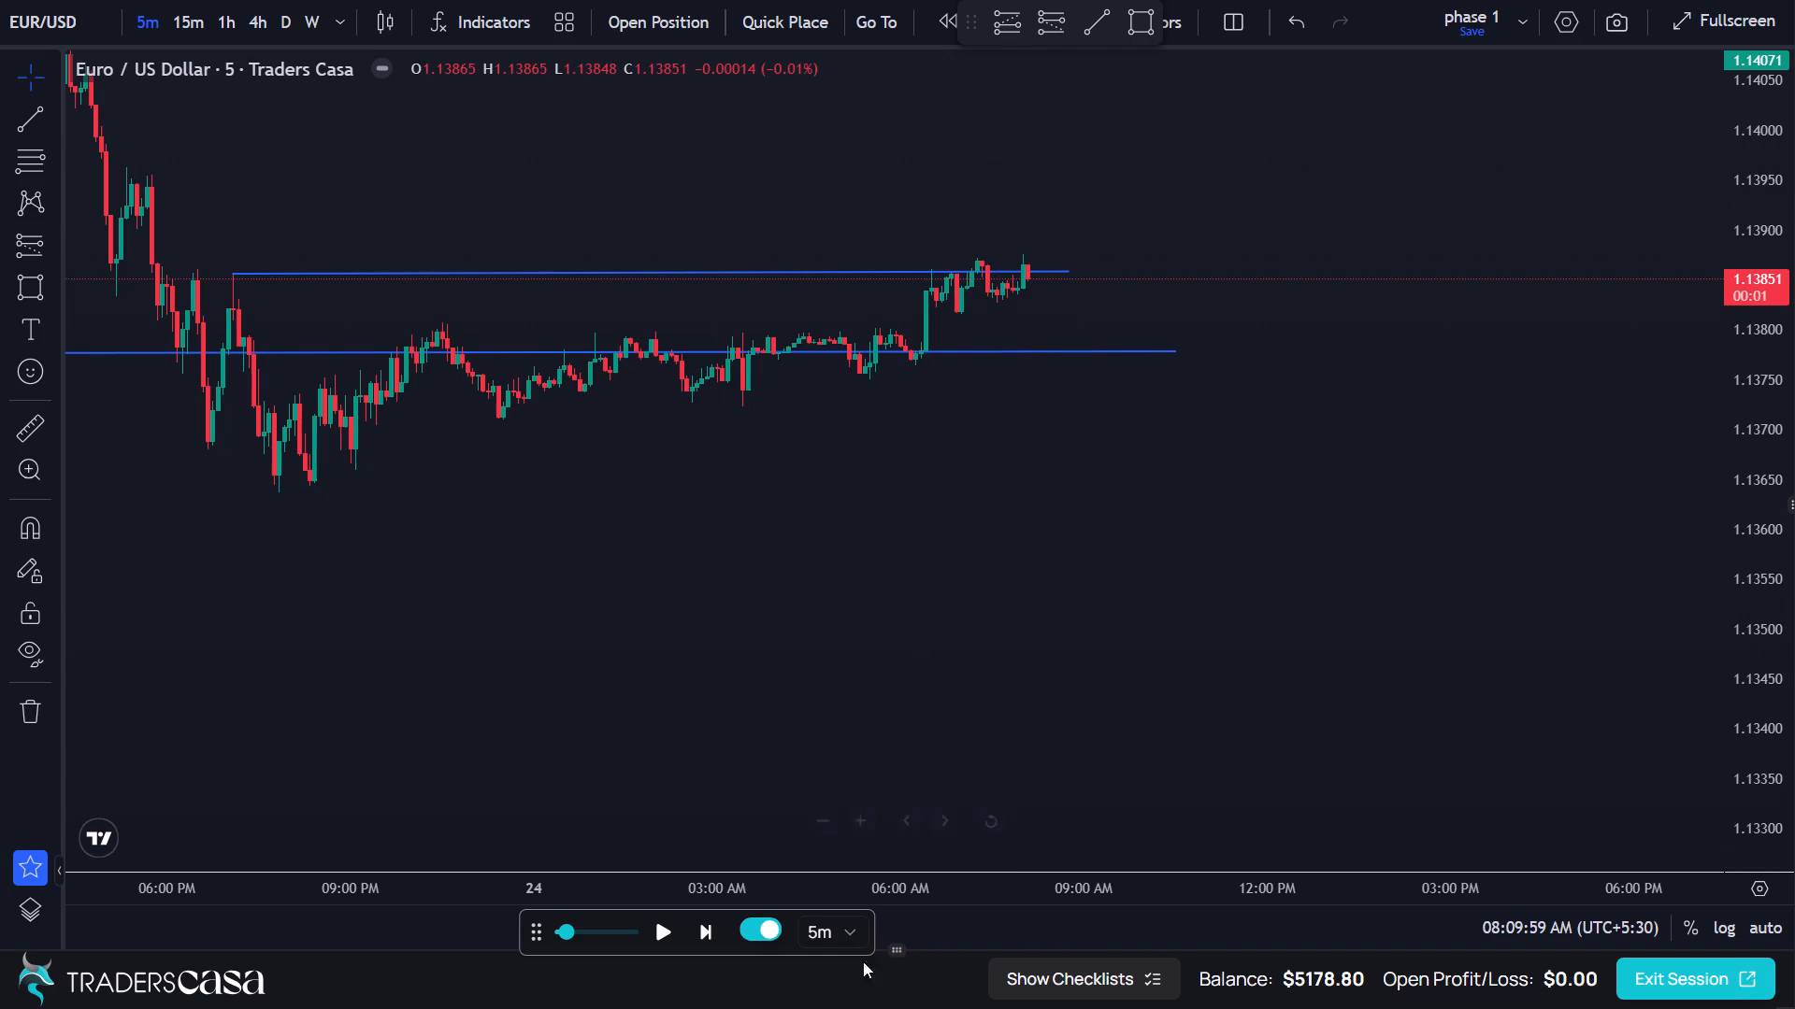
pyautogui.click(706, 917)
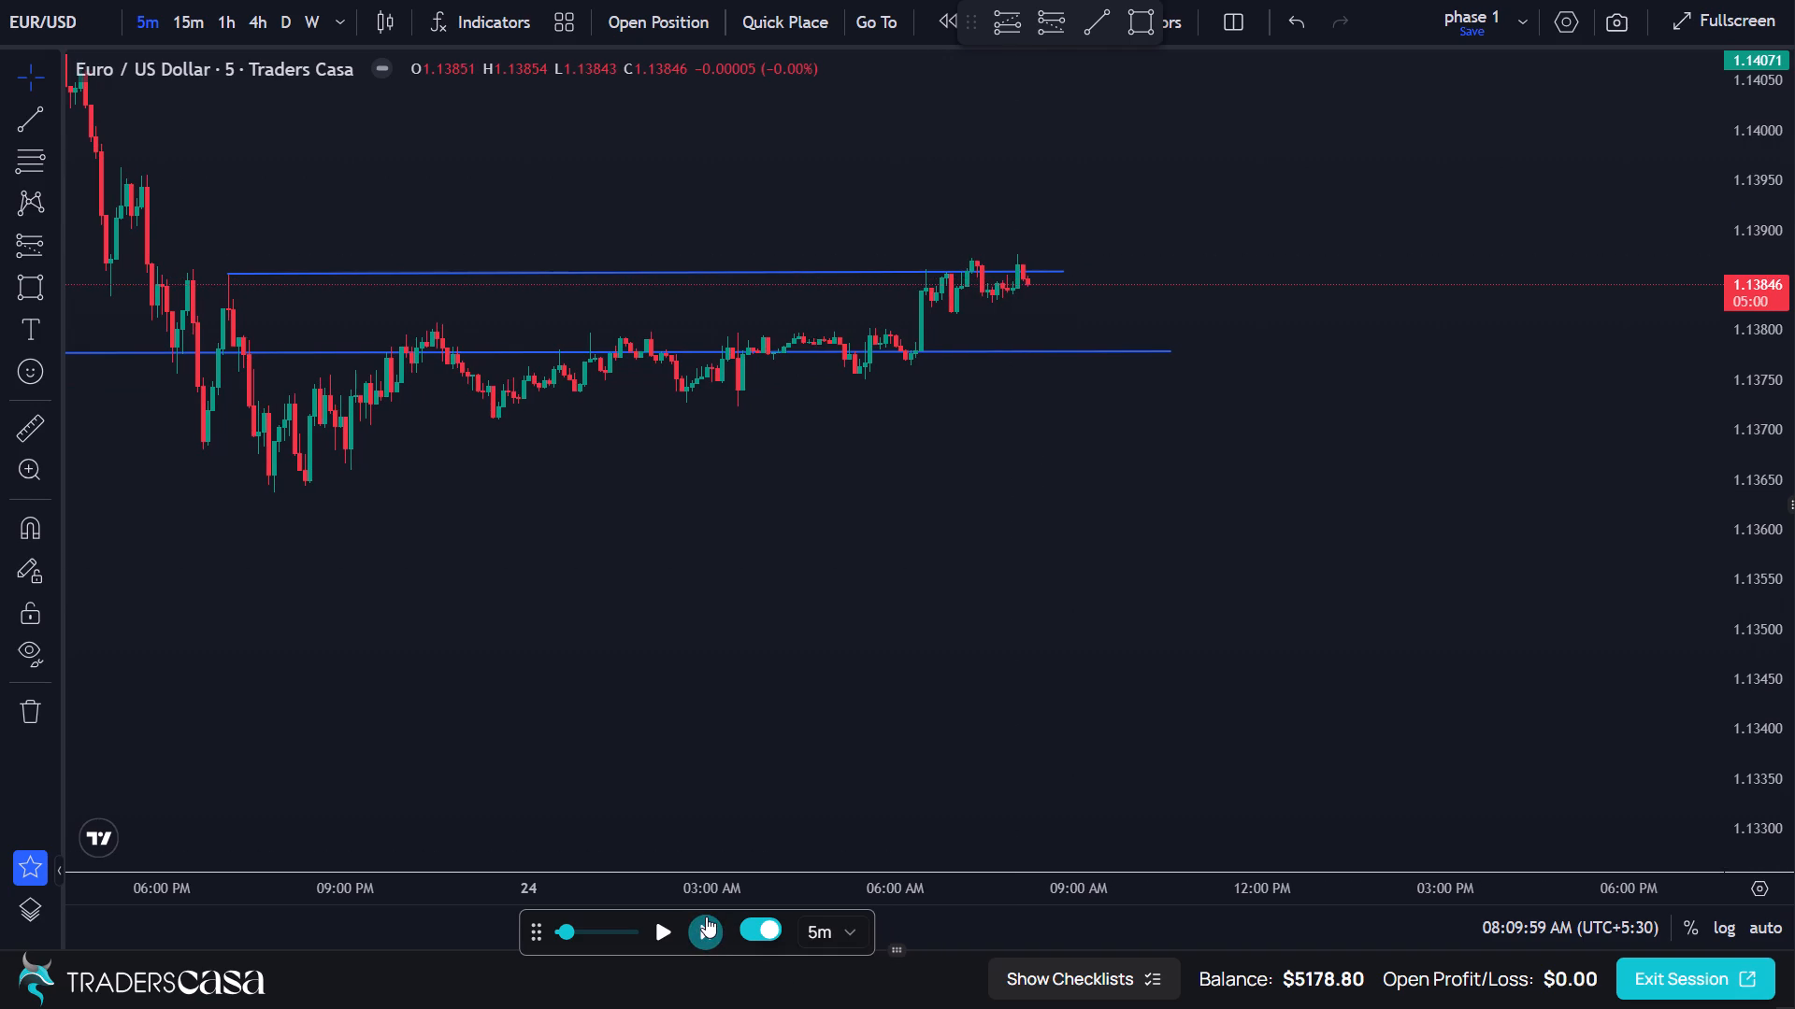
pyautogui.click(706, 917)
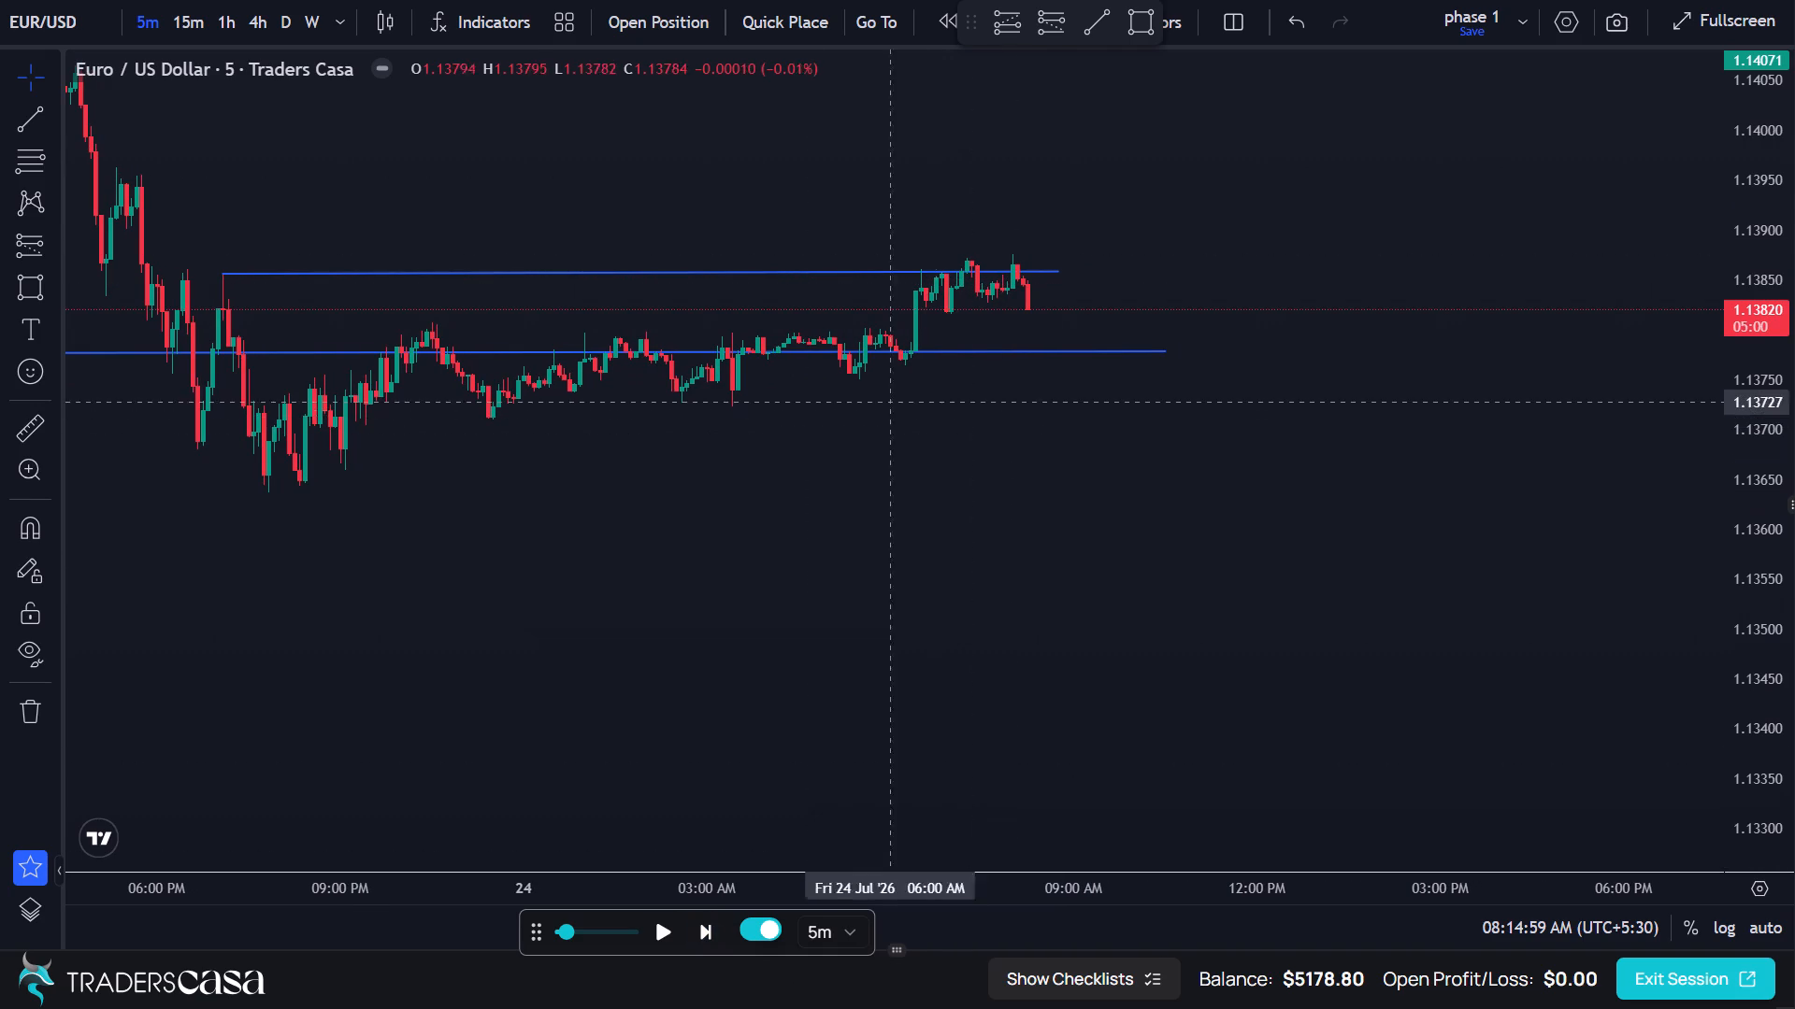
# Draw a short position at 08:10 AM on 24 Jul with entry about 1.13848, stop 1.13889 and target 1.13762.
pyautogui.click(36, 244)
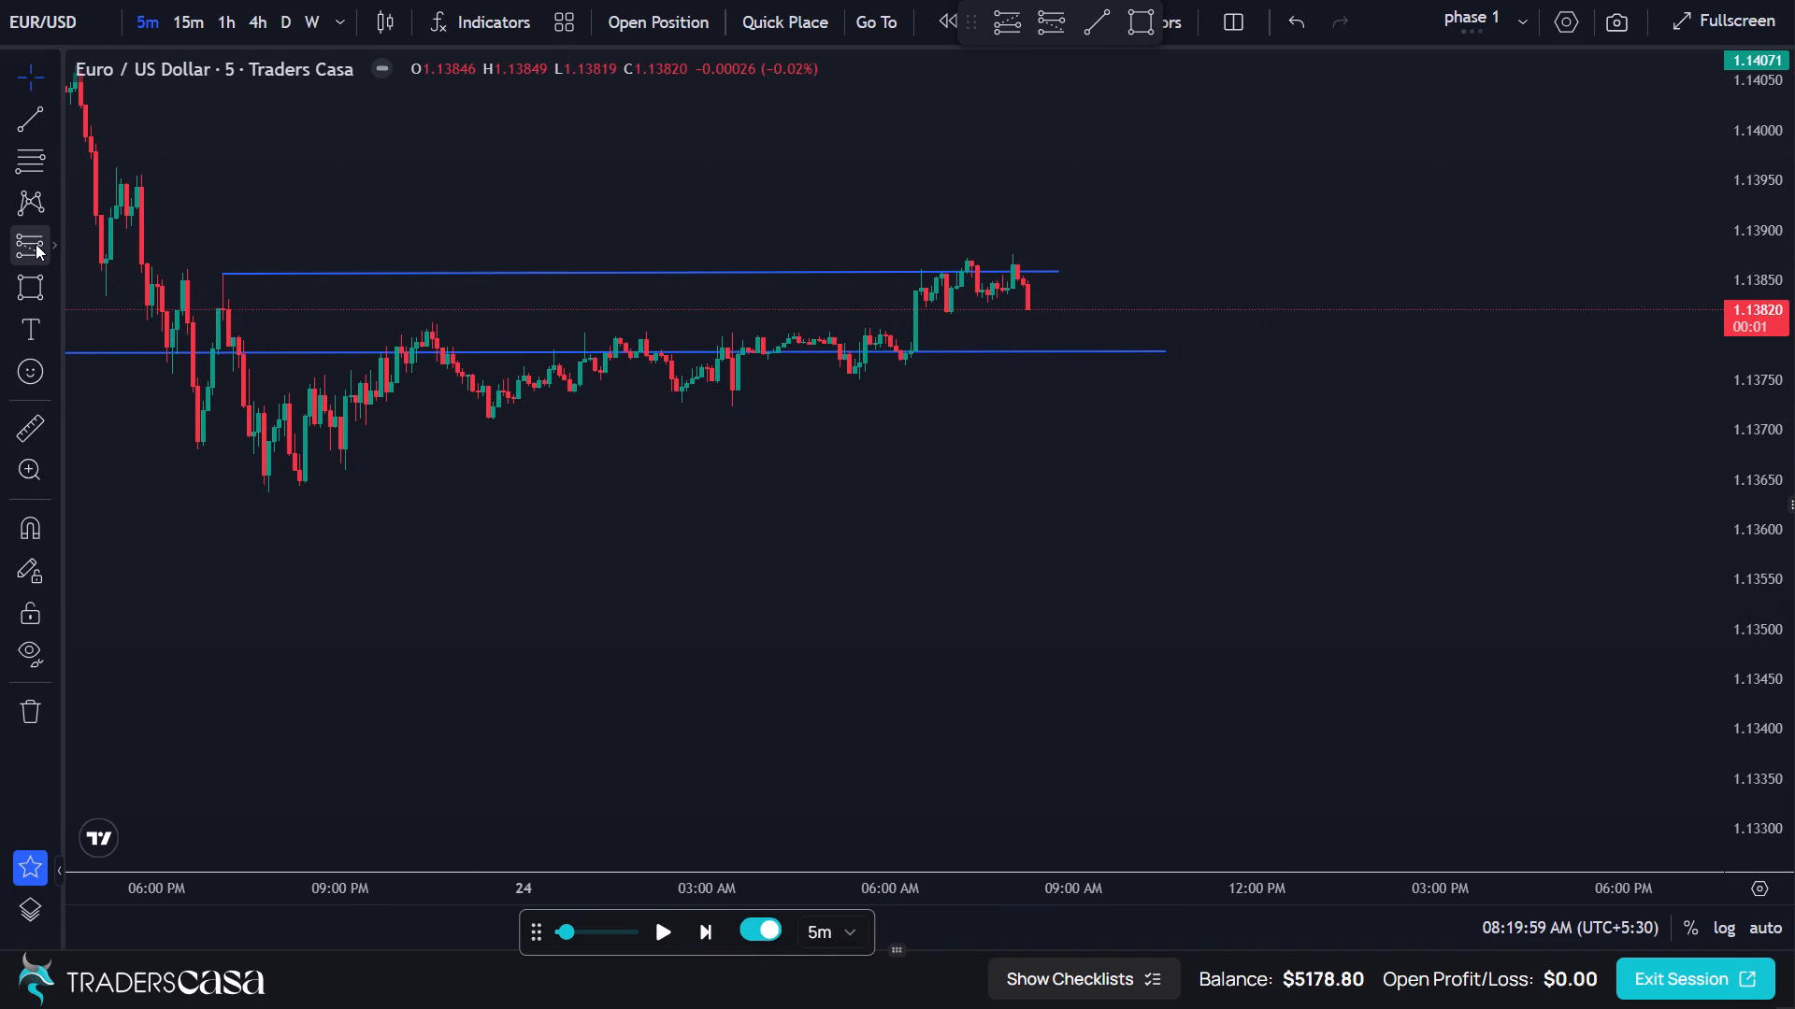
pyautogui.click(1024, 282)
pyautogui.moveTo(1024, 199); pyautogui.dragTo(1024, 241)
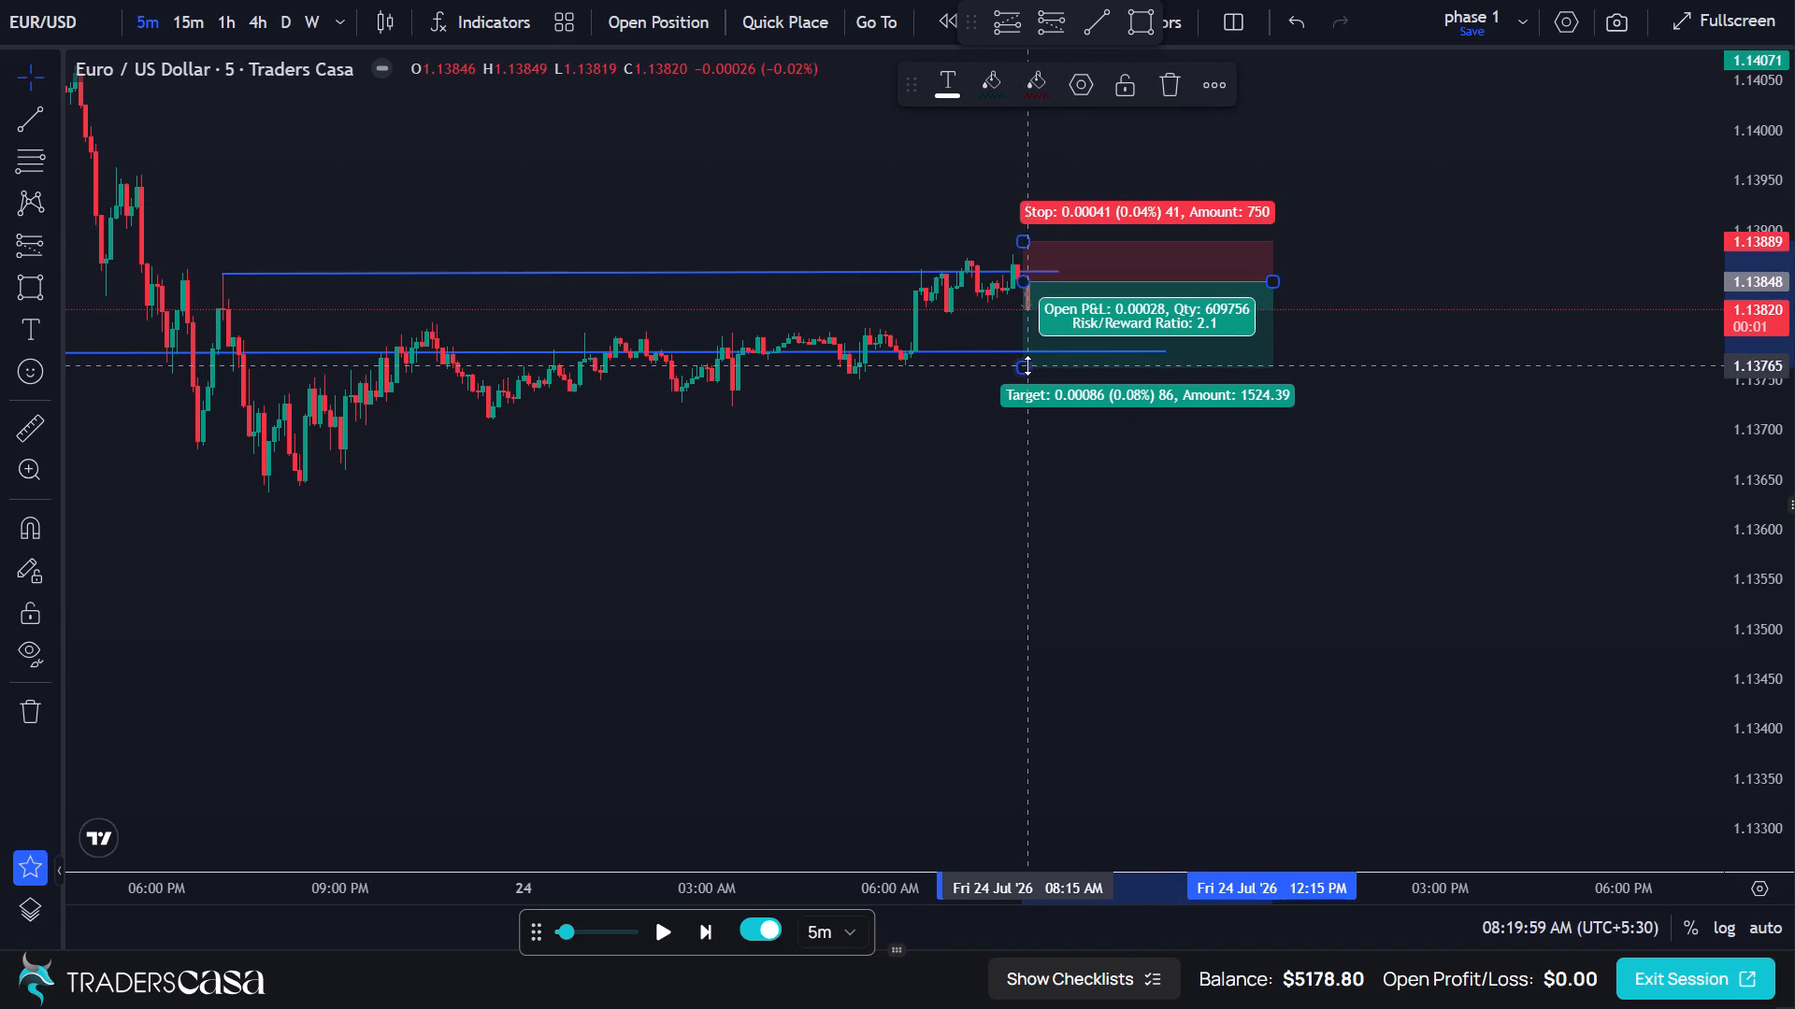
pyautogui.click(1486, 306)
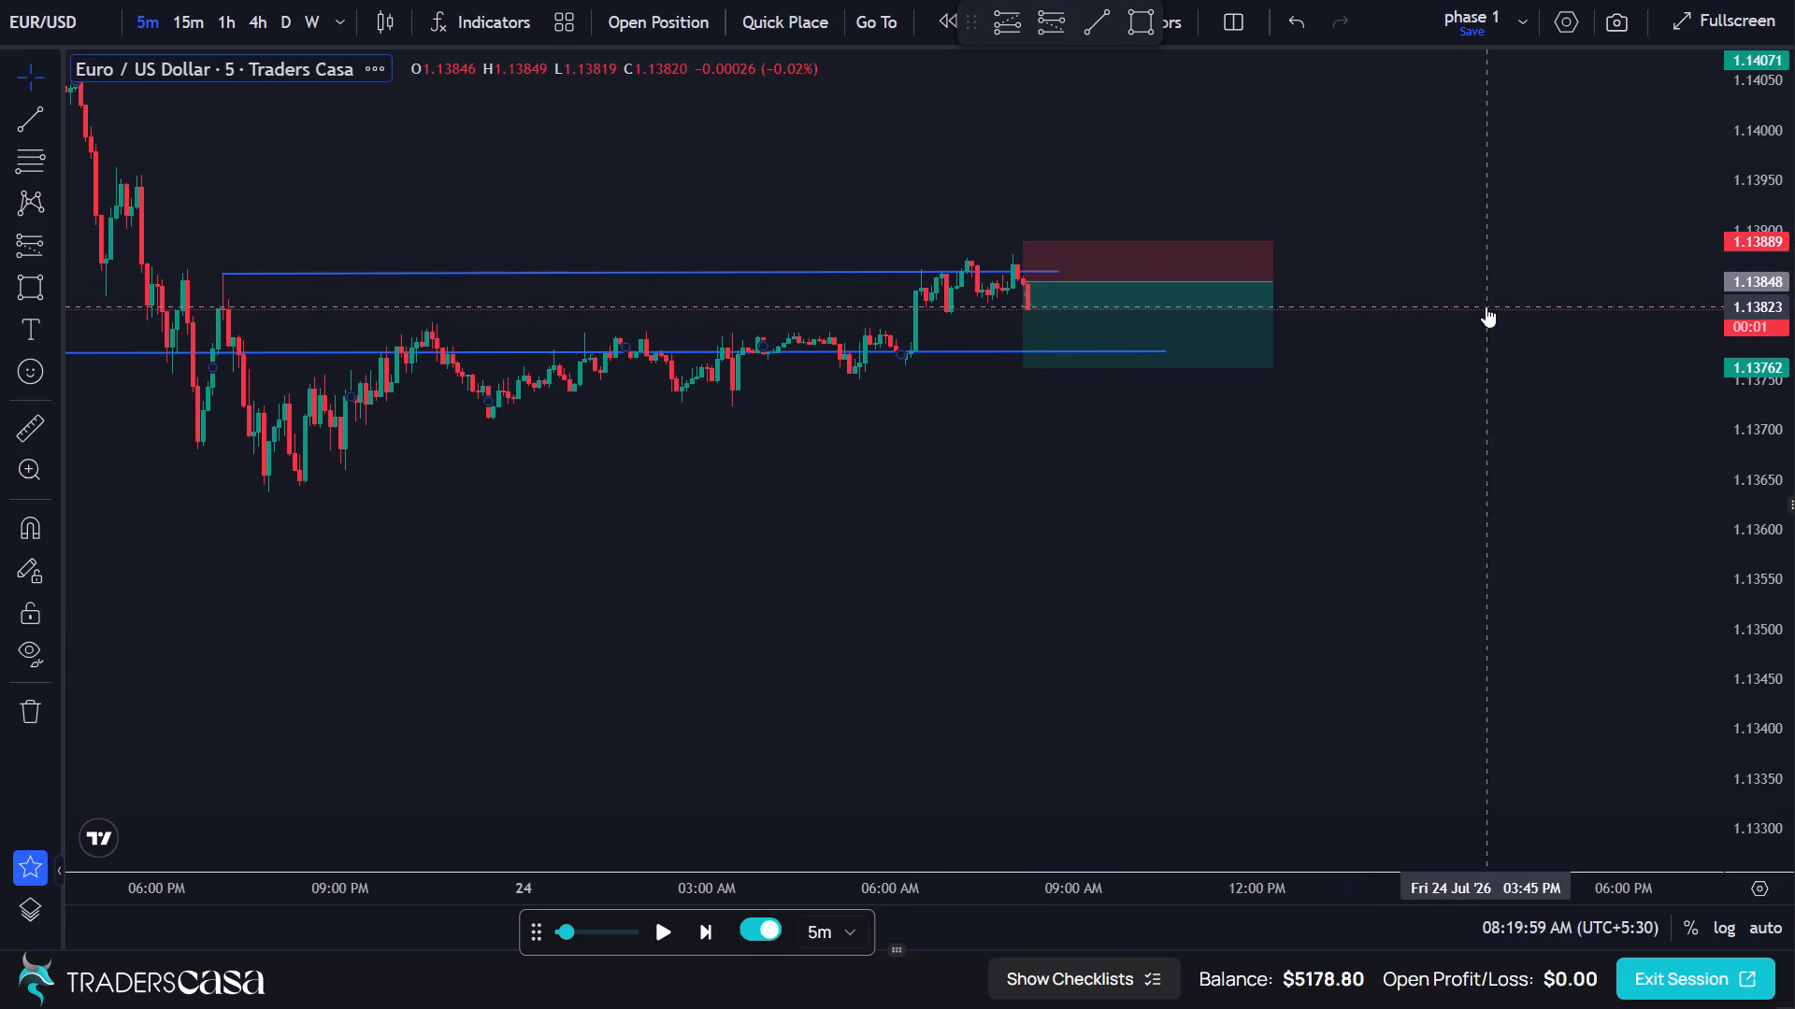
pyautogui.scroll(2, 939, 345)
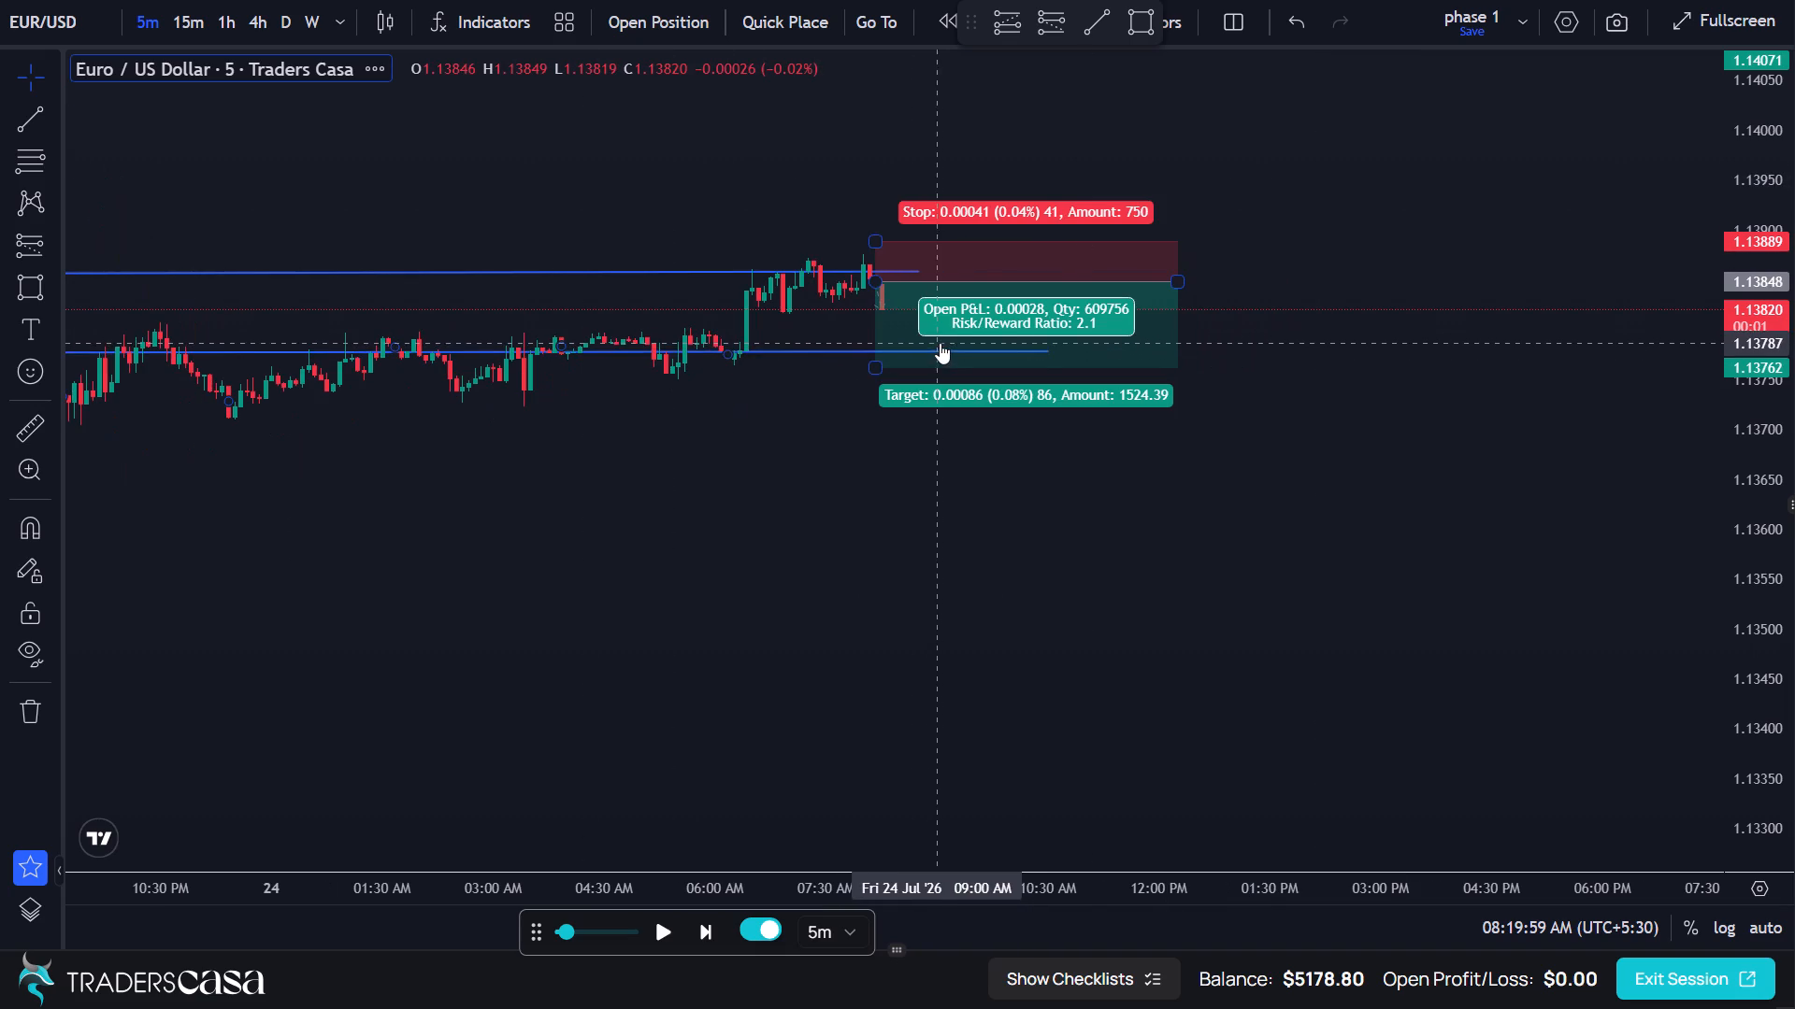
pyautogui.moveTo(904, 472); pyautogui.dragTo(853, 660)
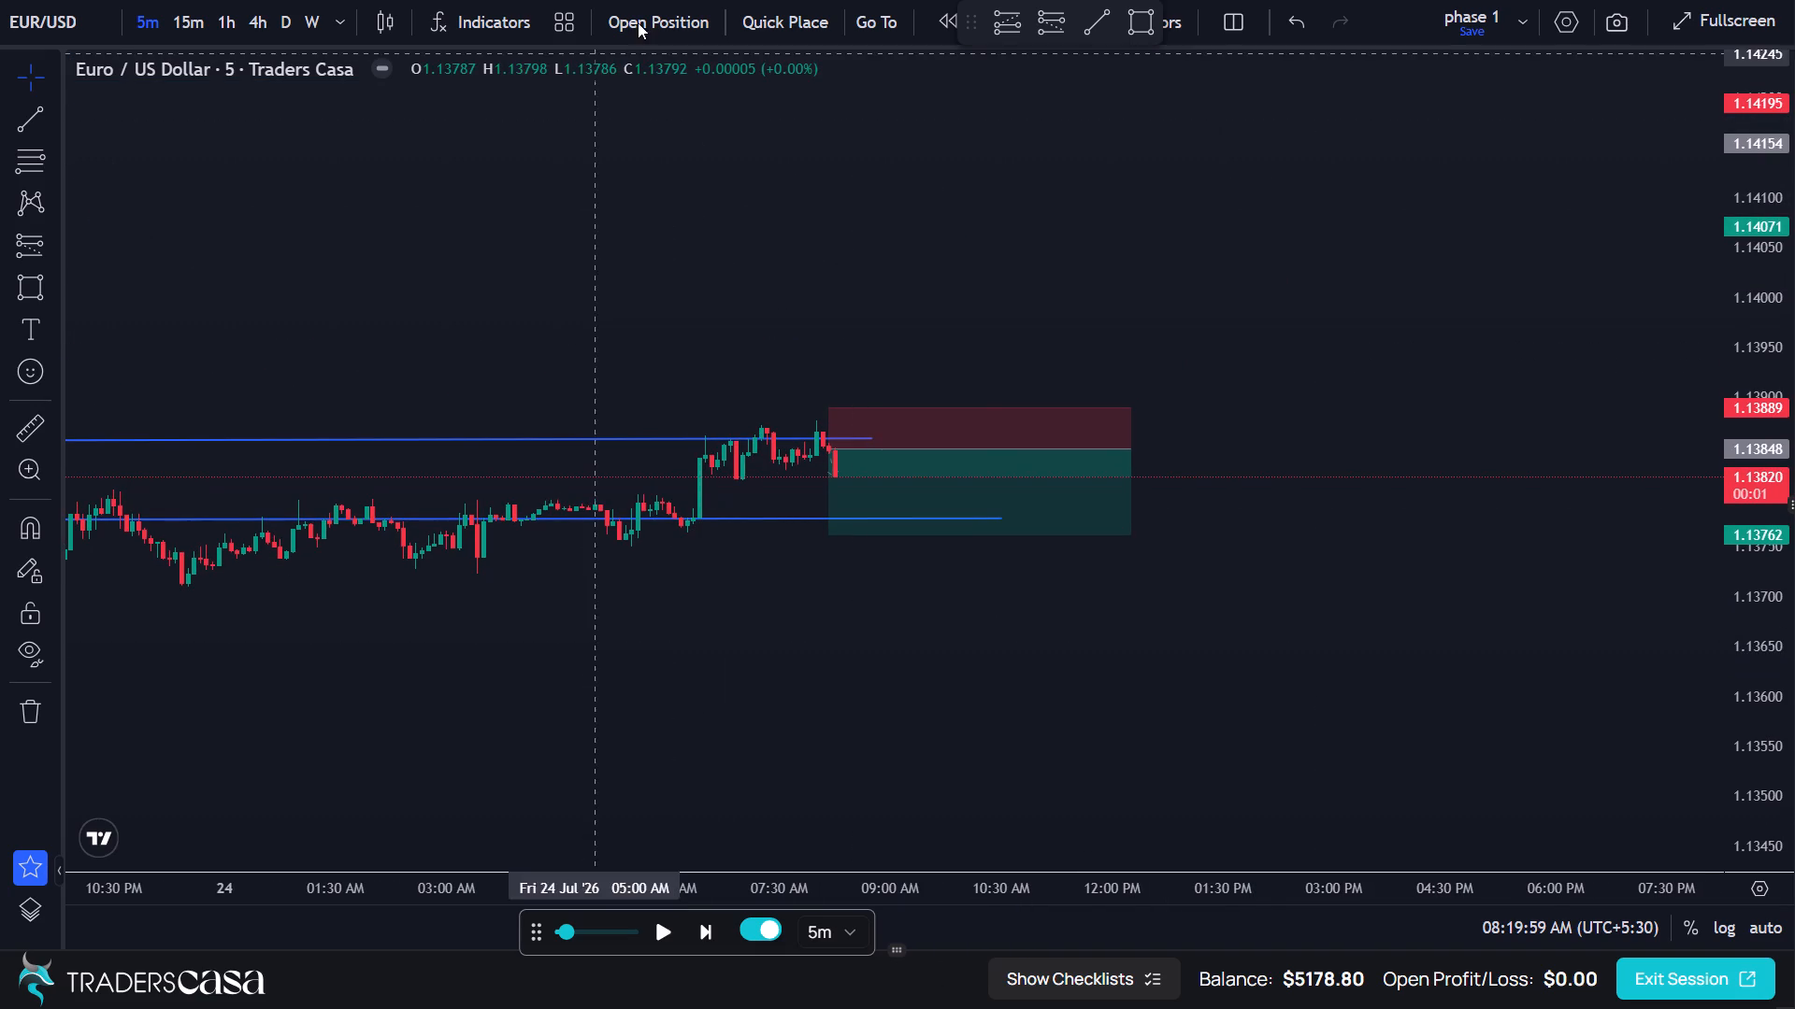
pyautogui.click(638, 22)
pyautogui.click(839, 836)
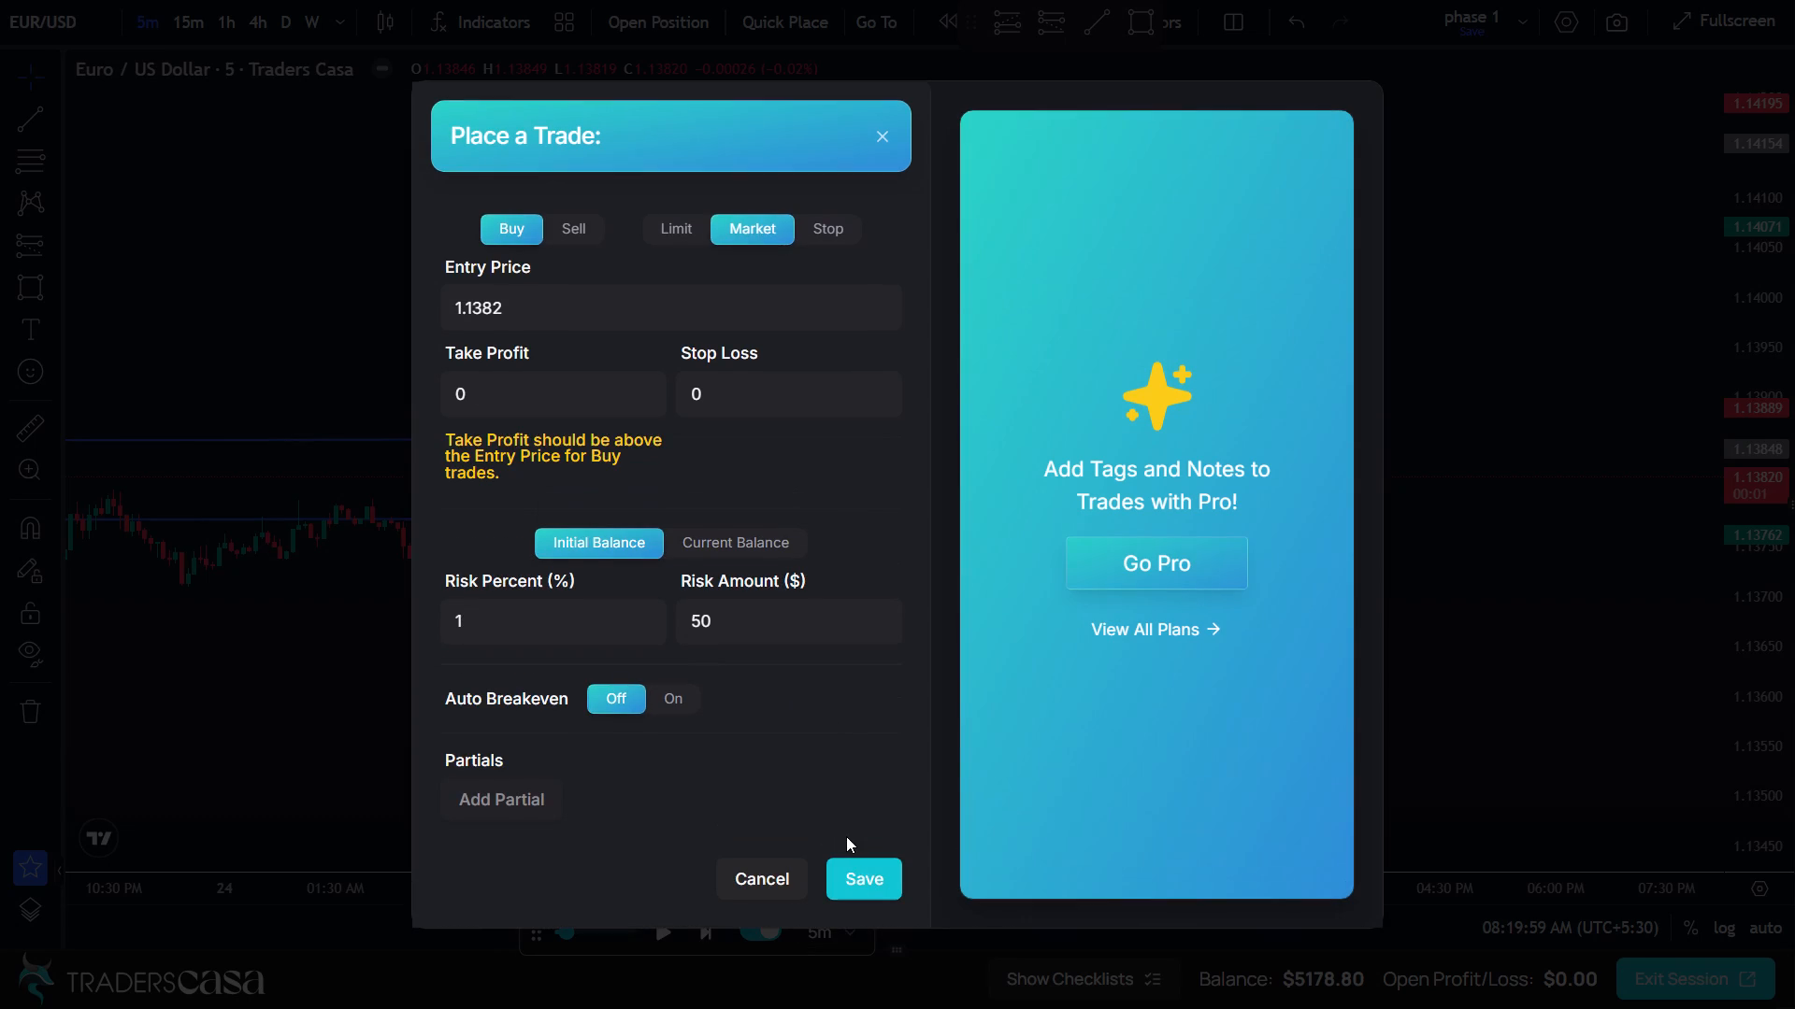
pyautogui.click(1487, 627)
# Shift the short position's entry to 1.13844 and place its sell limit order with take profit 1.13758, stop loss 1.13885 and 1% risk.
pyautogui.click(897, 457)
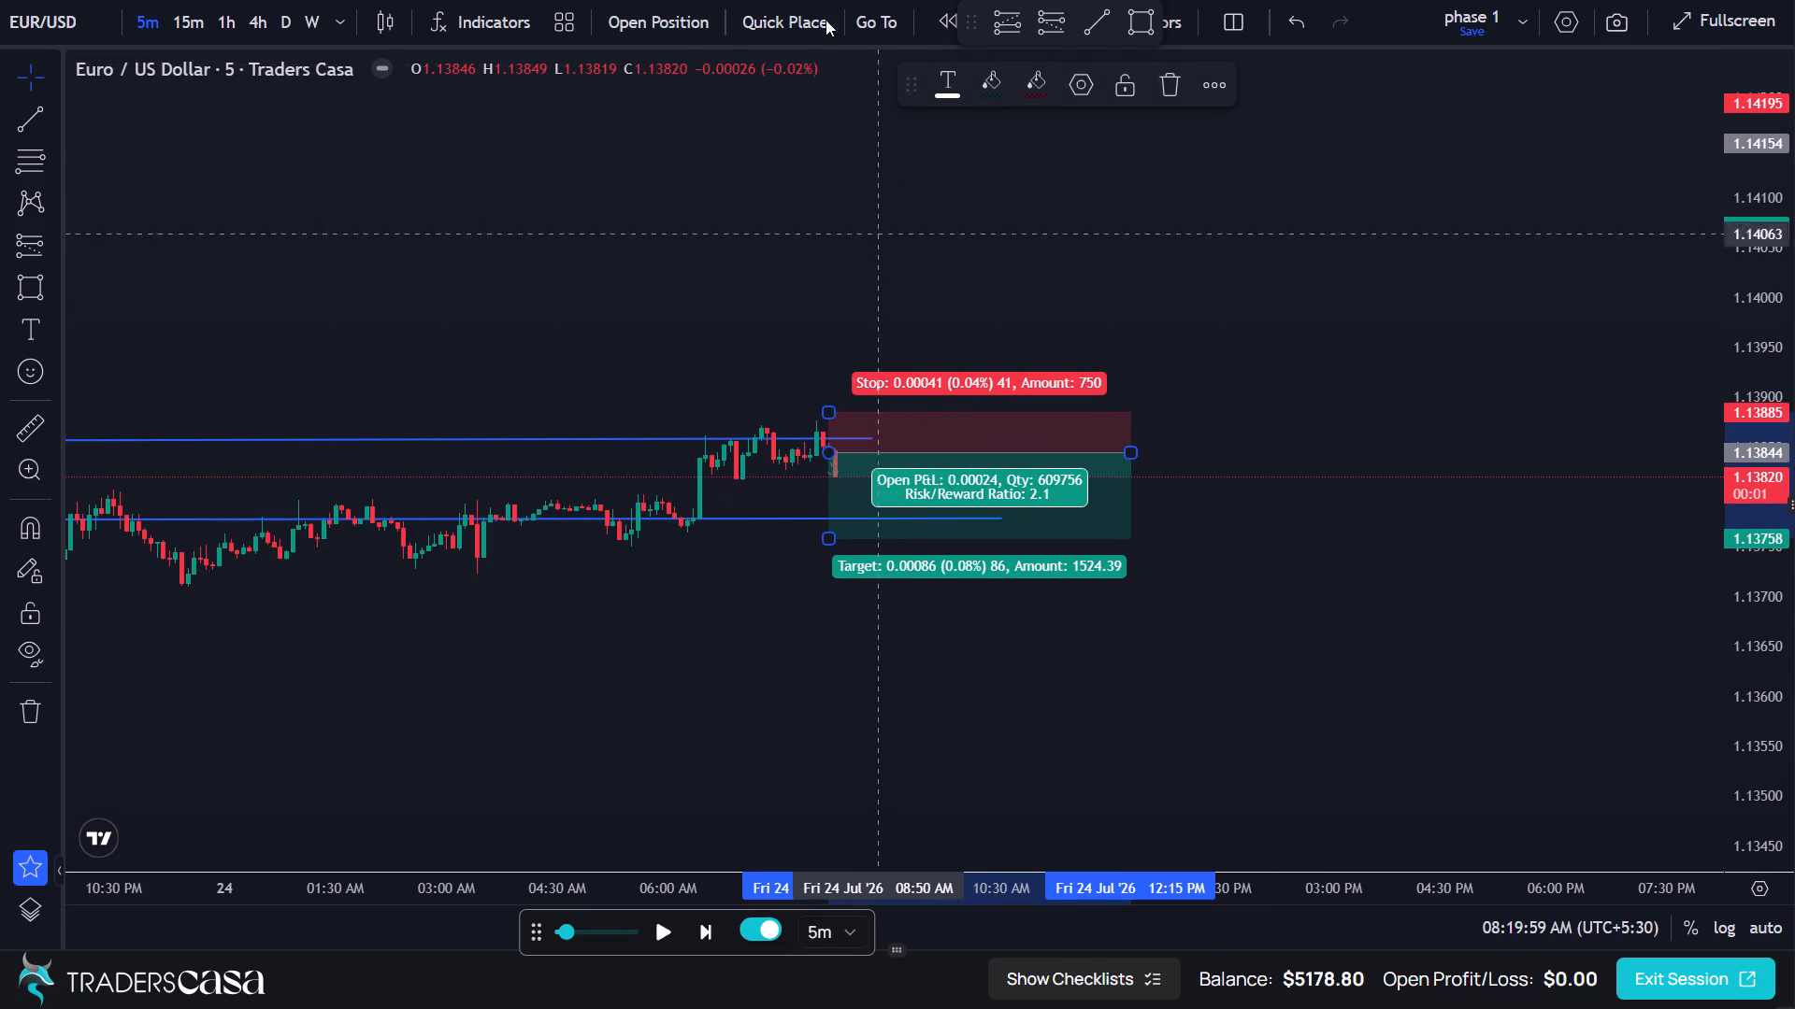
pyautogui.click(704, 36)
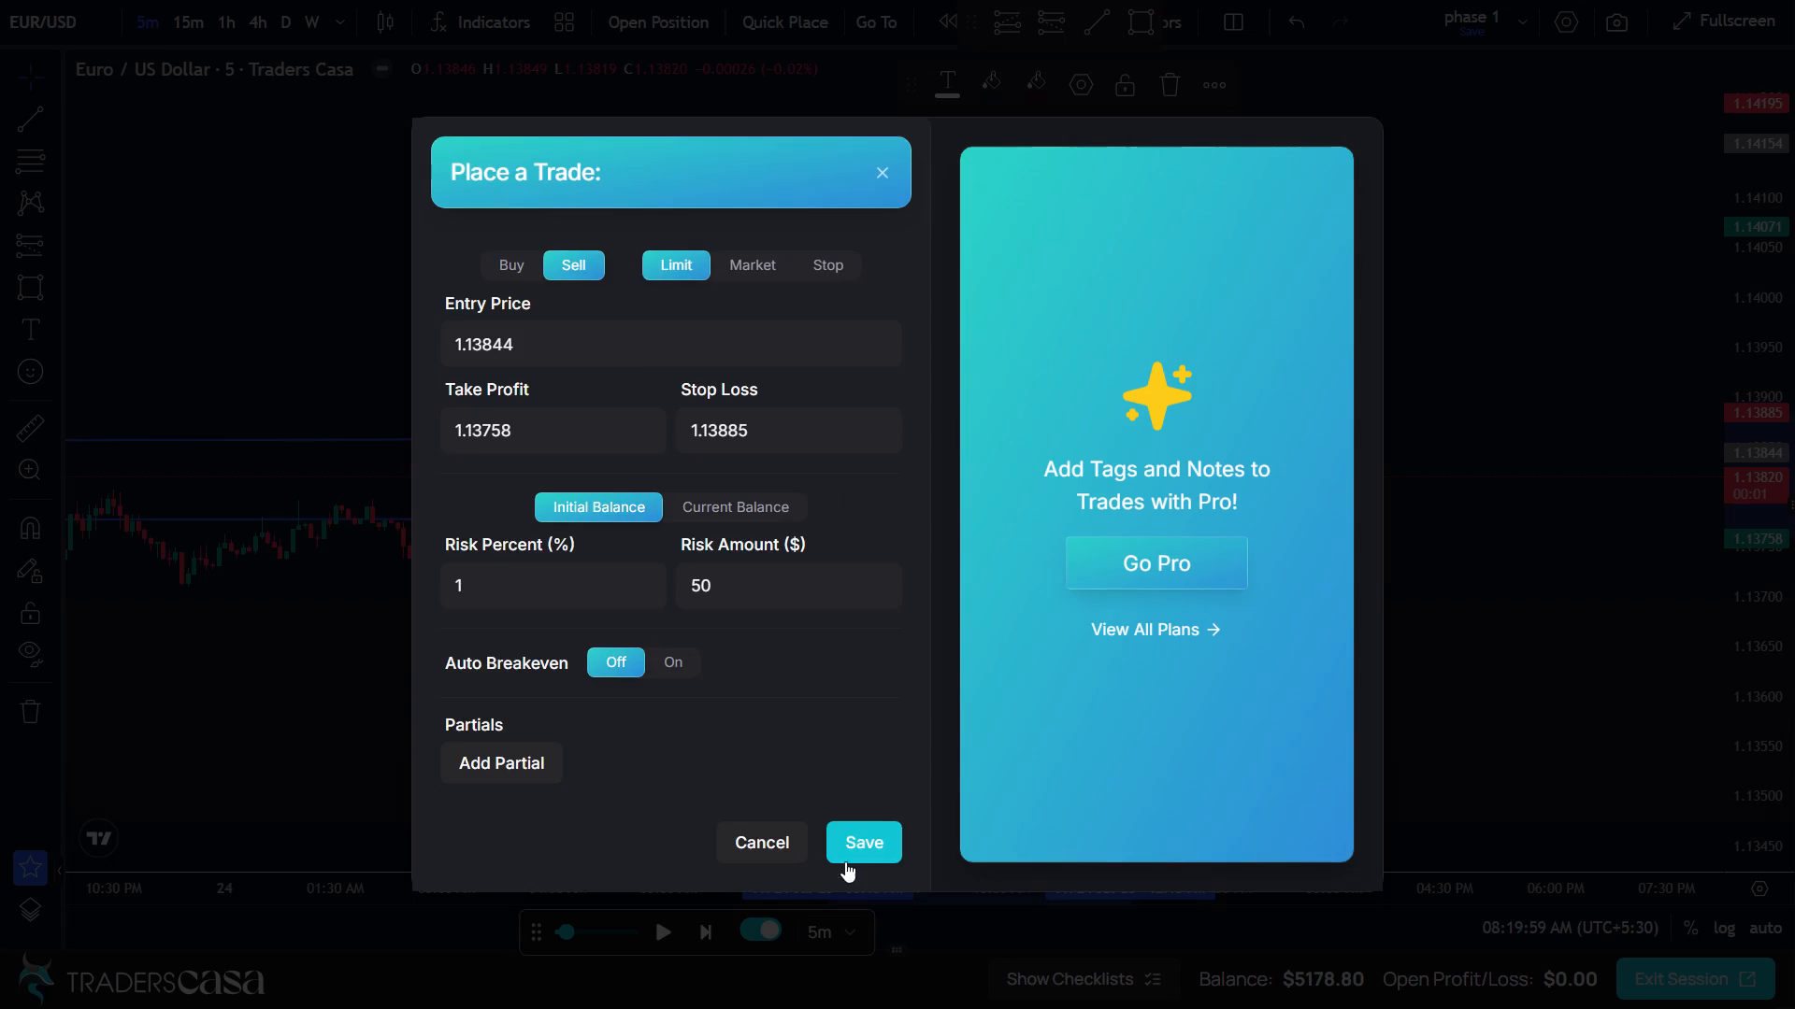
pyautogui.click(854, 847)
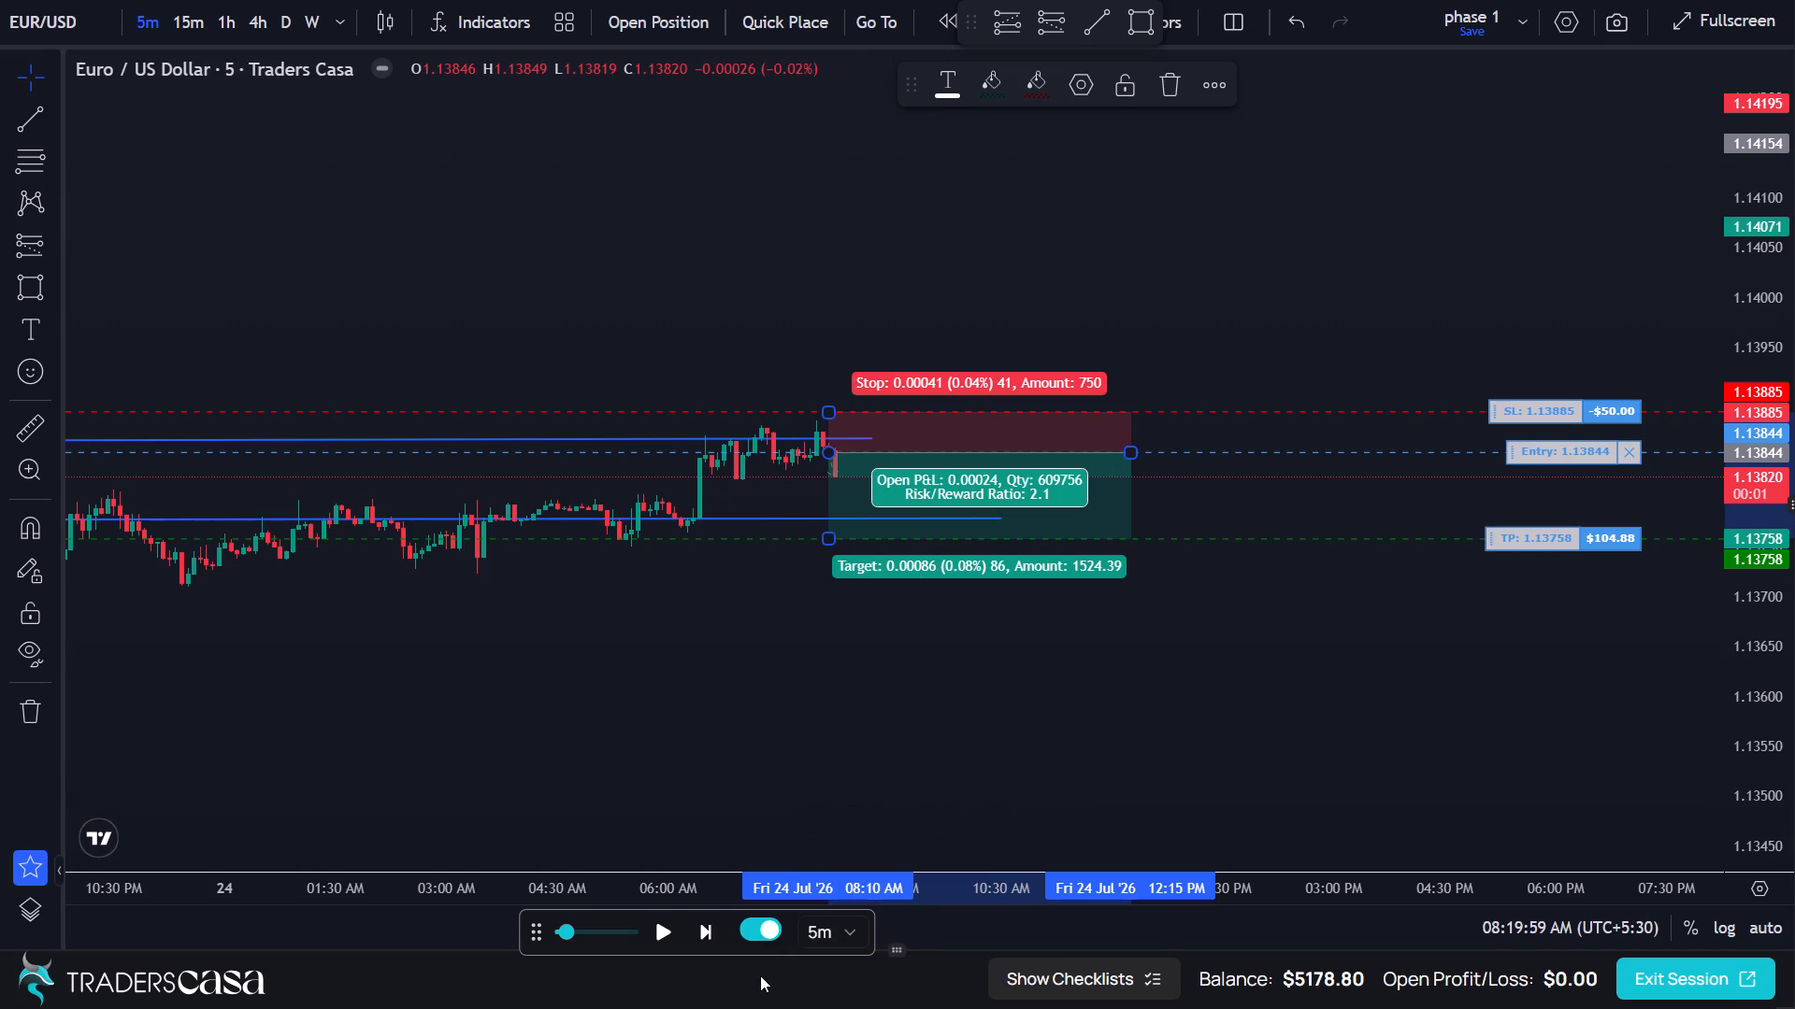
# Step the 5-minute replay forward through the candles following the sell limit order to about 10:30 AM on 24 Jul.
pyautogui.click(710, 936)
pyautogui.tripleClick(710, 936)
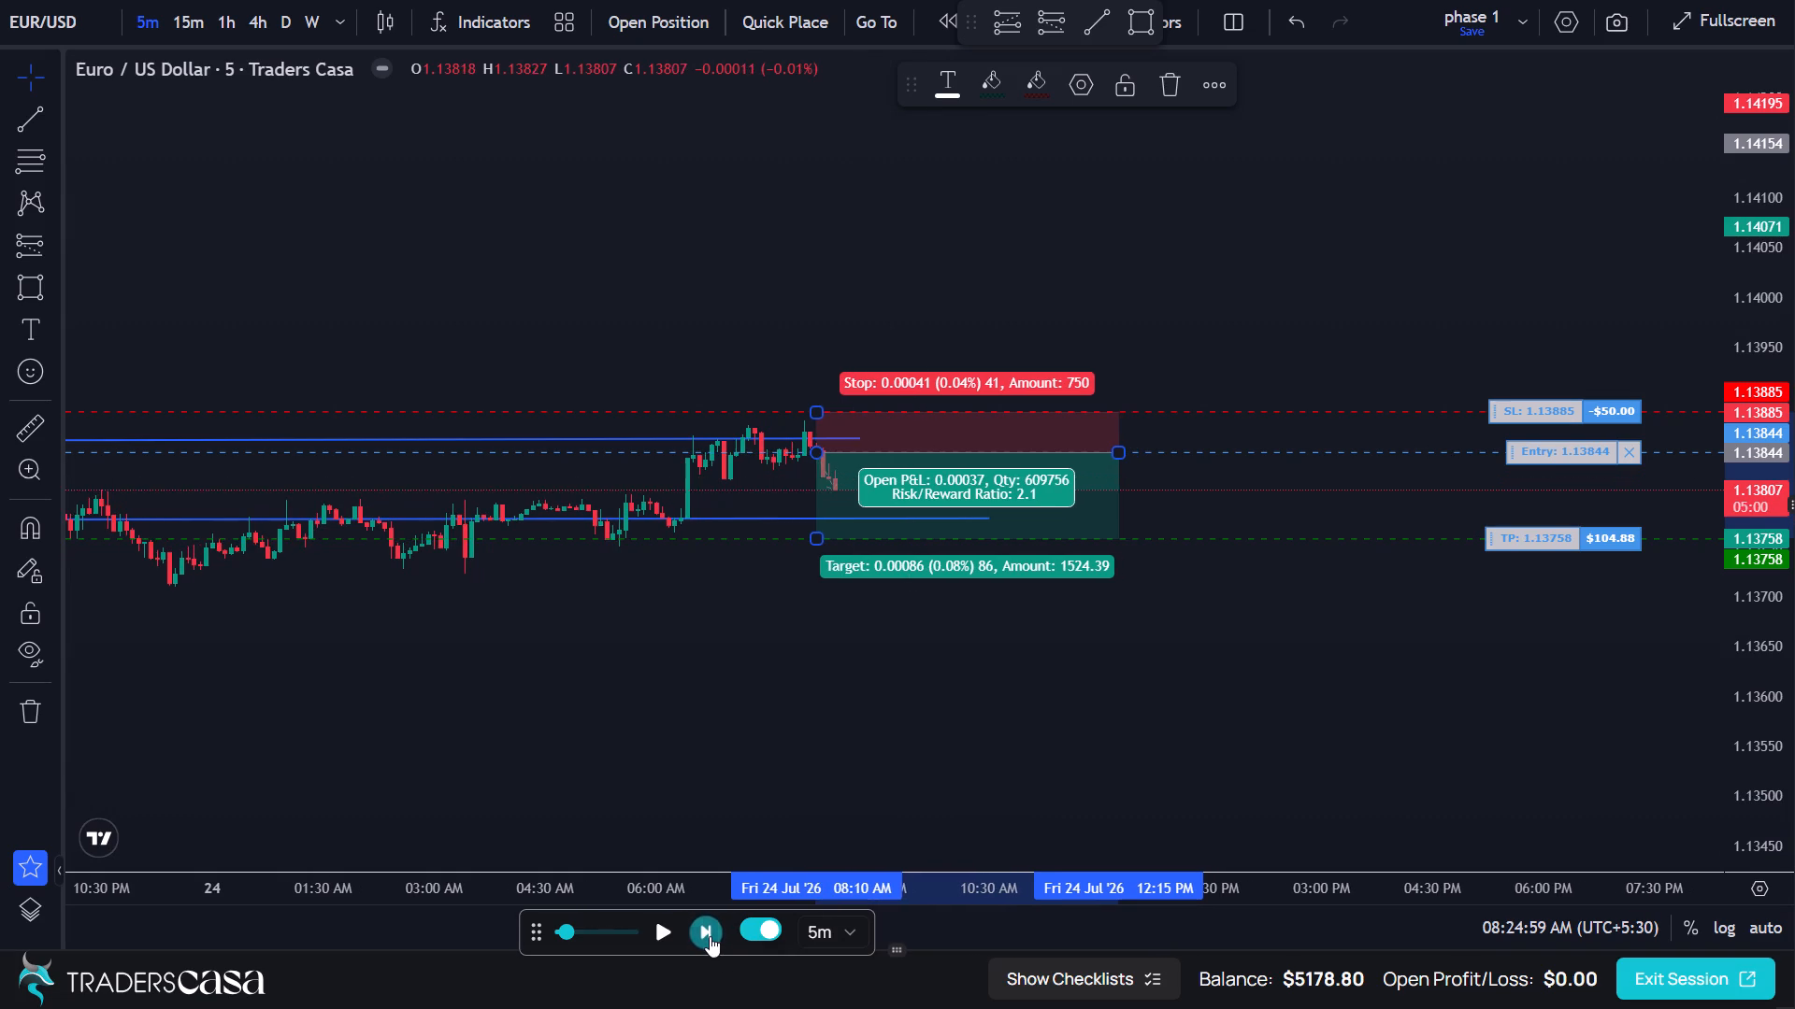
pyautogui.tripleClick(710, 936)
pyautogui.tripleClick(710, 936)
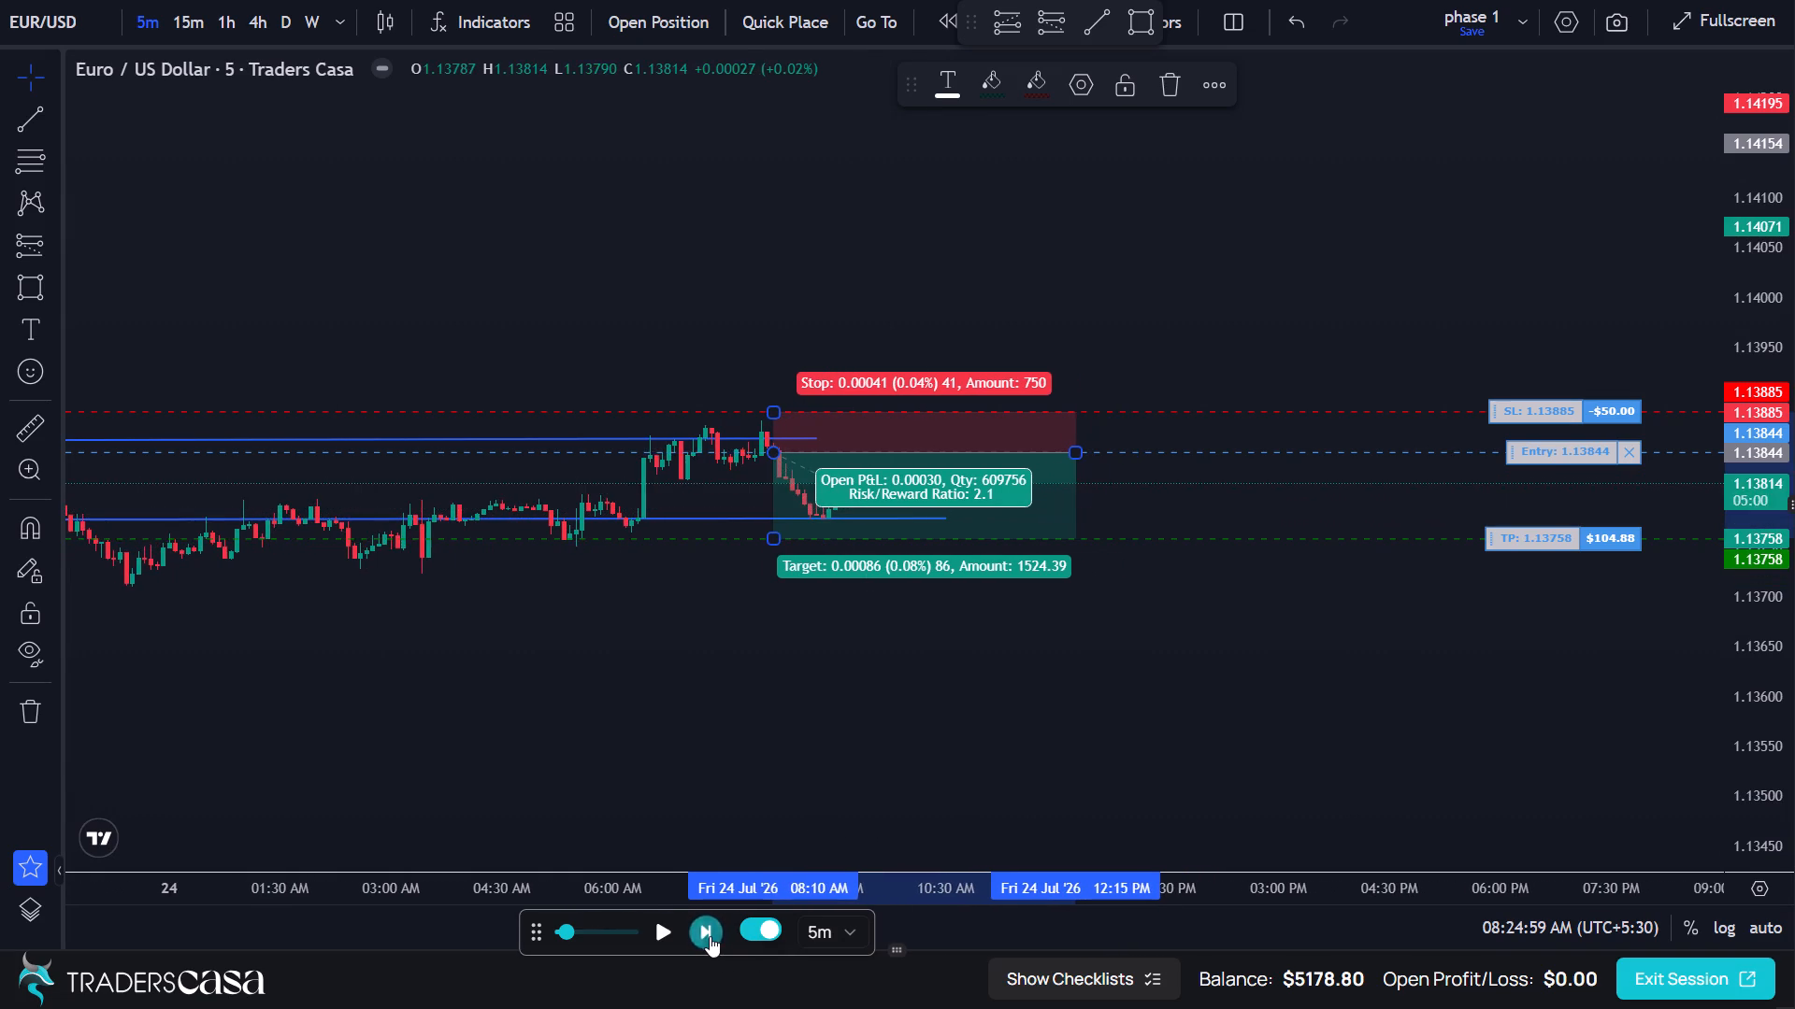
pyautogui.tripleClick(710, 936)
pyautogui.tripleClick(710, 936)
pyautogui.tripleClick(710, 936)
pyautogui.tripleClick(710, 936)
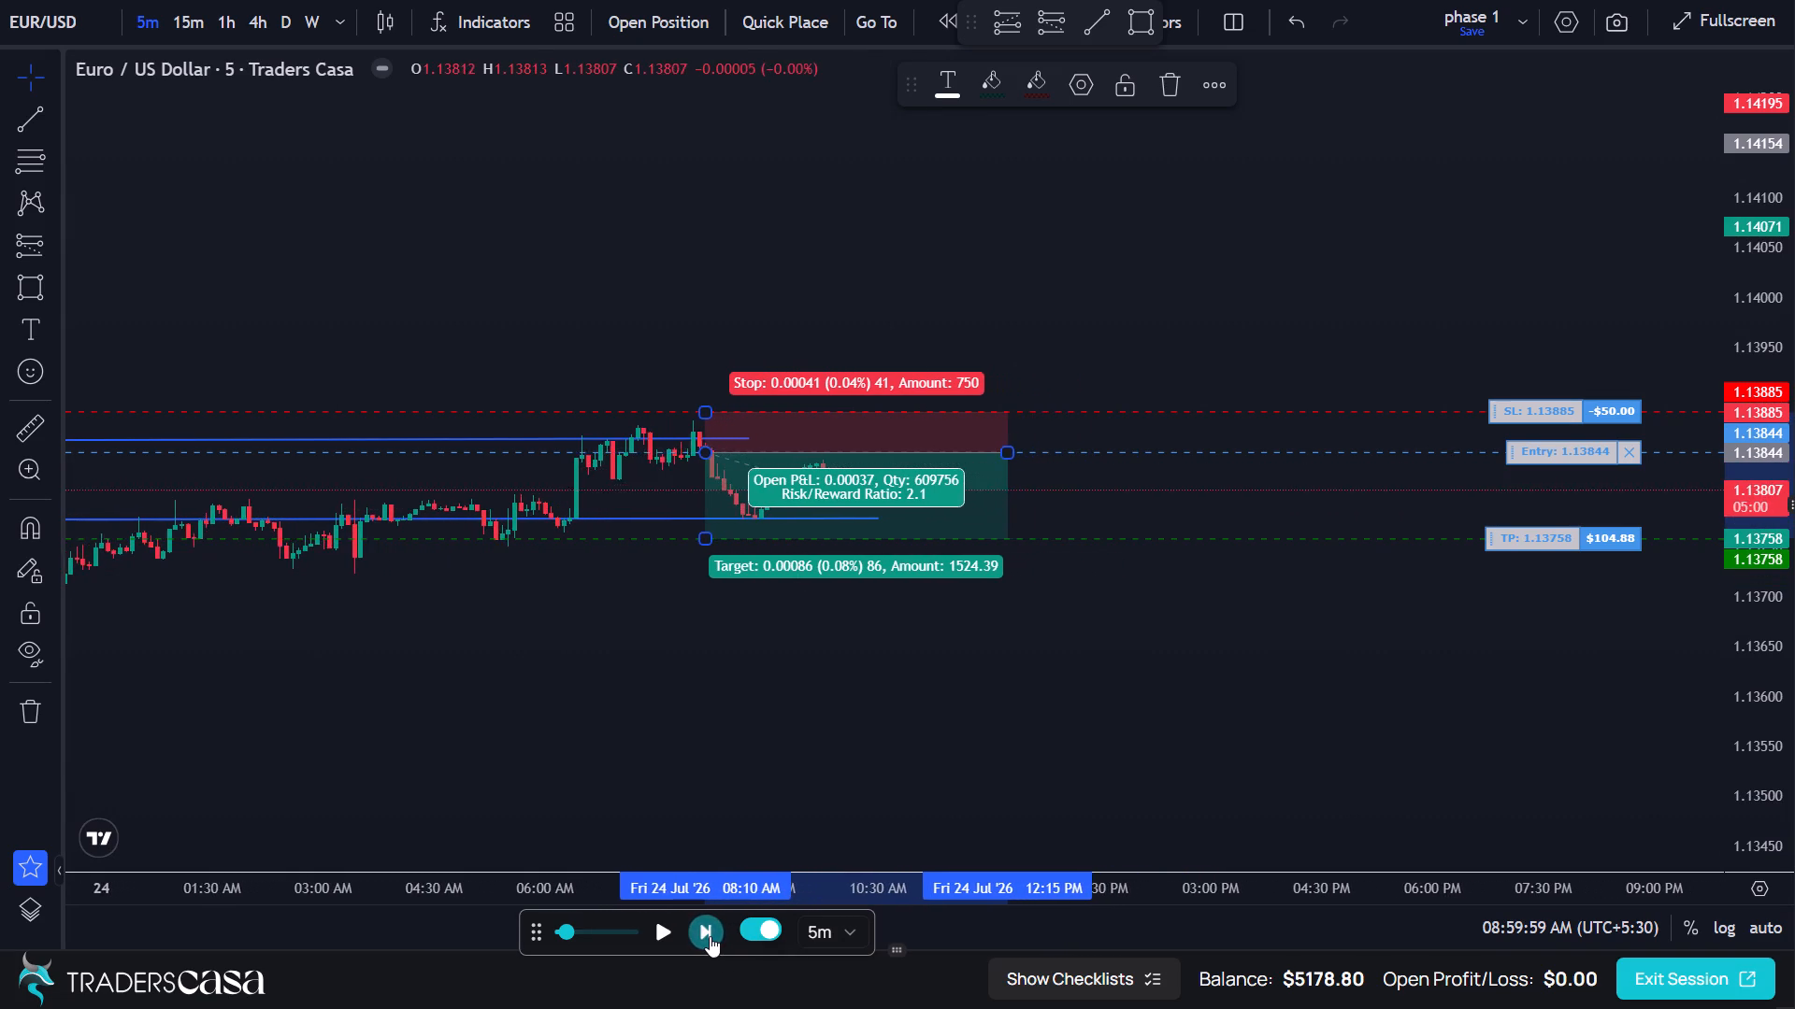
pyautogui.tripleClick(710, 936)
pyautogui.click(710, 936)
pyautogui.tripleClick(710, 936)
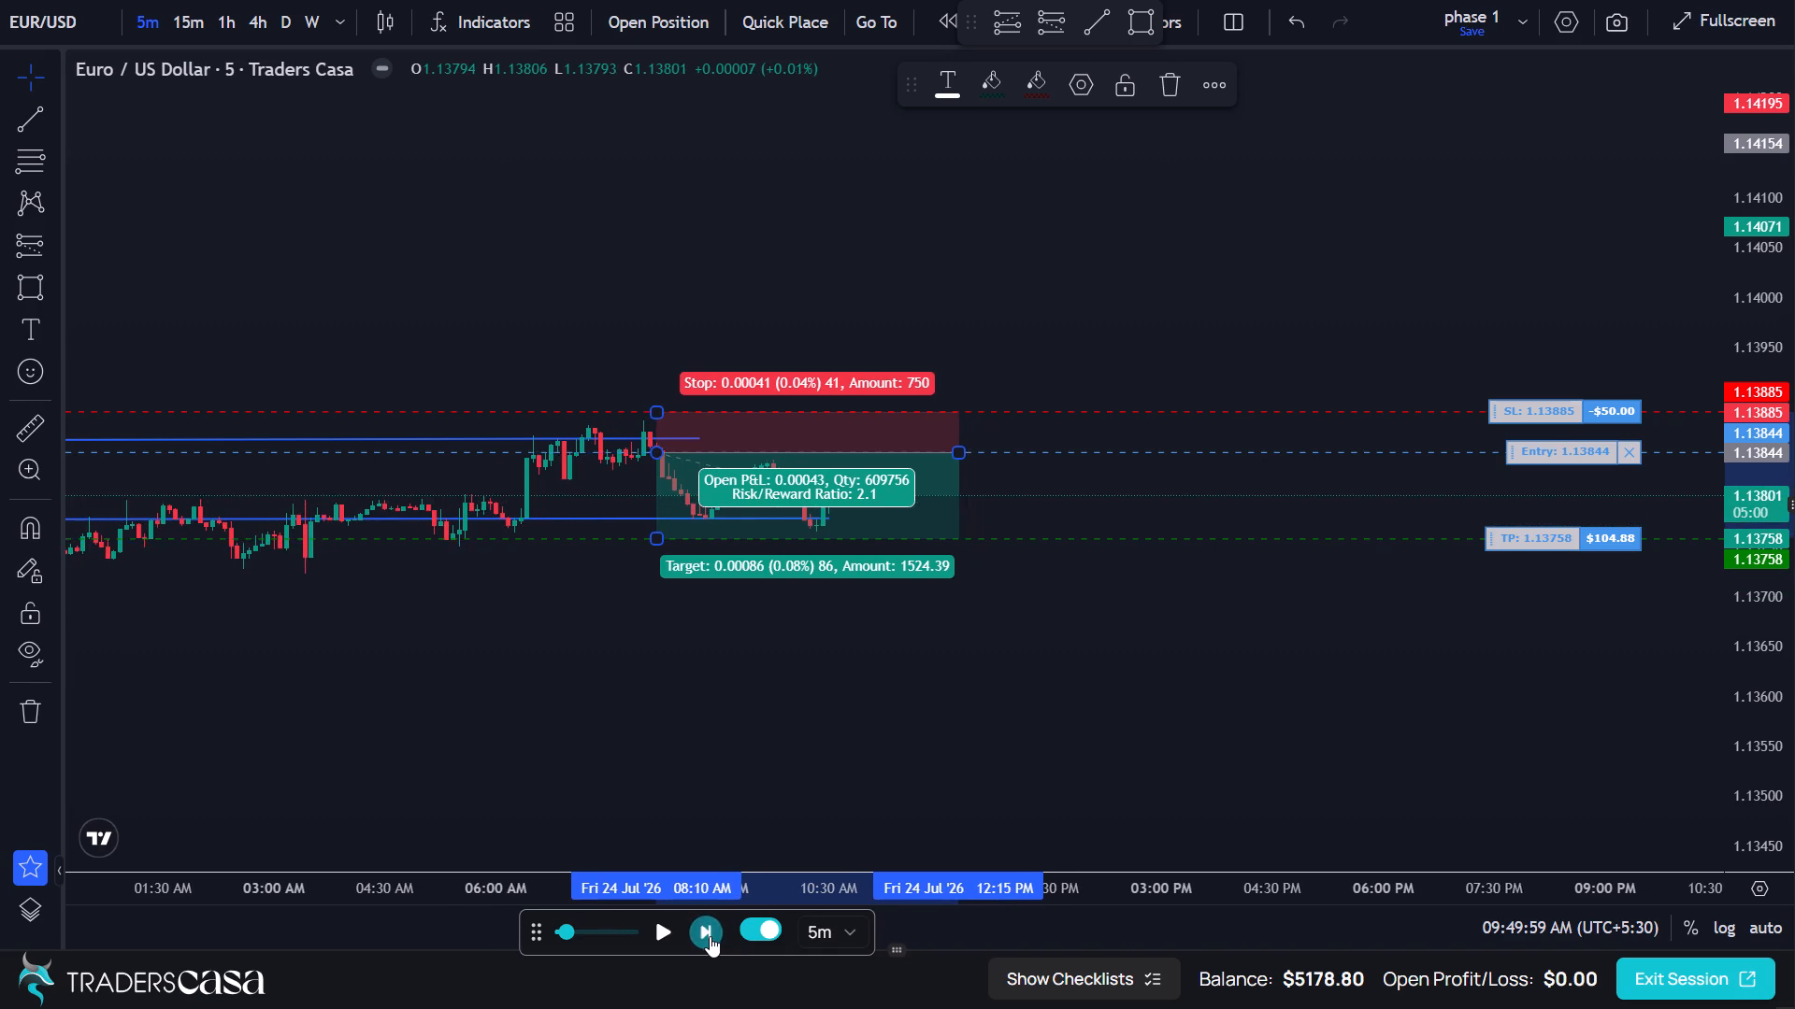
# Advance the 5-minute replay through the sell trade's entry and stop levels to 12:39:59 PM on 24 Jul.
pyautogui.tripleClick(710, 936)
pyautogui.tripleClick(710, 936)
pyautogui.tripleClick(710, 936)
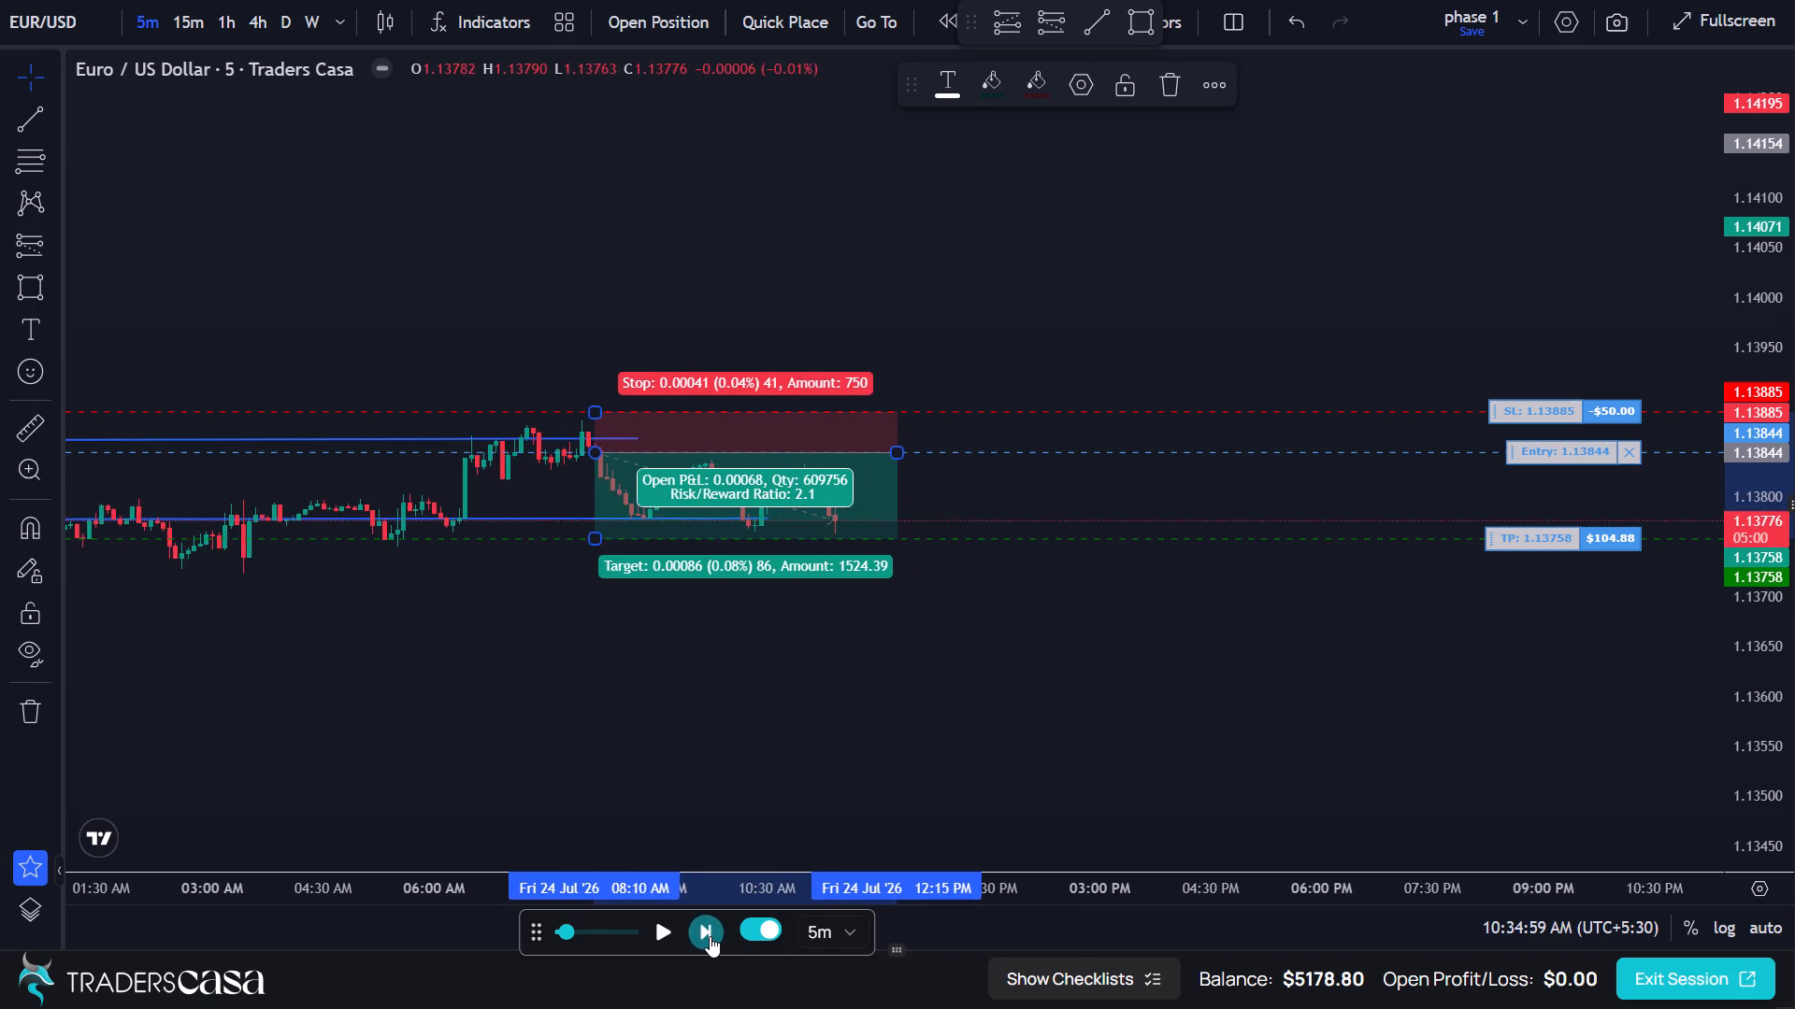
pyautogui.tripleClick(710, 936)
pyautogui.tripleClick(710, 936)
pyautogui.tripleClick(710, 936)
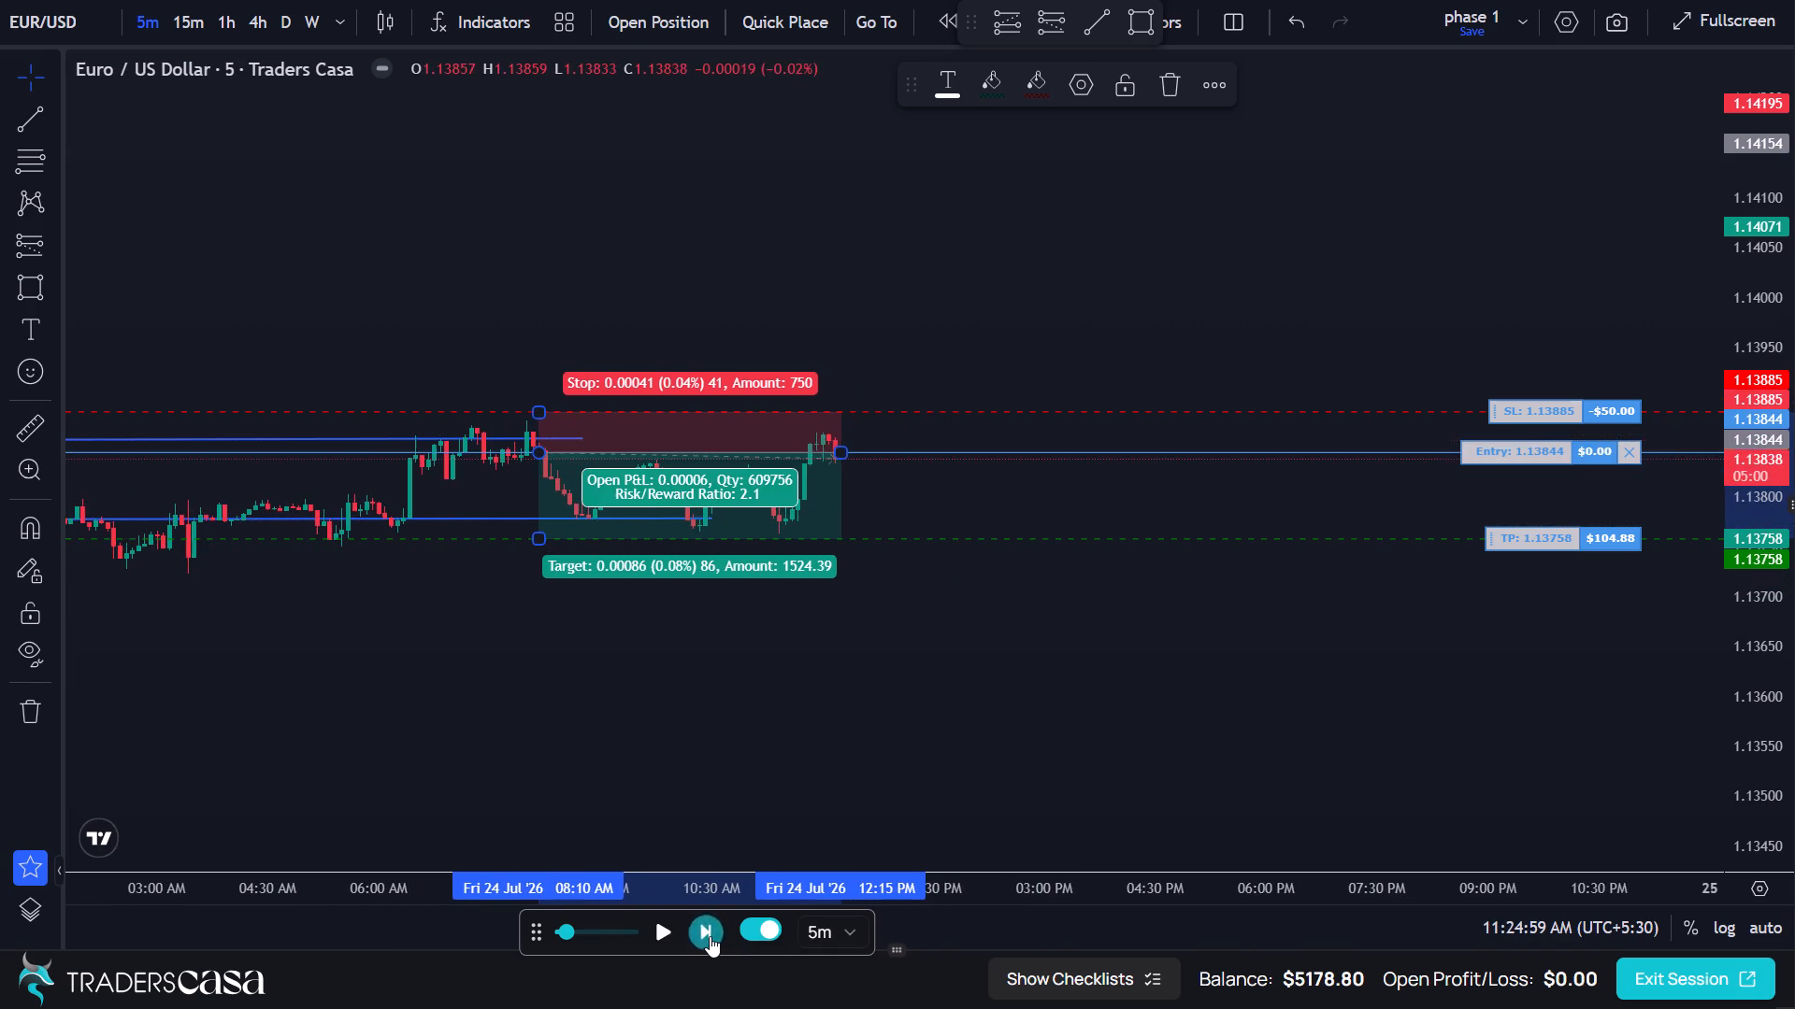
pyautogui.tripleClick(710, 936)
pyautogui.doubleClick(710, 936)
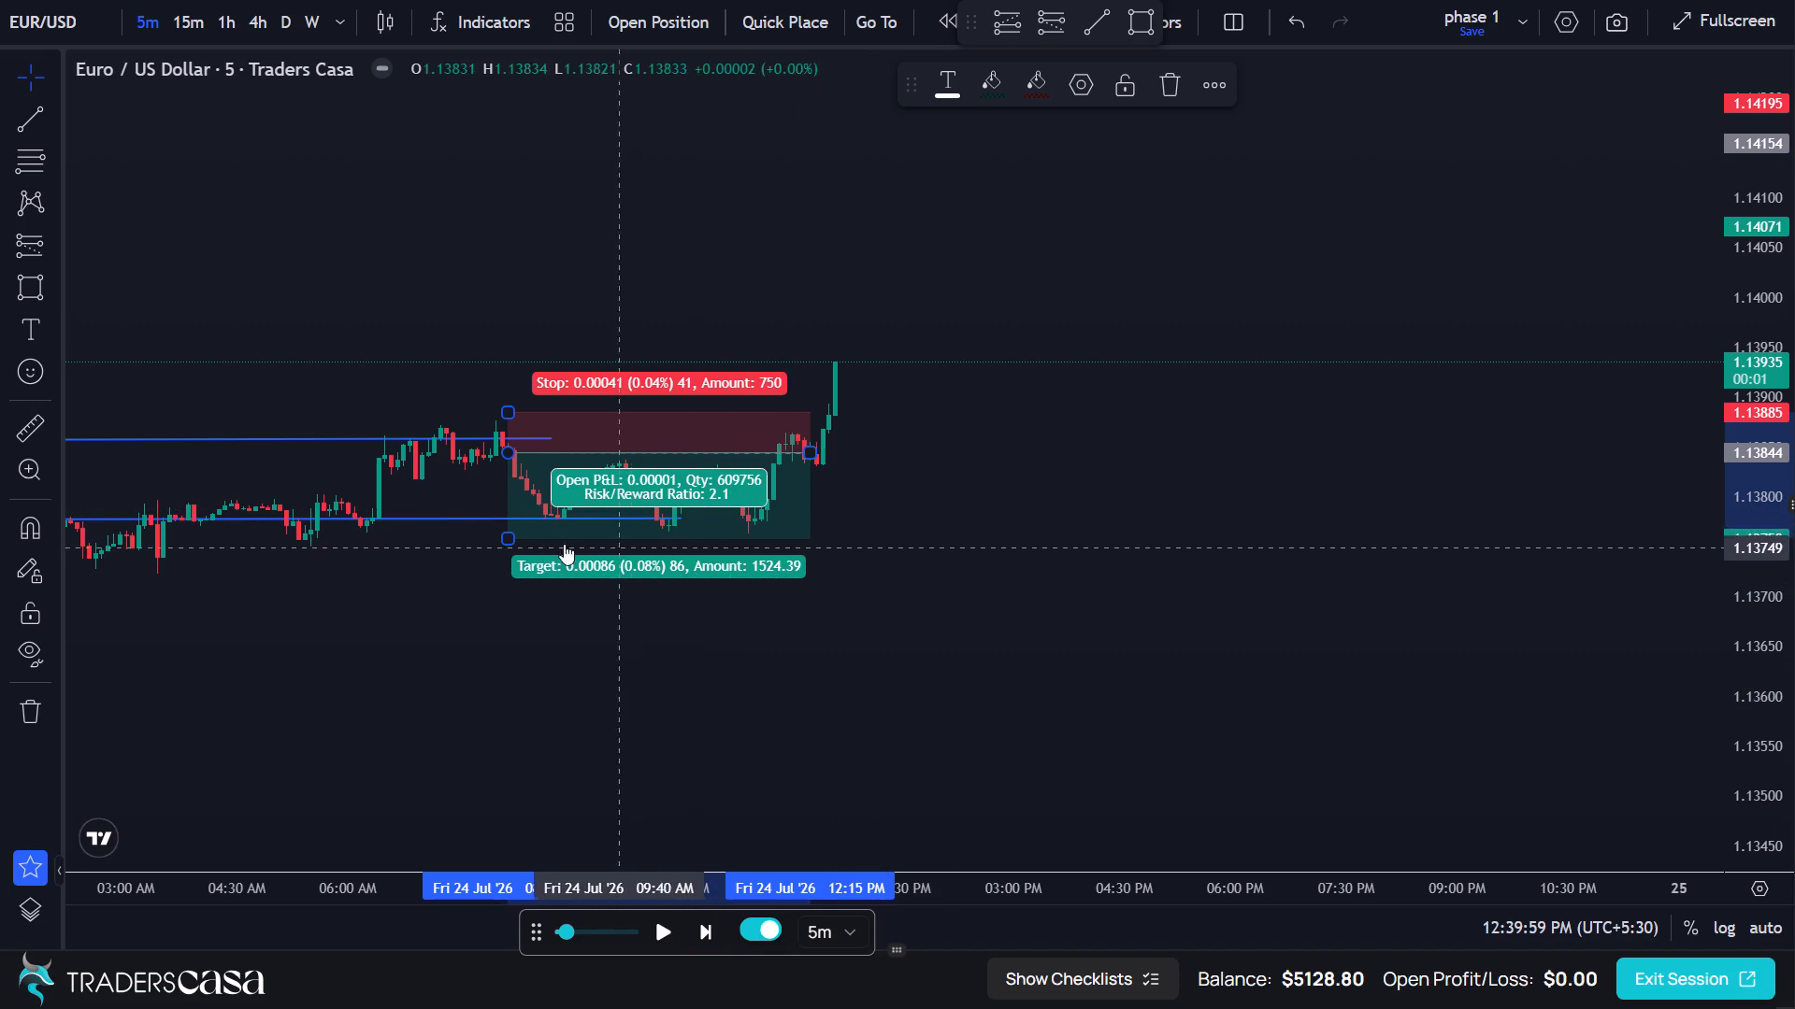
# Delete the short position drawing that starts at 08:10 AM on 24 Jul.
pyautogui.click(501, 539)
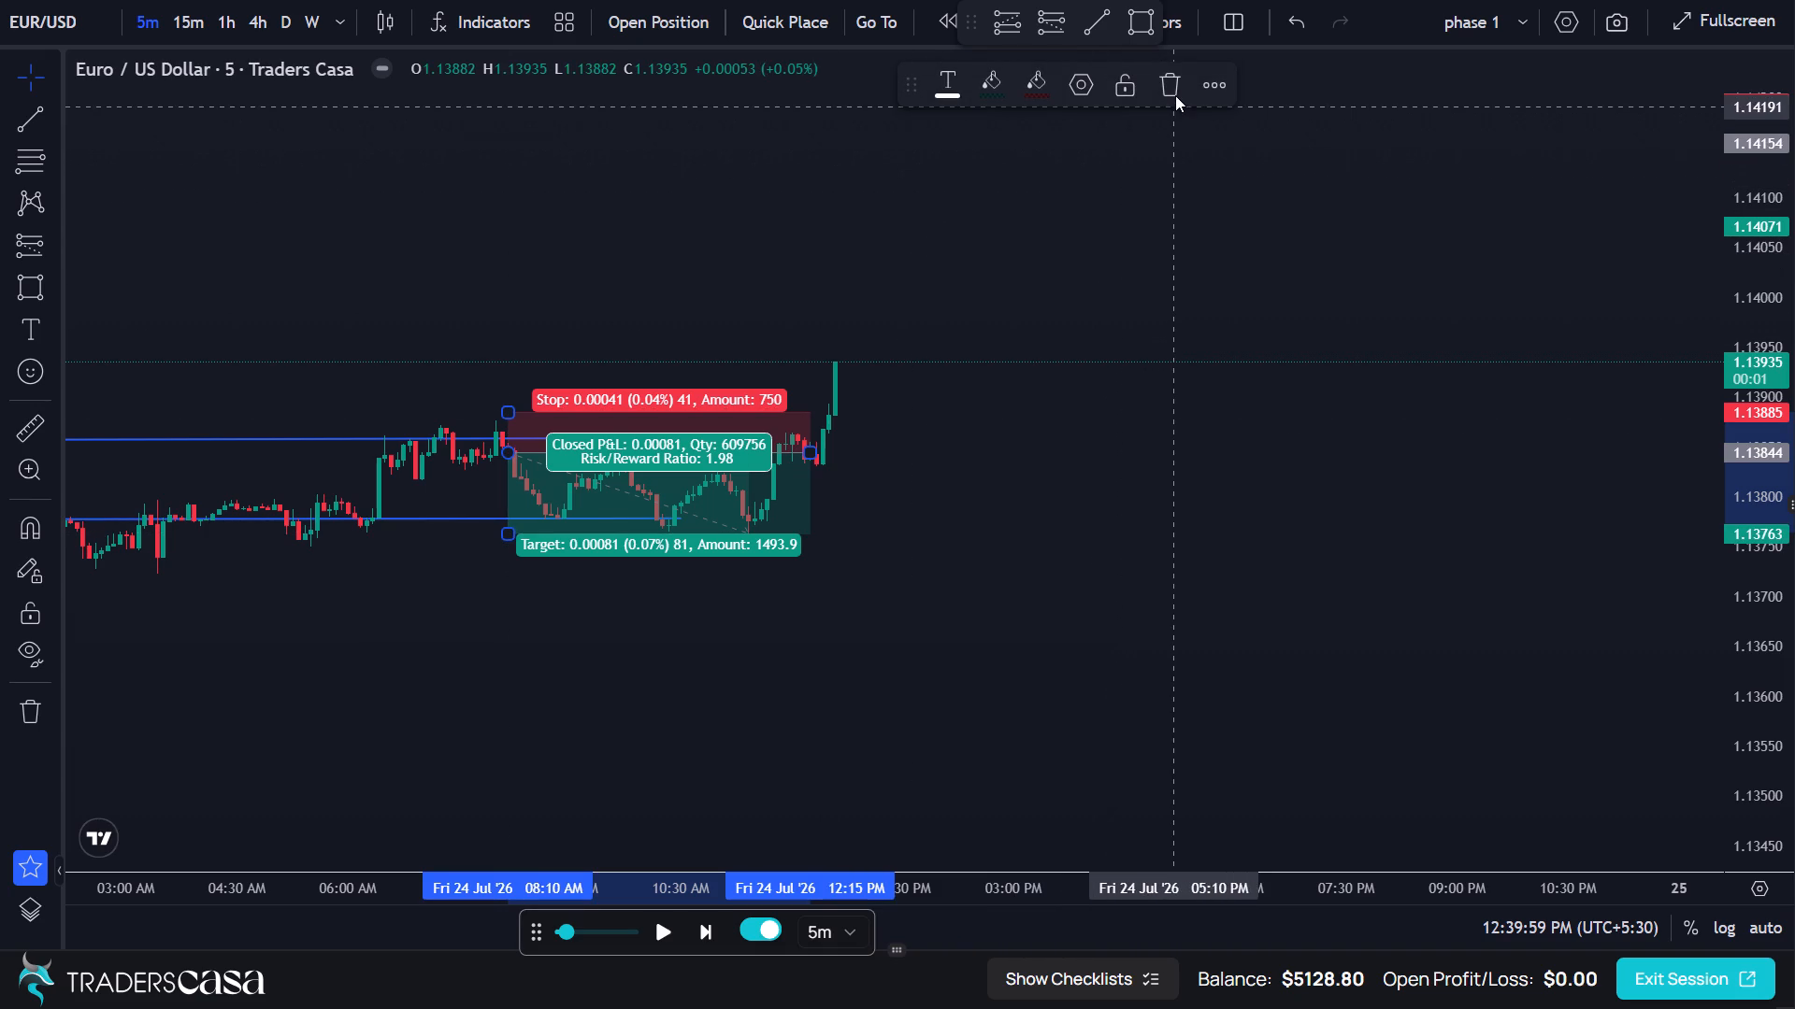
pyautogui.click(1173, 95)
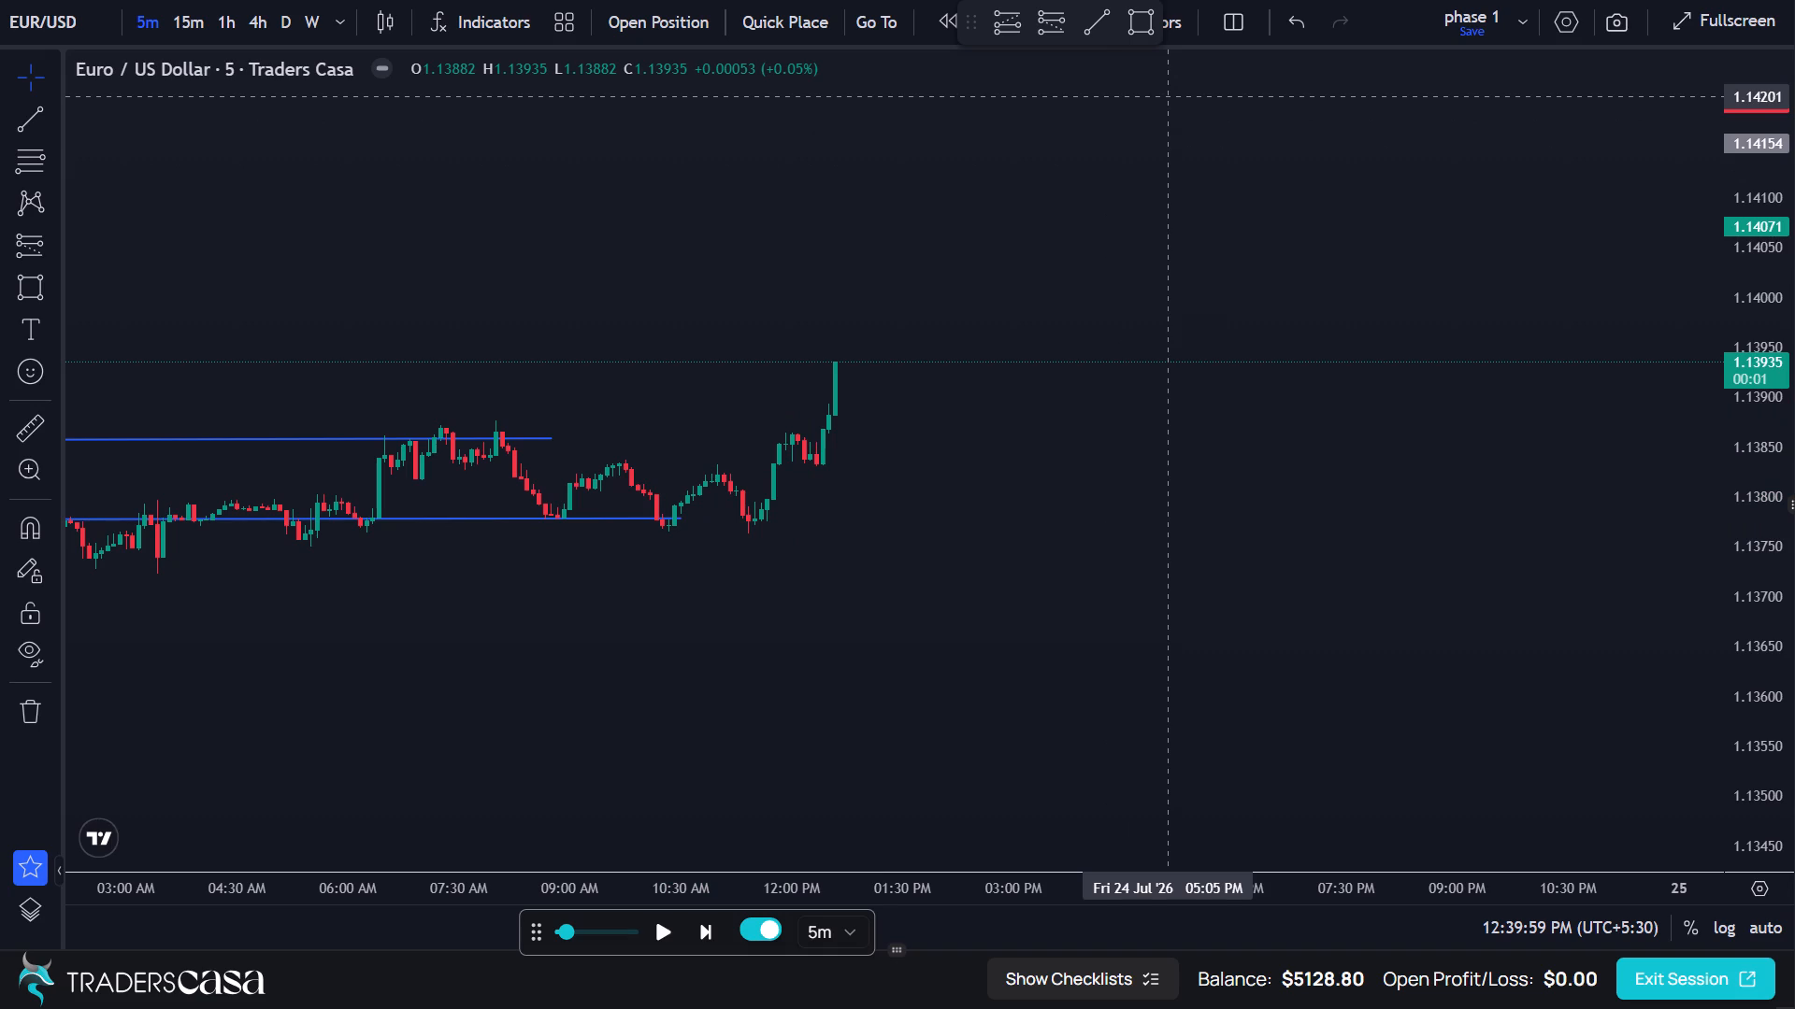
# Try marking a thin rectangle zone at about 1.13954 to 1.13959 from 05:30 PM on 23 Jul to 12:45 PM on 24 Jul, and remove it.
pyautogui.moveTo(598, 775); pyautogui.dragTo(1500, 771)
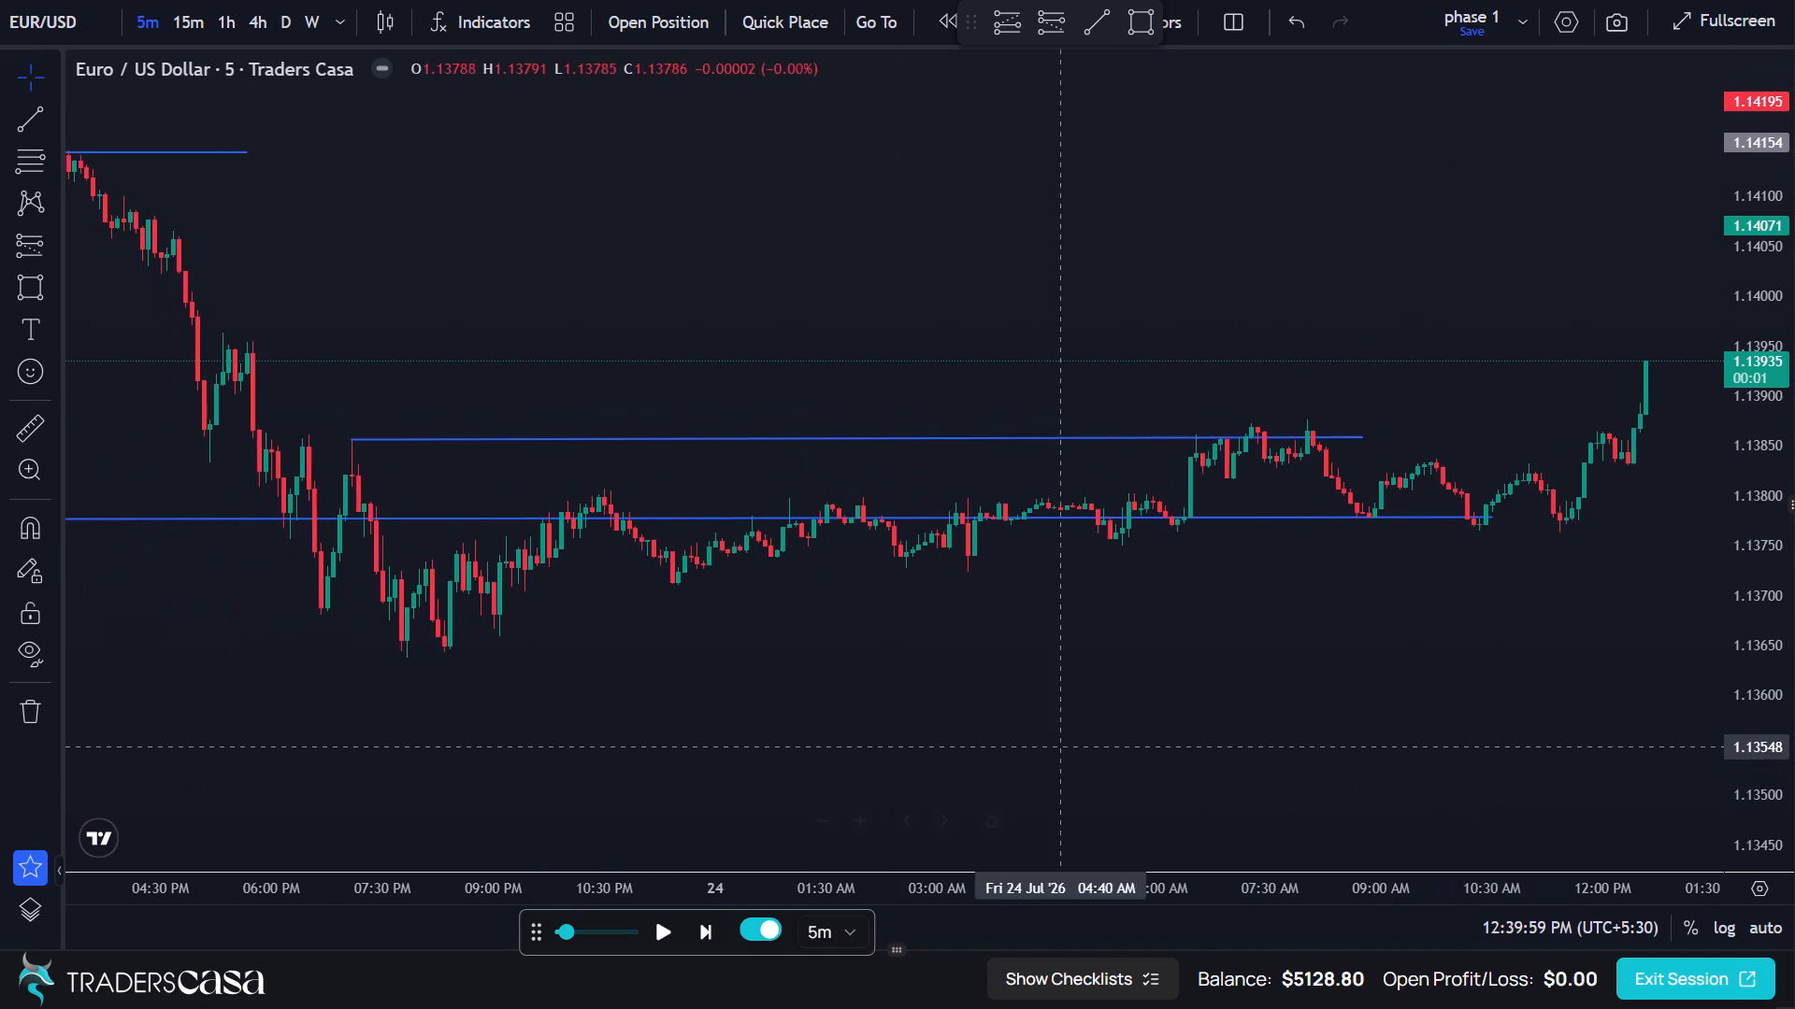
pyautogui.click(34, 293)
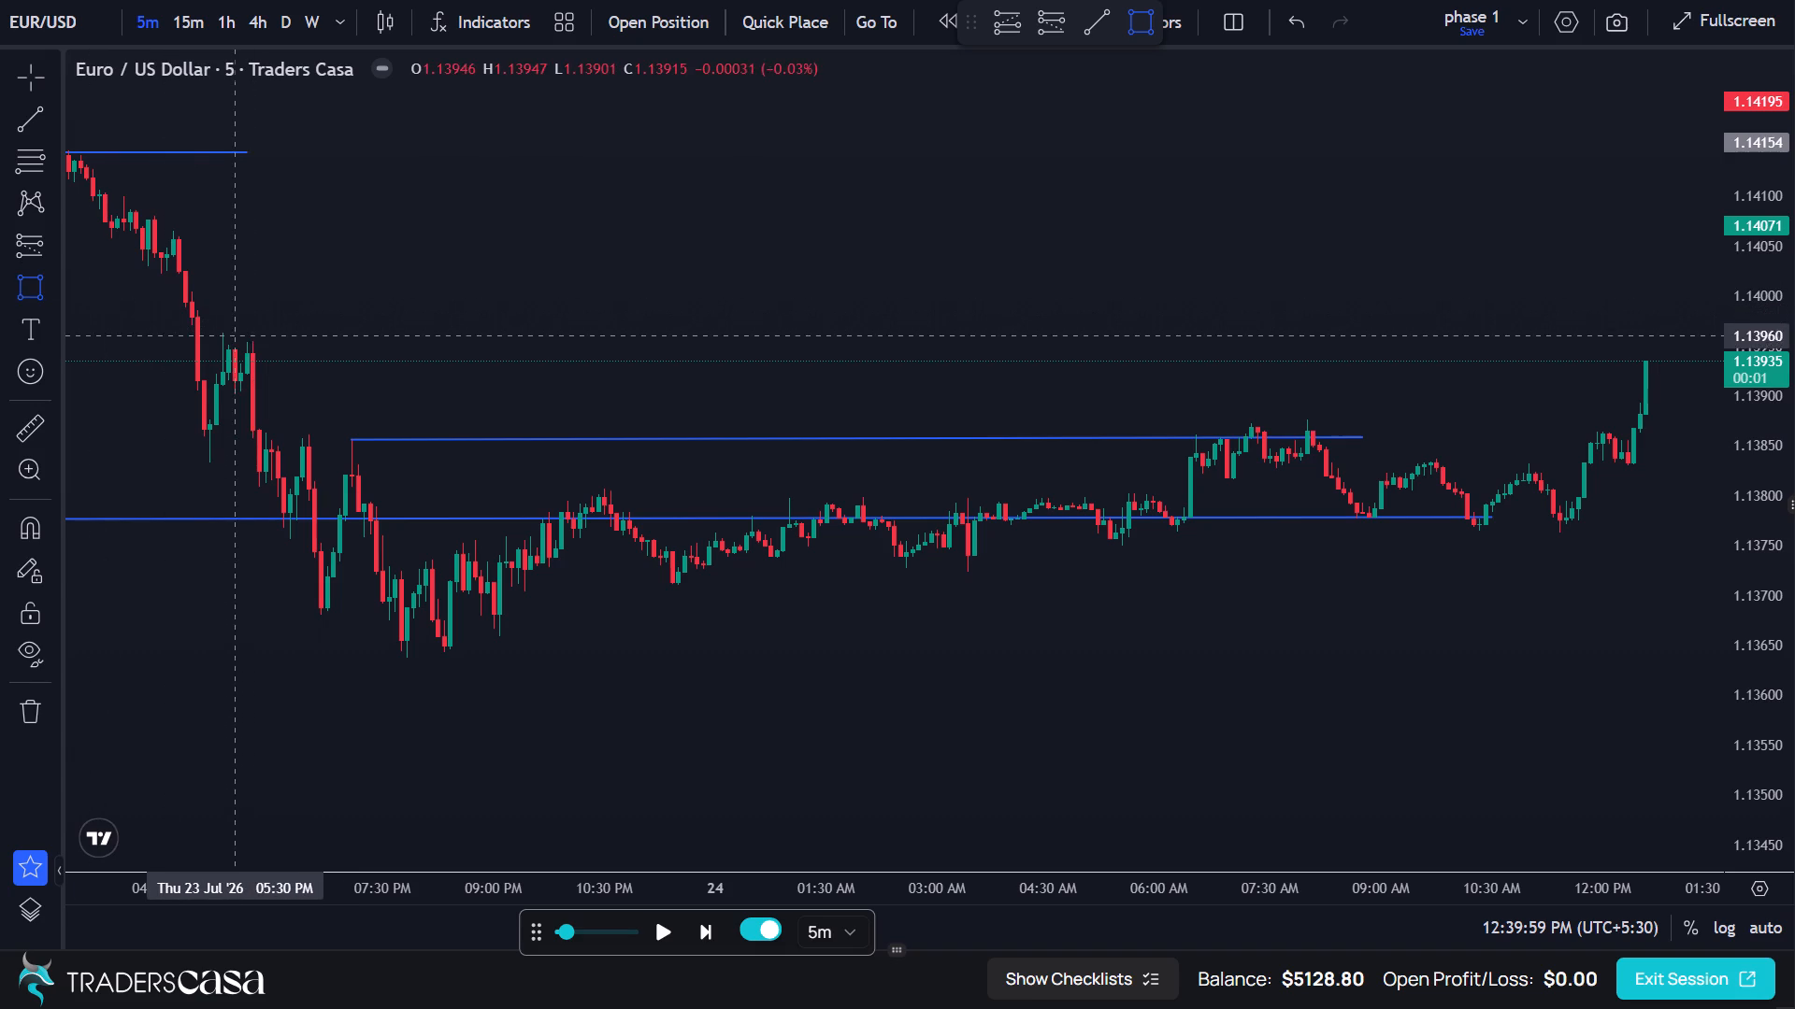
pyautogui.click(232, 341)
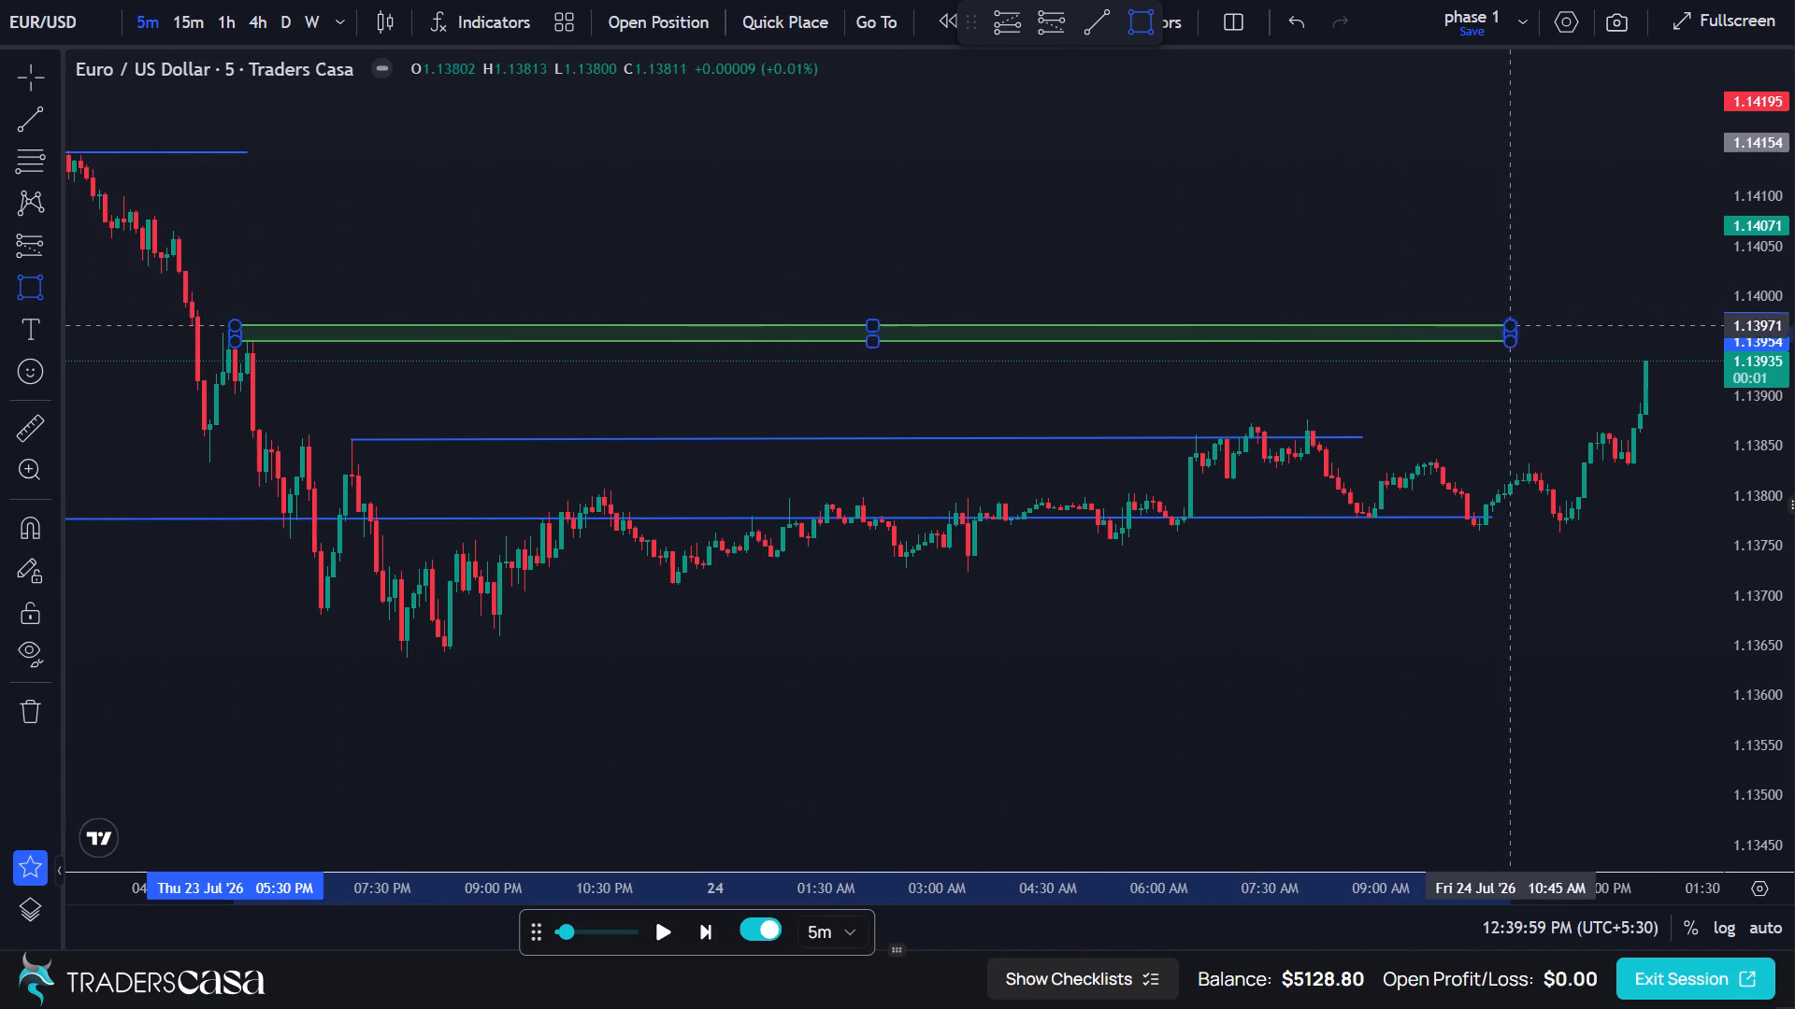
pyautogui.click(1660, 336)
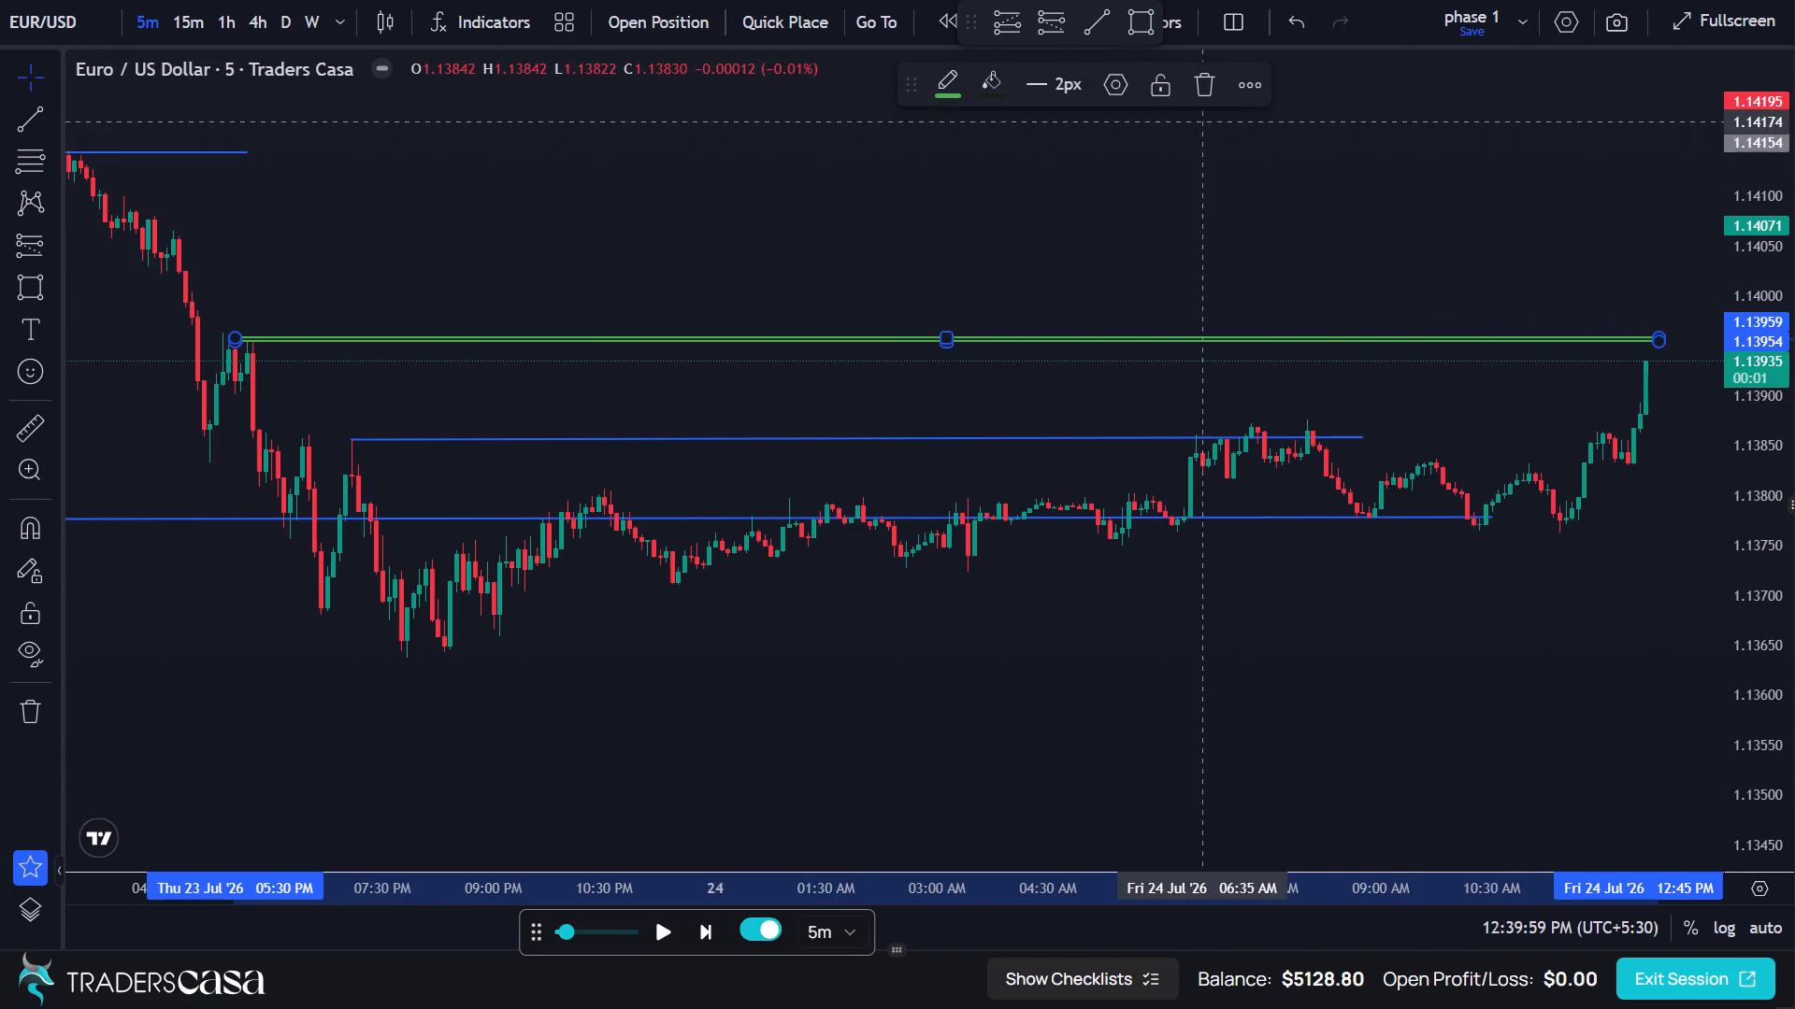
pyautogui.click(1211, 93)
# Draw a level line at about 1.13954 from 05:40 PM on 23 Jul to about 01:05 PM on 24 Jul.
pyautogui.click(35, 119)
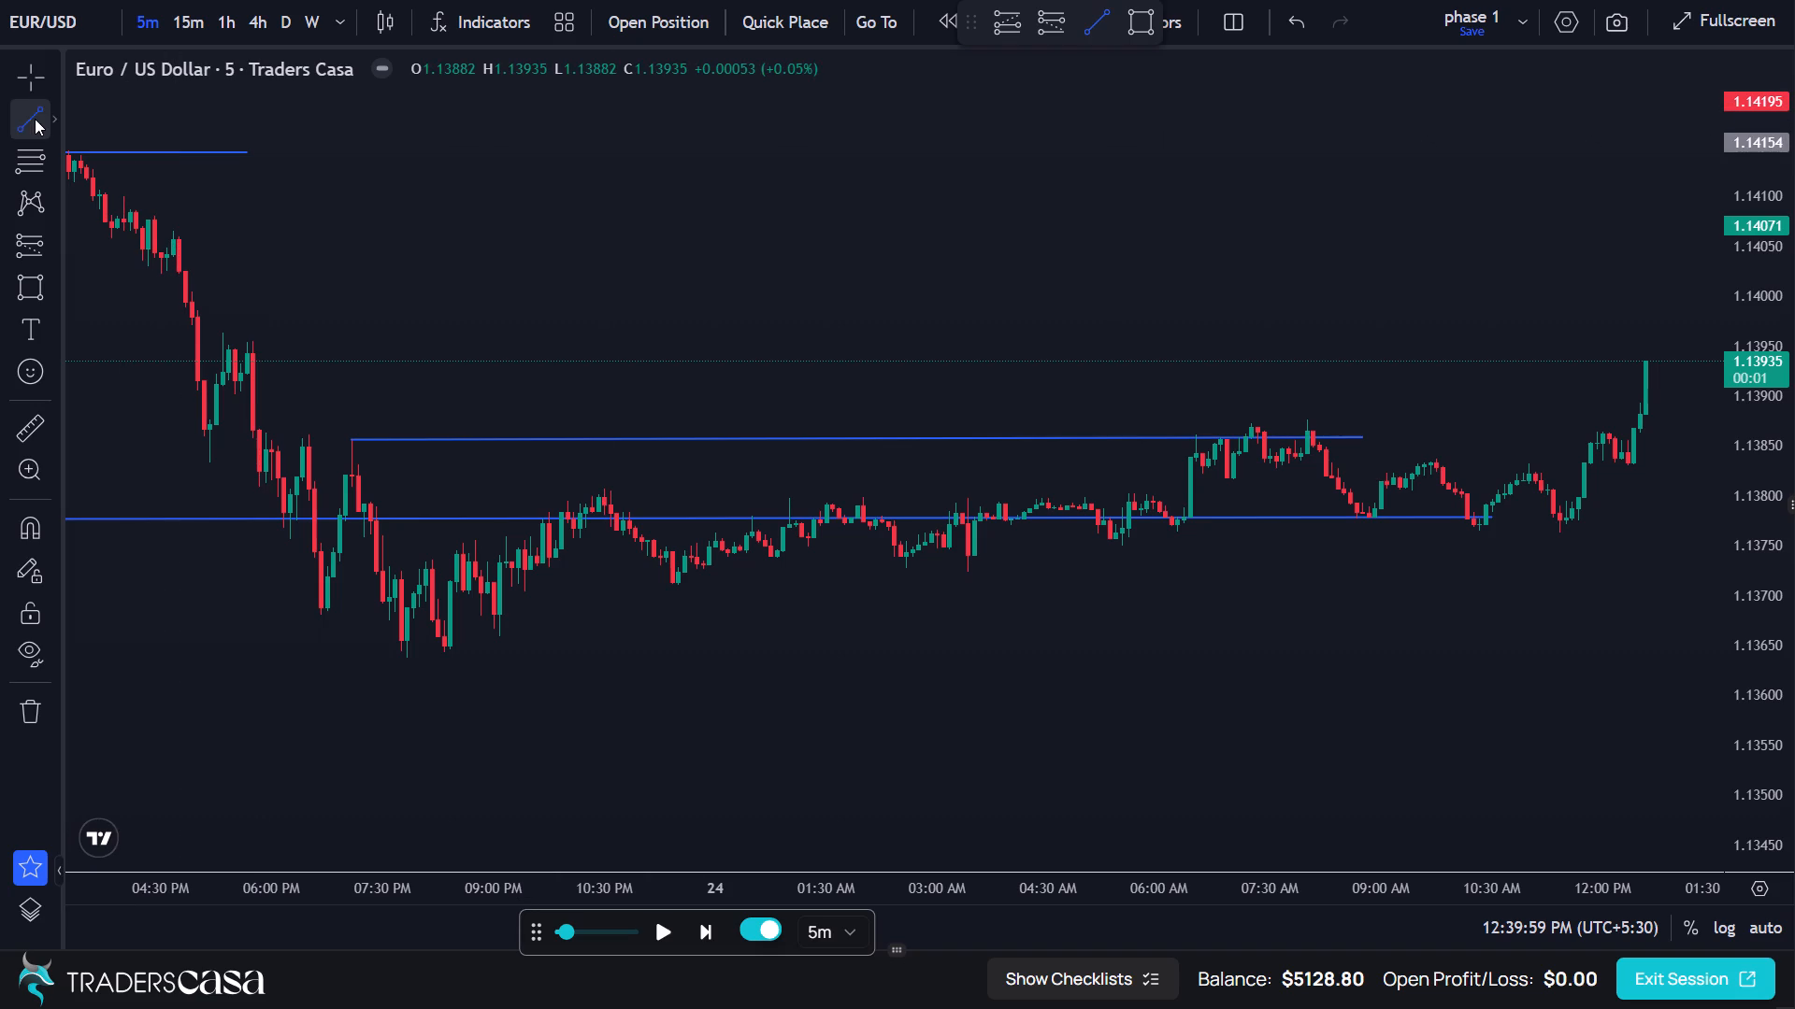
pyautogui.click(248, 341)
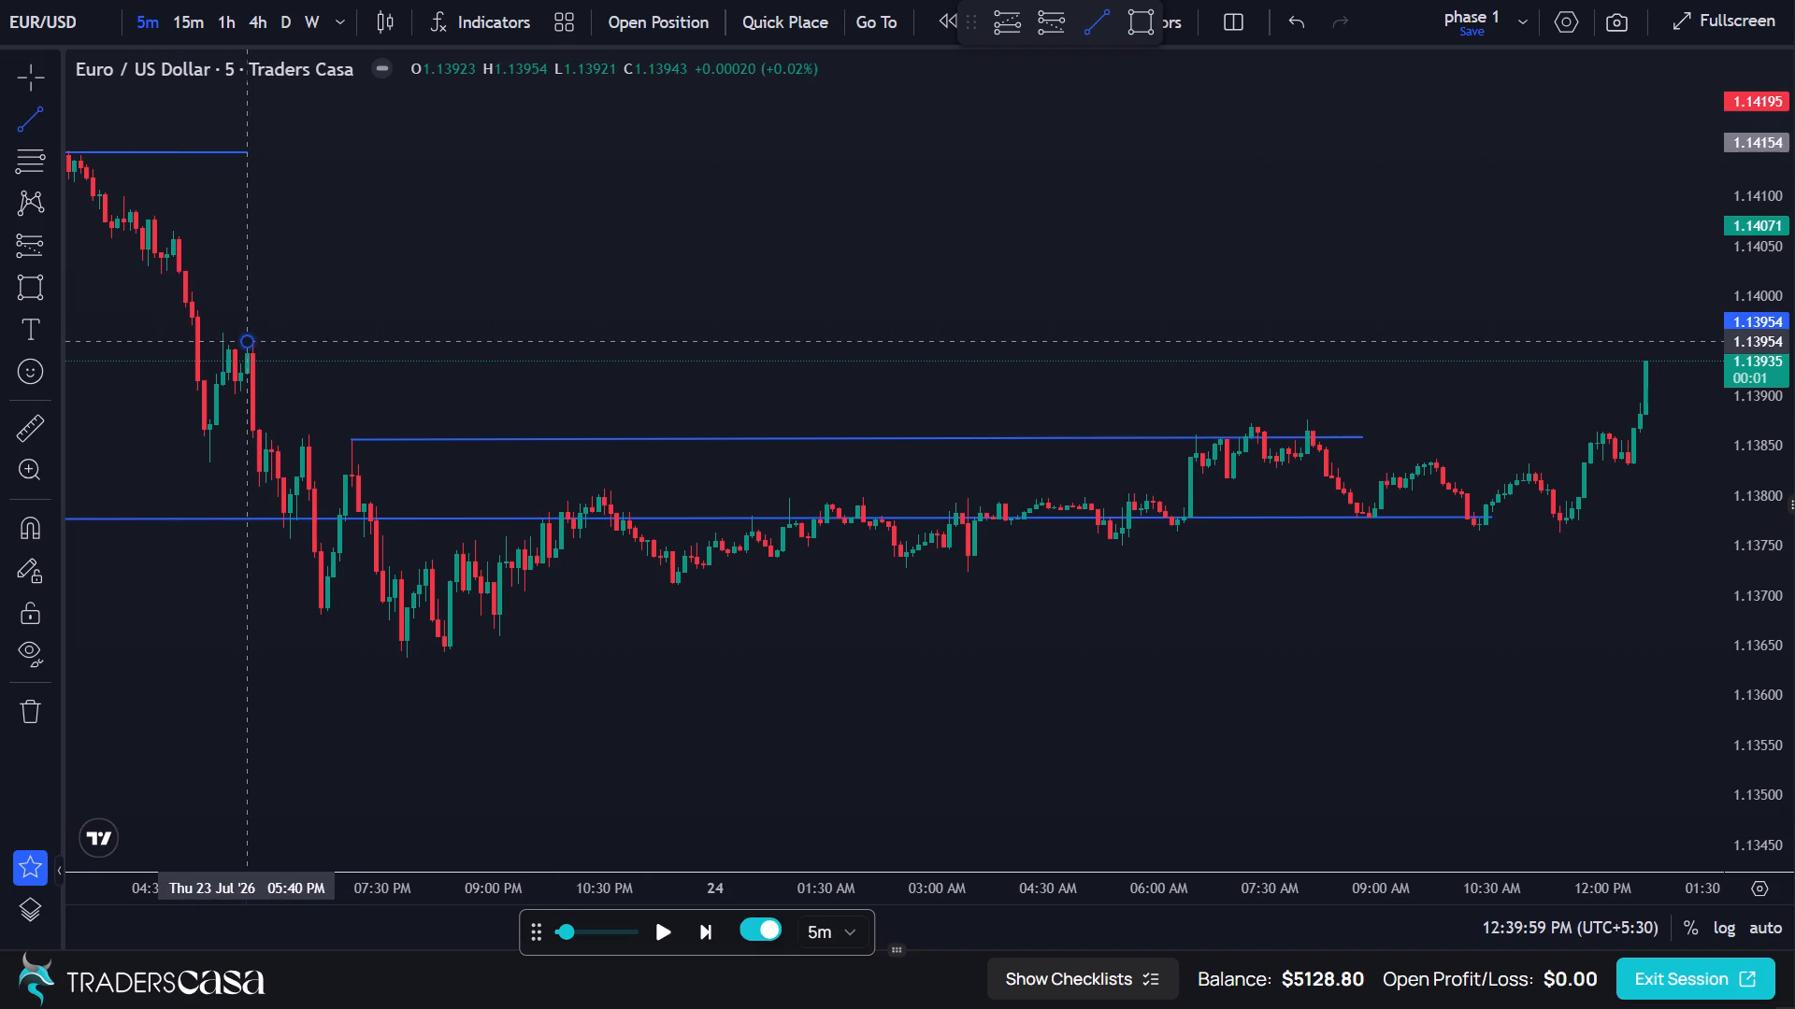
pyautogui.click(1684, 341)
pyautogui.click(1566, 311)
# Advance the 5-minute replay two candles to 12:49:59 PM on 24 Jul.
pyautogui.moveTo(1492, 456); pyautogui.dragTo(1247, 439)
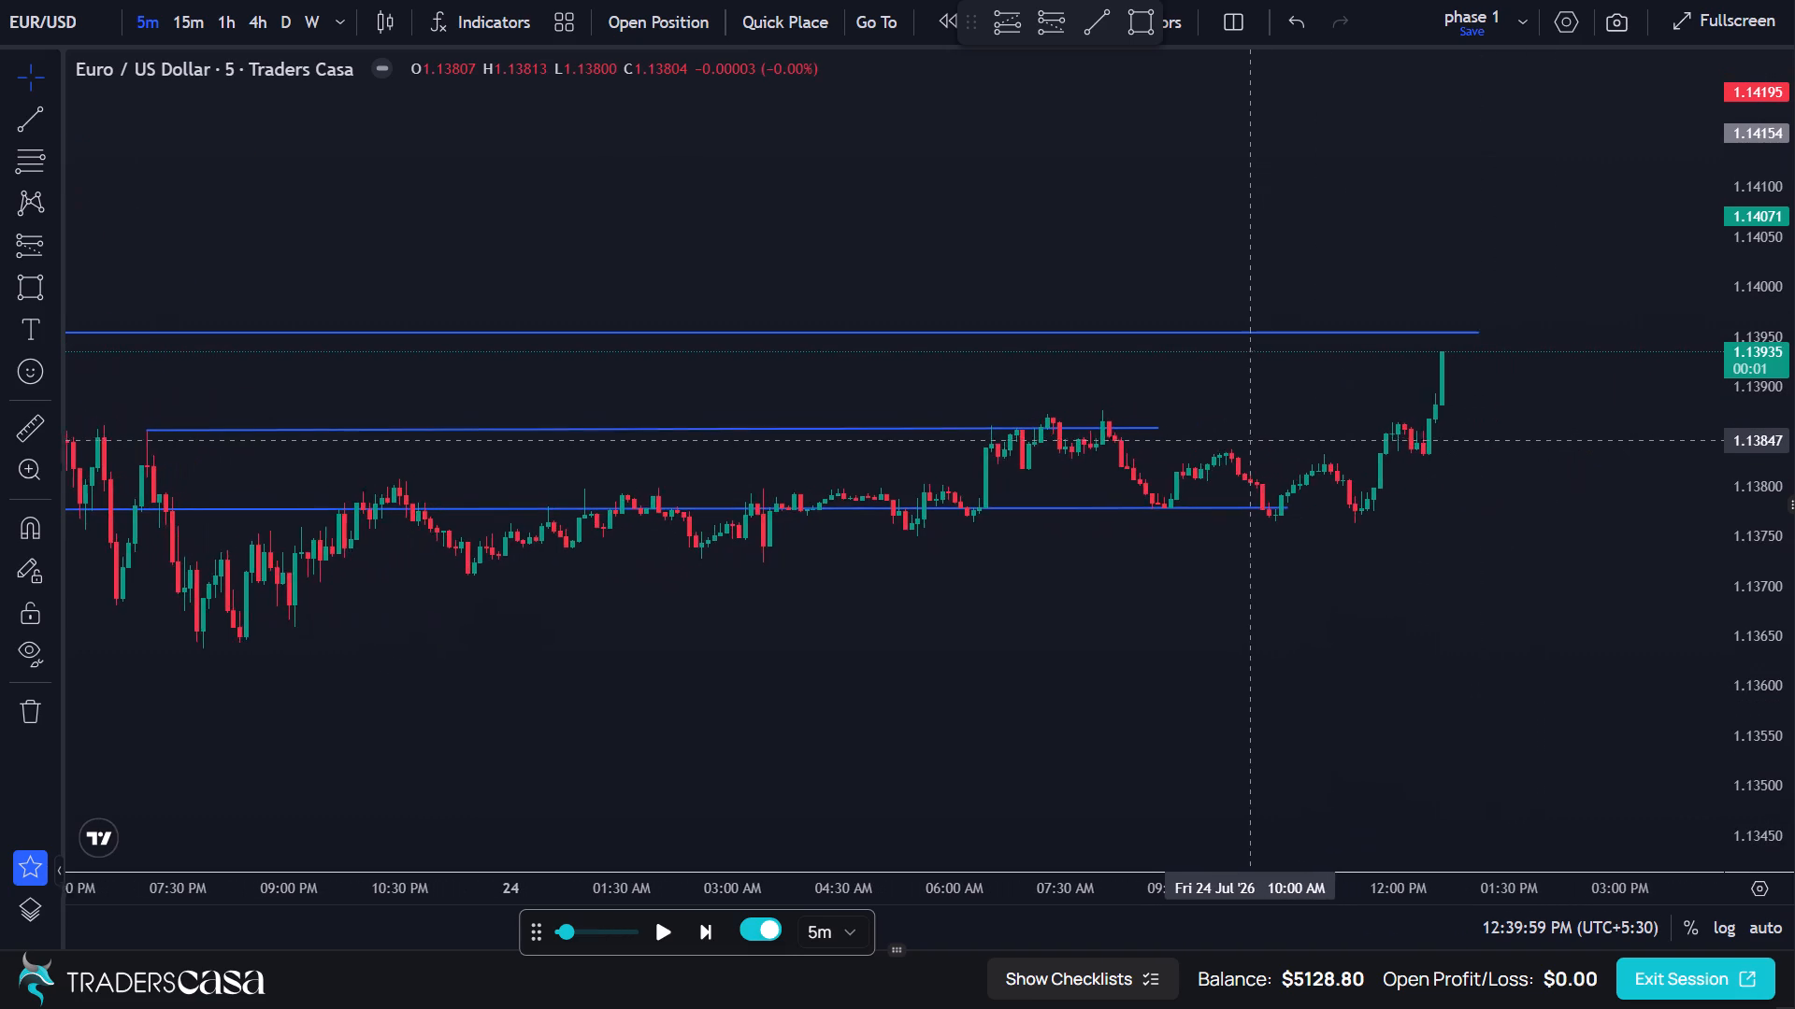
pyautogui.moveTo(1247, 439); pyautogui.dragTo(1242, 438)
pyautogui.click(698, 924)
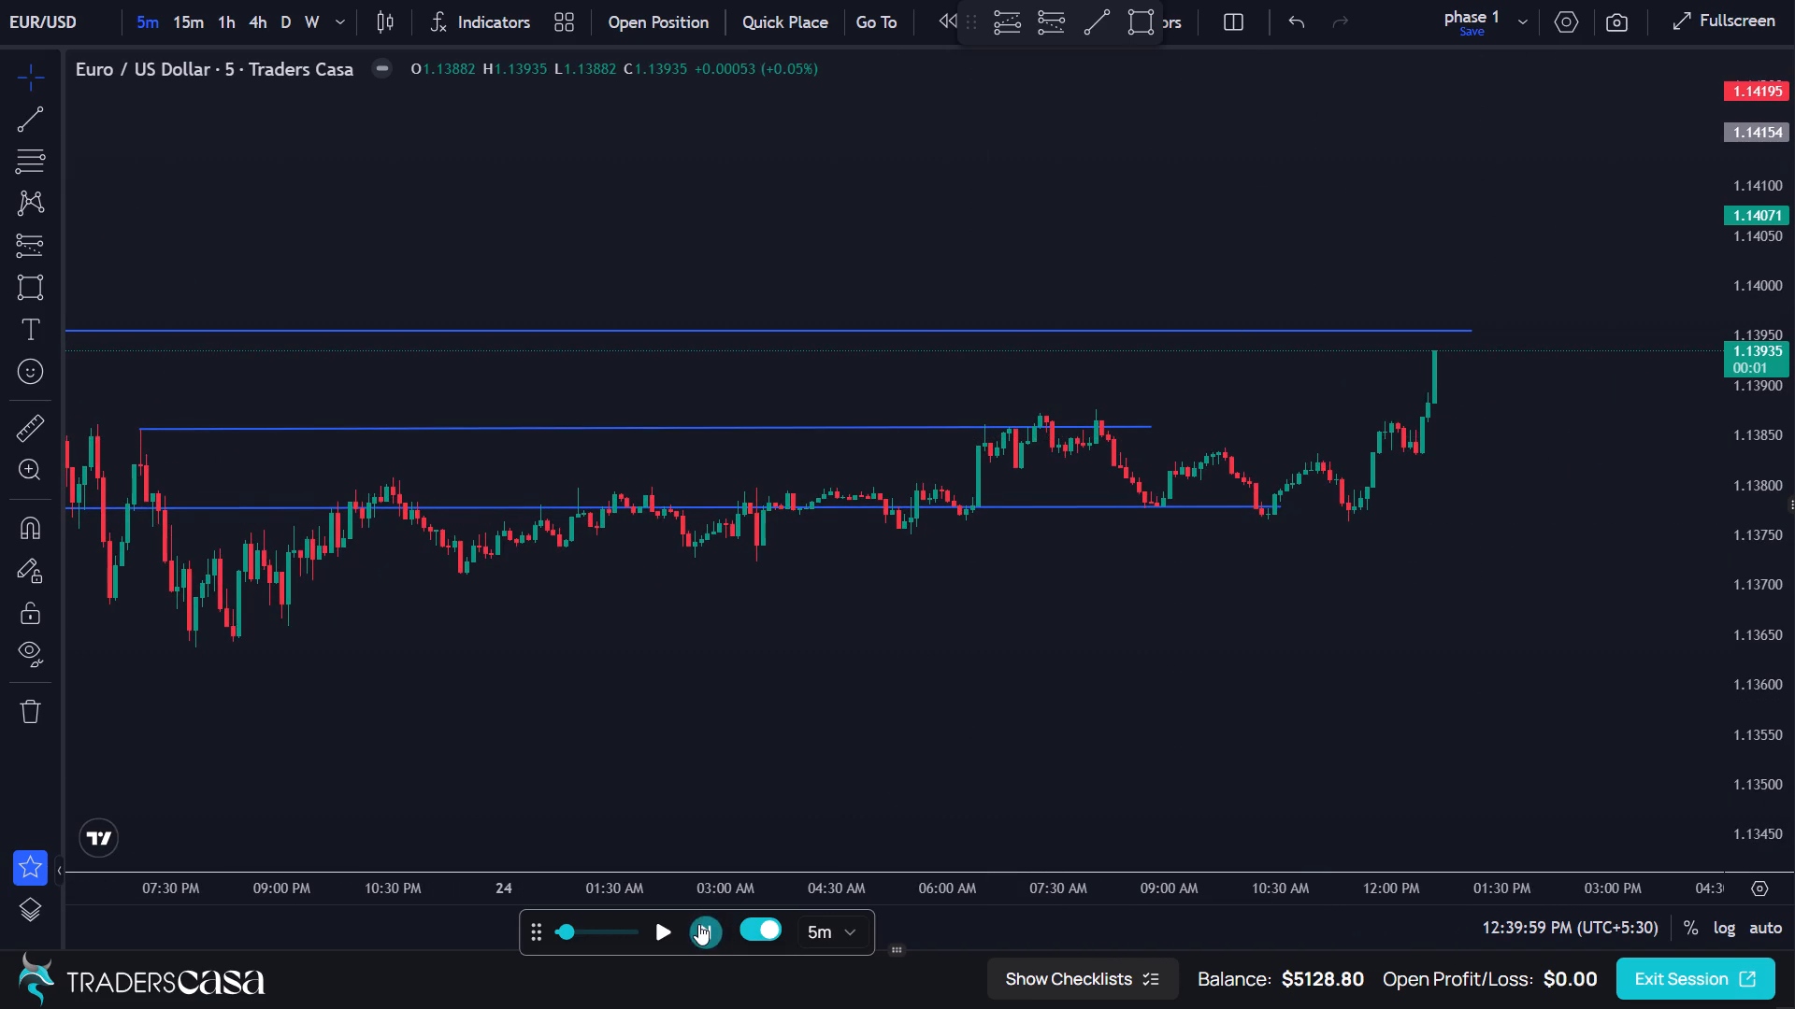
pyautogui.click(698, 924)
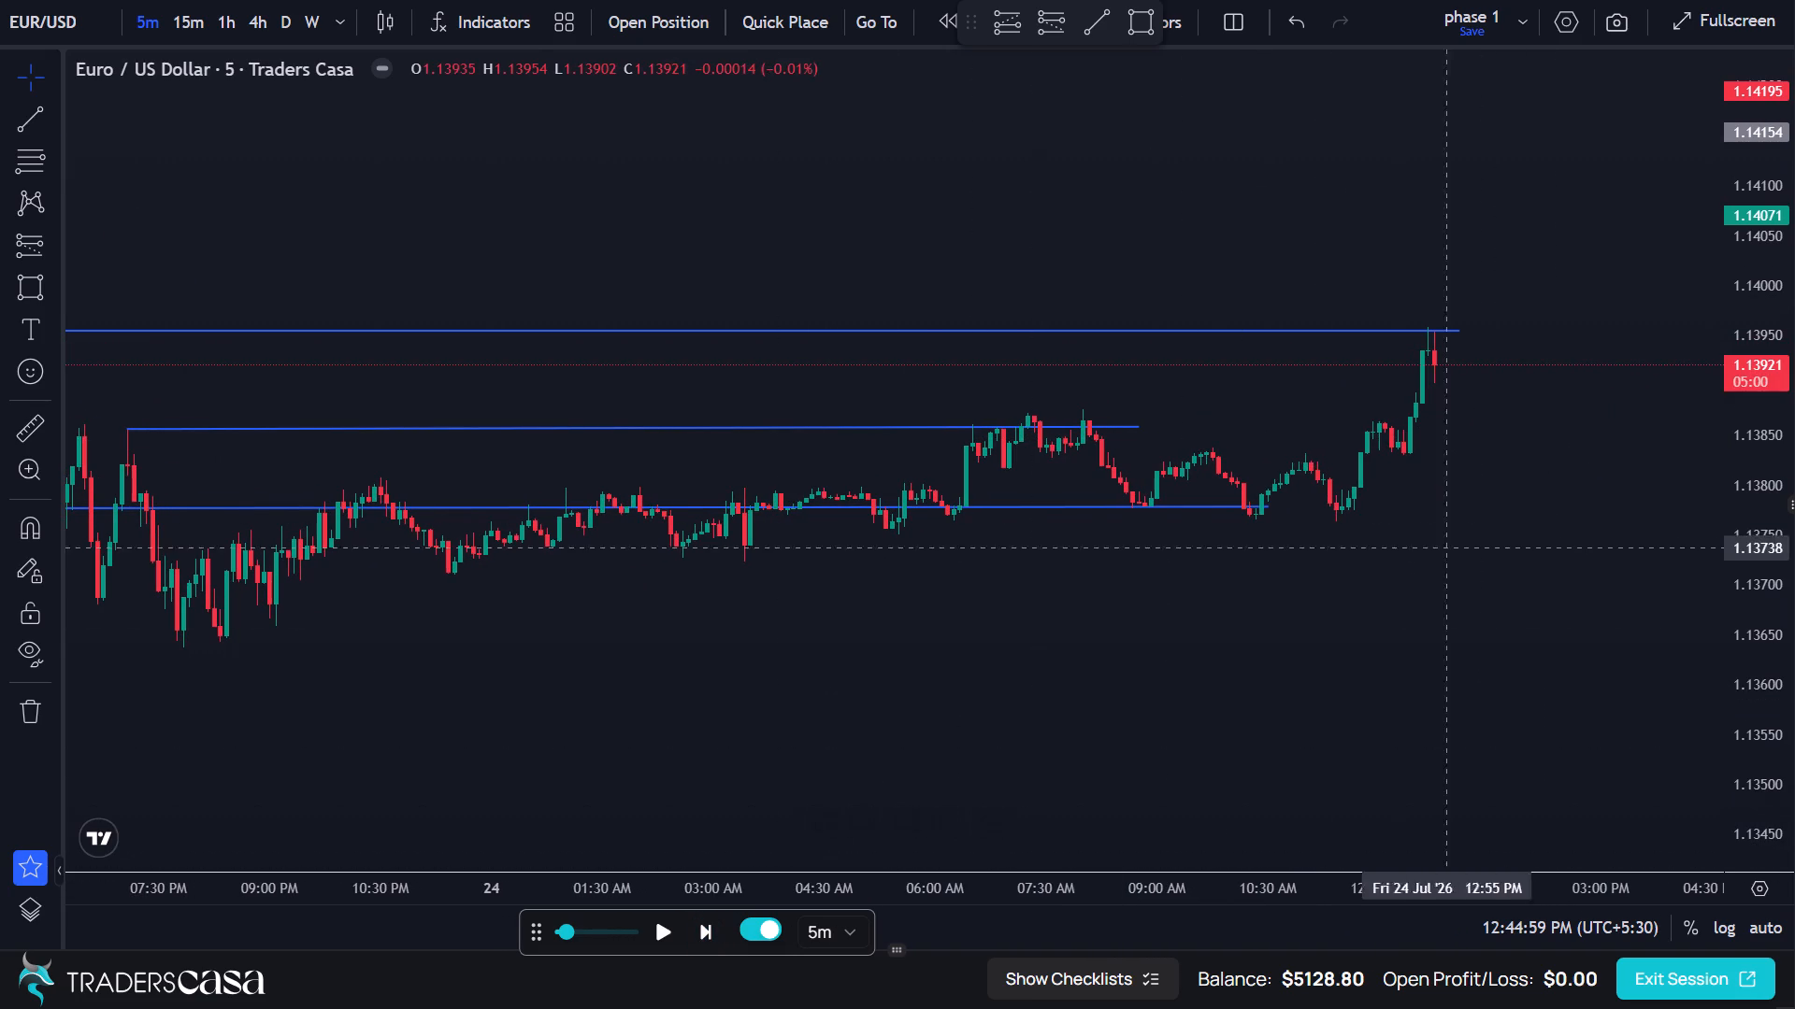
# Draw a short position at the 12:45 PM candle with entry 1.13921, stop about 1.13975 and target about 1.13788.
pyautogui.scroll(1, 1498, 520)
pyautogui.moveTo(1497, 520); pyautogui.dragTo(1270, 658)
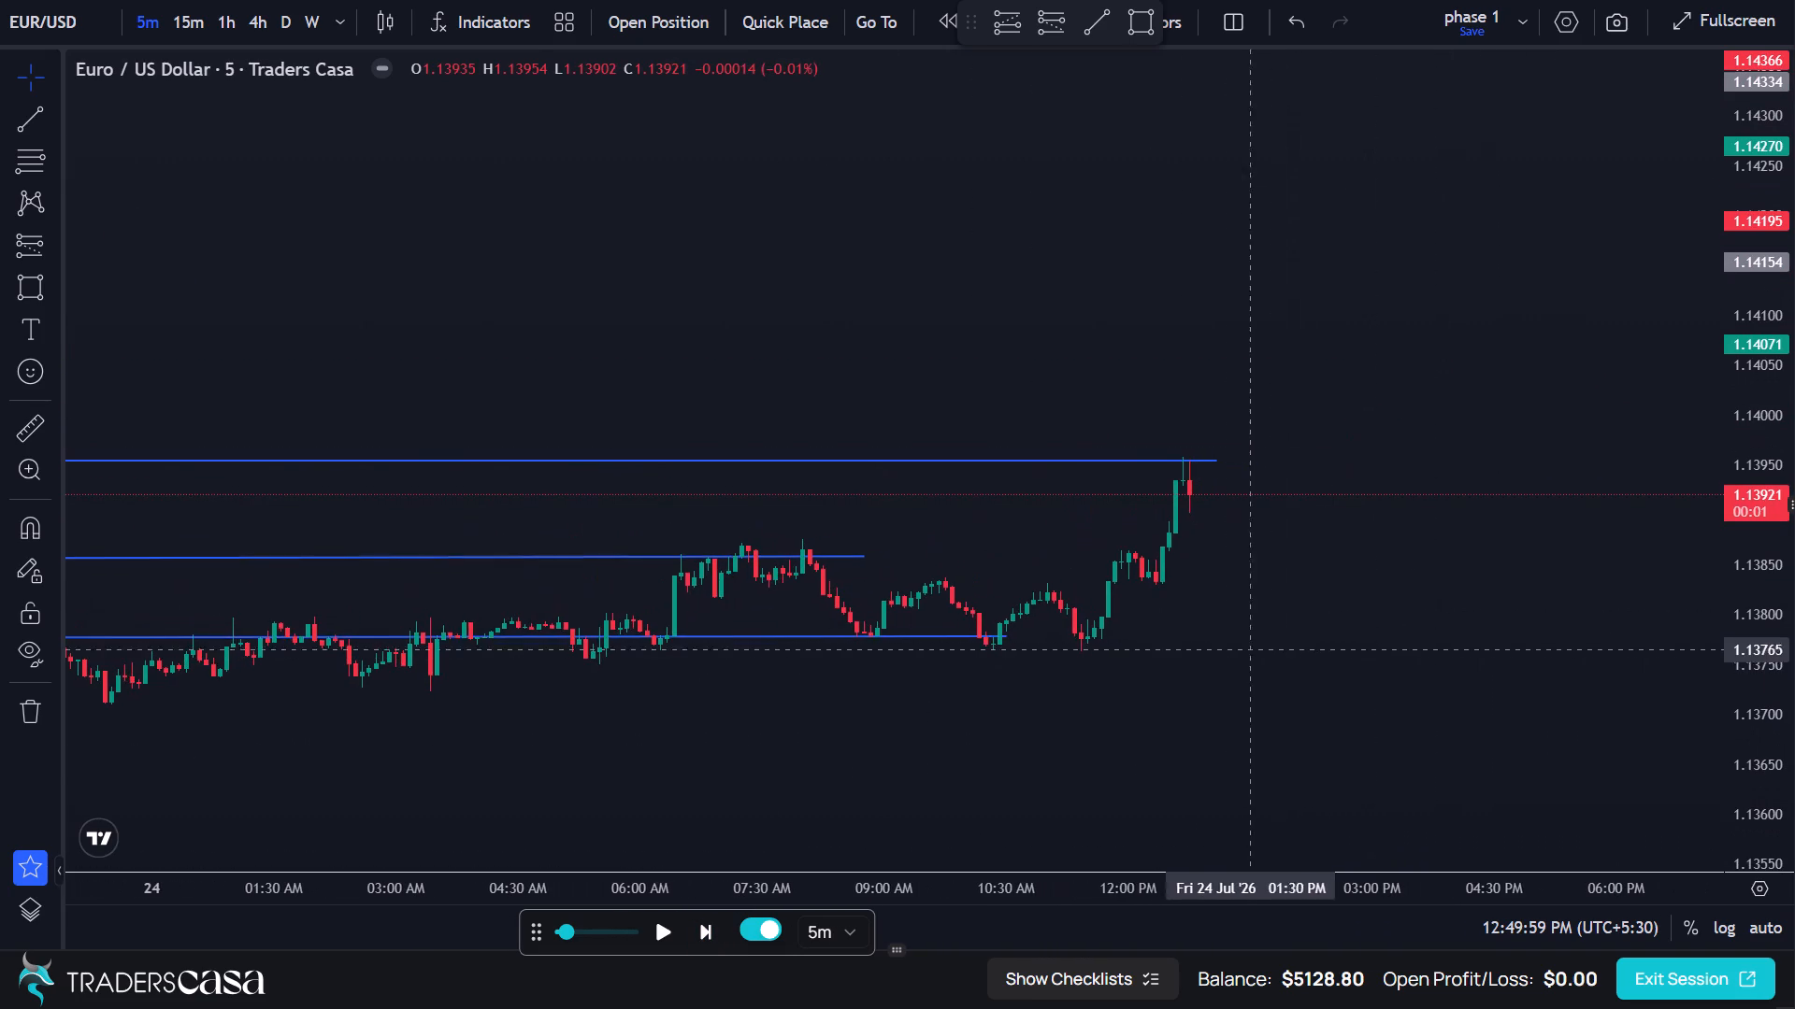
pyautogui.click(21, 249)
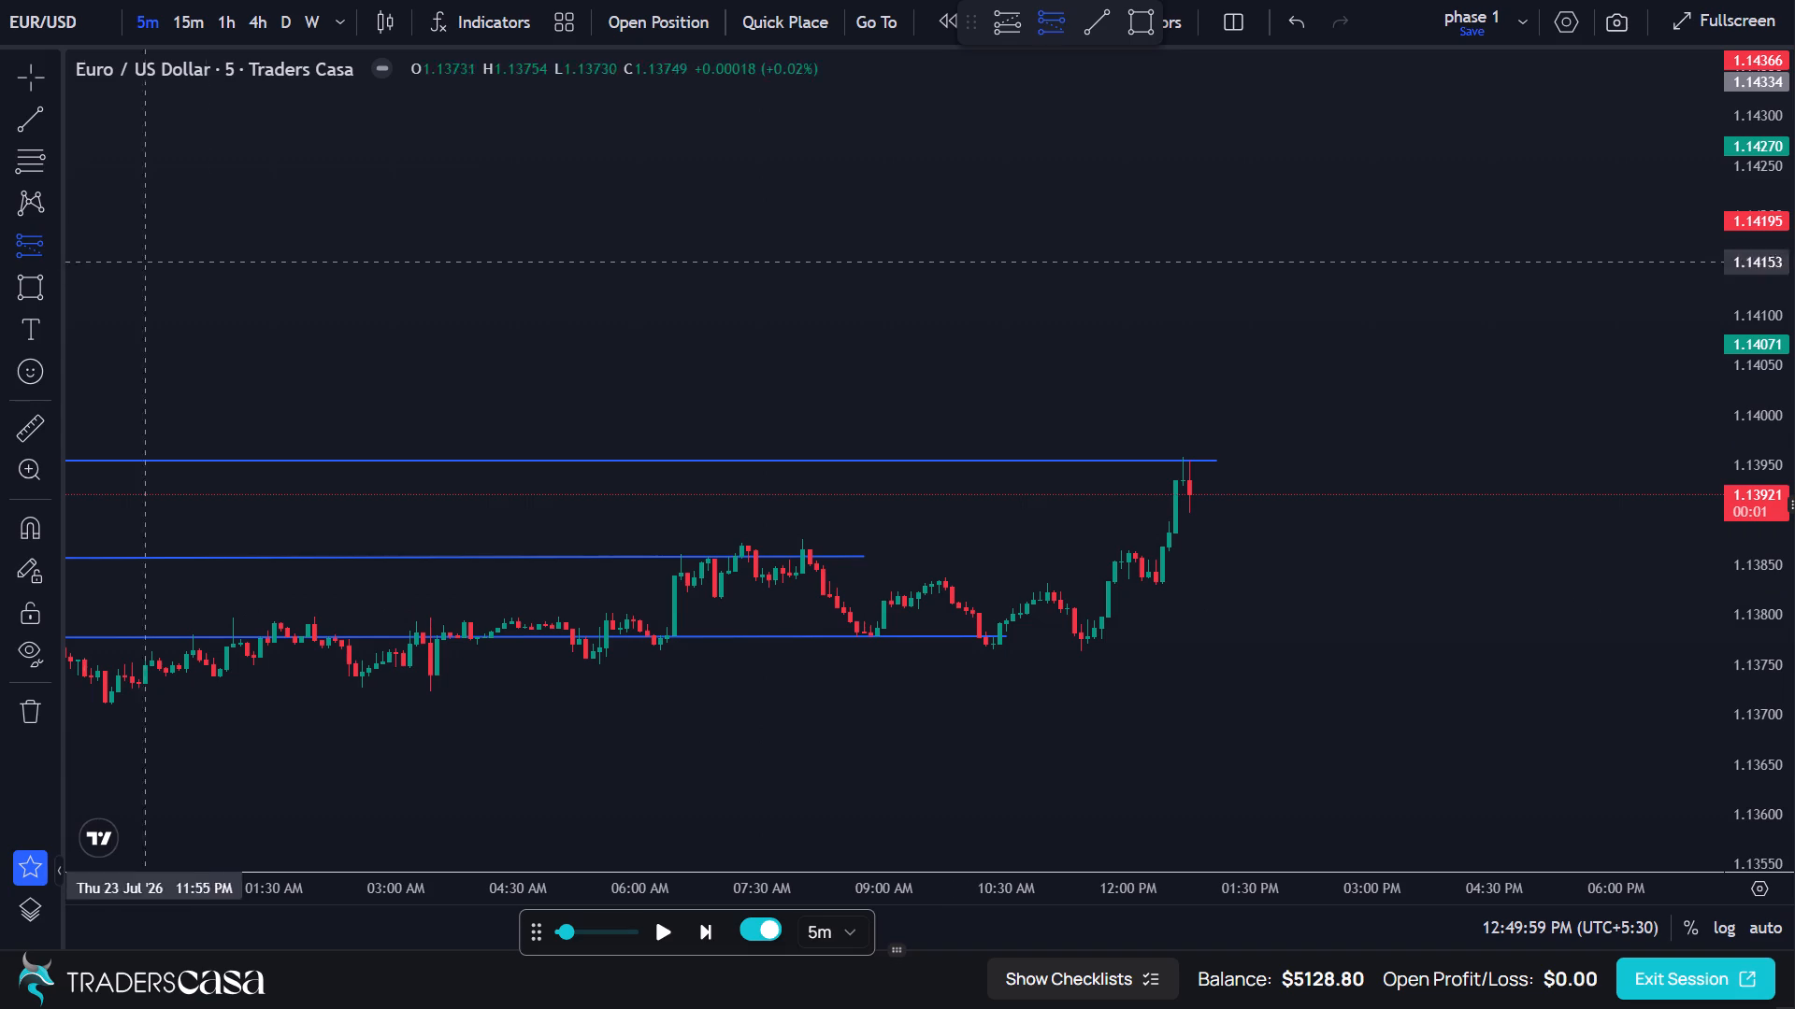
pyautogui.click(1190, 493)
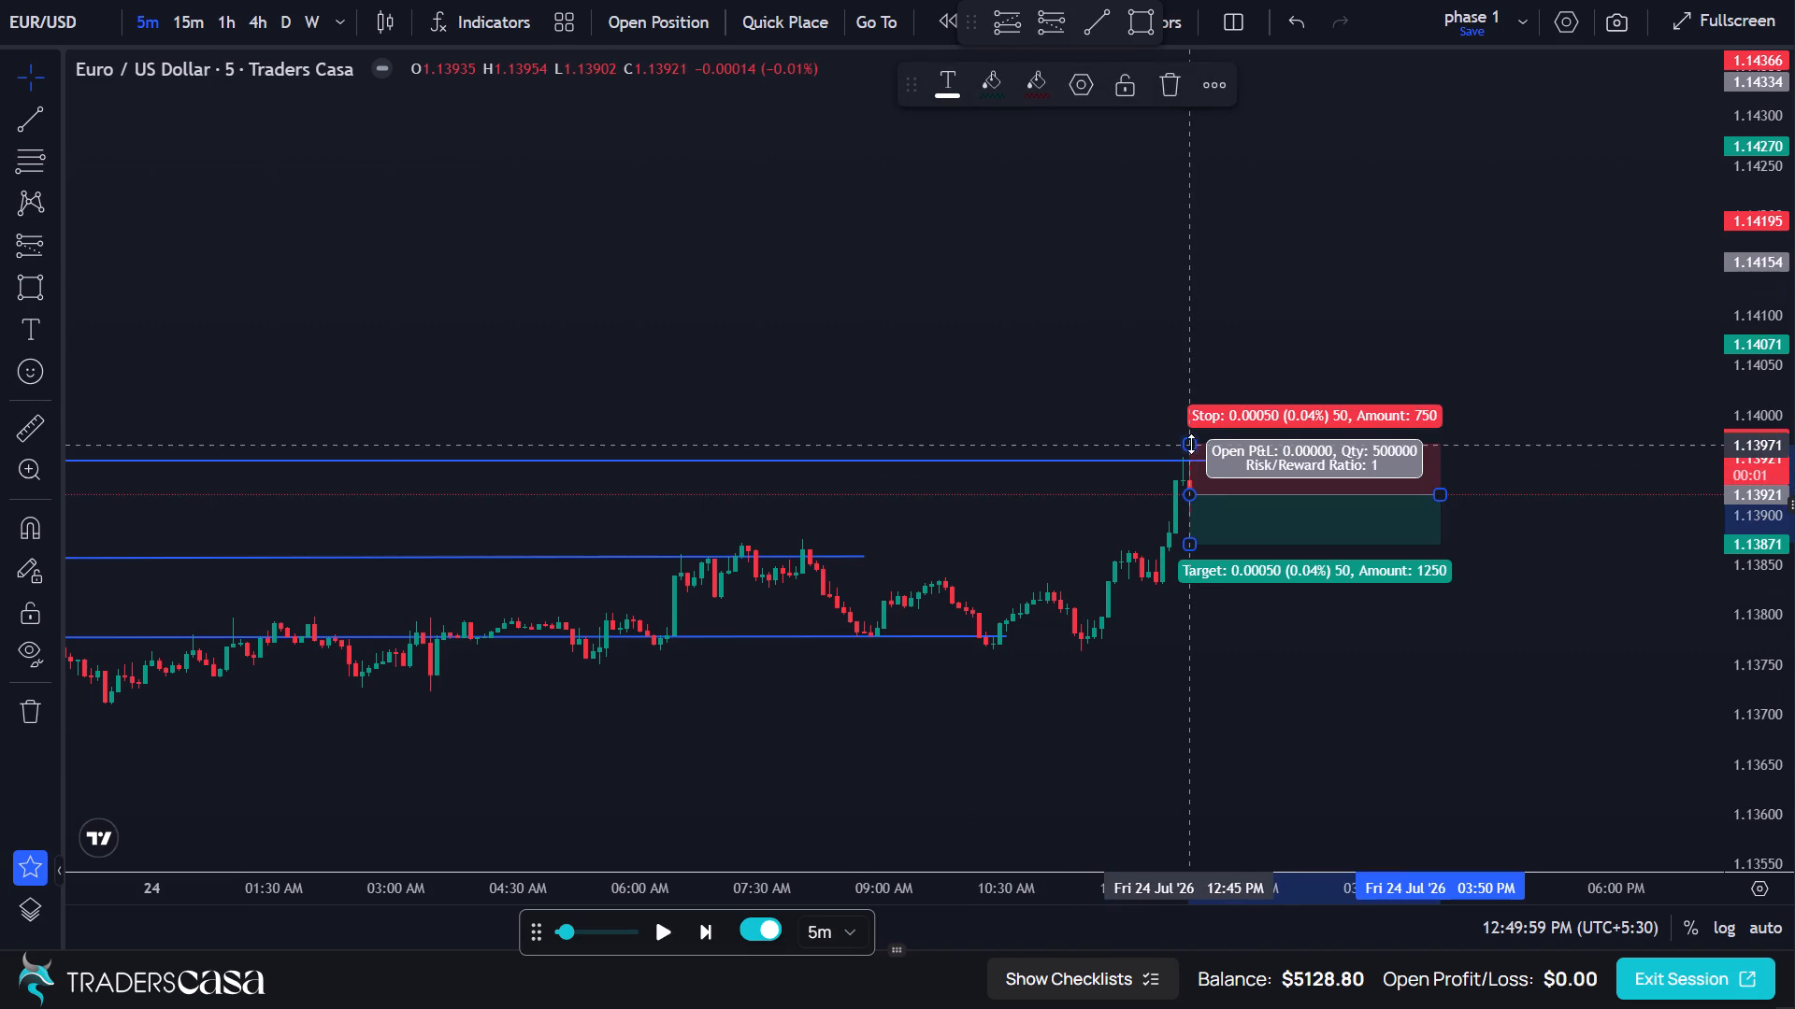
pyautogui.click(1191, 444)
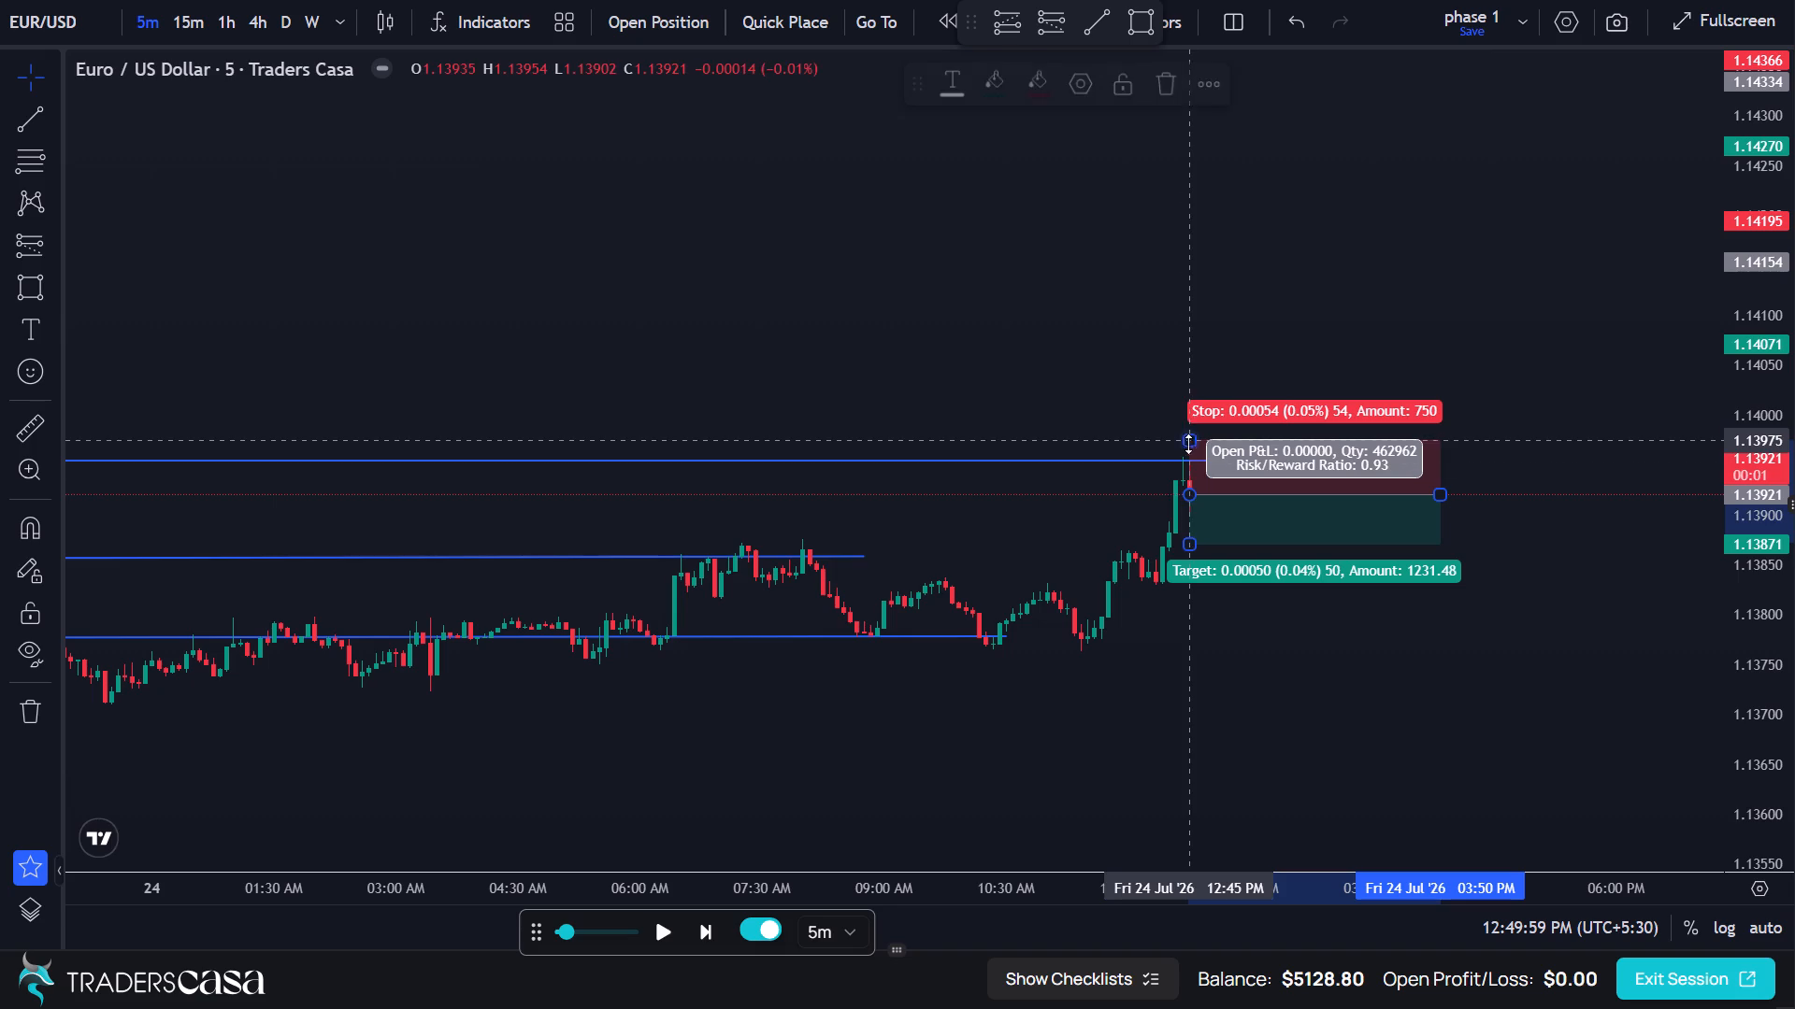
pyautogui.moveTo(1193, 539); pyautogui.dragTo(1181, 613)
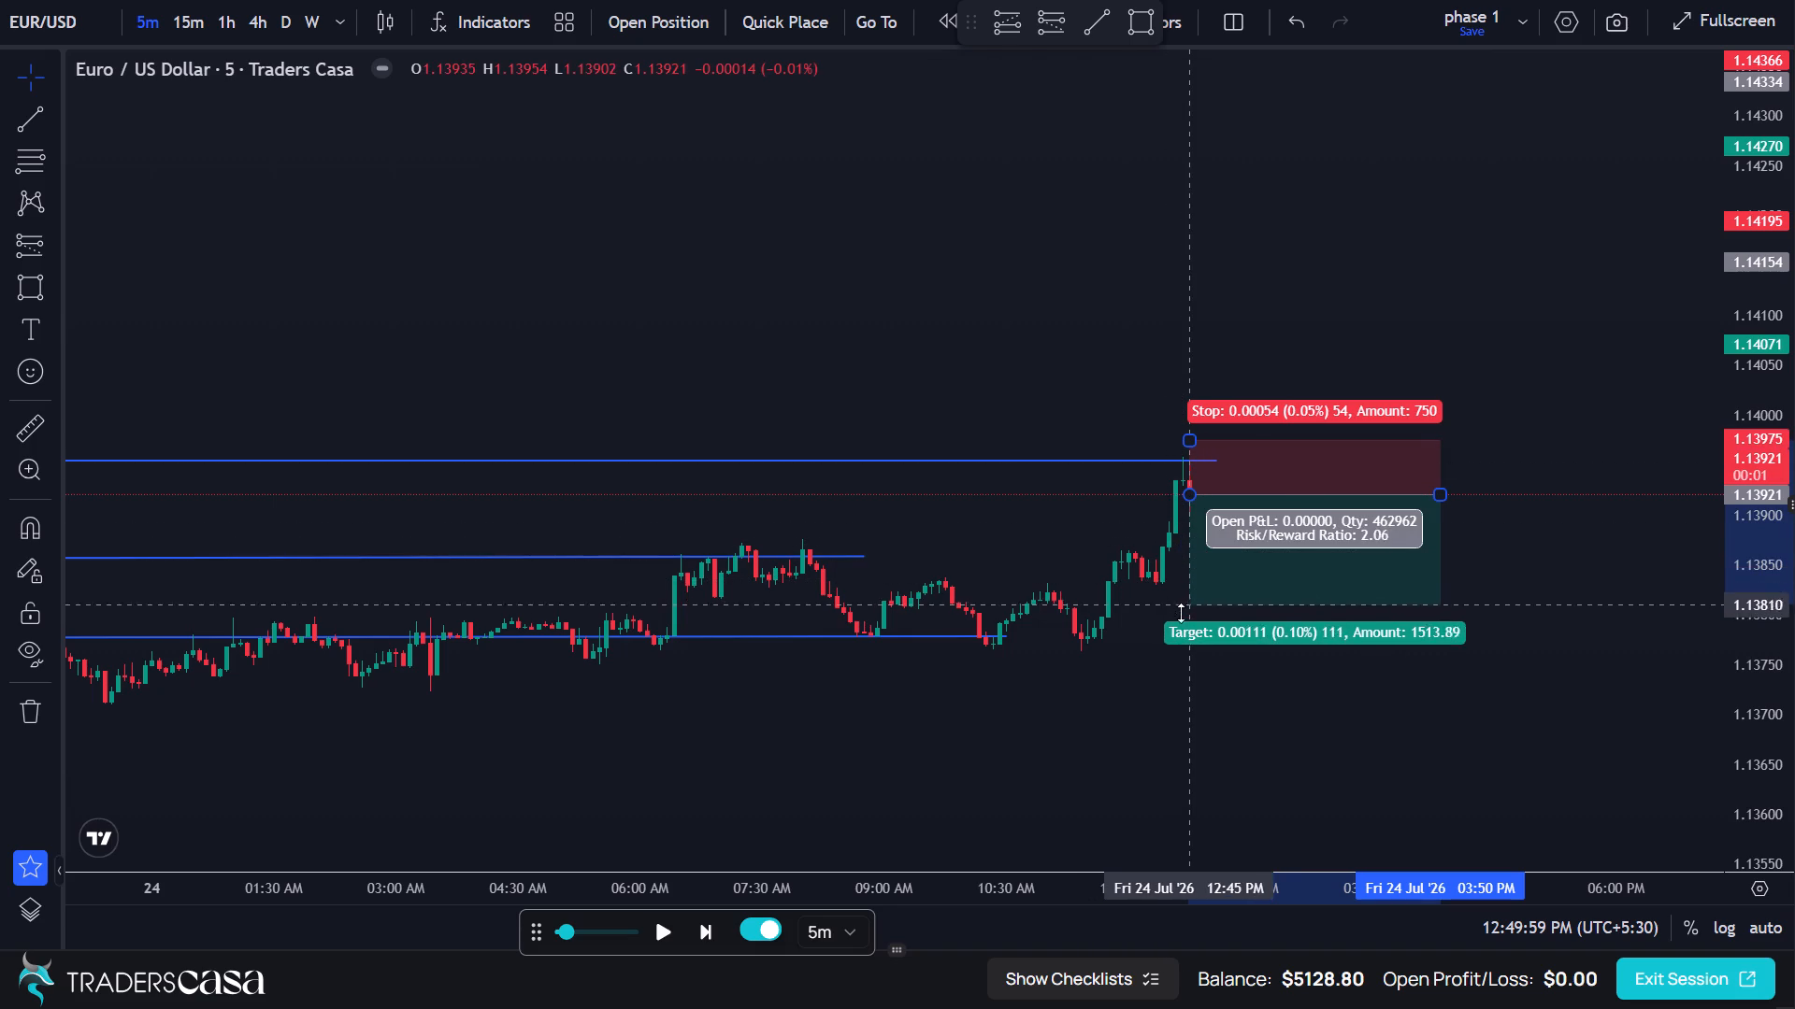
pyautogui.moveTo(1181, 613); pyautogui.dragTo(1179, 627)
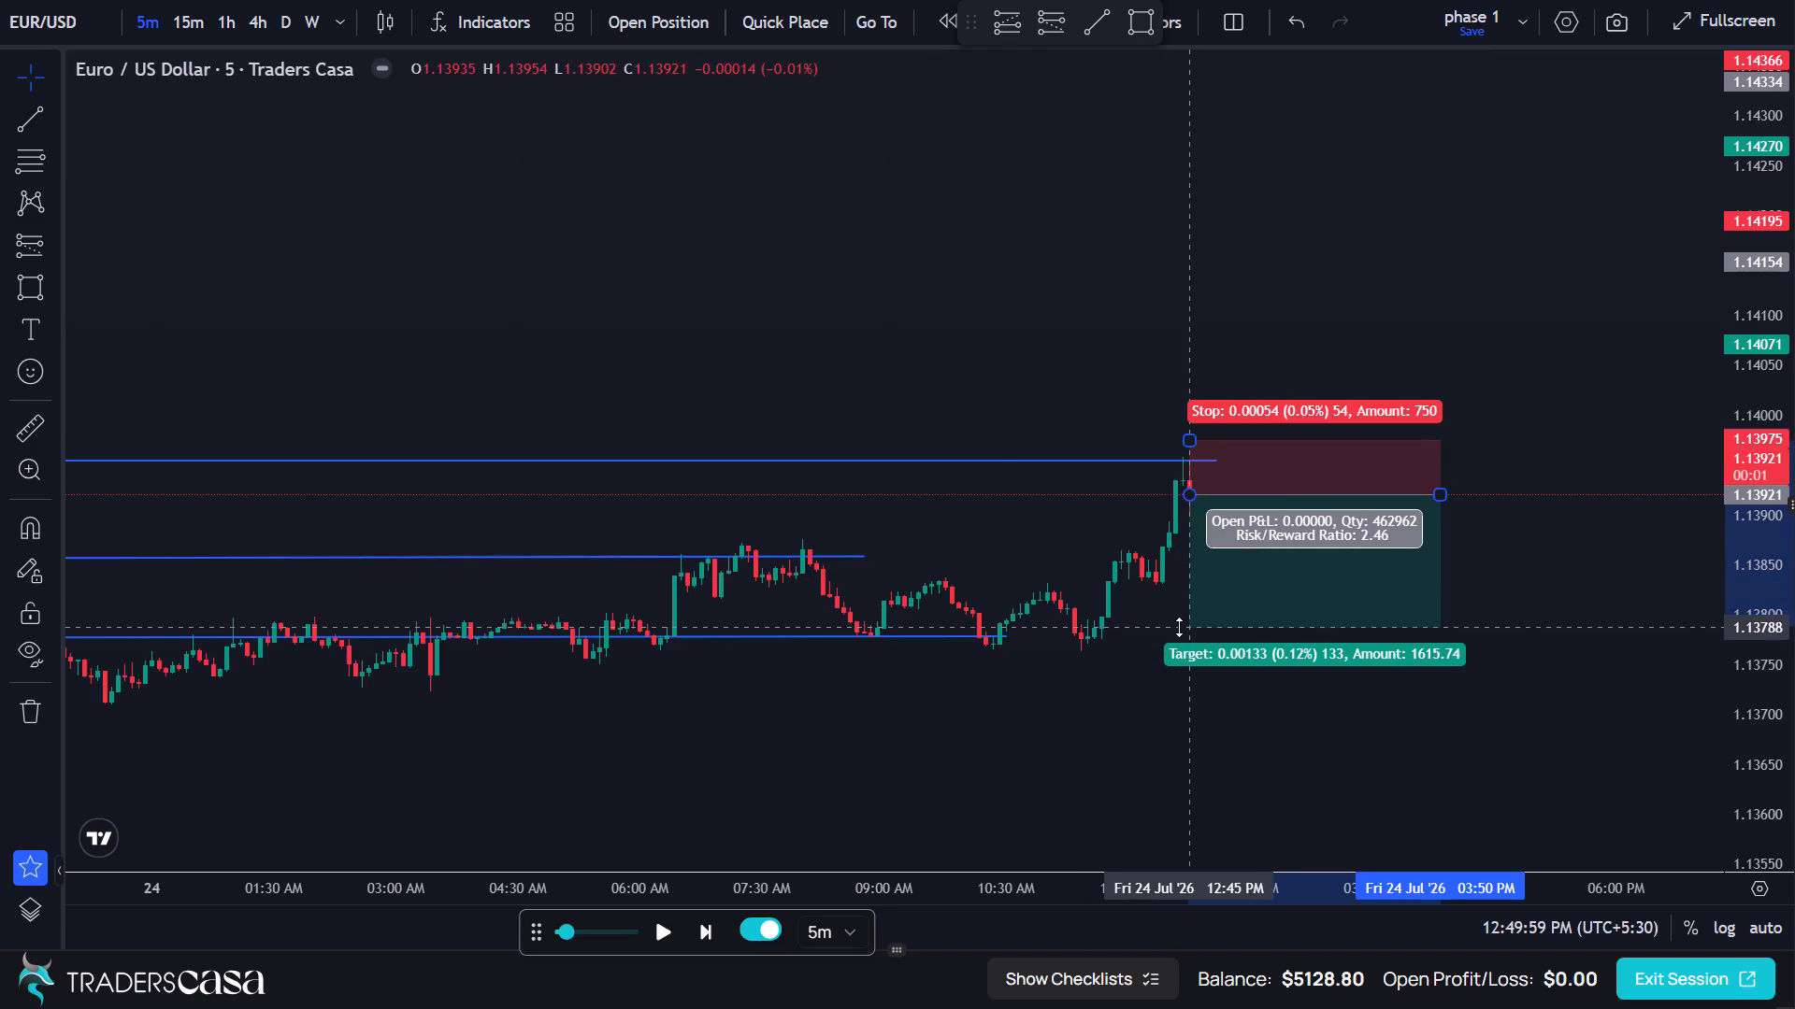
pyautogui.click(1533, 570)
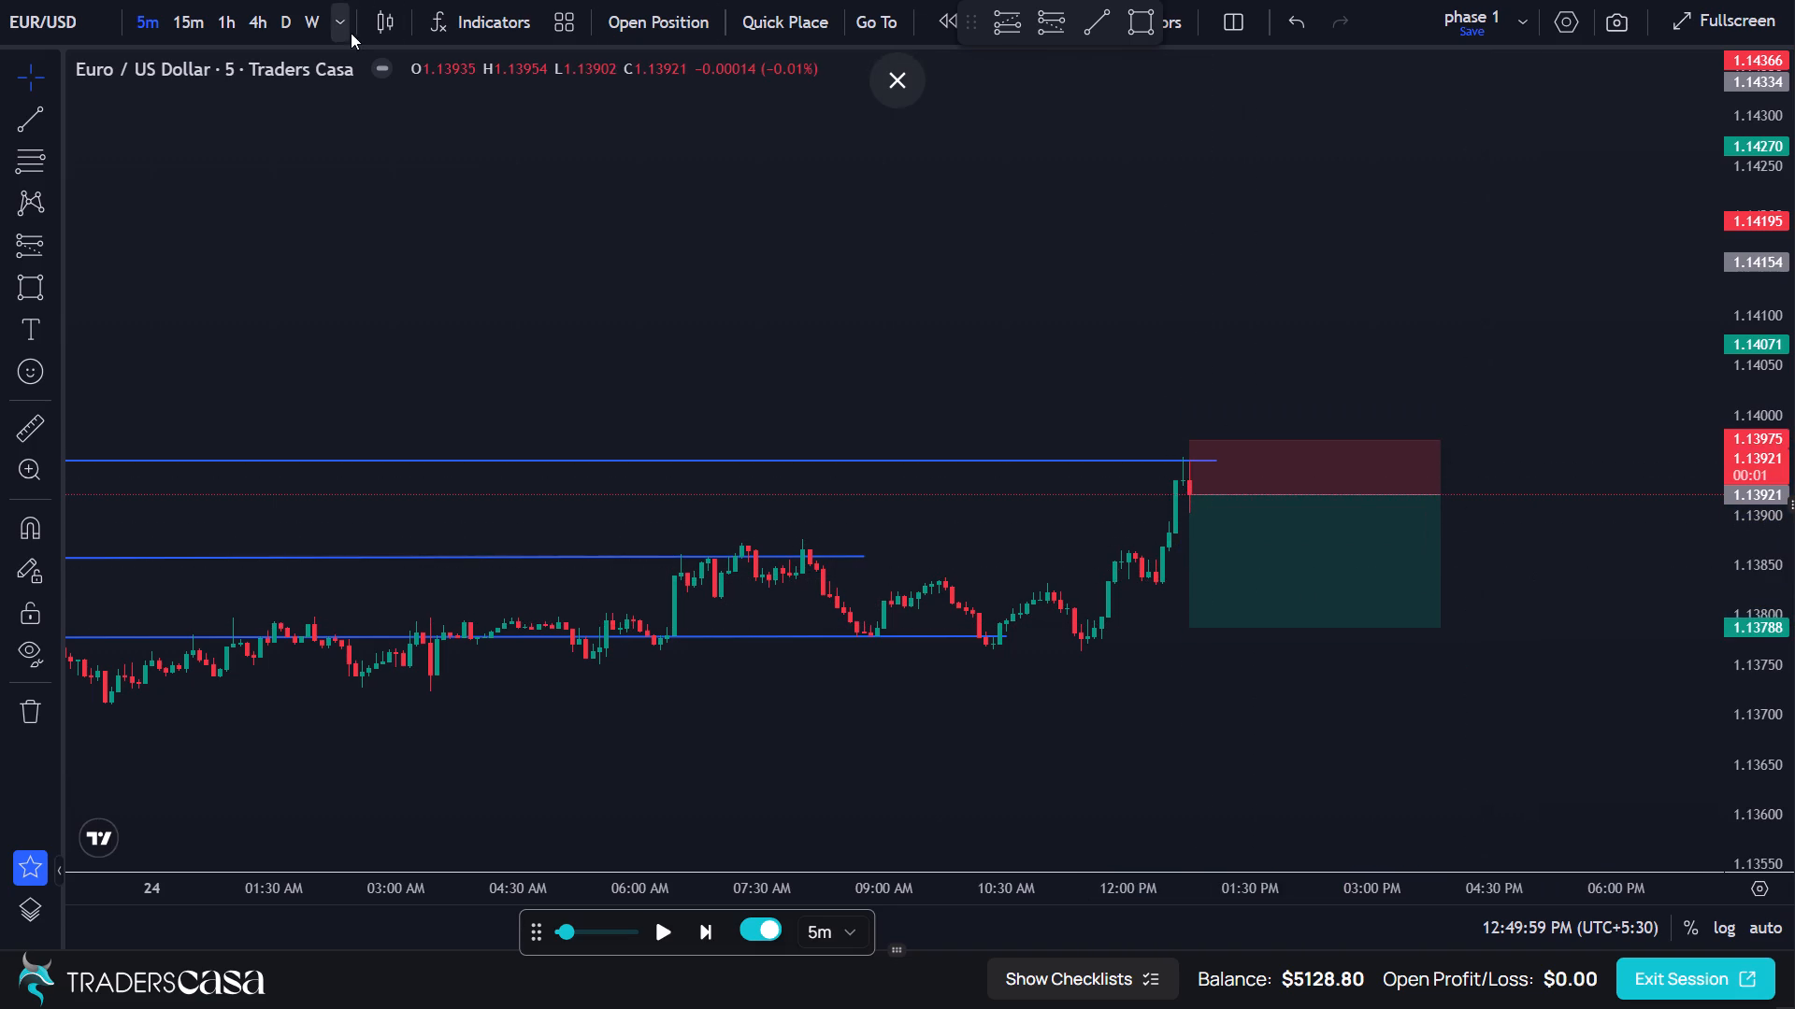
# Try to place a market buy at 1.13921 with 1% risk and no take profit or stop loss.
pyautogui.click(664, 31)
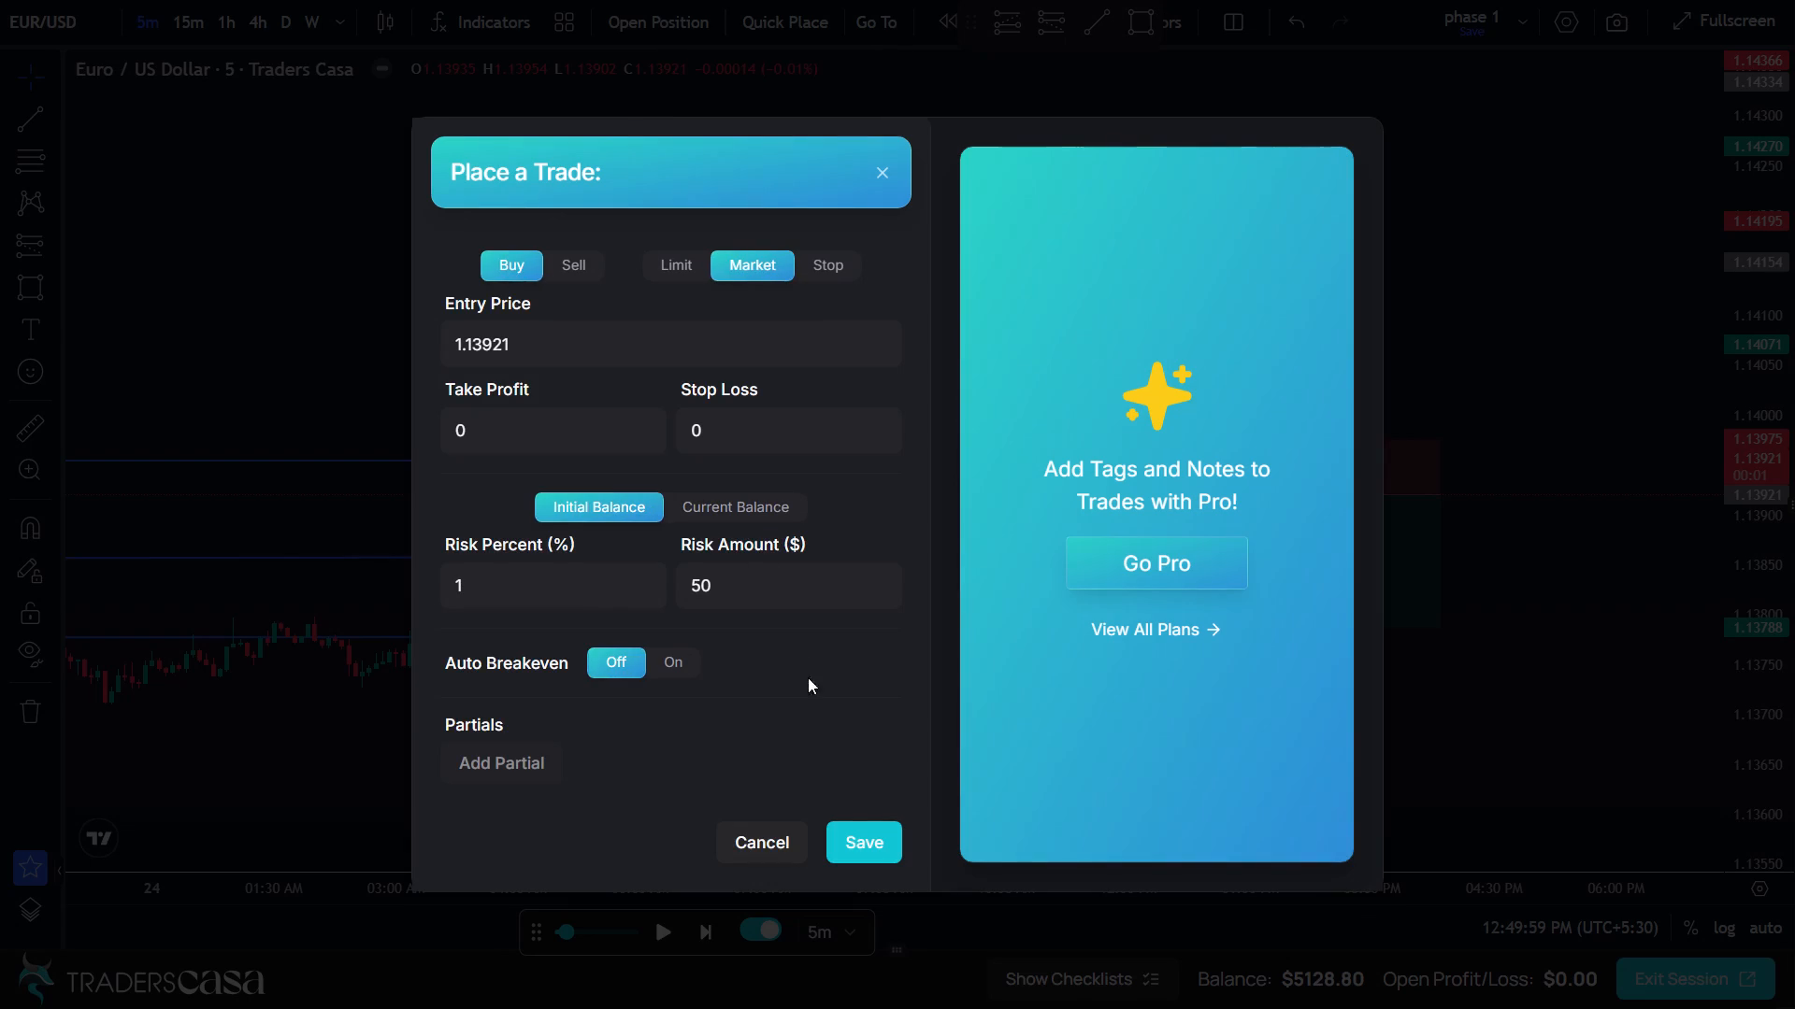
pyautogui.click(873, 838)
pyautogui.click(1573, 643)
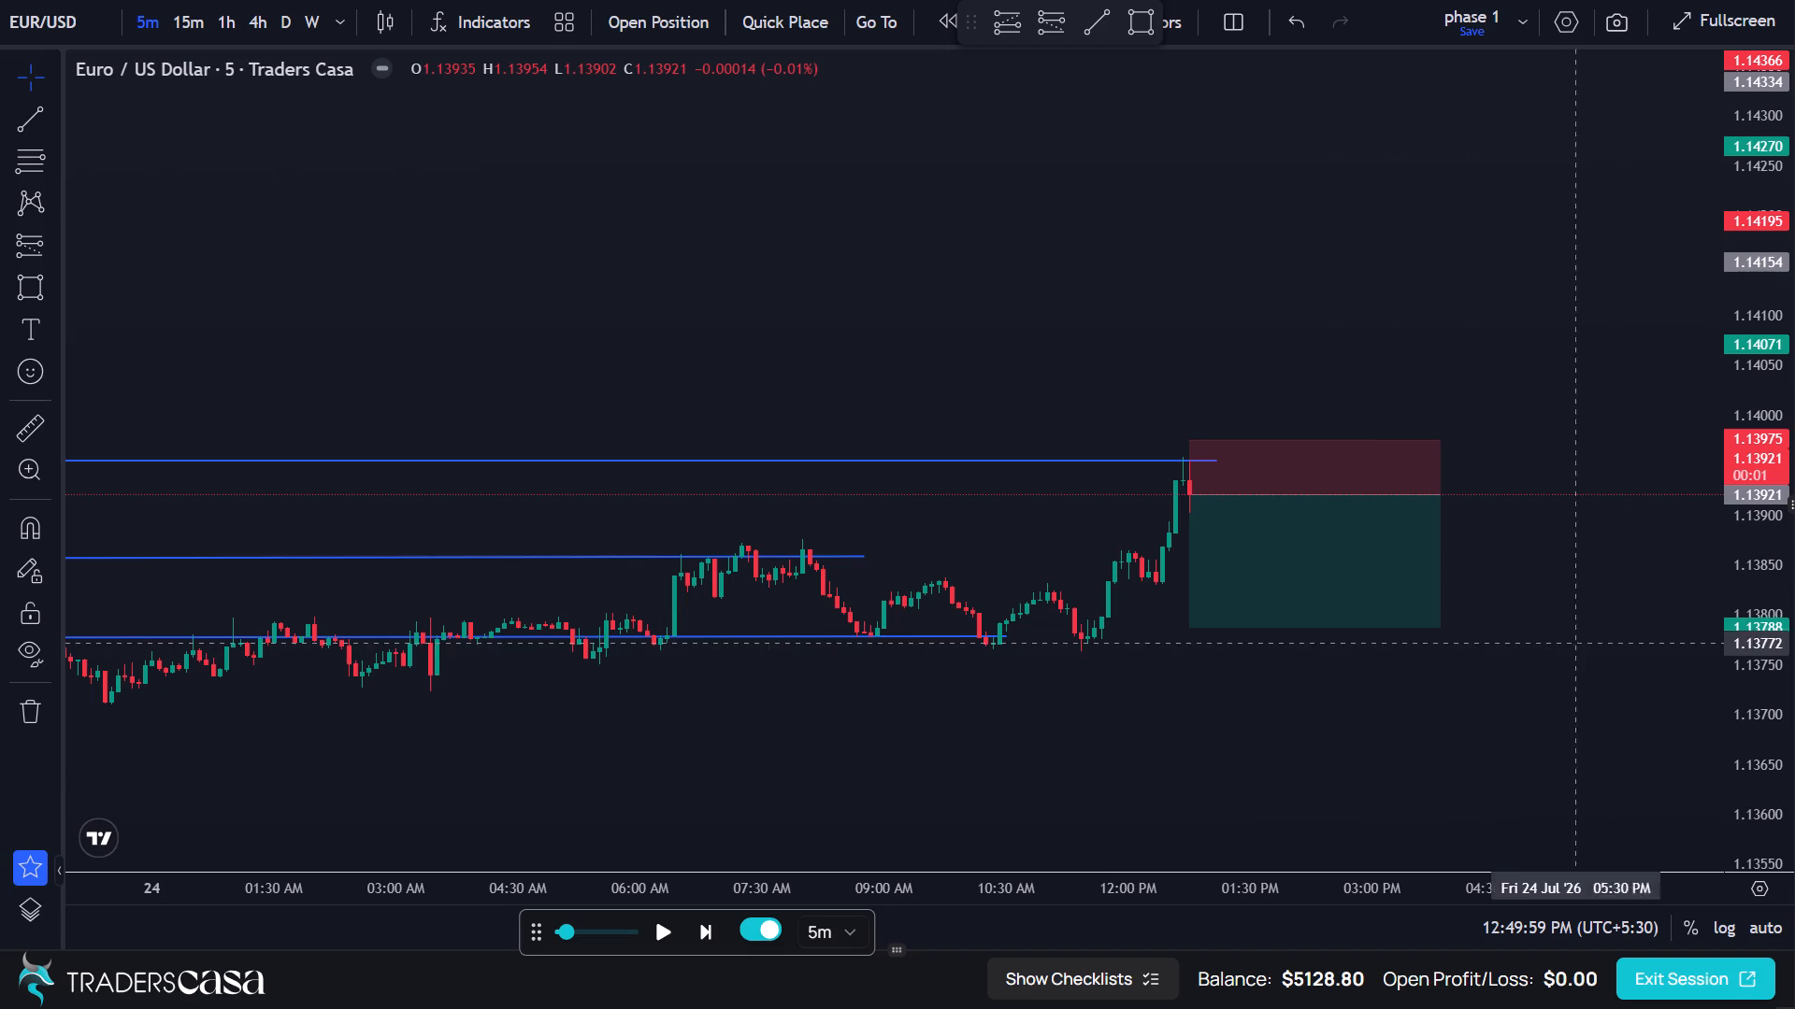
# Move the short position's target to about 1.13811 for a risk/reward ratio of about 2.04.
pyautogui.moveTo(1190, 630); pyautogui.dragTo(1198, 618)
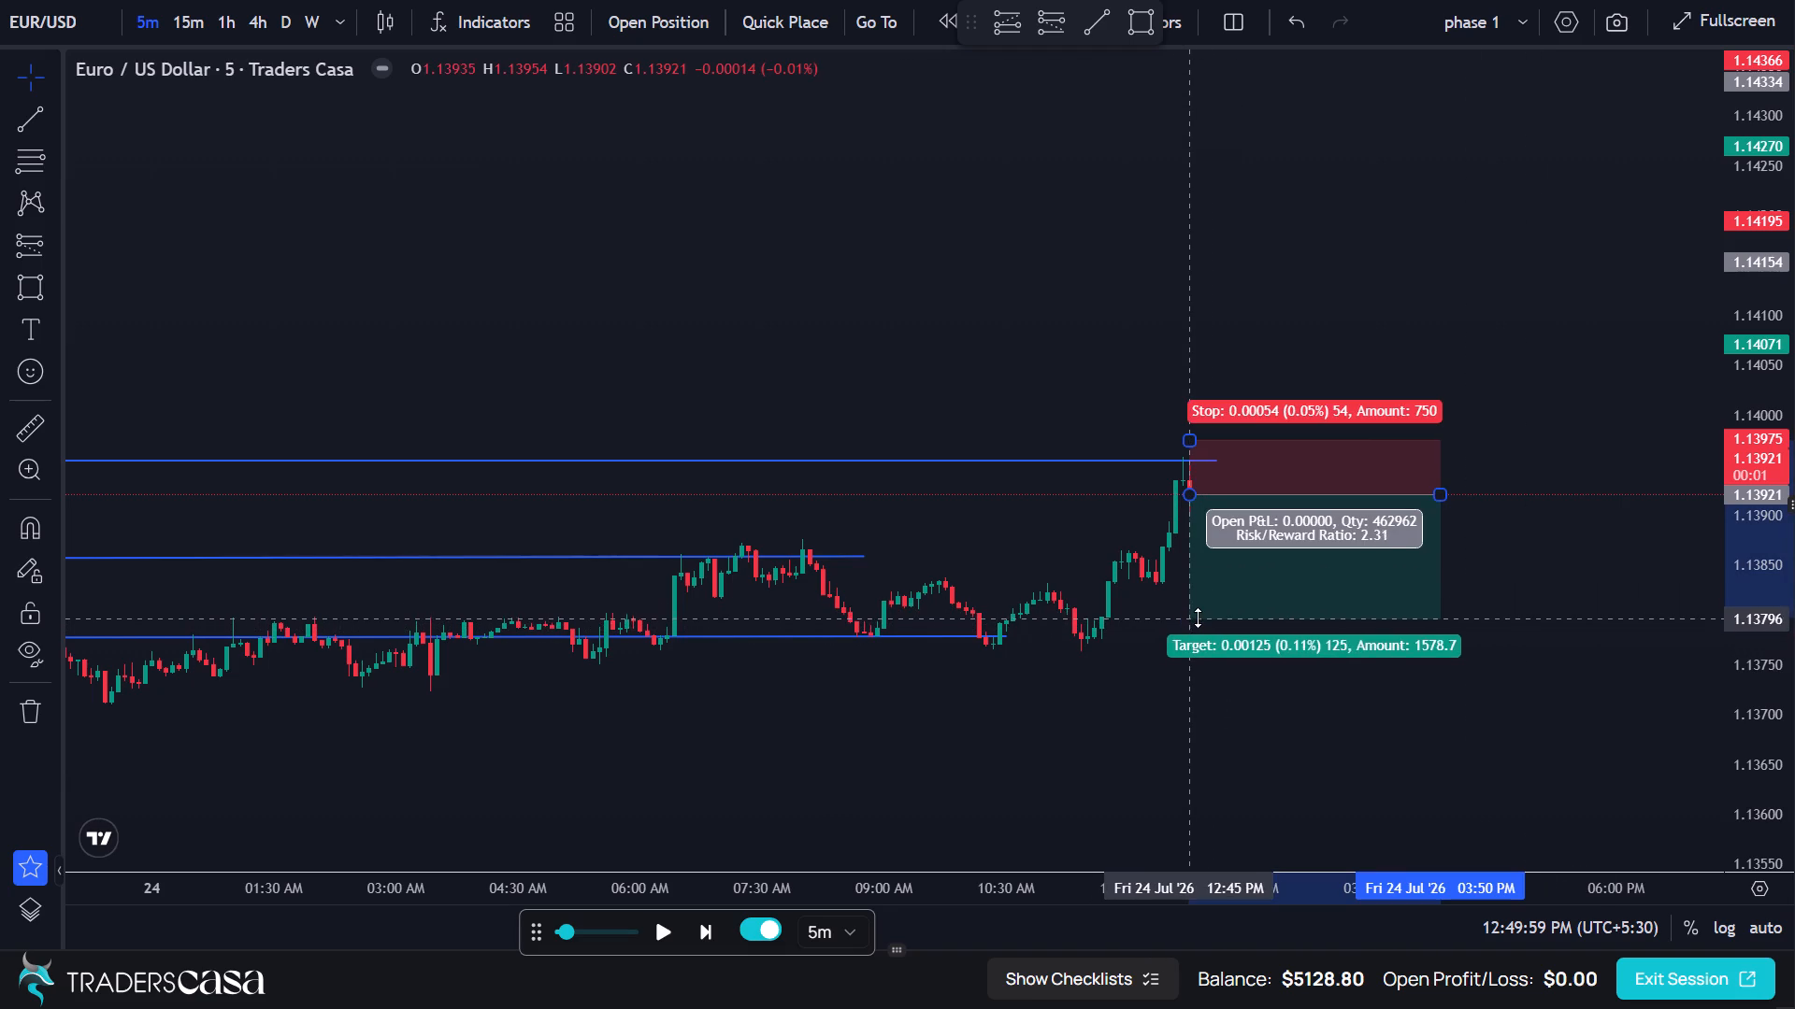
pyautogui.moveTo(1198, 618); pyautogui.dragTo(1201, 603)
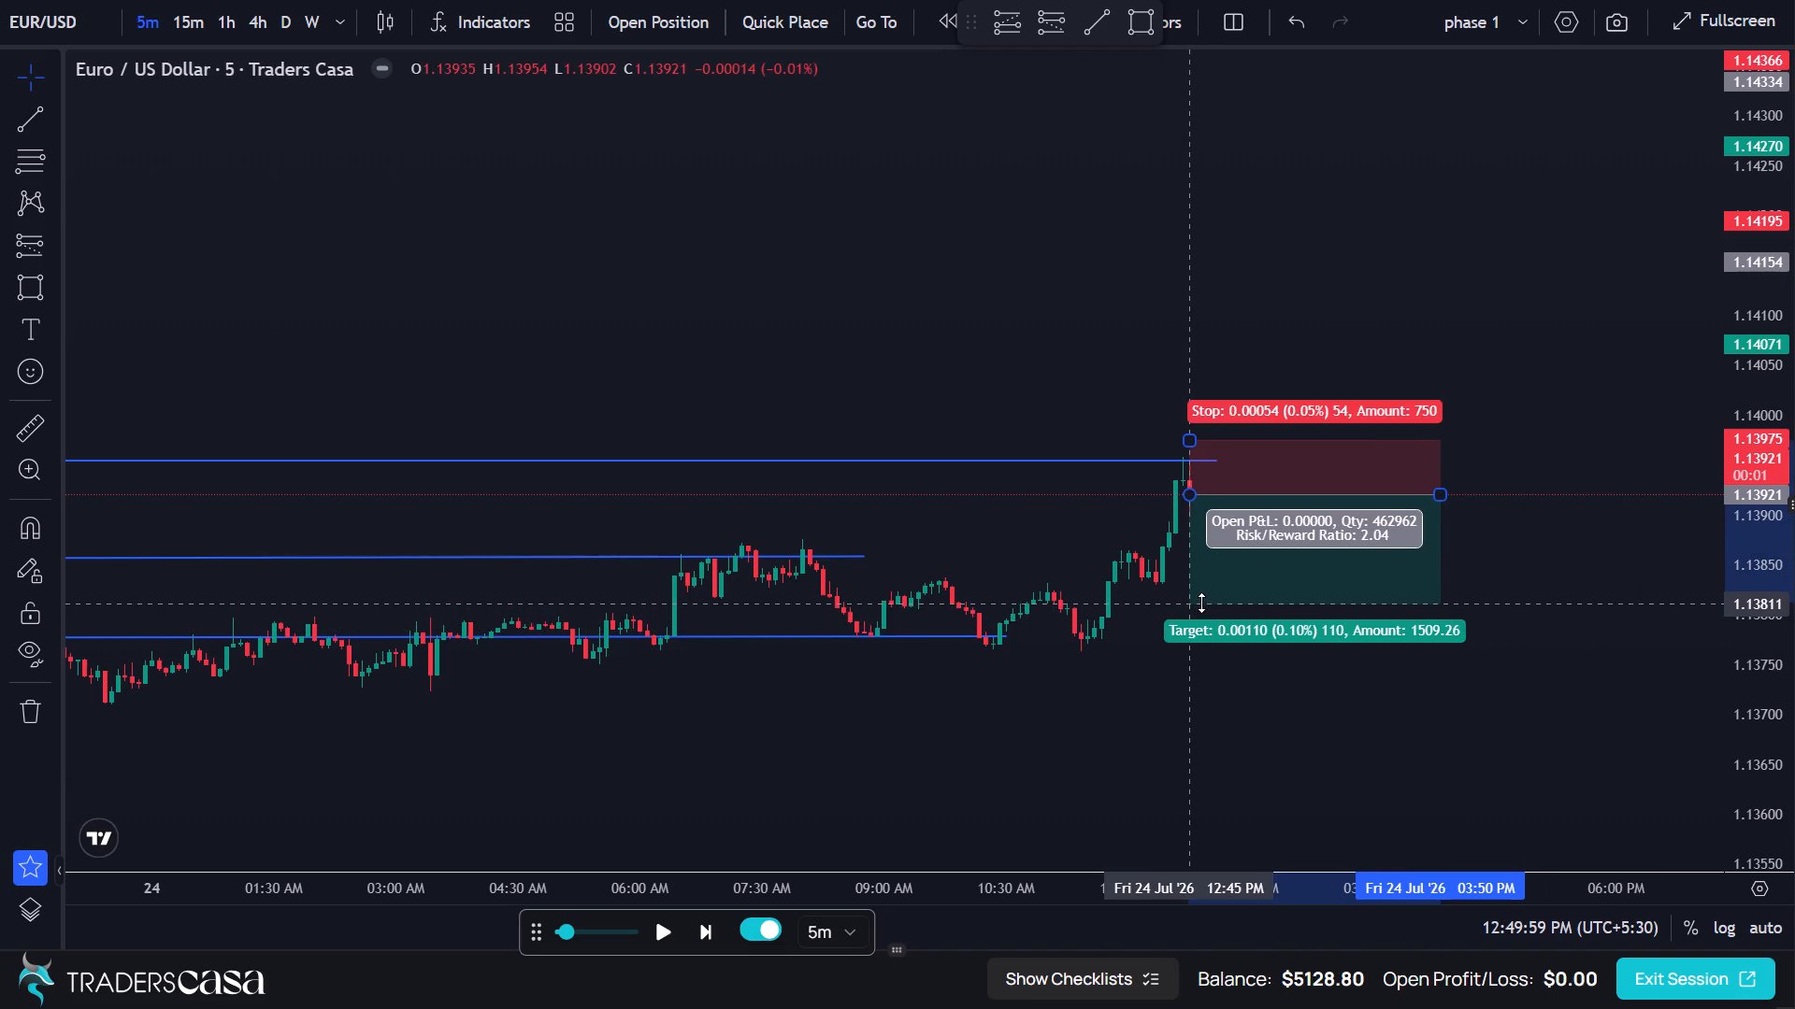
pyautogui.moveTo(1201, 603); pyautogui.dragTo(1210, 603)
pyautogui.moveTo(1210, 603); pyautogui.dragTo(1212, 604)
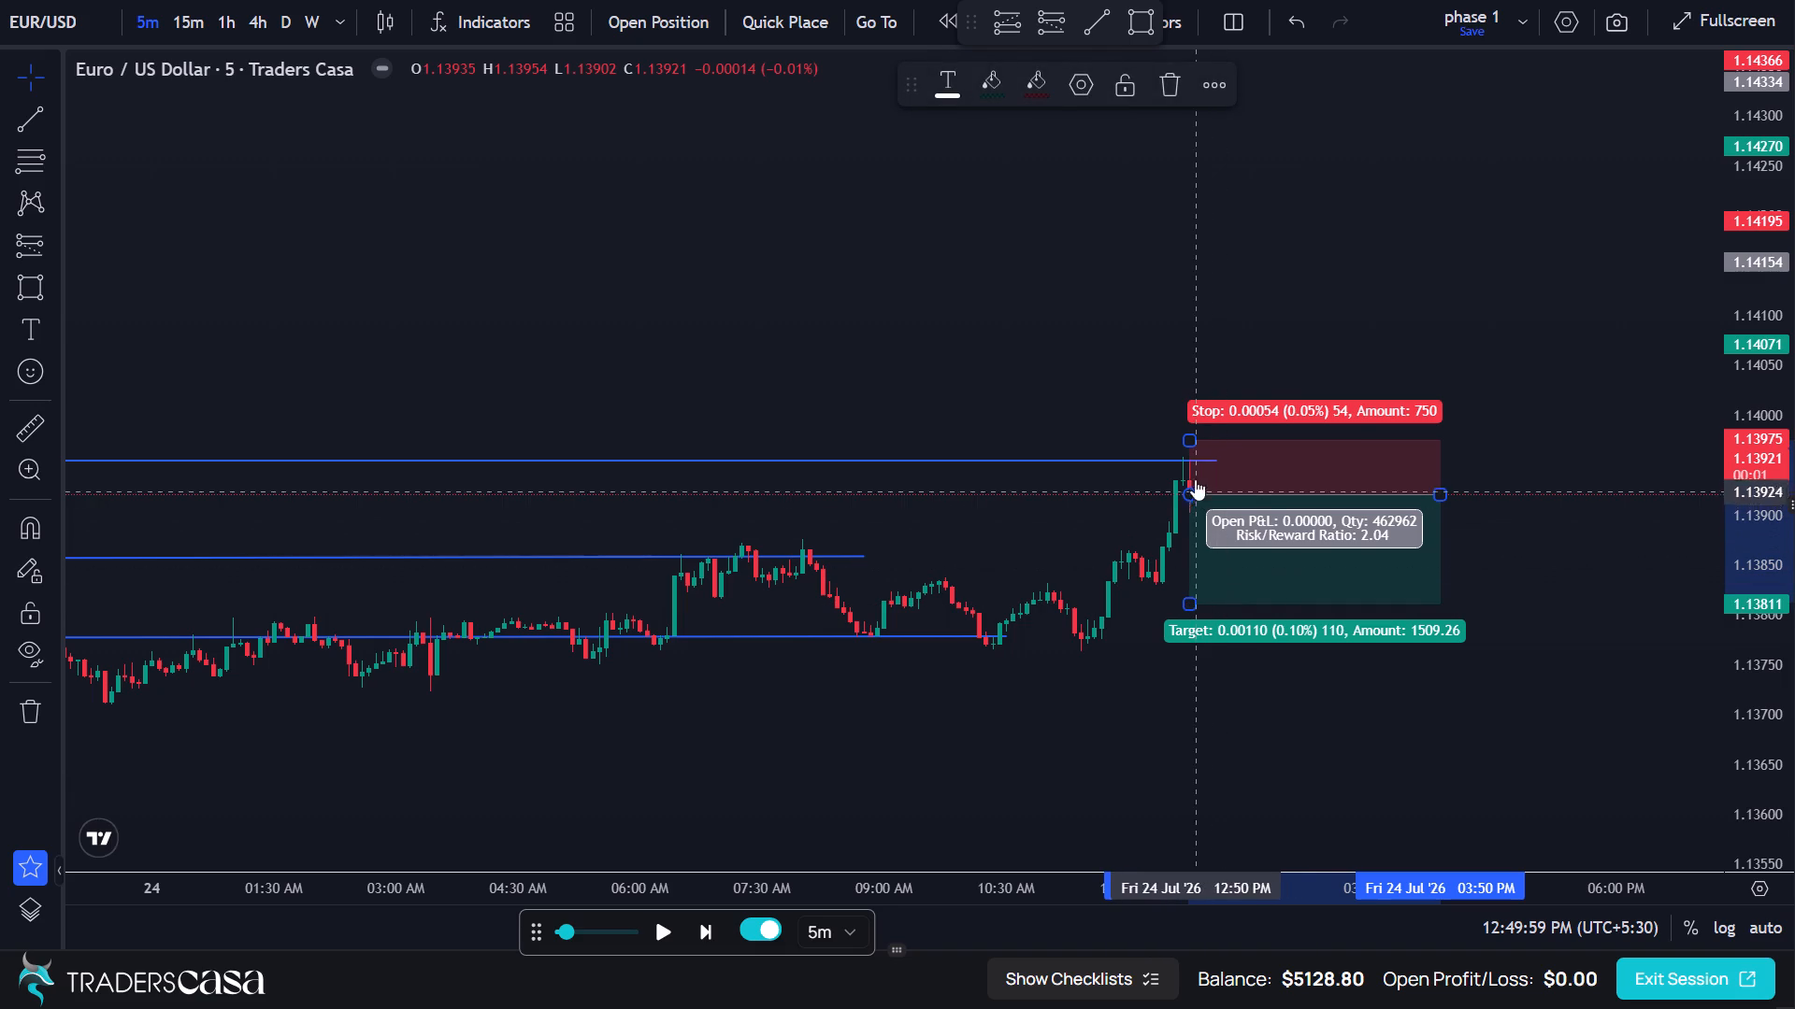
# Place a market sell at 1.13921 from the drawn position, with take profit 1.13811, stop loss 1.13975 and $50 risk.
pyautogui.click(622, 0)
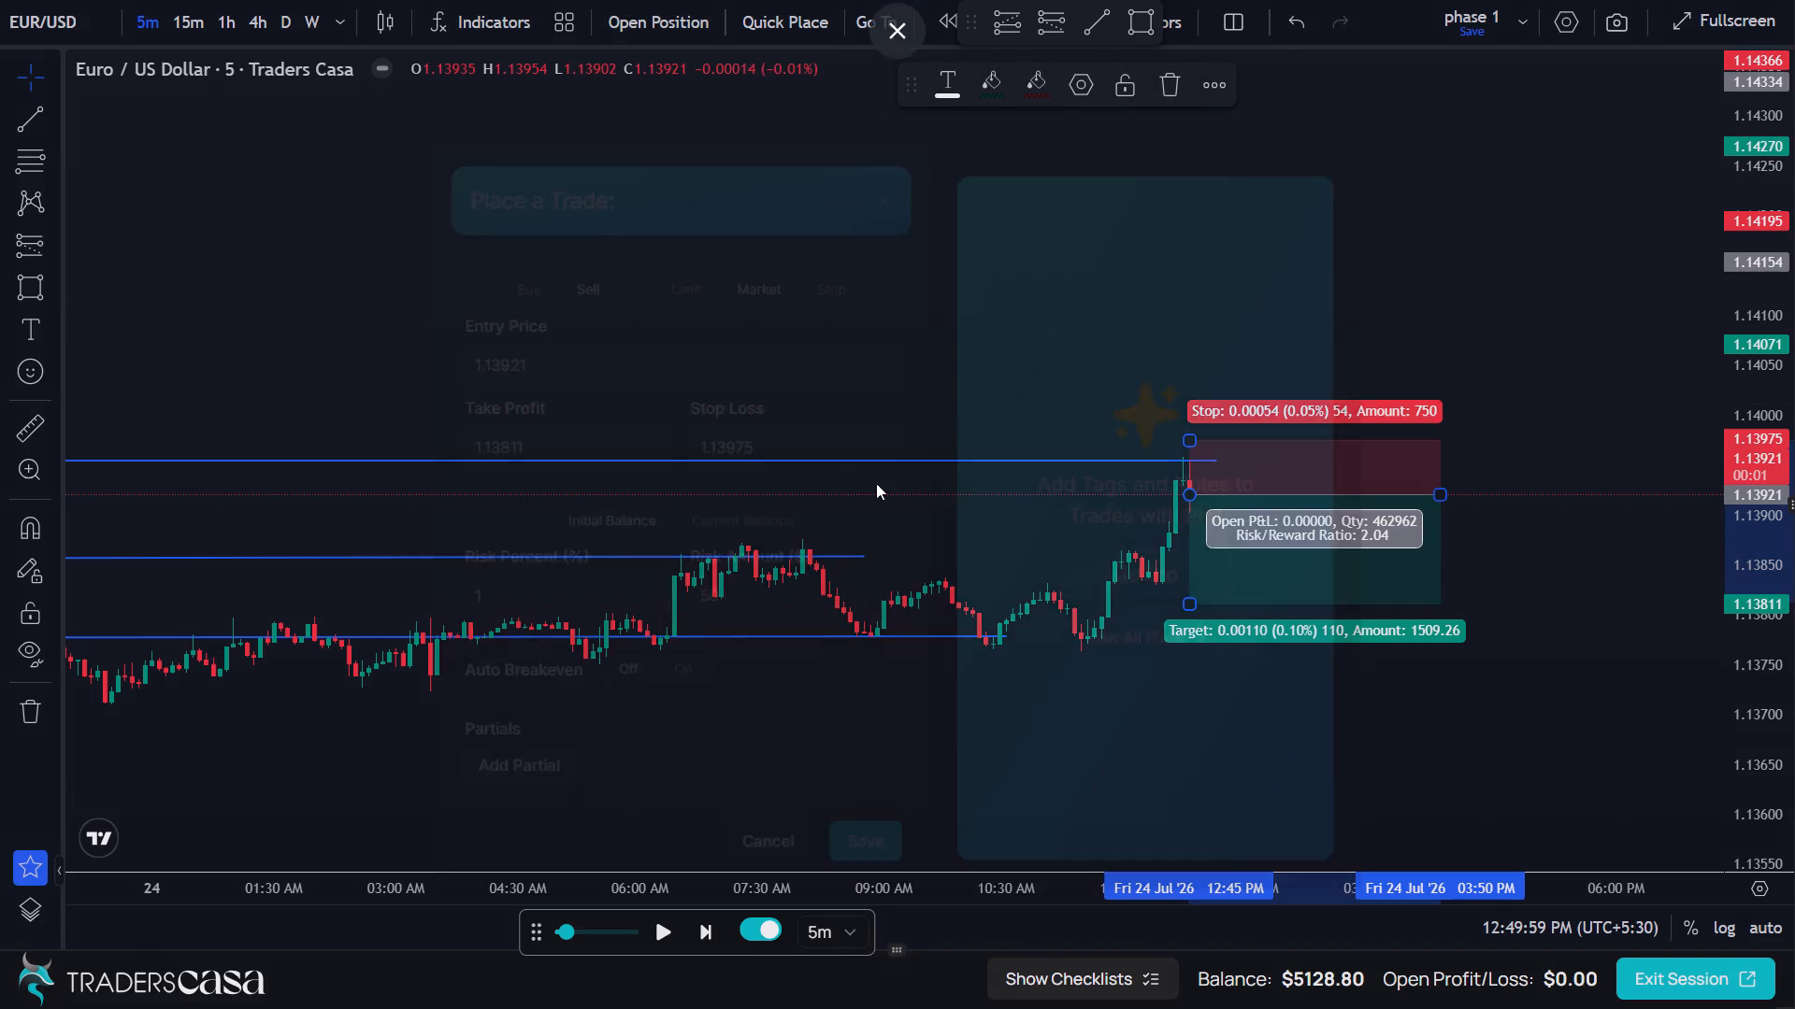
pyautogui.click(890, 830)
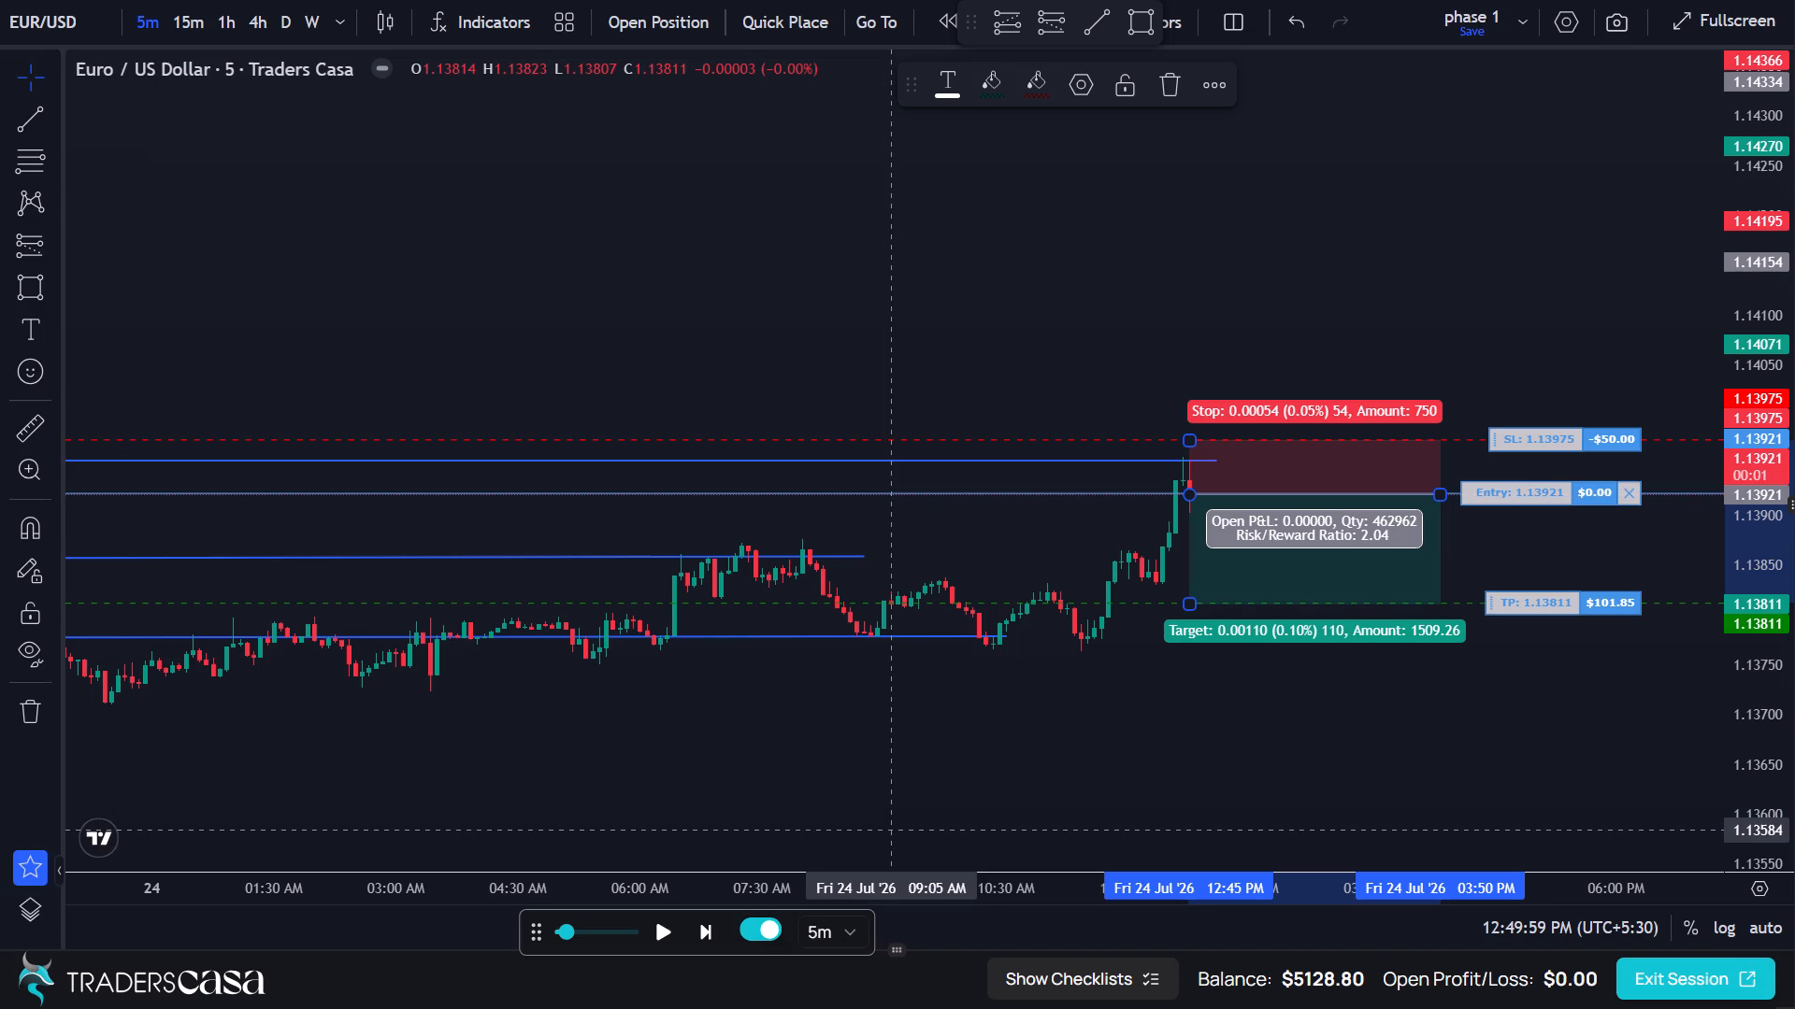
# Advance the 5-minute replay two candles to 12:59:59 PM on 24 Jul to follow the sell trade.
pyautogui.click(715, 938)
pyautogui.click(715, 938)
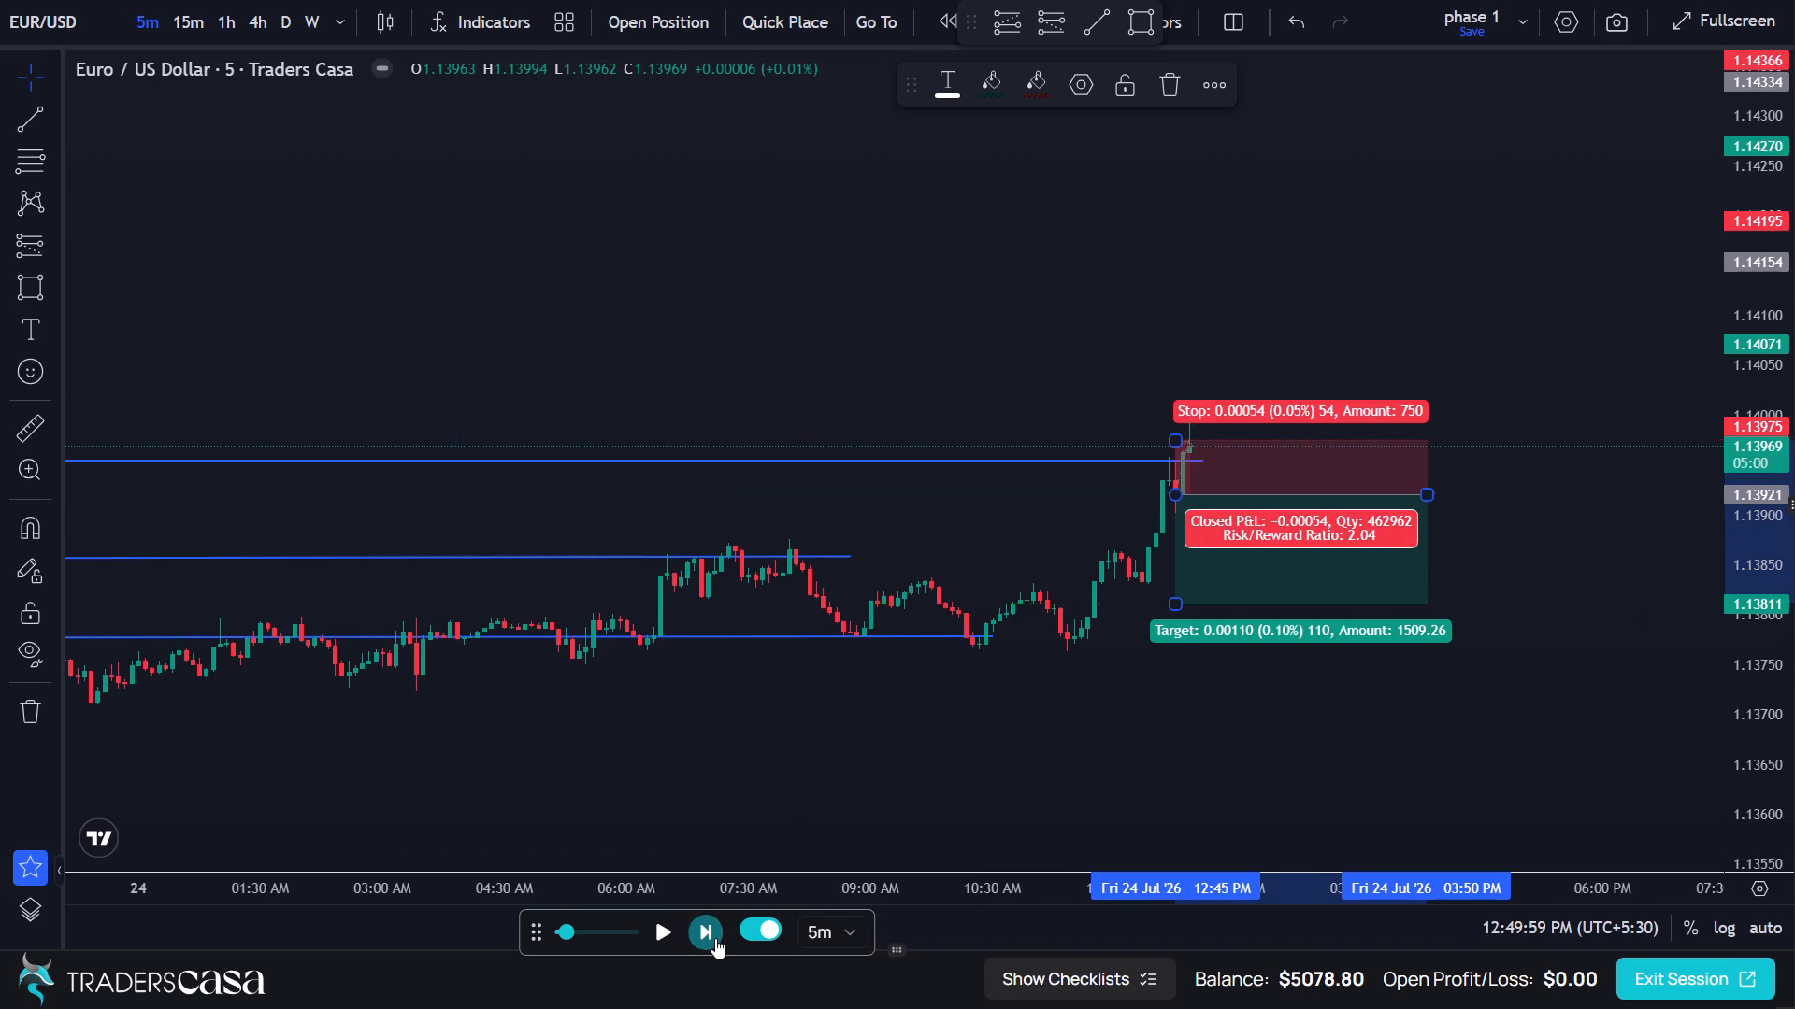
# Delete the short position drawing that starts at 12:45 PM on 24 Jul.
pyautogui.click(1254, 580)
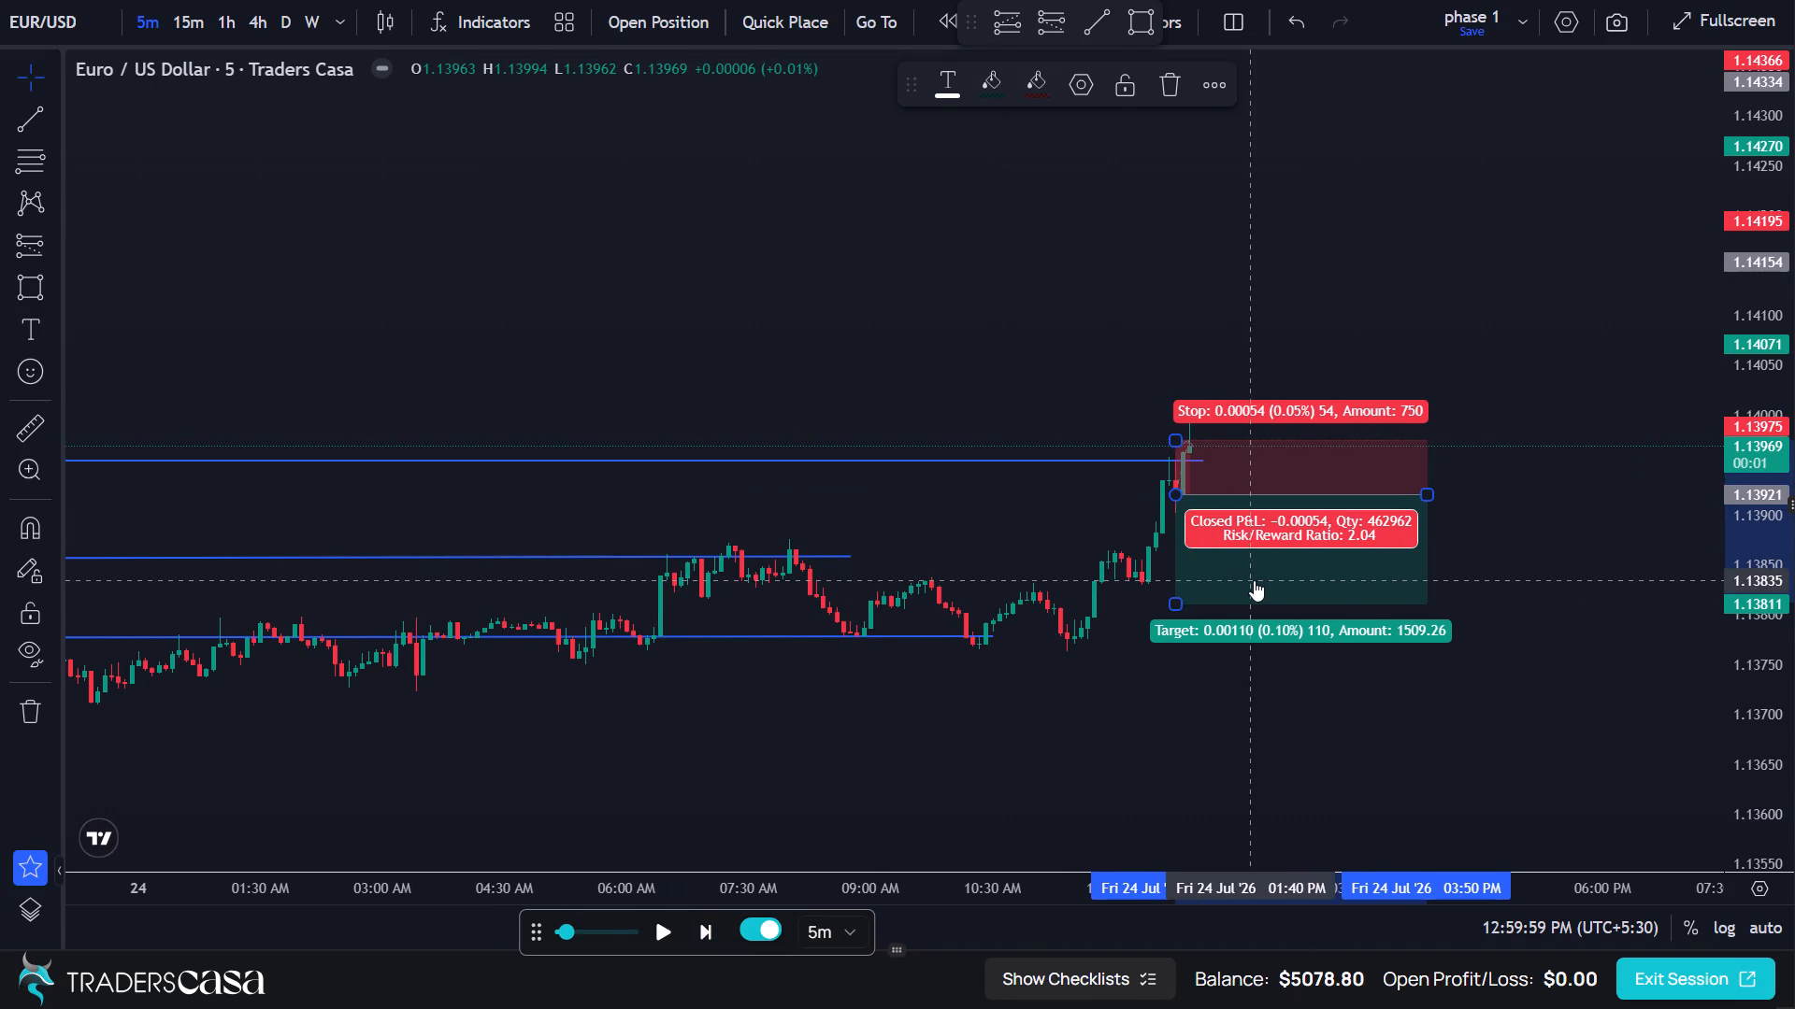
pyautogui.click(1159, 92)
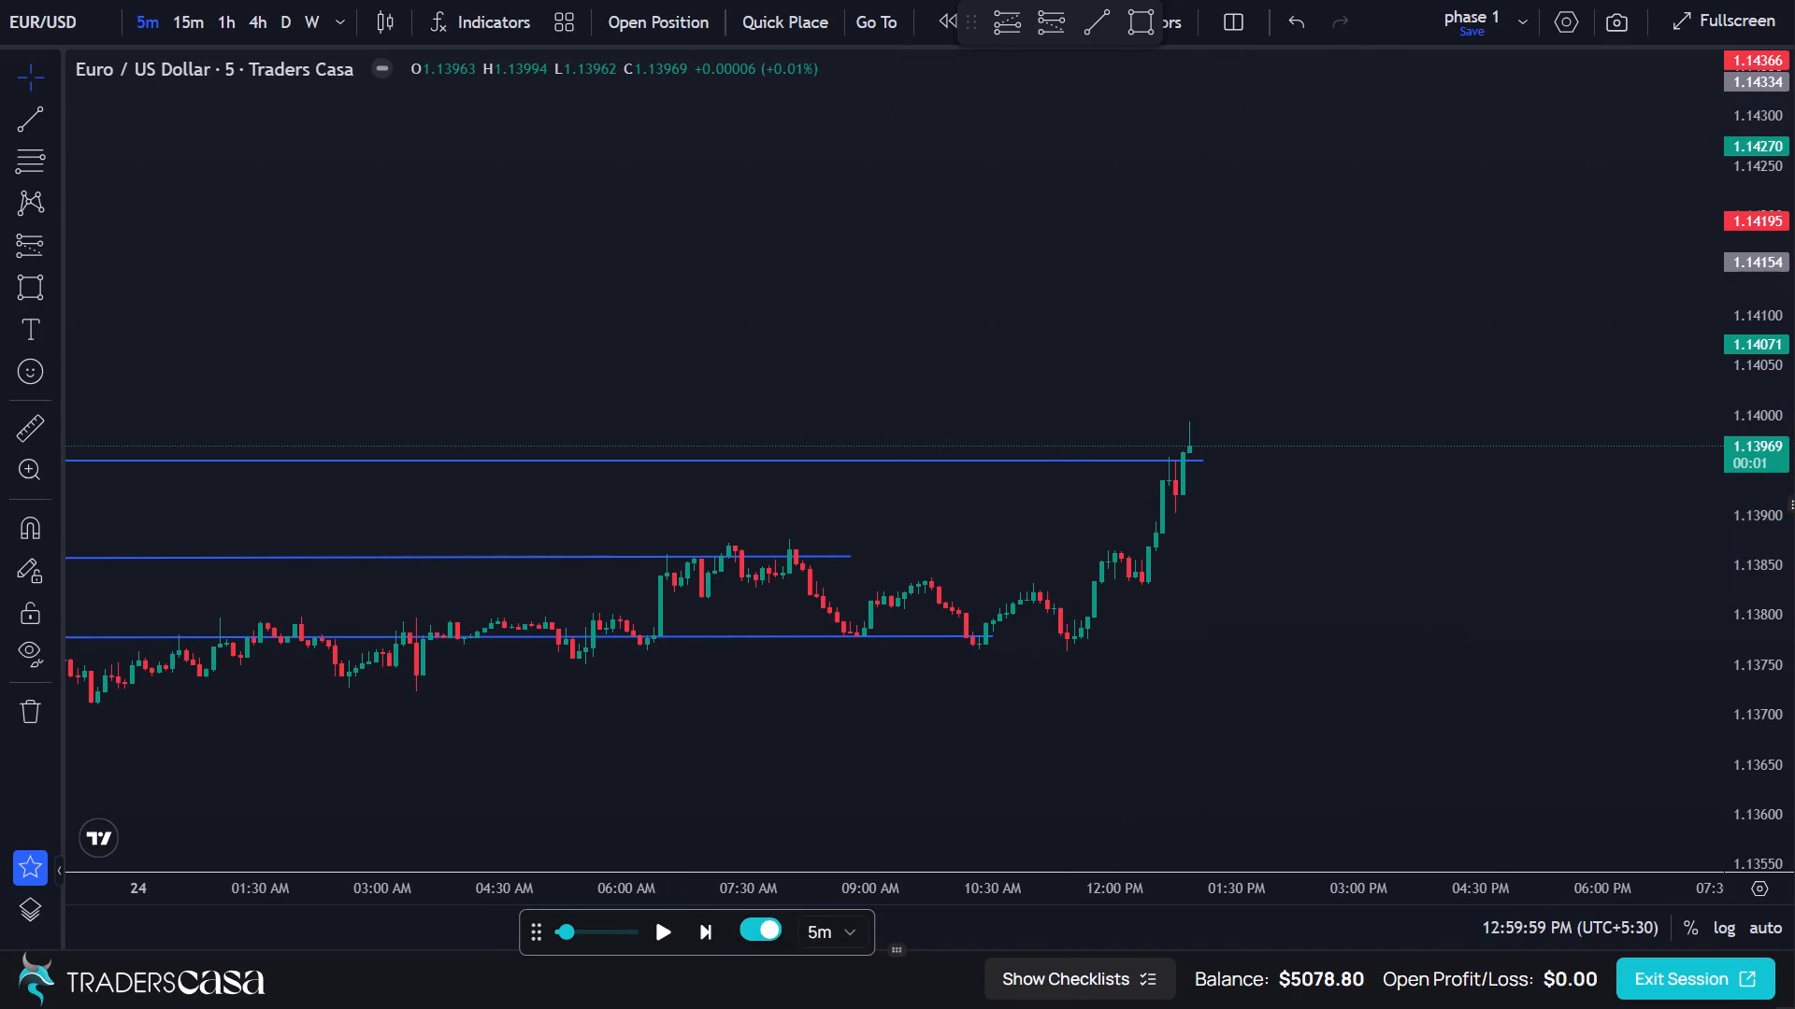
# Examine the 5-minute price action and marked levels across 23 and 24 Jul.
pyautogui.moveTo(862, 349); pyautogui.dragTo(1216, 333)
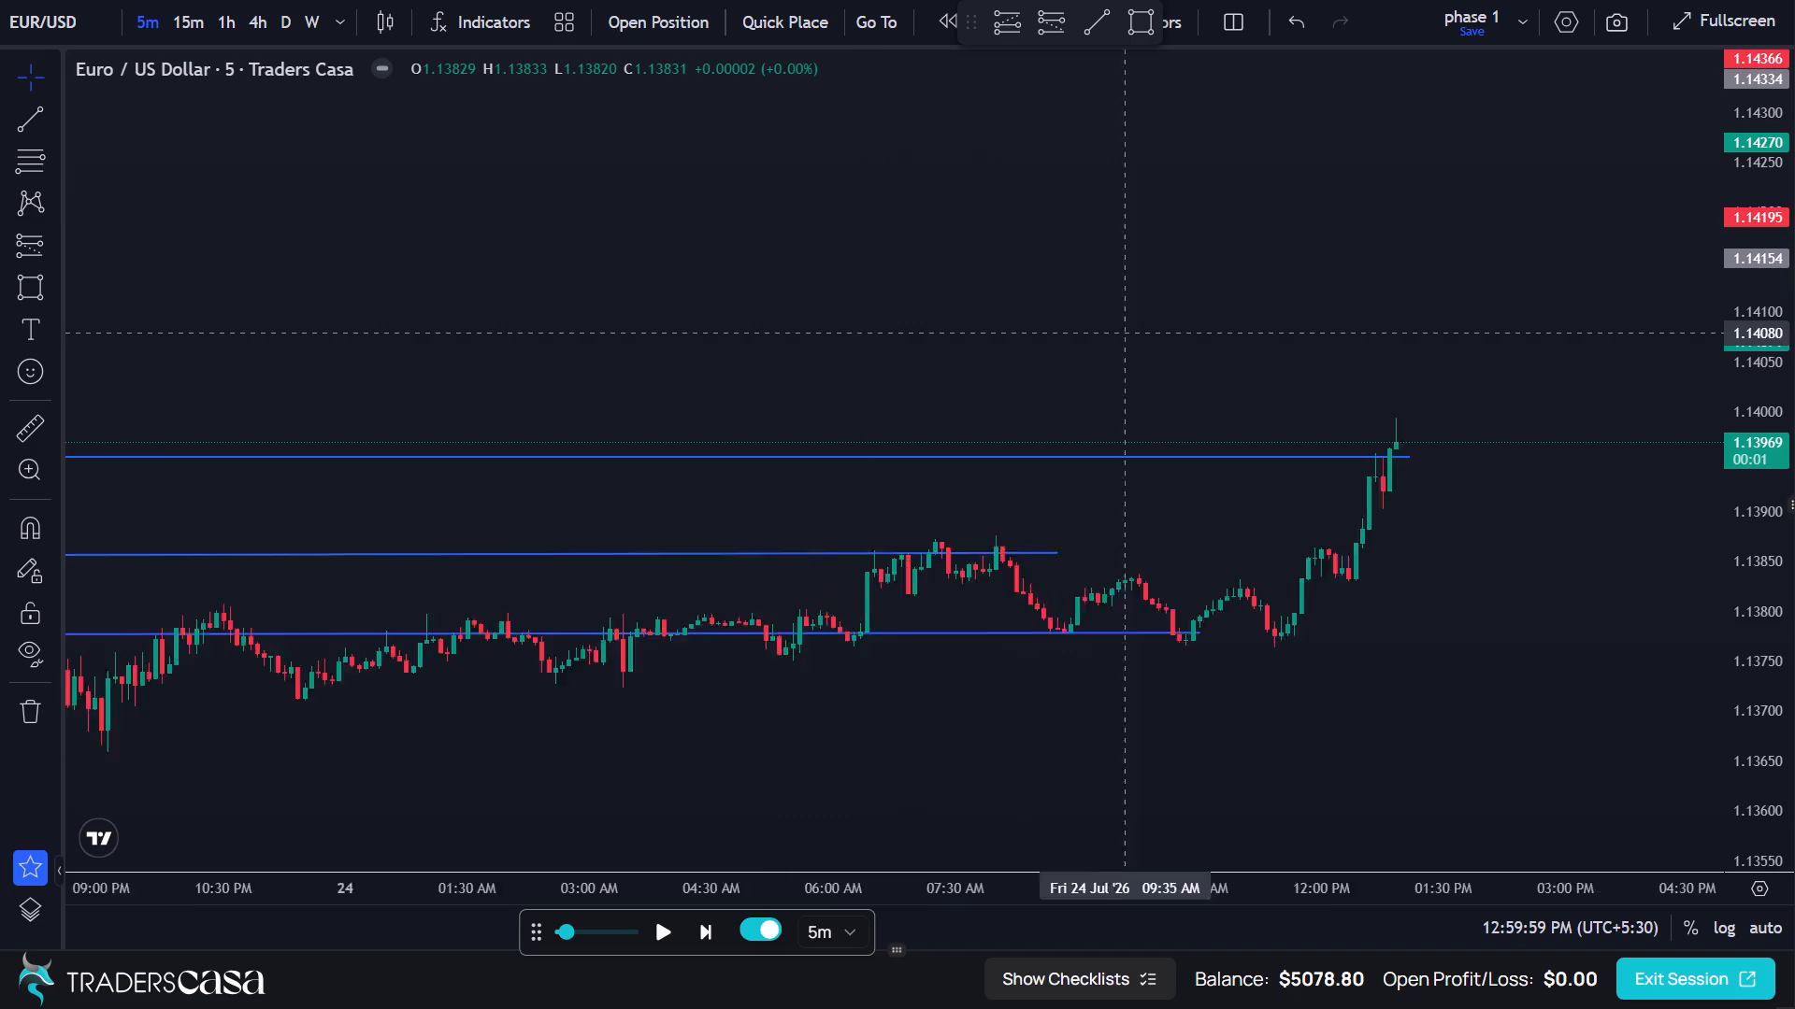
pyautogui.moveTo(1216, 333); pyautogui.dragTo(1222, 333)
pyautogui.scroll(-4, 881, 482)
pyautogui.scroll(1, 881, 482)
pyautogui.scroll(-1, 881, 482)
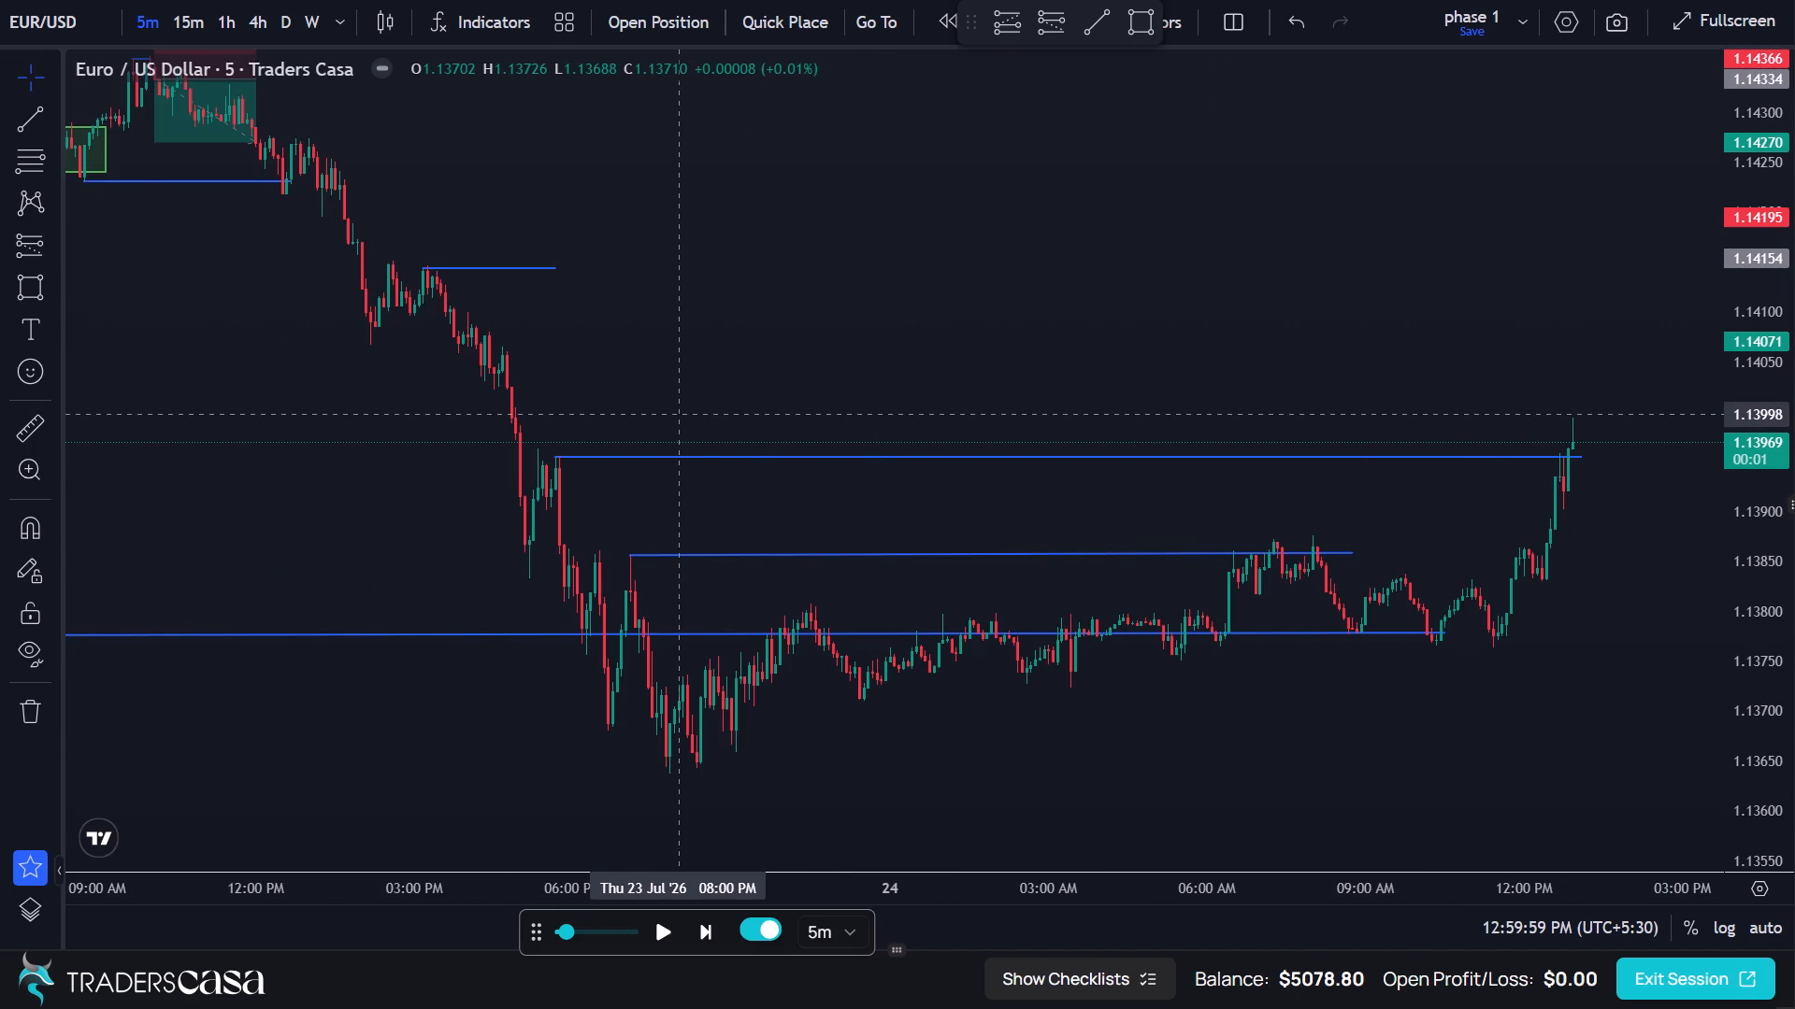
pyautogui.scroll(5, 678, 414)
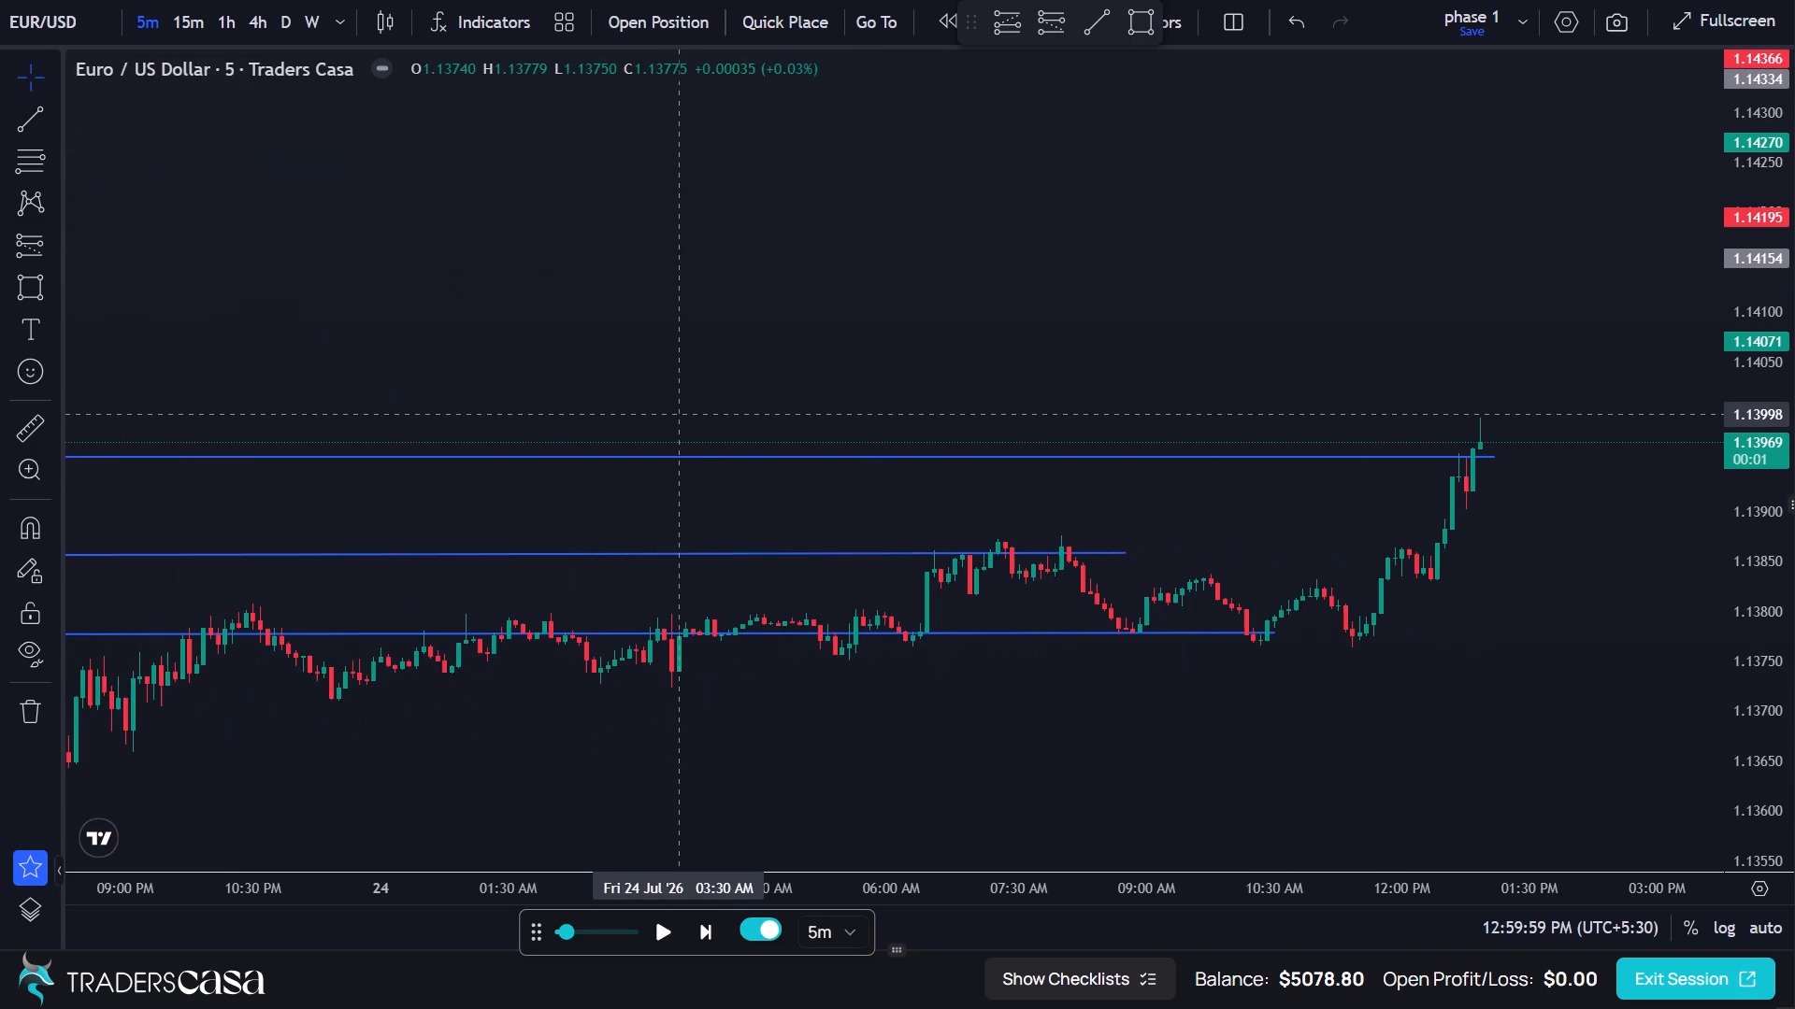
# Advance the 5-minute replay two candles to 01:09:59 PM on 24 Jul.
pyautogui.click(709, 940)
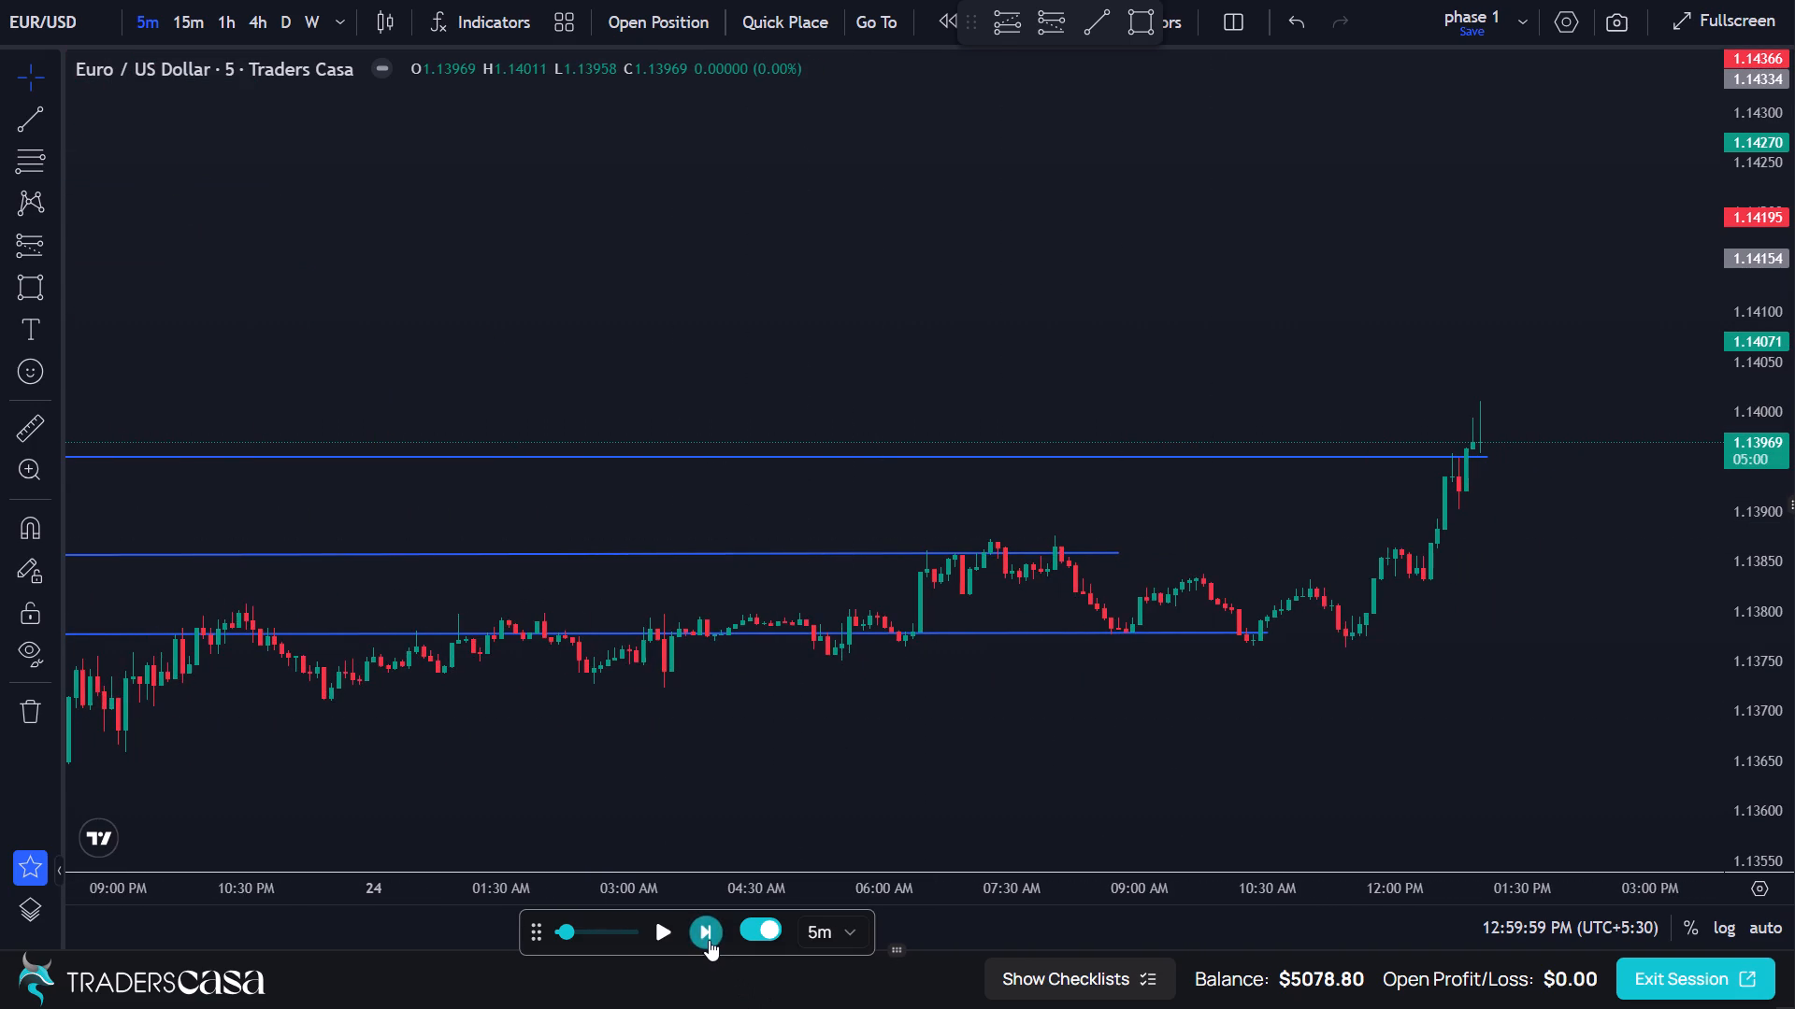
pyautogui.click(709, 940)
# Draw a short position at the 01:05 PM candle with entry about 1.13917, stop about 1.13993 and target about 1.13766.
pyautogui.moveTo(1516, 632); pyautogui.dragTo(1466, 641)
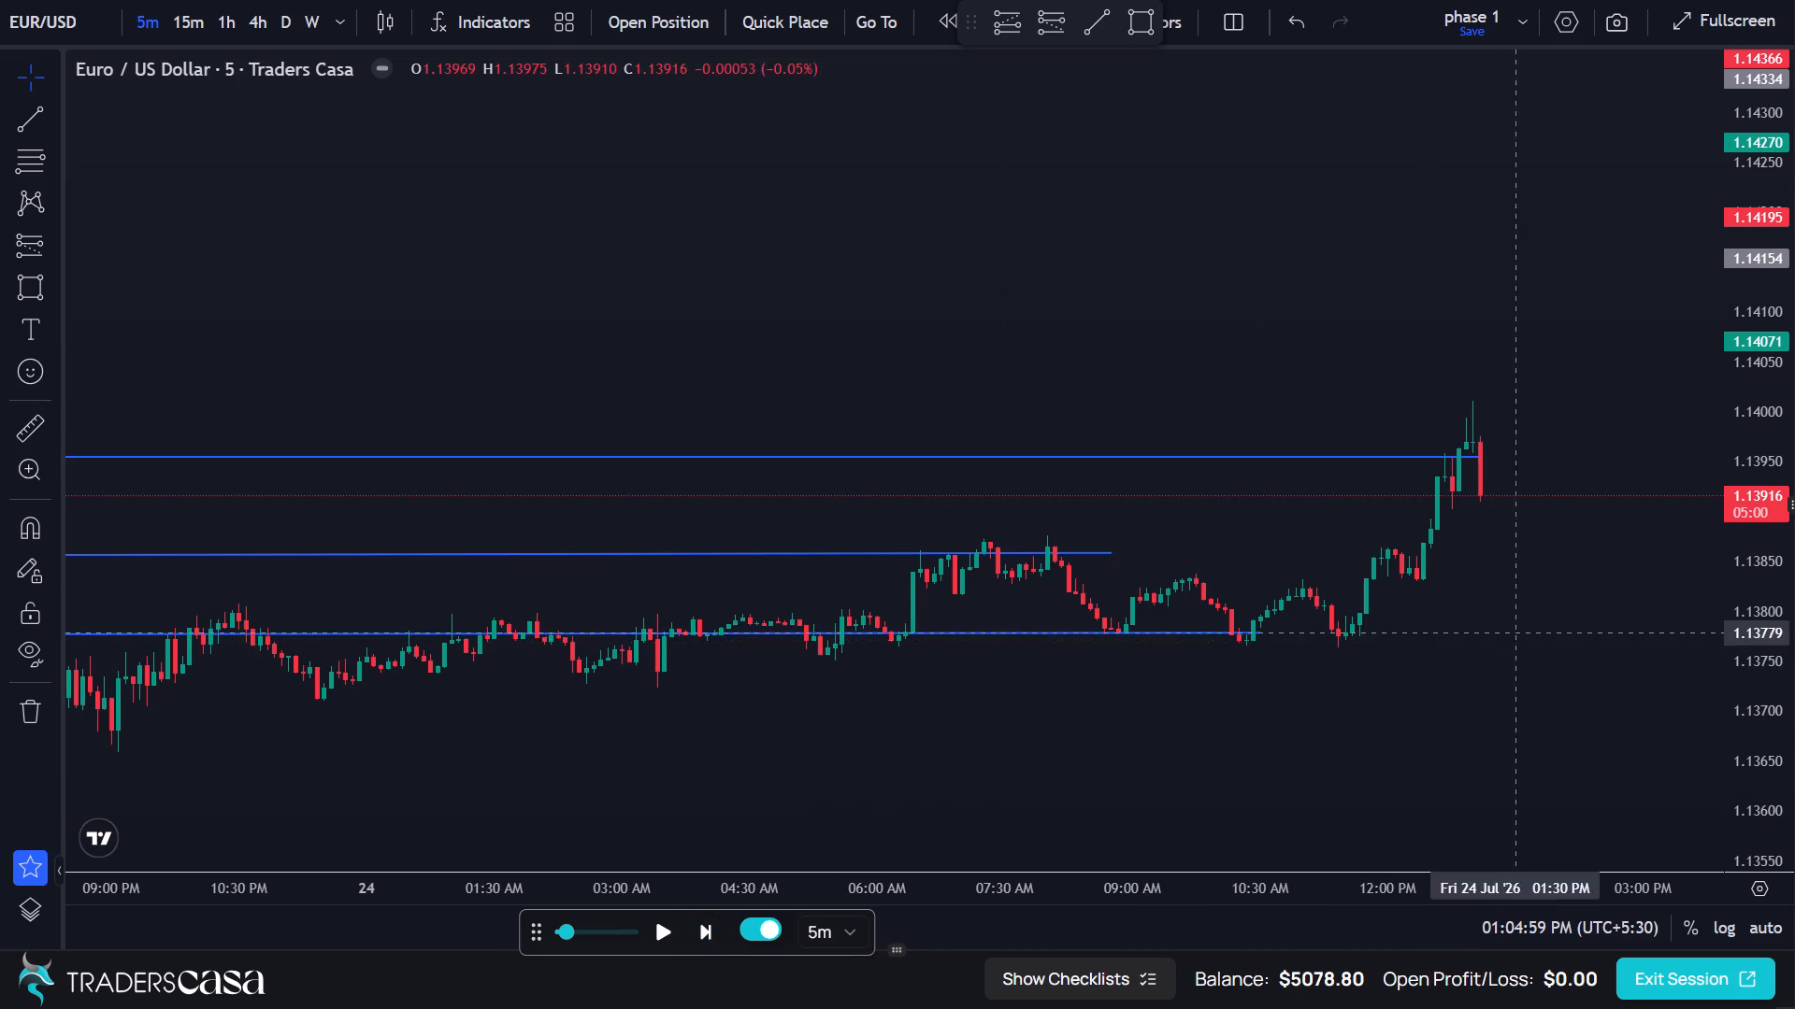
pyautogui.moveTo(1466, 641); pyautogui.dragTo(1097, 660)
pyautogui.scroll(2, 1072, 661)
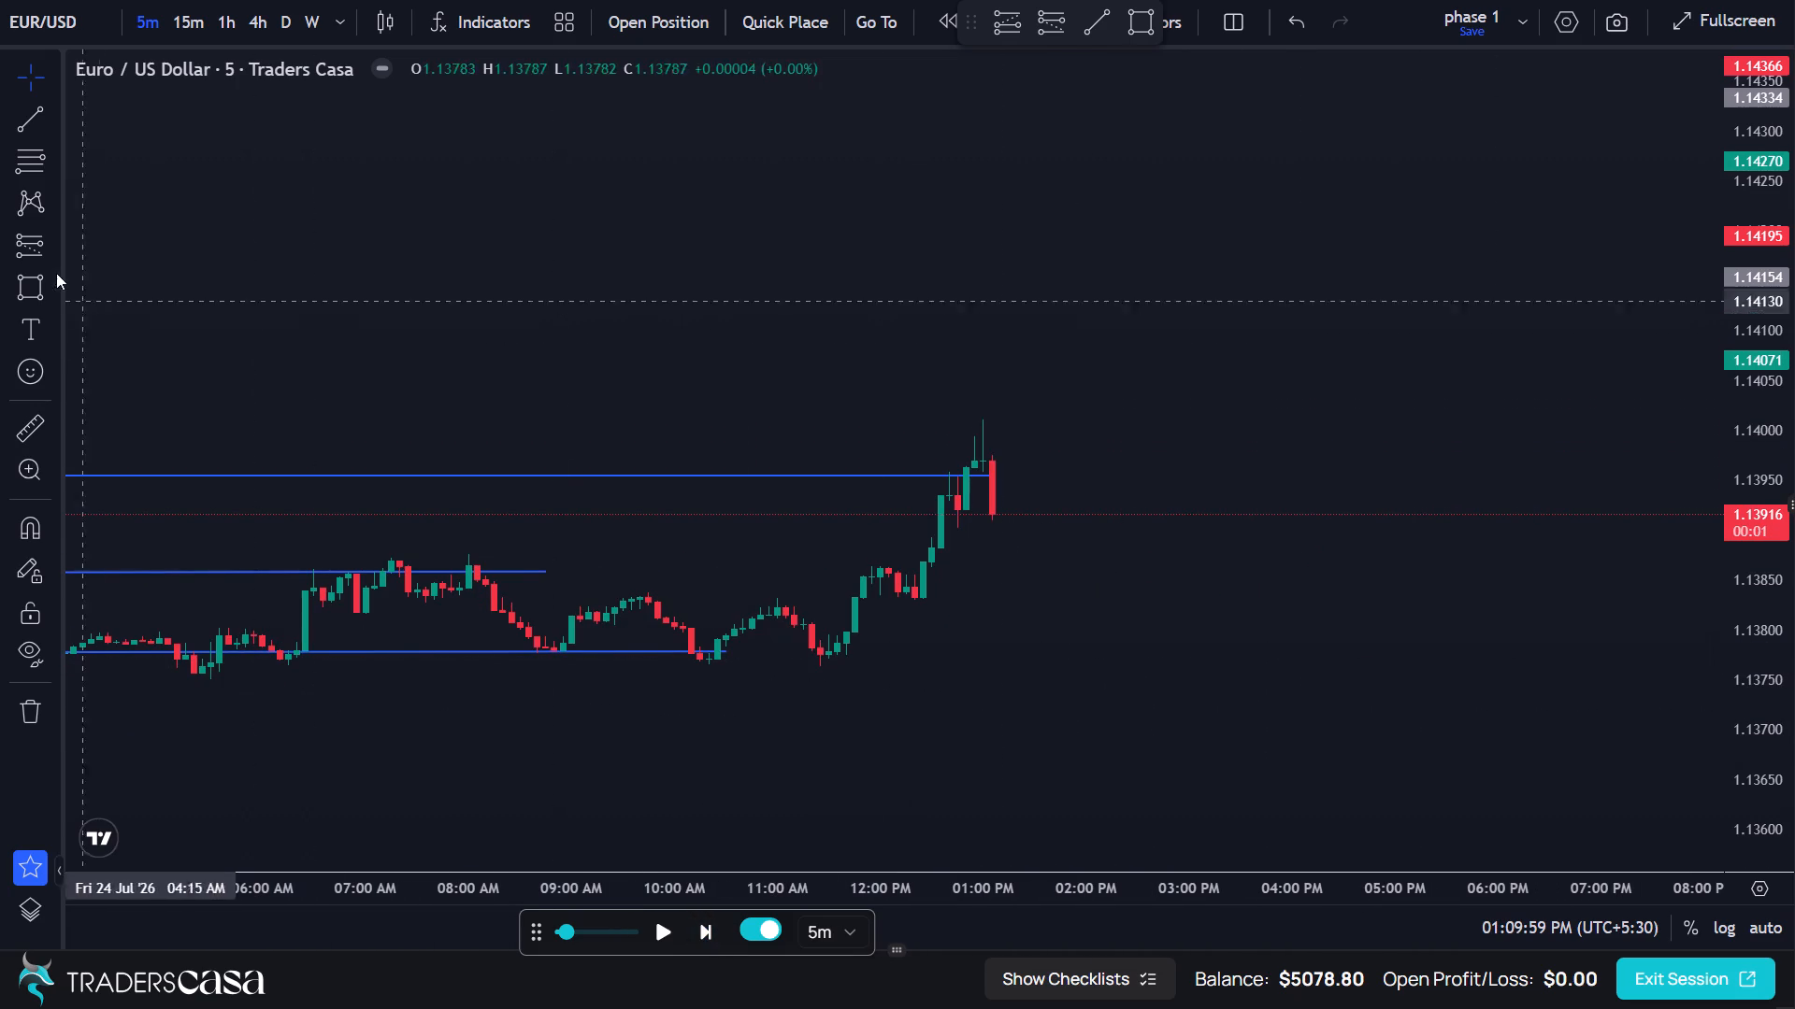
pyautogui.click(41, 253)
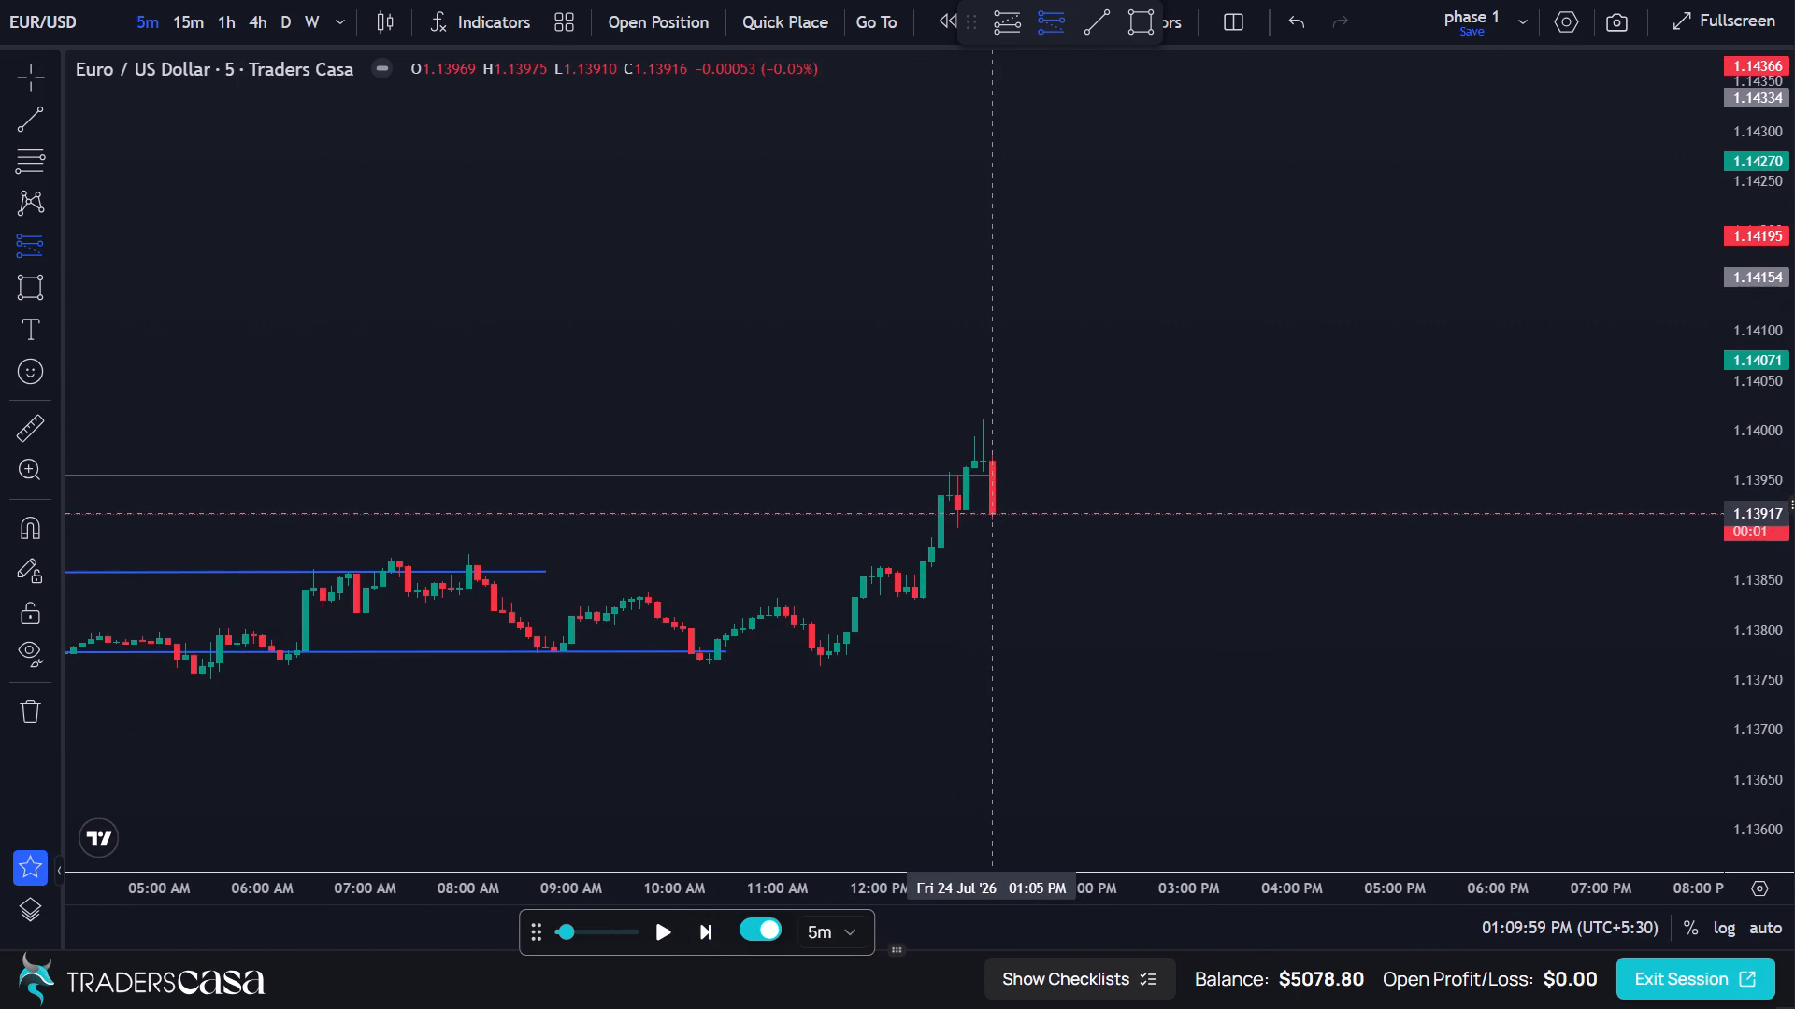
pyautogui.click(992, 513)
pyautogui.moveTo(993, 463); pyautogui.dragTo(996, 439)
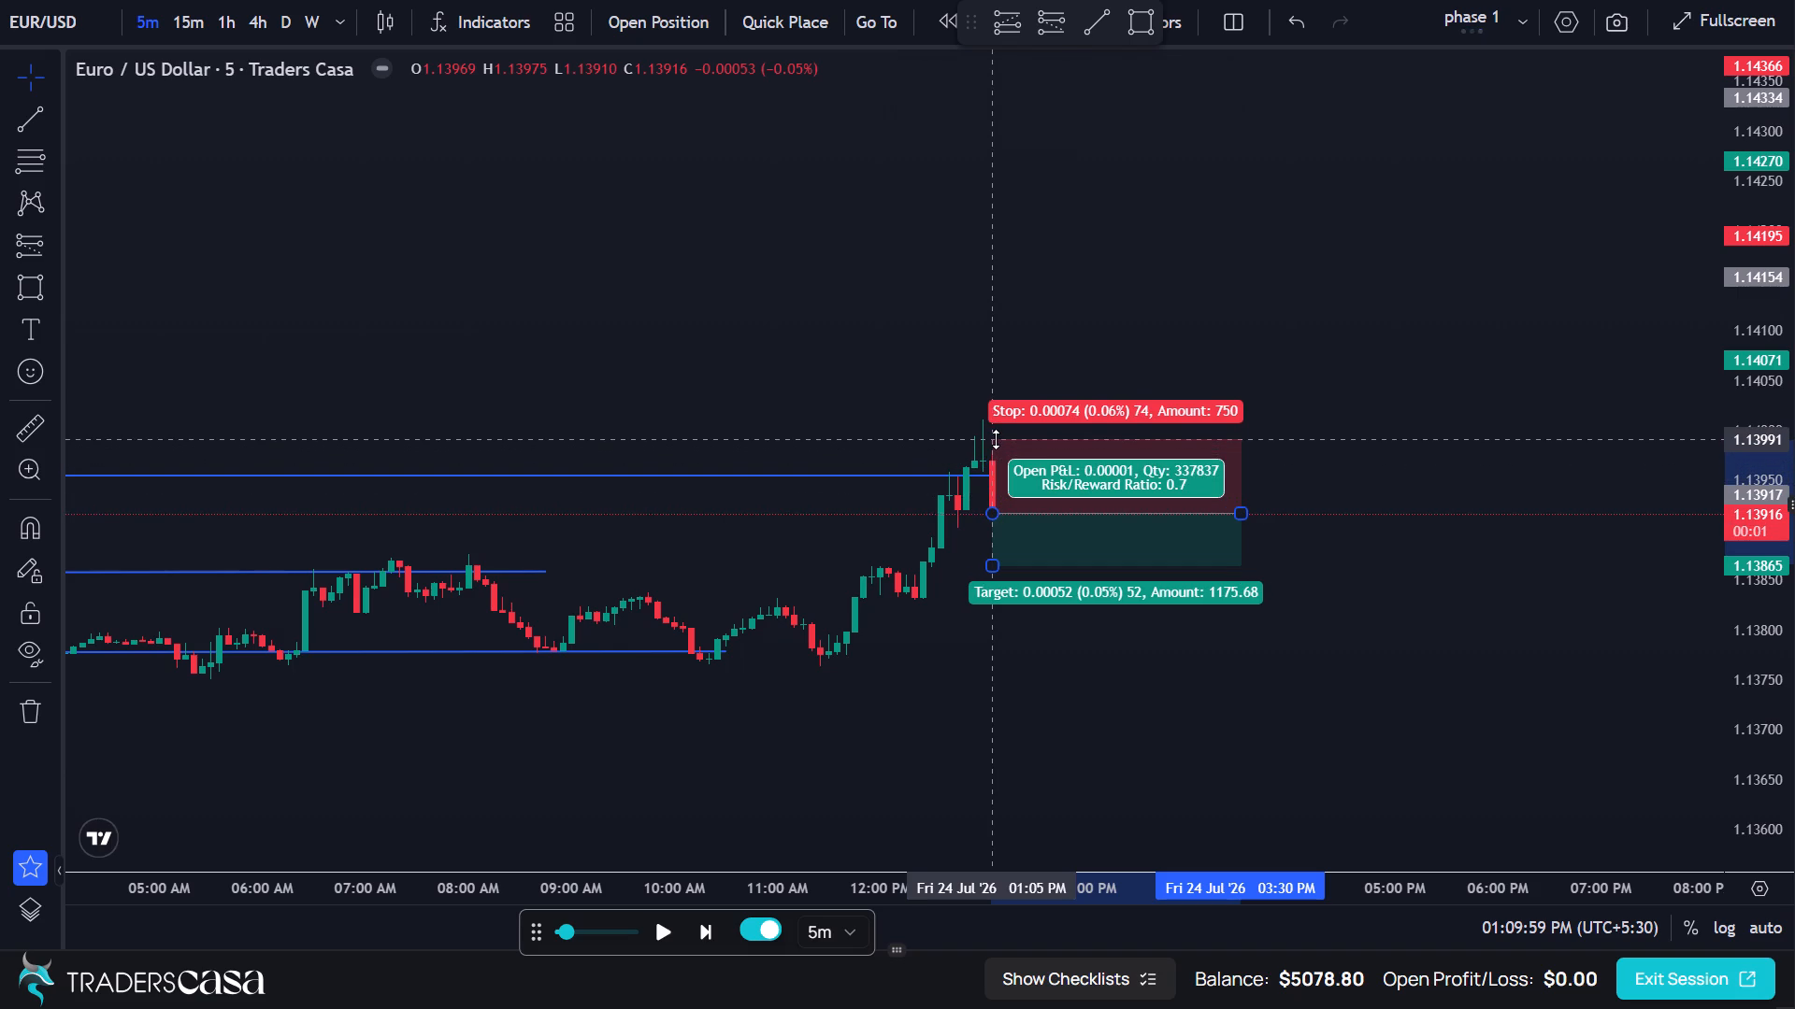
pyautogui.moveTo(996, 439); pyautogui.dragTo(997, 437)
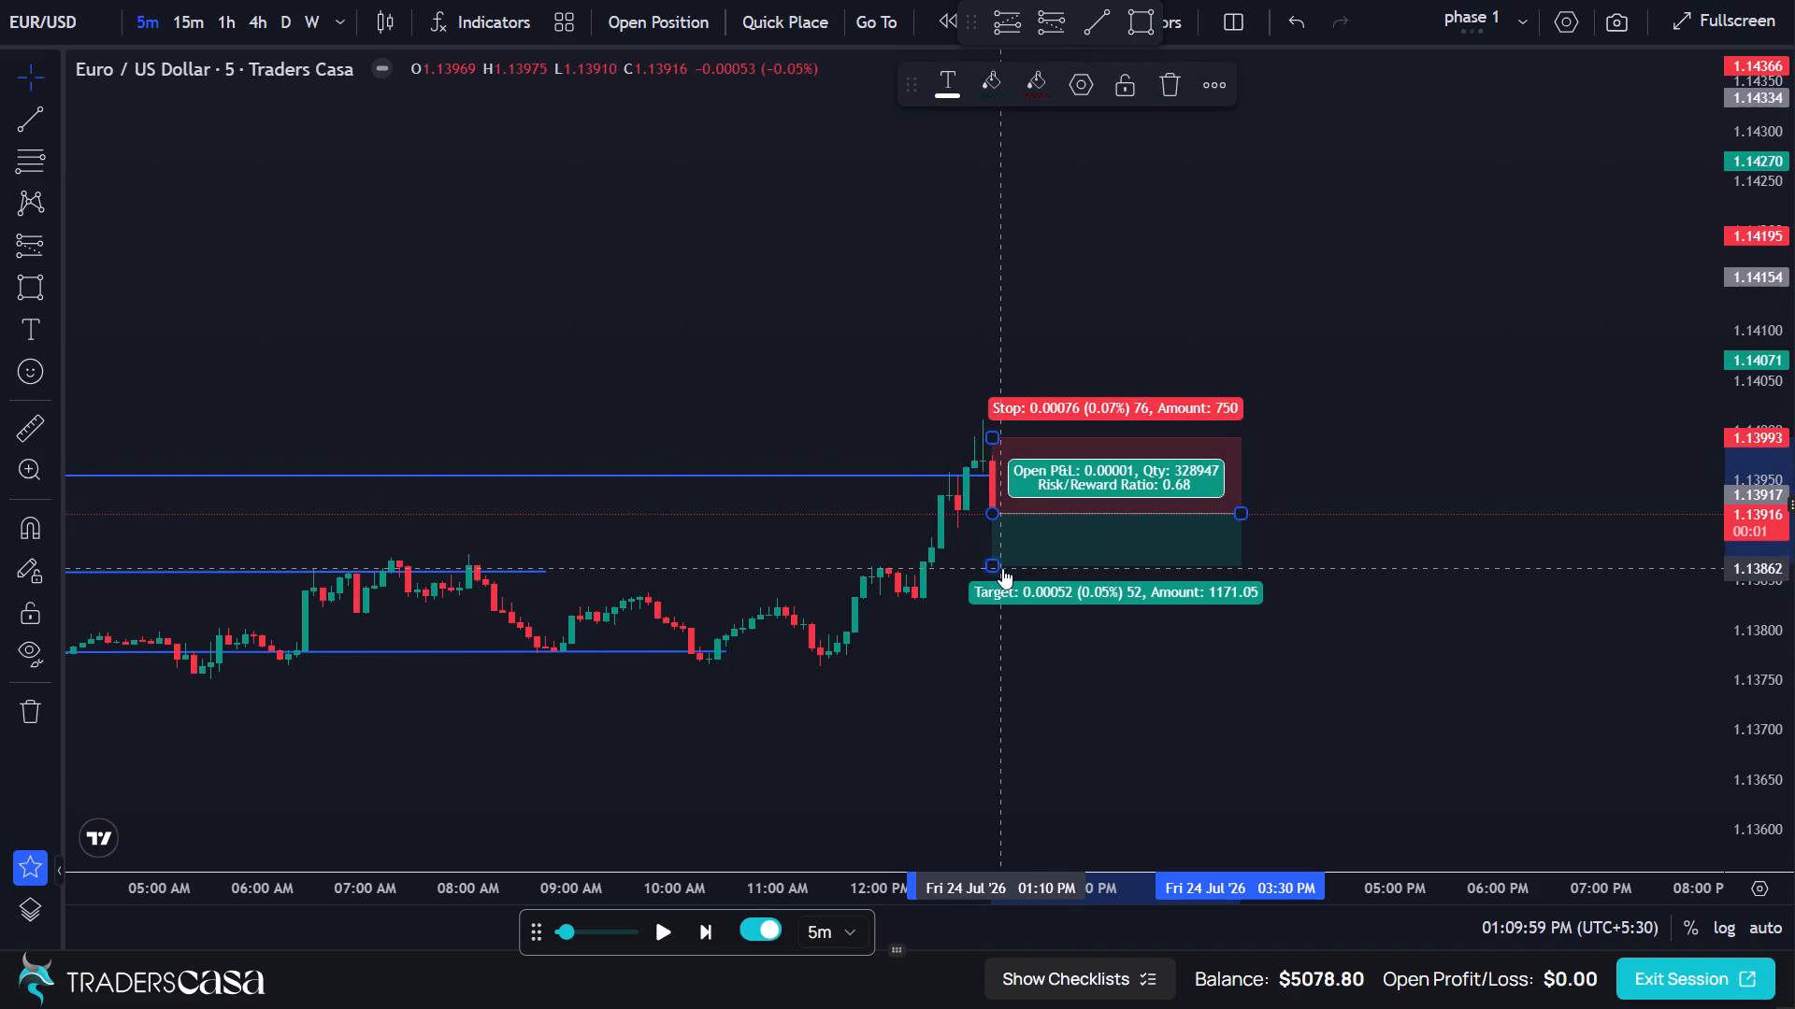
pyautogui.moveTo(991, 560); pyautogui.dragTo(973, 648)
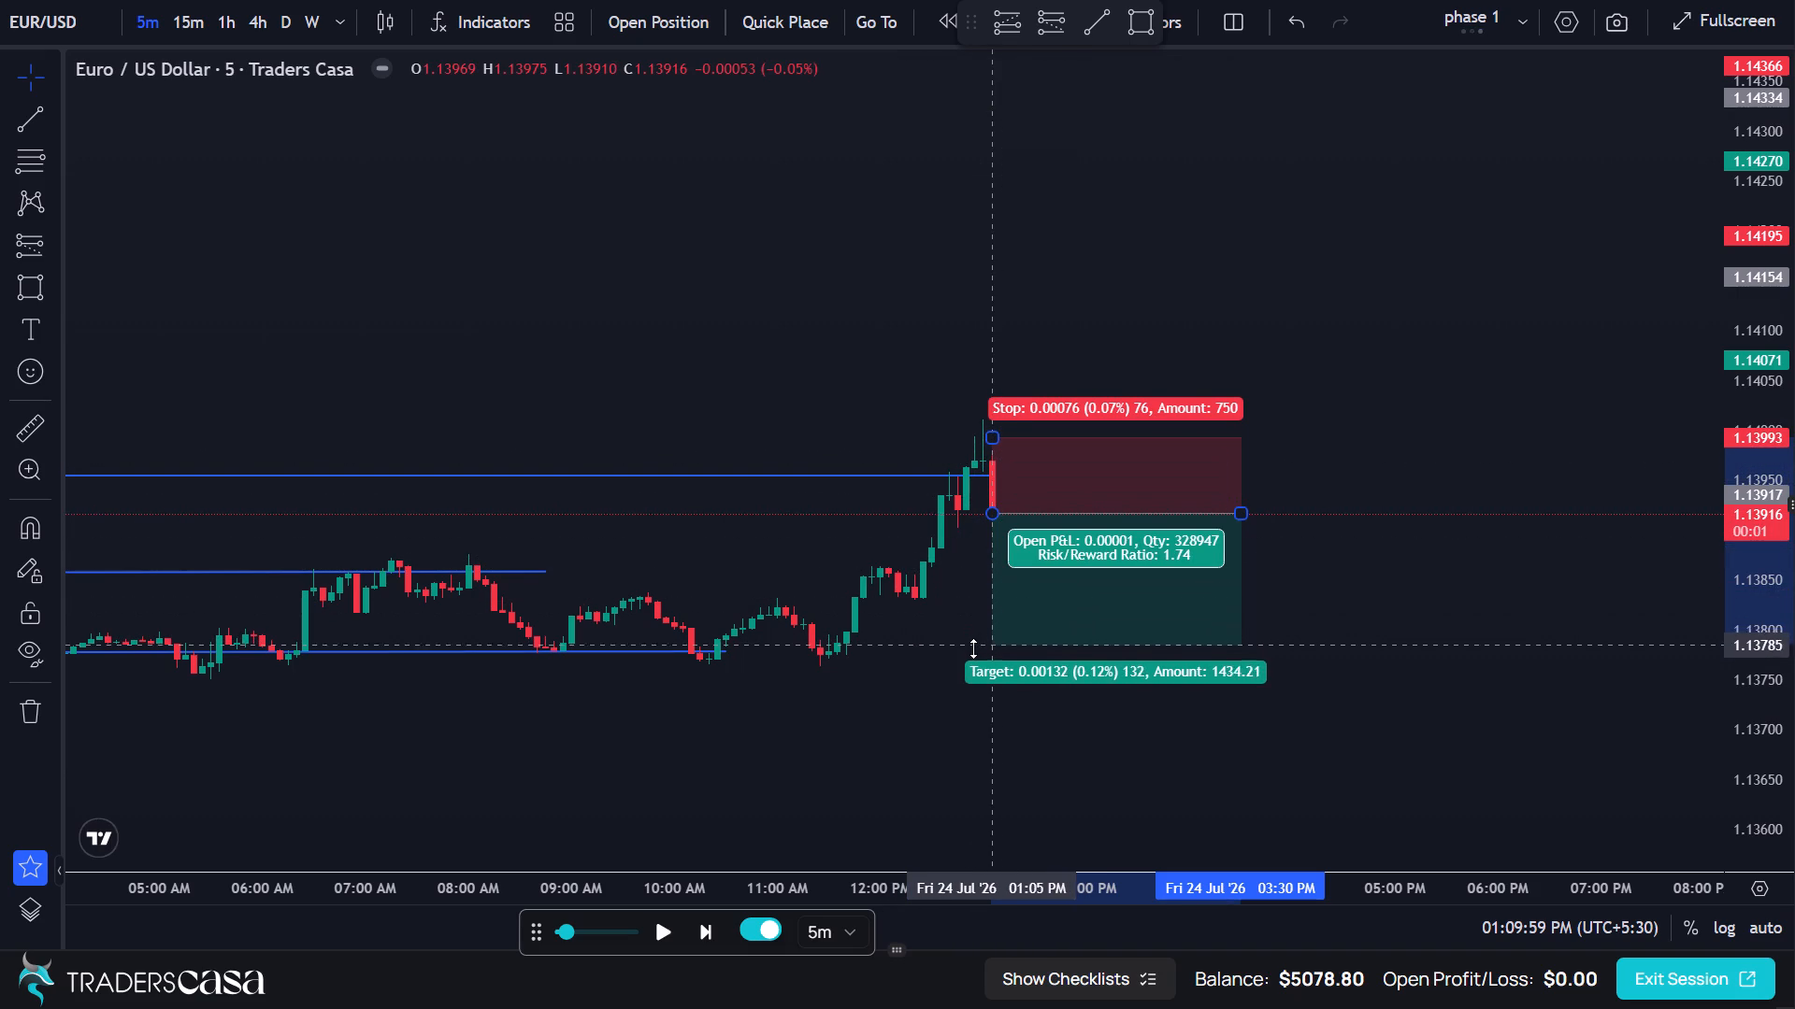
pyautogui.moveTo(973, 648); pyautogui.dragTo(970, 659)
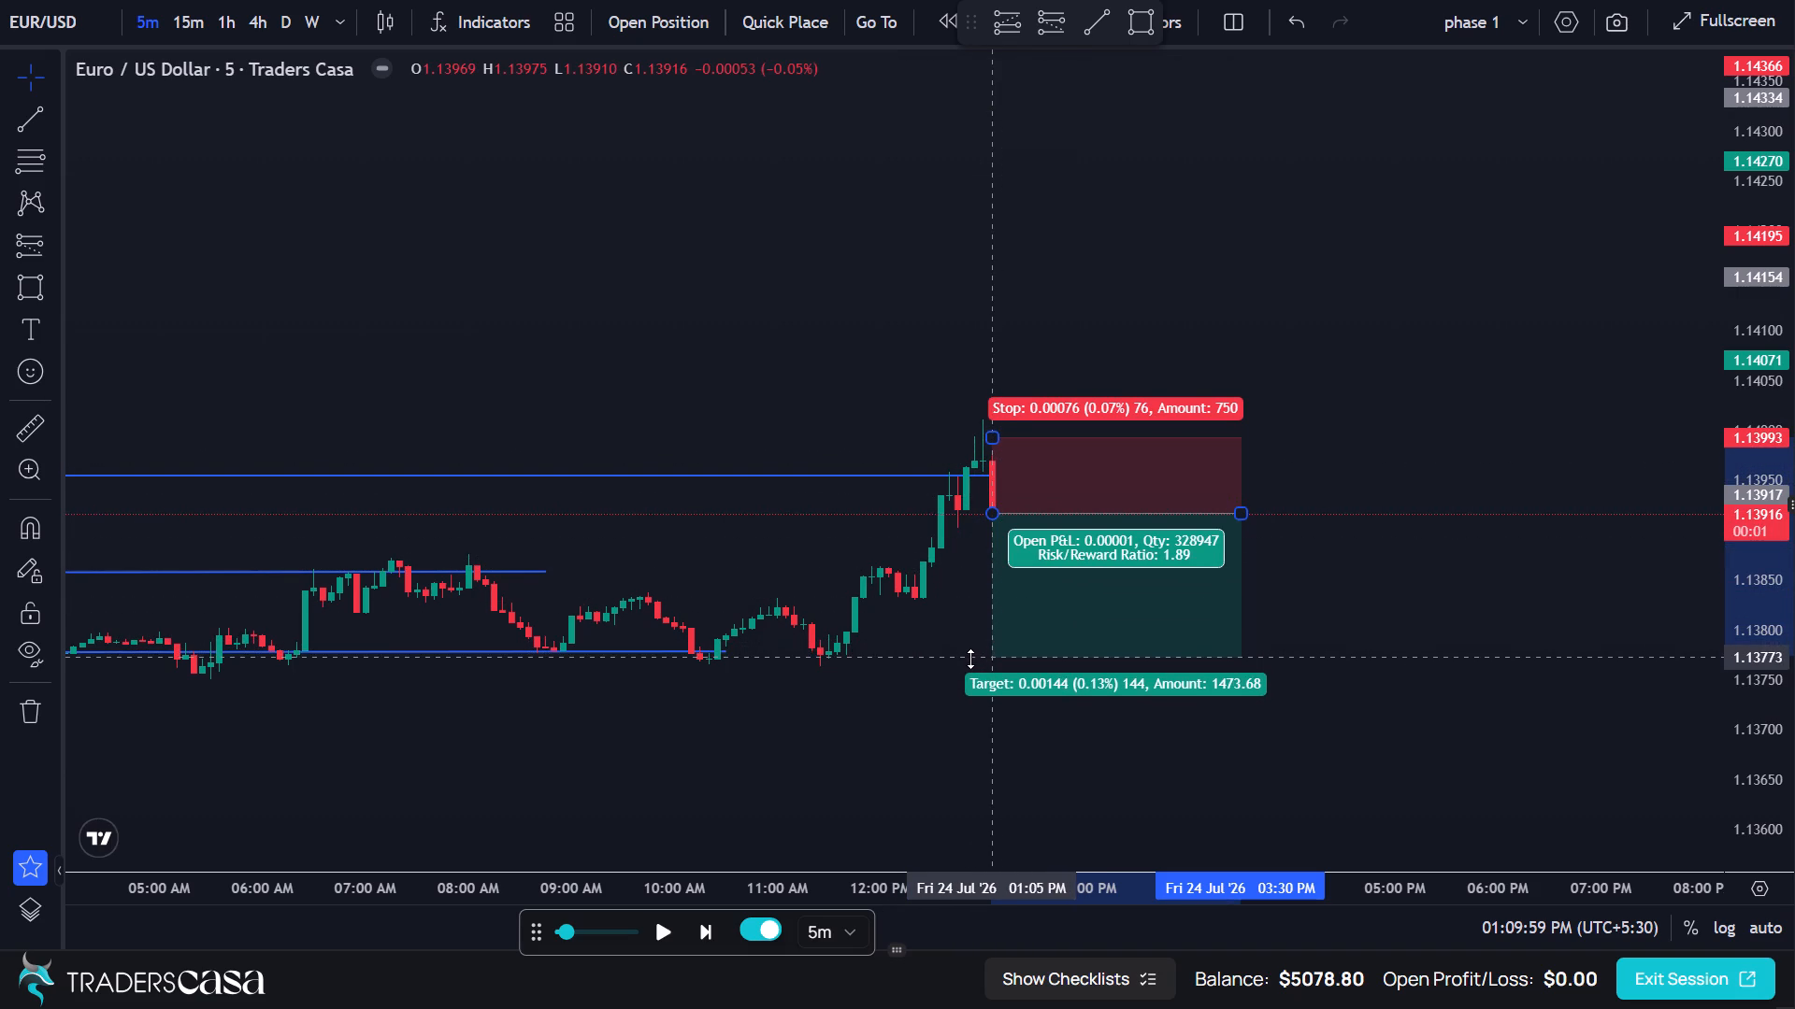
pyautogui.moveTo(970, 659); pyautogui.dragTo(970, 663)
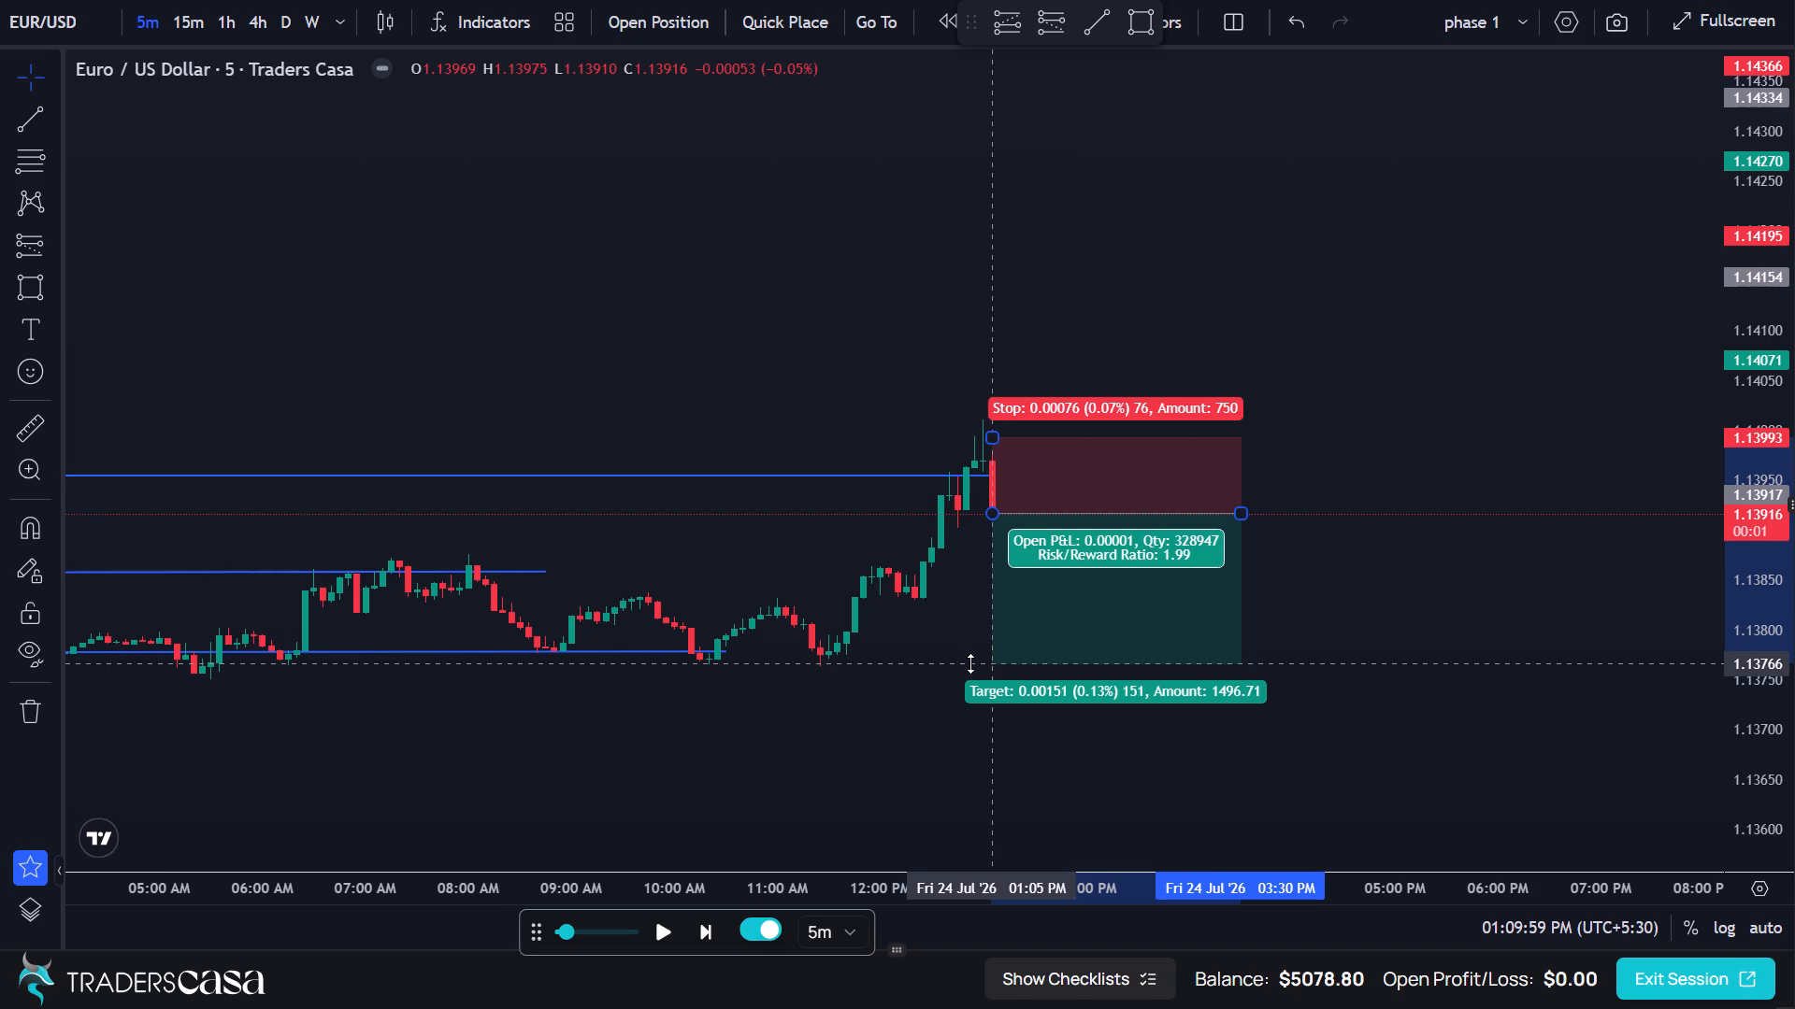
# Lower the target of the 01:05 PM short position drawing to about 1.13762, for a risk/reward ratio of 2.04.
pyautogui.moveTo(970, 663); pyautogui.dragTo(969, 666)
pyautogui.moveTo(969, 666); pyautogui.dragTo(969, 667)
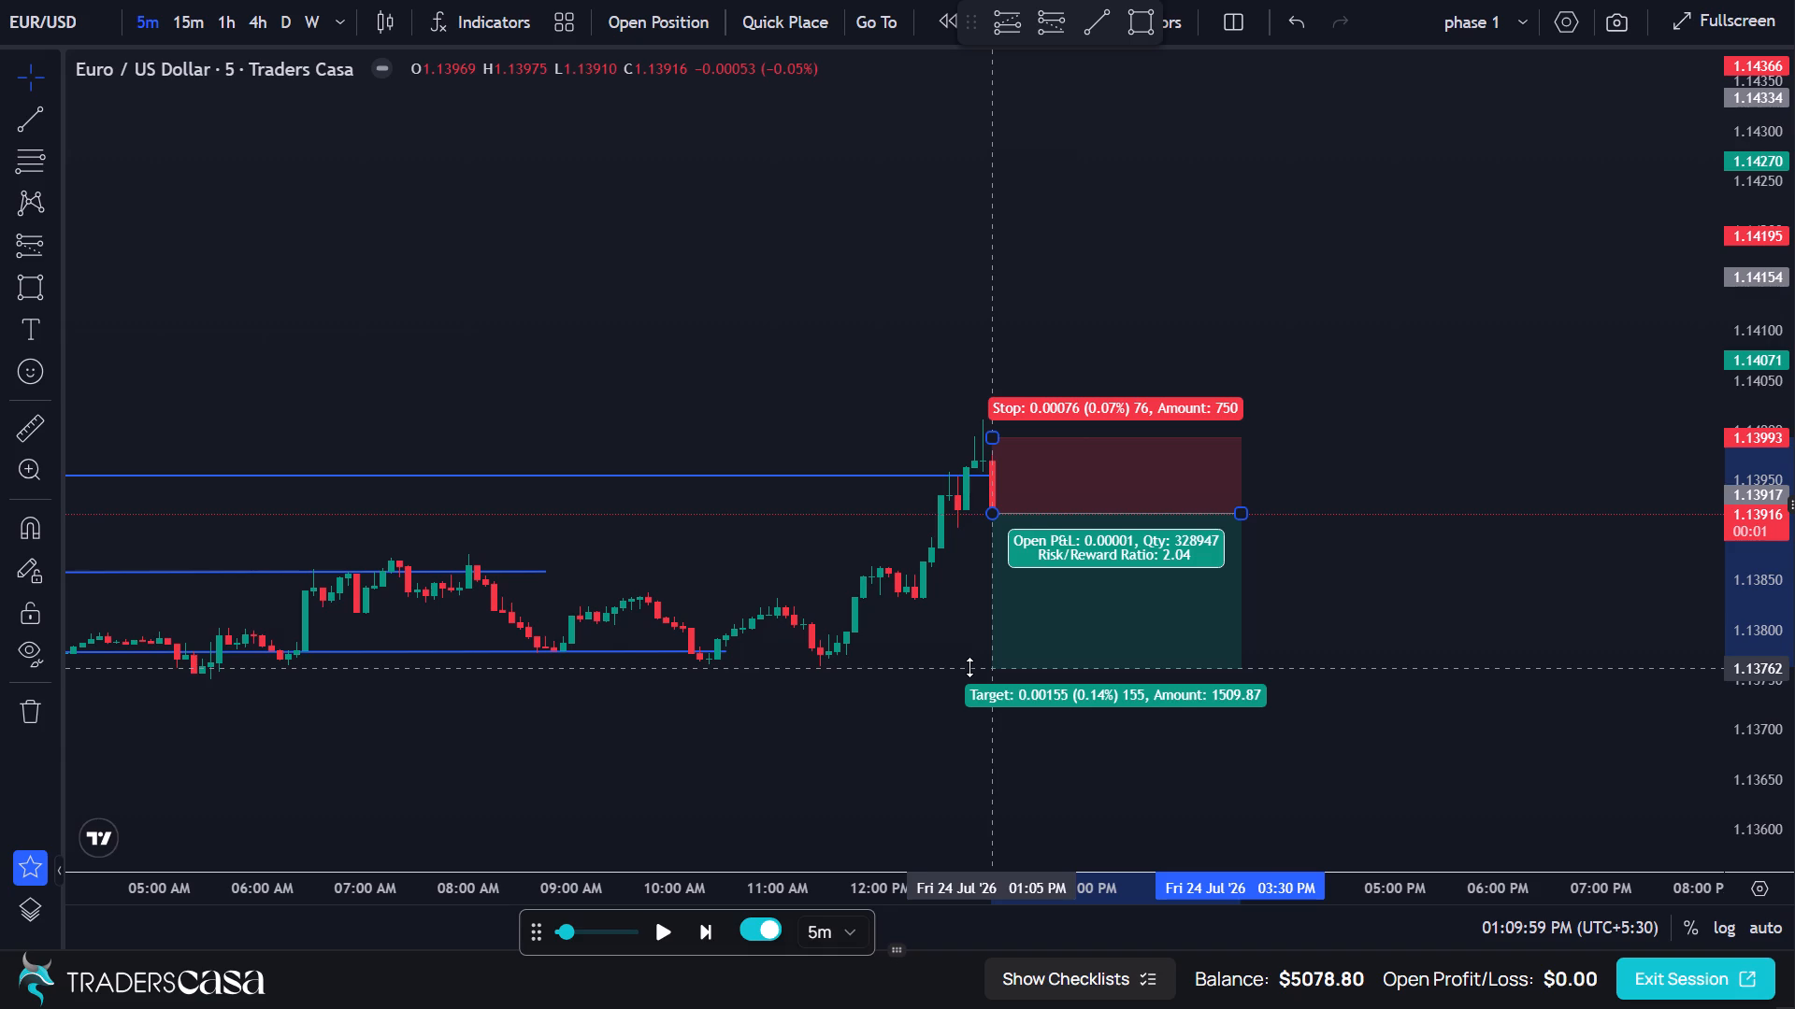
pyautogui.moveTo(969, 667); pyautogui.dragTo(969, 669)
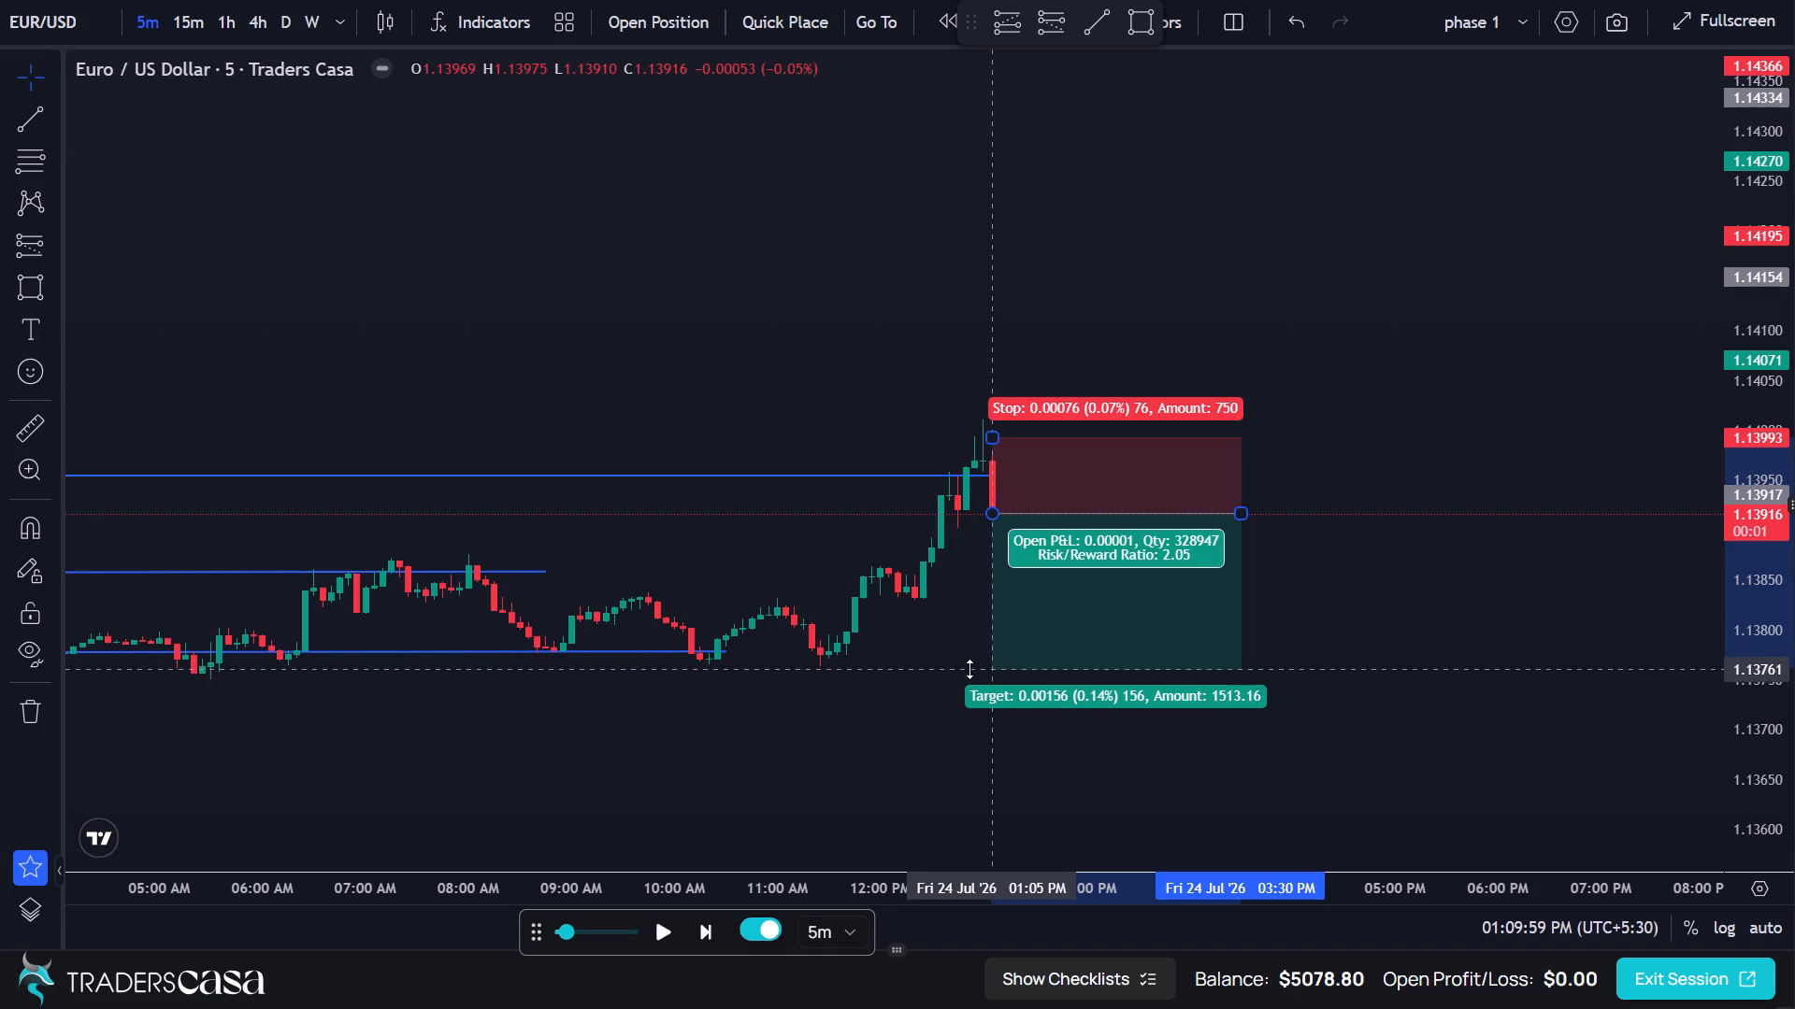
pyautogui.moveTo(969, 669); pyautogui.dragTo(974, 667)
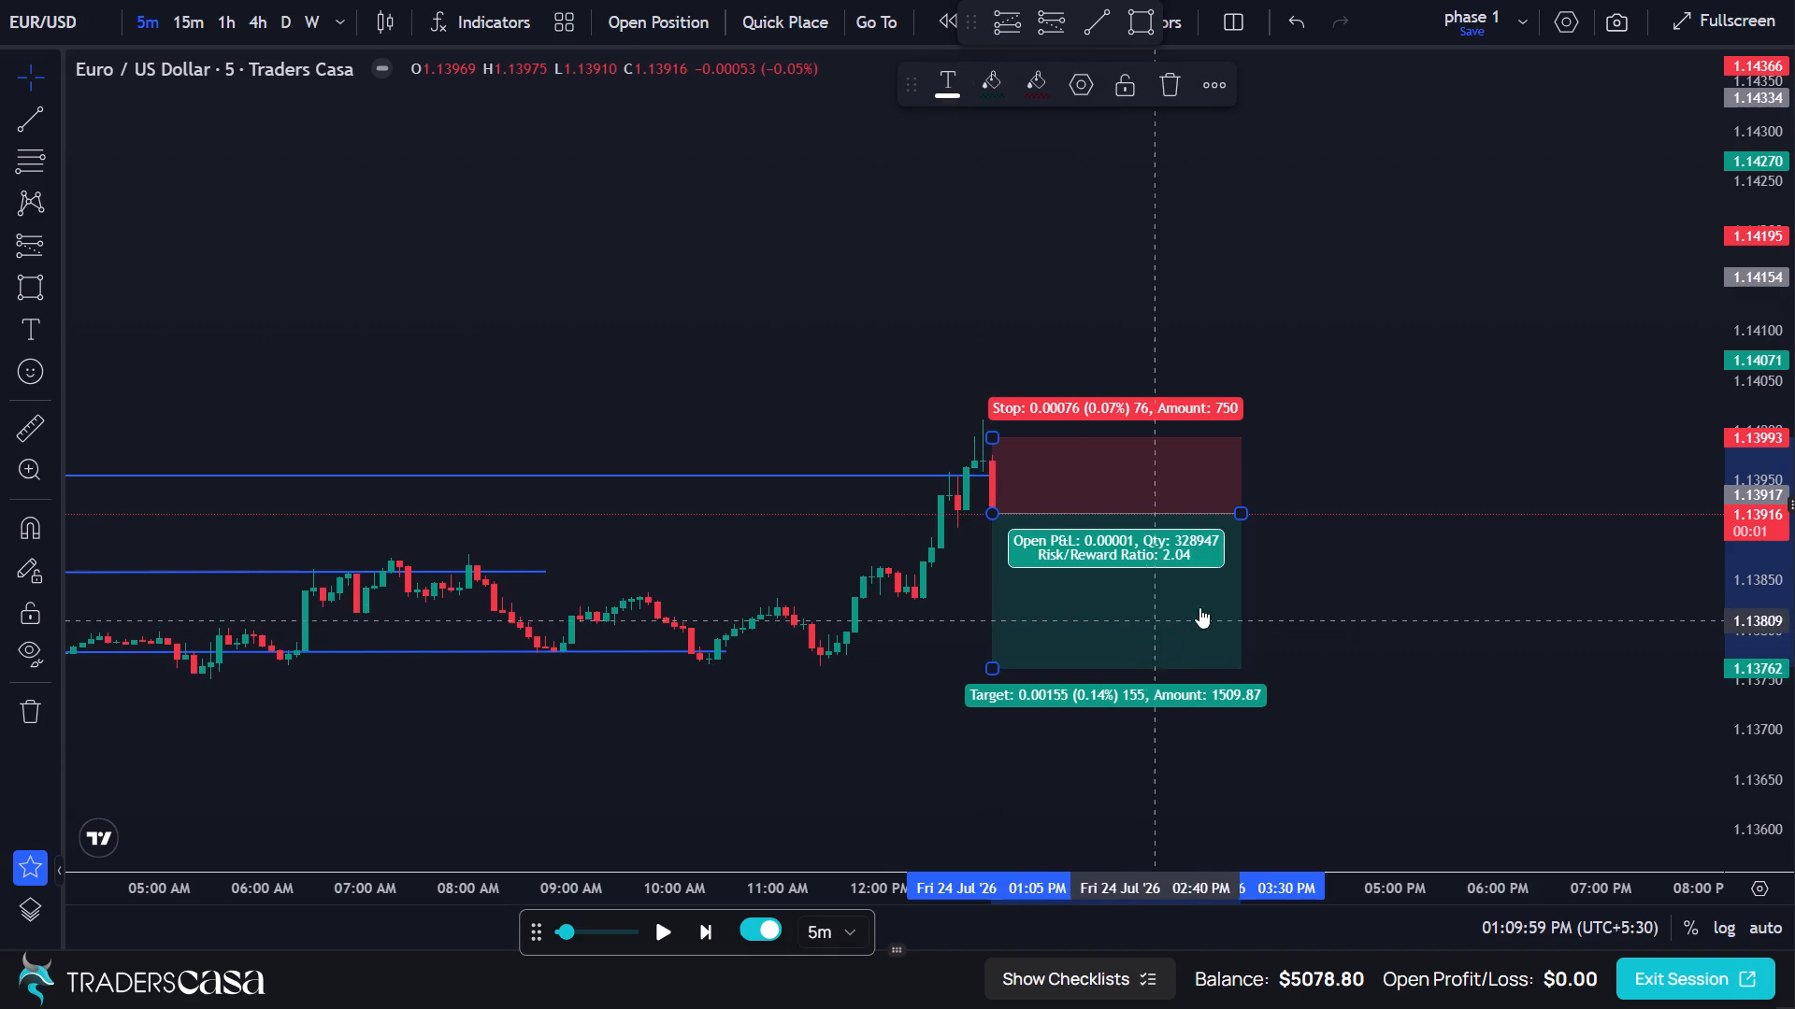
# Open a short trade from the drawn position with entry 1.13917, stop loss 1.13993 and take profit 1.13762.
pyautogui.click(654, 36)
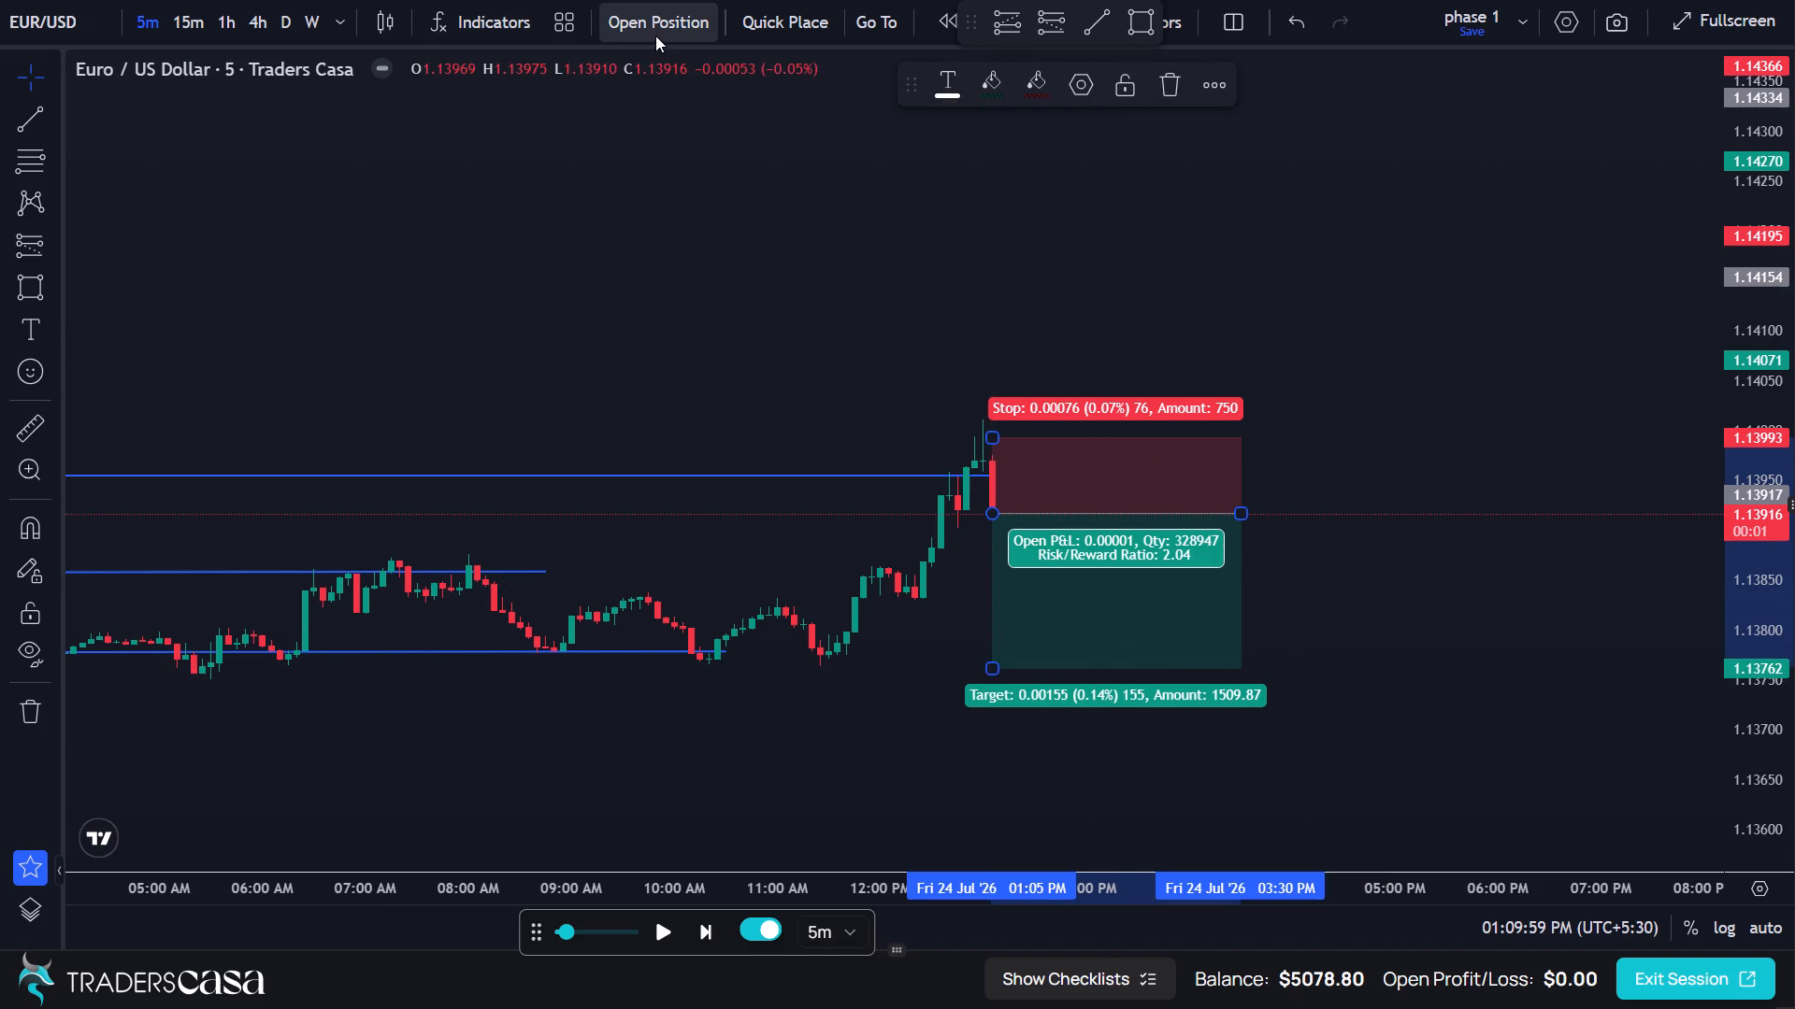
pyautogui.click(862, 860)
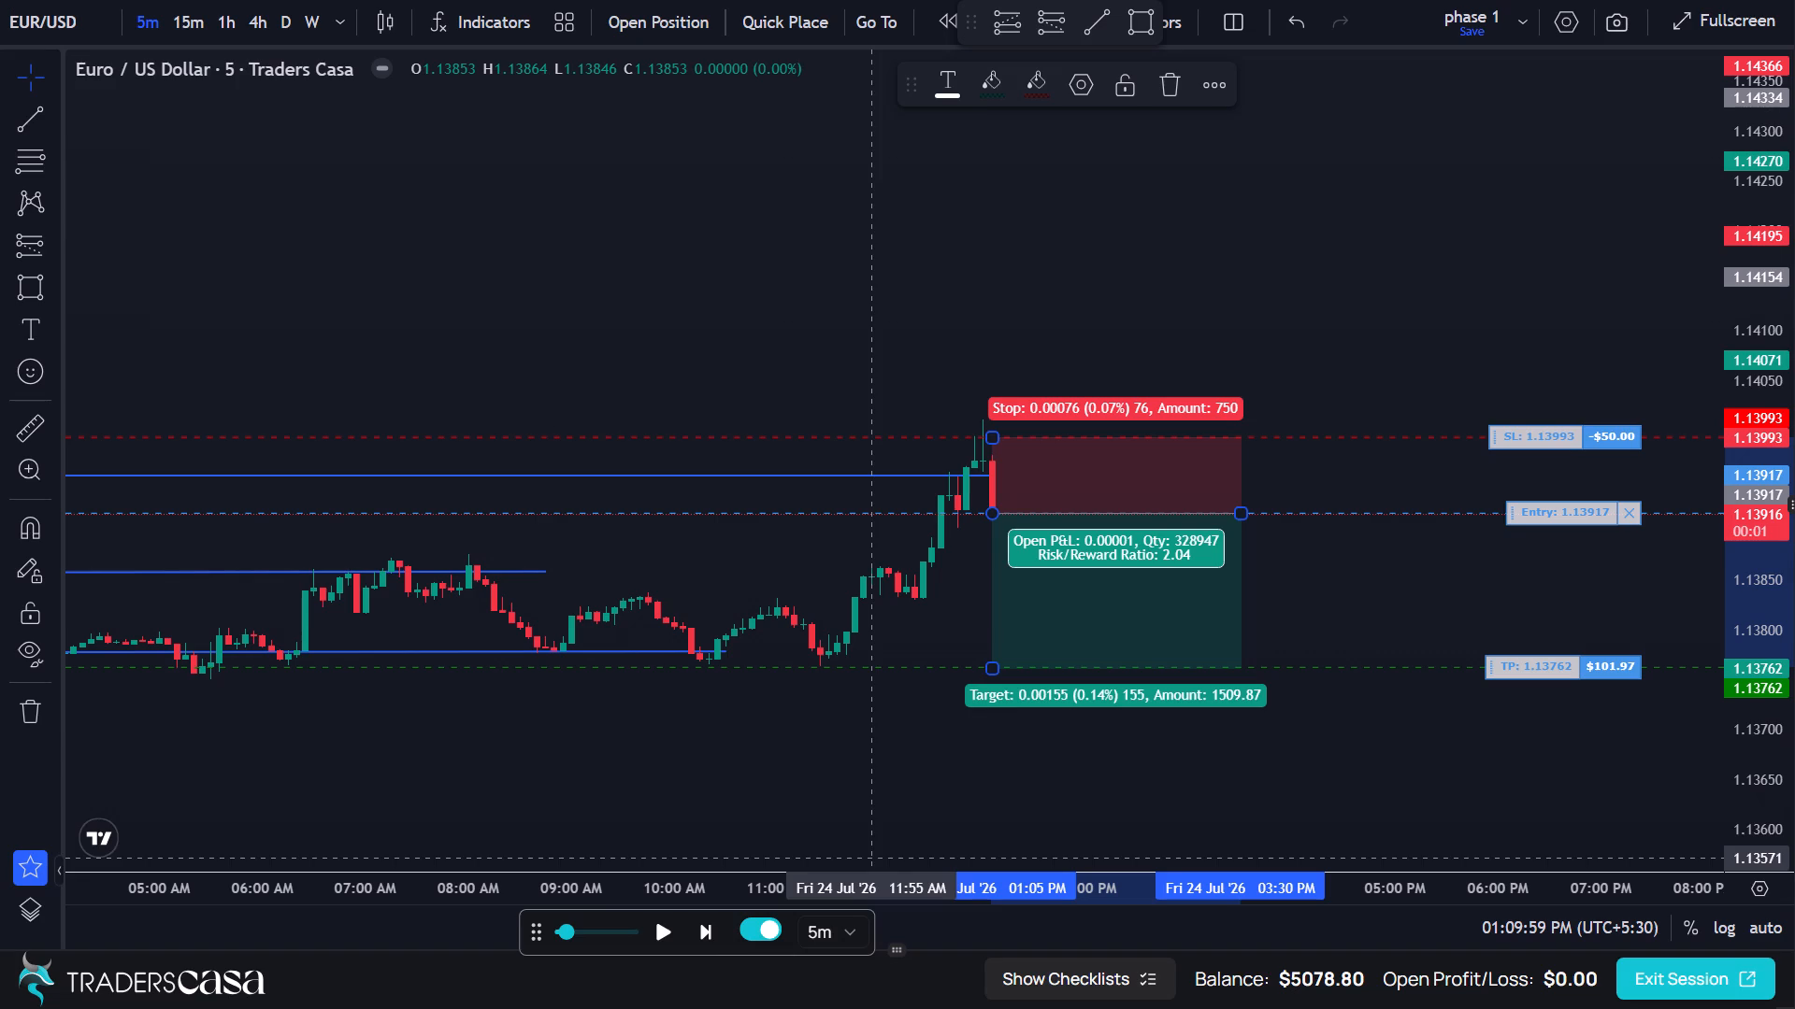
# Advance the 5-minute replay to 05:29:59 PM on 24 Jul to follow the open short trade.
pyautogui.tripleClick(695, 944)
pyautogui.tripleClick(695, 944)
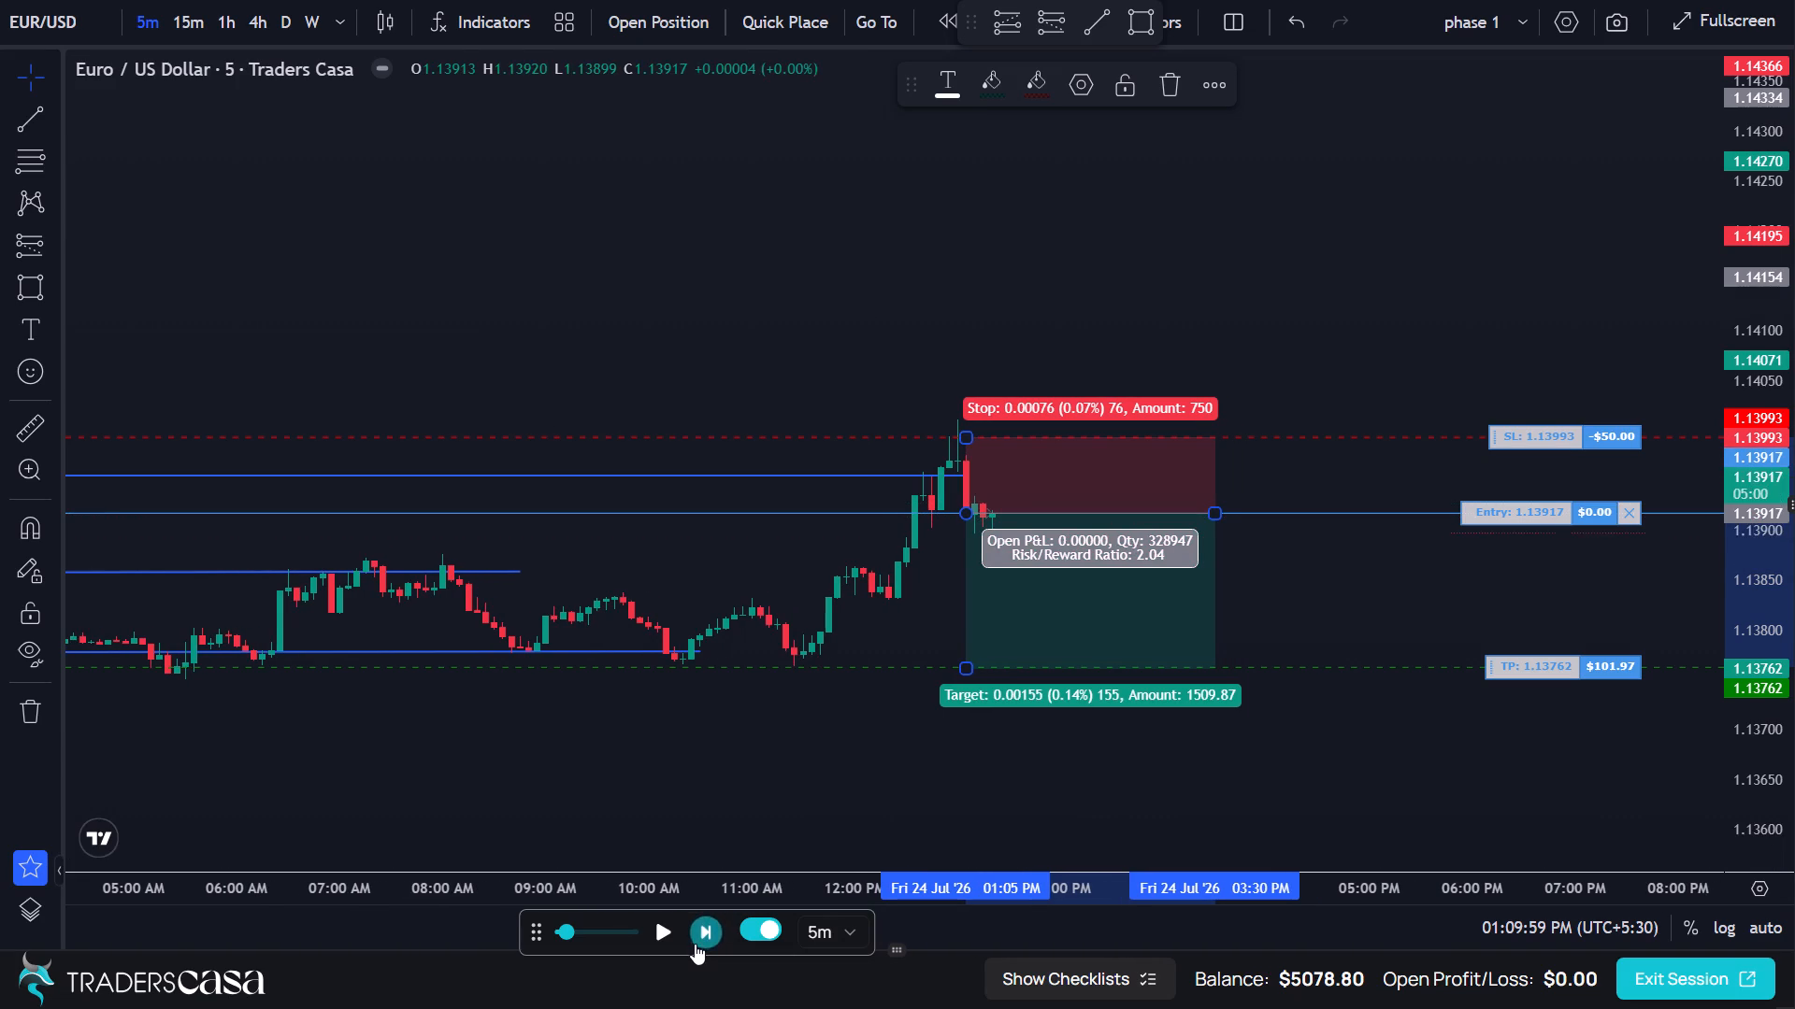
pyautogui.tripleClick(695, 944)
pyautogui.tripleClick(695, 944)
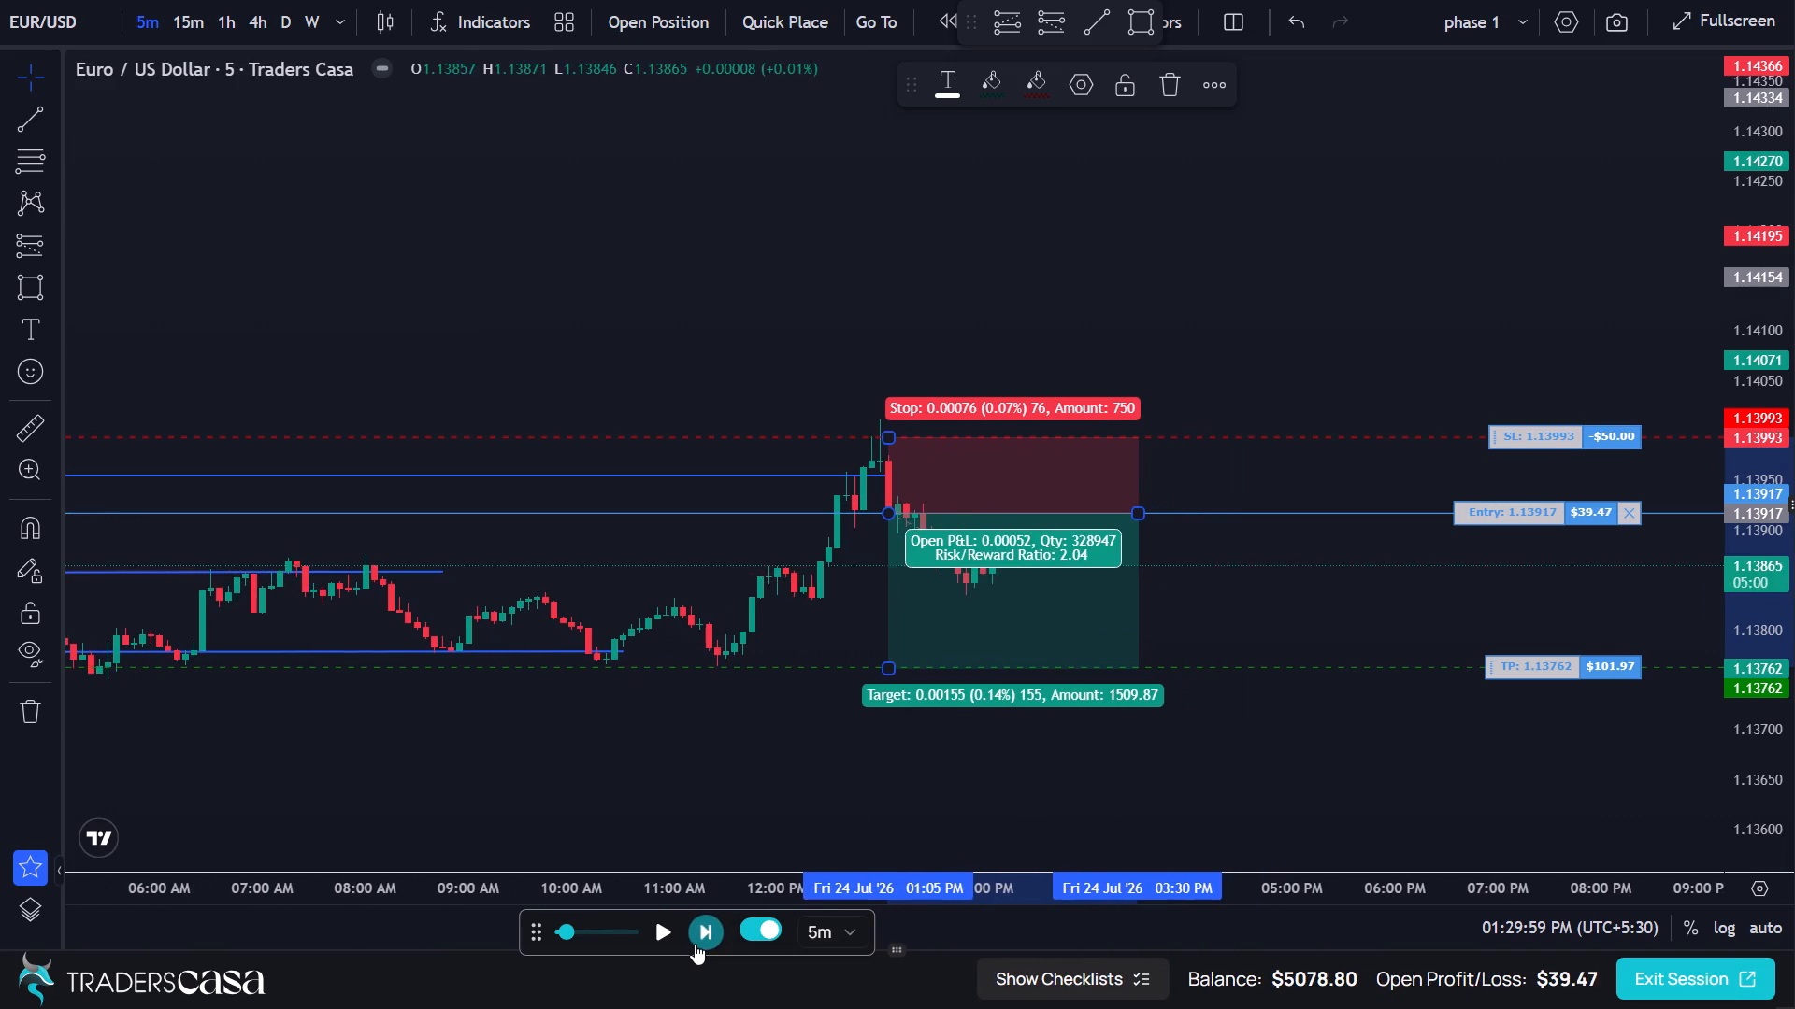
pyautogui.tripleClick(695, 944)
pyautogui.tripleClick(695, 944)
pyautogui.tripleClick(695, 944)
pyautogui.tripleClick(695, 944)
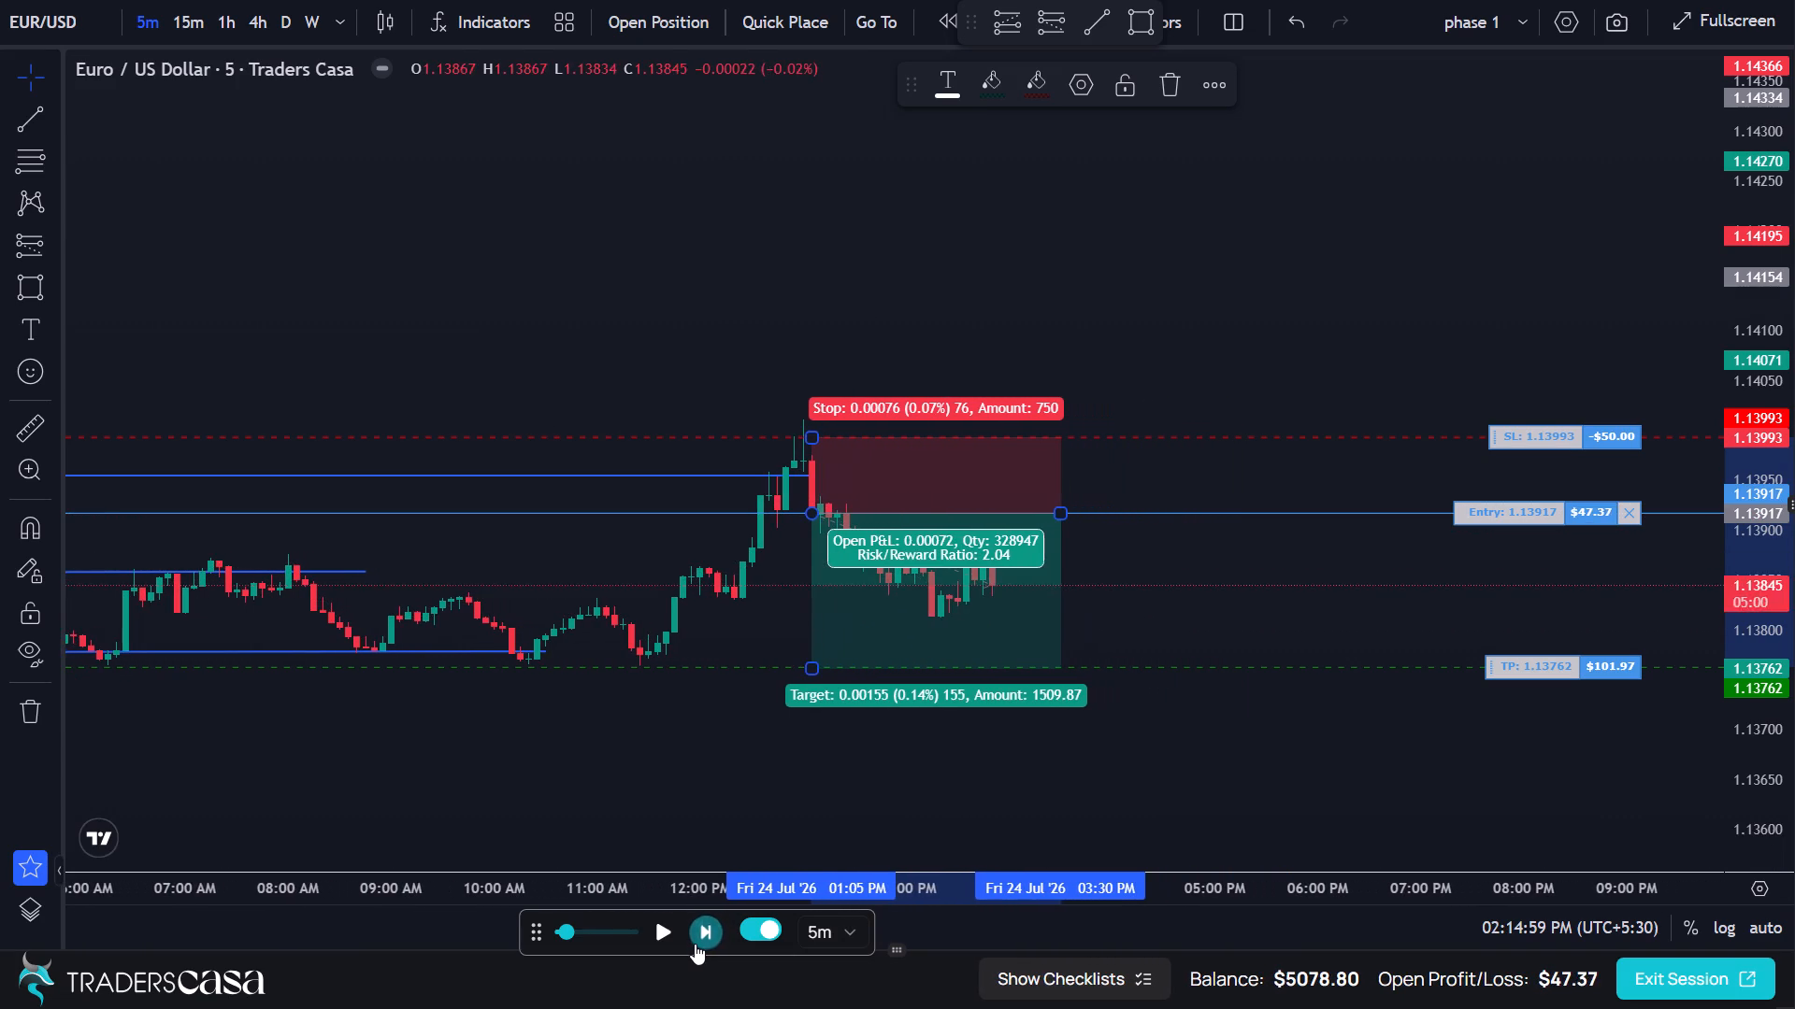
pyautogui.tripleClick(695, 944)
pyautogui.tripleClick(695, 944)
pyautogui.tripleClick(695, 944)
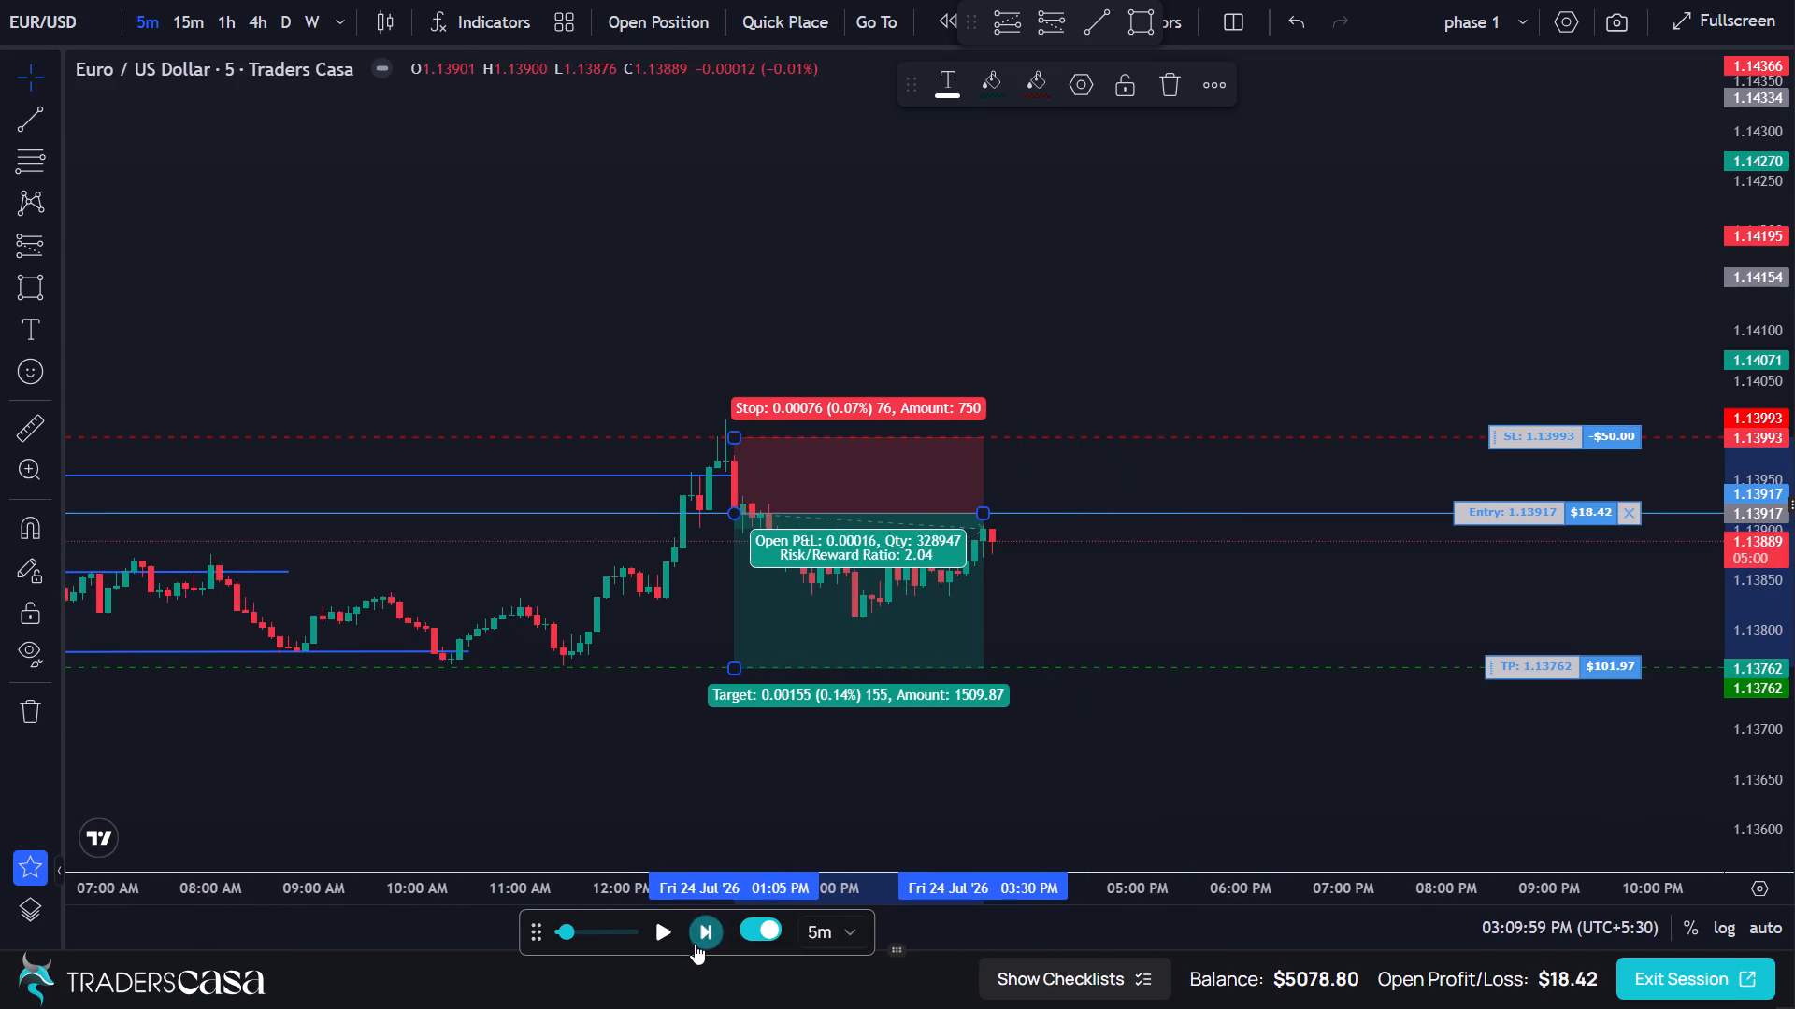
pyautogui.tripleClick(695, 944)
pyautogui.tripleClick(695, 944)
pyautogui.tripleClick(695, 944)
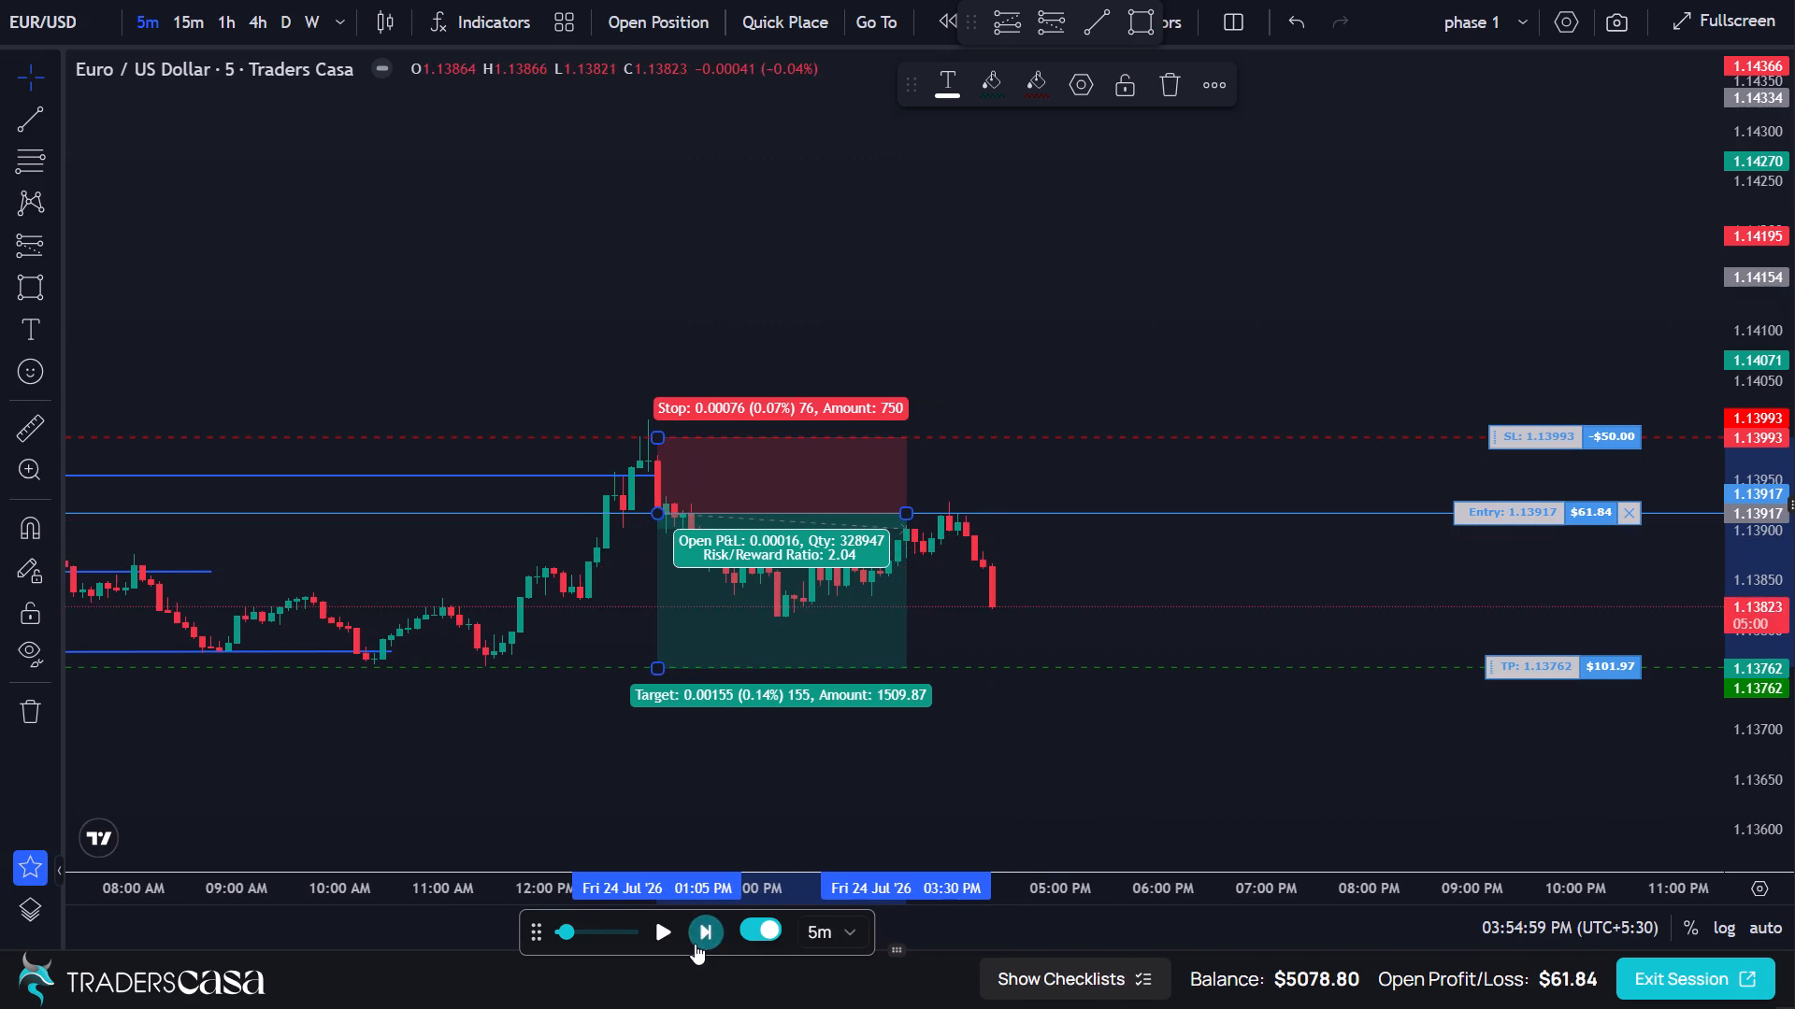
pyautogui.tripleClick(695, 944)
pyautogui.tripleClick(695, 944)
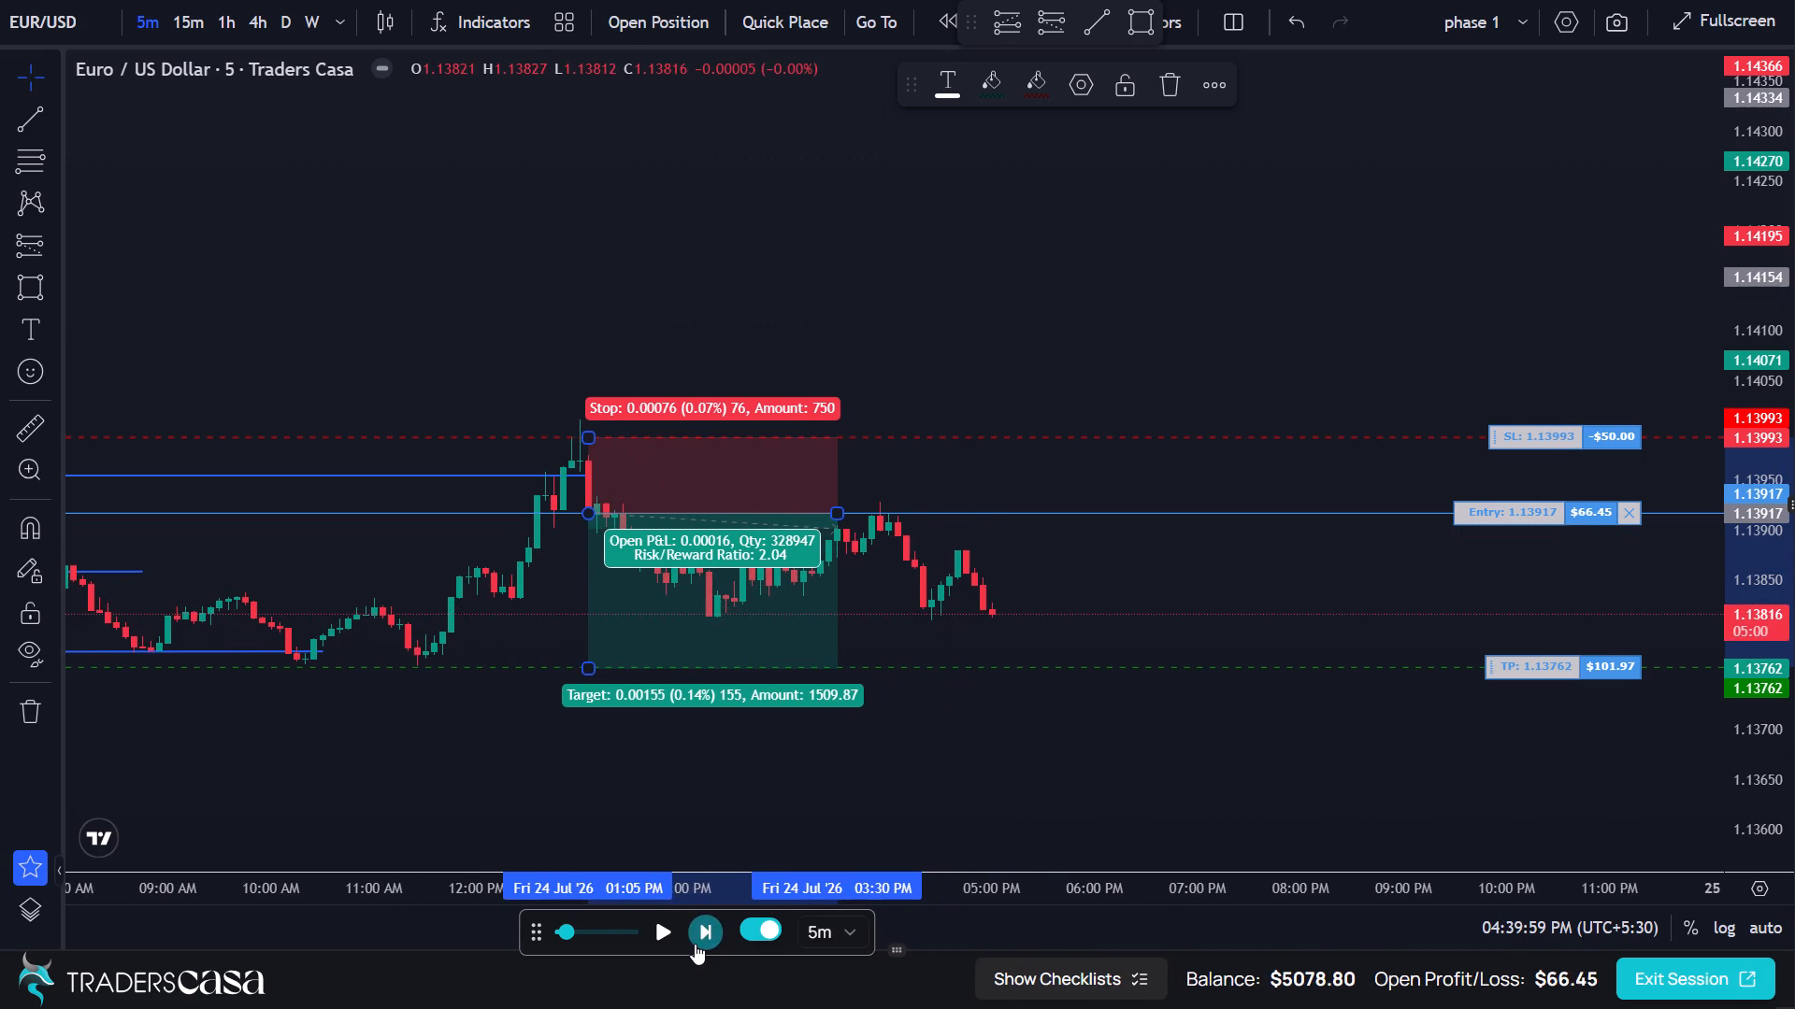
pyautogui.tripleClick(695, 944)
pyautogui.click(695, 944)
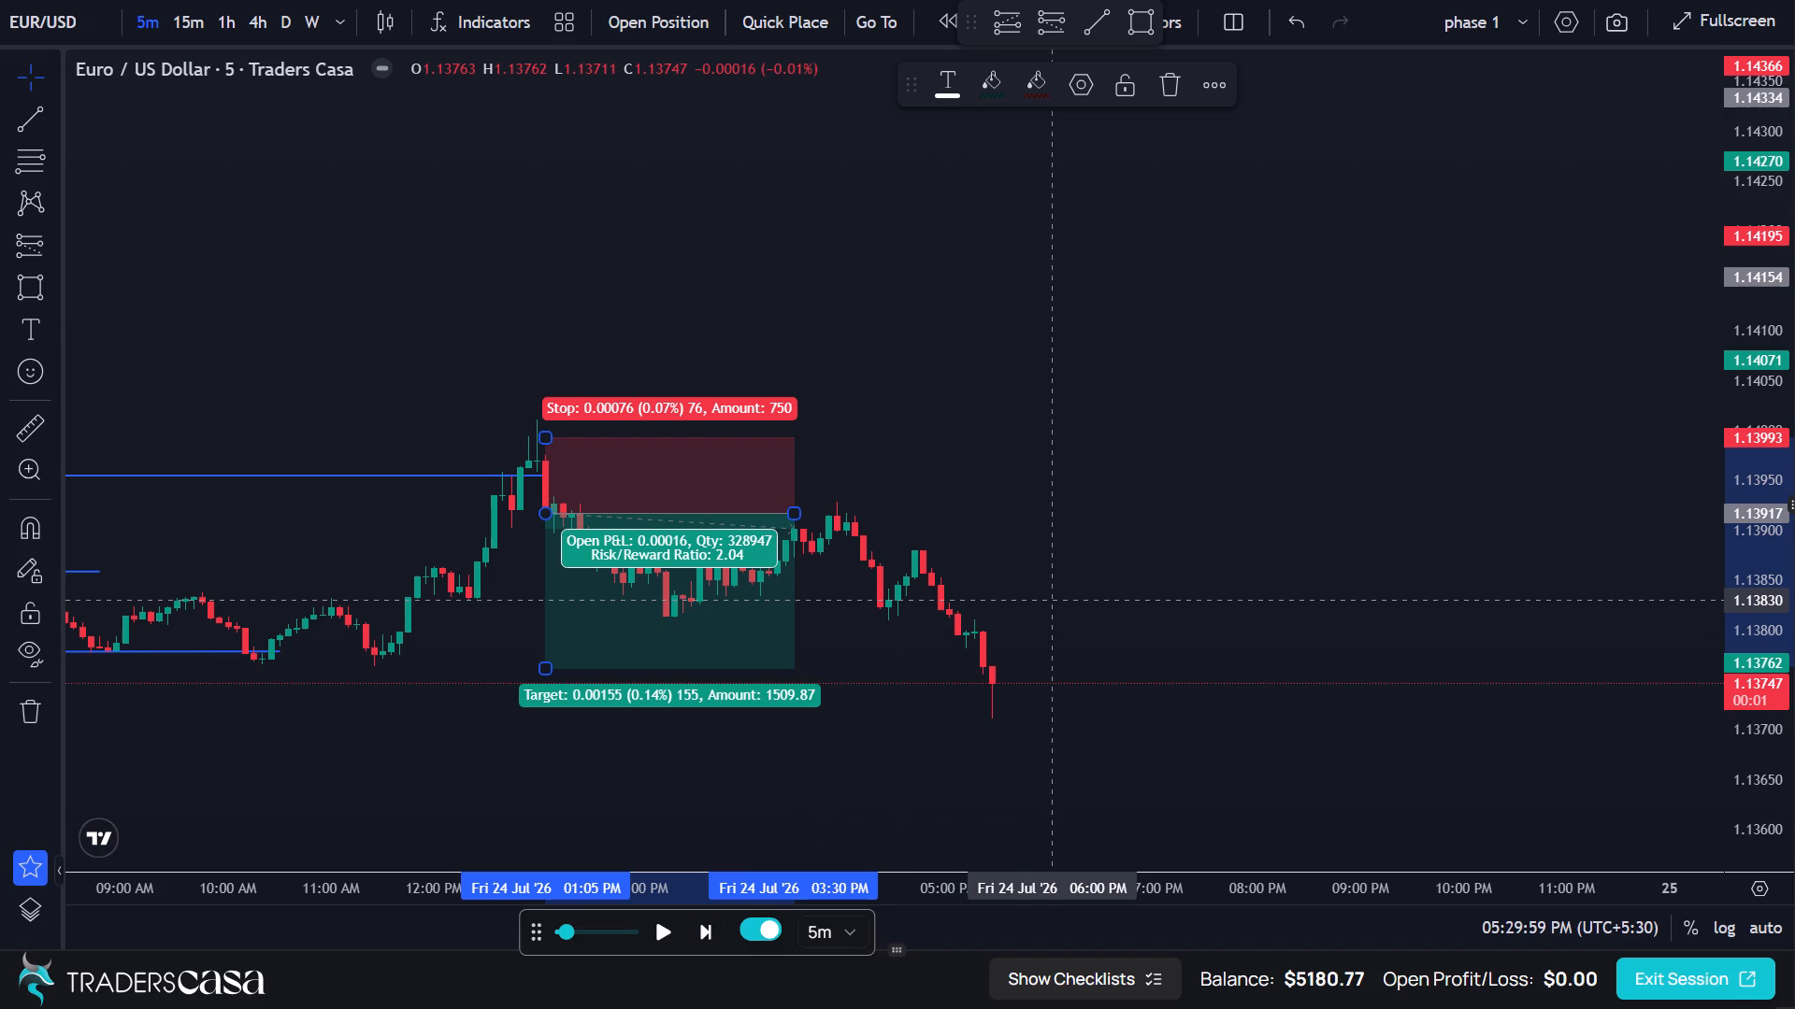
# Switch the chart to 15-minute candles and examine the price action around the short trade on 23 and 24 Jul.
pyautogui.scroll(-9, 950, 513)
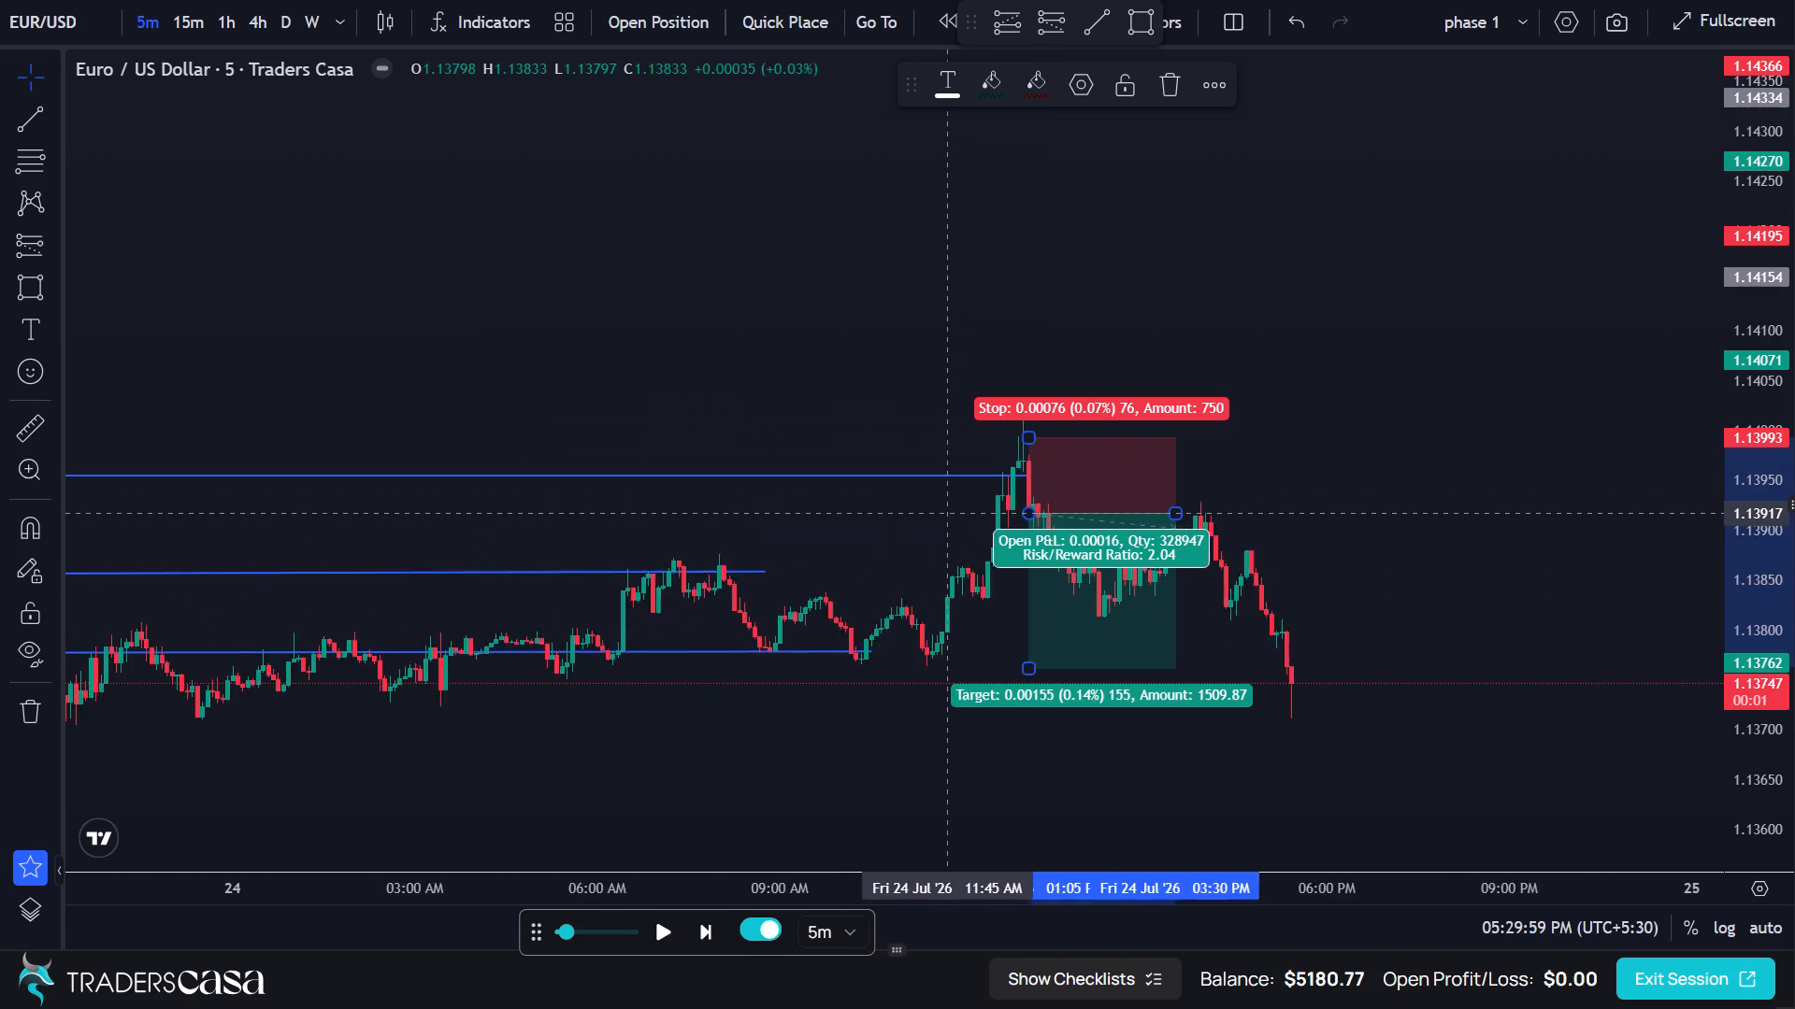
pyautogui.scroll(-3, 950, 513)
pyautogui.click(184, 19)
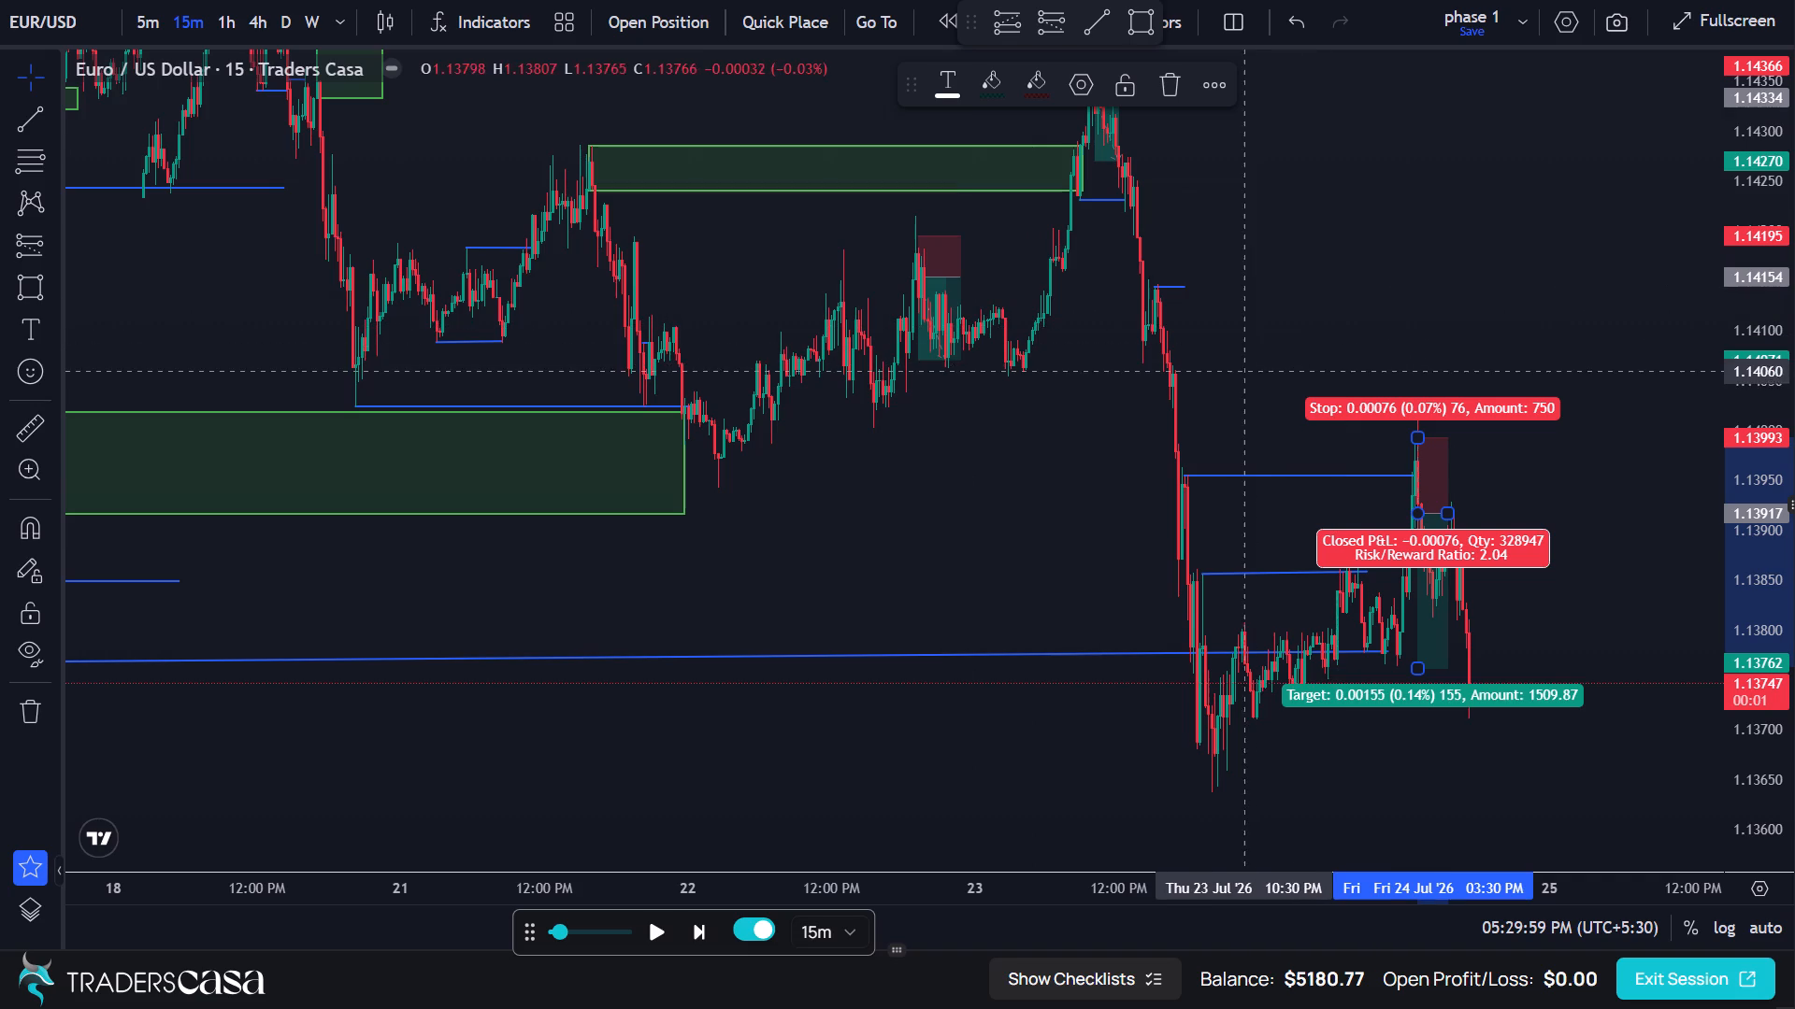
pyautogui.scroll(7, 1241, 375)
pyautogui.scroll(-2, 1241, 375)
pyautogui.scroll(4, 1241, 375)
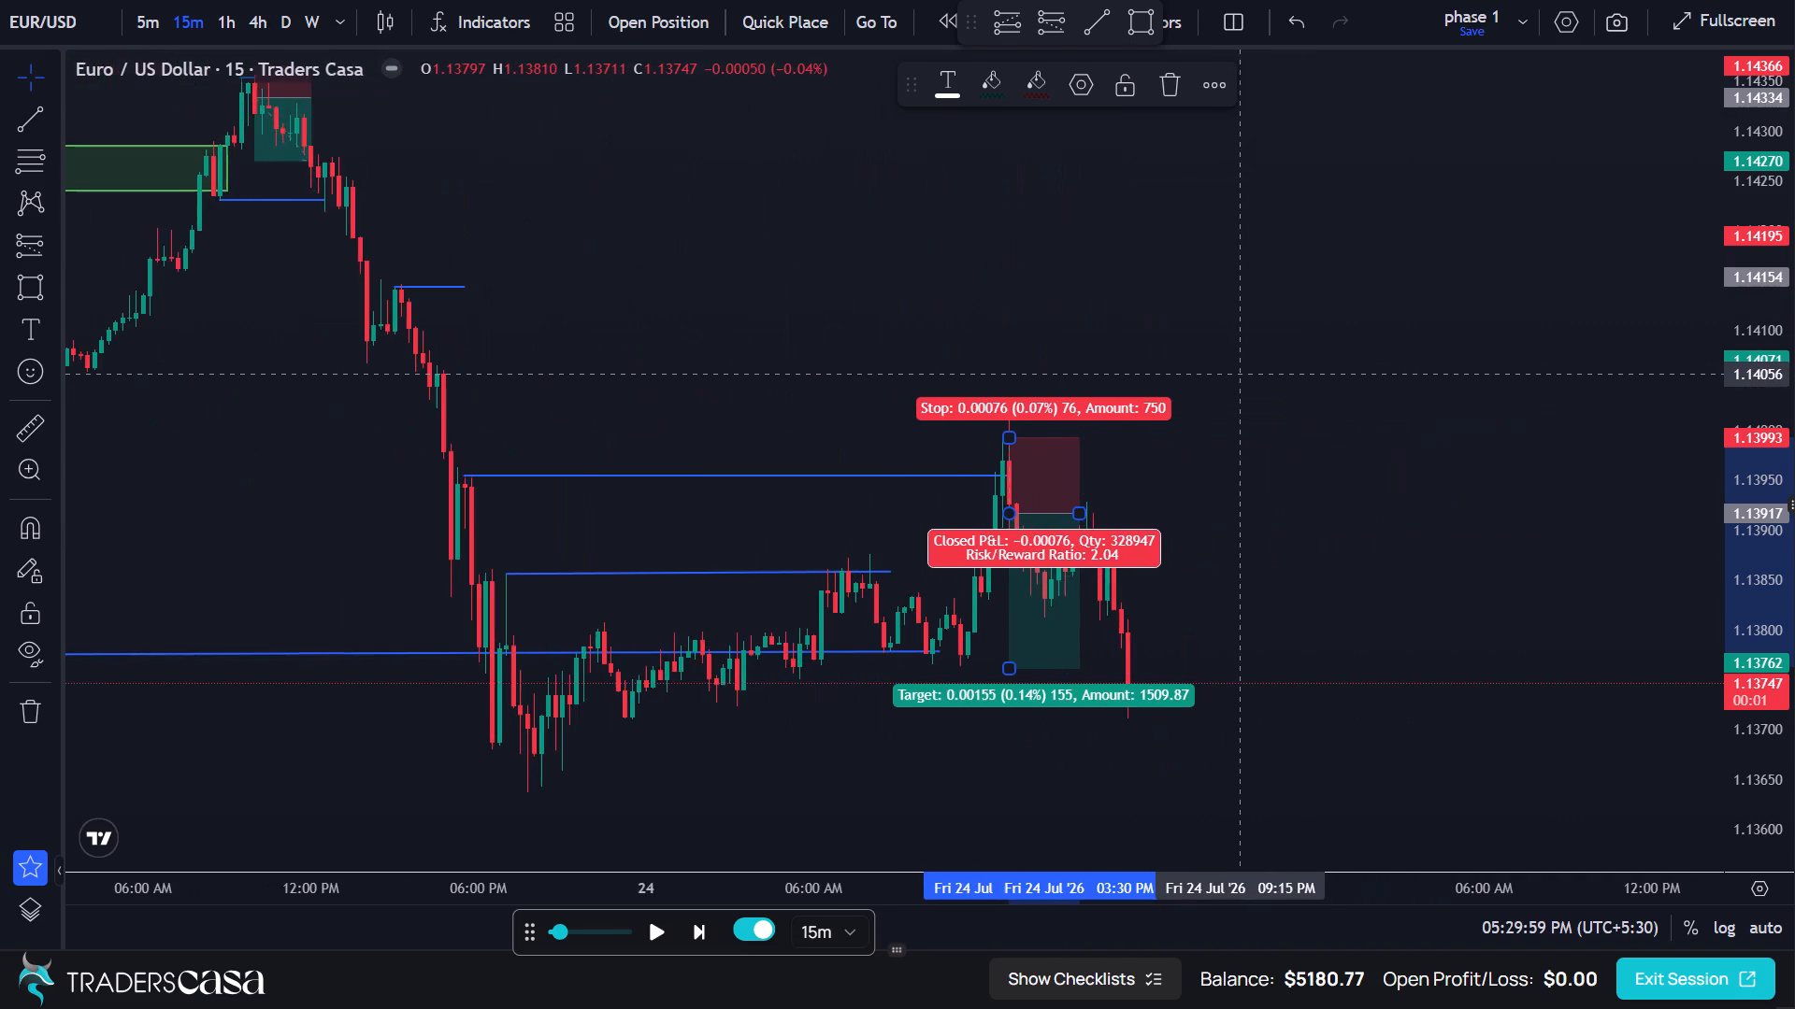
pyautogui.scroll(1, 1241, 375)
pyautogui.moveTo(858, 302); pyautogui.dragTo(977, 292)
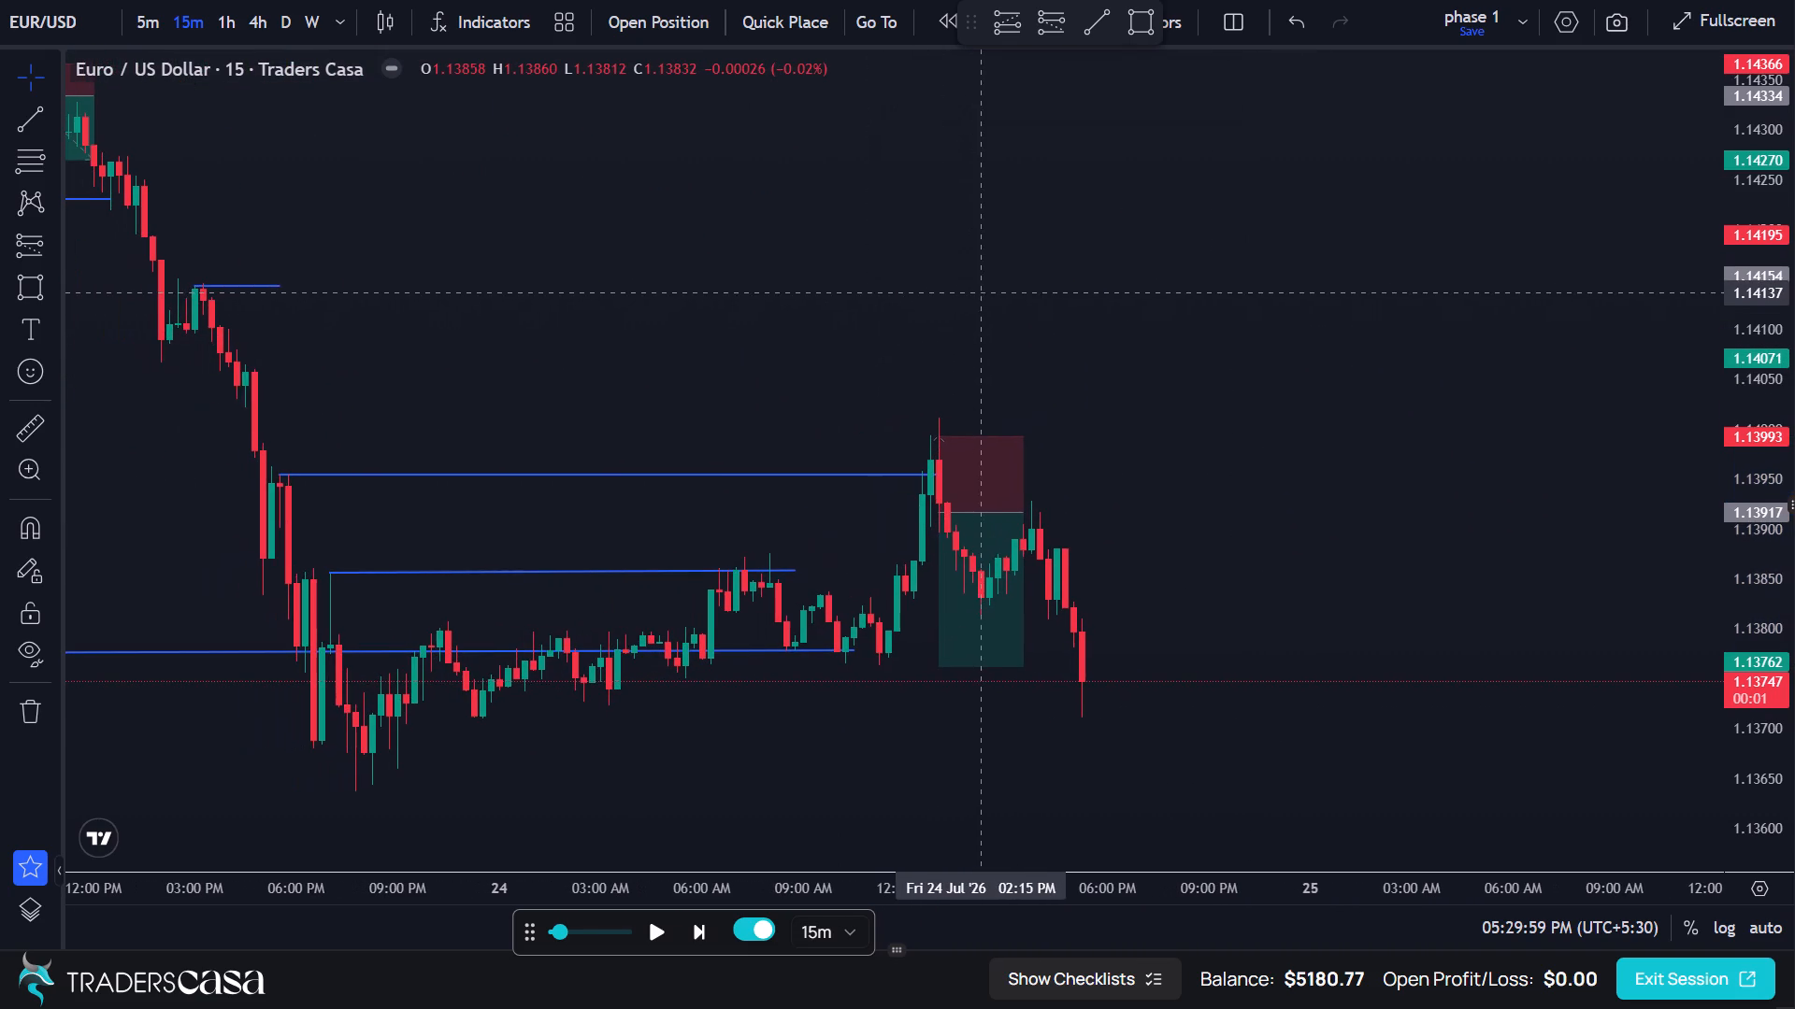
# Delete the short position drawing that starts at 01:05 PM on 24 Jul.
pyautogui.click(1002, 515)
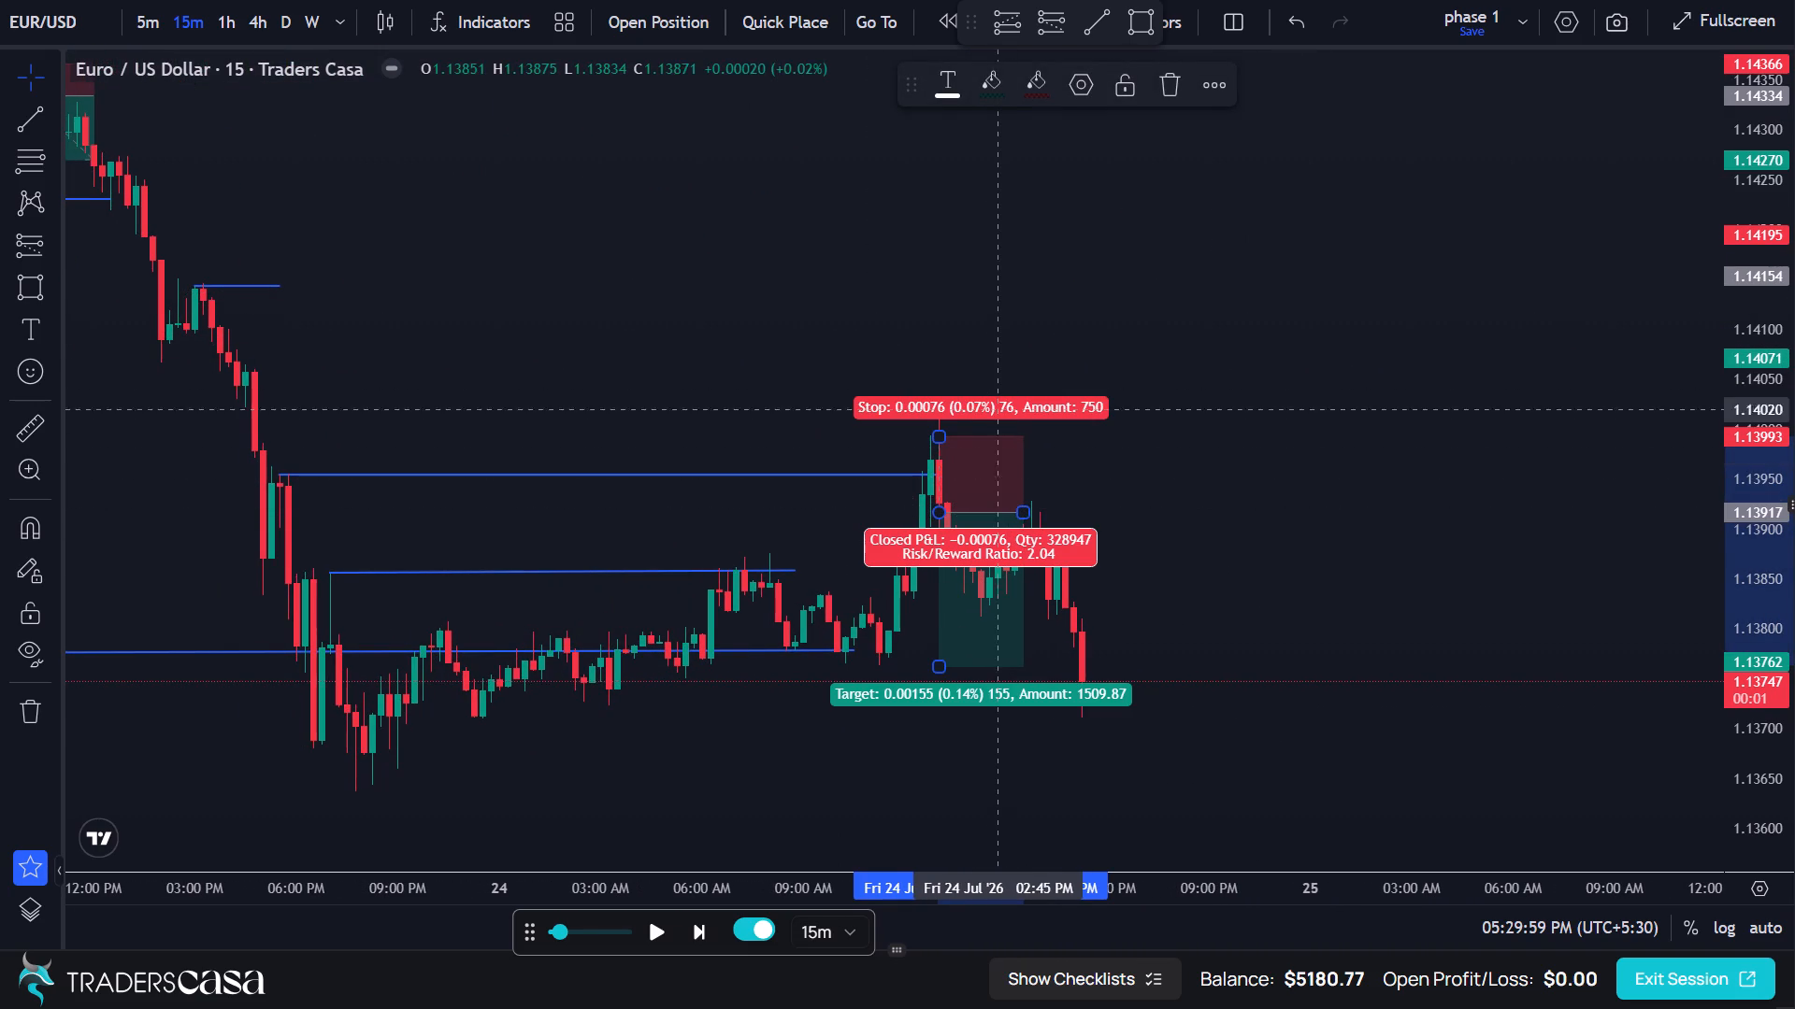
pyautogui.click(1167, 95)
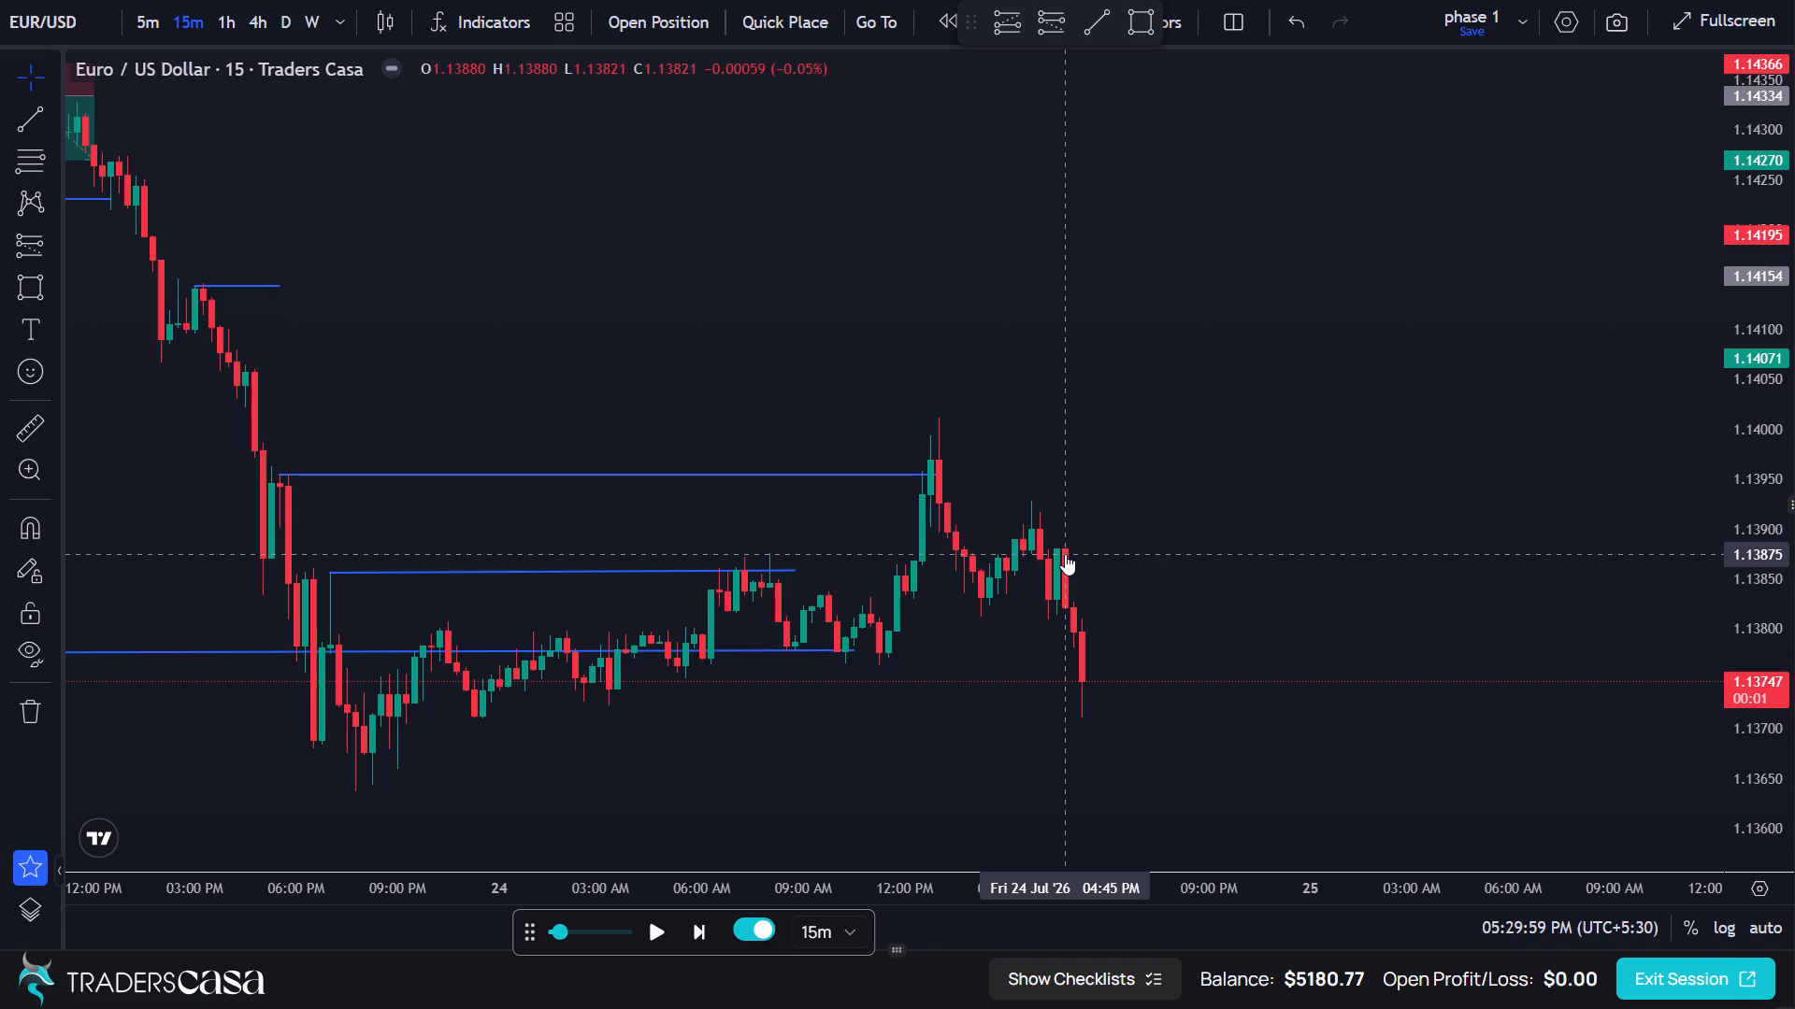
# Advance the 15-minute replay nine candles to 07:44:59 PM on 24 Jul.
pyautogui.click(689, 931)
pyautogui.click(691, 931)
pyautogui.click(691, 931)
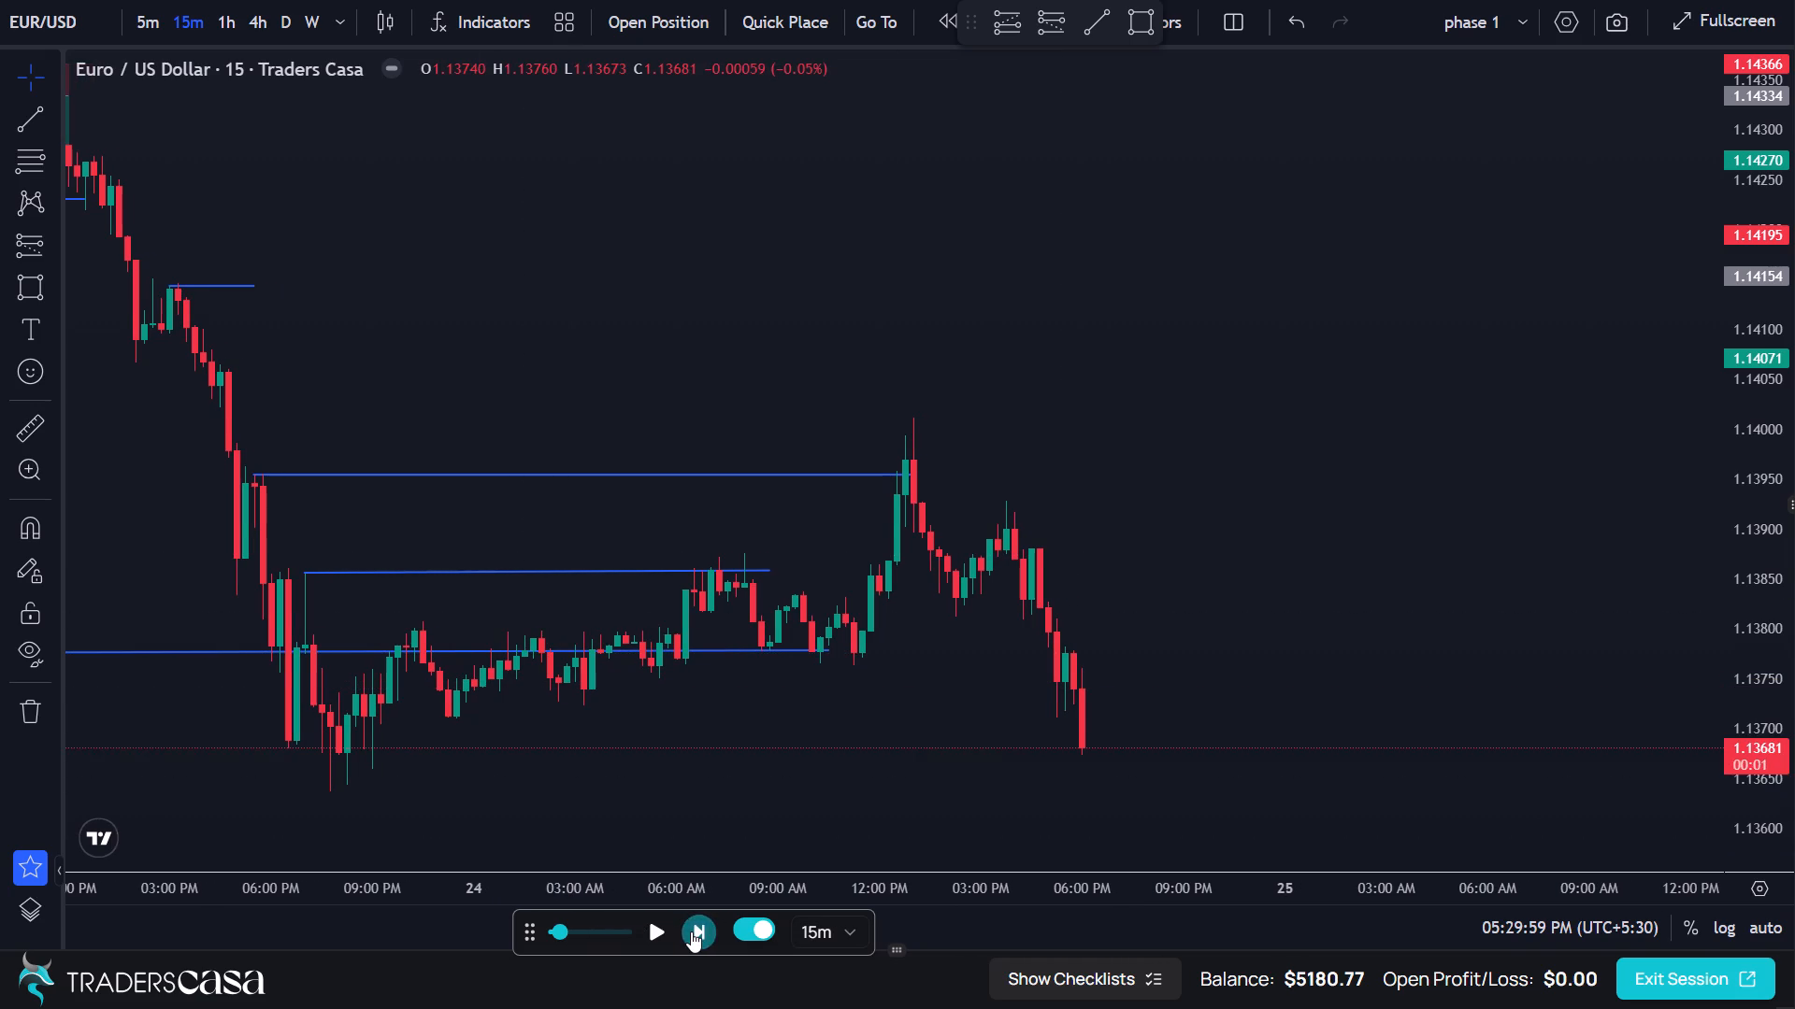
pyautogui.click(691, 931)
pyautogui.click(691, 931)
pyautogui.click(691, 931)
pyautogui.click(691, 931)
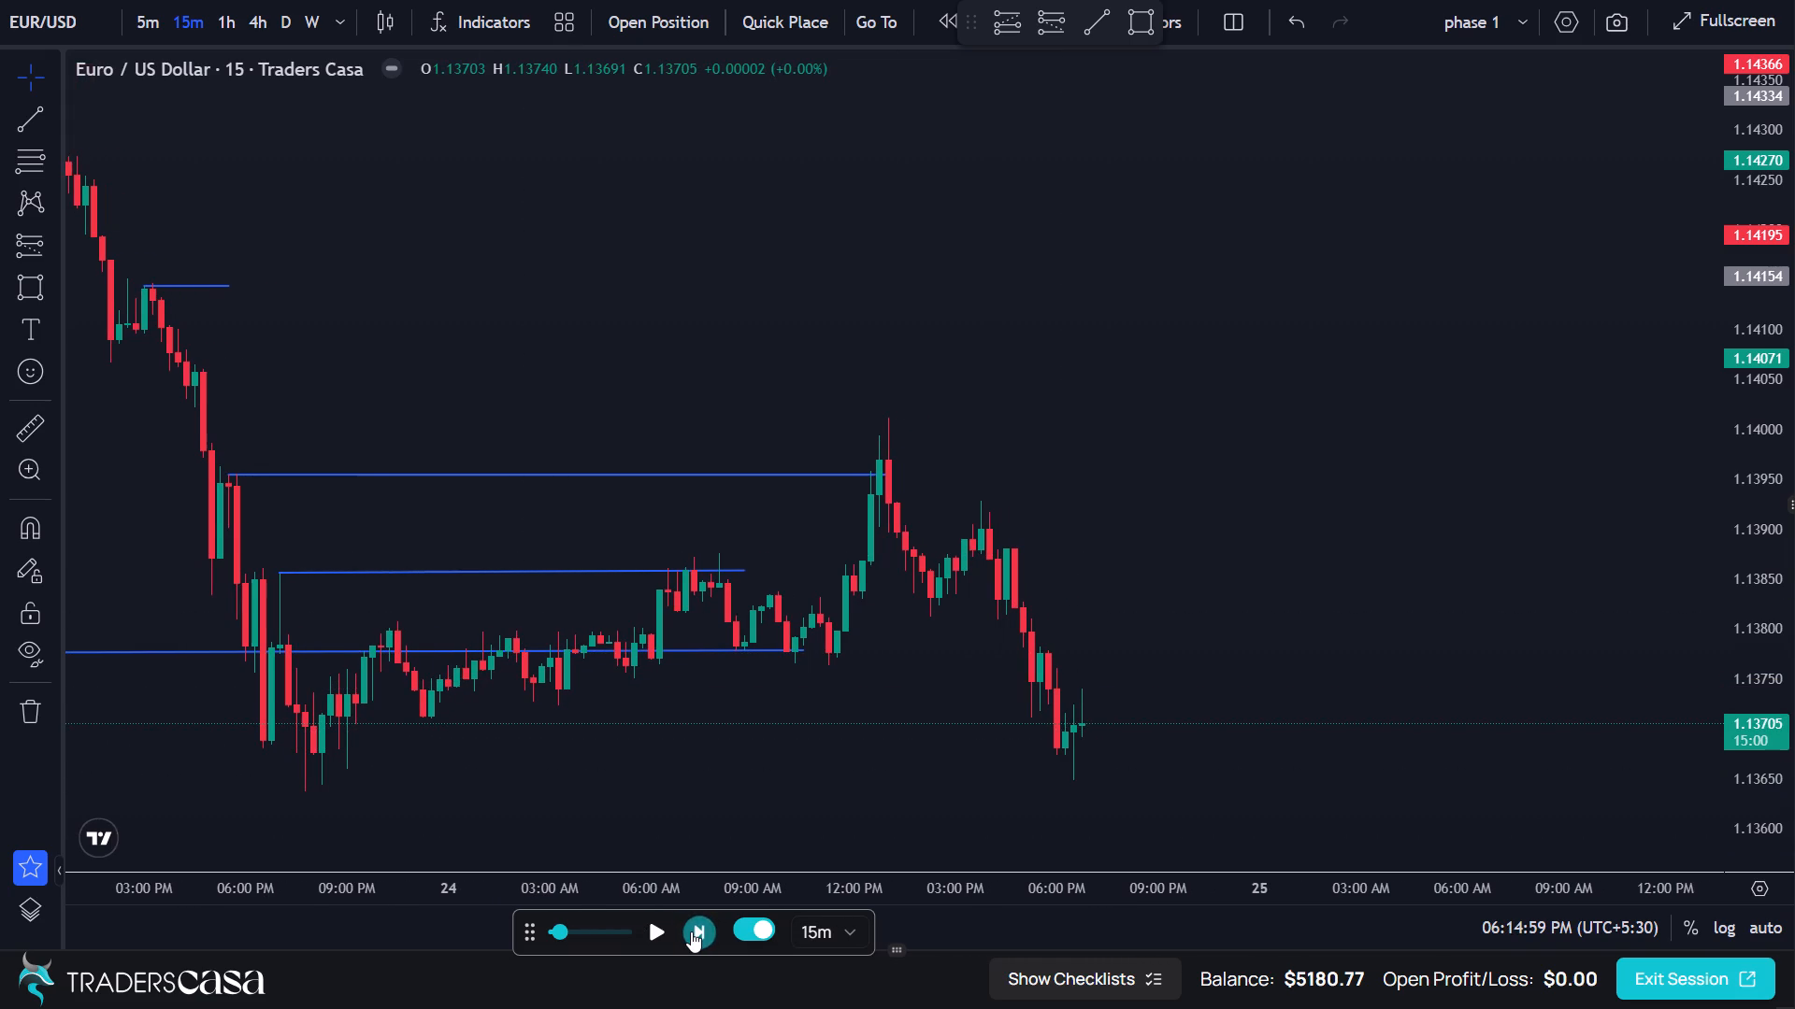
pyautogui.click(691, 931)
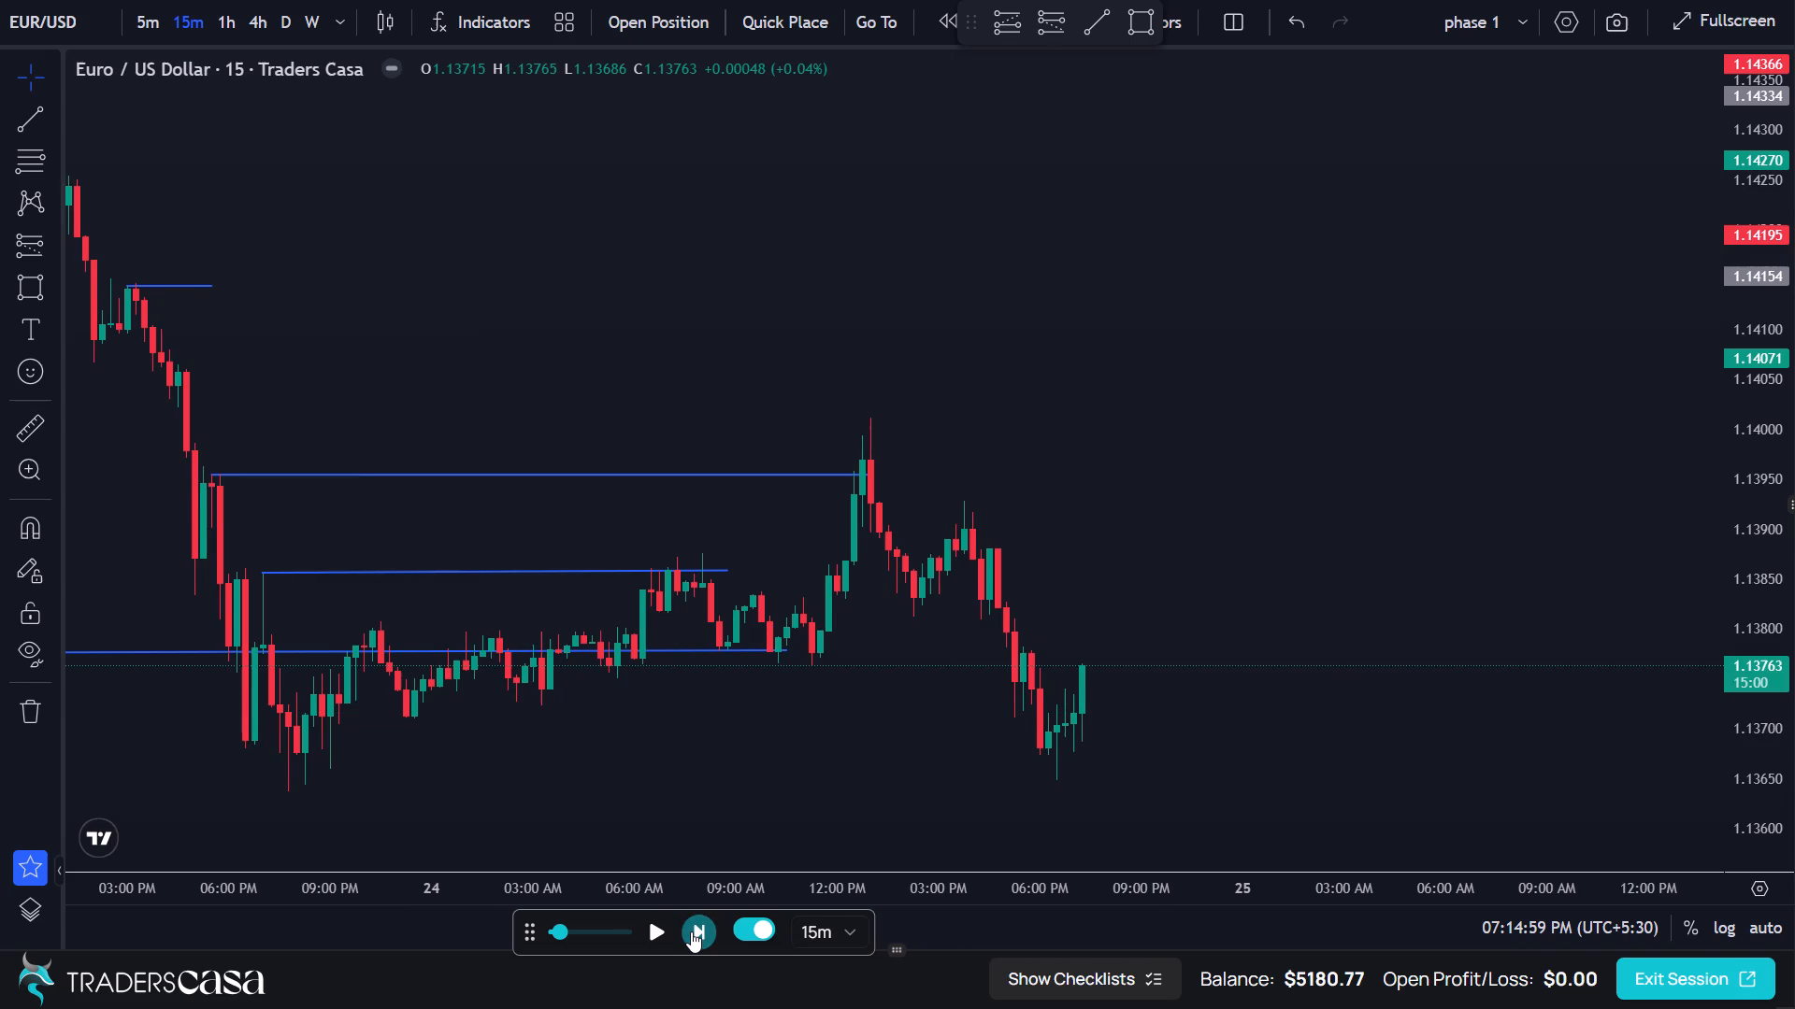
pyautogui.click(691, 931)
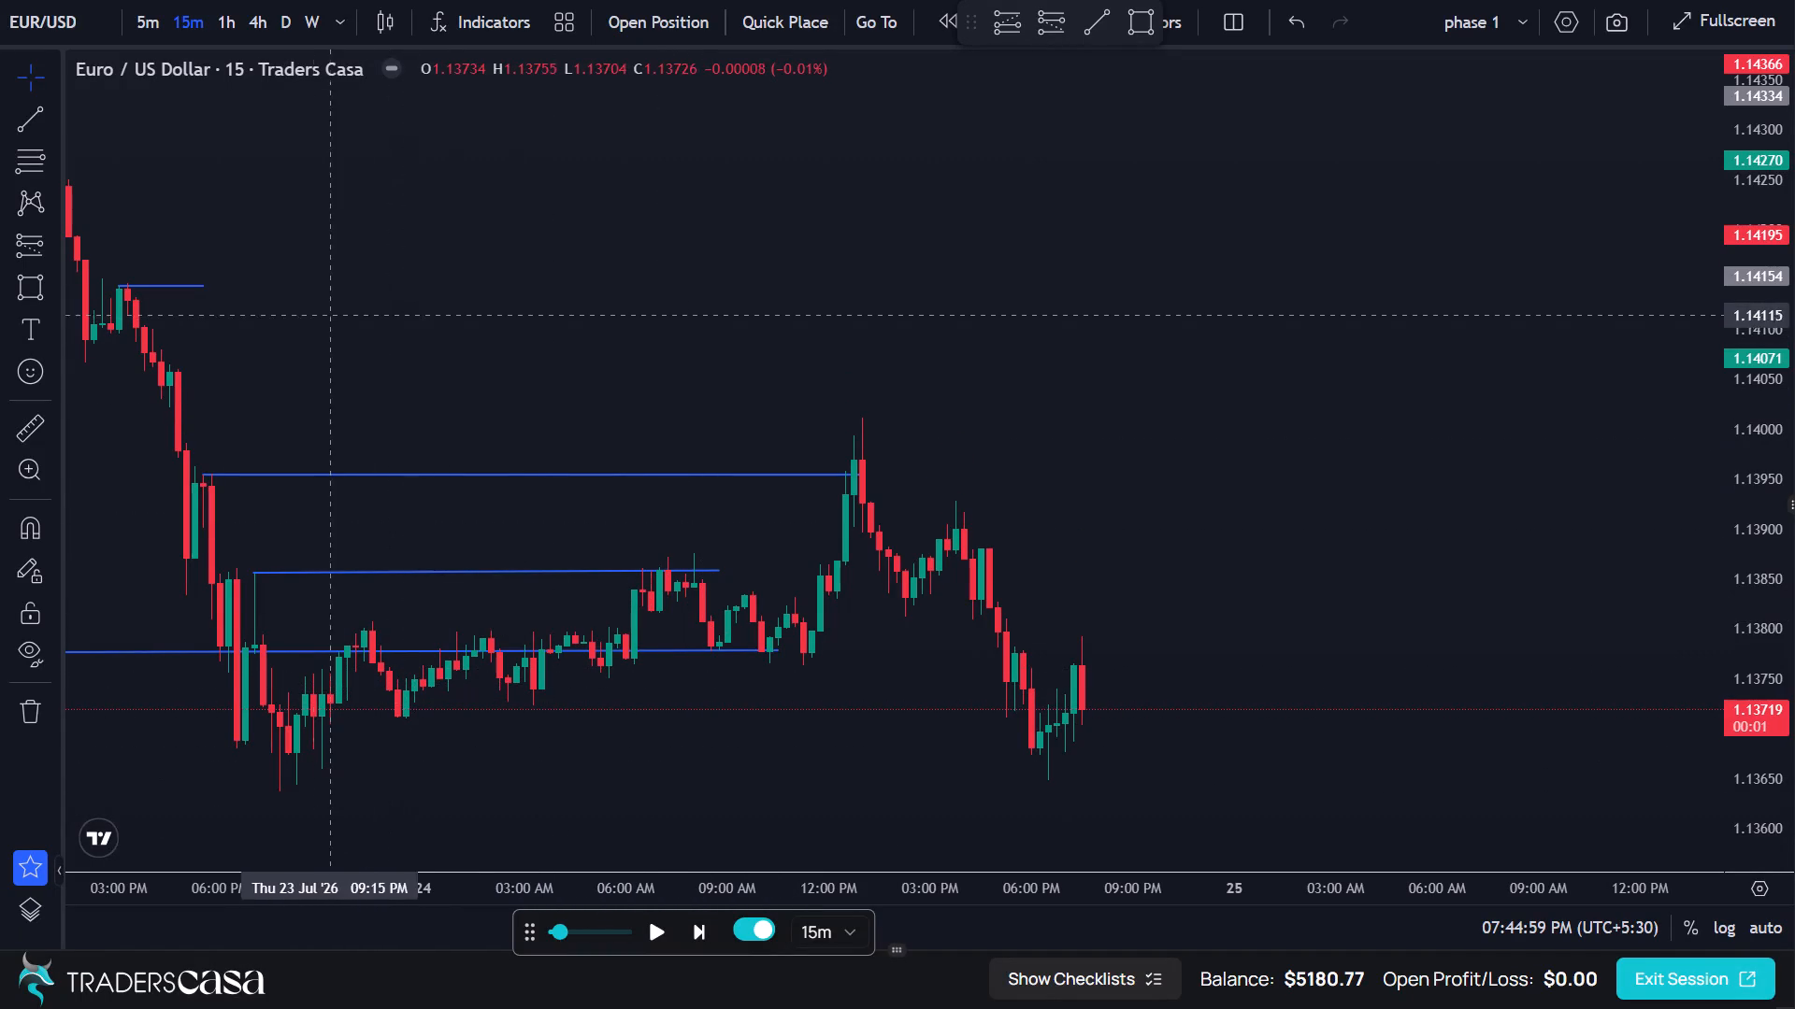
# Switch the chart back to 5-minute candles.
pyautogui.click(153, 8)
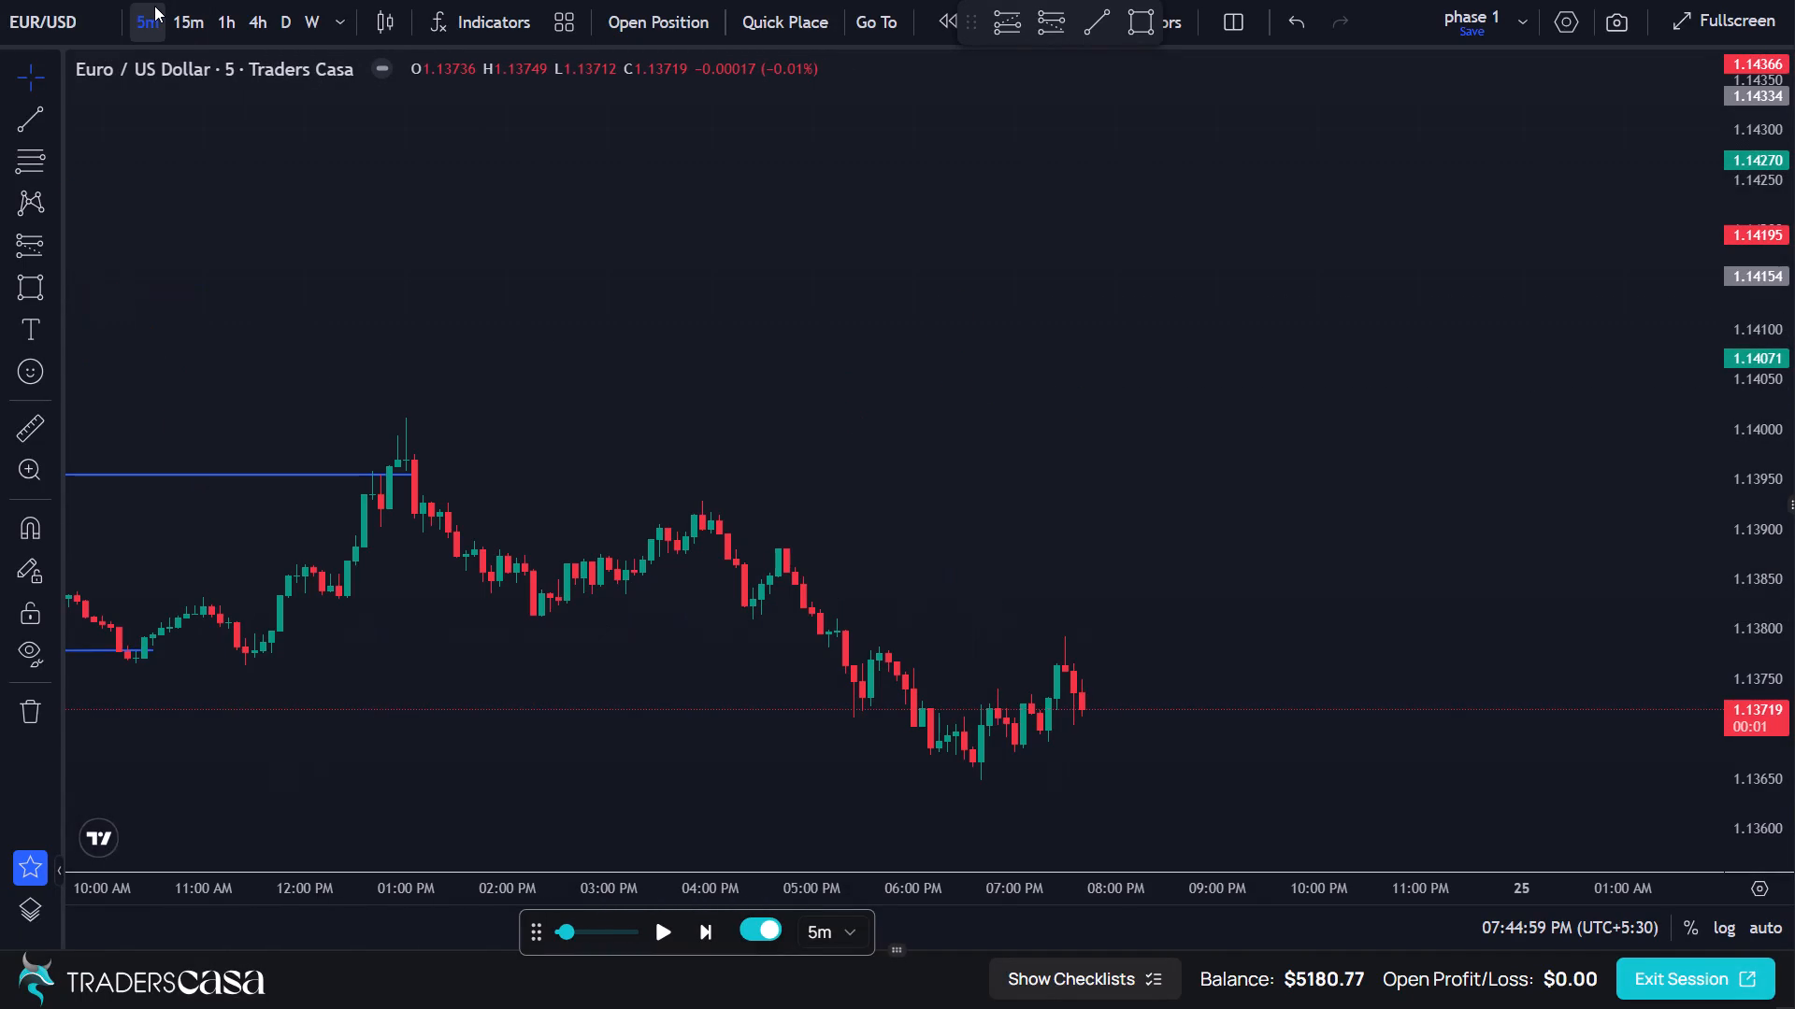
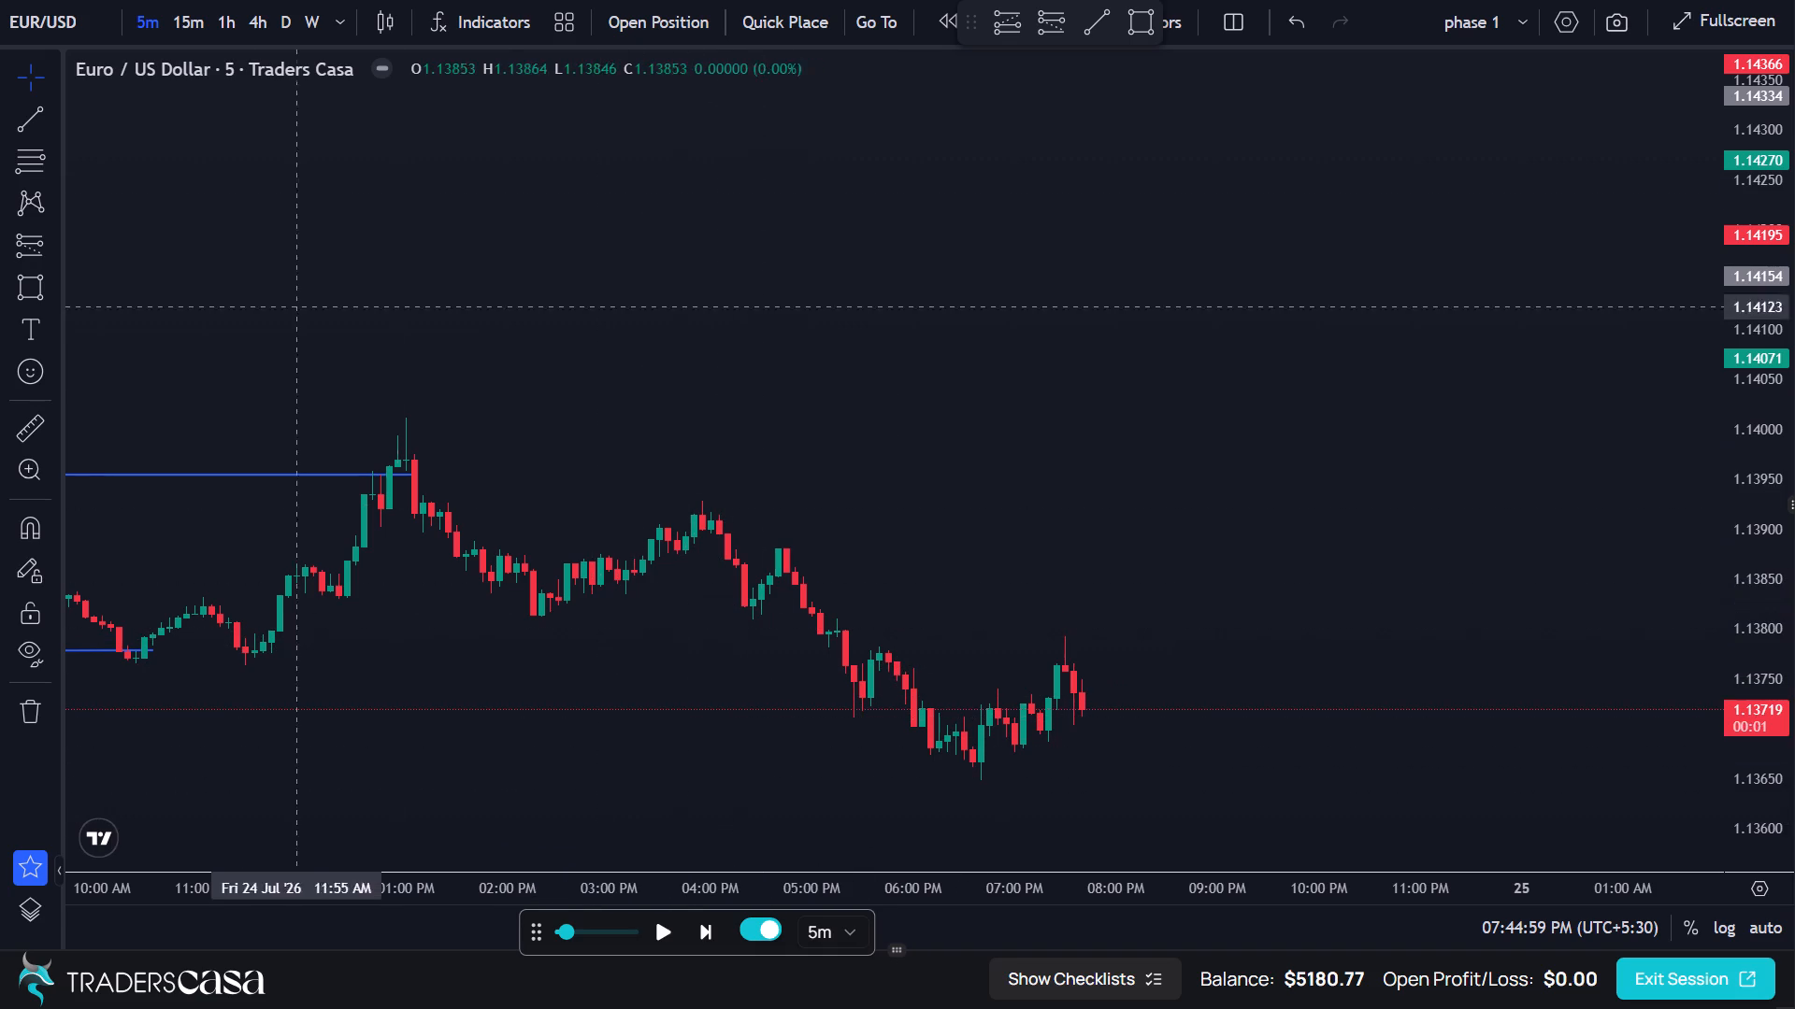
# On 15-minute candles, draw a short position from 07:45 PM on 24 Jul with entry 1.13719, stop 1.13802 and target 1.13553.
pyautogui.click(207, 24)
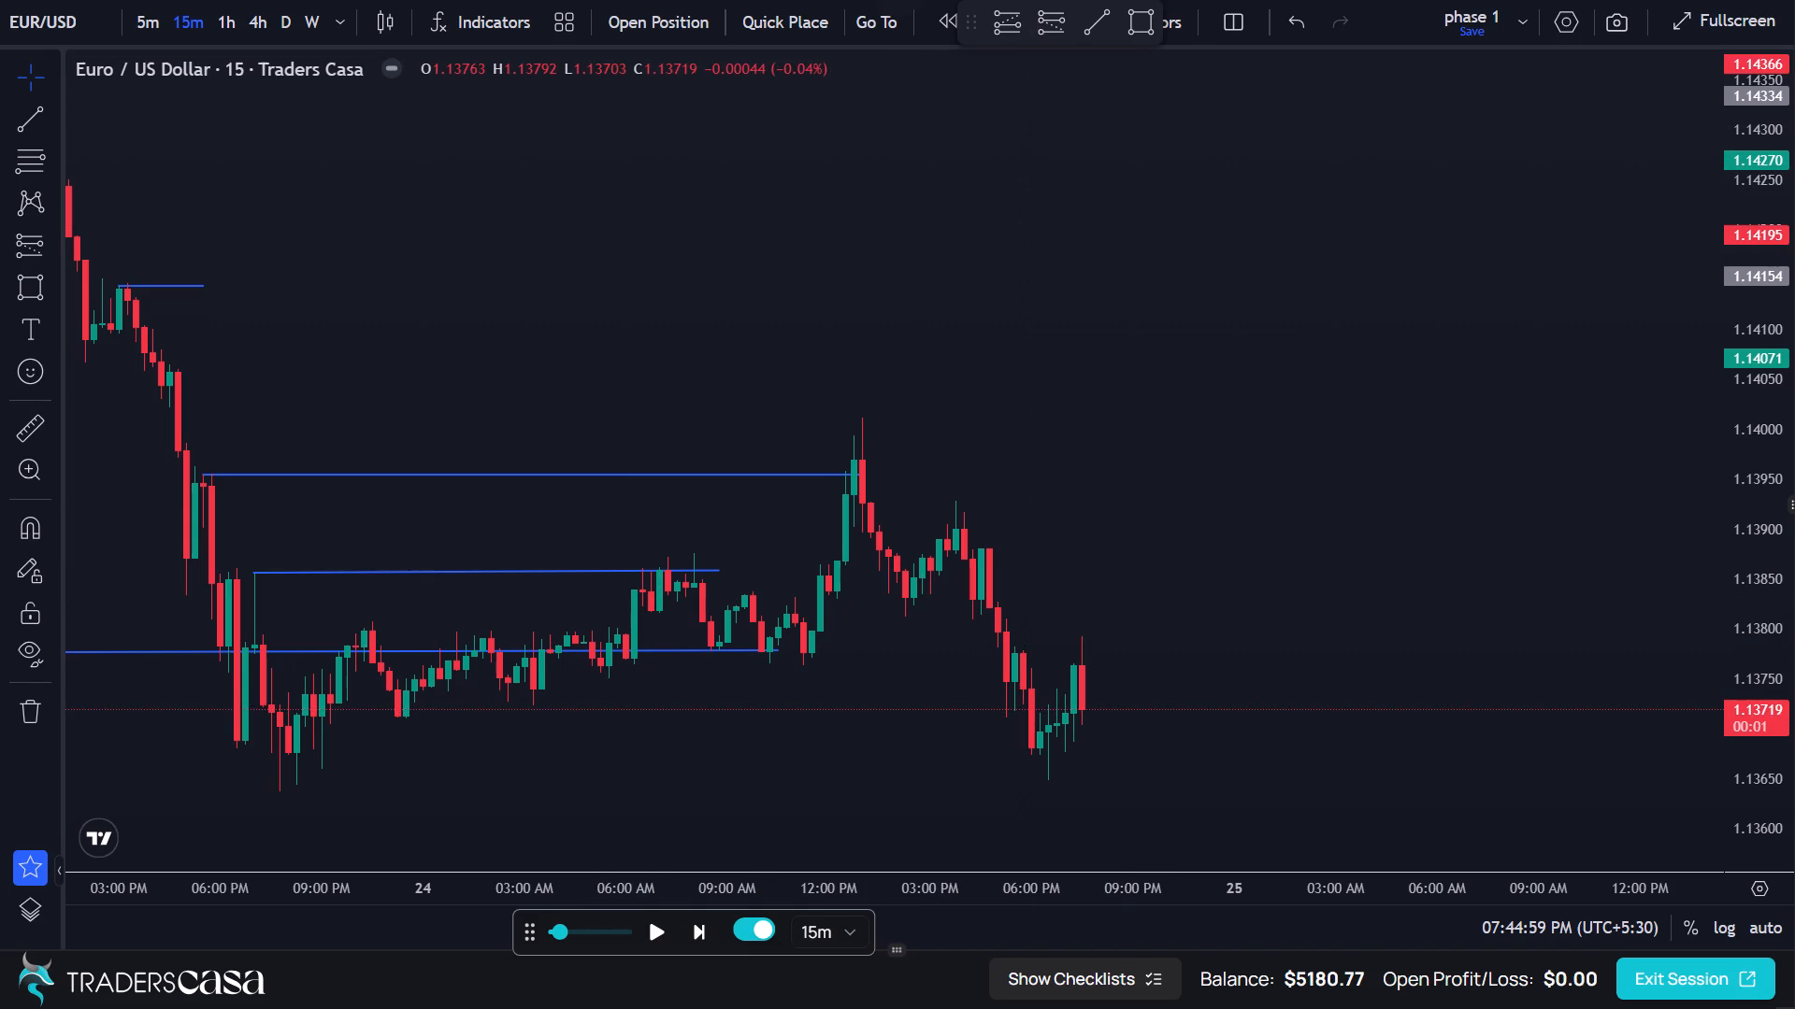
pyautogui.click(1041, 26)
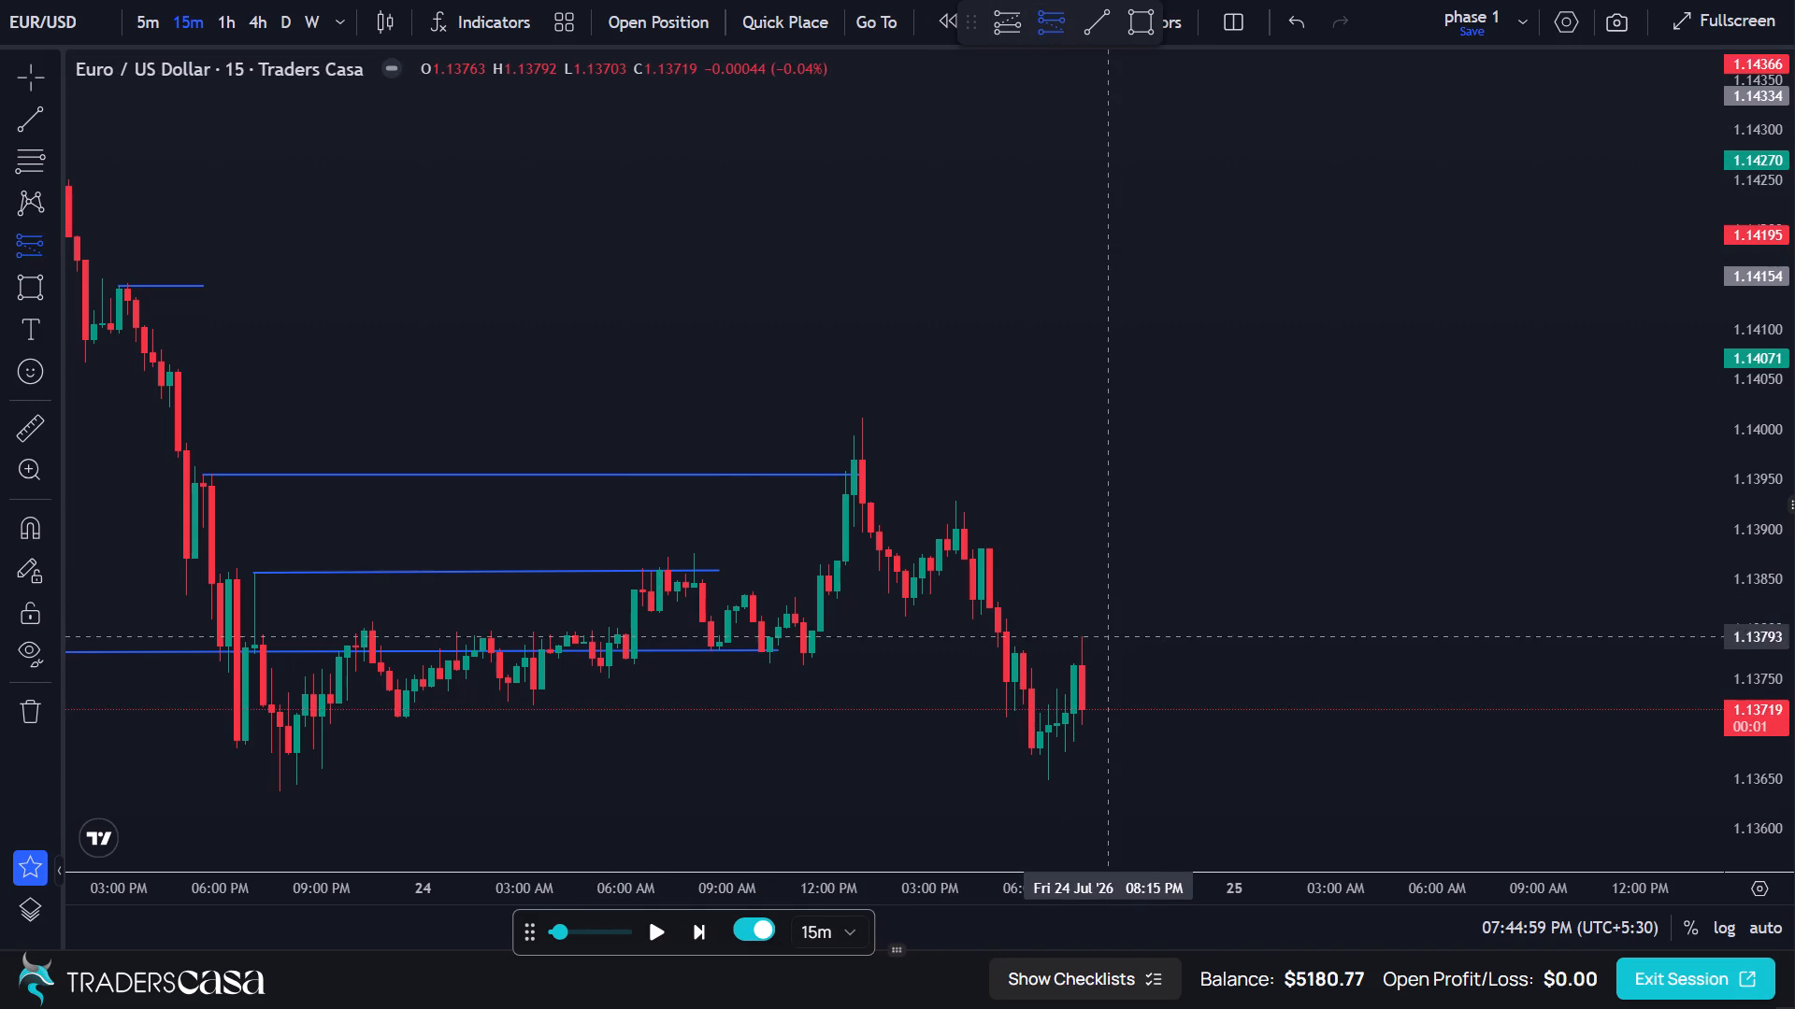
pyautogui.click(1095, 709)
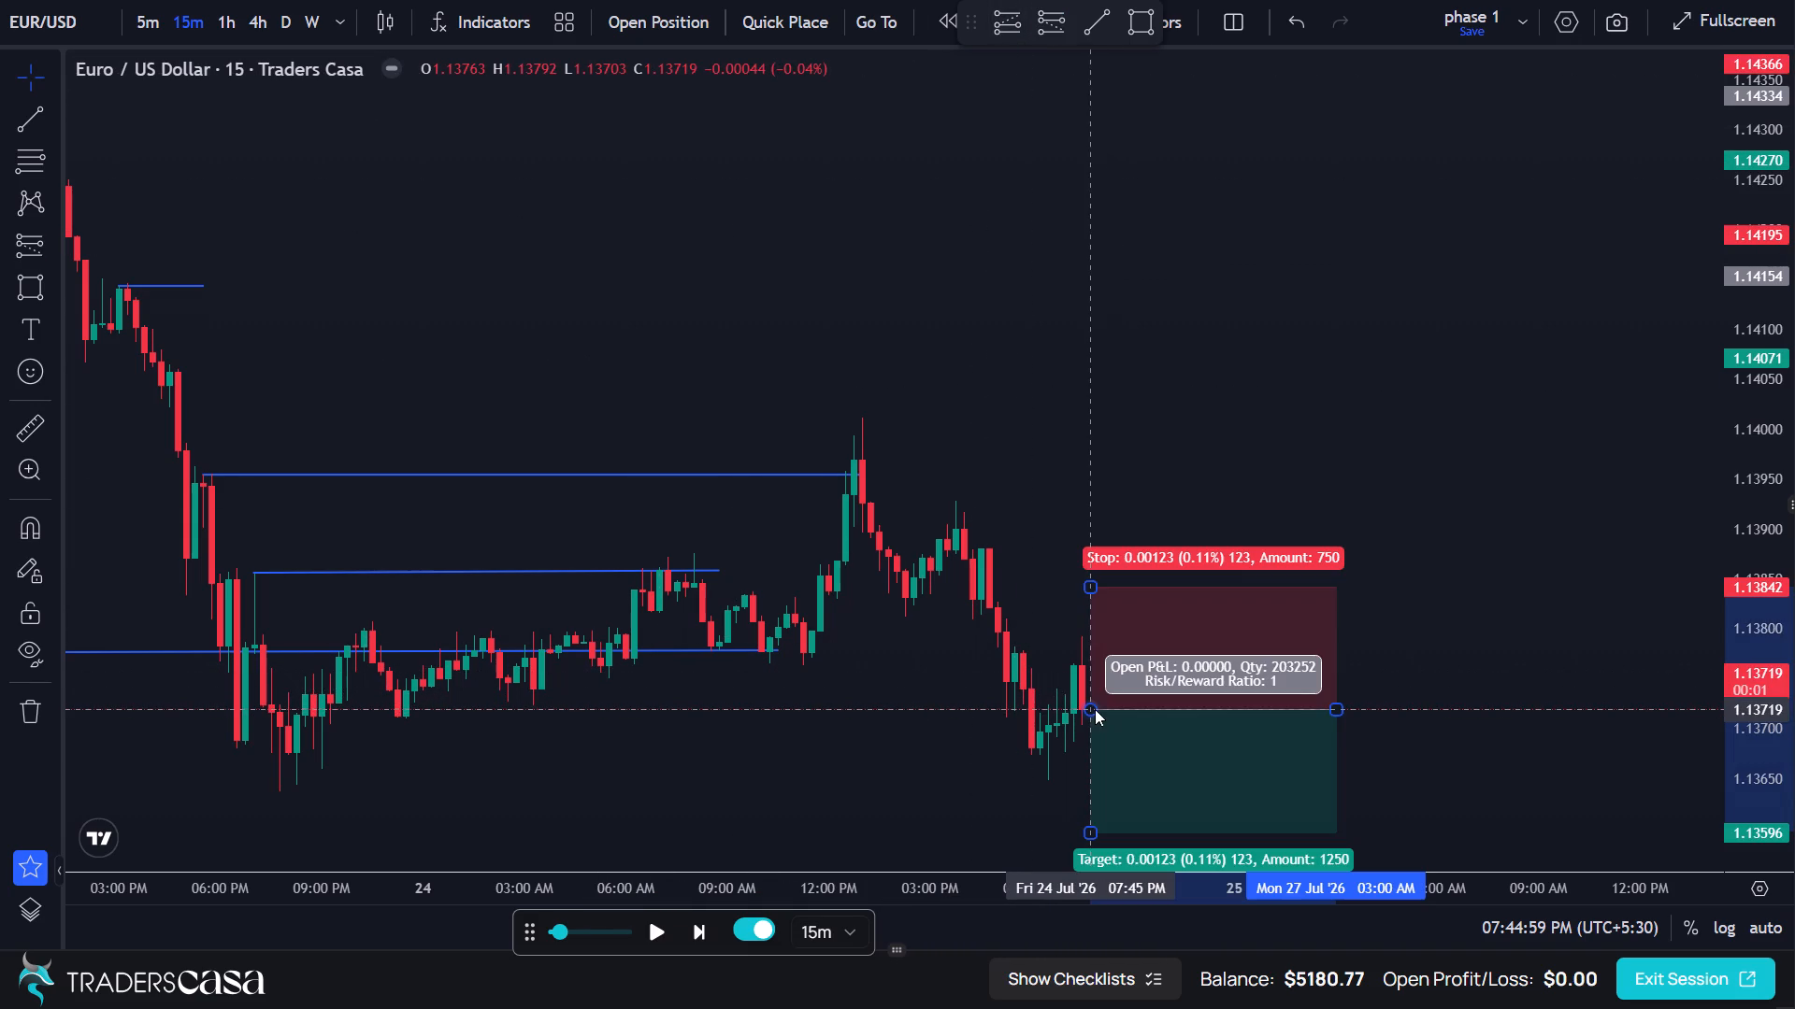
pyautogui.moveTo(1090, 588); pyautogui.dragTo(1090, 595)
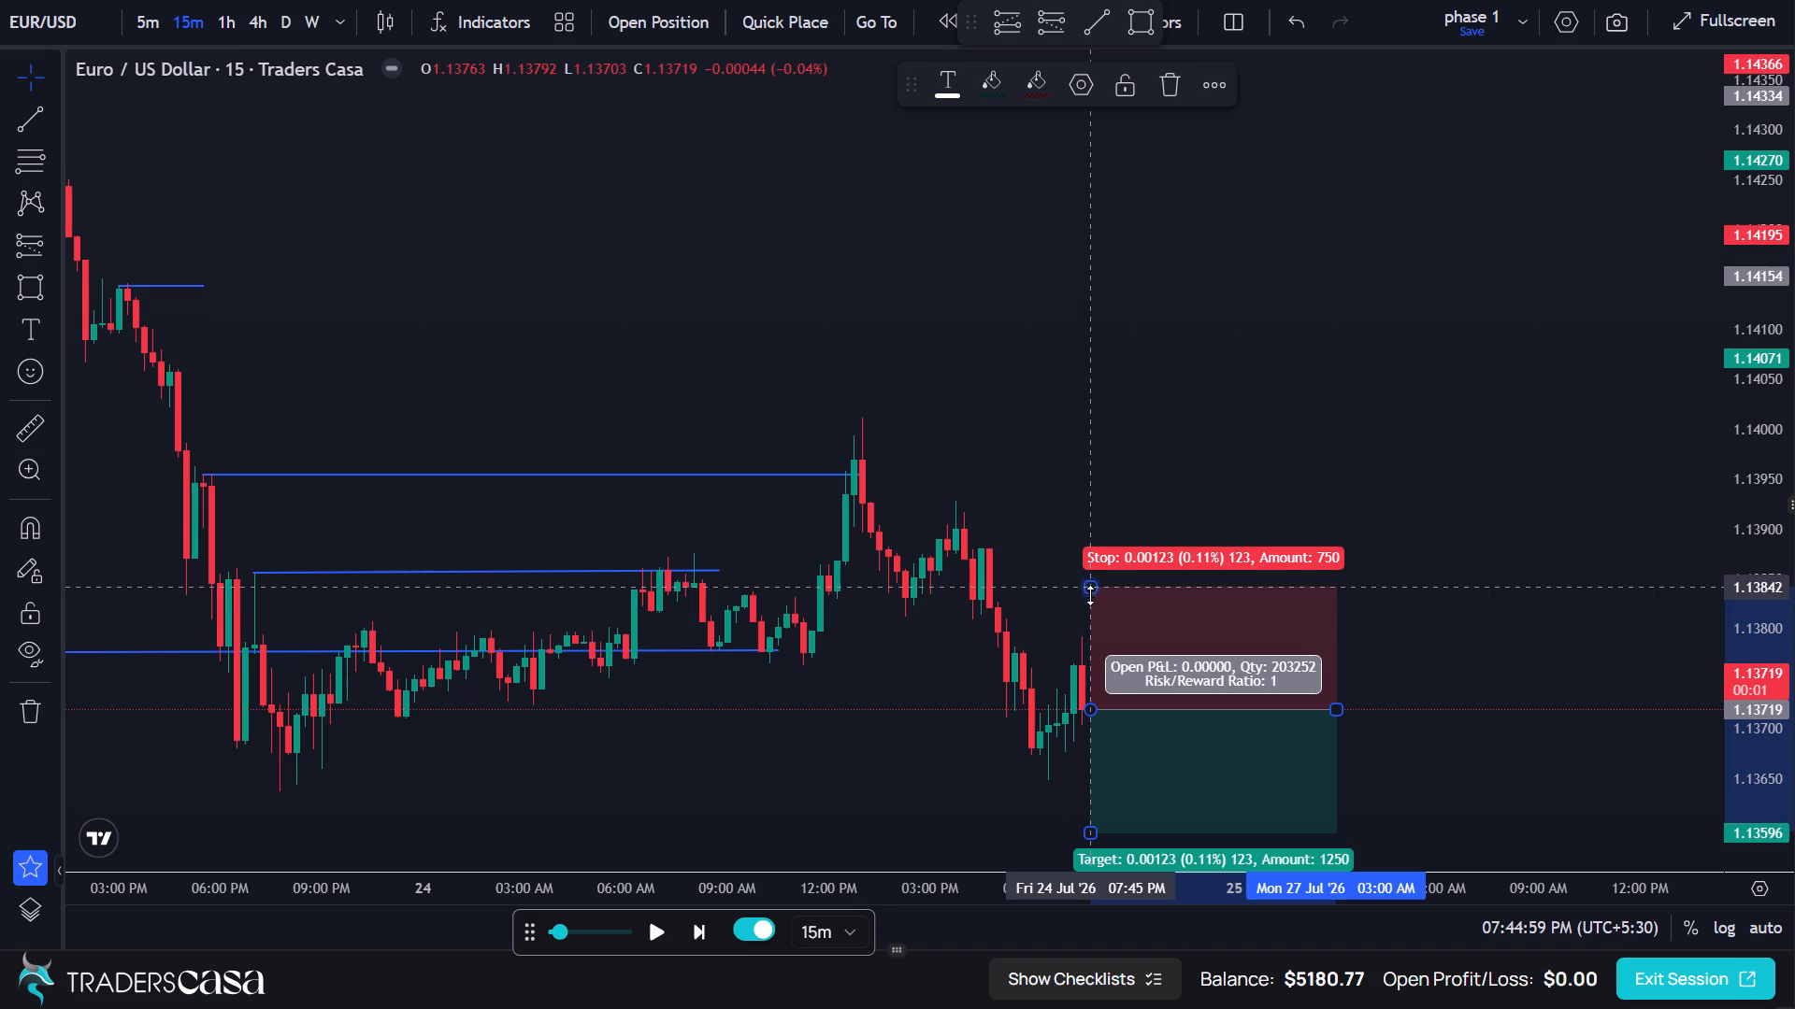
pyautogui.moveTo(1090, 595); pyautogui.dragTo(1095, 627)
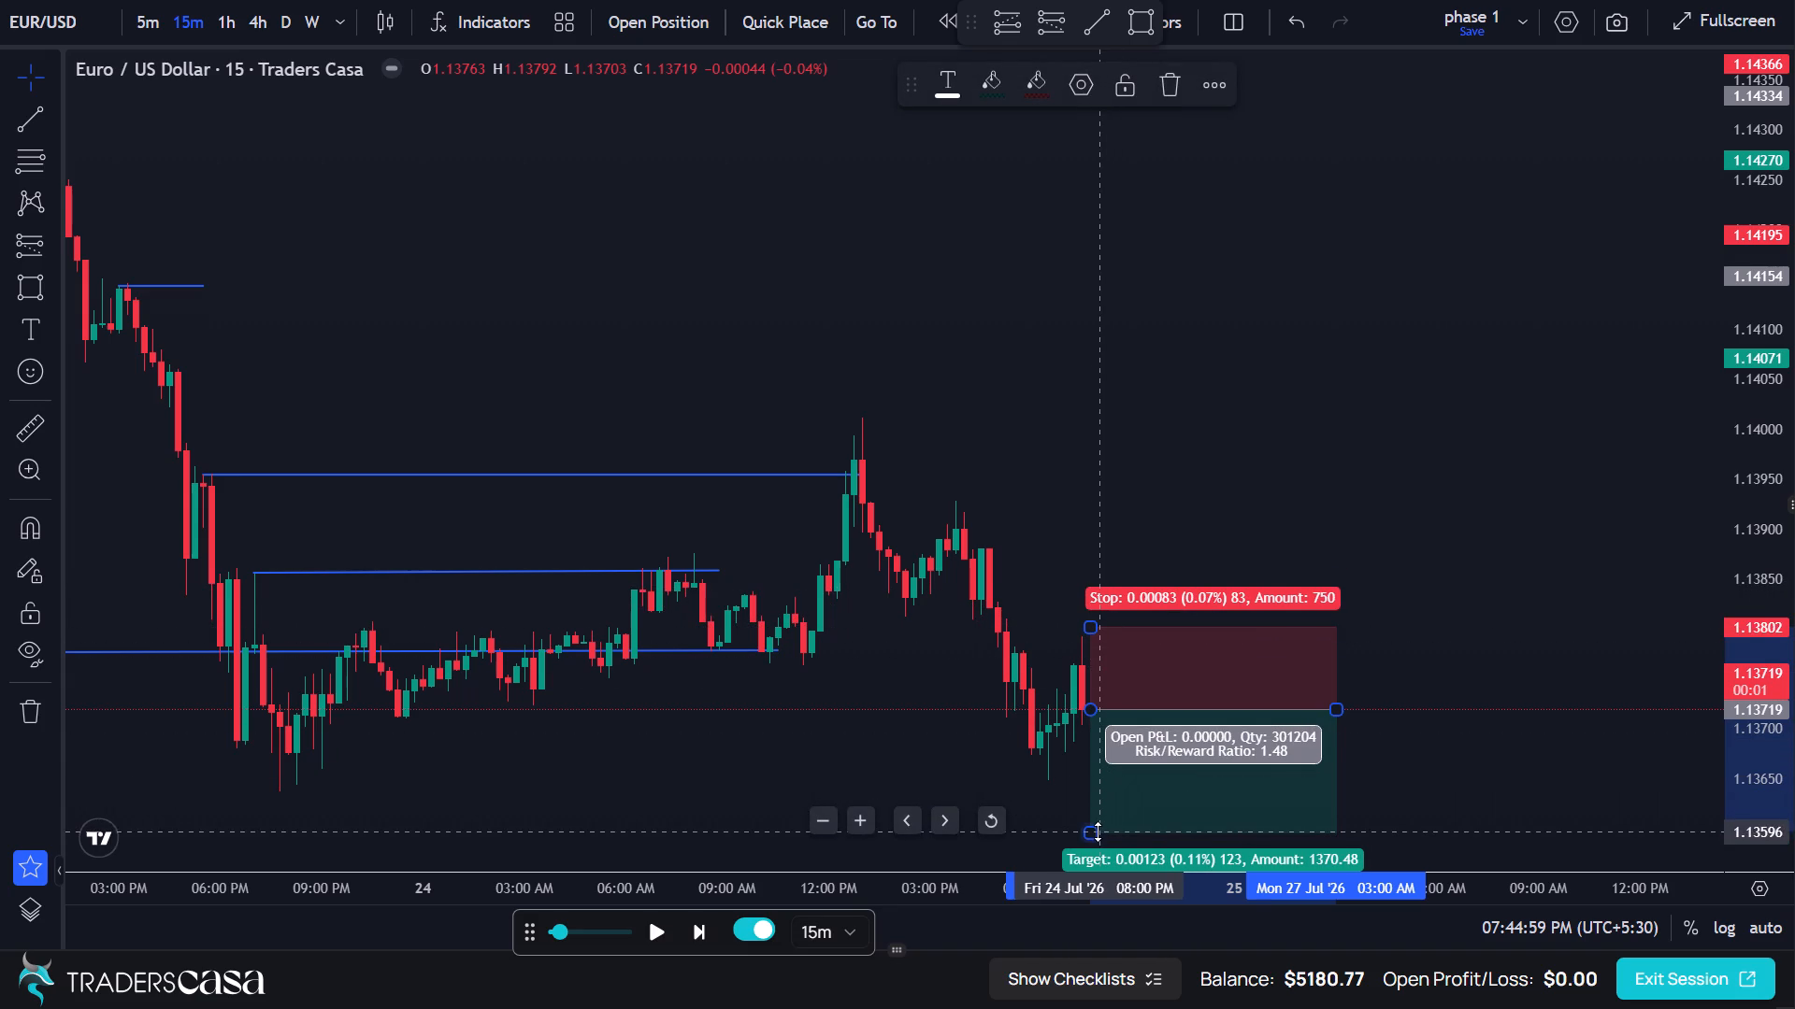
pyautogui.moveTo(1098, 831); pyautogui.dragTo(1102, 896)
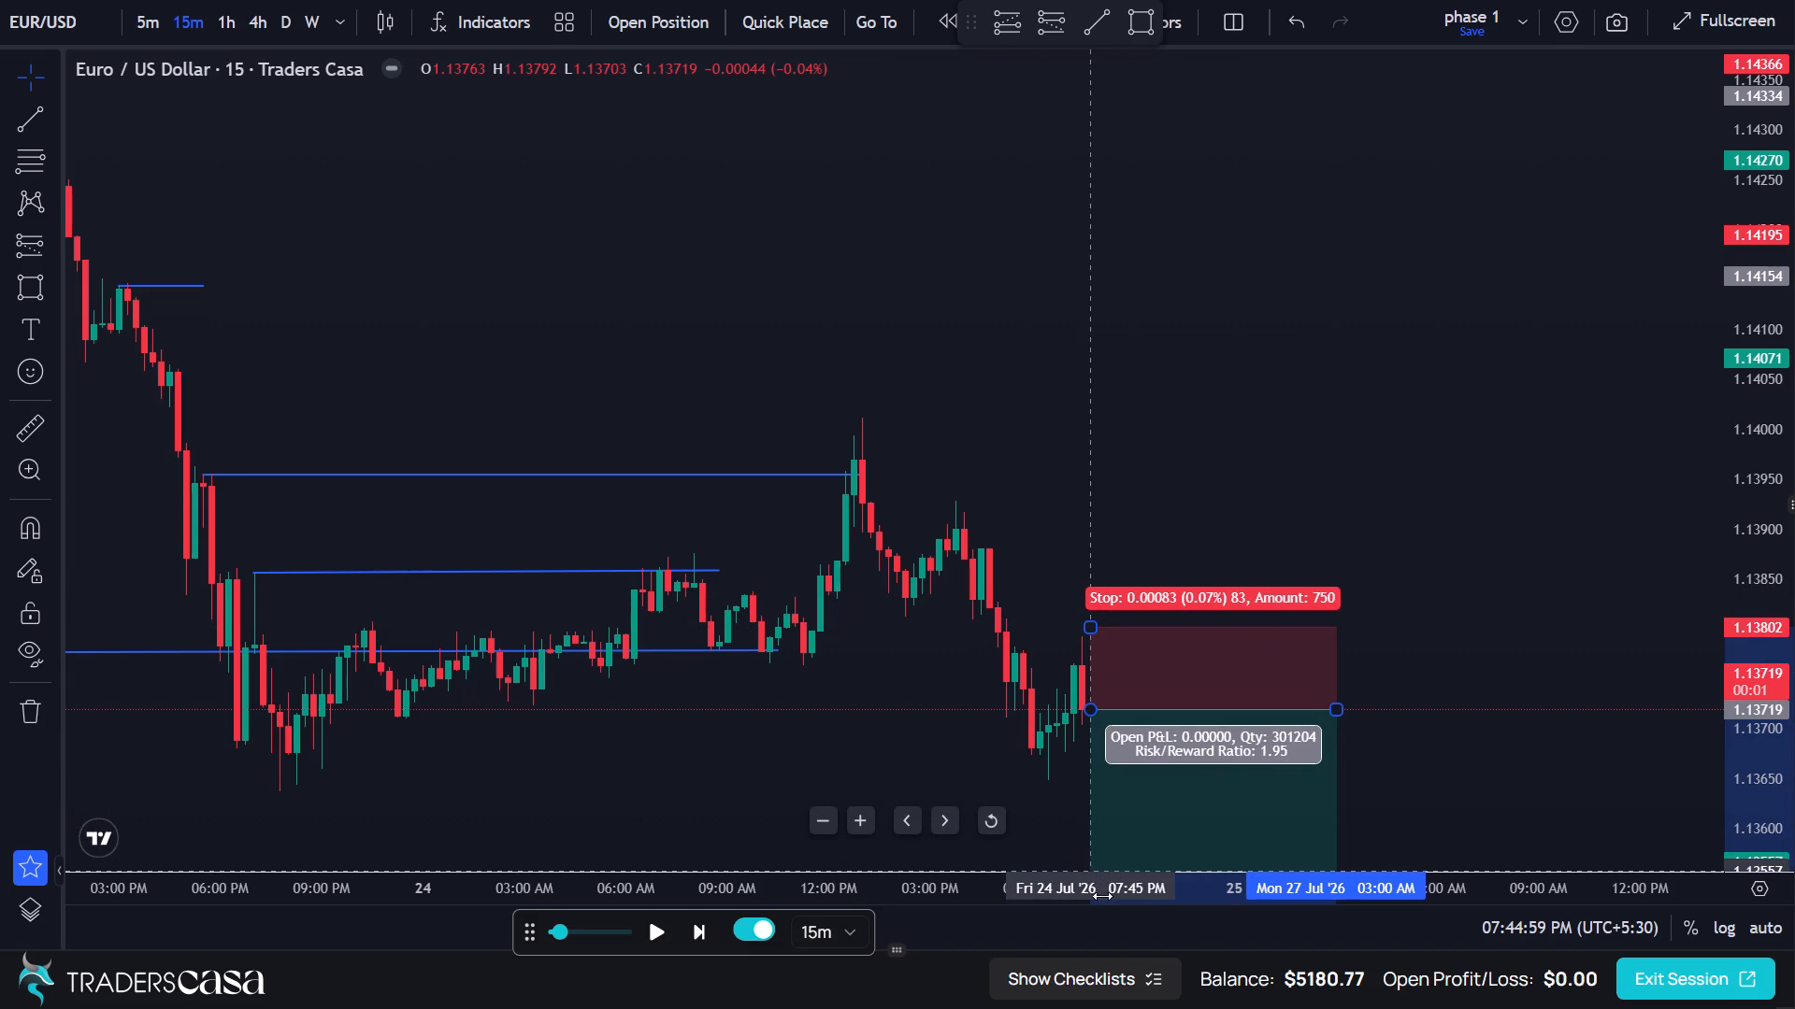
pyautogui.moveTo(1102, 896); pyautogui.dragTo(1102, 898)
pyautogui.moveTo(1405, 763); pyautogui.dragTo(1368, 575)
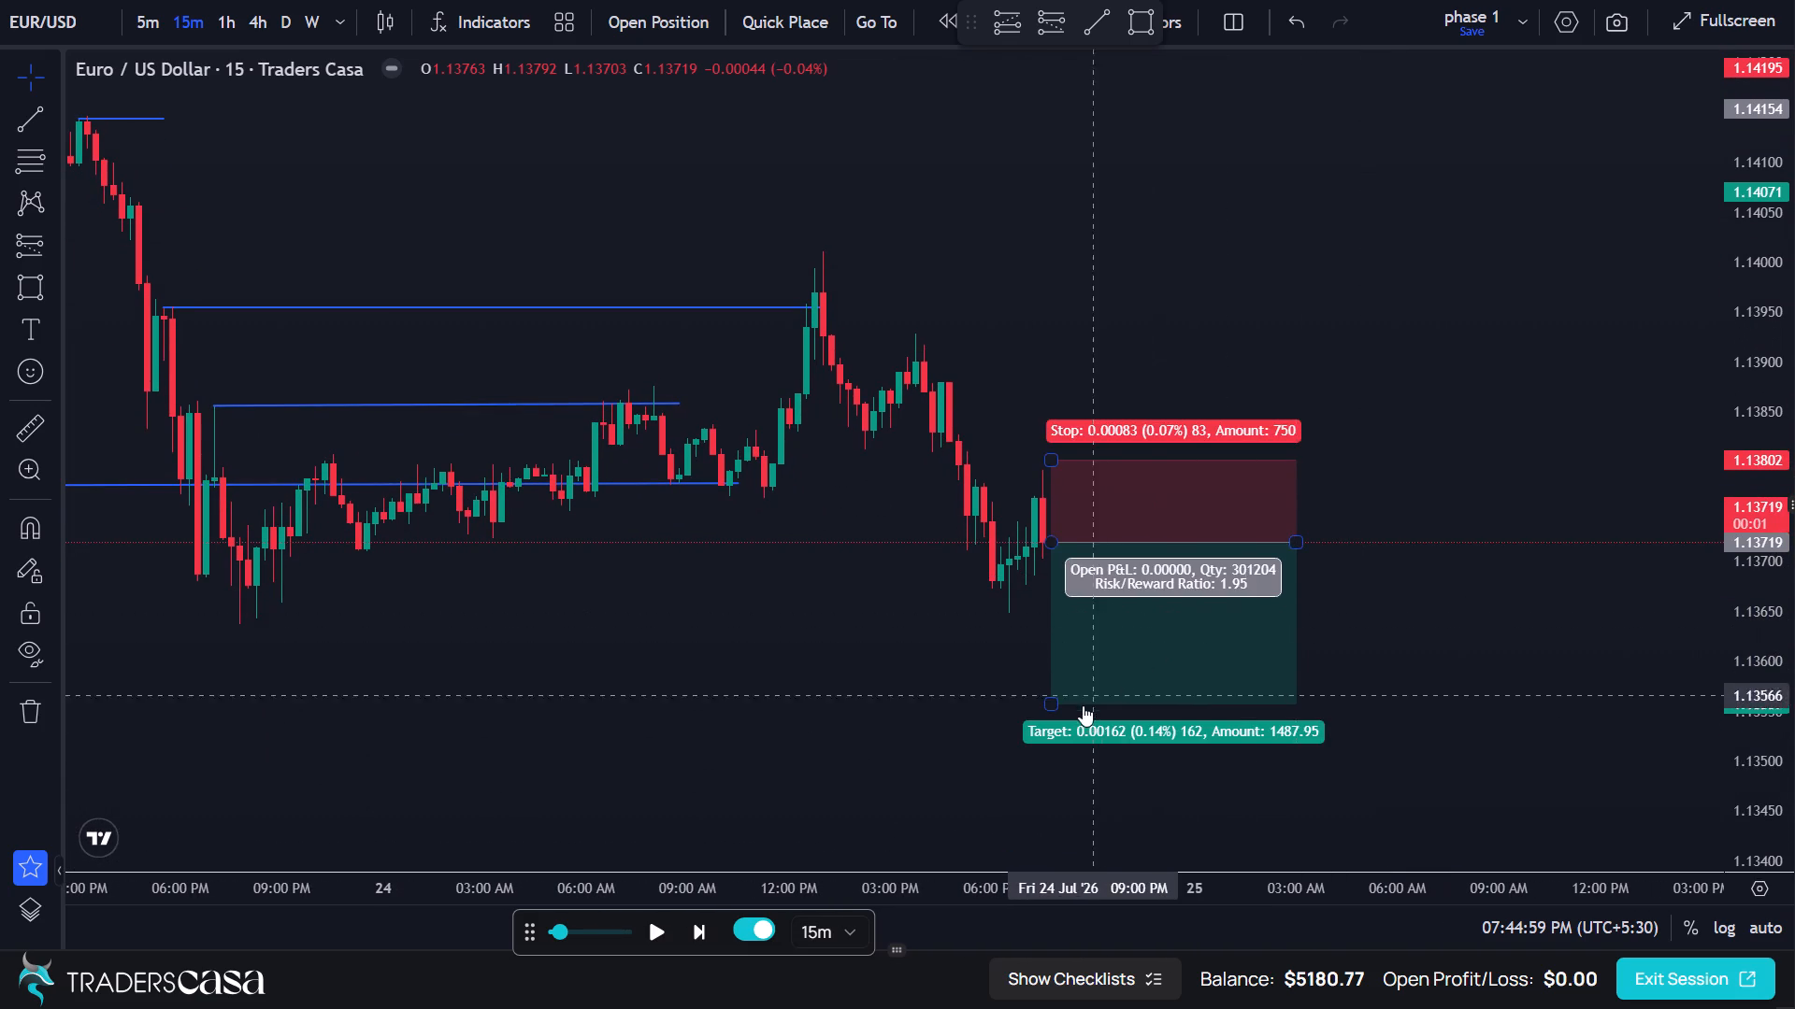
pyautogui.click(1053, 704)
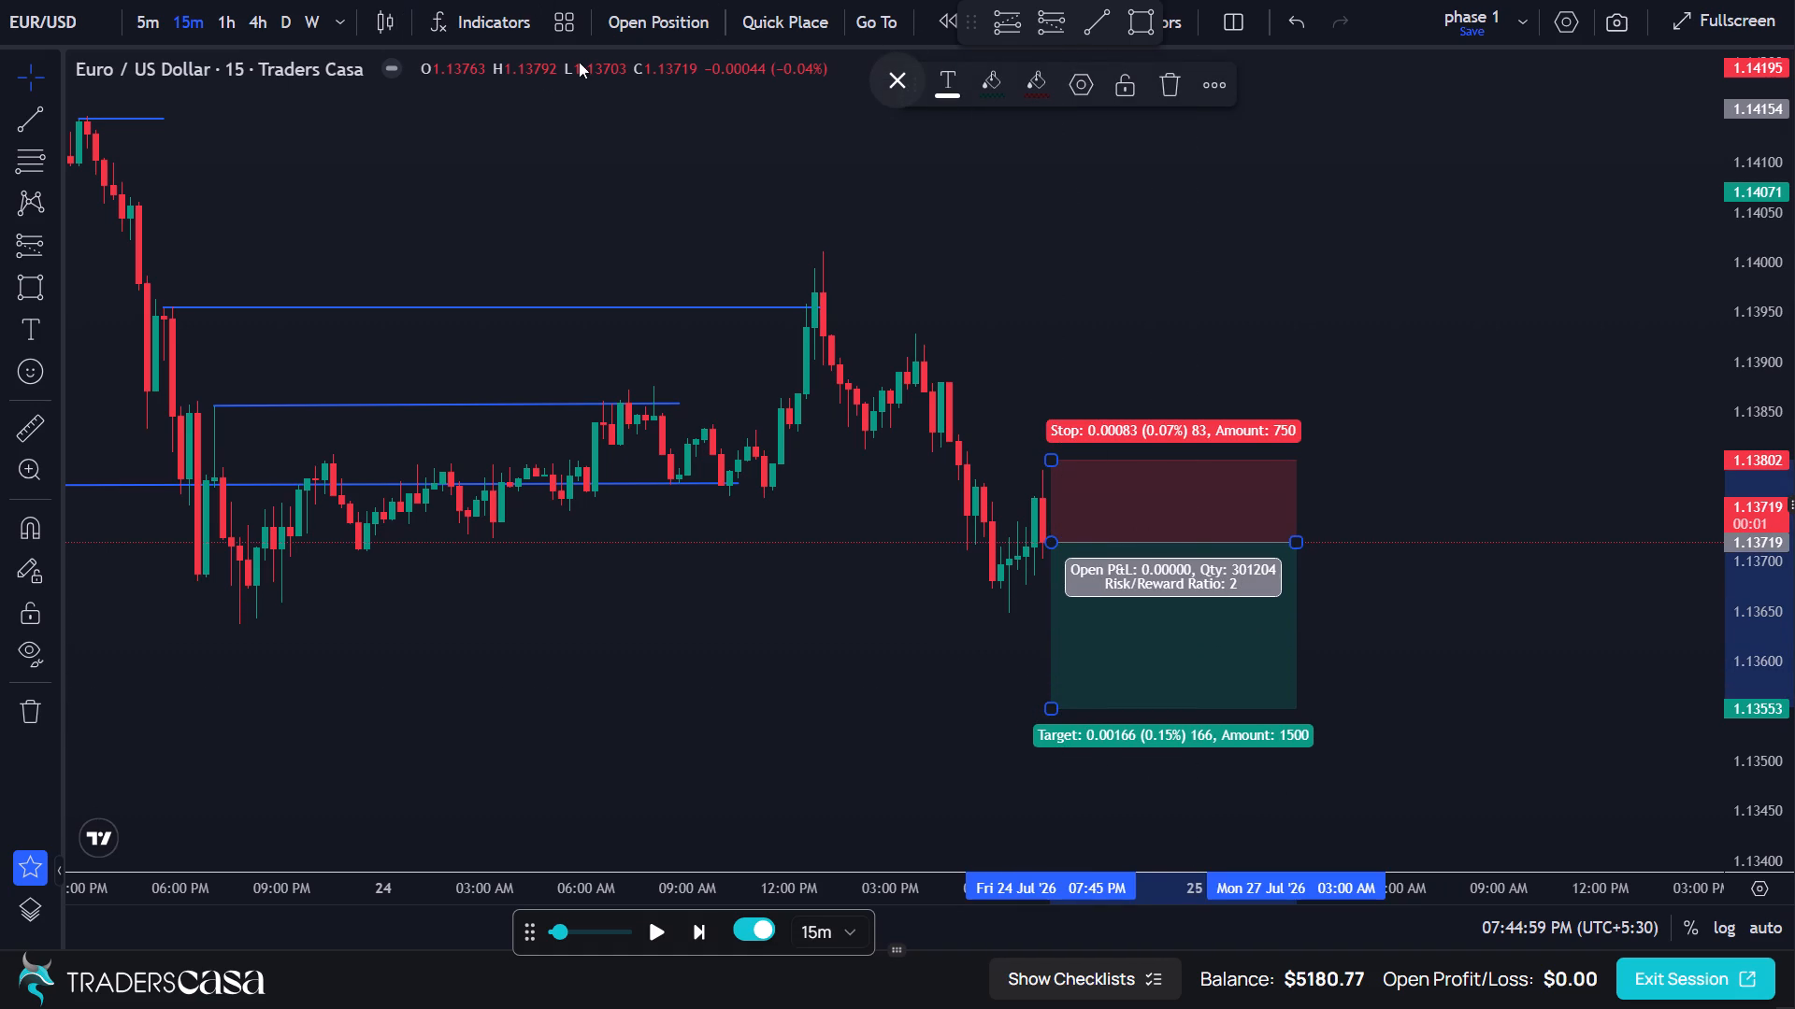
# Place a market sell trade at 1.13719 with take profit 1.13553, stop loss 1.13802 and 1% risk.
pyautogui.click(648, 23)
pyautogui.click(871, 845)
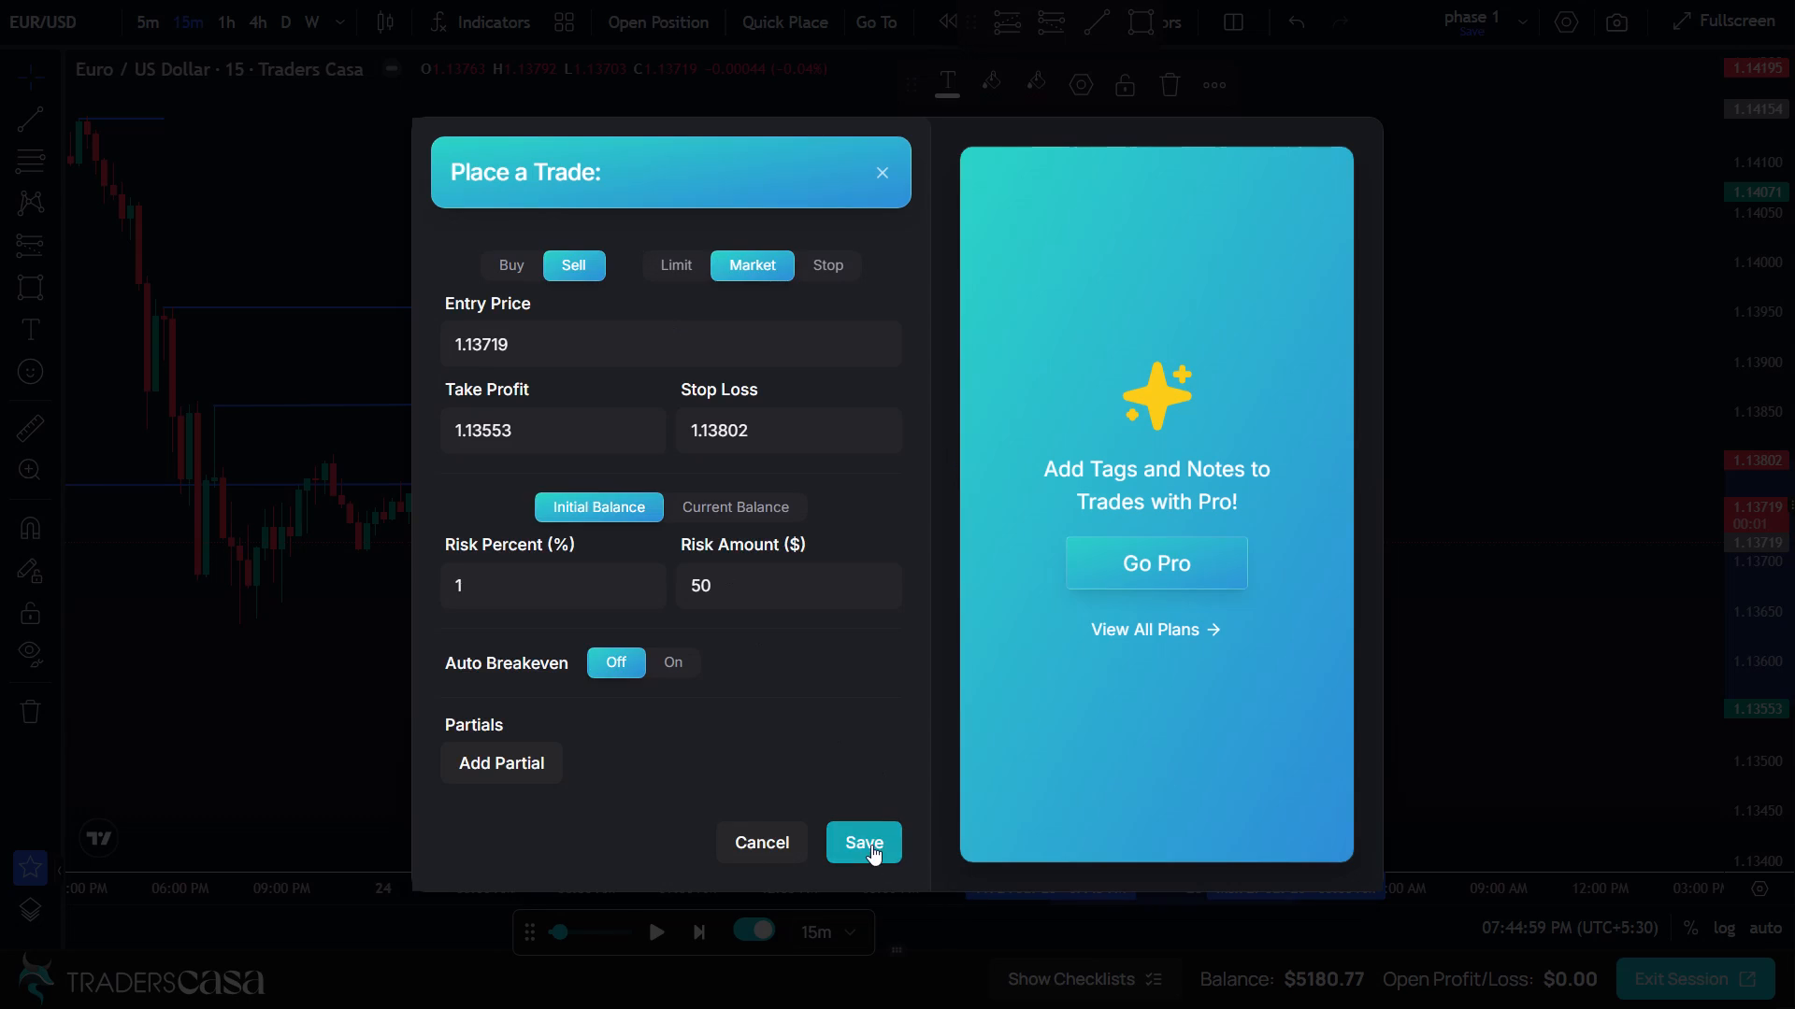
# Advance the 15-minute replay three candles to 08:29:59 PM on 24 Jul to follow the short trade.
pyautogui.click(696, 936)
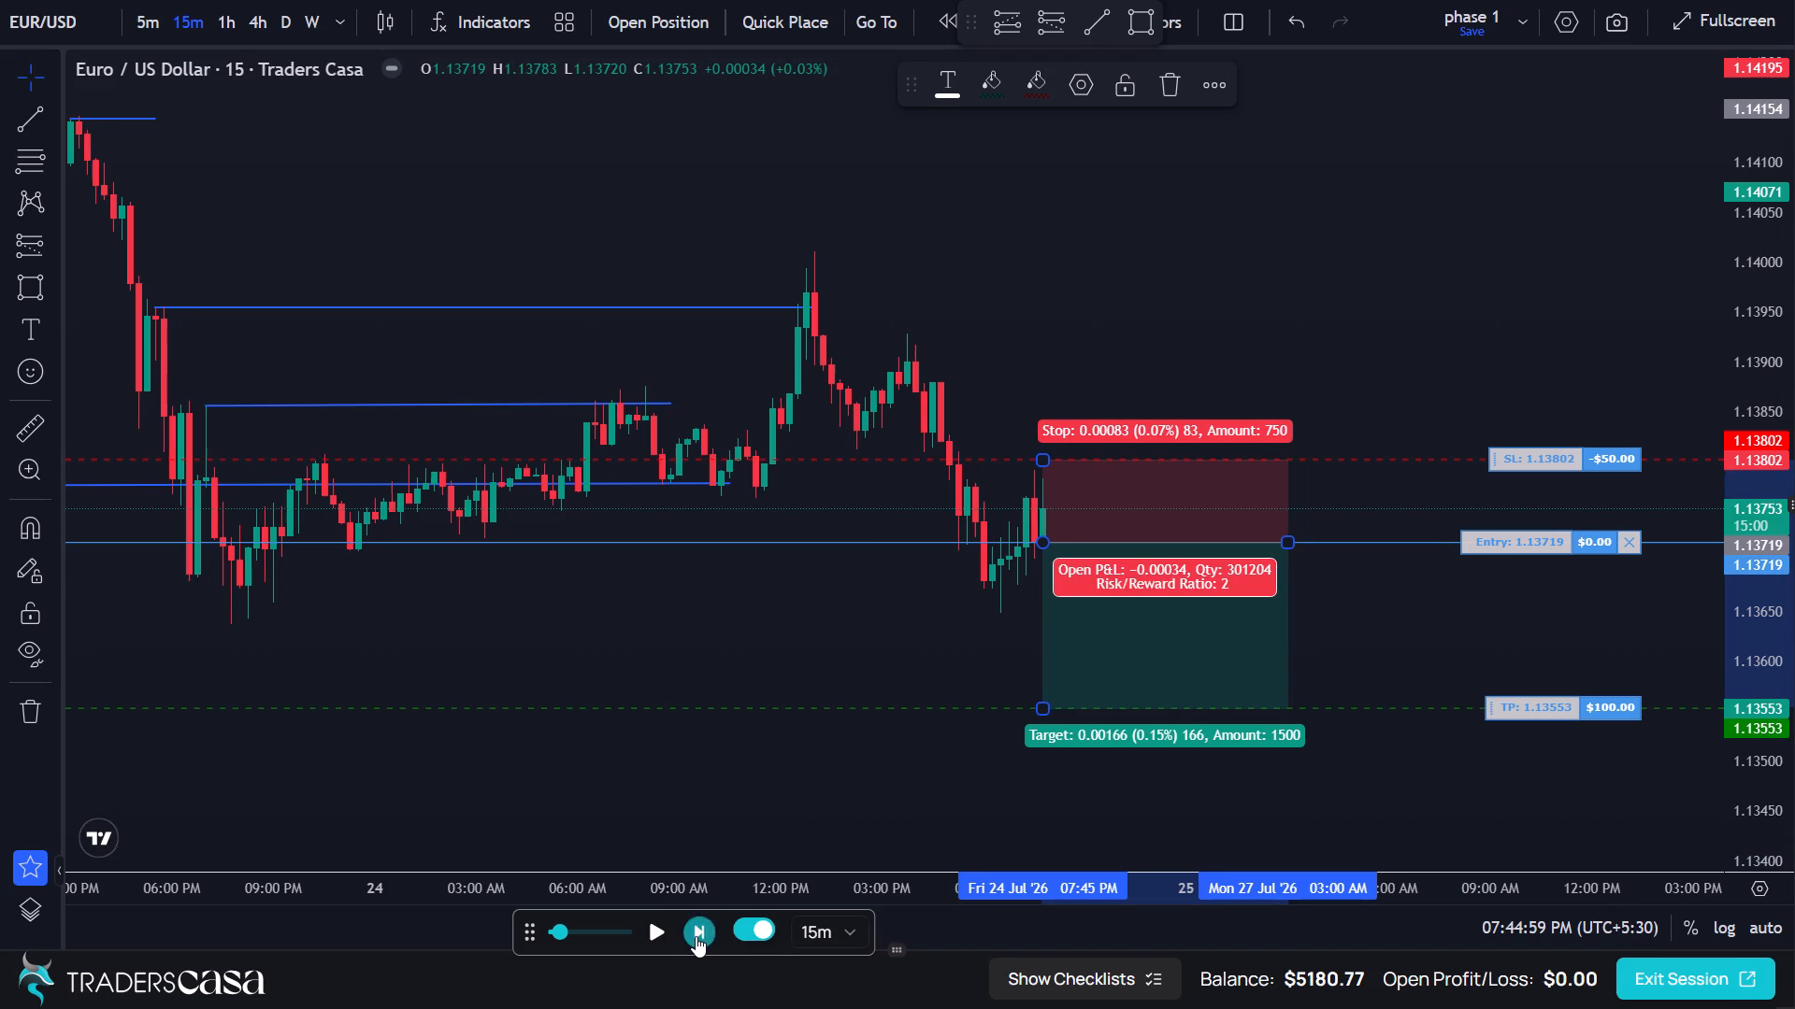
pyautogui.click(696, 936)
pyautogui.click(696, 936)
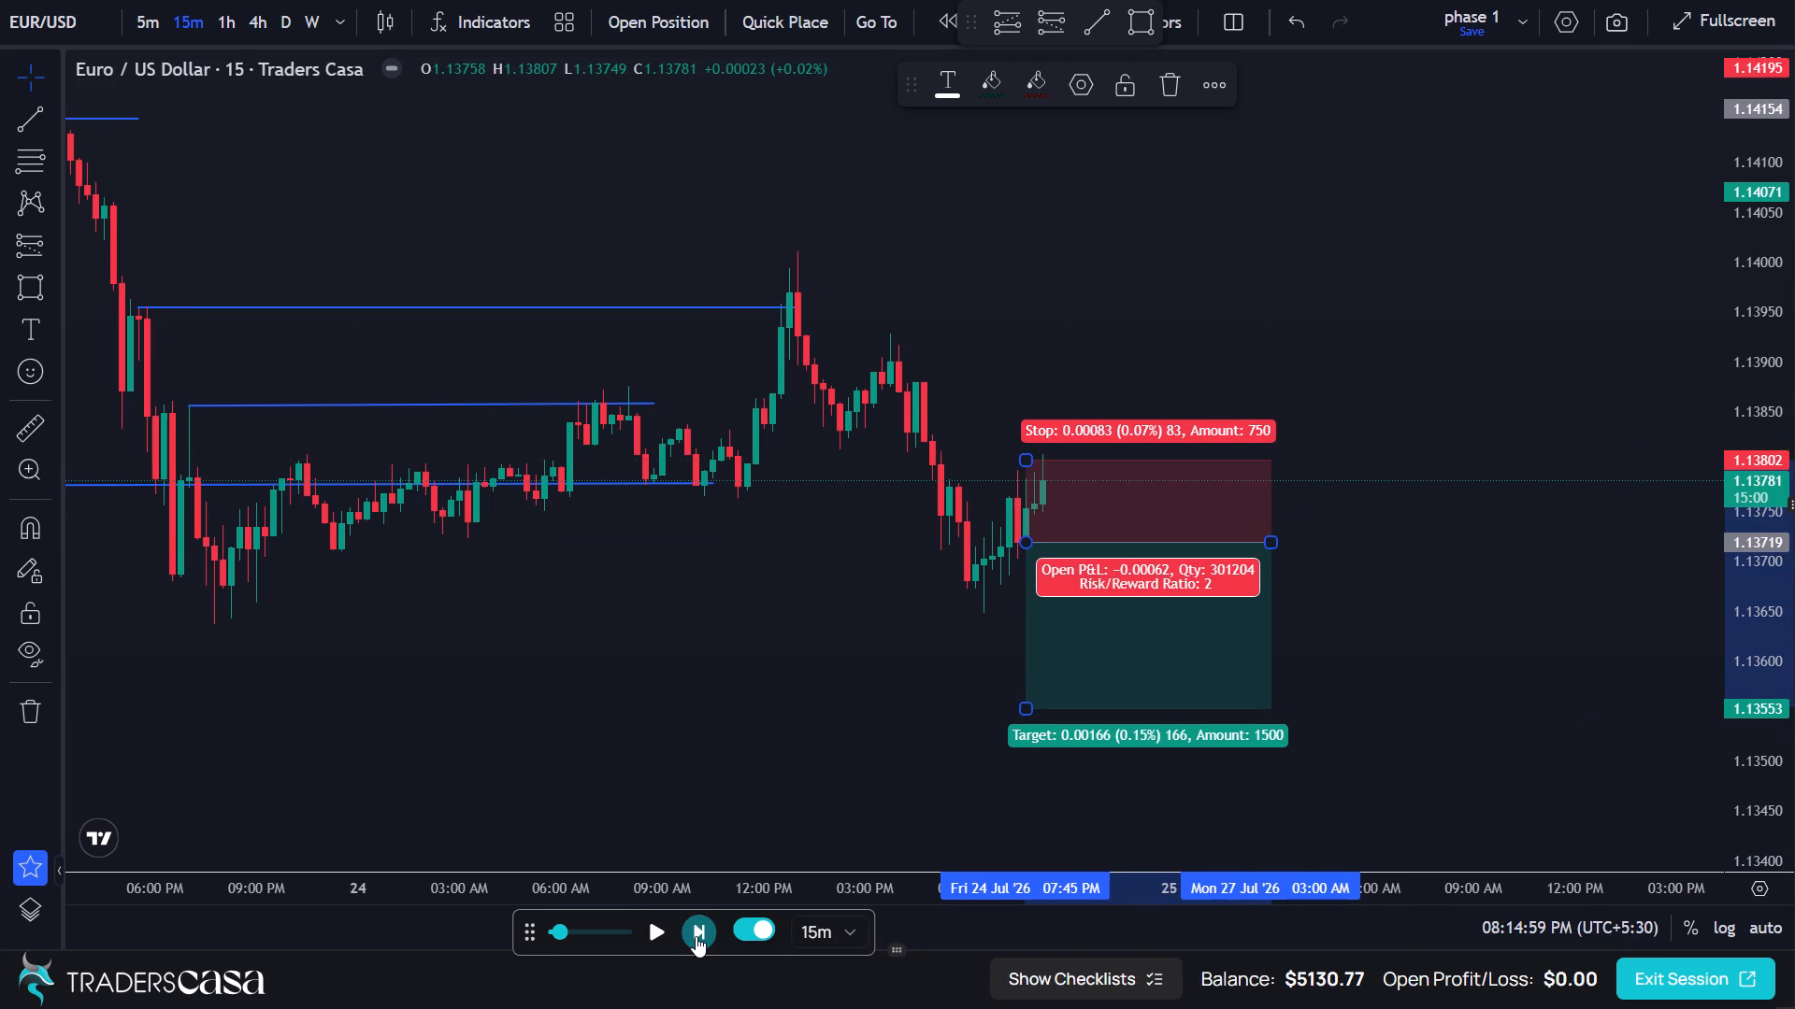
# Delete the short position drawing that starts at 07:45 PM on 24 Jul.
pyautogui.click(1108, 675)
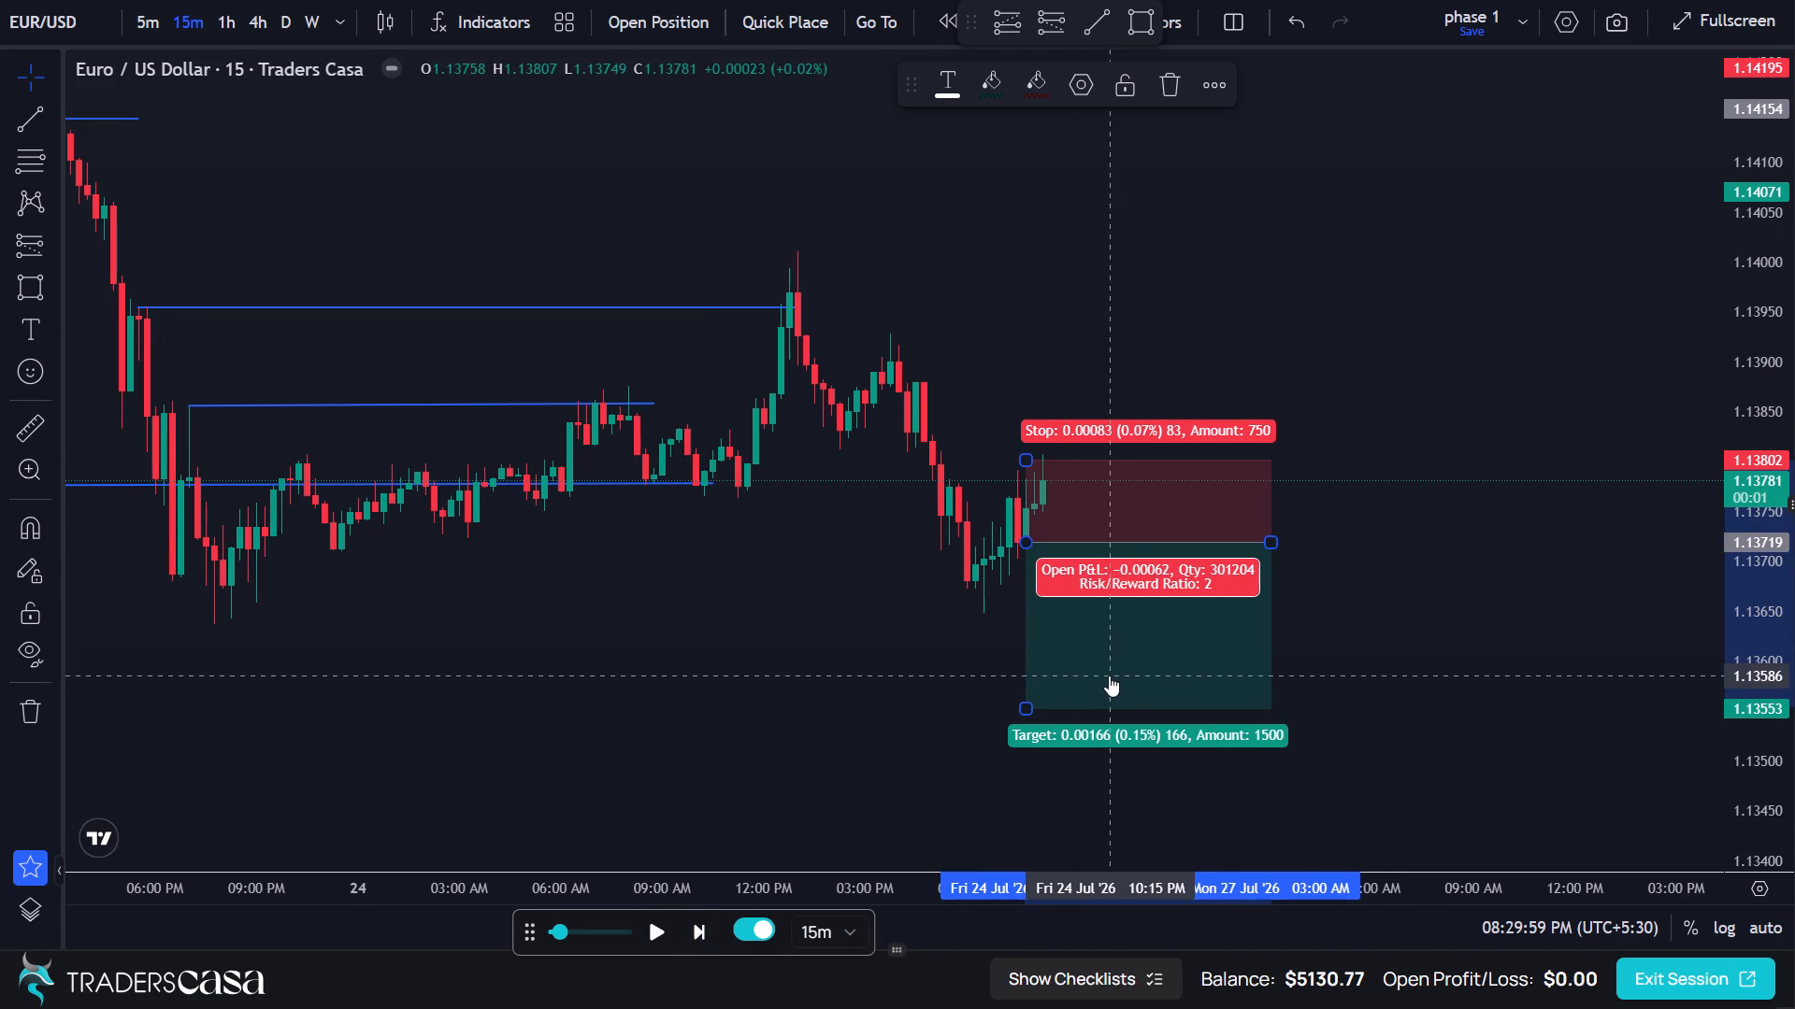
pyautogui.click(1180, 94)
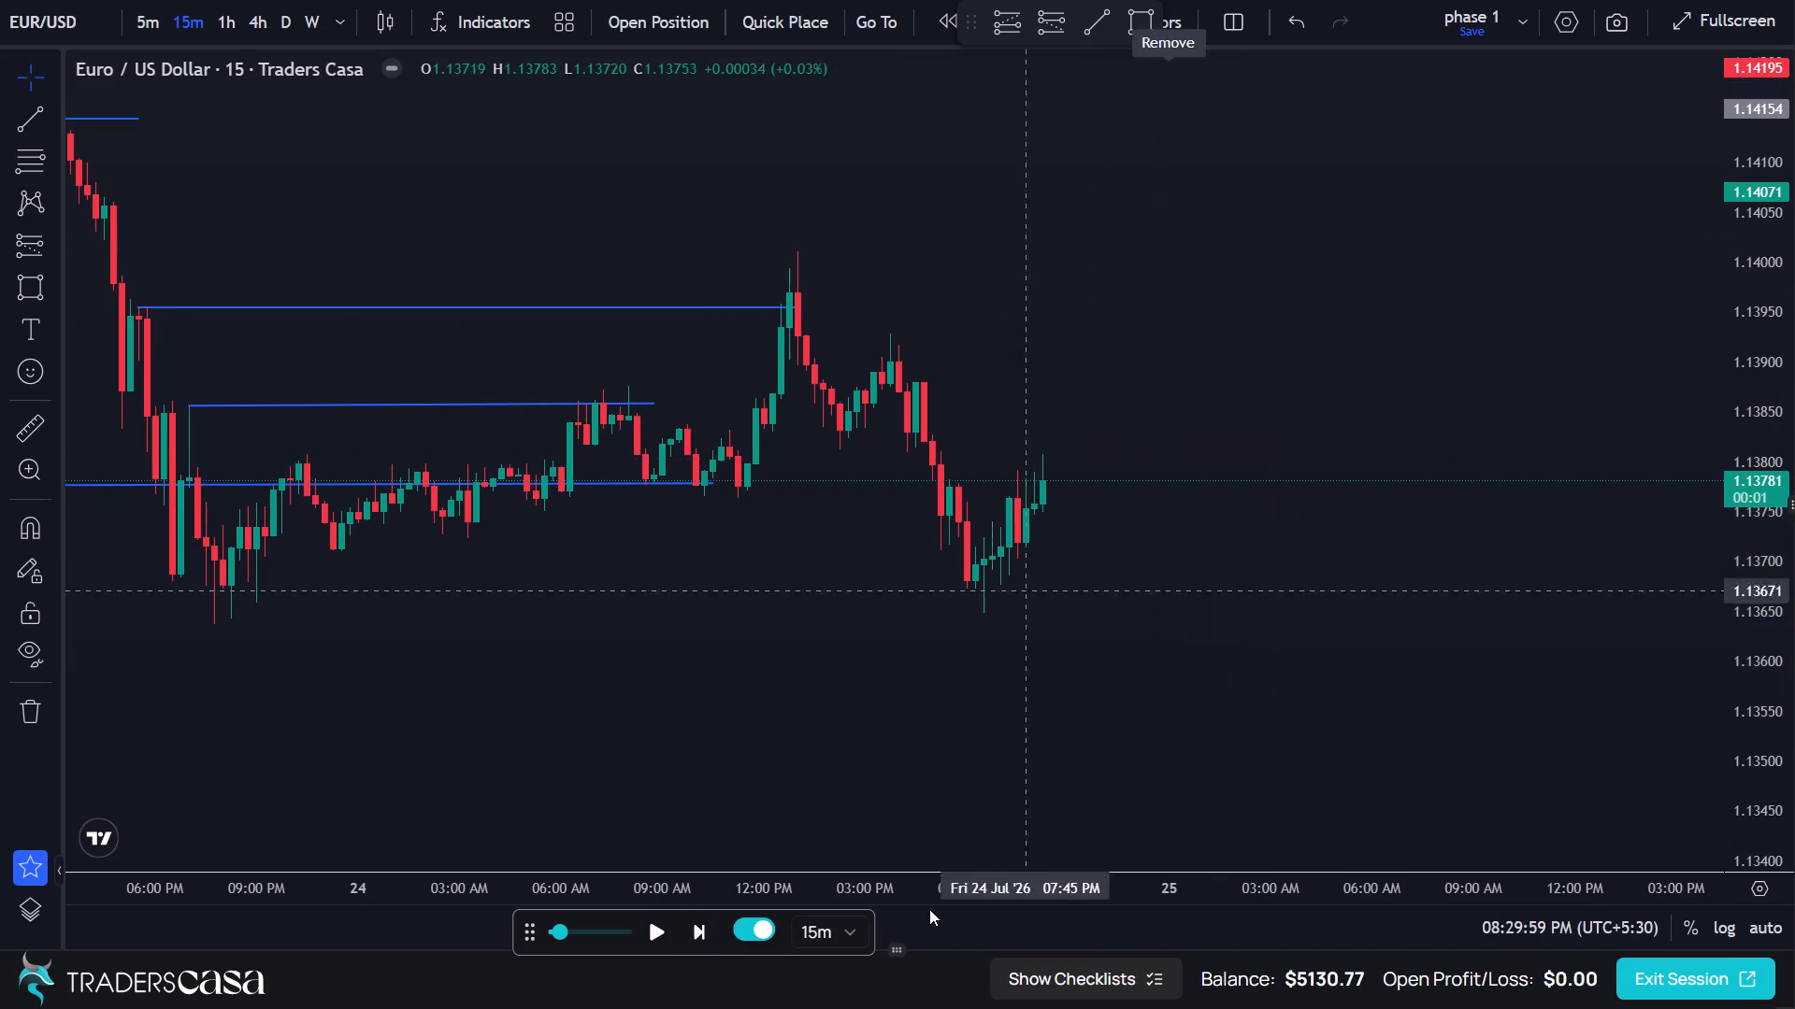
# Advance the 15-minute replay two more candles to 08:59:59 PM on 24 Jul.
pyautogui.click(693, 932)
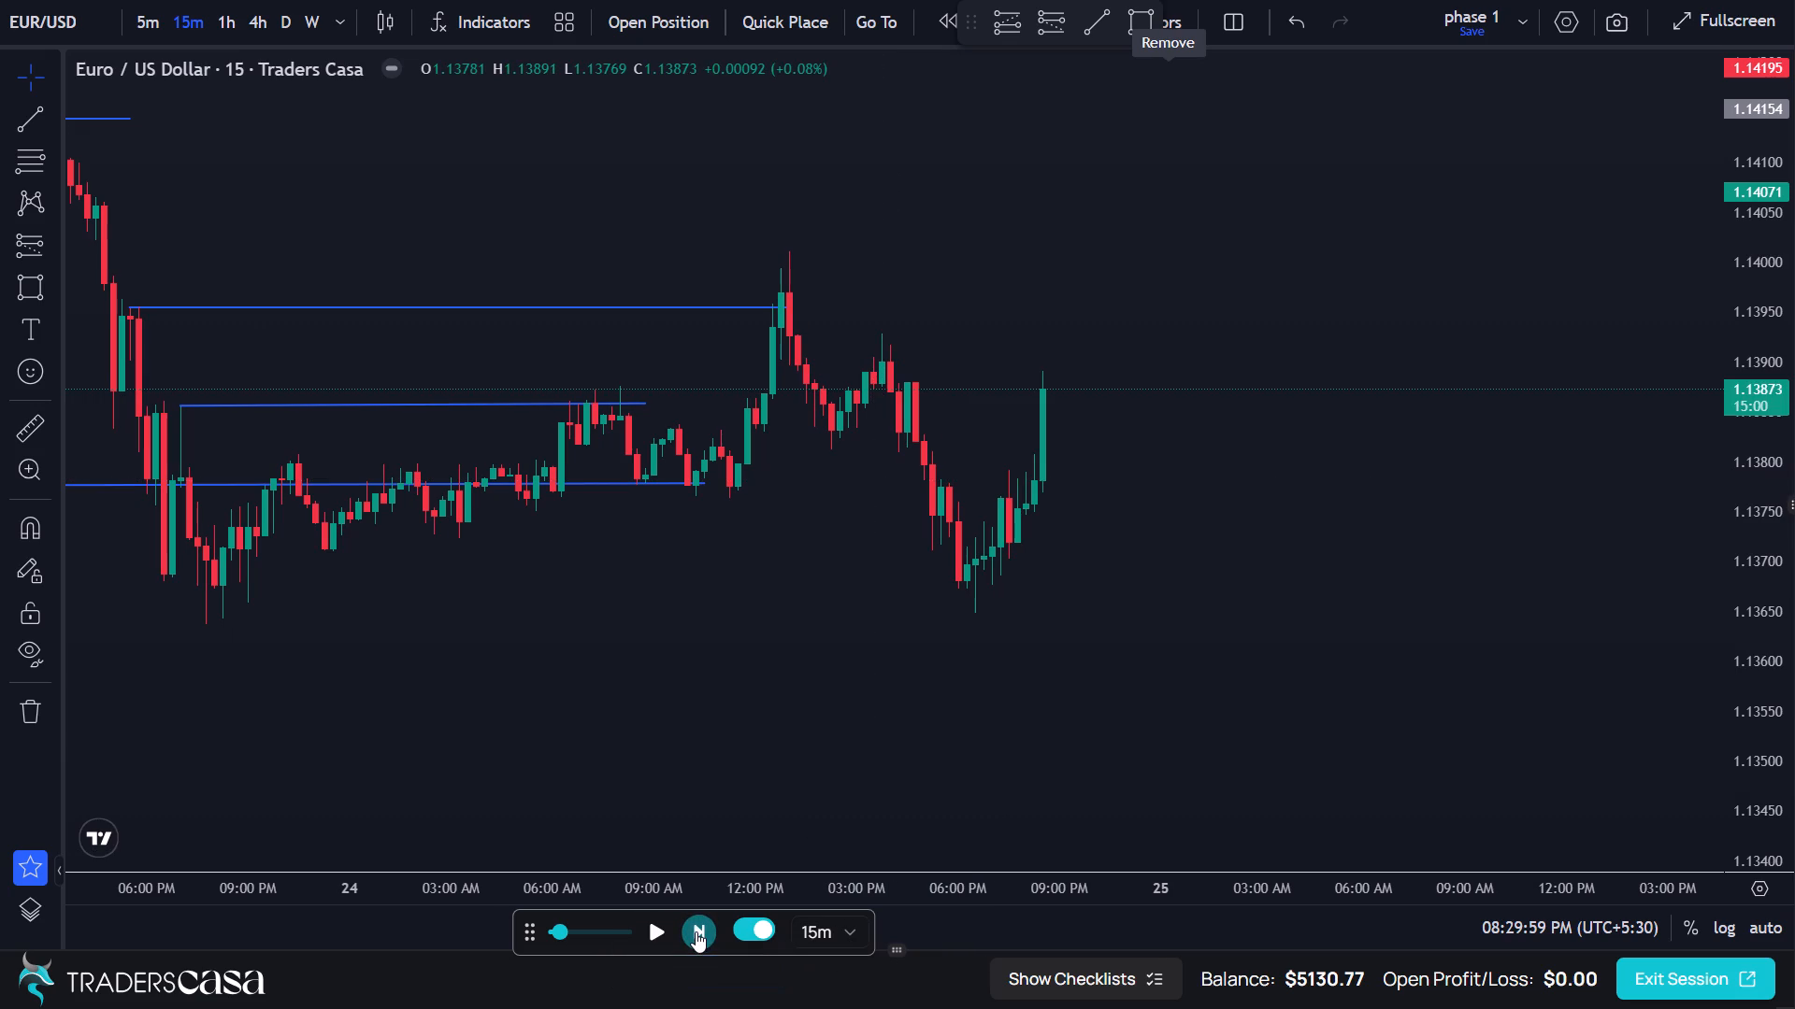
pyautogui.click(696, 931)
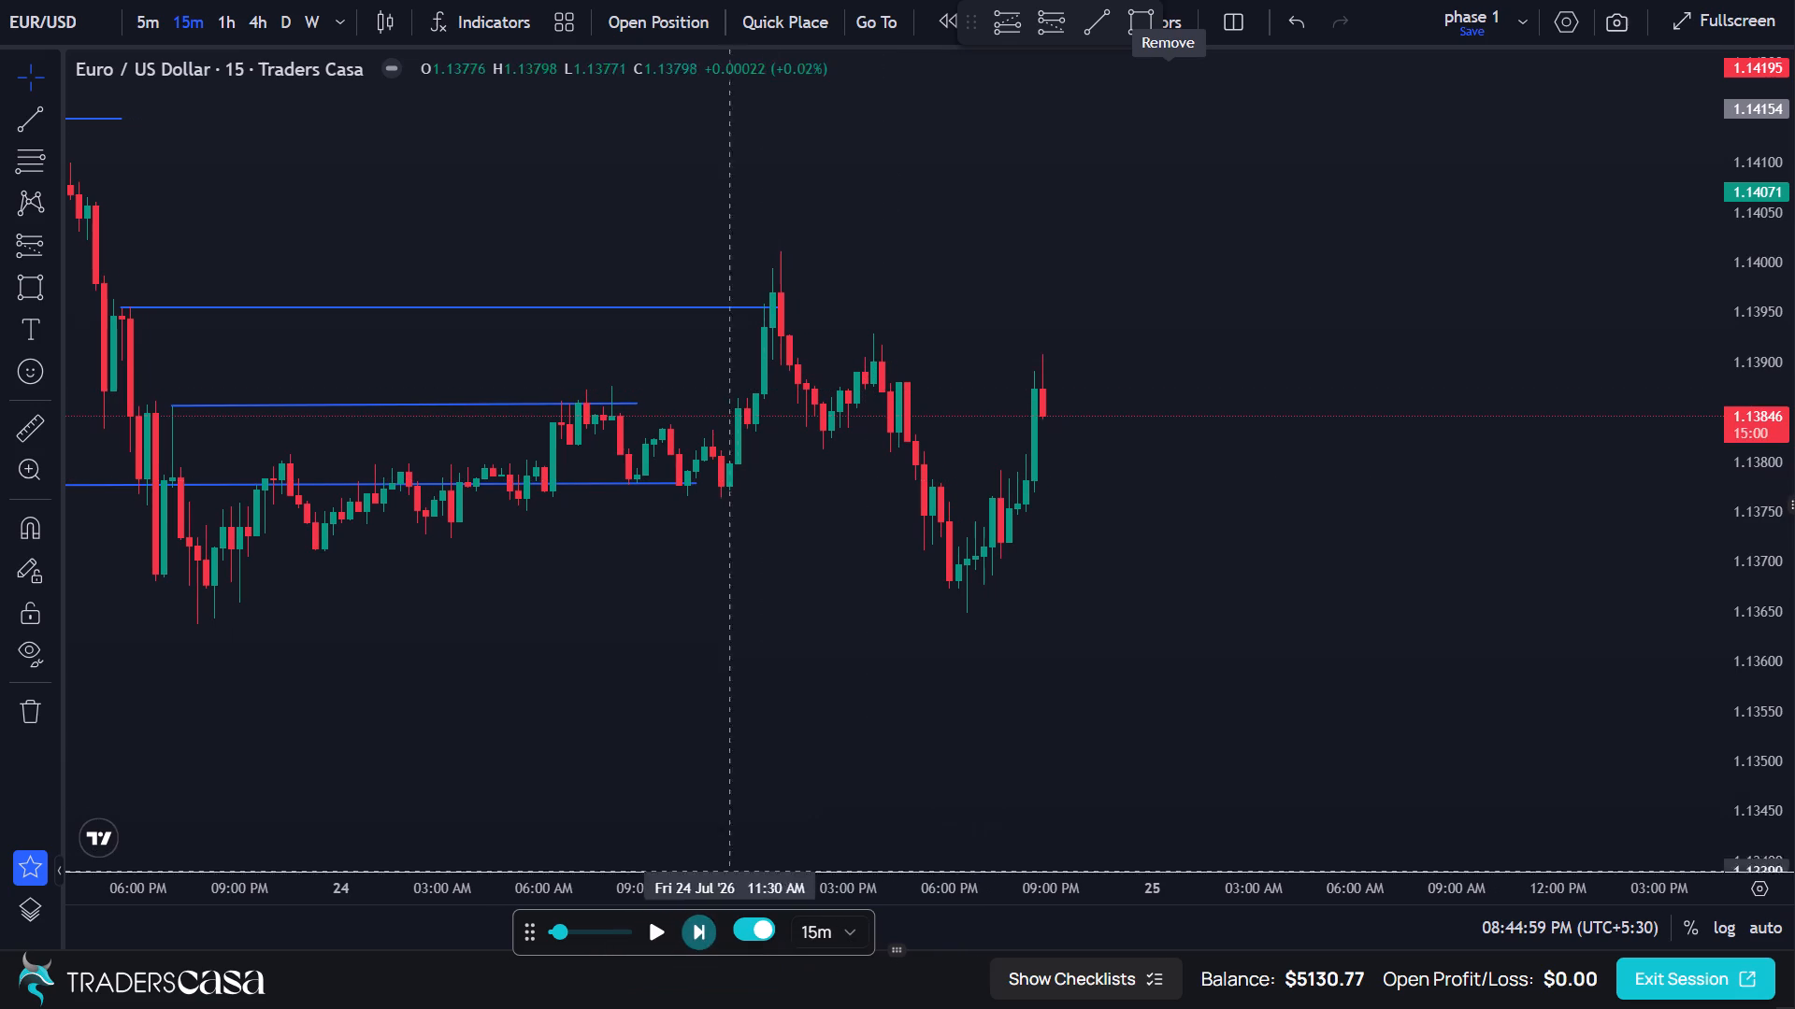
# Draw a nearly horizontal trend line at about 1.1388 from the 04:30 PM candle to the 08:30 PM candle on 24 Jul.
pyautogui.click(32, 129)
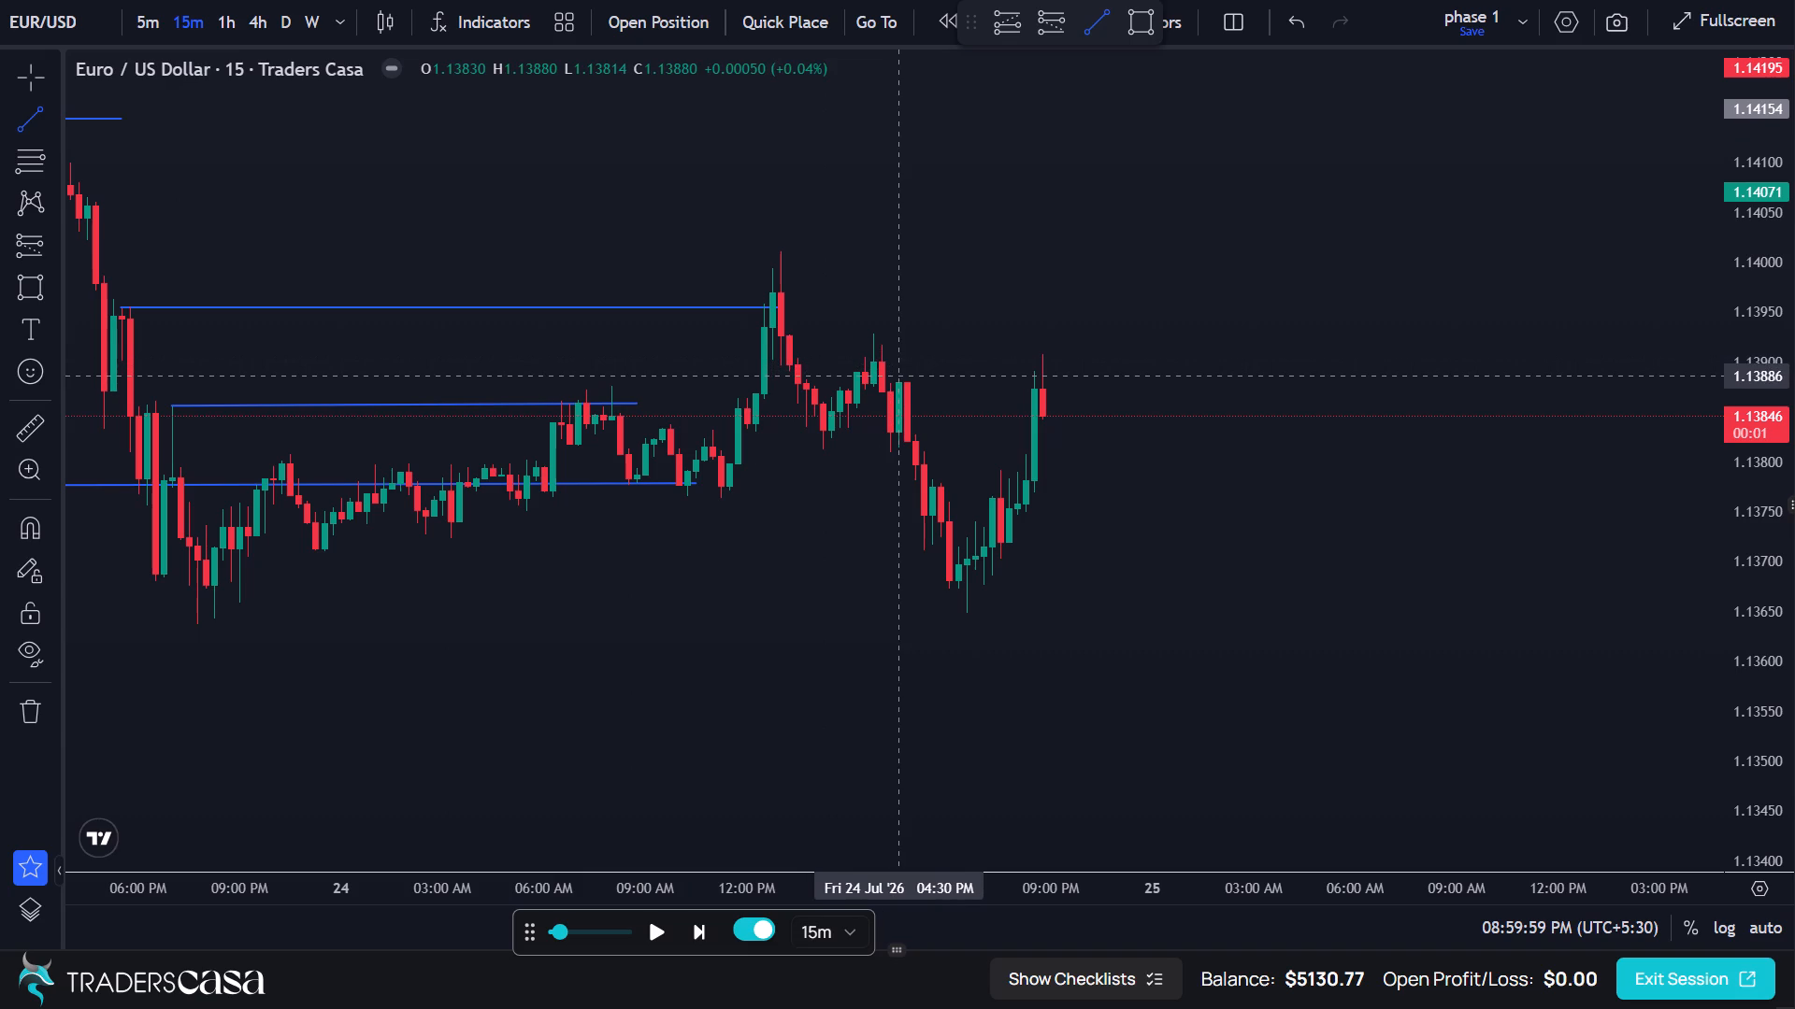
pyautogui.click(897, 384)
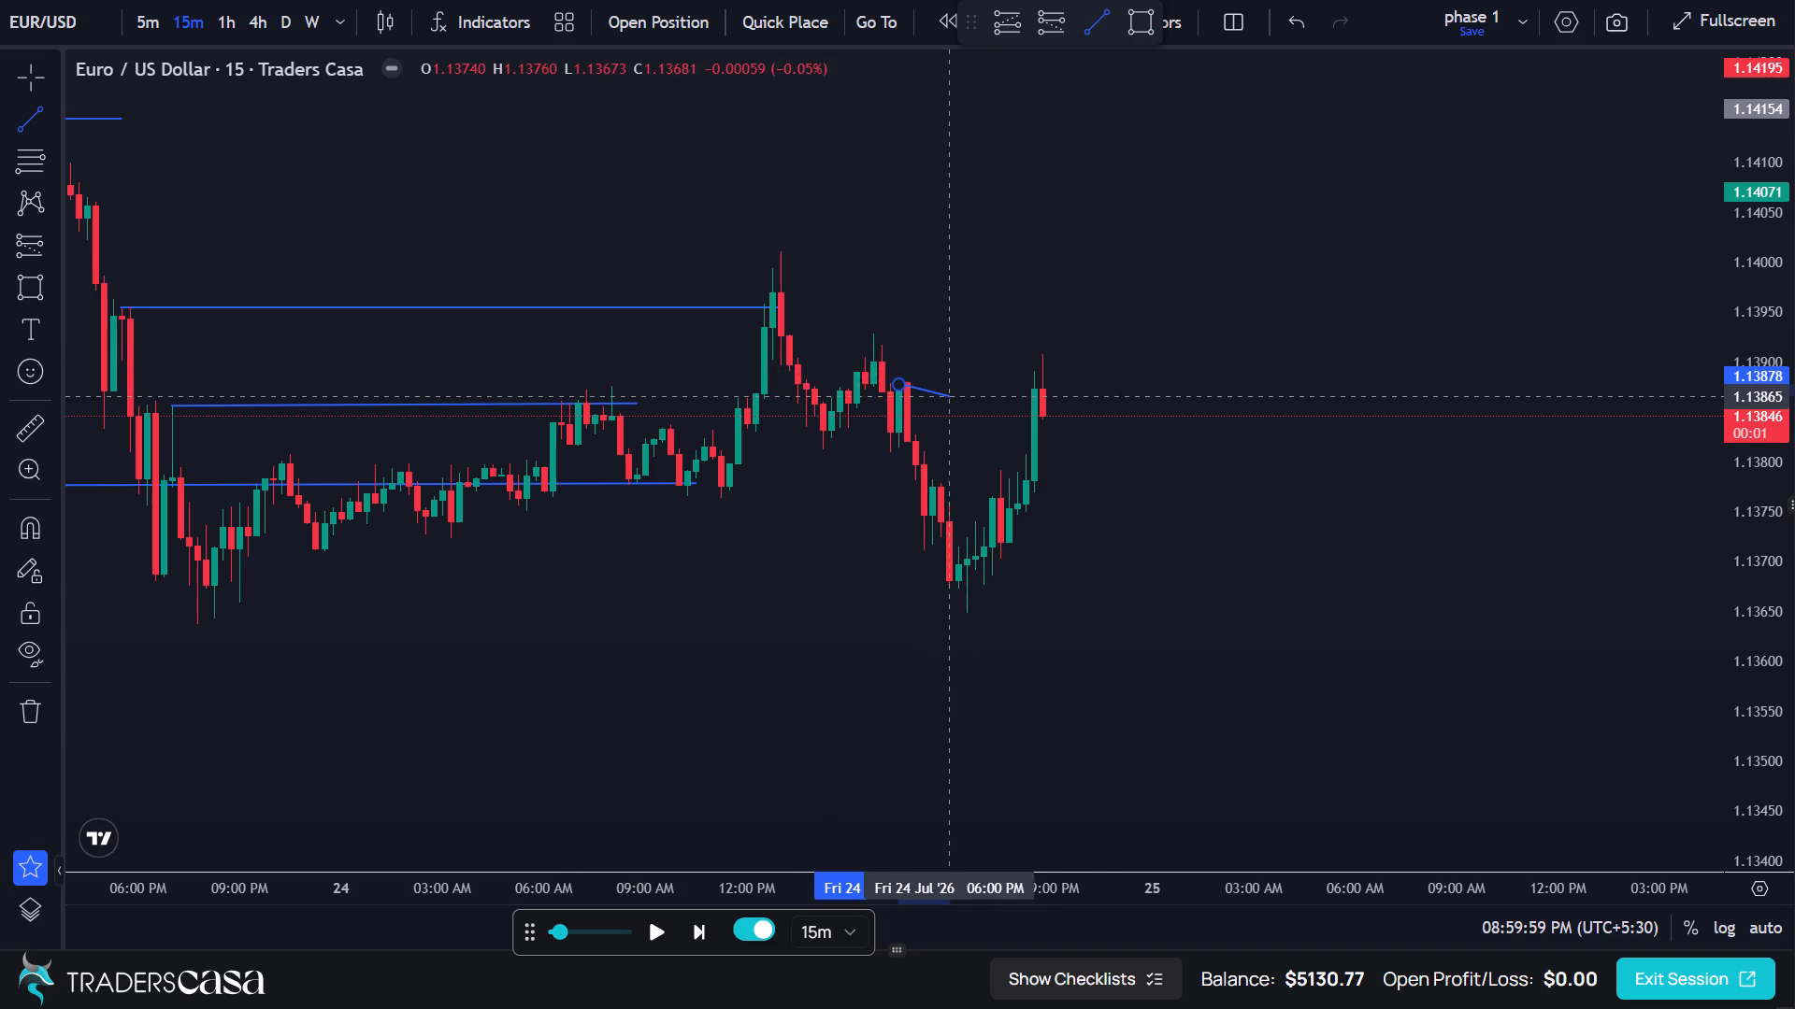
pyautogui.click(1038, 382)
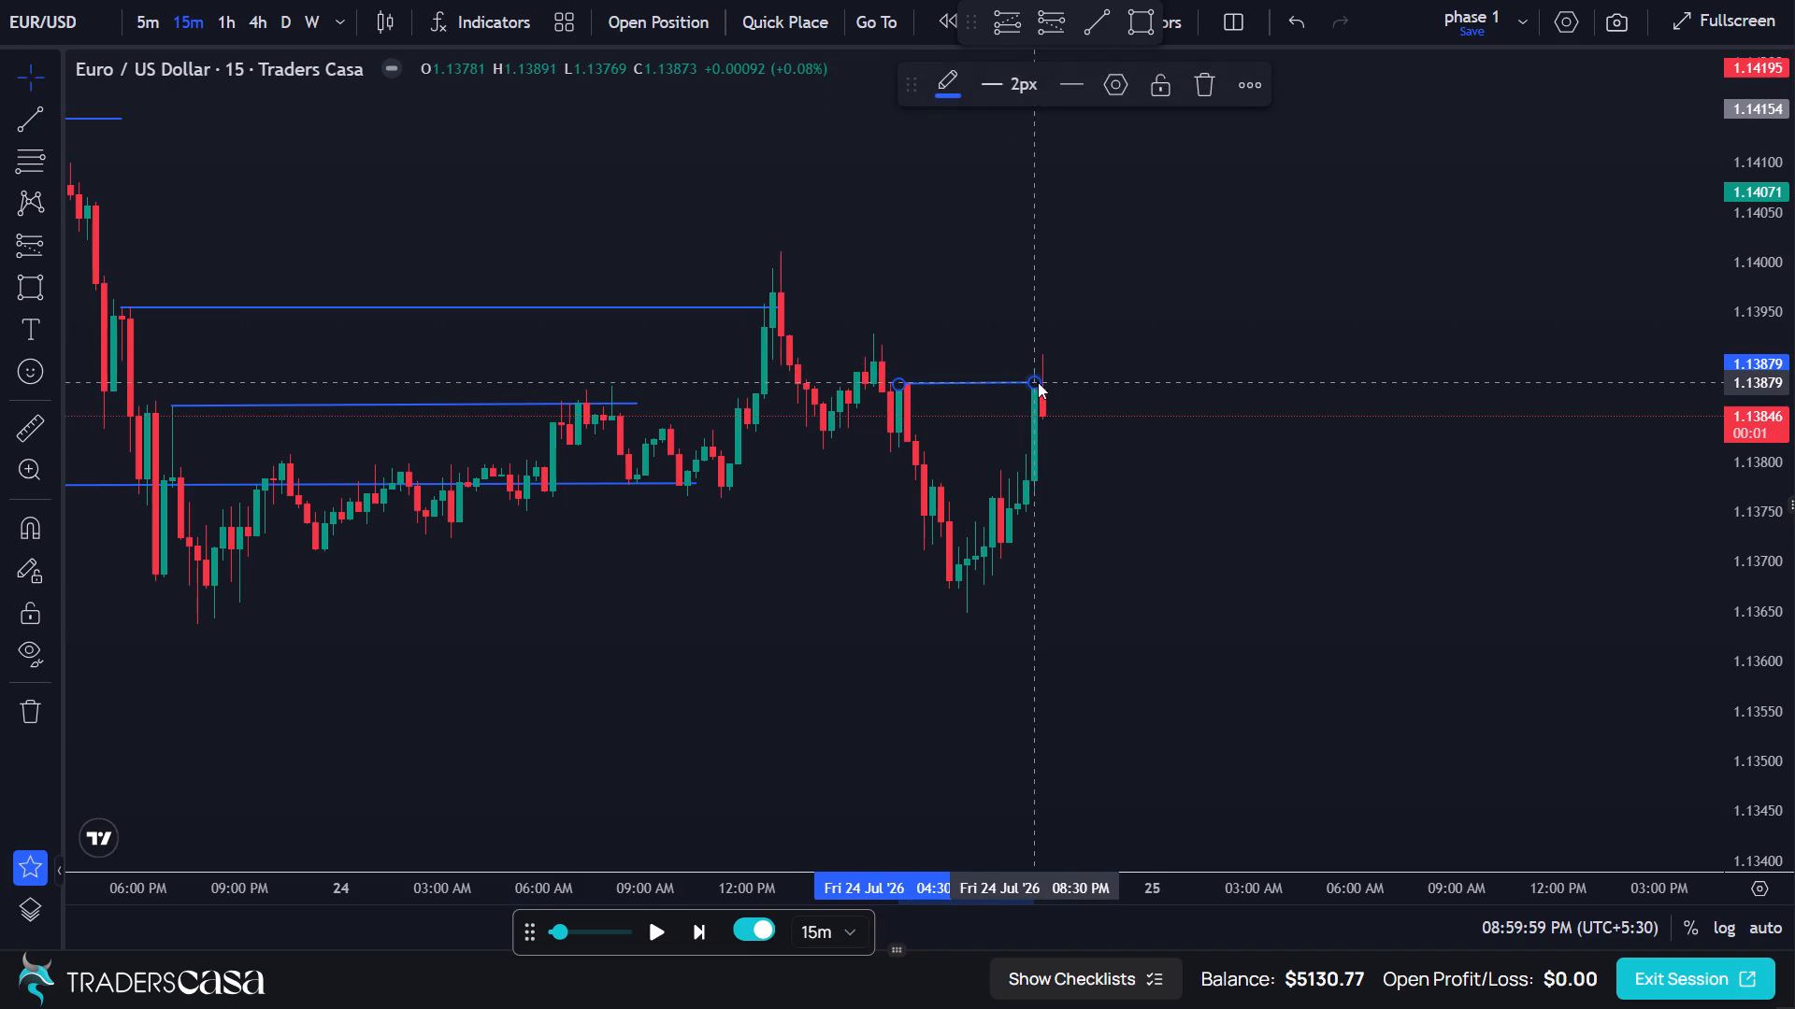
pyautogui.click(1072, 363)
# Draw a short position from 08:45 PM on 24 Jul with entry 1.13842, stop 1.13918 and target 1.13691.
pyautogui.moveTo(1095, 461); pyautogui.dragTo(1041, 466)
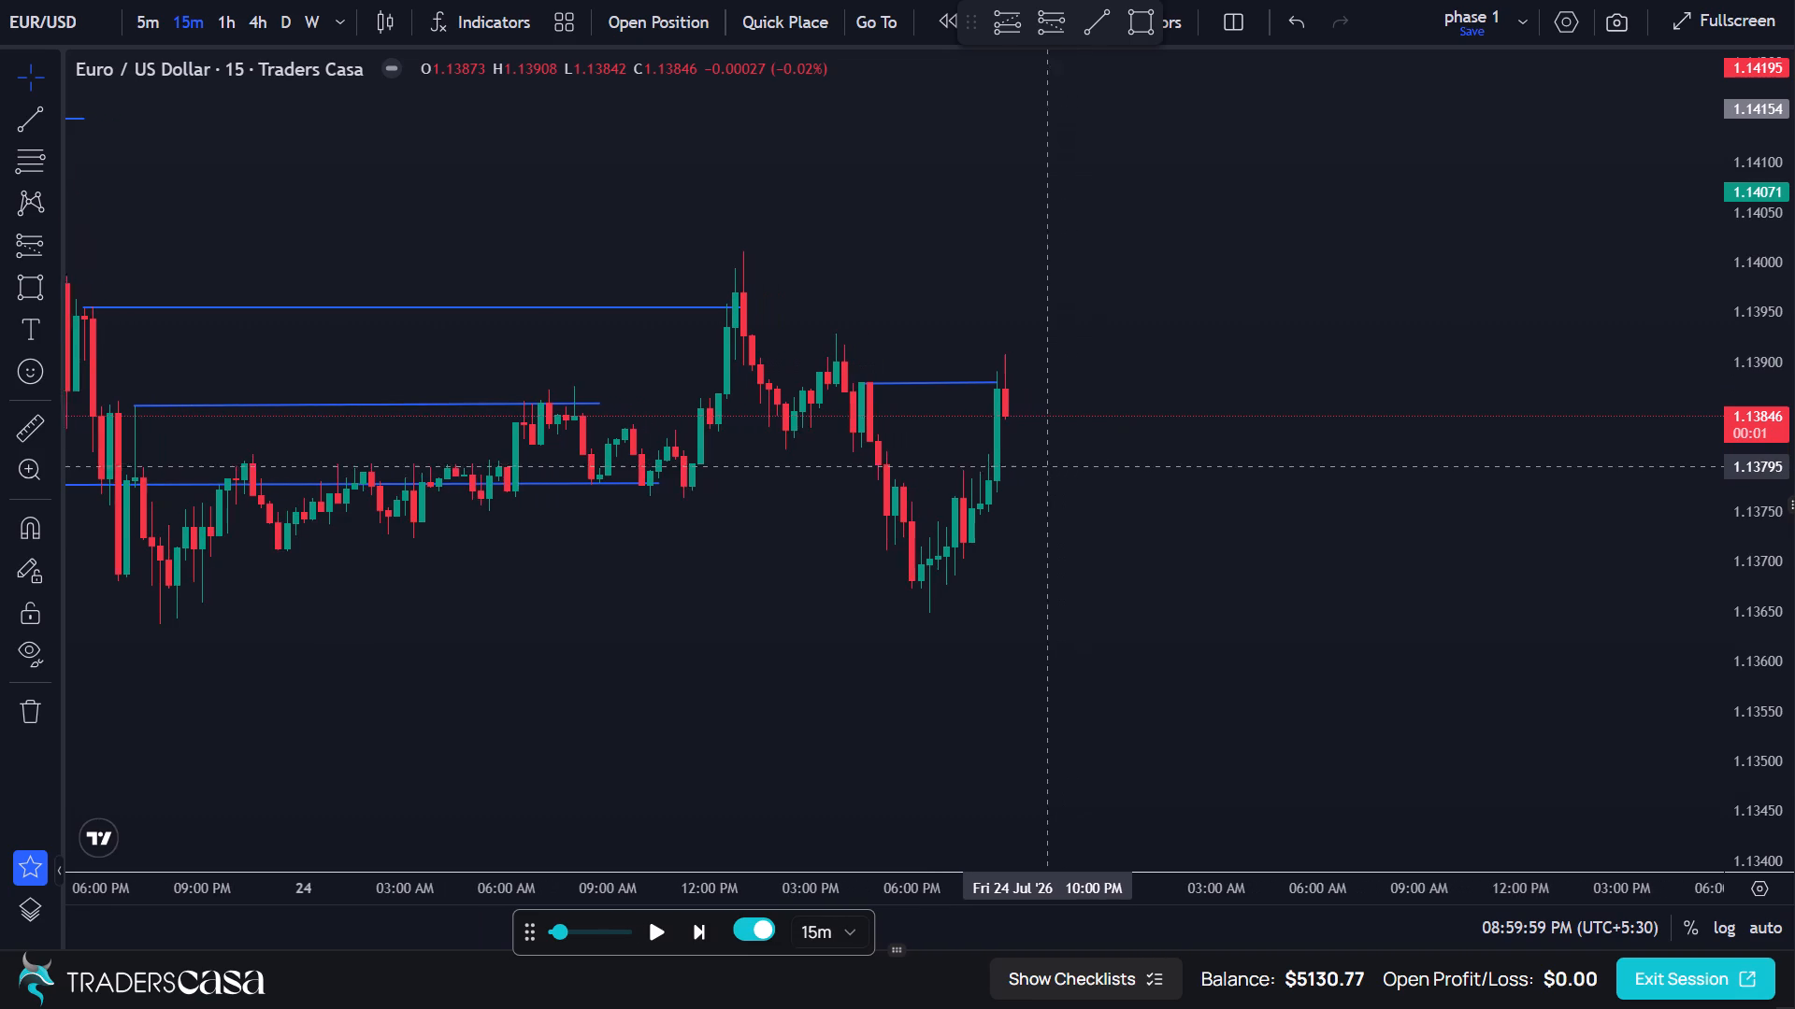
pyautogui.moveTo(1041, 466); pyautogui.dragTo(1016, 466)
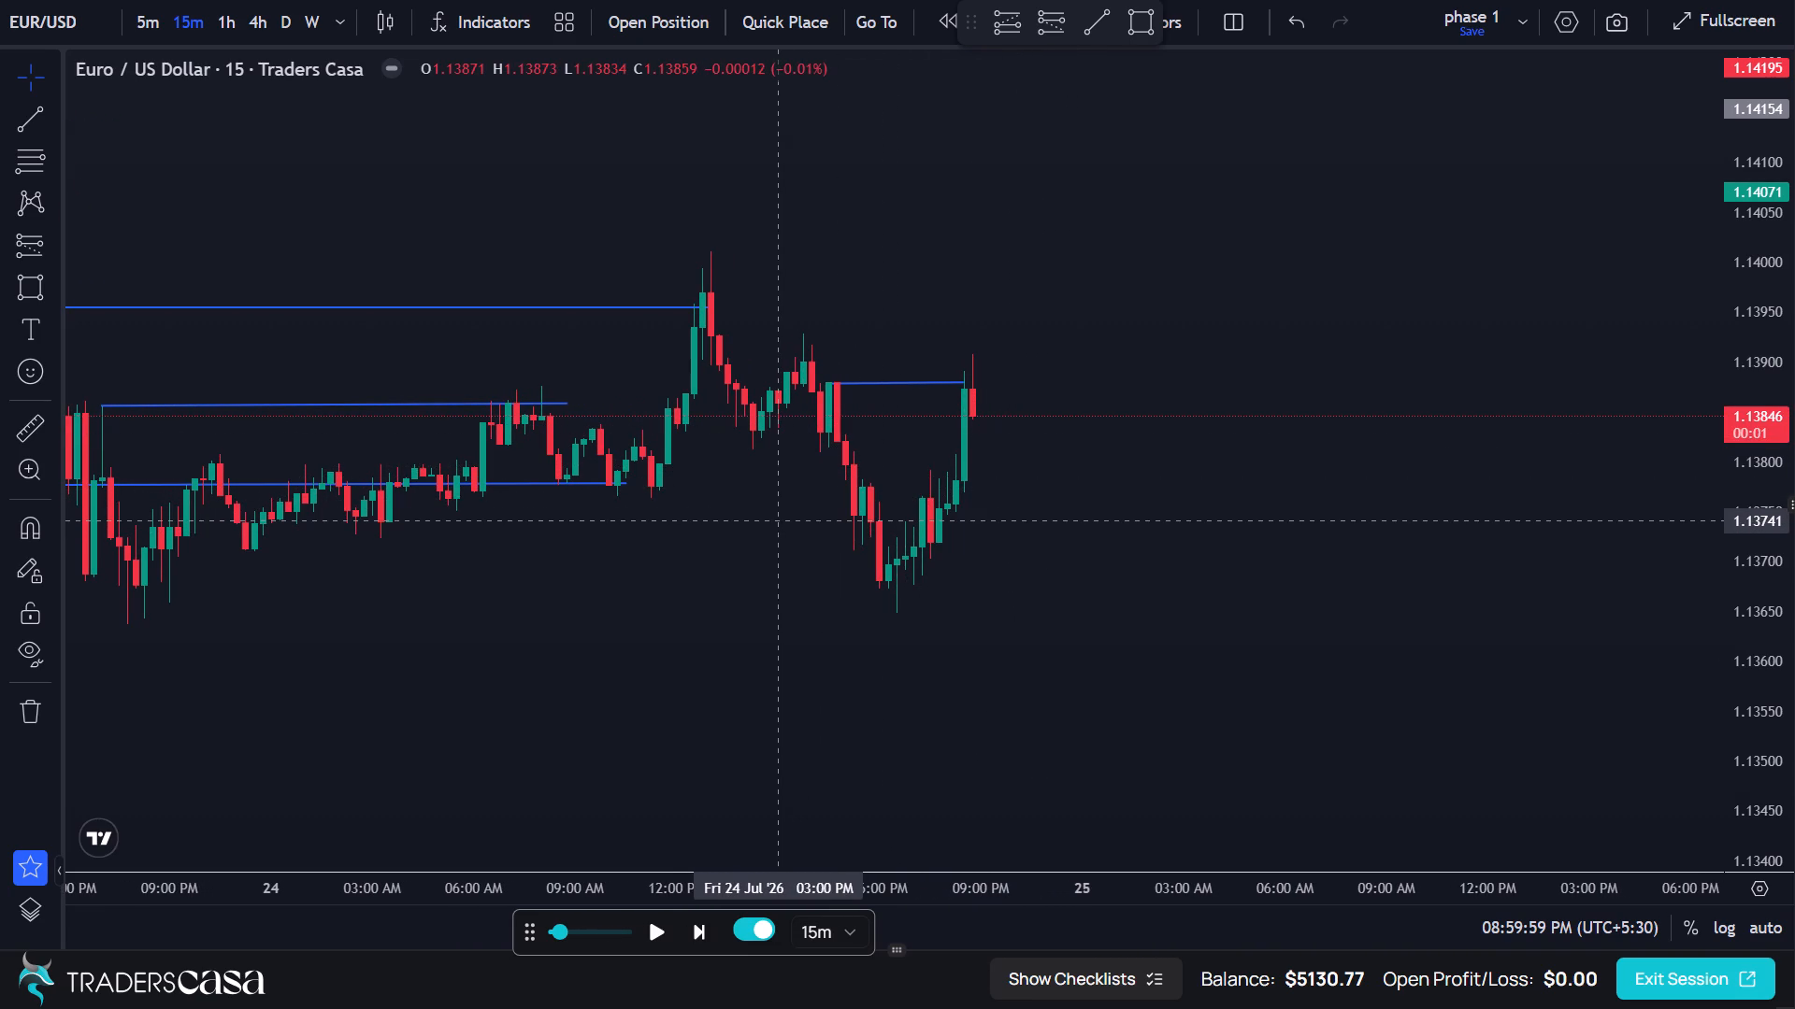
pyautogui.click(1038, 18)
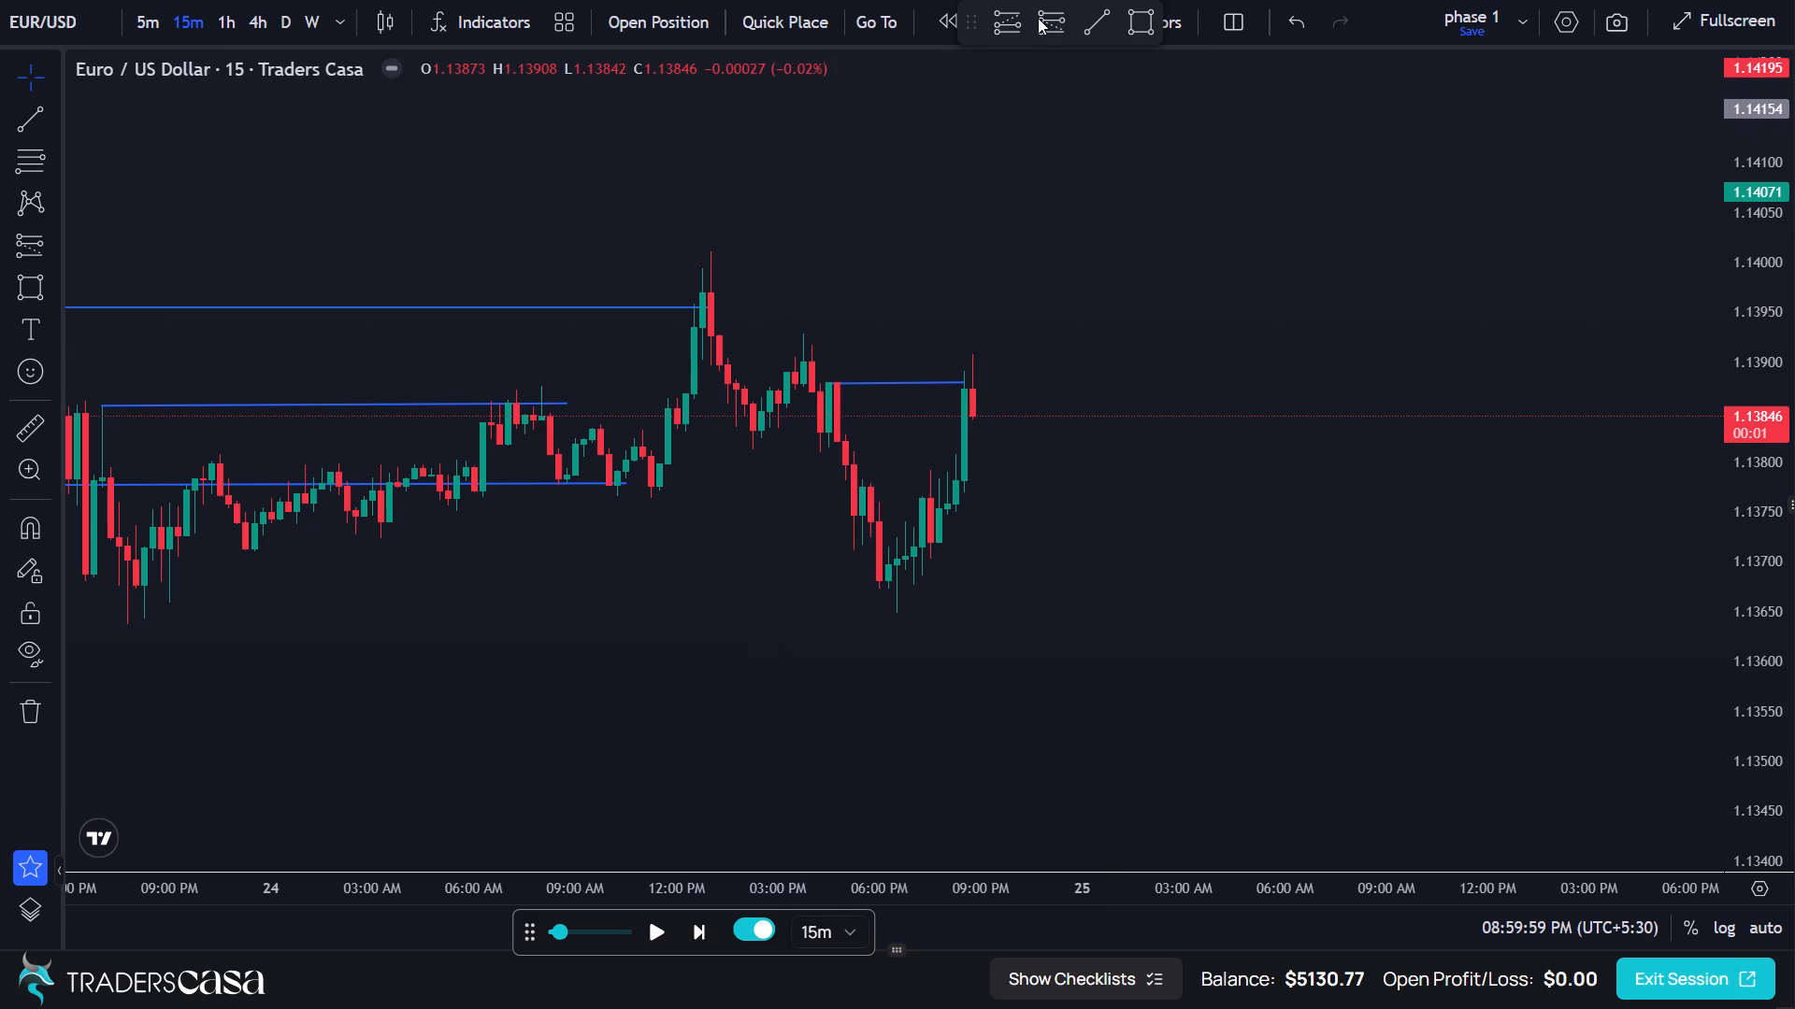
pyautogui.click(975, 419)
pyautogui.click(978, 343)
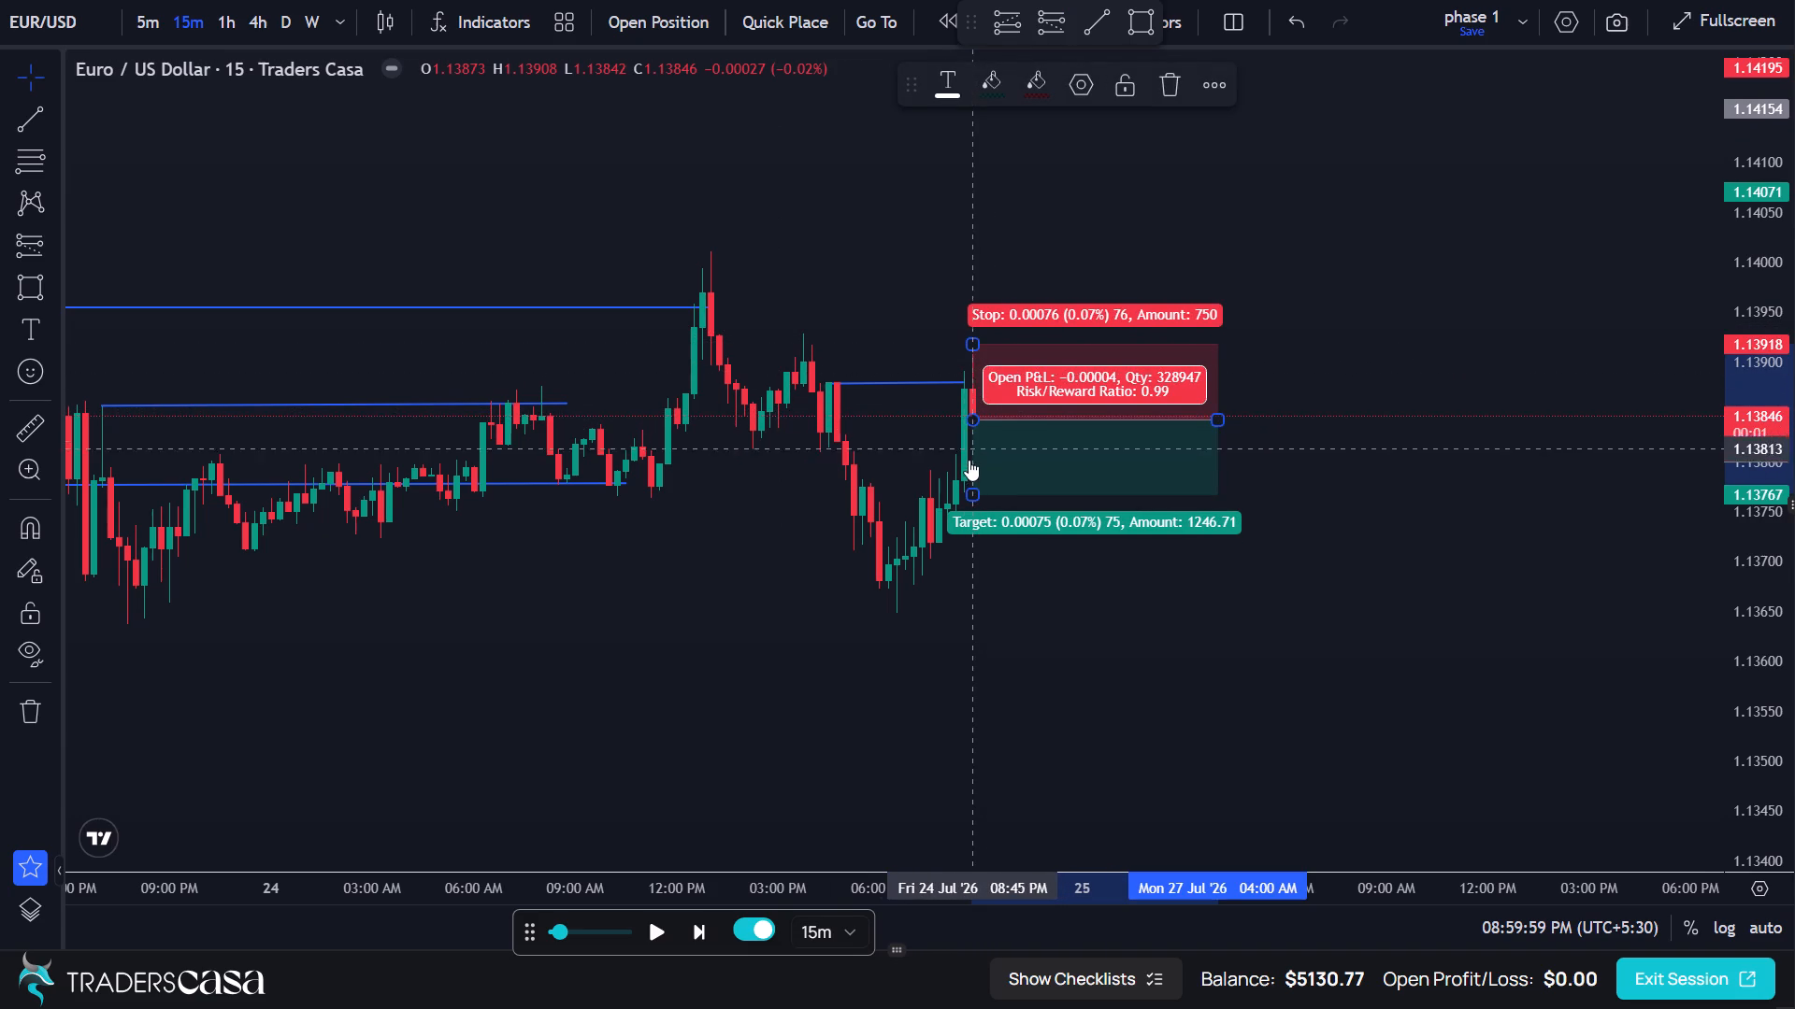
pyautogui.moveTo(972, 492); pyautogui.dragTo(969, 542)
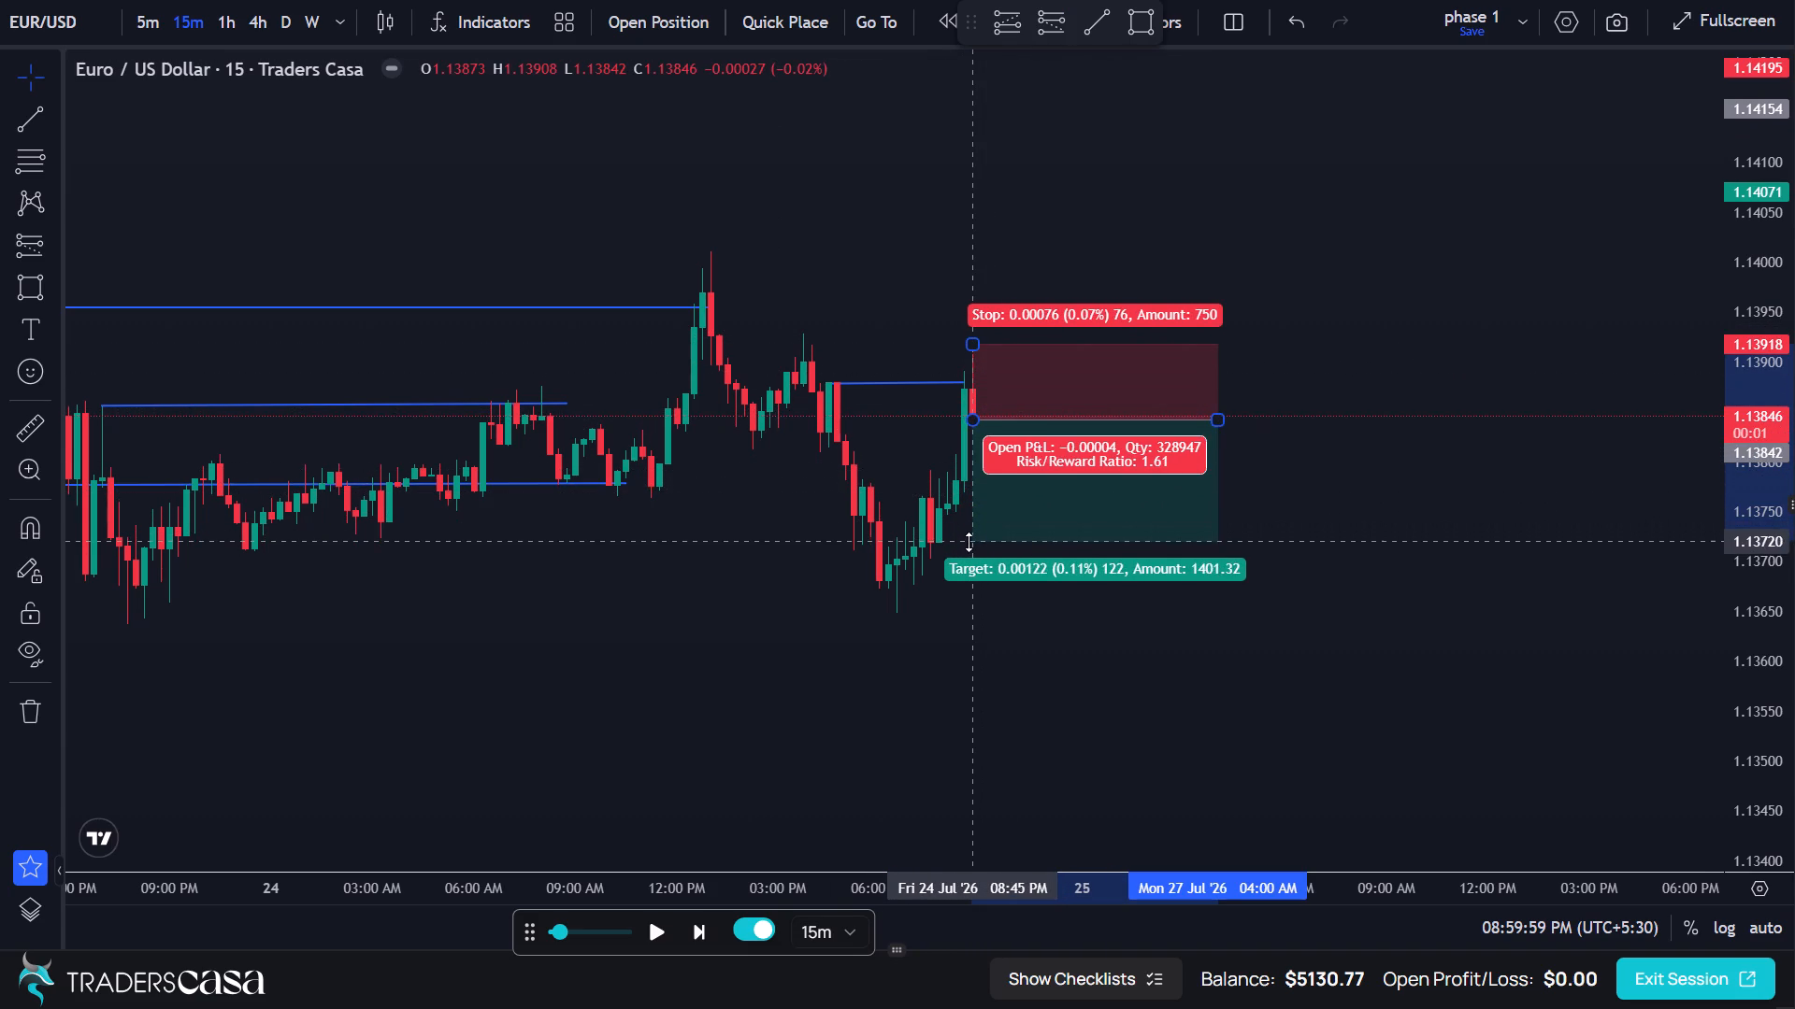
pyautogui.moveTo(969, 542); pyautogui.dragTo(962, 561)
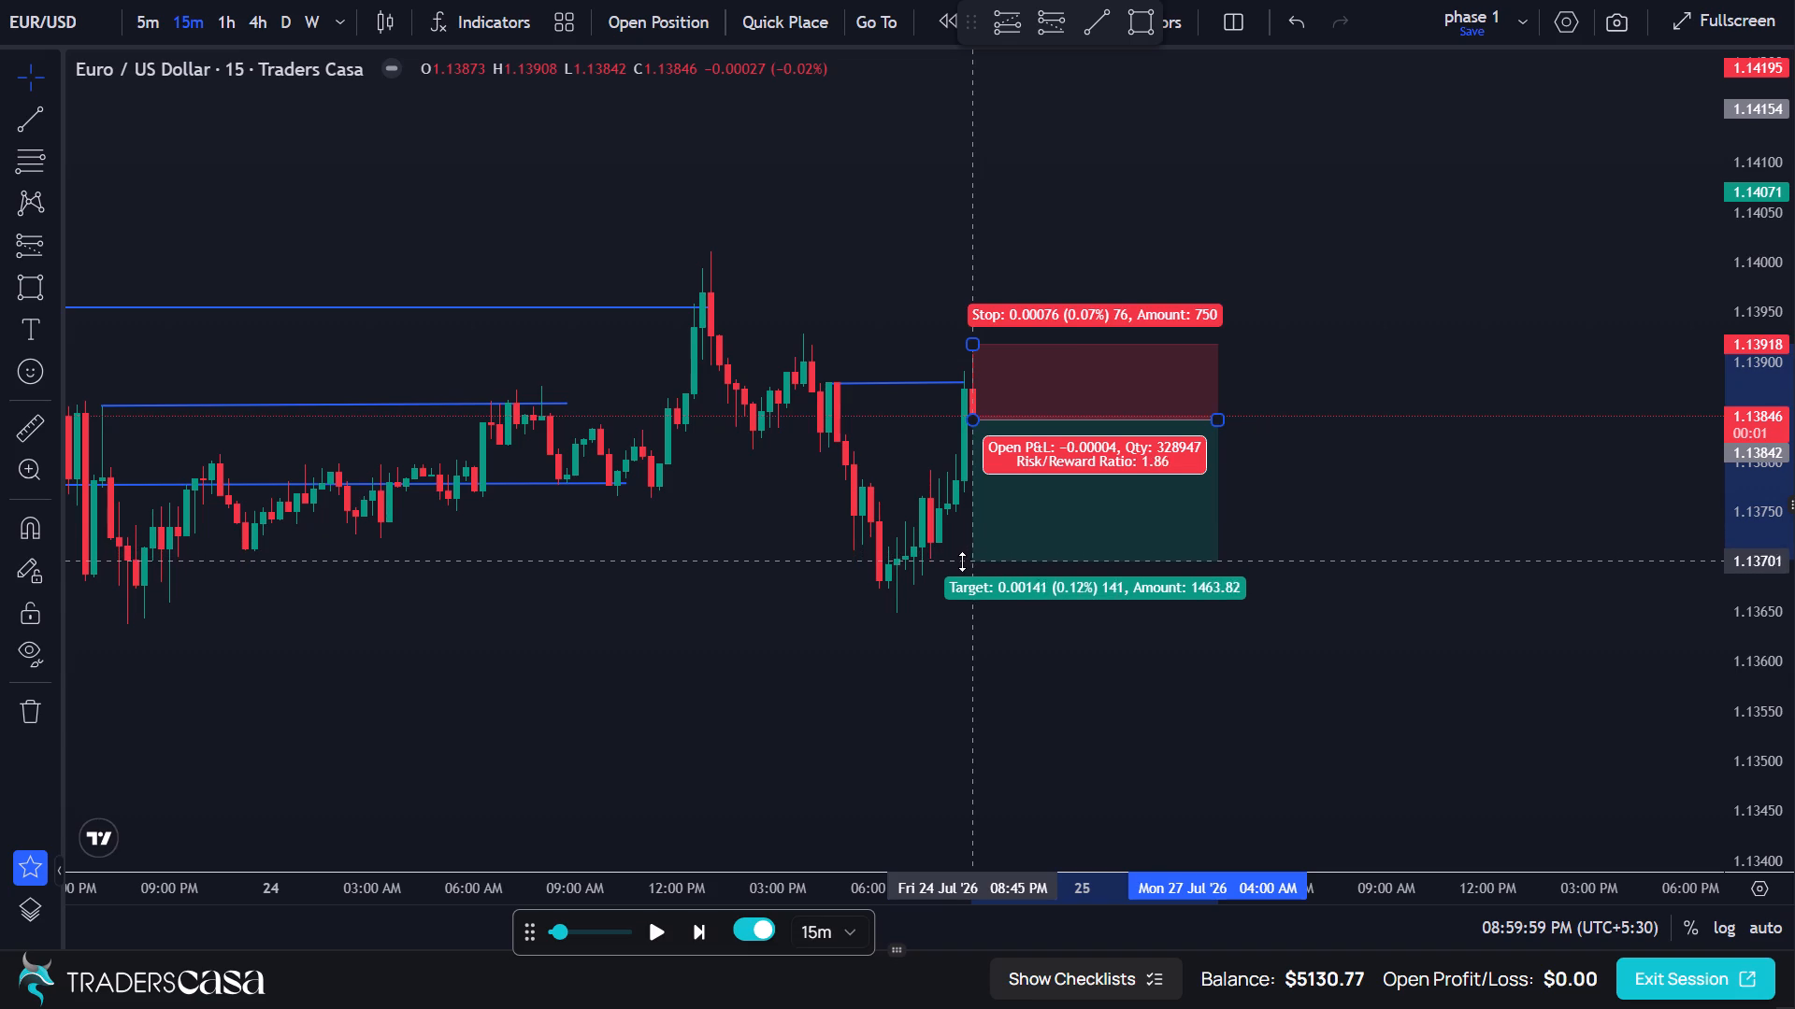
pyautogui.moveTo(962, 561); pyautogui.dragTo(963, 570)
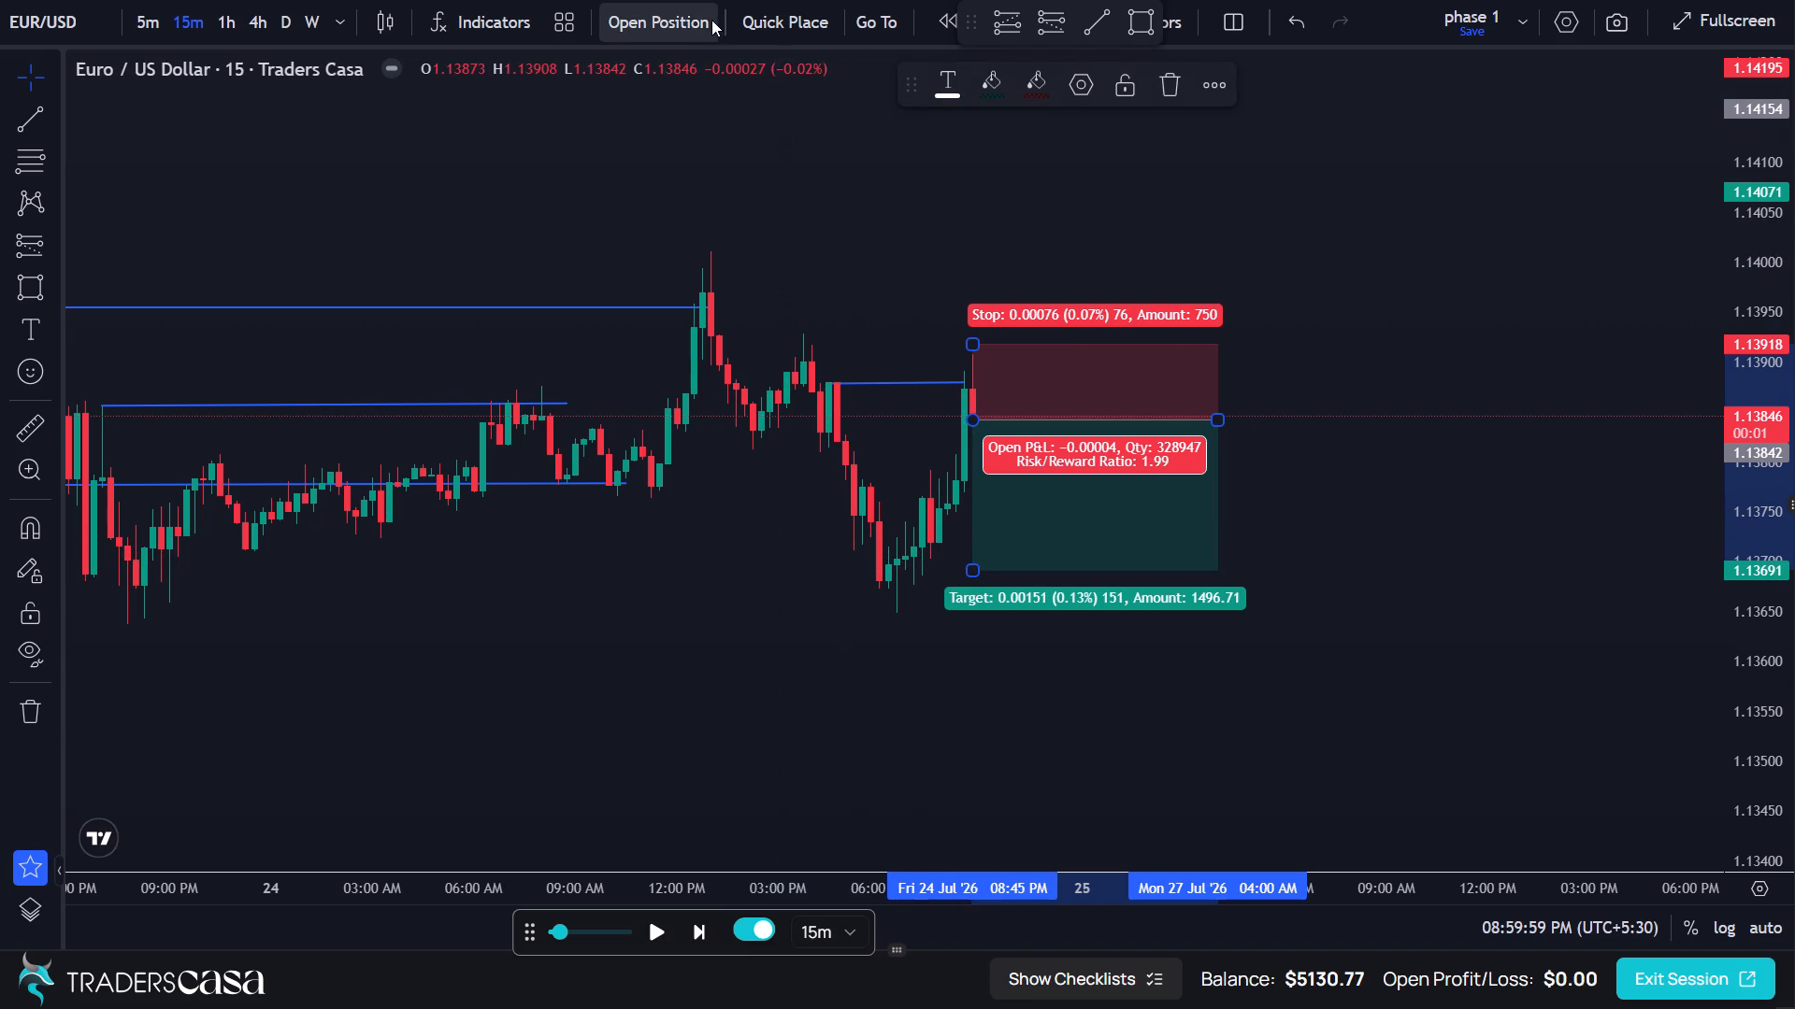
# Place a sell stop order at 1.13842 with take profit 1.13691, stop loss 1.13918 and 1% risk.
pyautogui.click(689, 14)
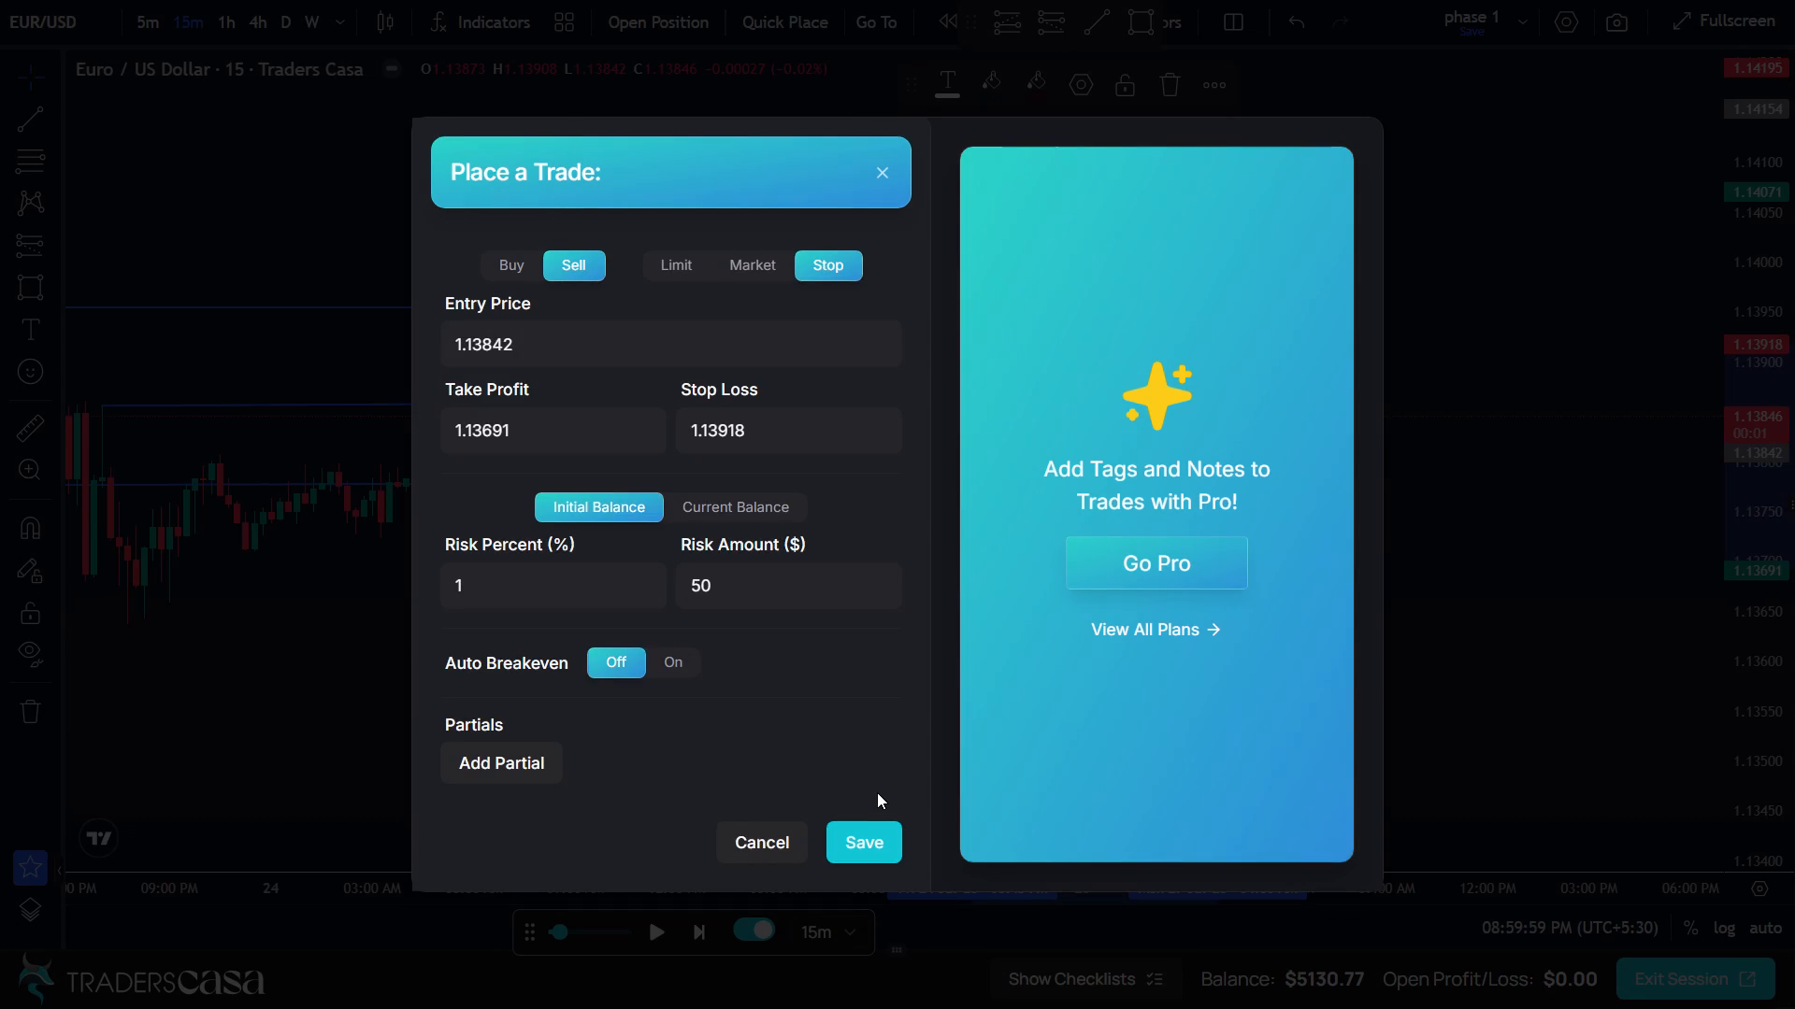
pyautogui.click(874, 835)
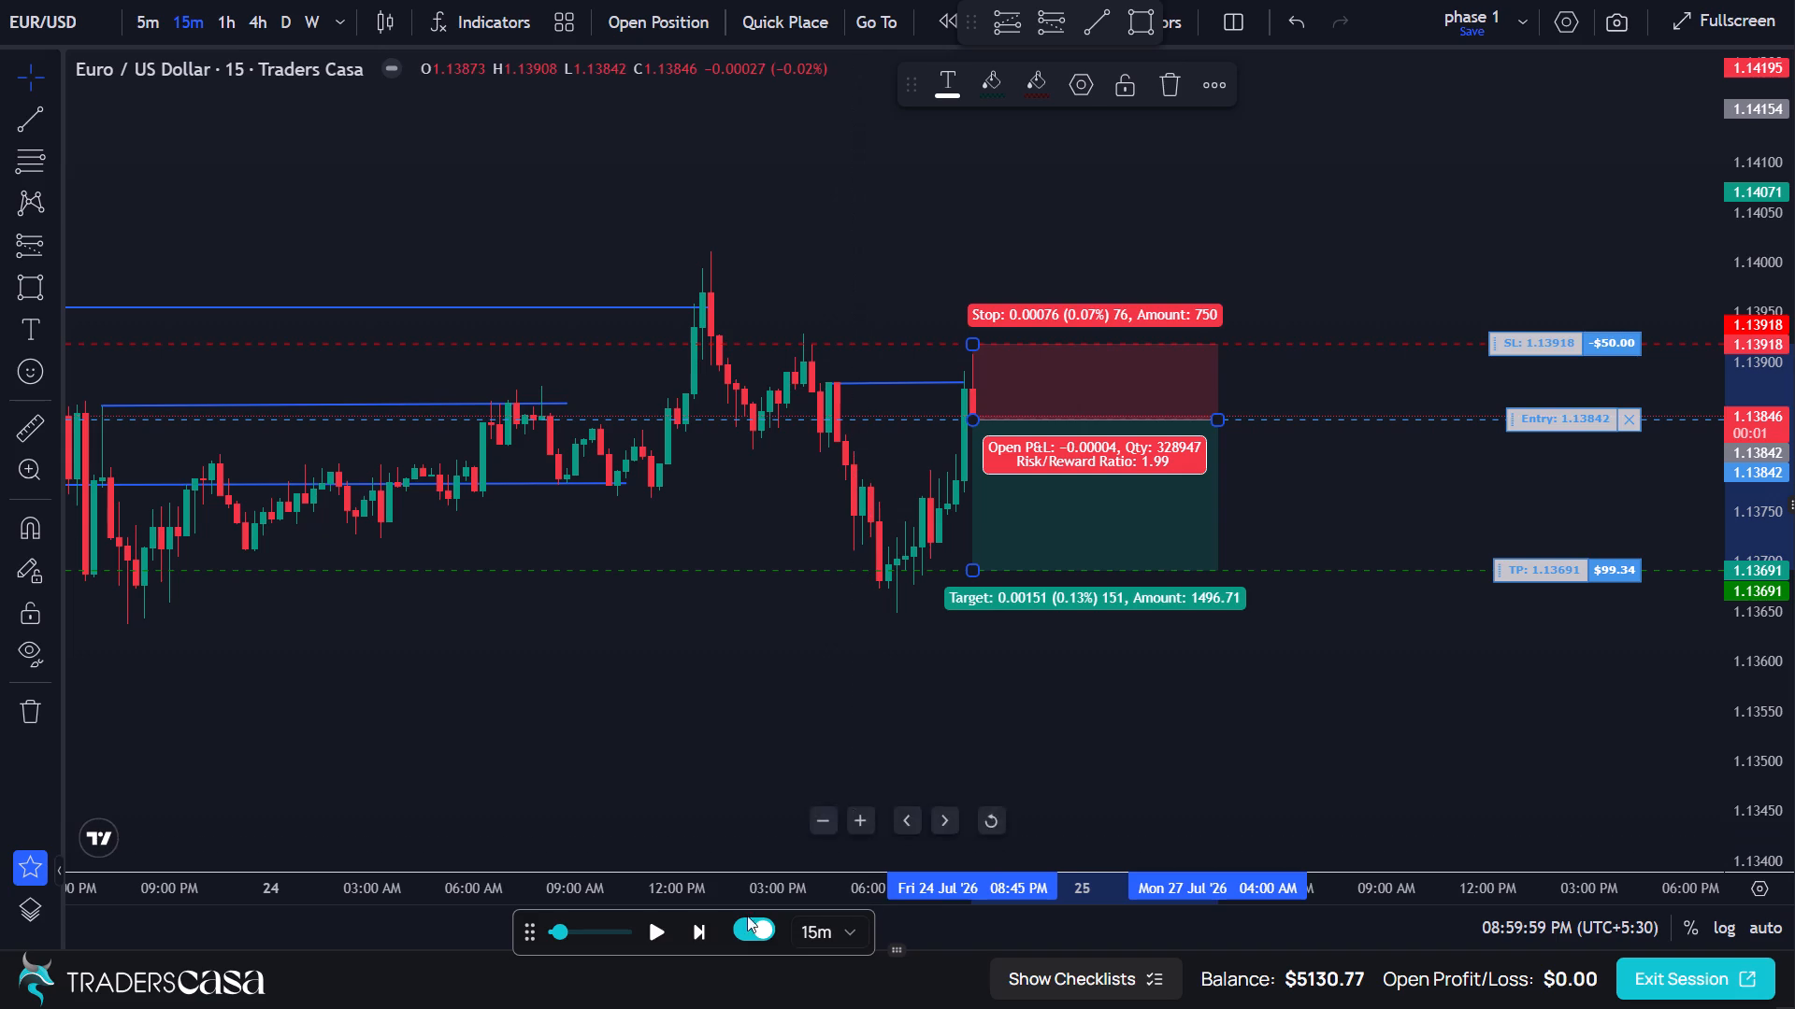
# Advance the 15-minute replay nine candles to 11:14:59 PM on 24 Jul to follow the sell stop order.
pyautogui.click(708, 944)
pyautogui.click(708, 944)
pyautogui.click(708, 944)
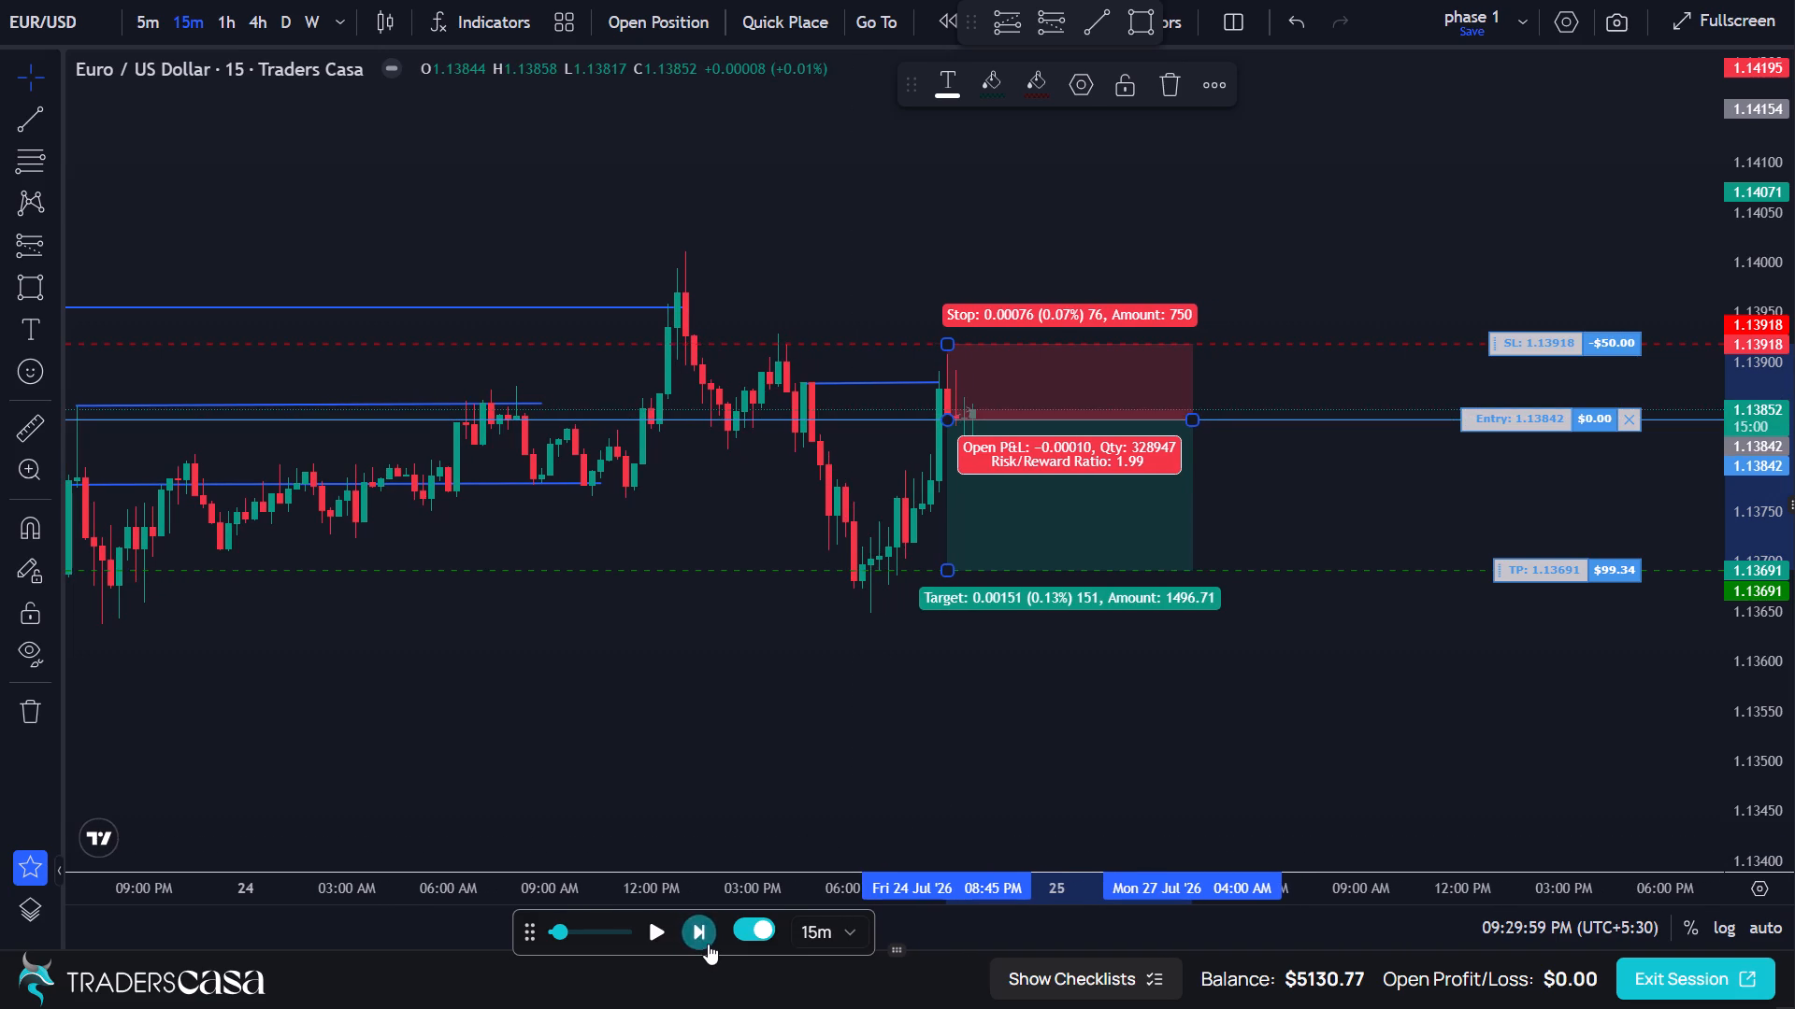
pyautogui.click(708, 944)
pyautogui.click(708, 944)
pyautogui.click(708, 944)
pyautogui.click(708, 944)
pyautogui.click(708, 944)
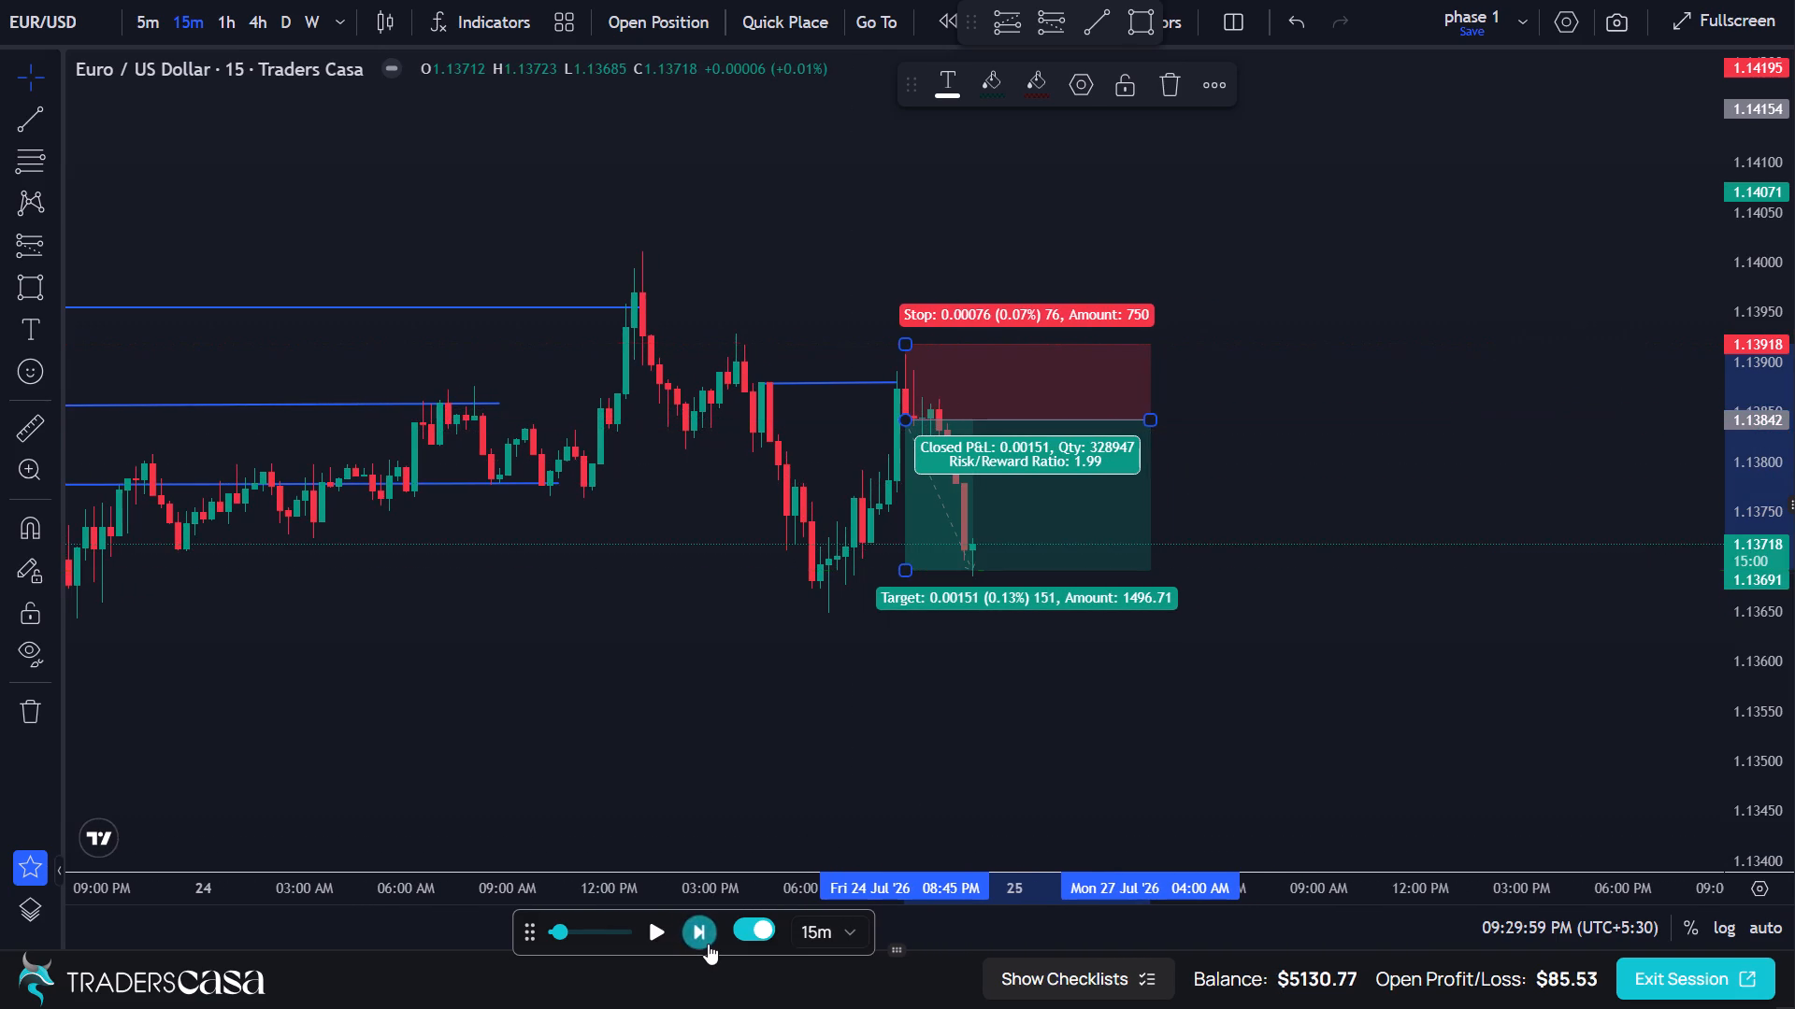
pyautogui.click(708, 944)
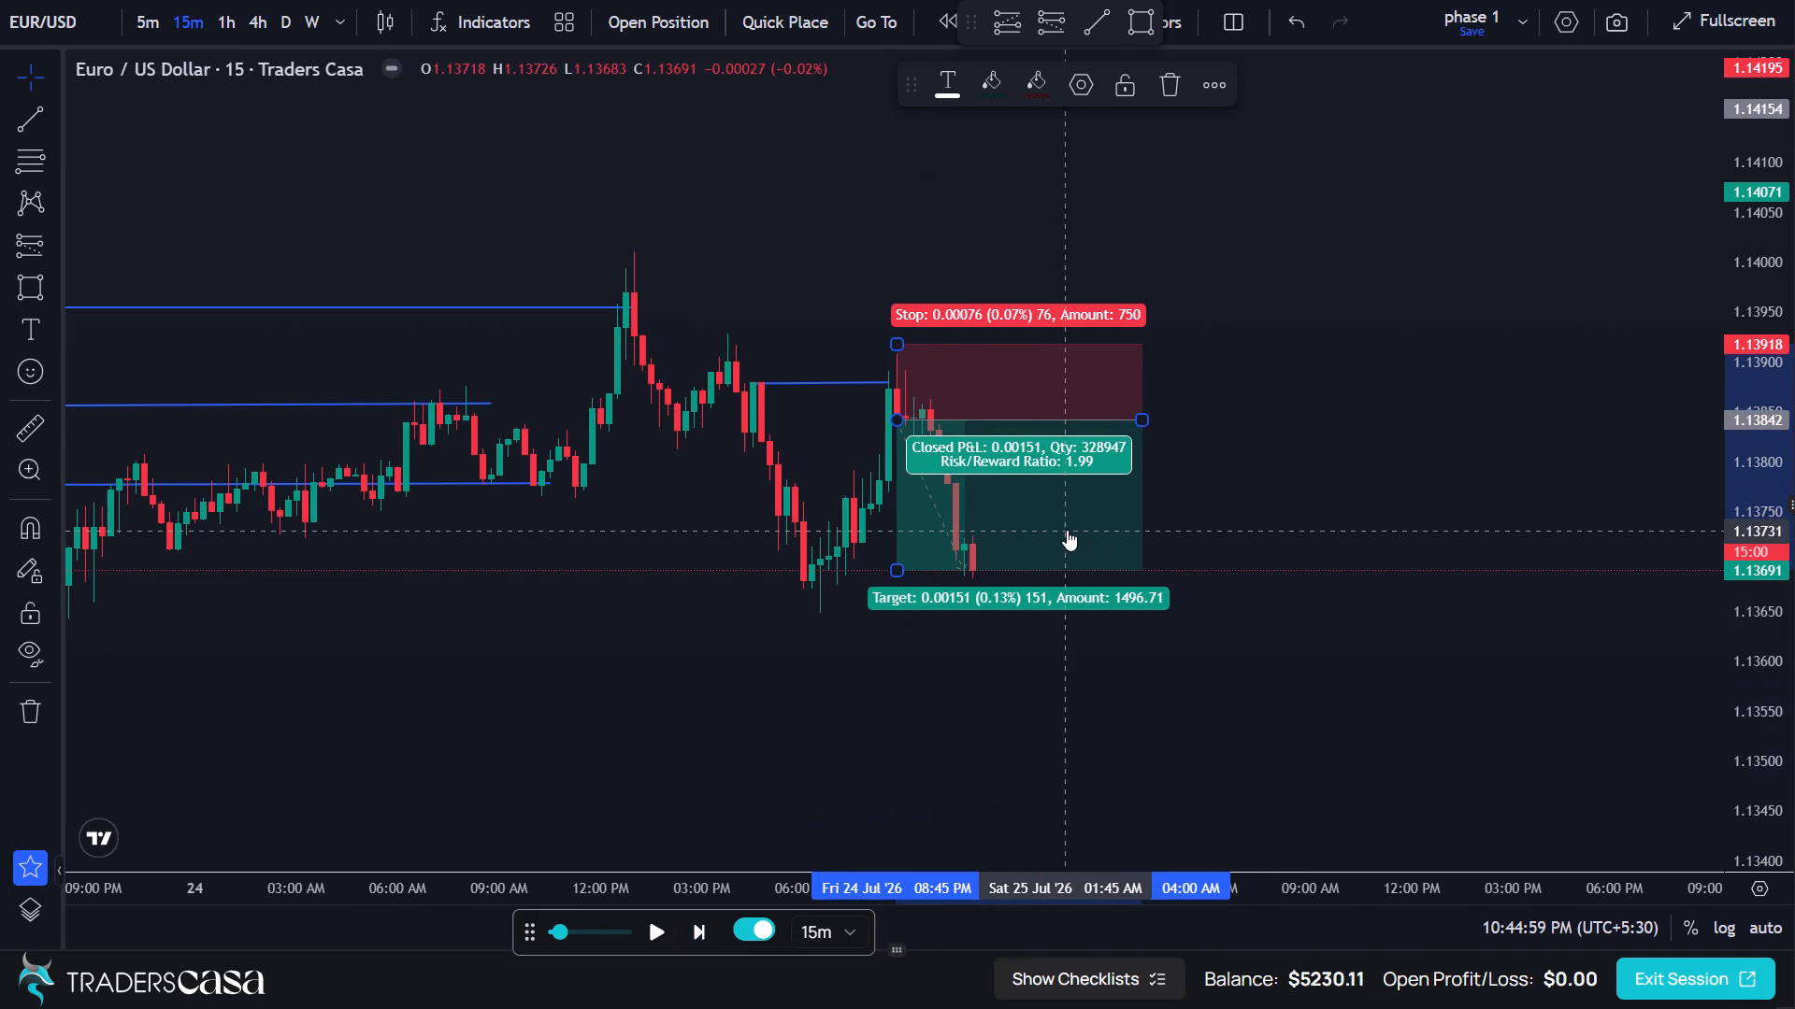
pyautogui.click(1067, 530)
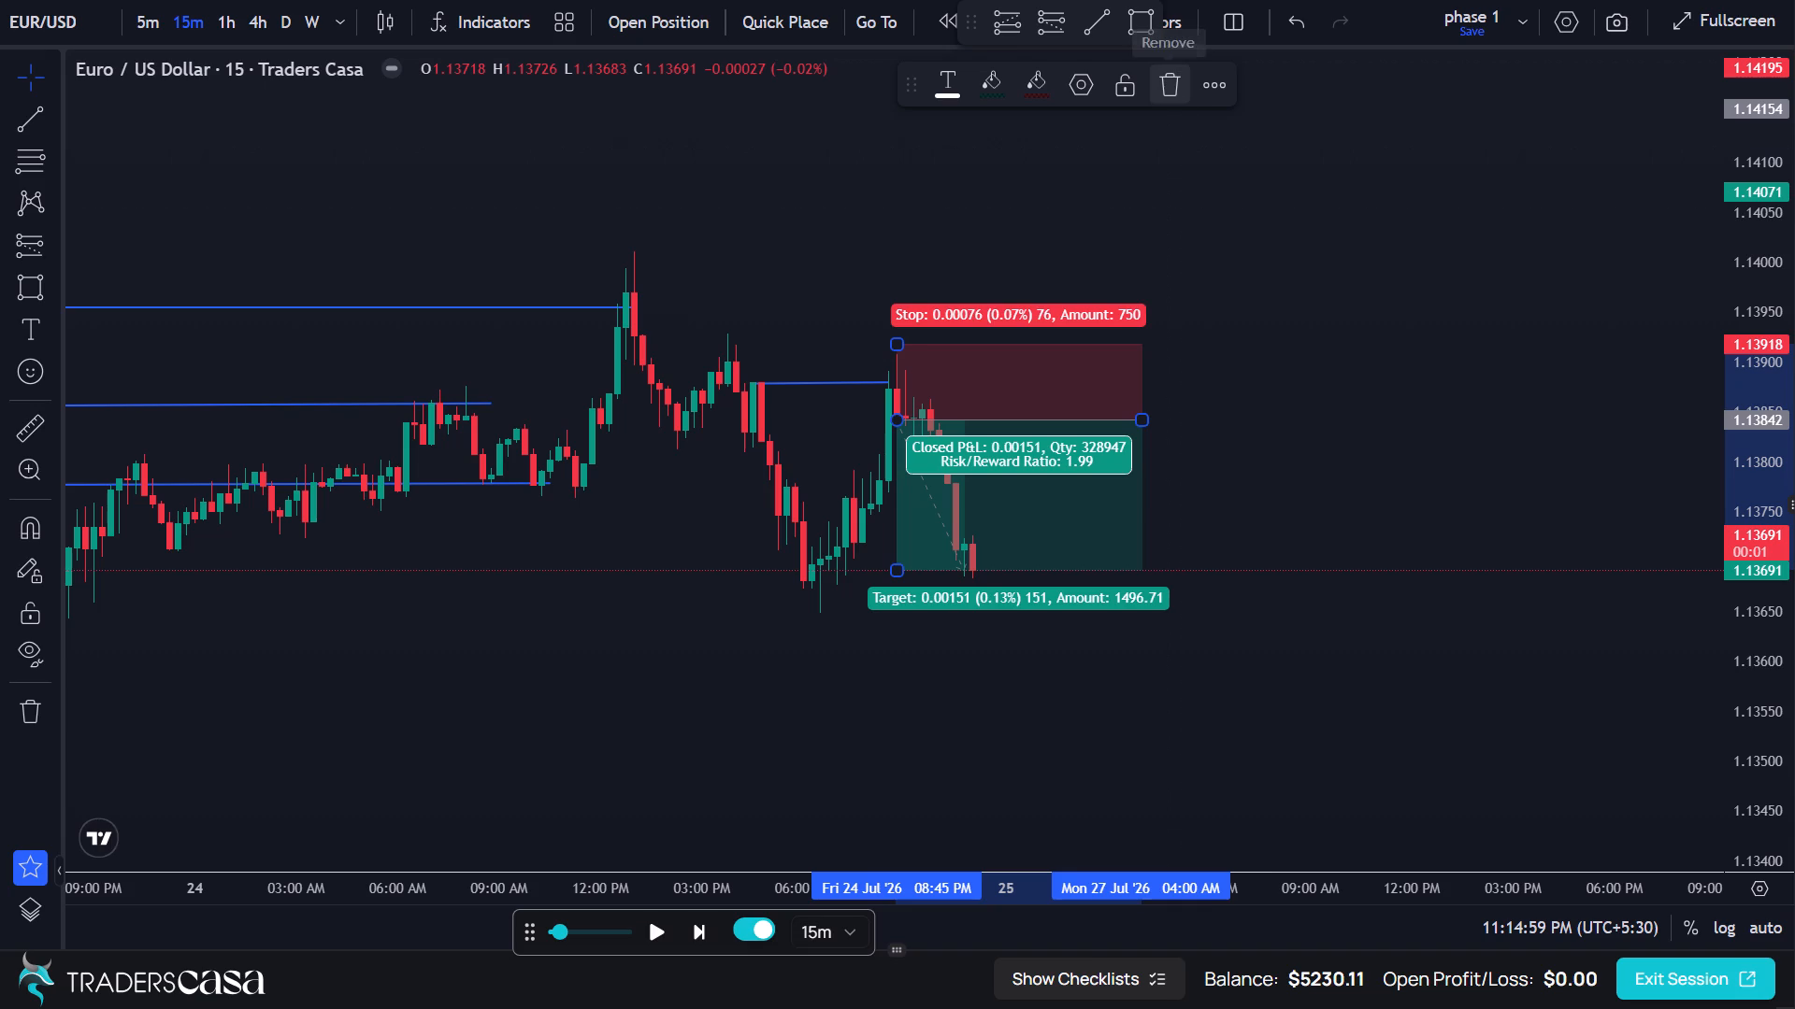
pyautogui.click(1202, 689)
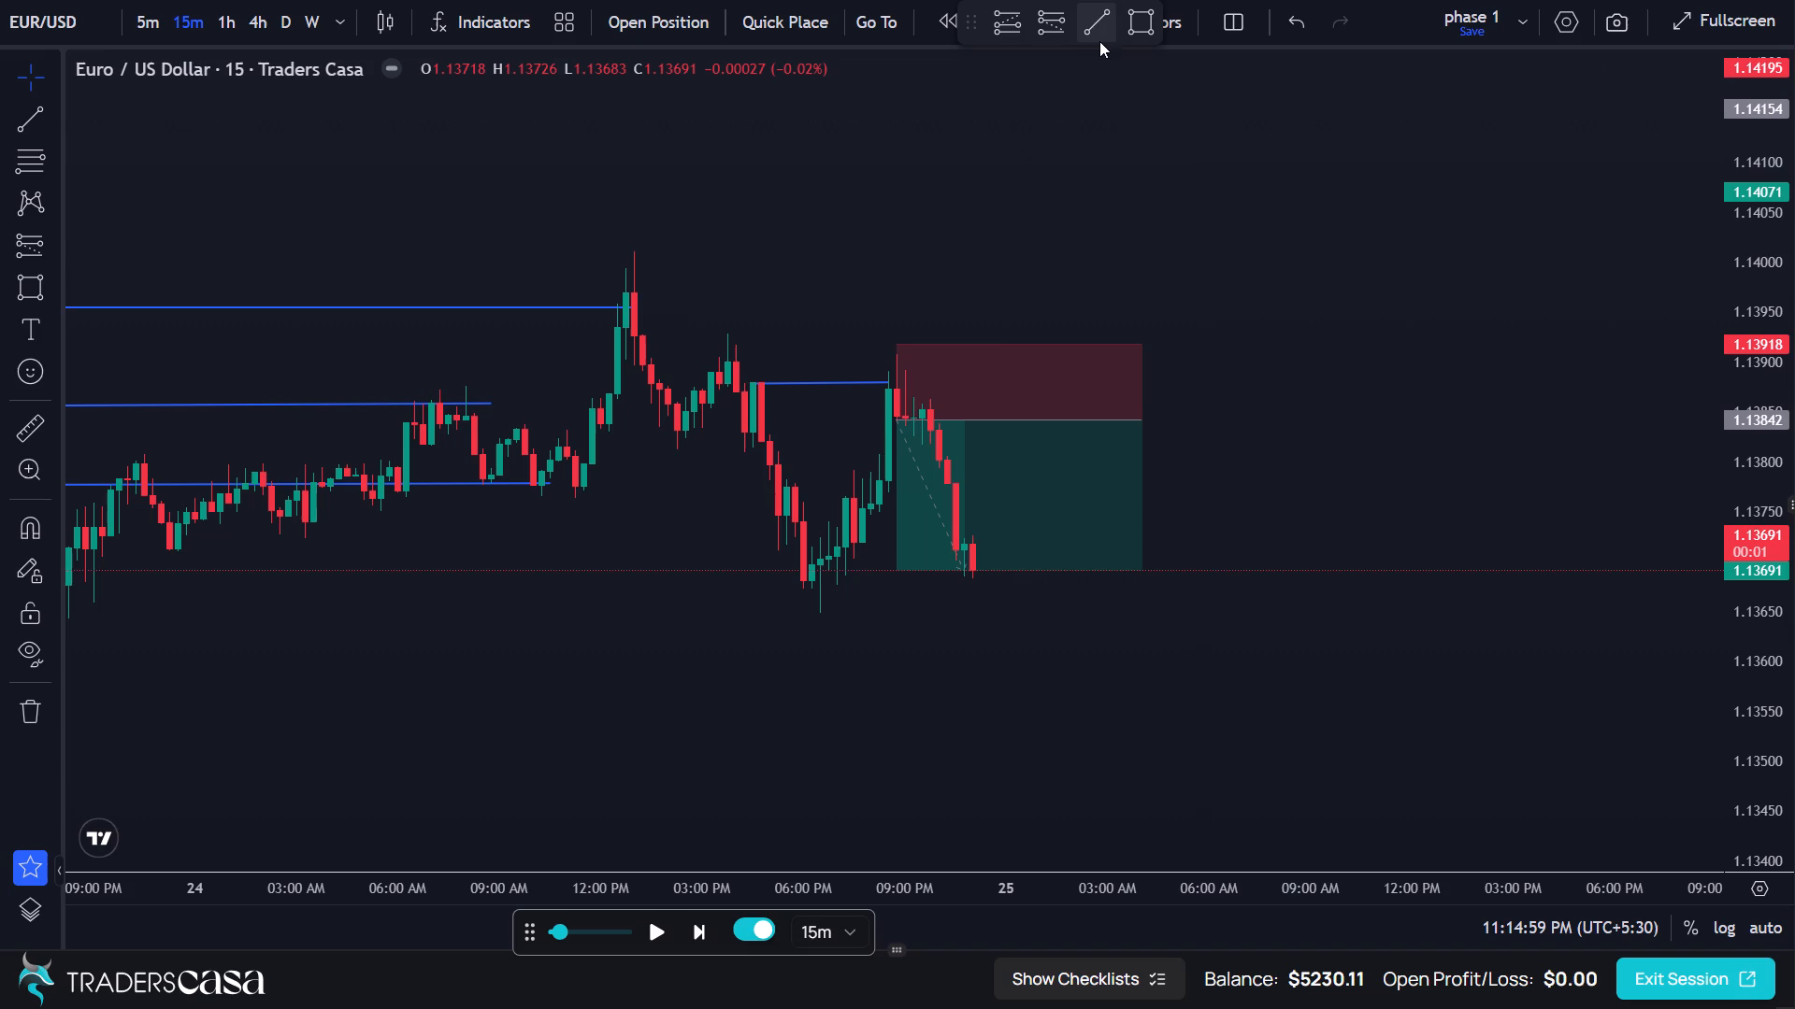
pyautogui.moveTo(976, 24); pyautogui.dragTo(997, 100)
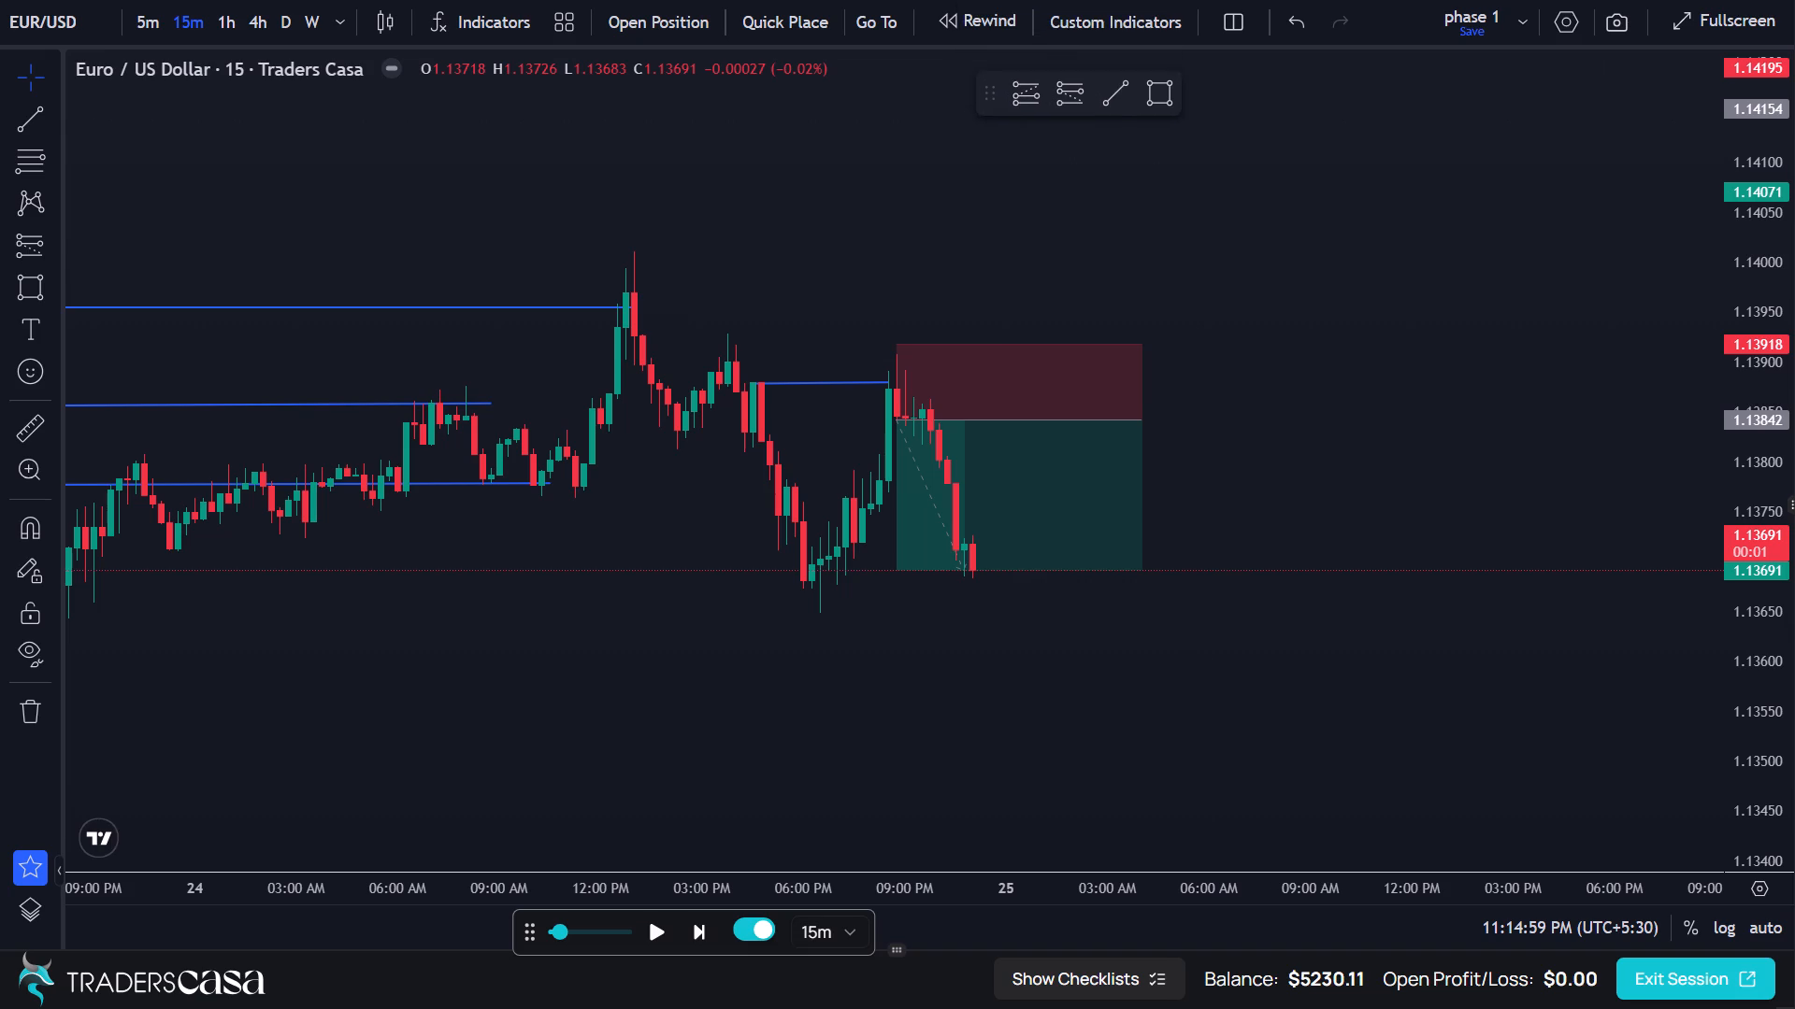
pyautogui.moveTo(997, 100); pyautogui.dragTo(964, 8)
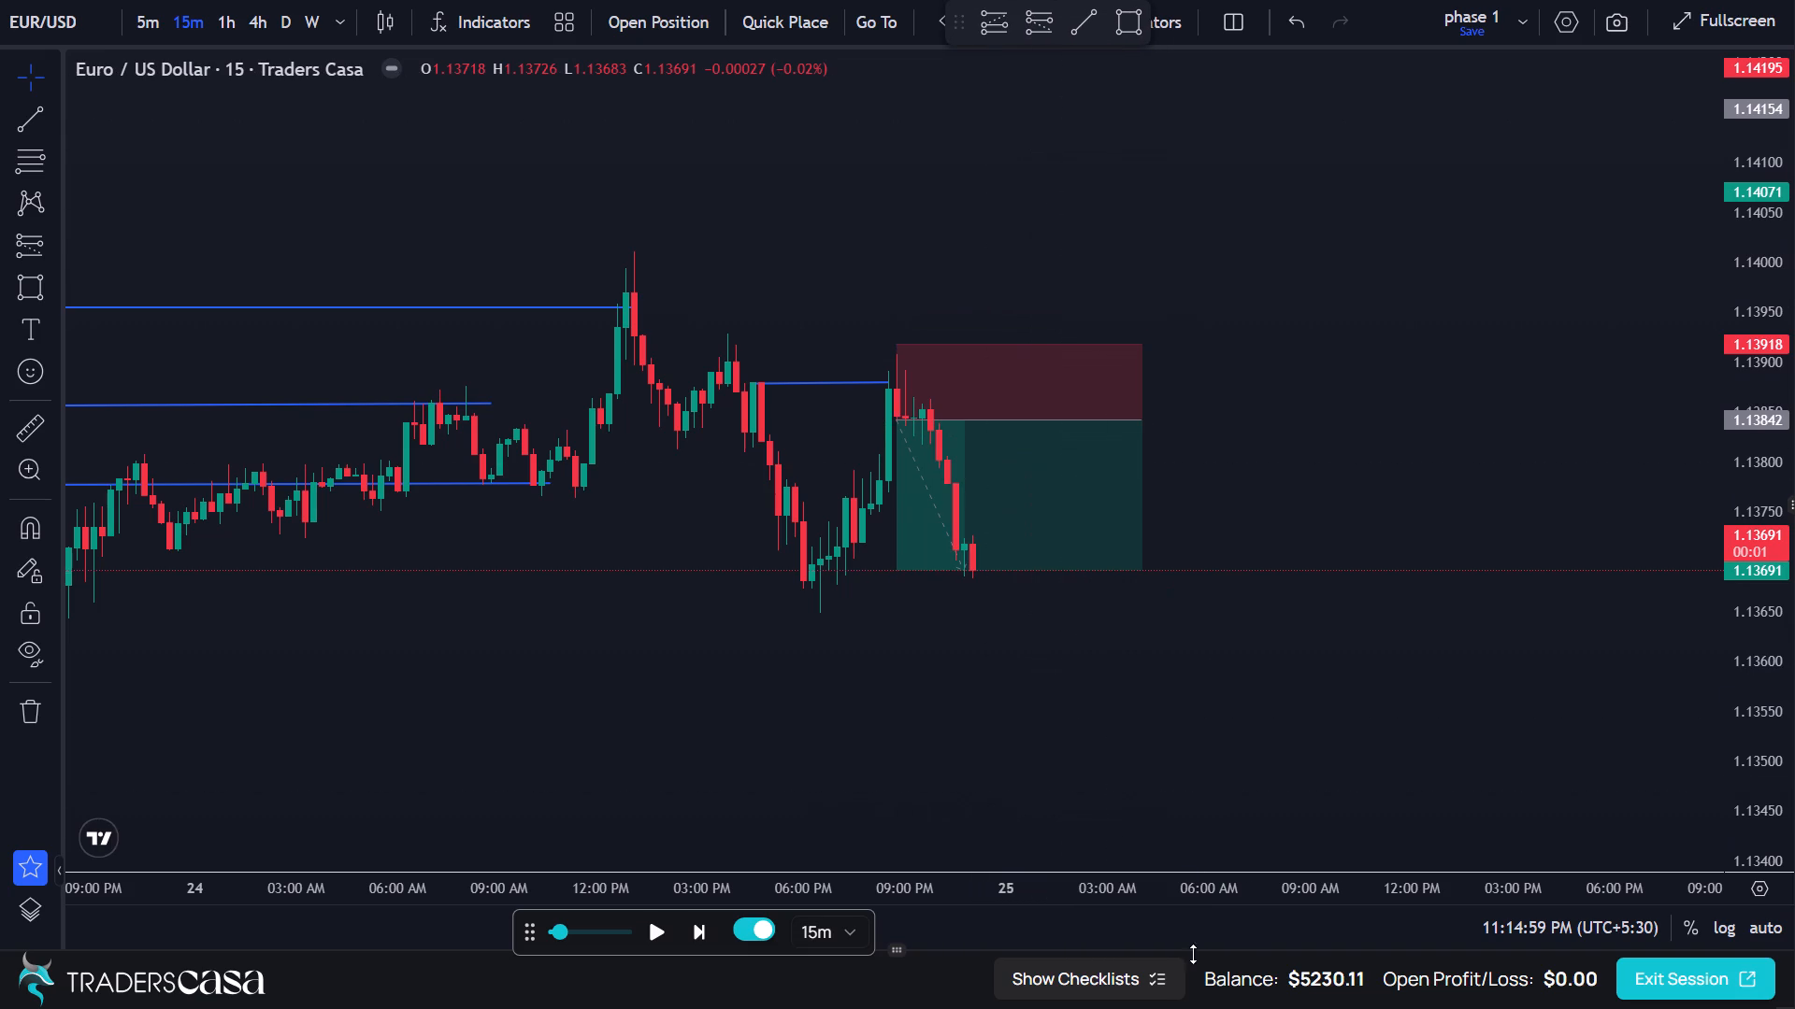
# Delete the short position drawing that starts at 08:45 PM on 24 Jul.
pyautogui.click(1081, 538)
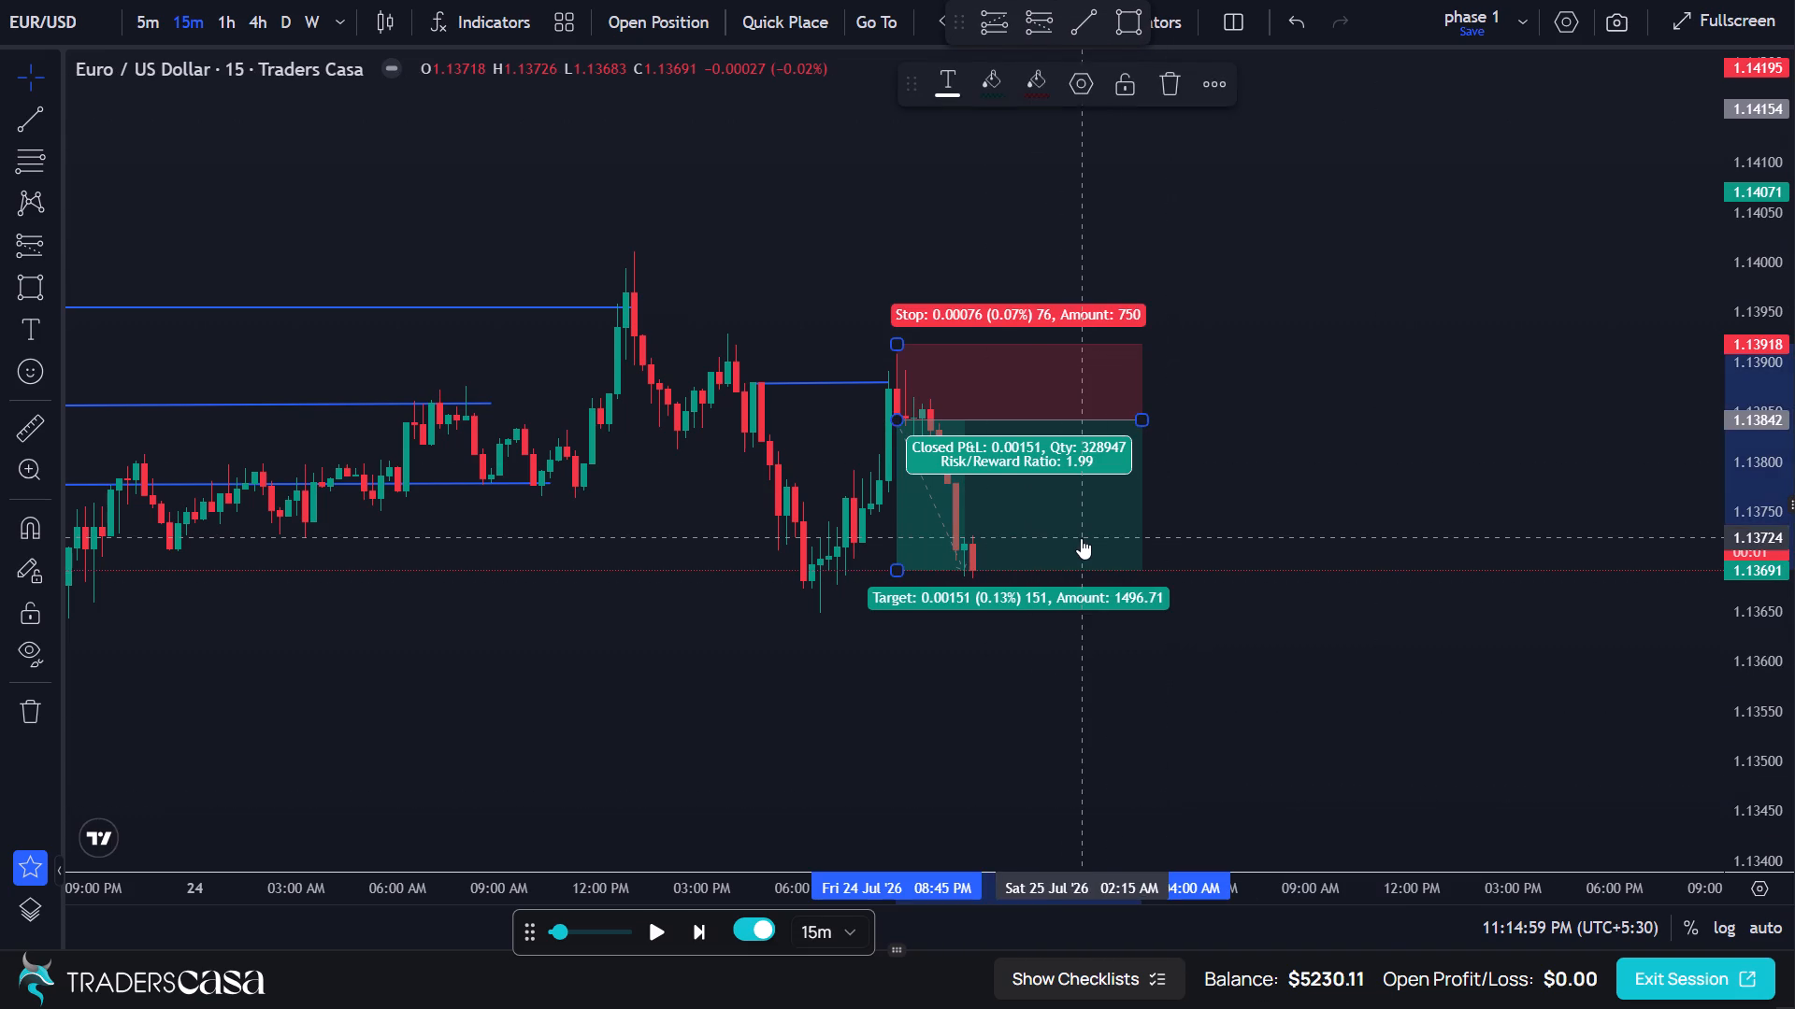
pyautogui.click(1171, 87)
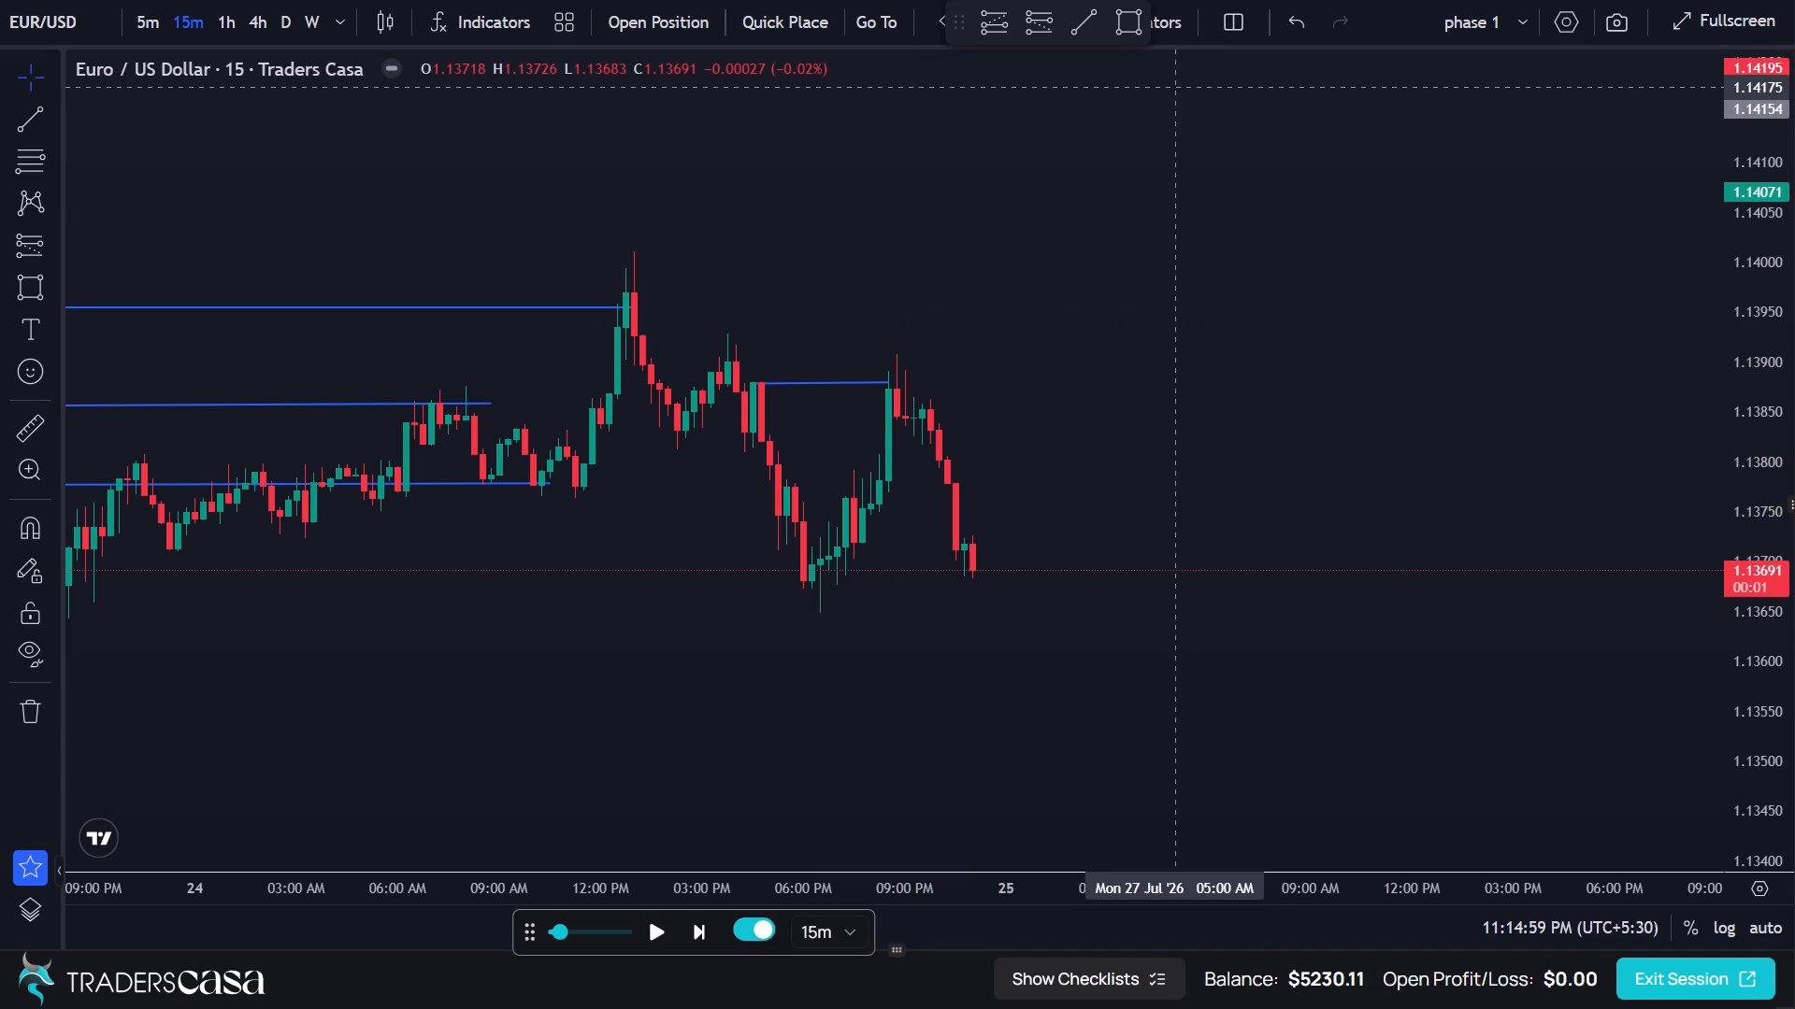
# Switch the EUR/USD chart to 5-minute candles.
pyautogui.scroll(-4, 1185, 366)
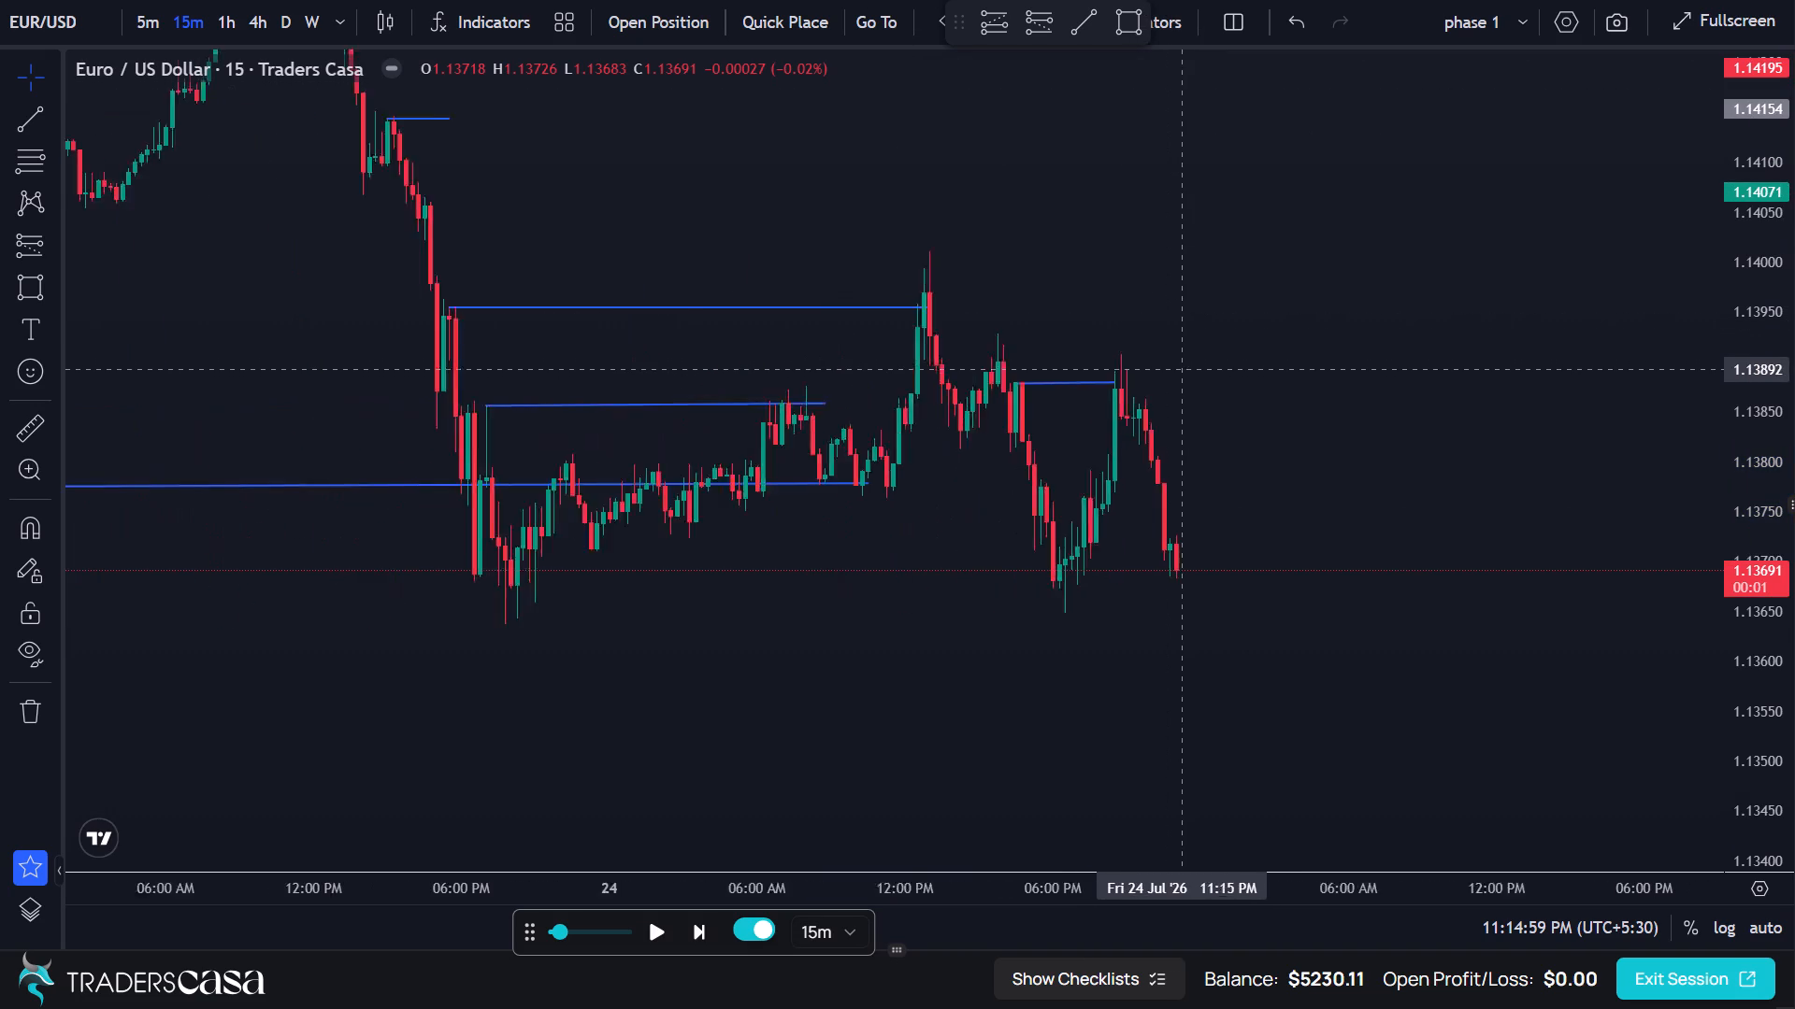
pyautogui.scroll(-6, 1185, 369)
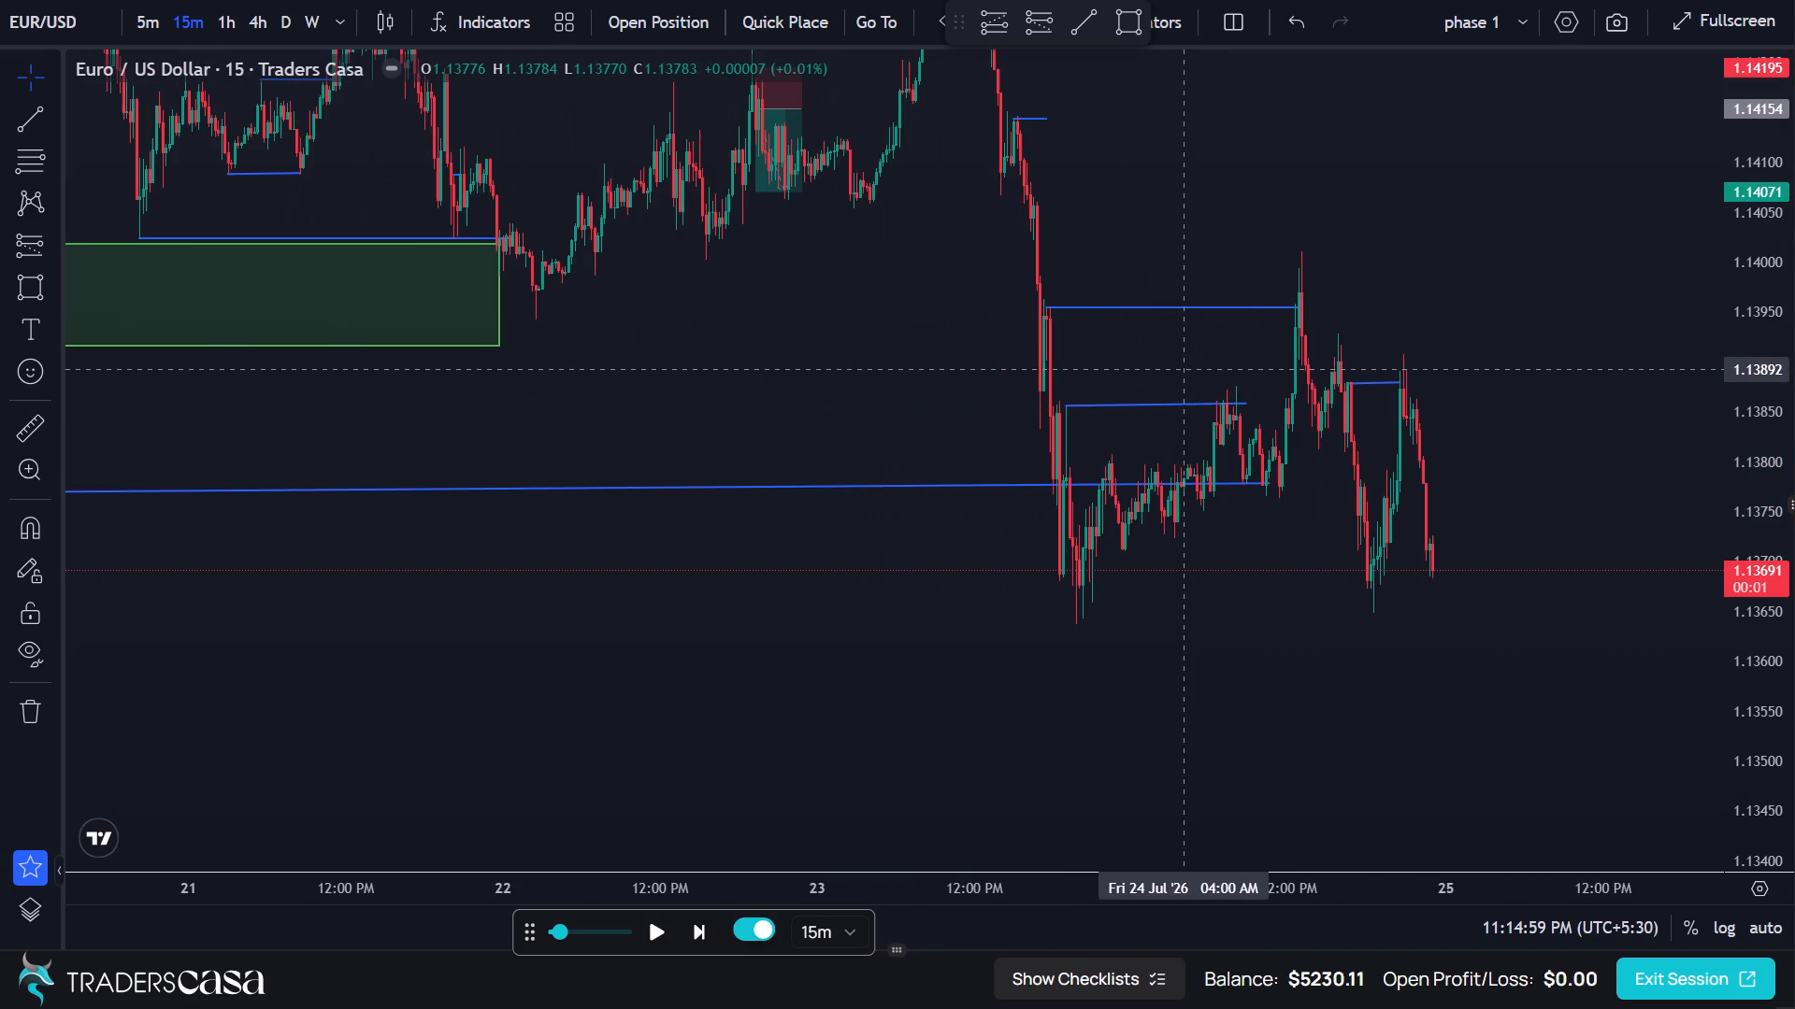
pyautogui.scroll(10, 1185, 369)
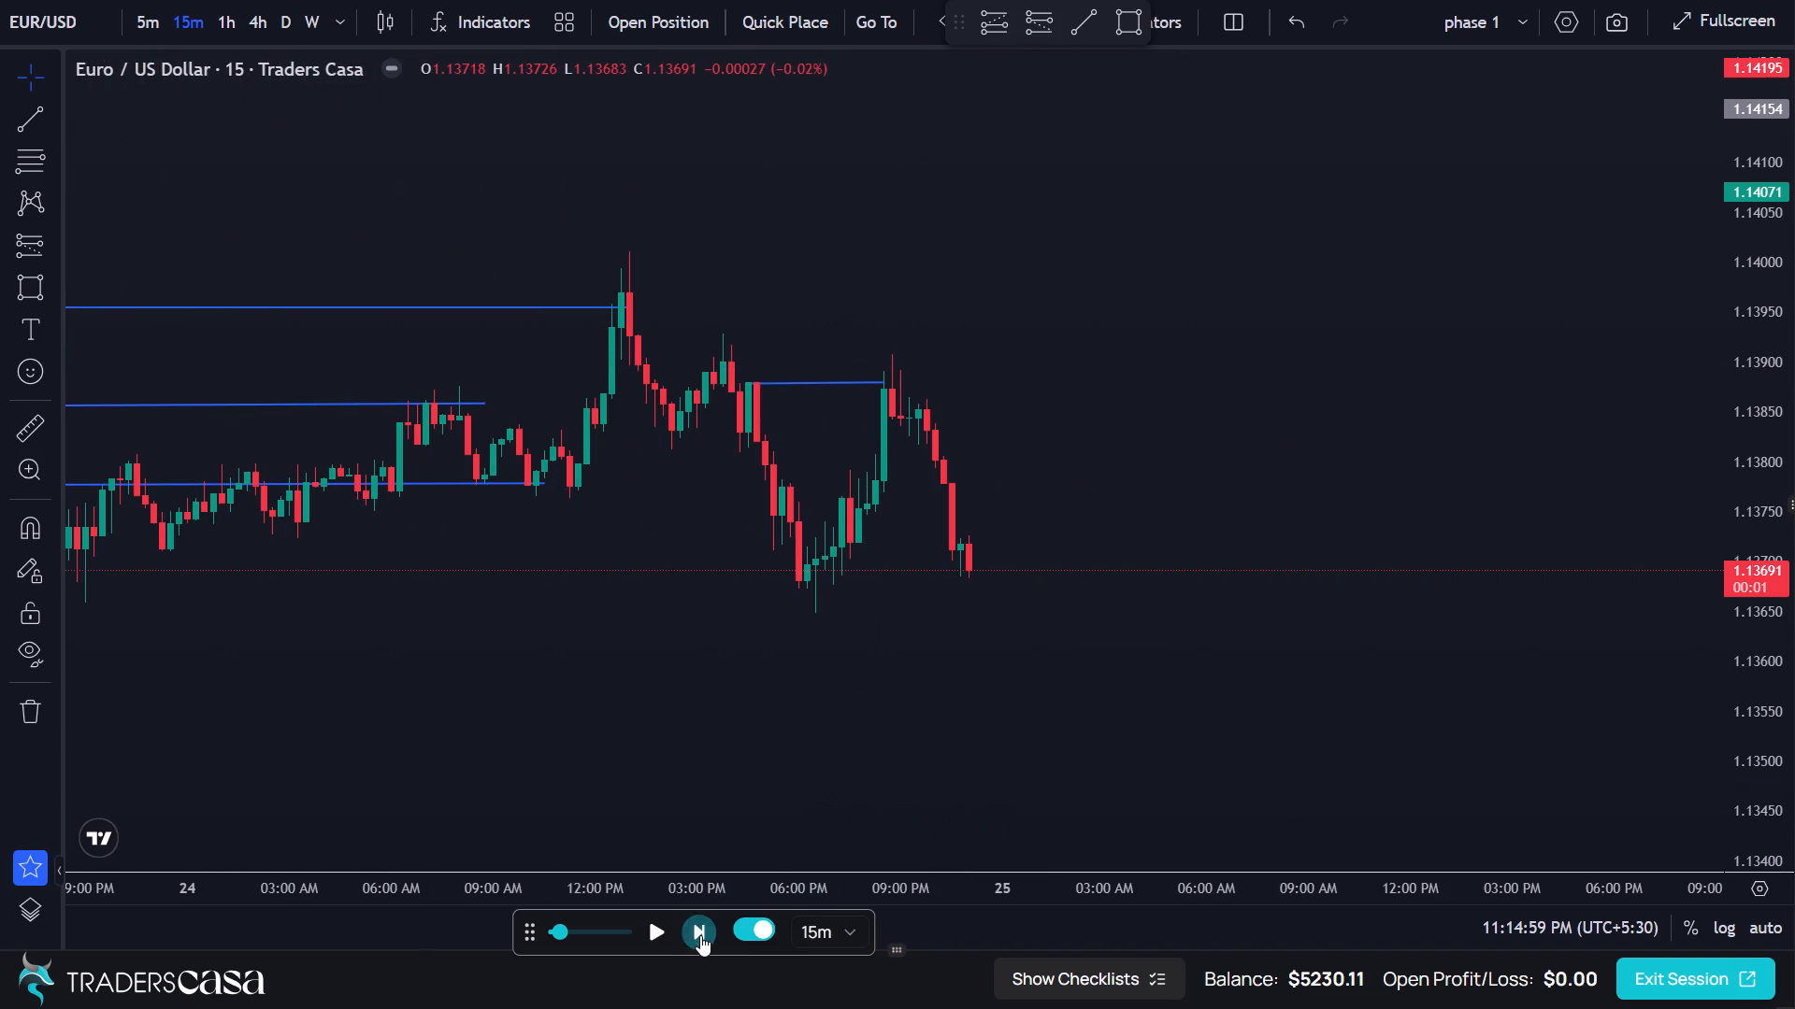
pyautogui.click(151, 11)
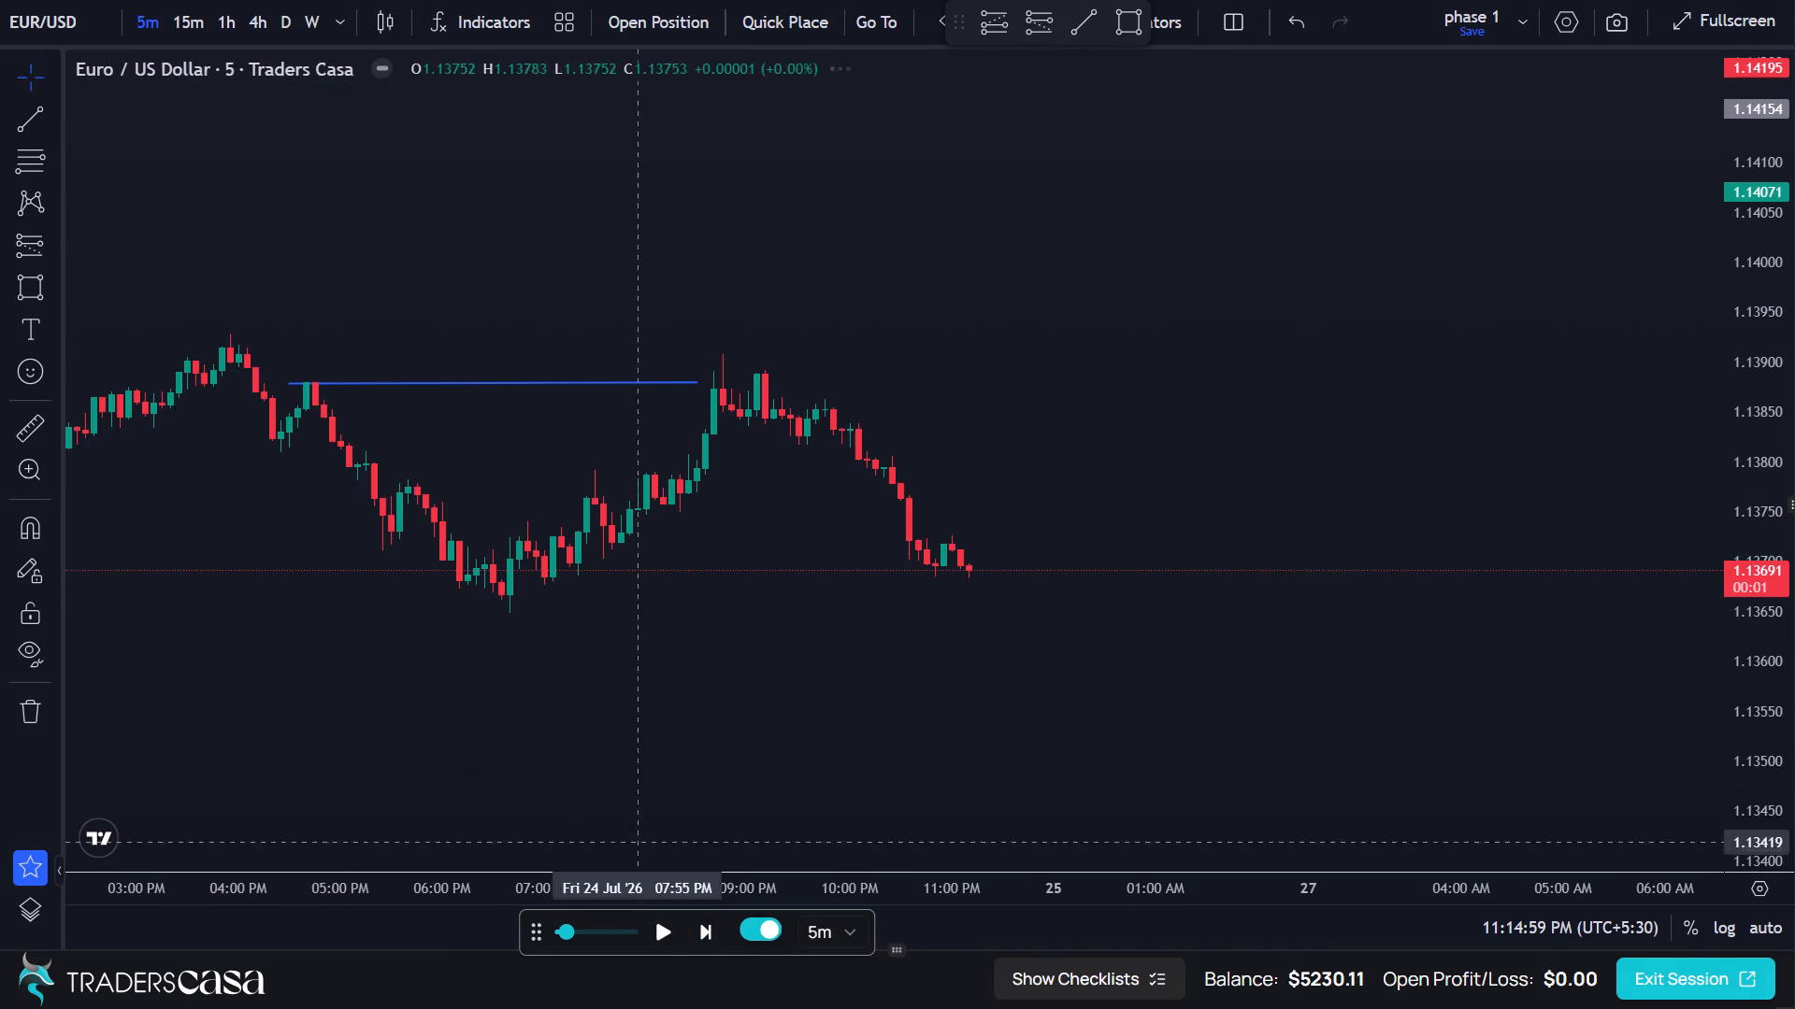
# Advance the 5-minute replay from 11:14:59 PM on 24 Jul across the weekend to 02:39:59 AM on 27 Jul.
pyautogui.scroll(-3, 890, 650)
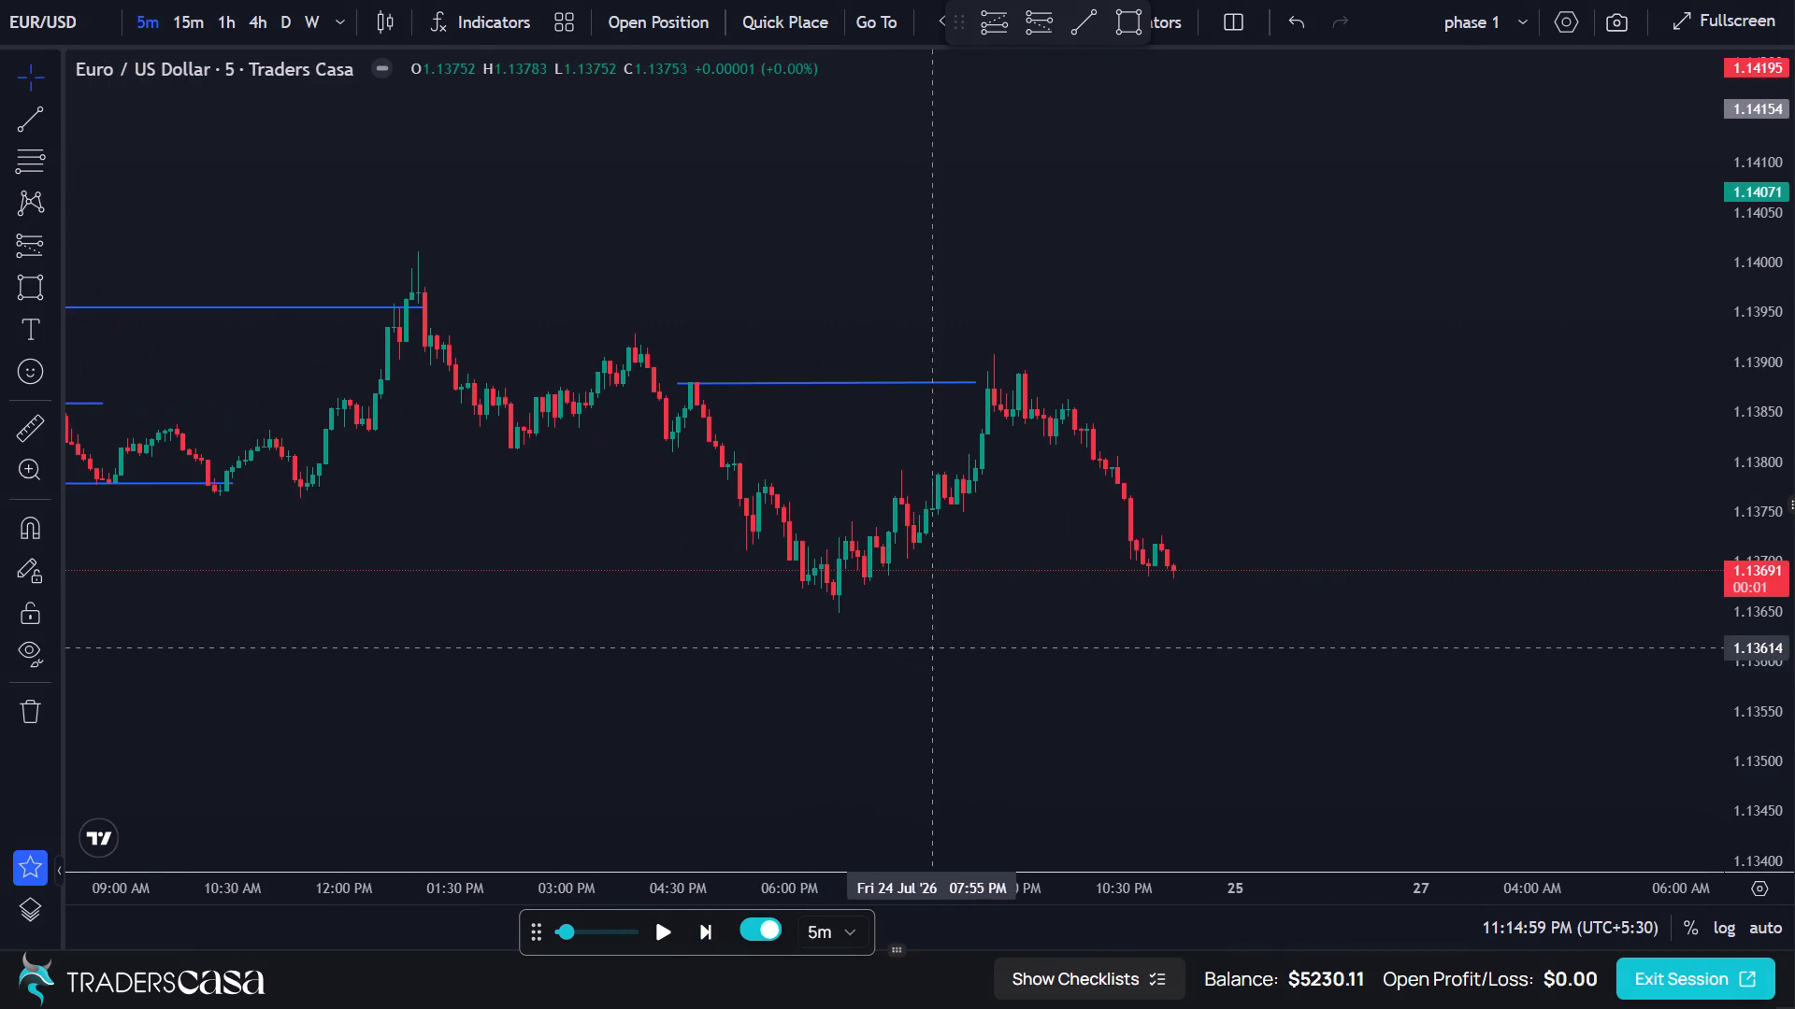
pyautogui.click(710, 929)
pyautogui.click(710, 929)
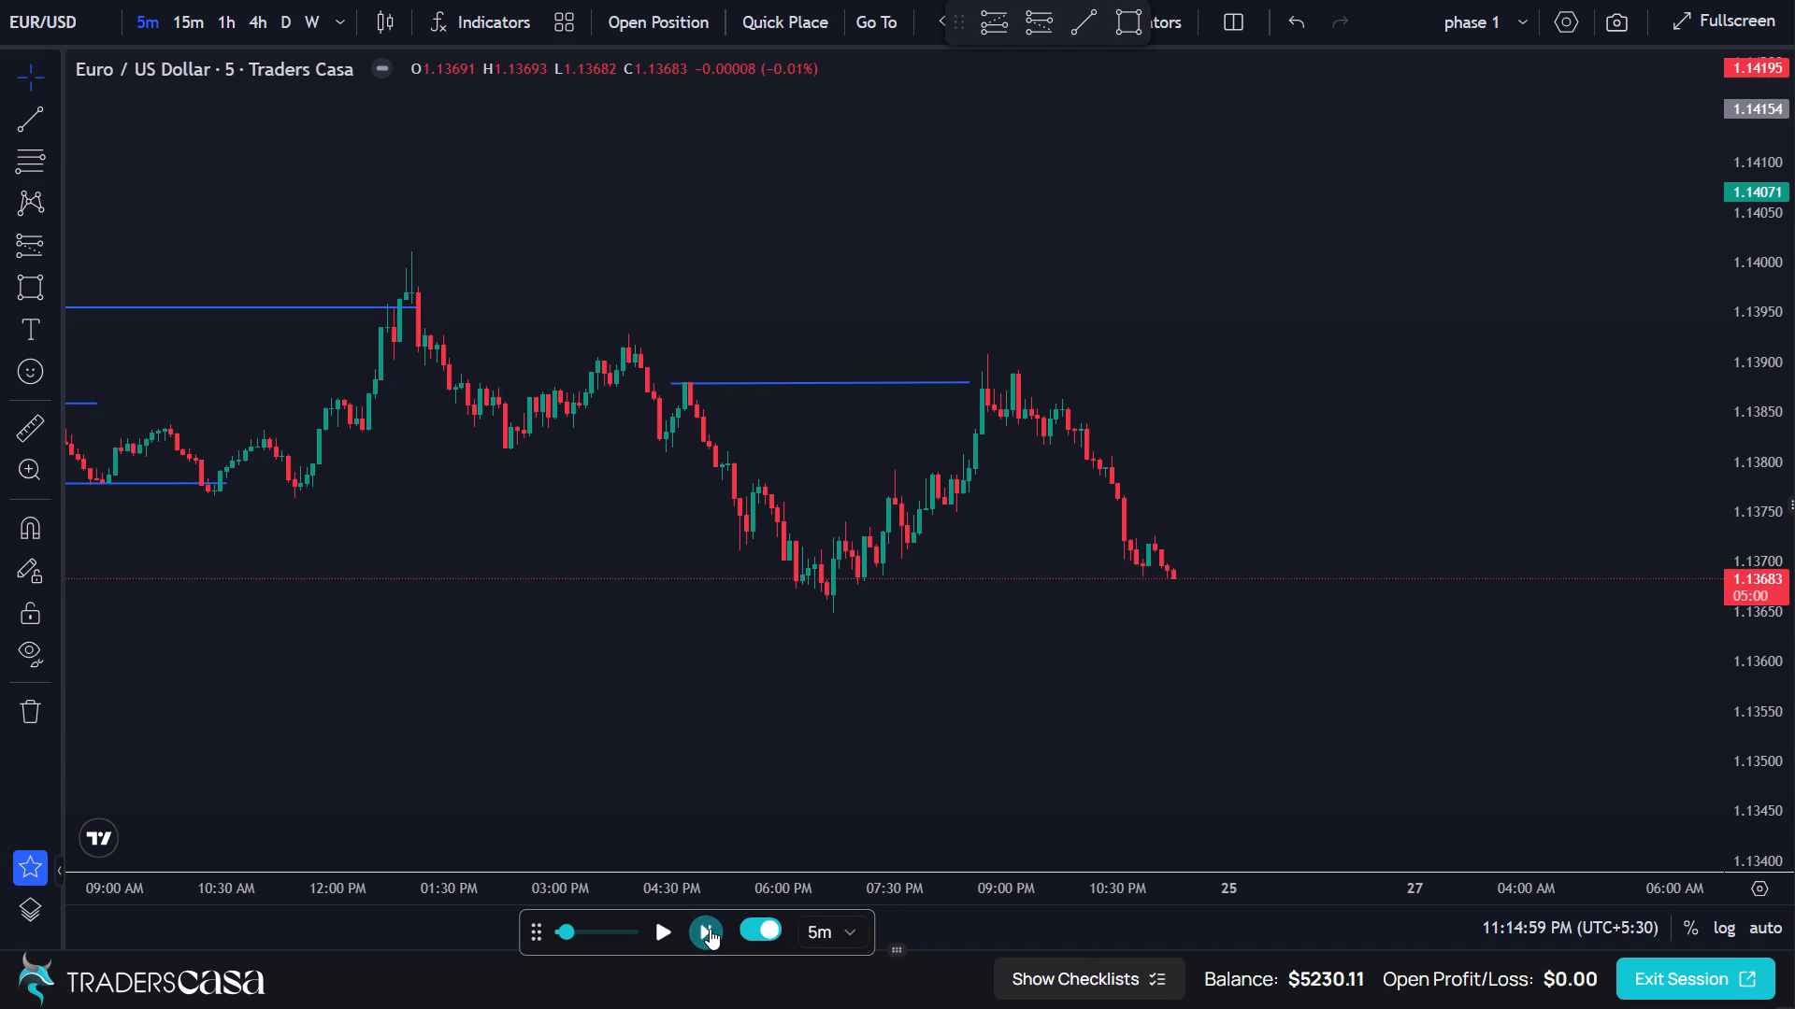
pyautogui.click(710, 929)
pyautogui.click(710, 929)
pyautogui.click(710, 929)
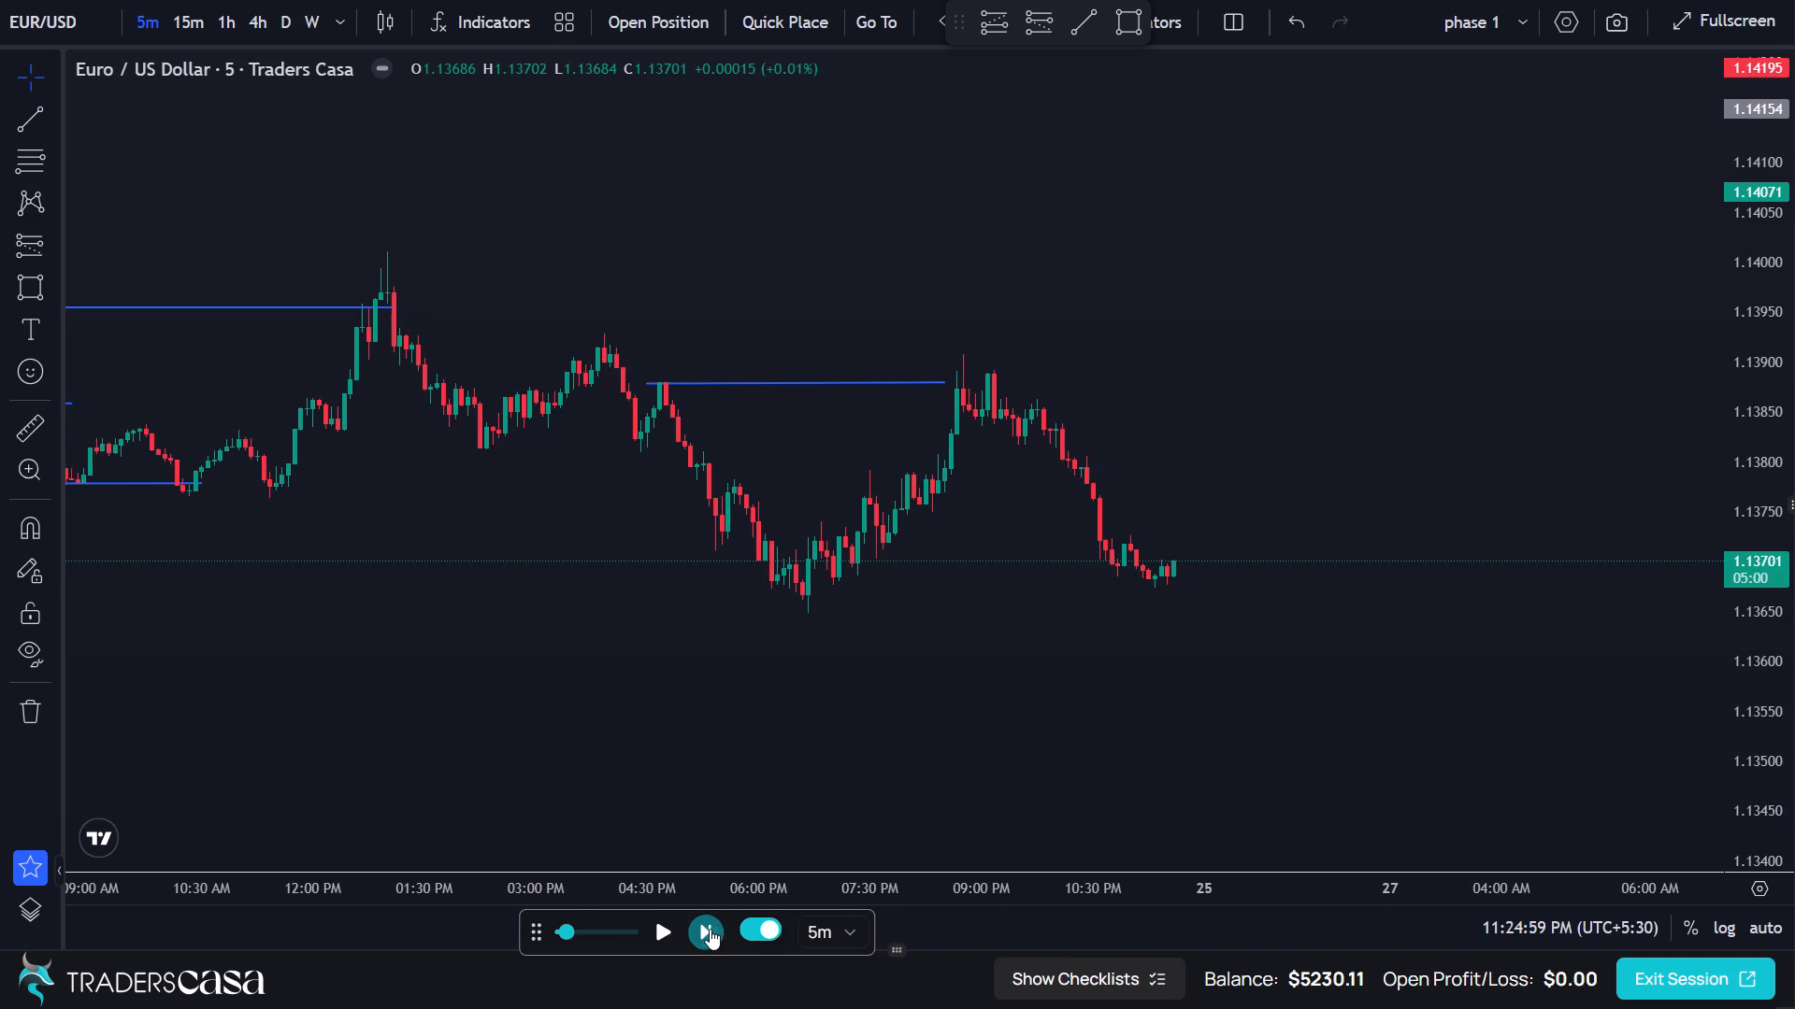
pyautogui.click(710, 929)
pyautogui.click(710, 929)
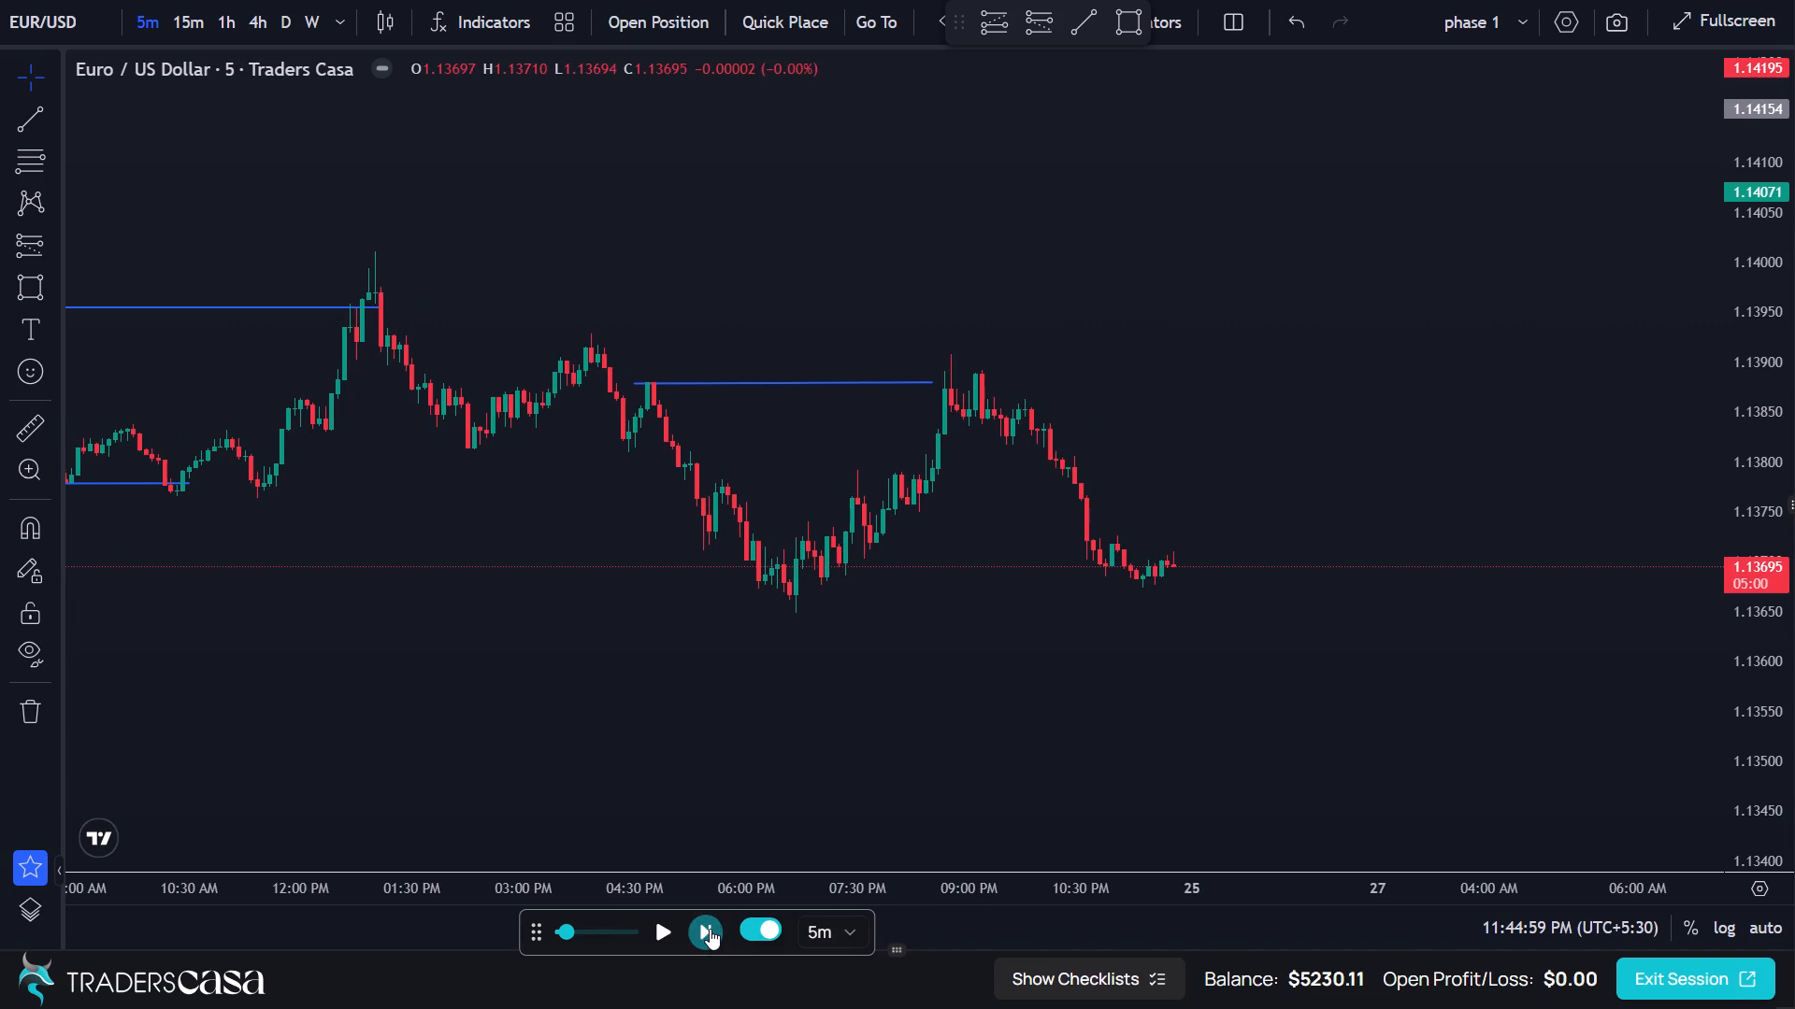
pyautogui.click(710, 929)
pyautogui.tripleClick(710, 929)
pyautogui.tripleClick(710, 929)
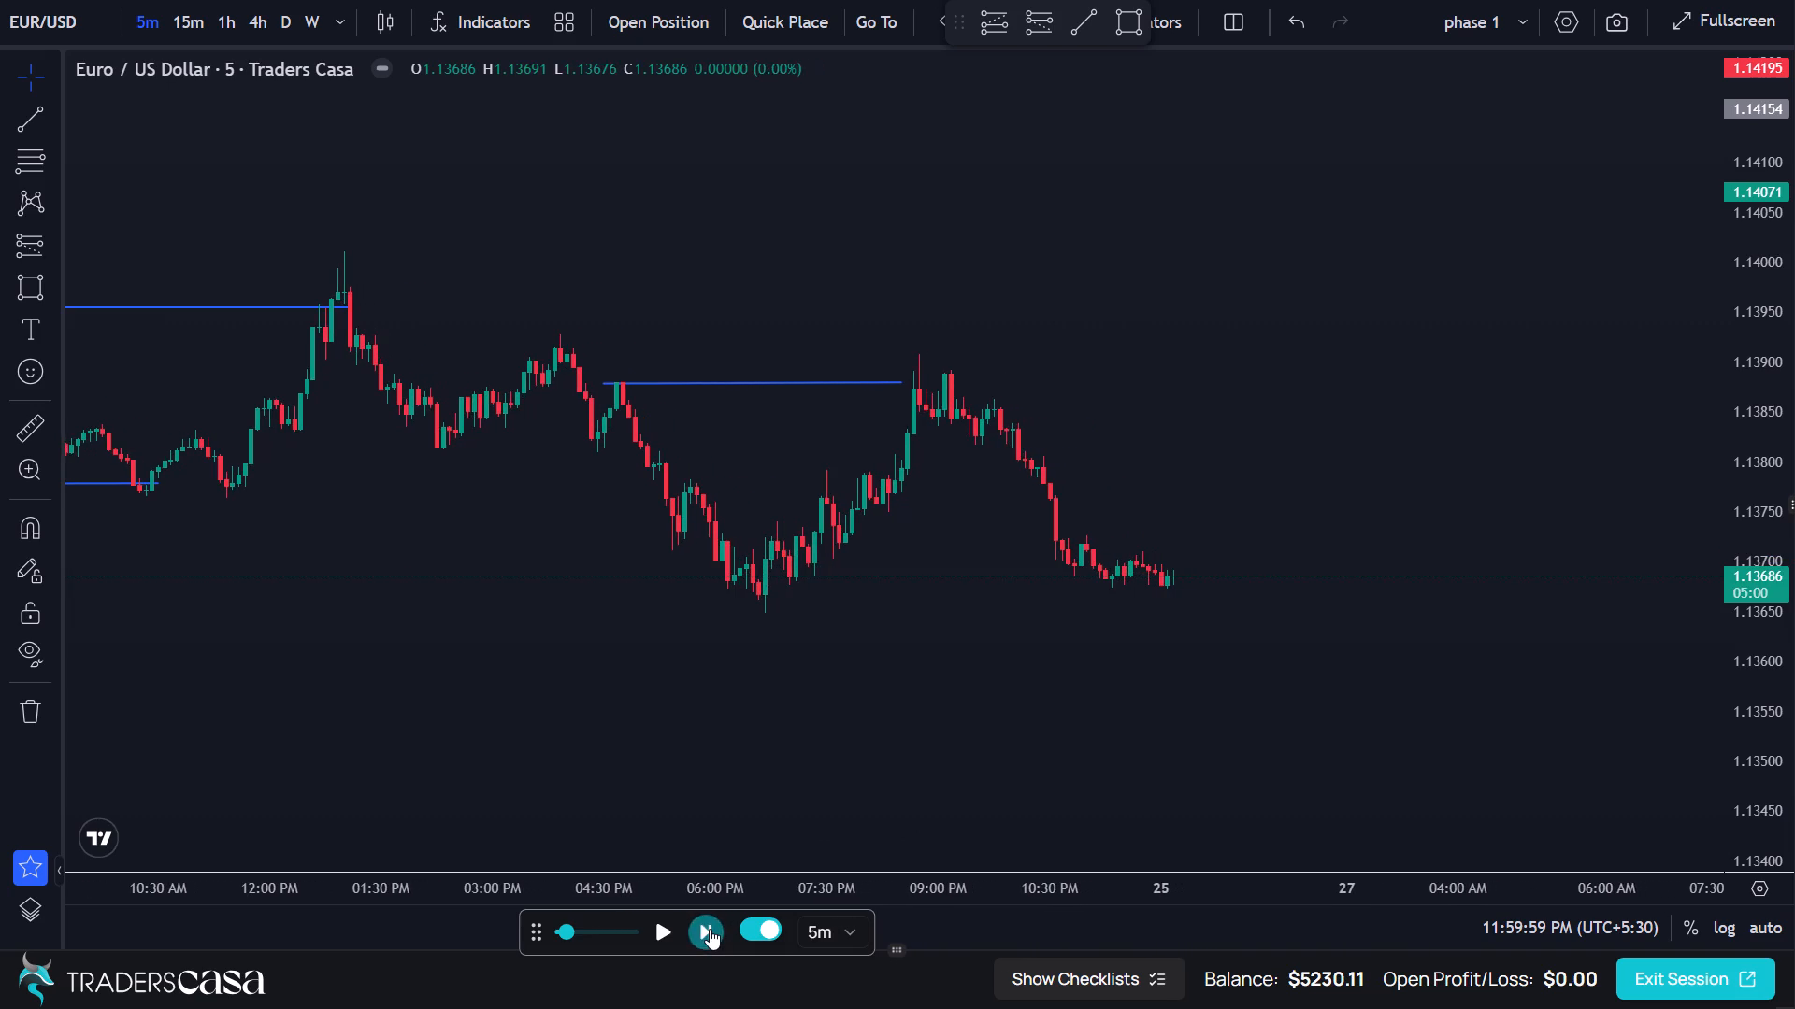
pyautogui.tripleClick(710, 929)
pyautogui.tripleClick(710, 929)
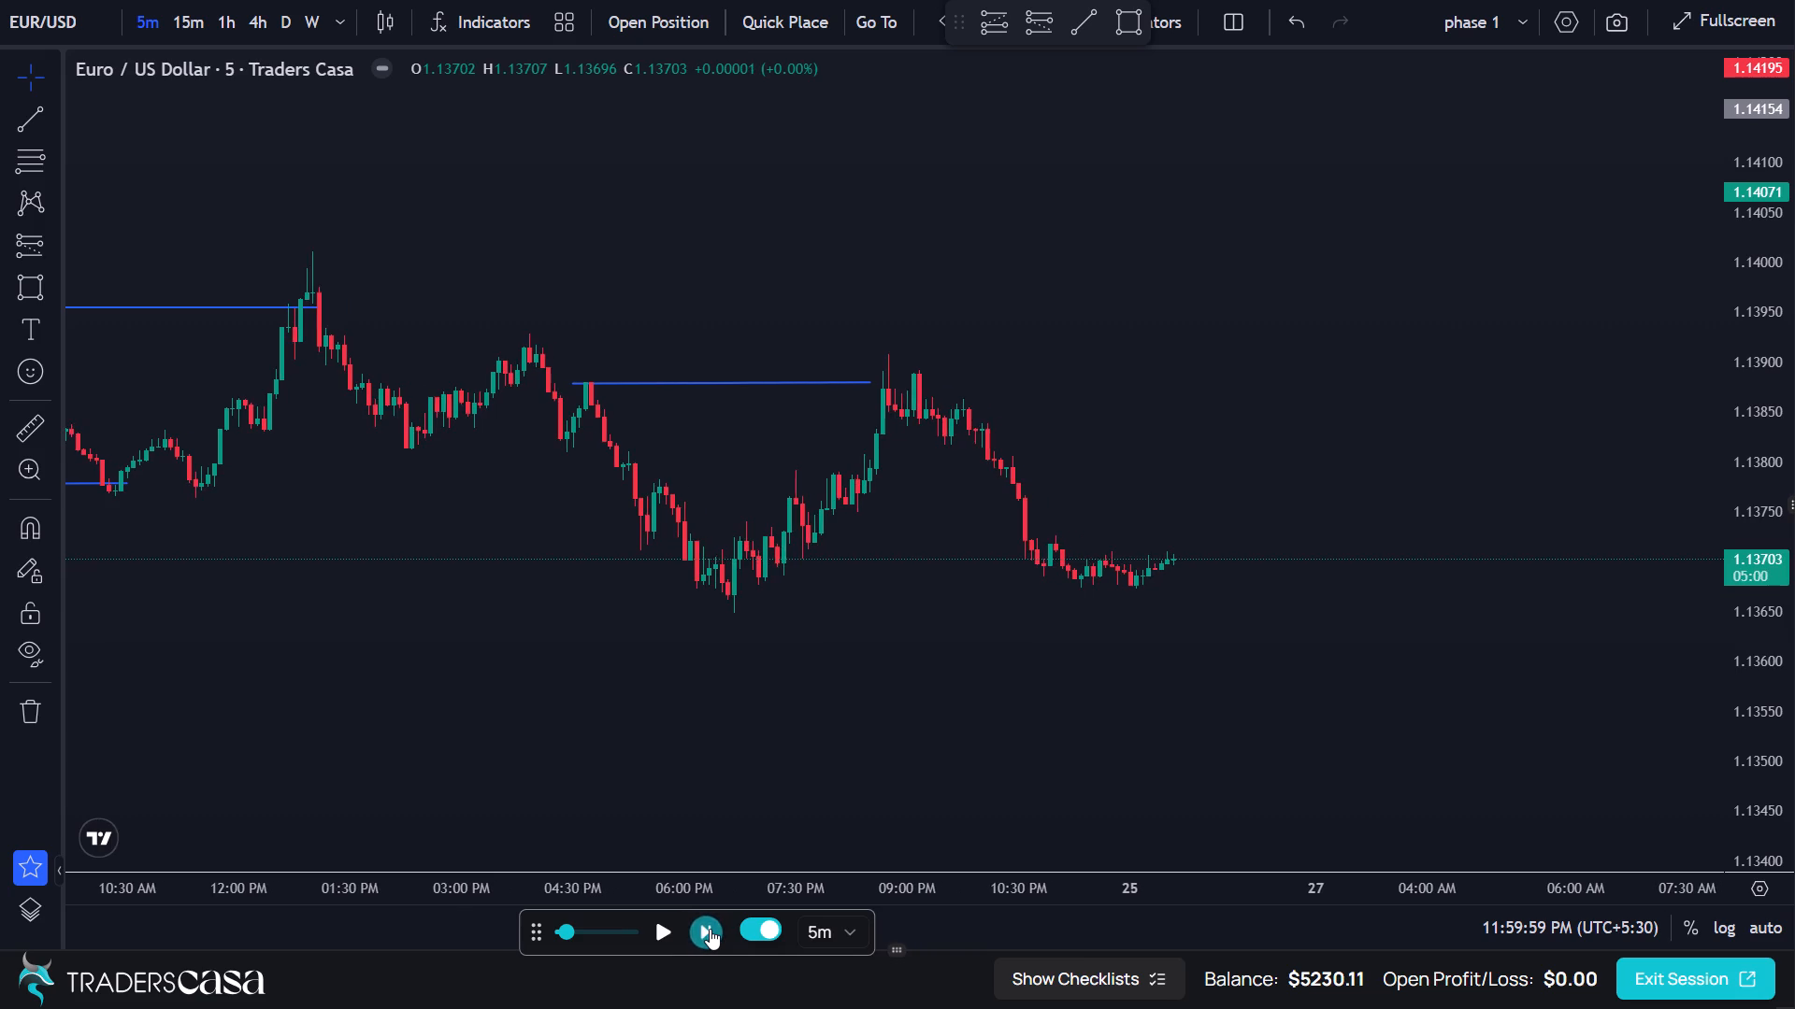
pyautogui.tripleClick(710, 929)
pyautogui.doubleClick(710, 929)
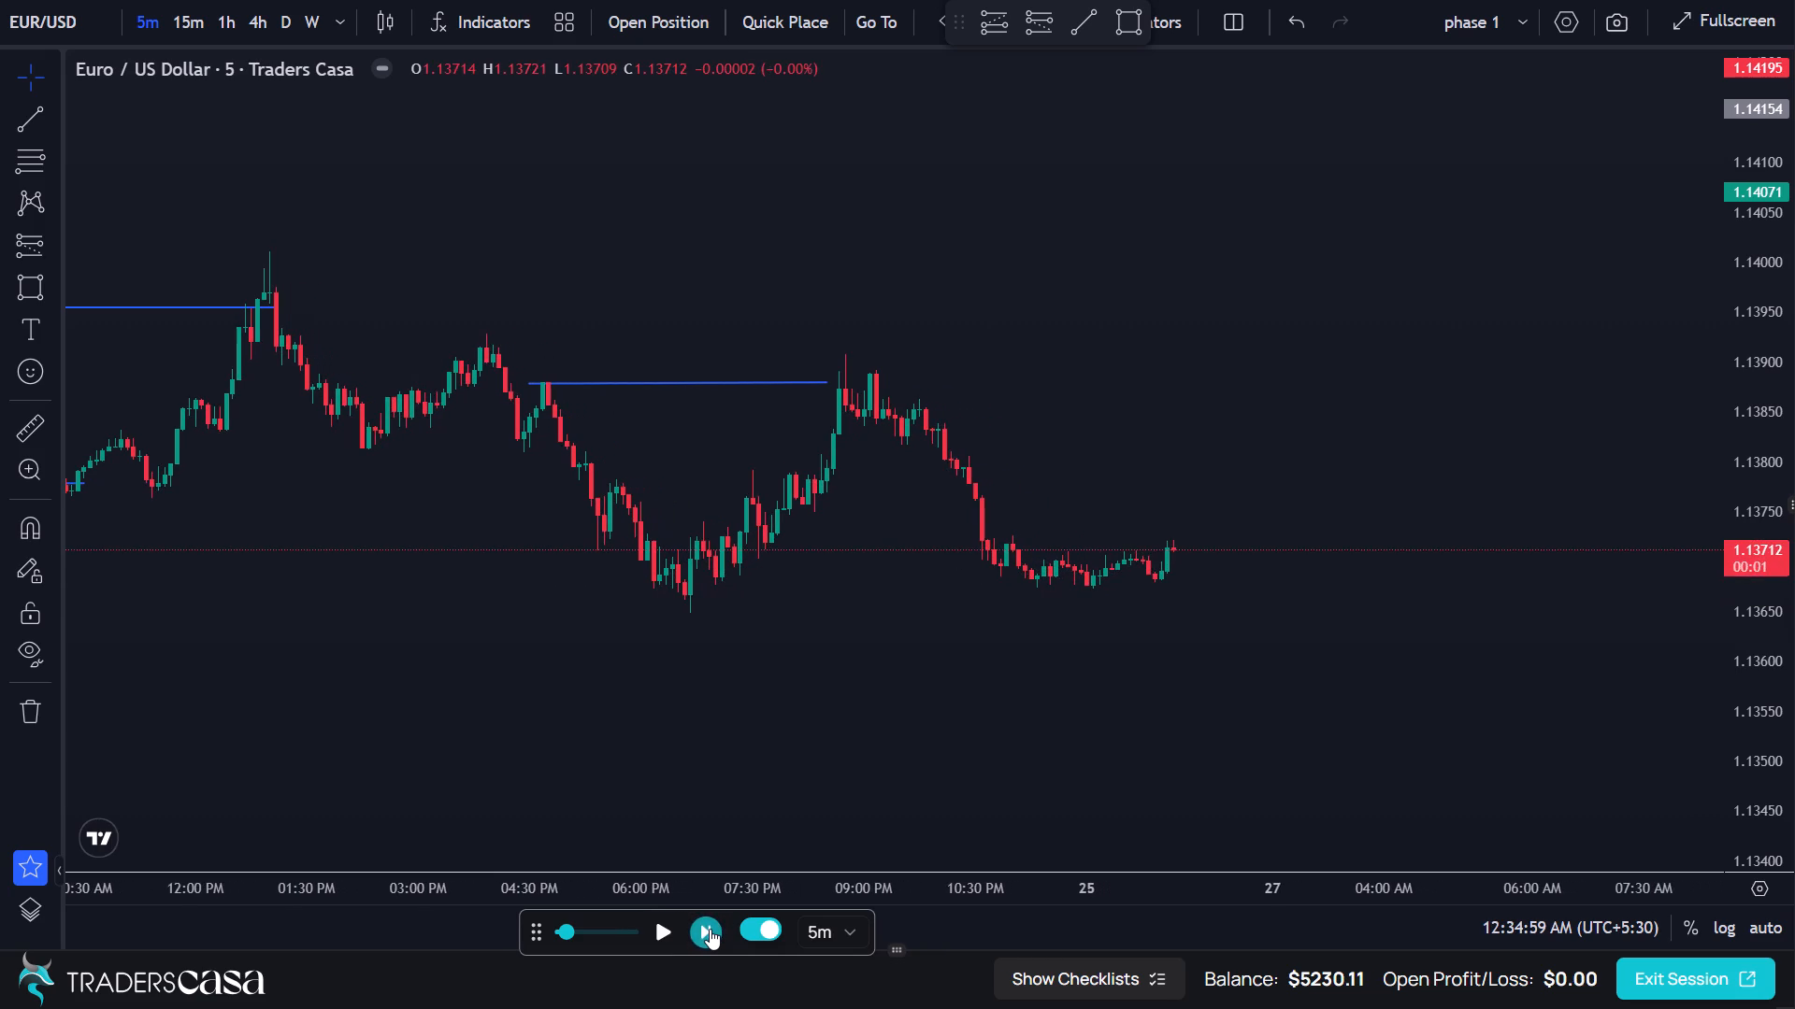
pyautogui.click(710, 929)
pyautogui.tripleClick(710, 929)
pyautogui.tripleClick(710, 929)
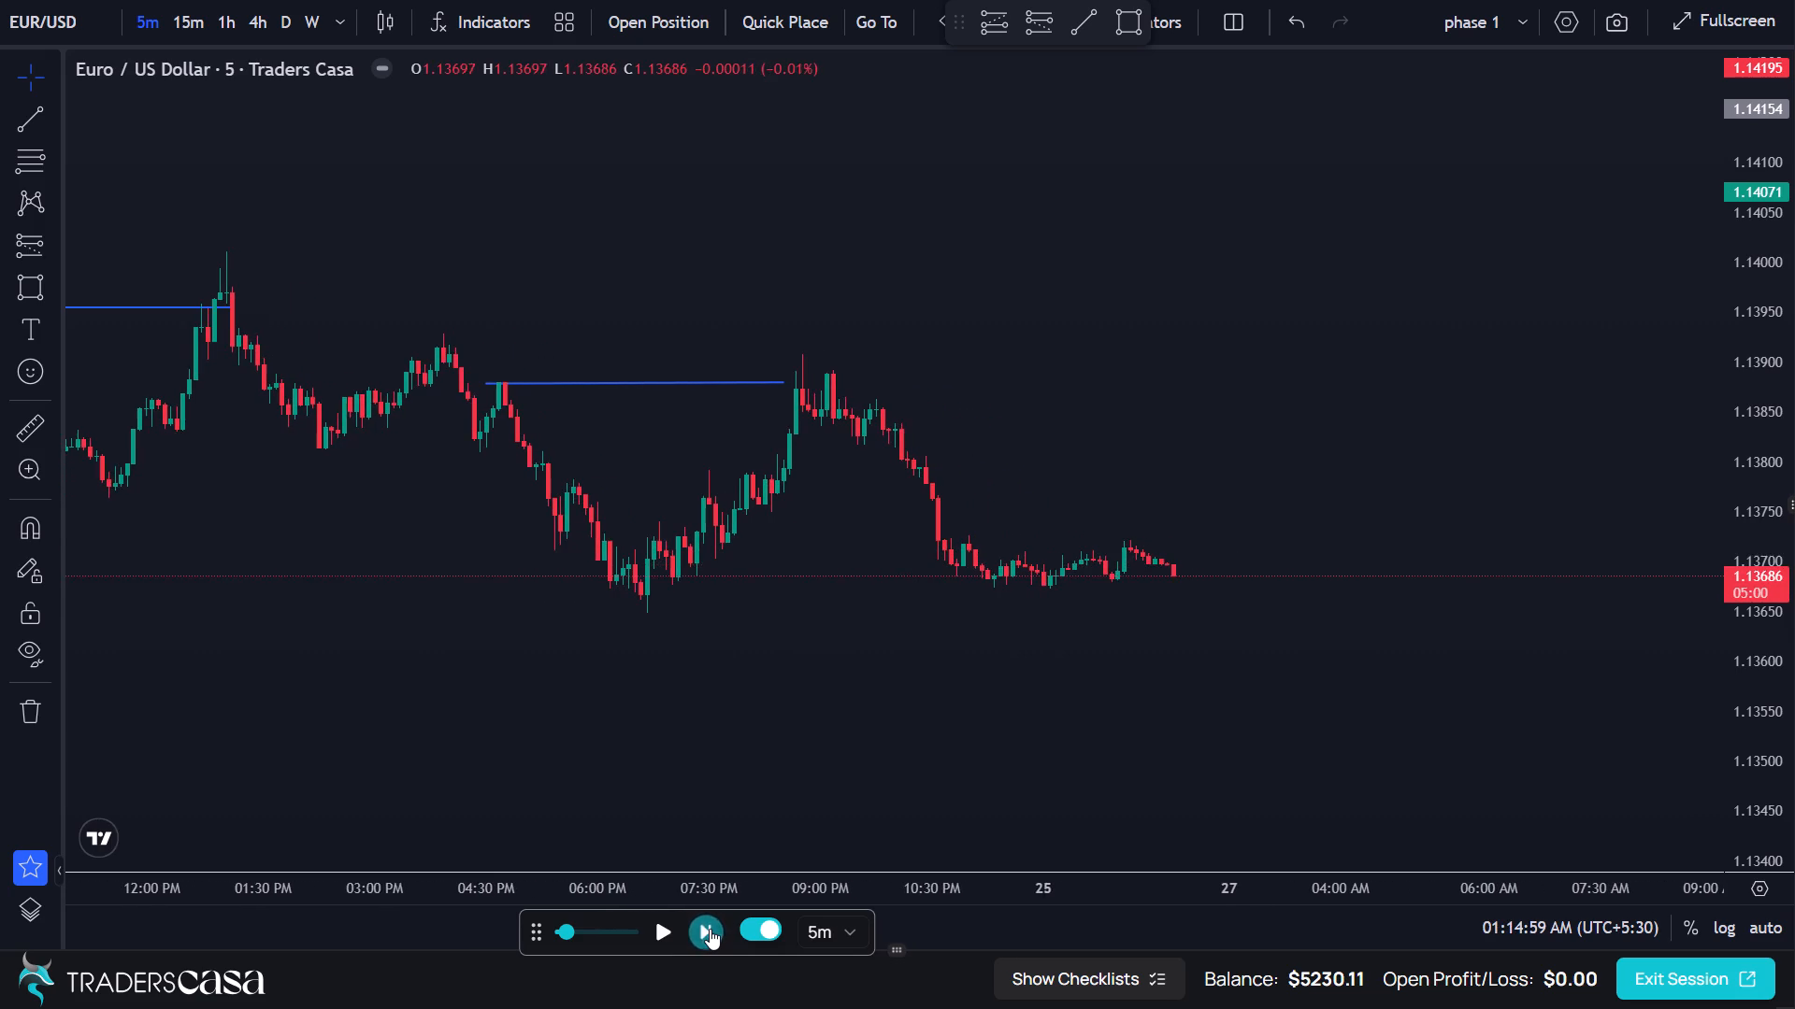
pyautogui.doubleClick(710, 929)
pyautogui.tripleClick(710, 929)
pyautogui.tripleClick(710, 929)
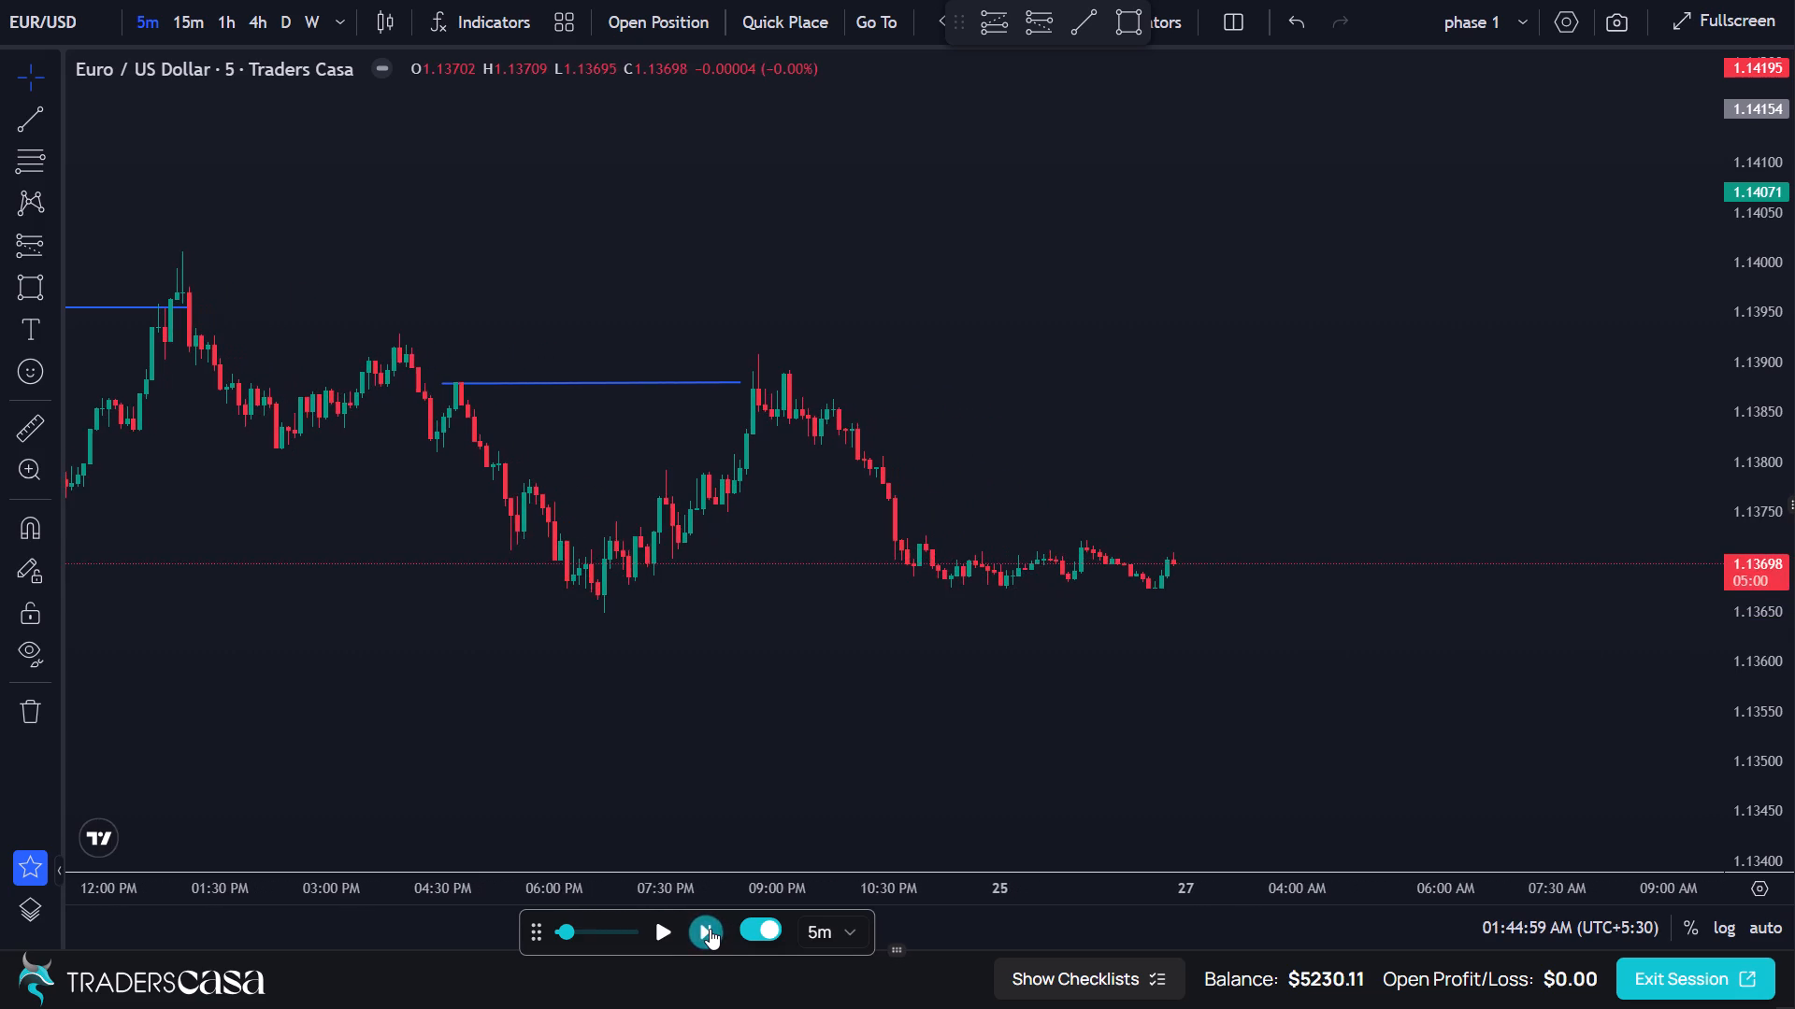
pyautogui.click(710, 929)
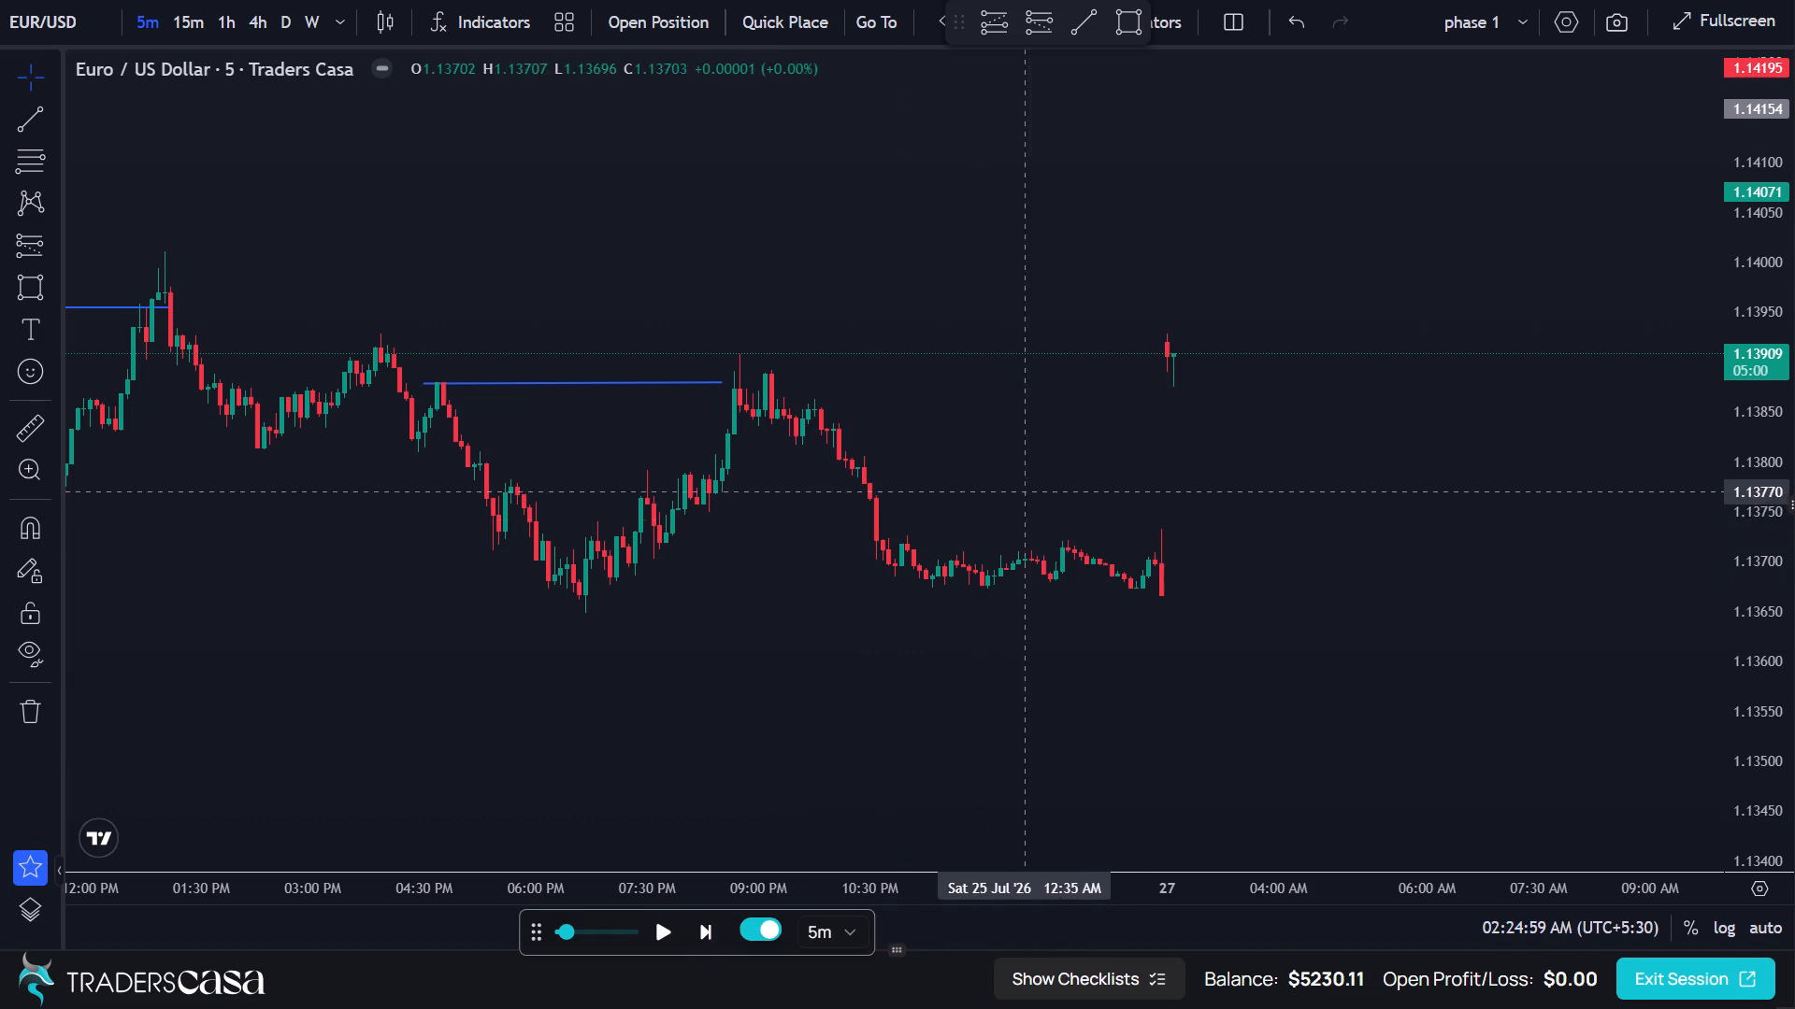
# Draw a nearly horizontal trend line at about 1.1393 from the 04:00 PM high on 24 Jul to 02:50 AM on 27 Jul.
pyautogui.scroll(-2, 1057, 472)
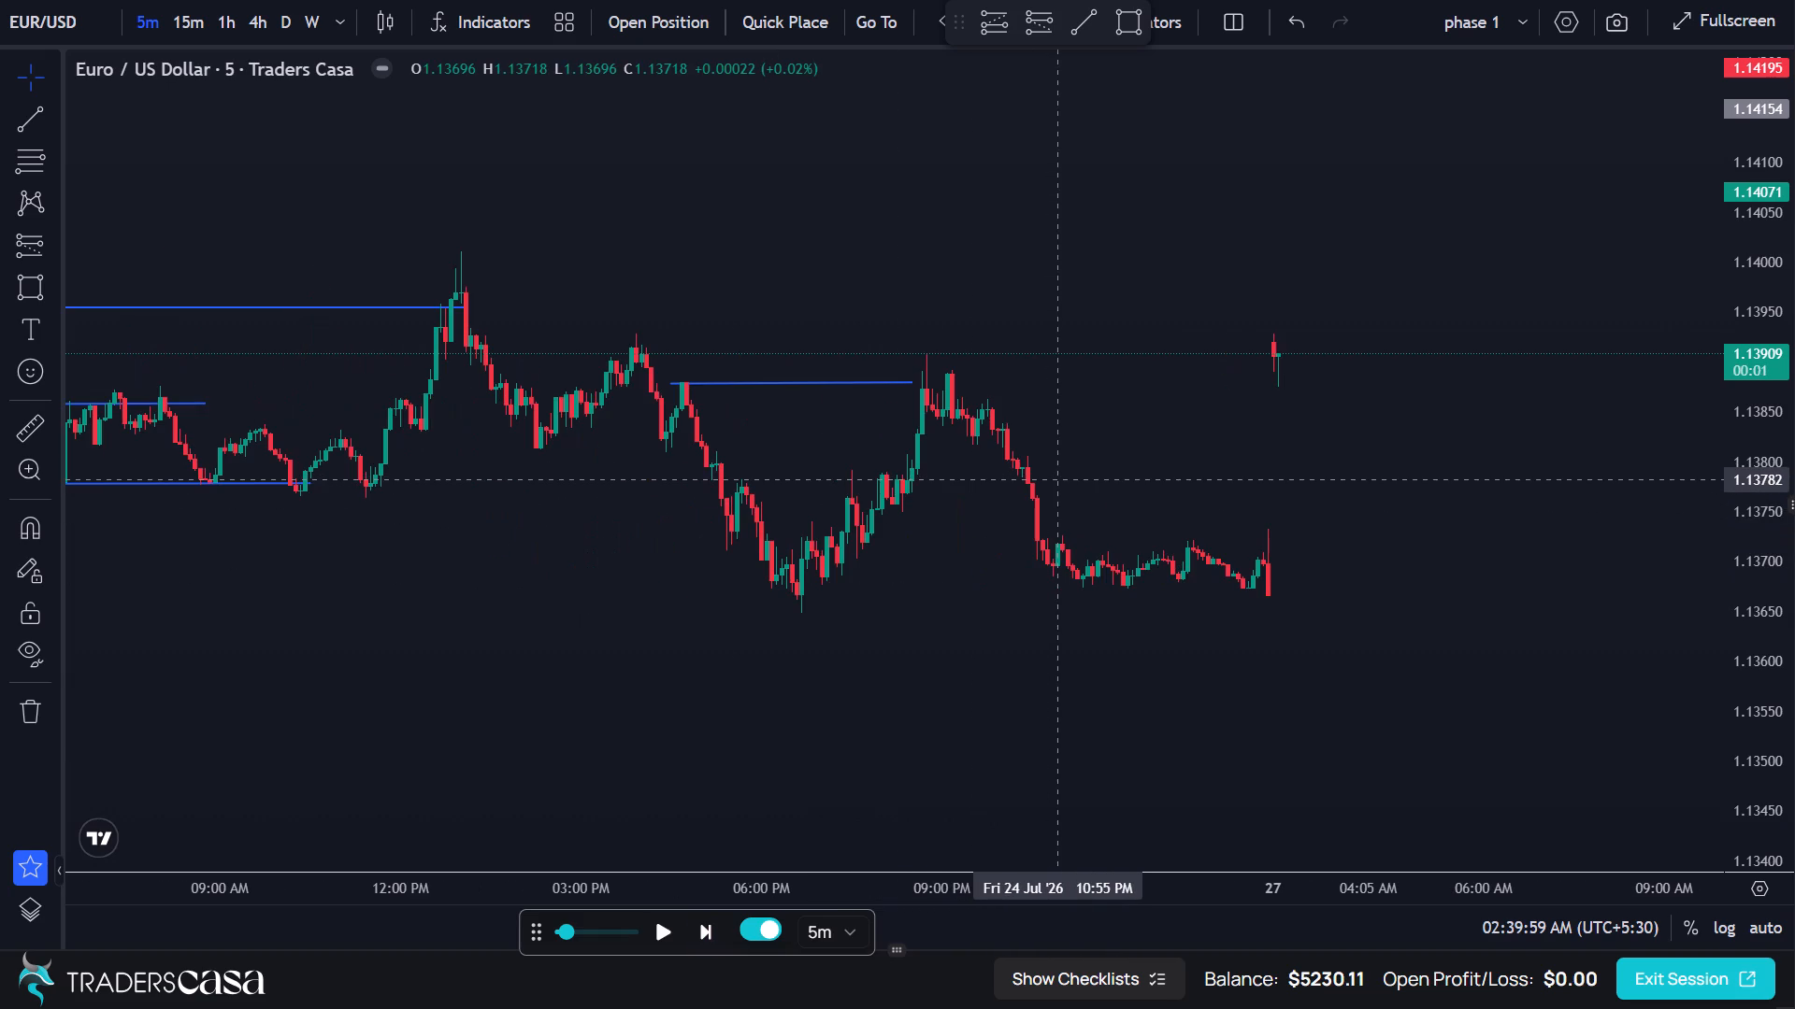
pyautogui.moveTo(1386, 490); pyautogui.dragTo(1234, 521)
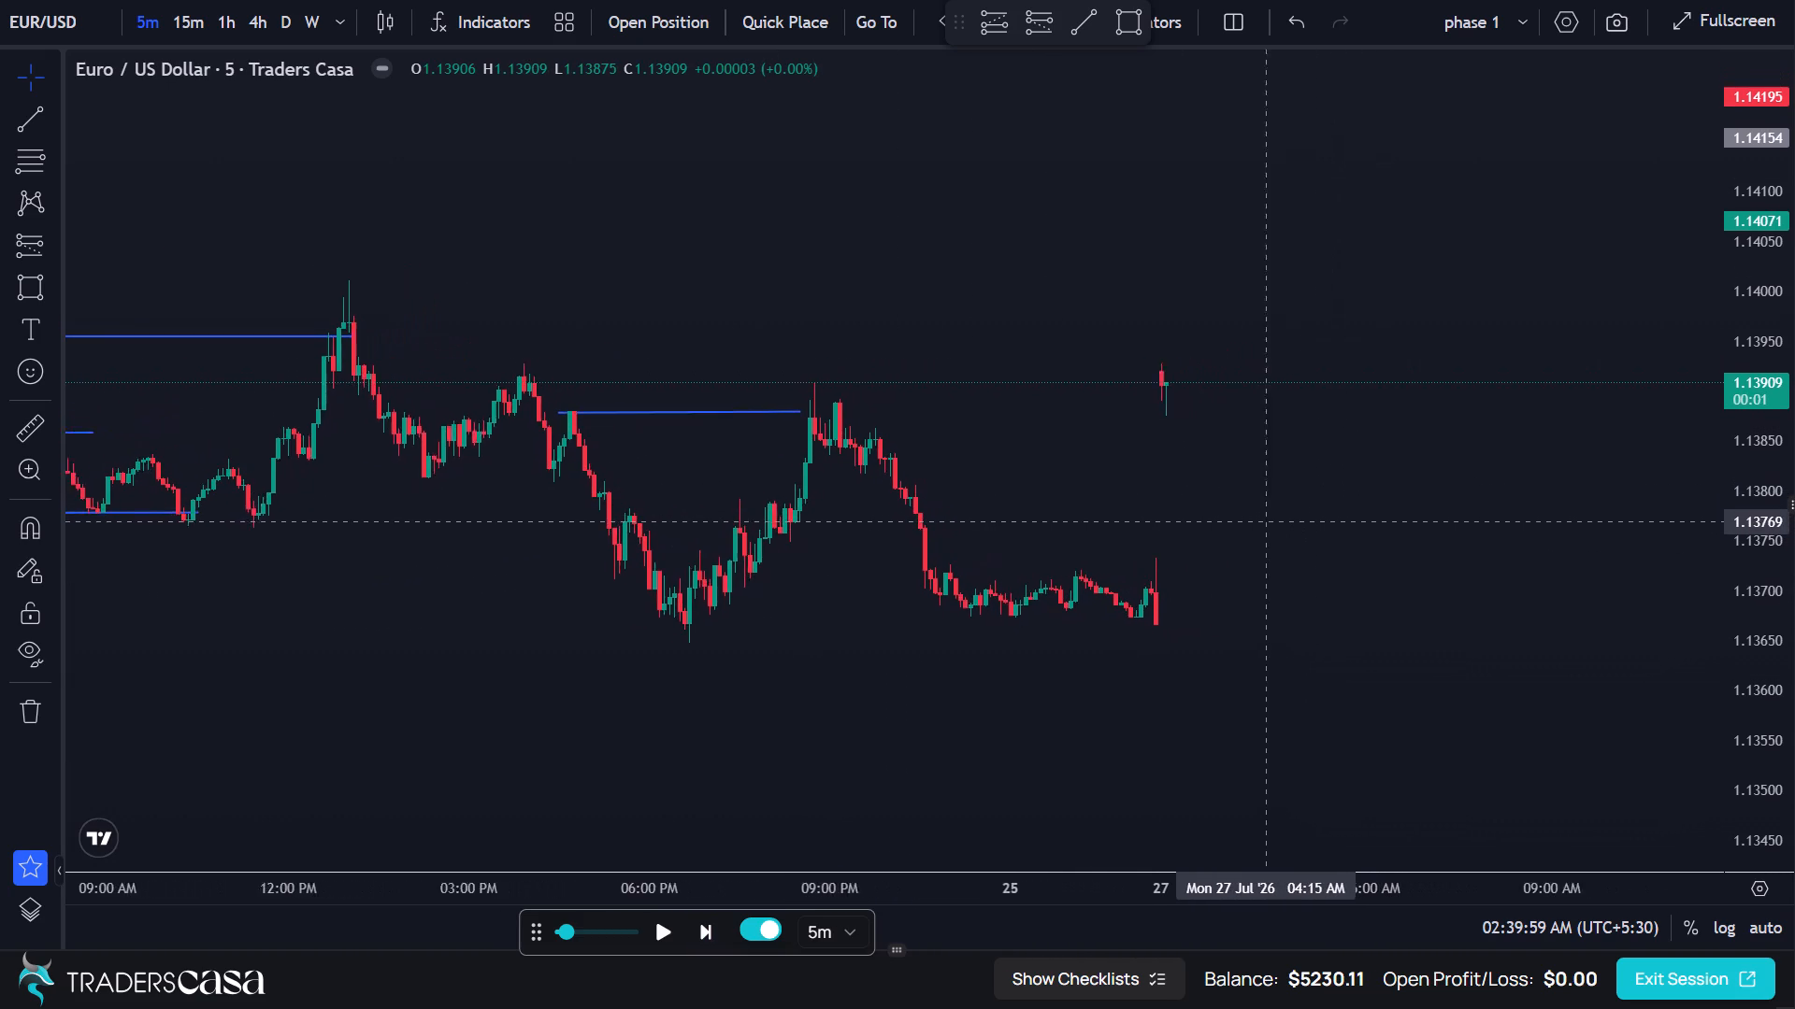
pyautogui.moveTo(1234, 521); pyautogui.dragTo(1231, 521)
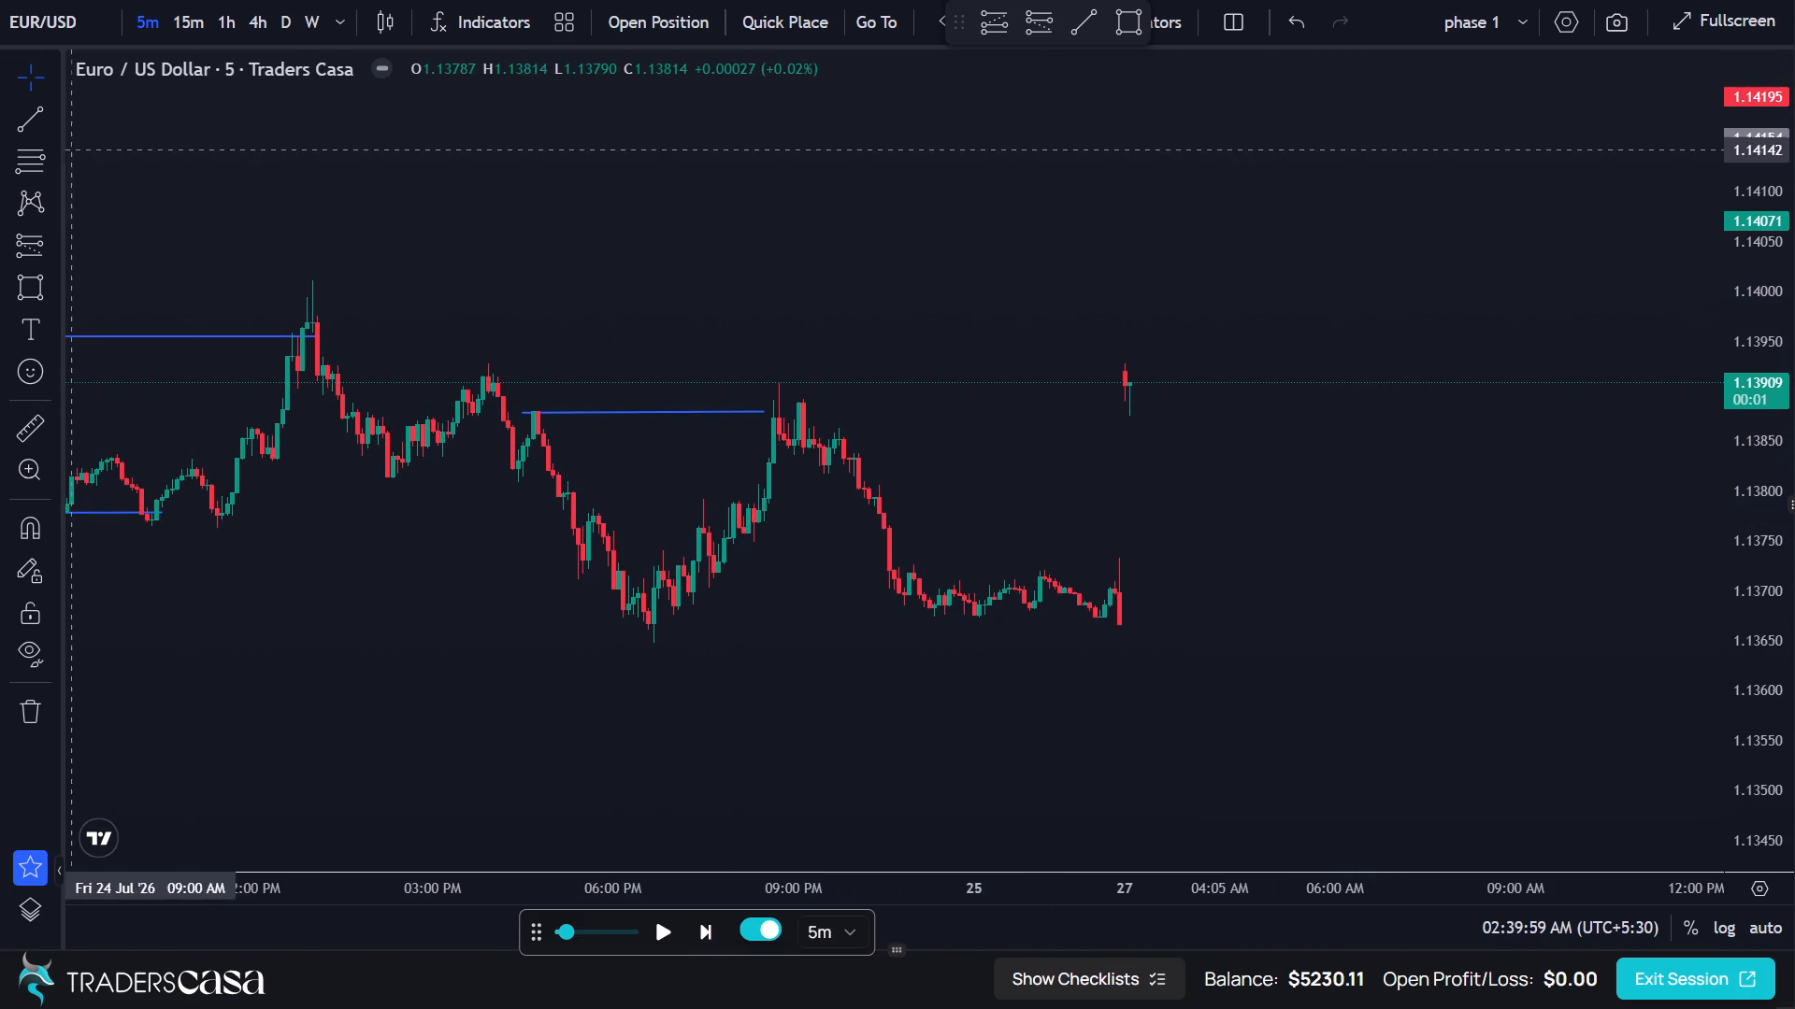
pyautogui.click(26, 121)
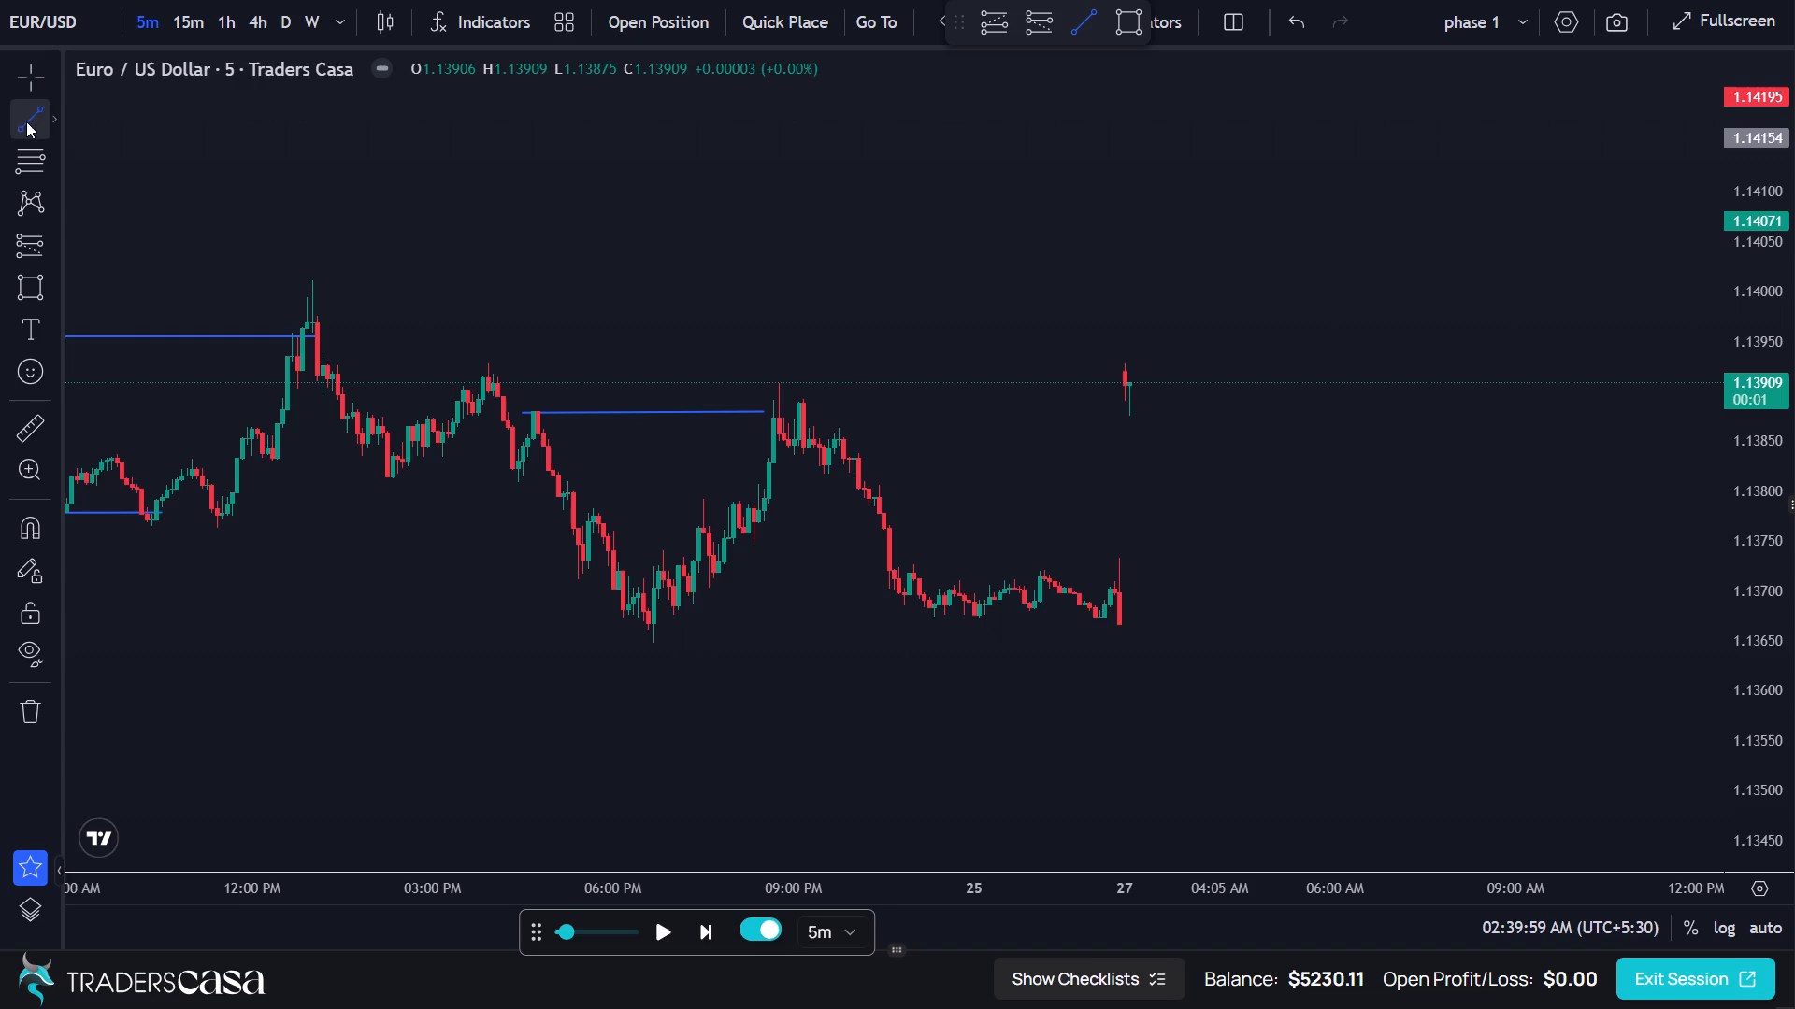
pyautogui.click(491, 363)
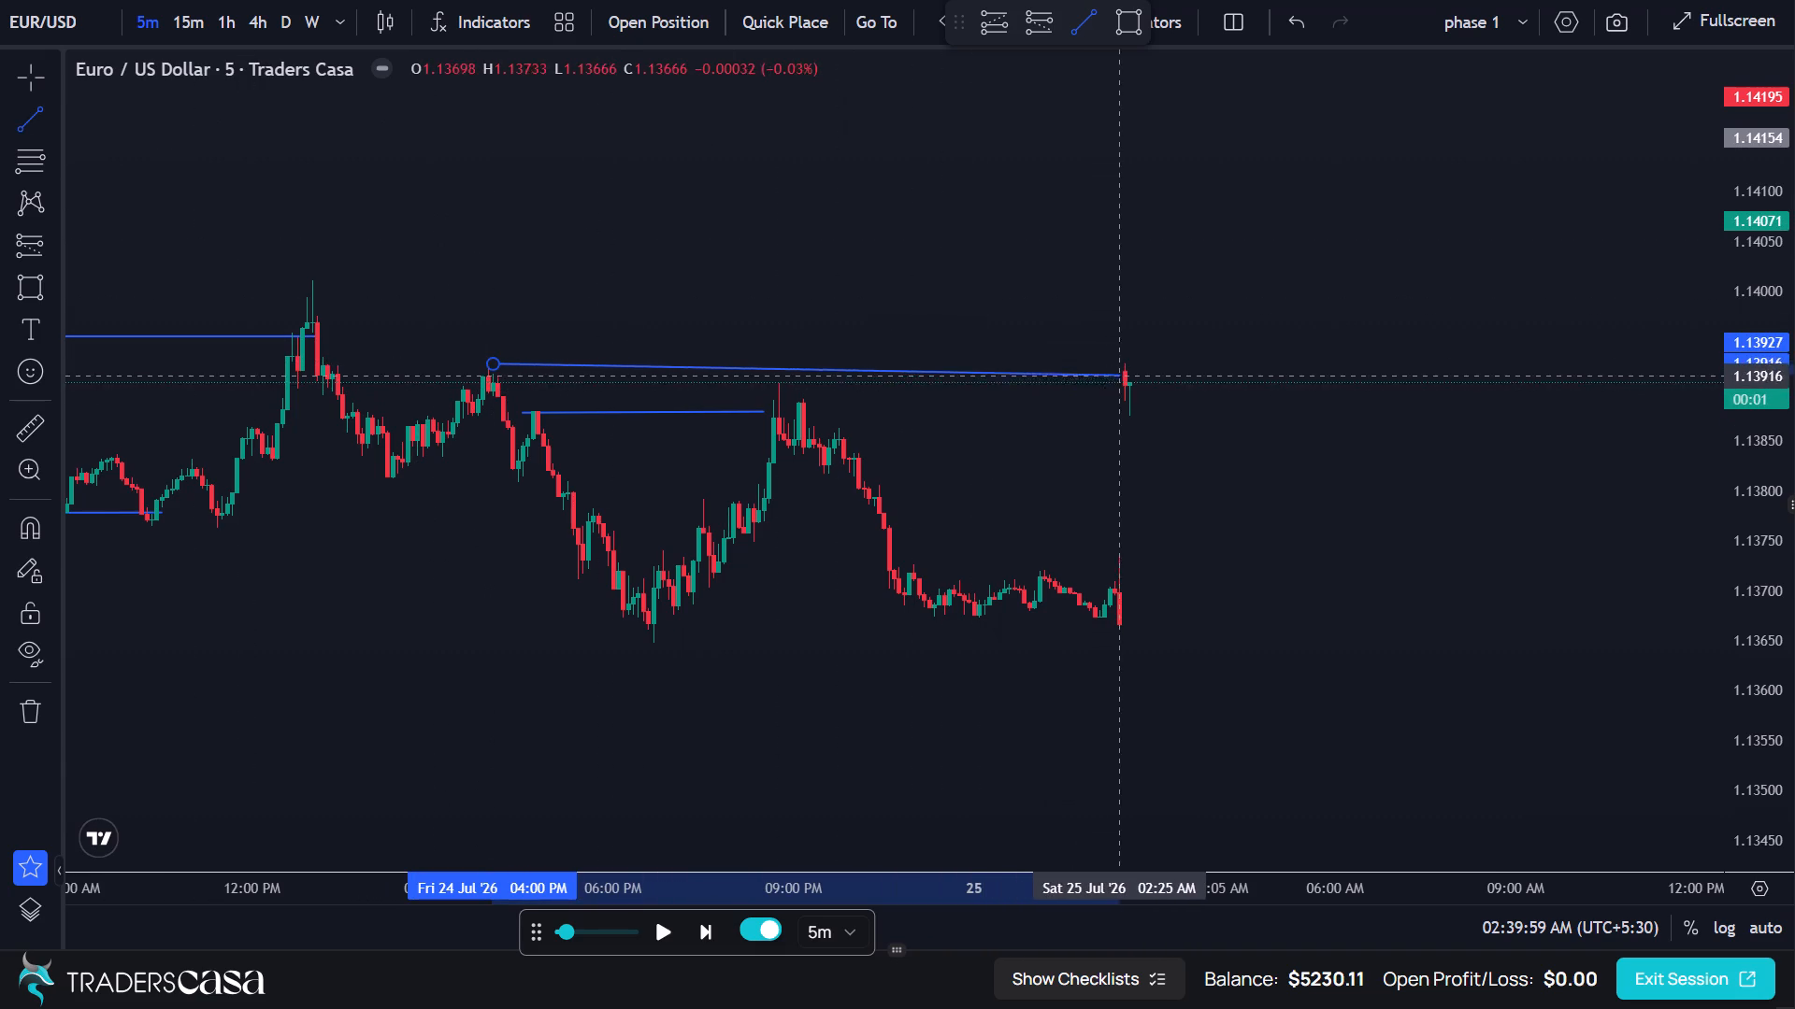
pyautogui.click(1147, 362)
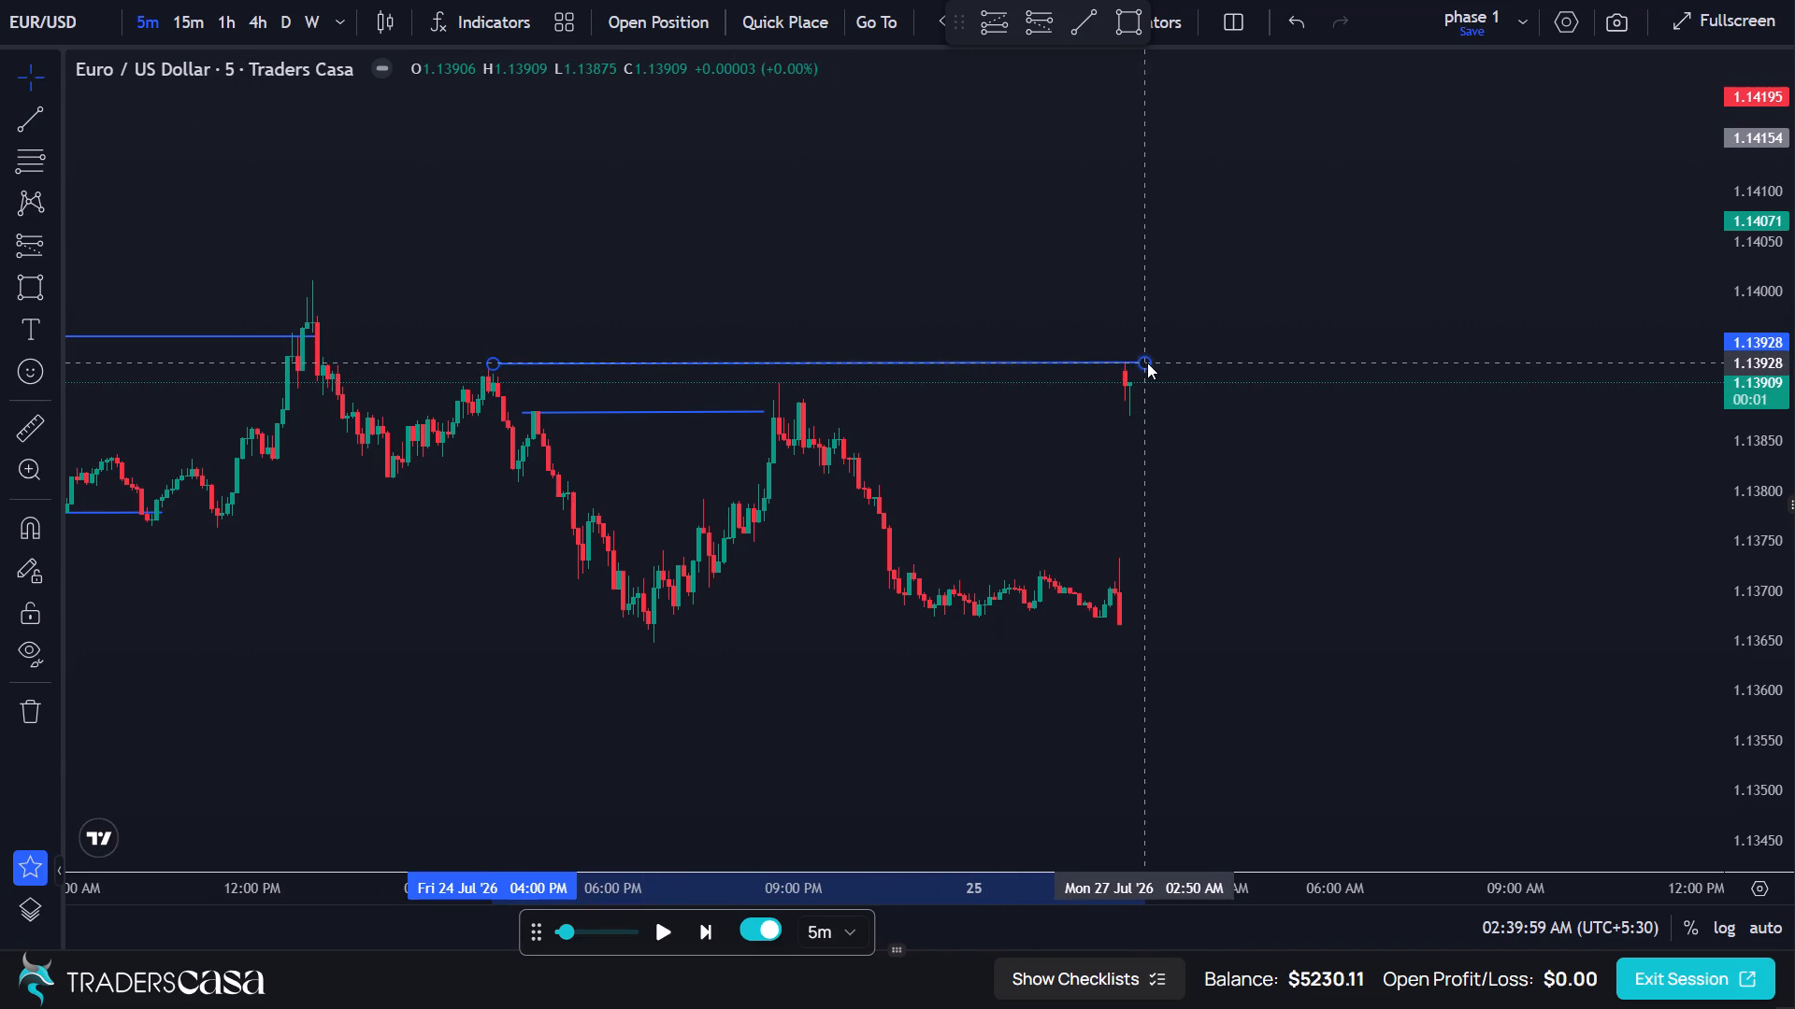
pyautogui.click(1153, 319)
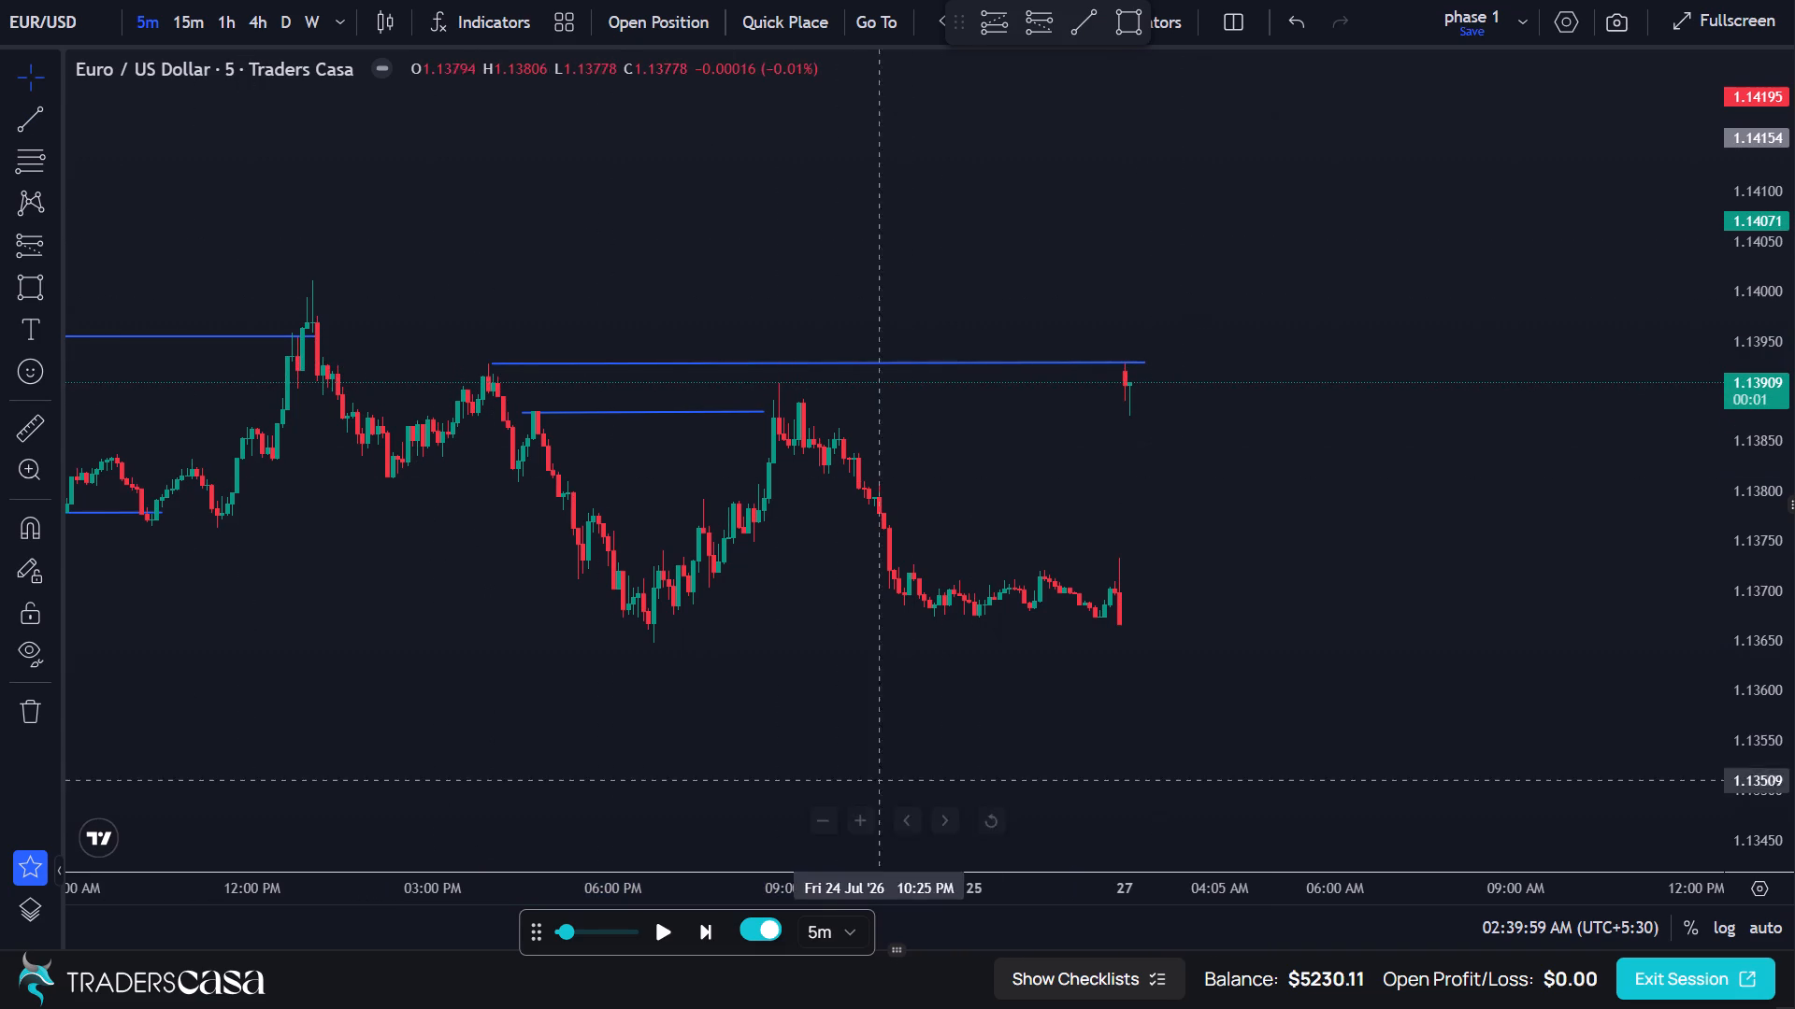
# Advance the 5-minute replay two candles to 02:49:59 AM on 27 Jul.
pyautogui.click(711, 934)
pyautogui.click(711, 934)
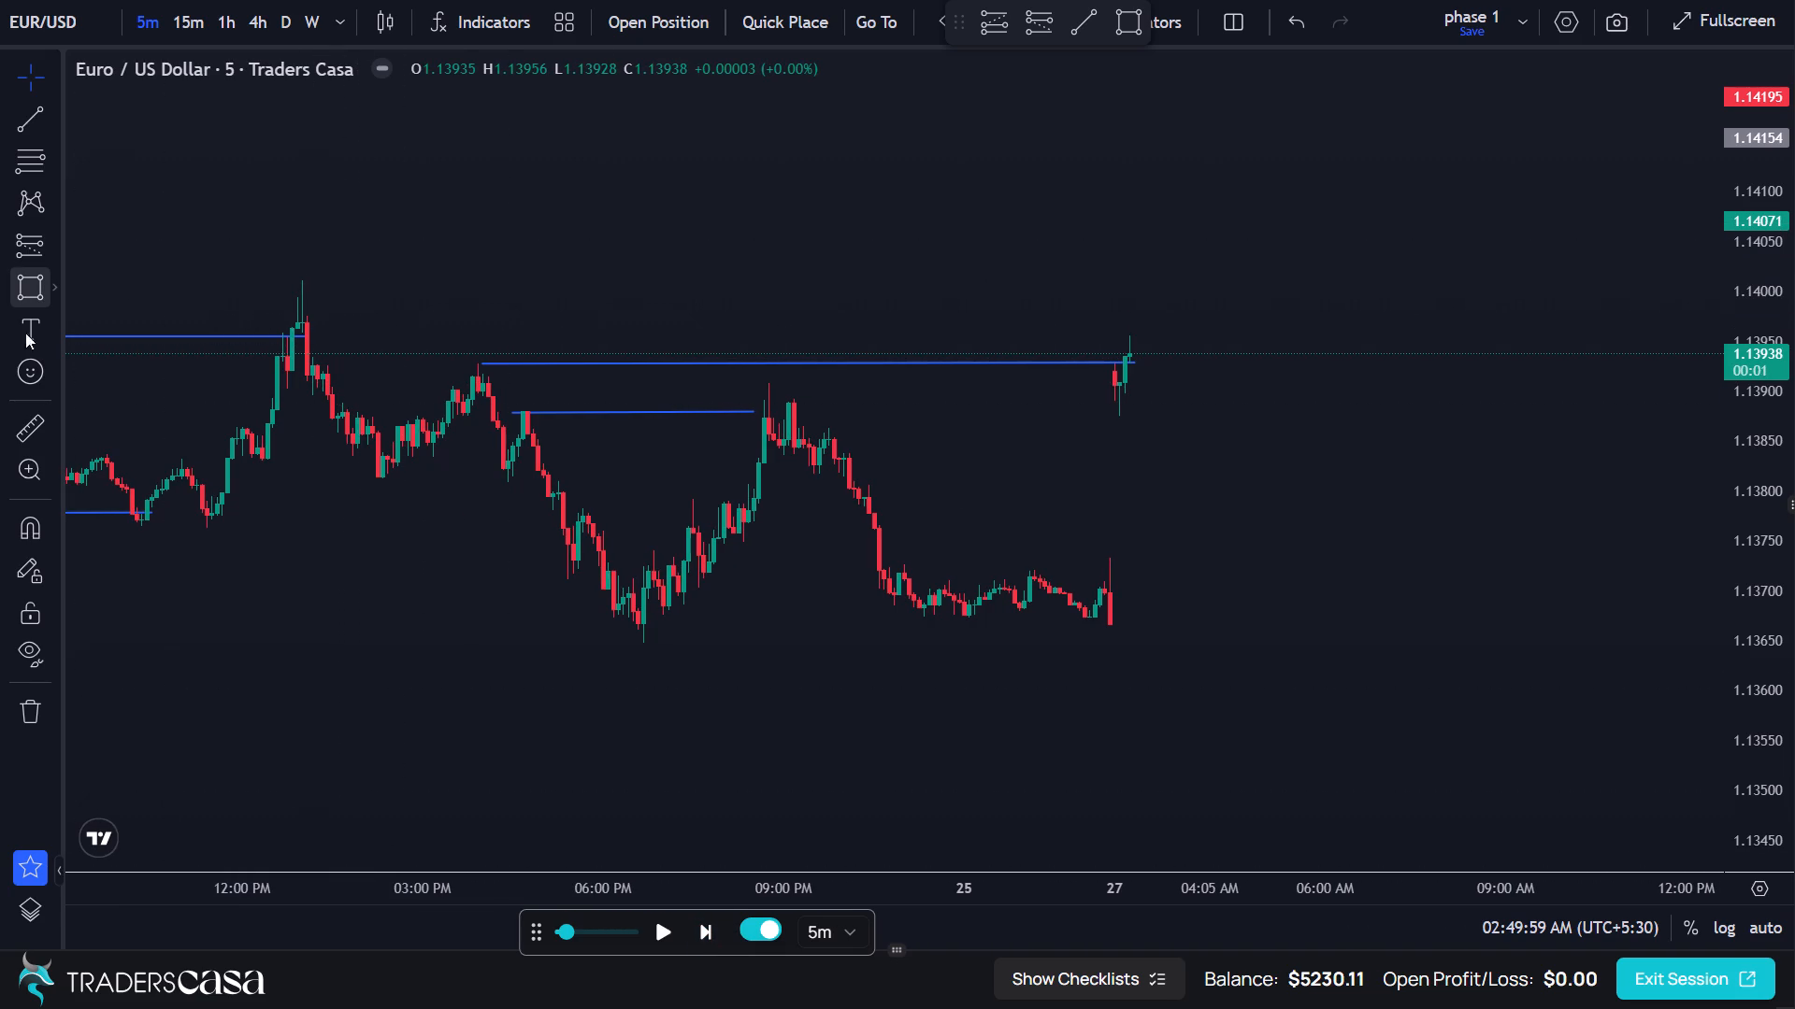
# Draw a rectangle zone from 01:00 PM on 24 Jul to about 05:00 AM on 27 Jul, between about 1.1401 and 1.1396.
pyautogui.click(36, 298)
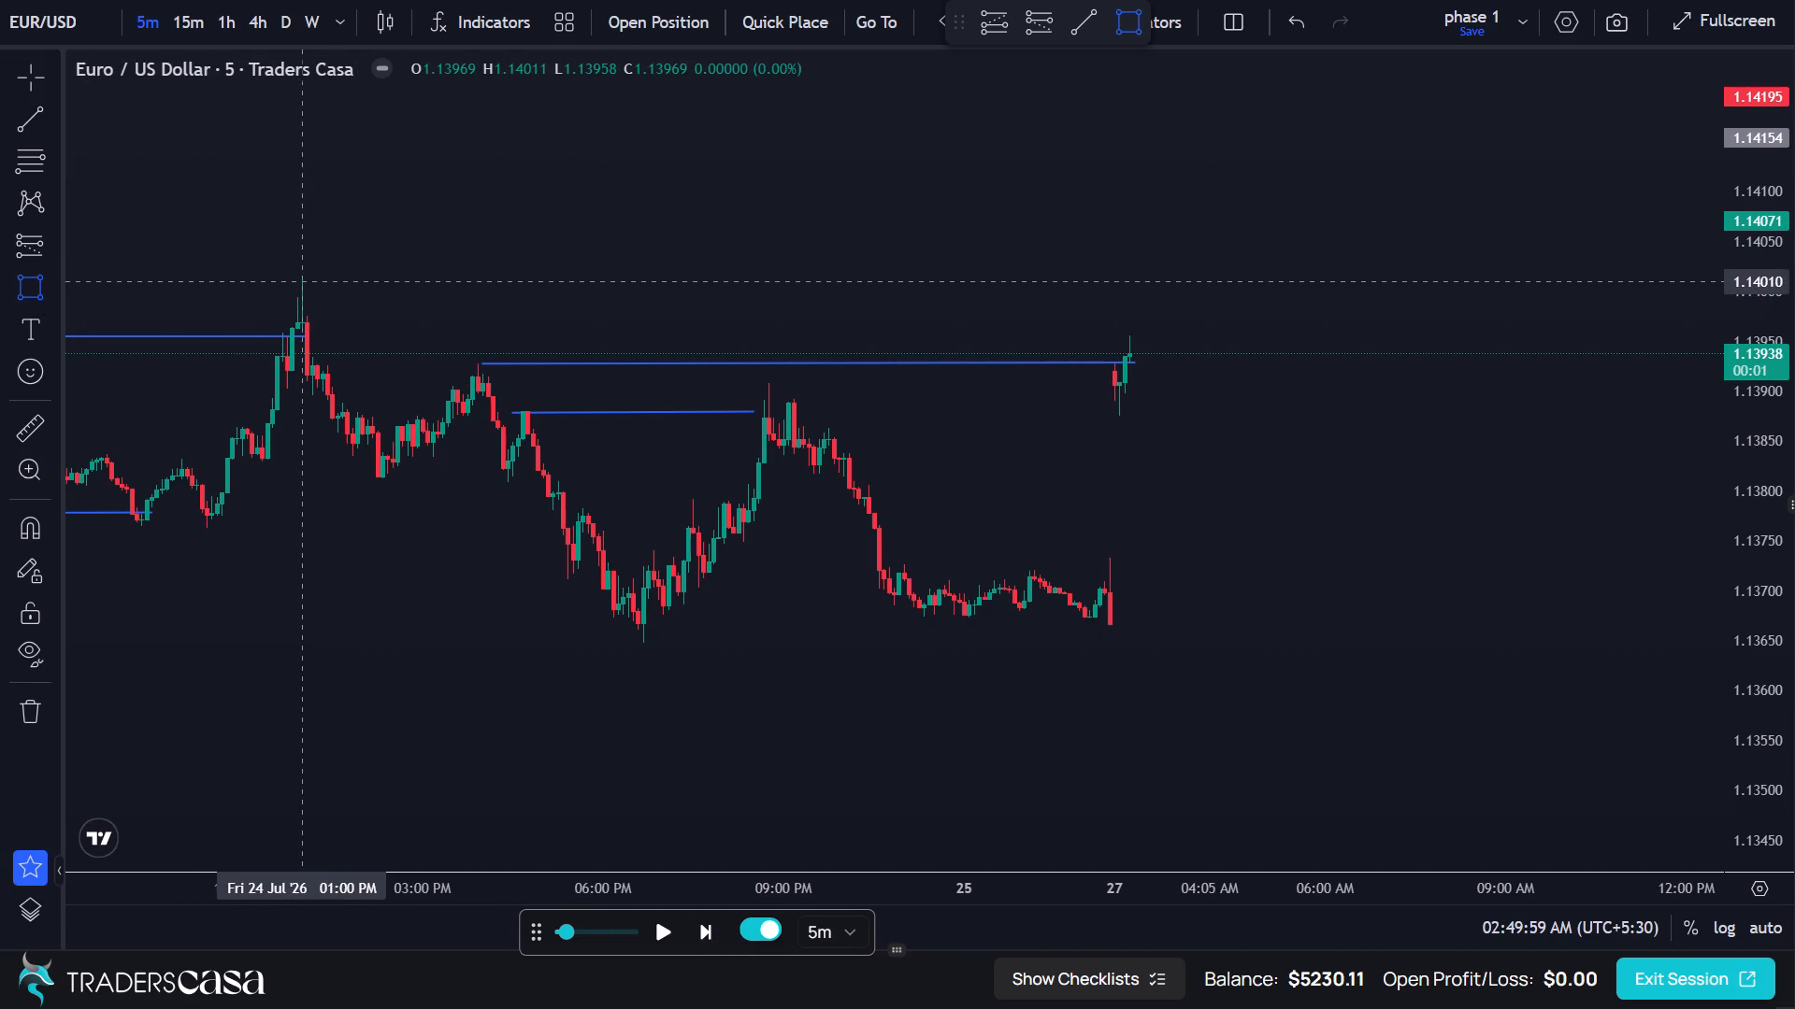
pyautogui.click(305, 281)
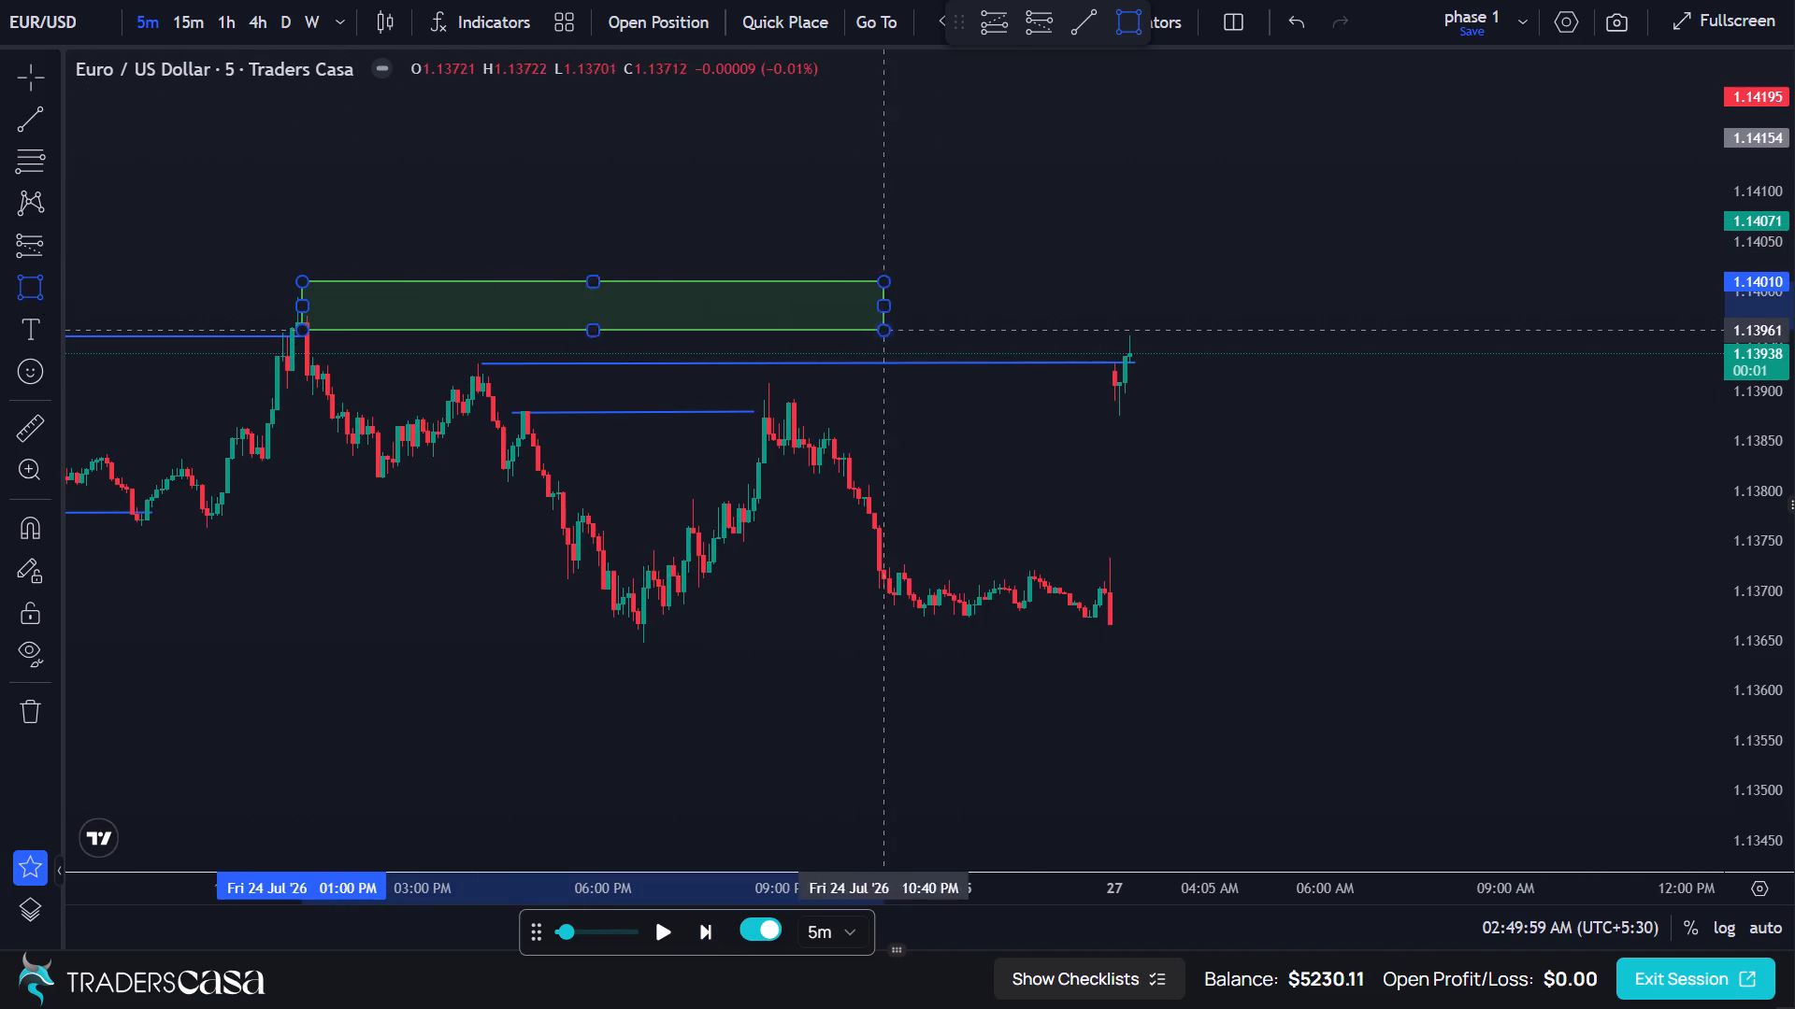
pyautogui.click(1271, 334)
pyautogui.click(1218, 208)
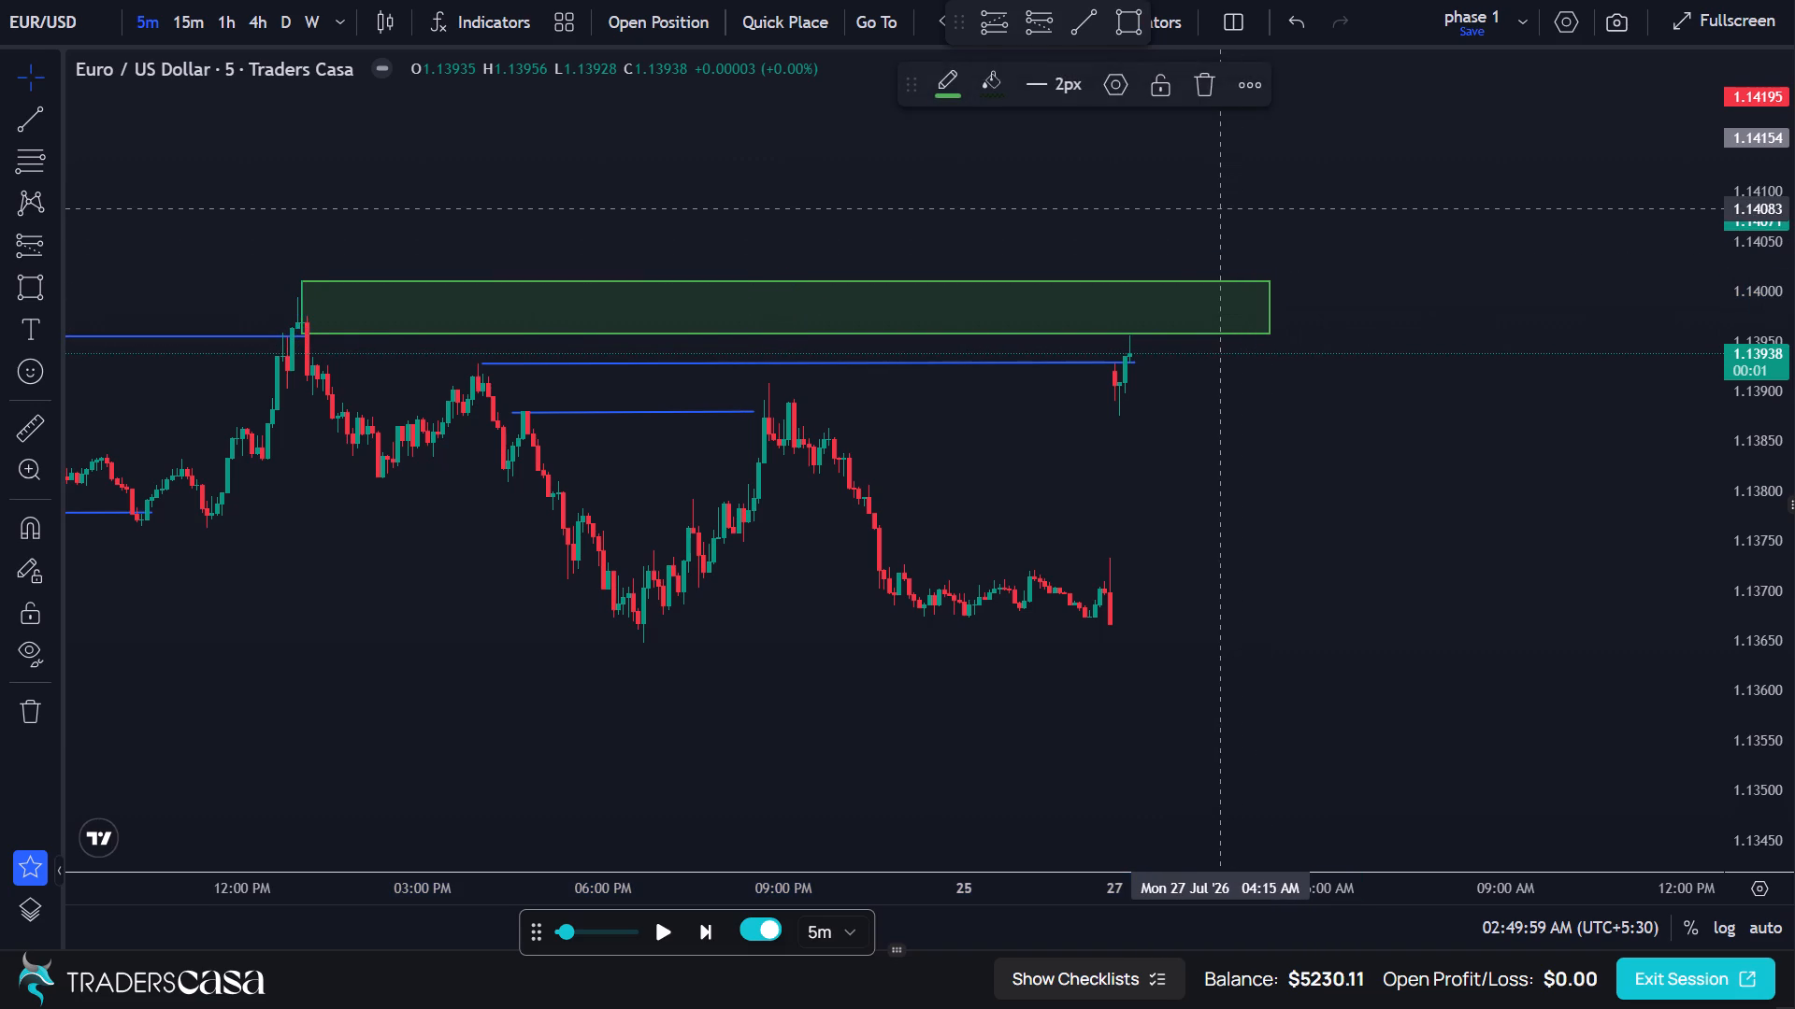
# Start another rectangle drawing with the 23–24 Jul price action in view.
pyautogui.scroll(-7, 984, 227)
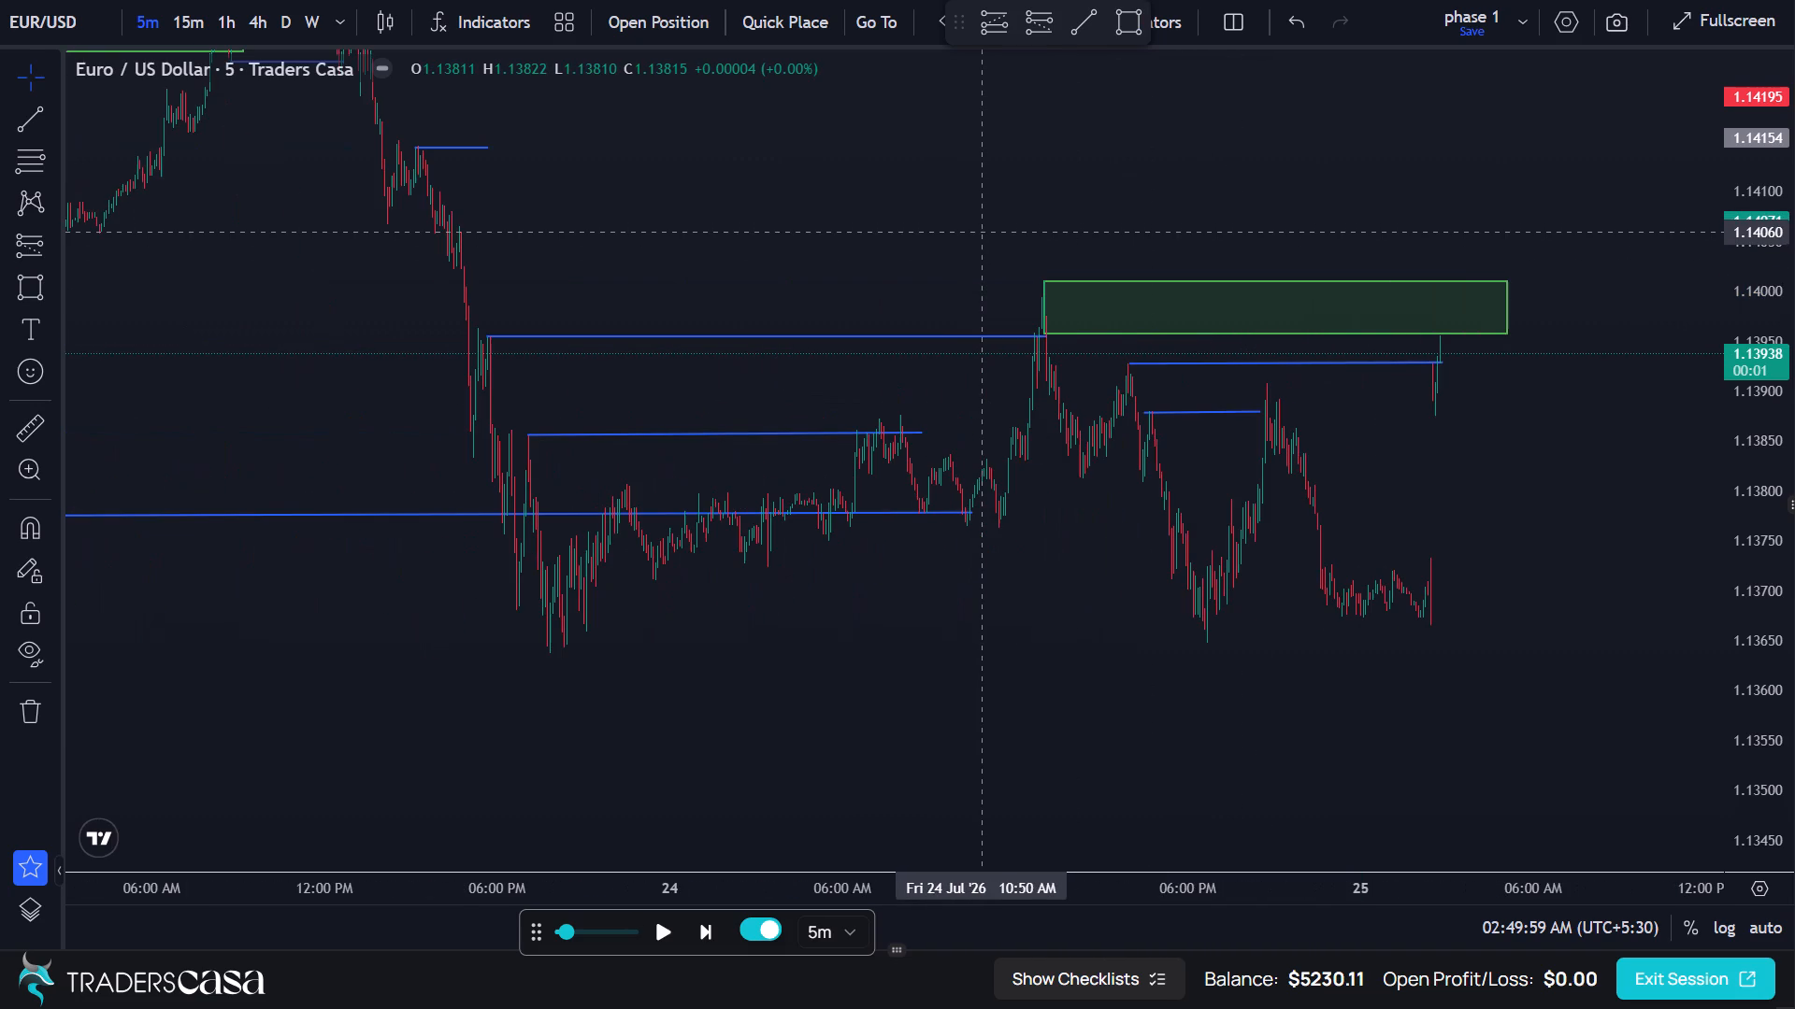
pyautogui.scroll(3, 983, 232)
pyautogui.moveTo(626, 236); pyautogui.dragTo(793, 233)
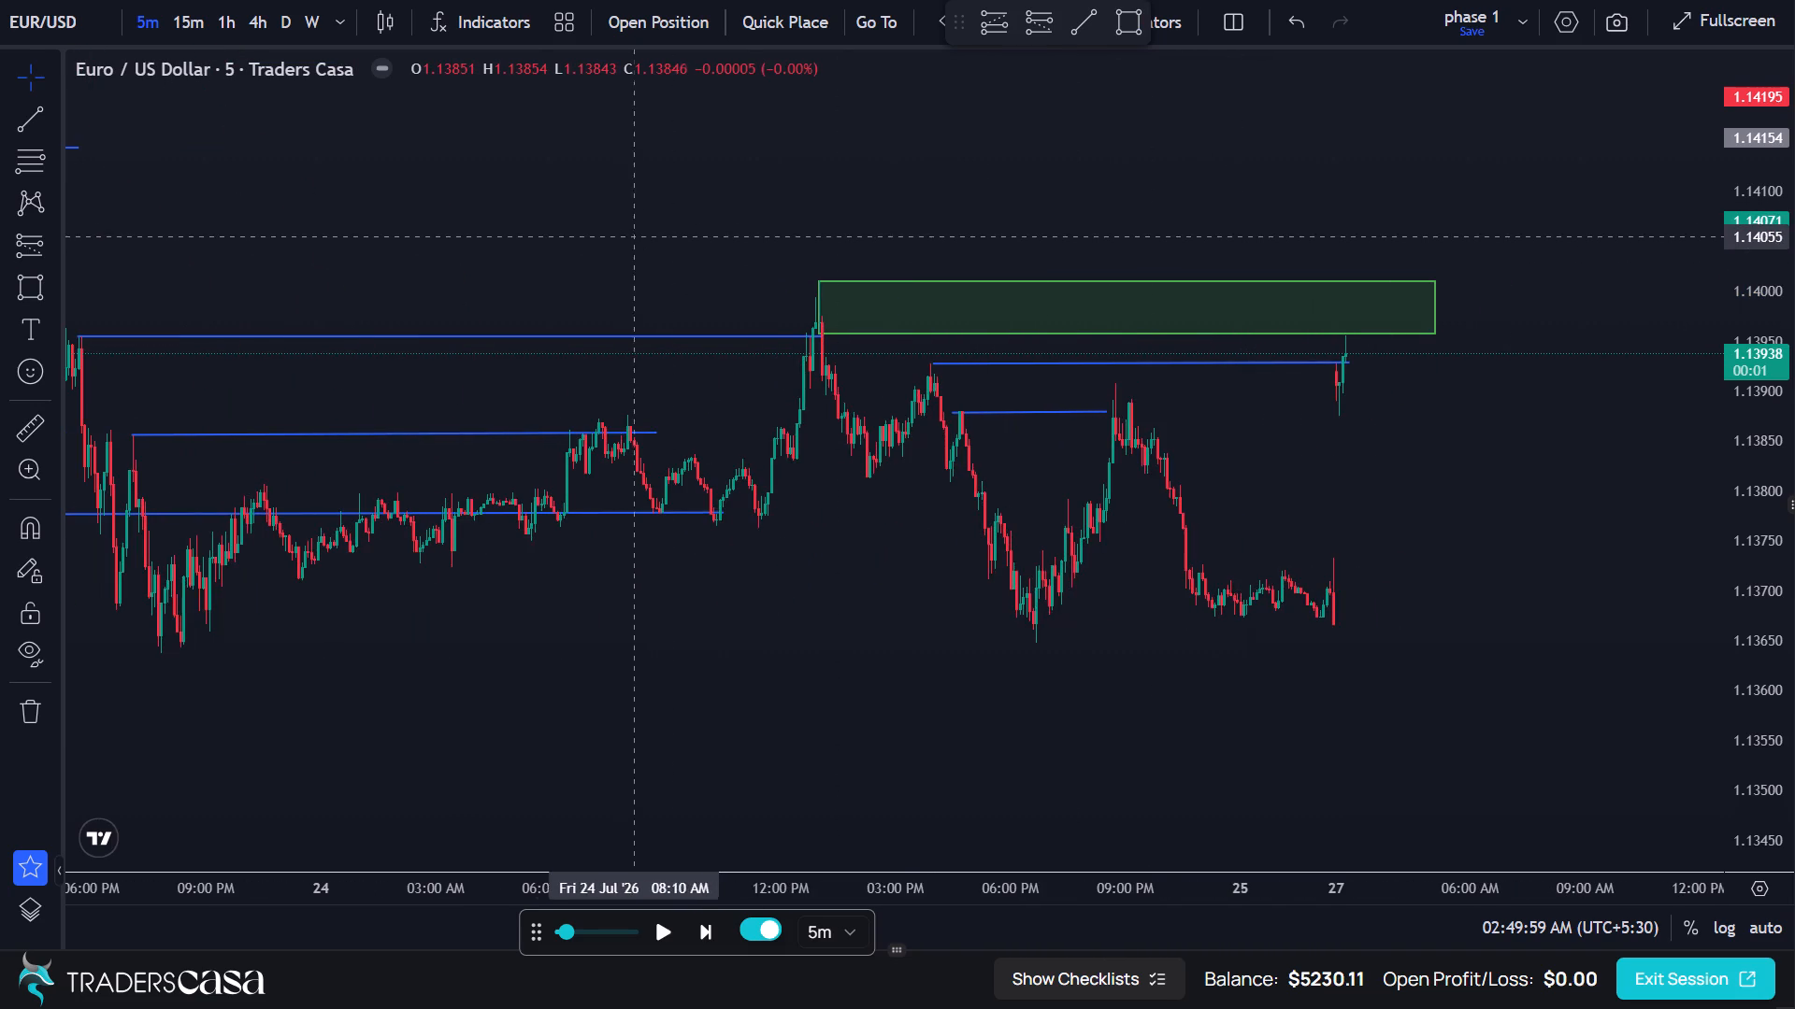
pyautogui.moveTo(793, 233); pyautogui.dragTo(1084, 241)
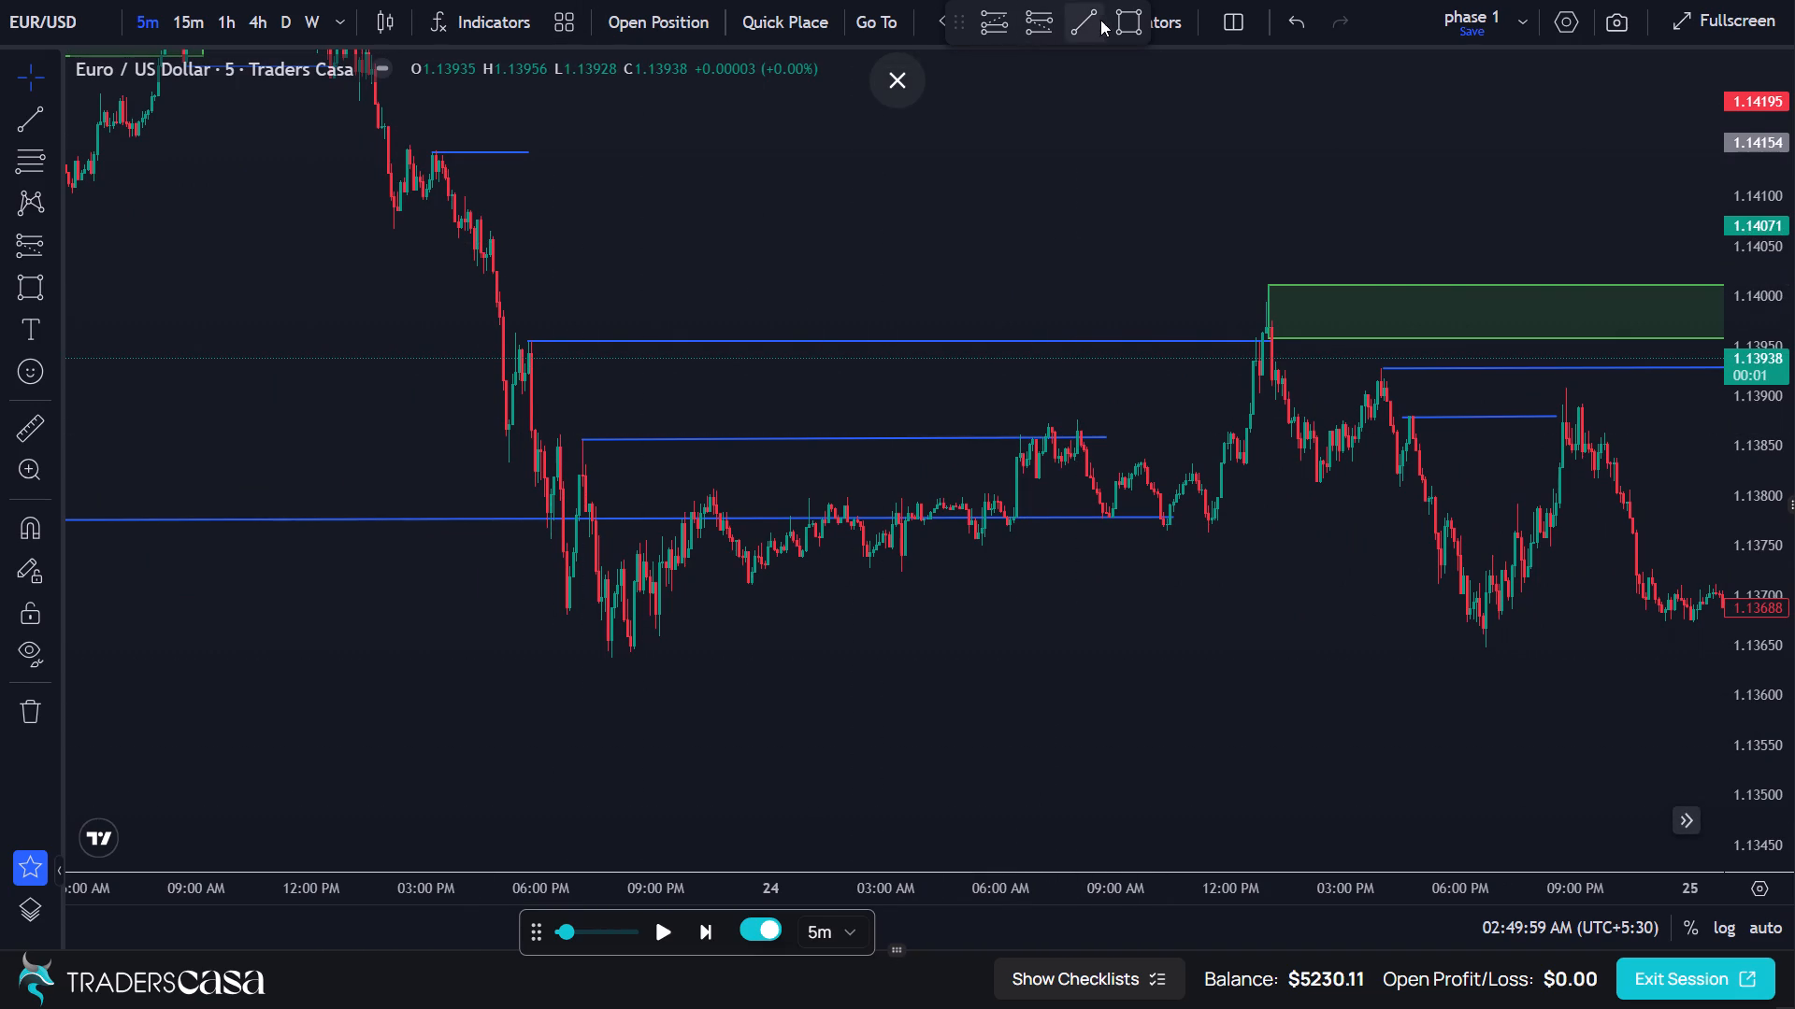
pyautogui.click(1126, 19)
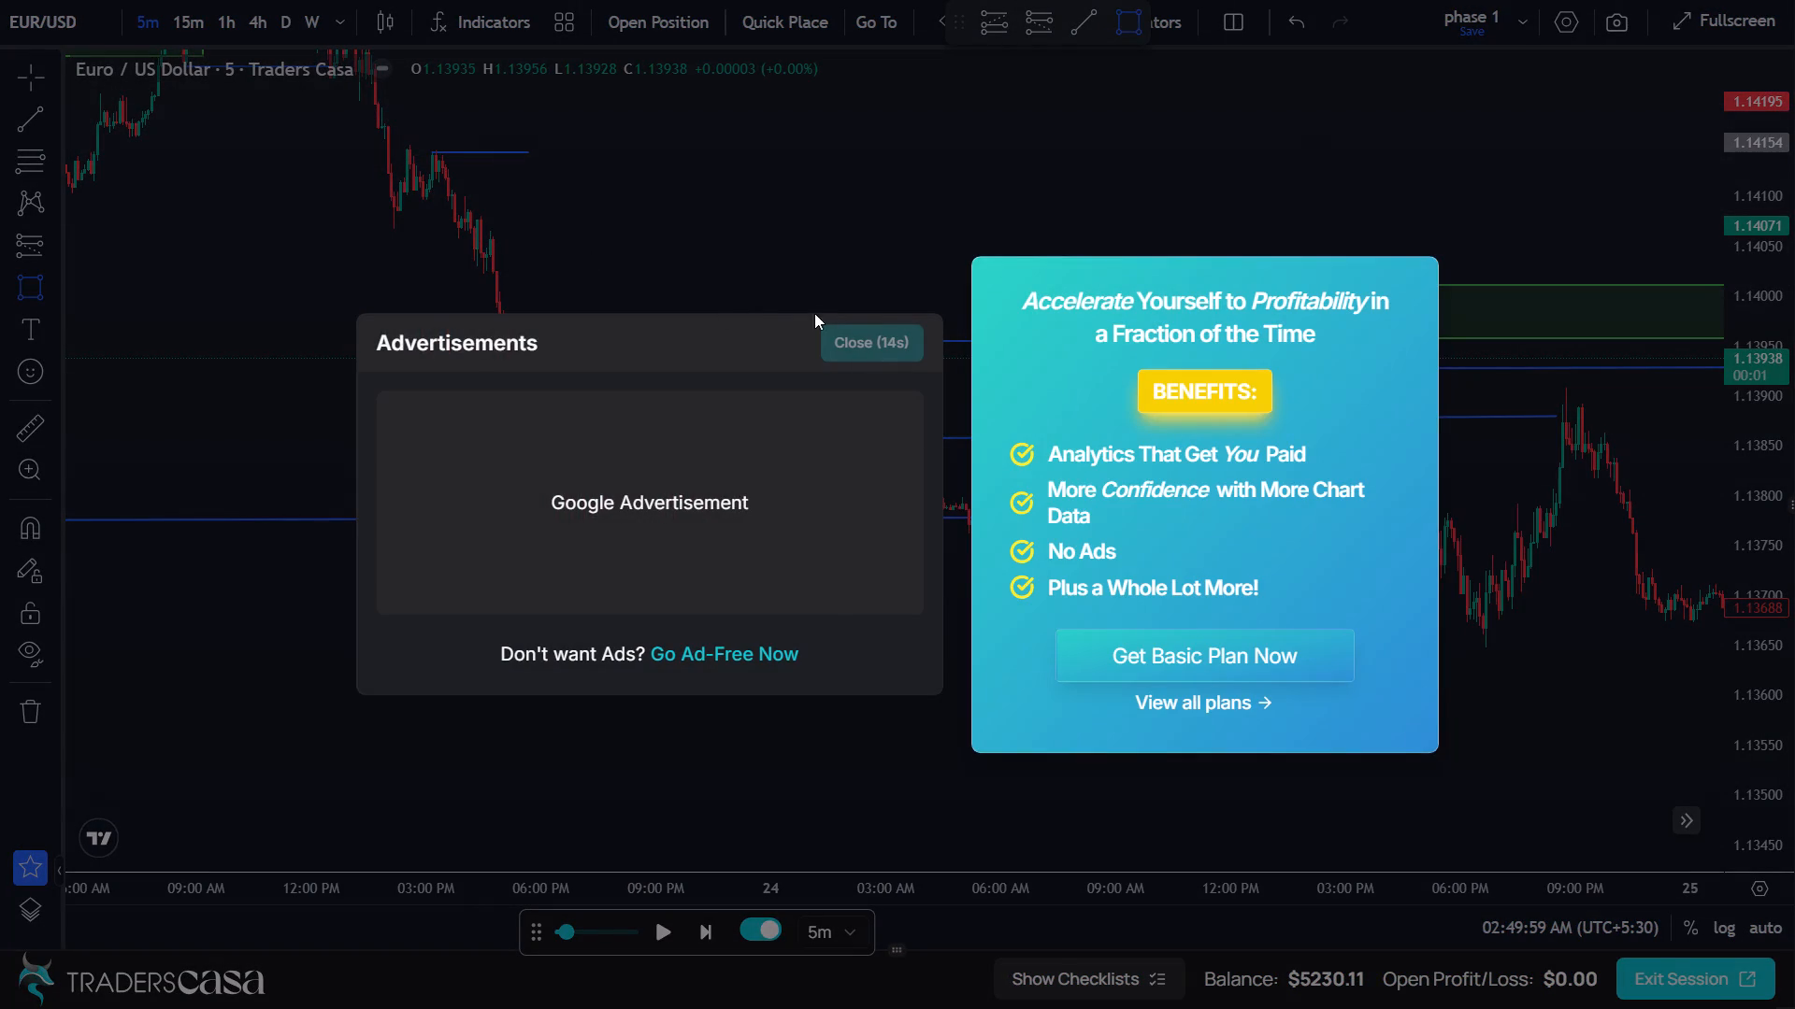
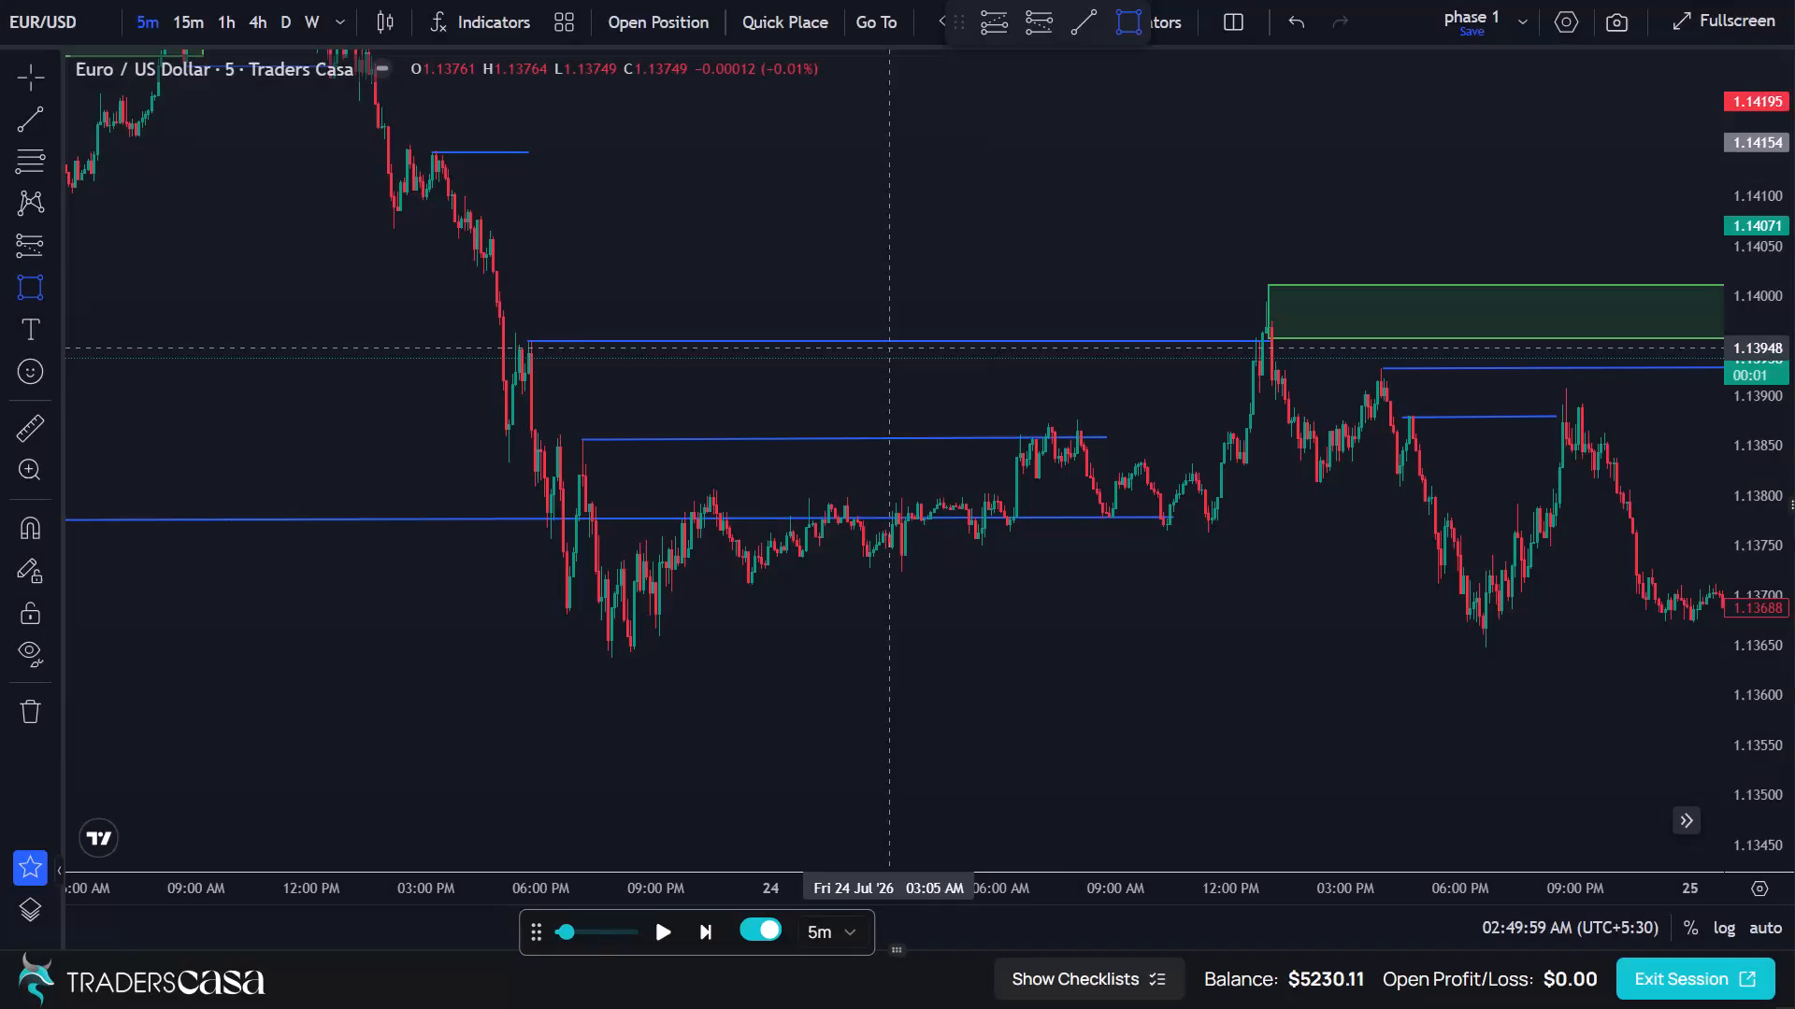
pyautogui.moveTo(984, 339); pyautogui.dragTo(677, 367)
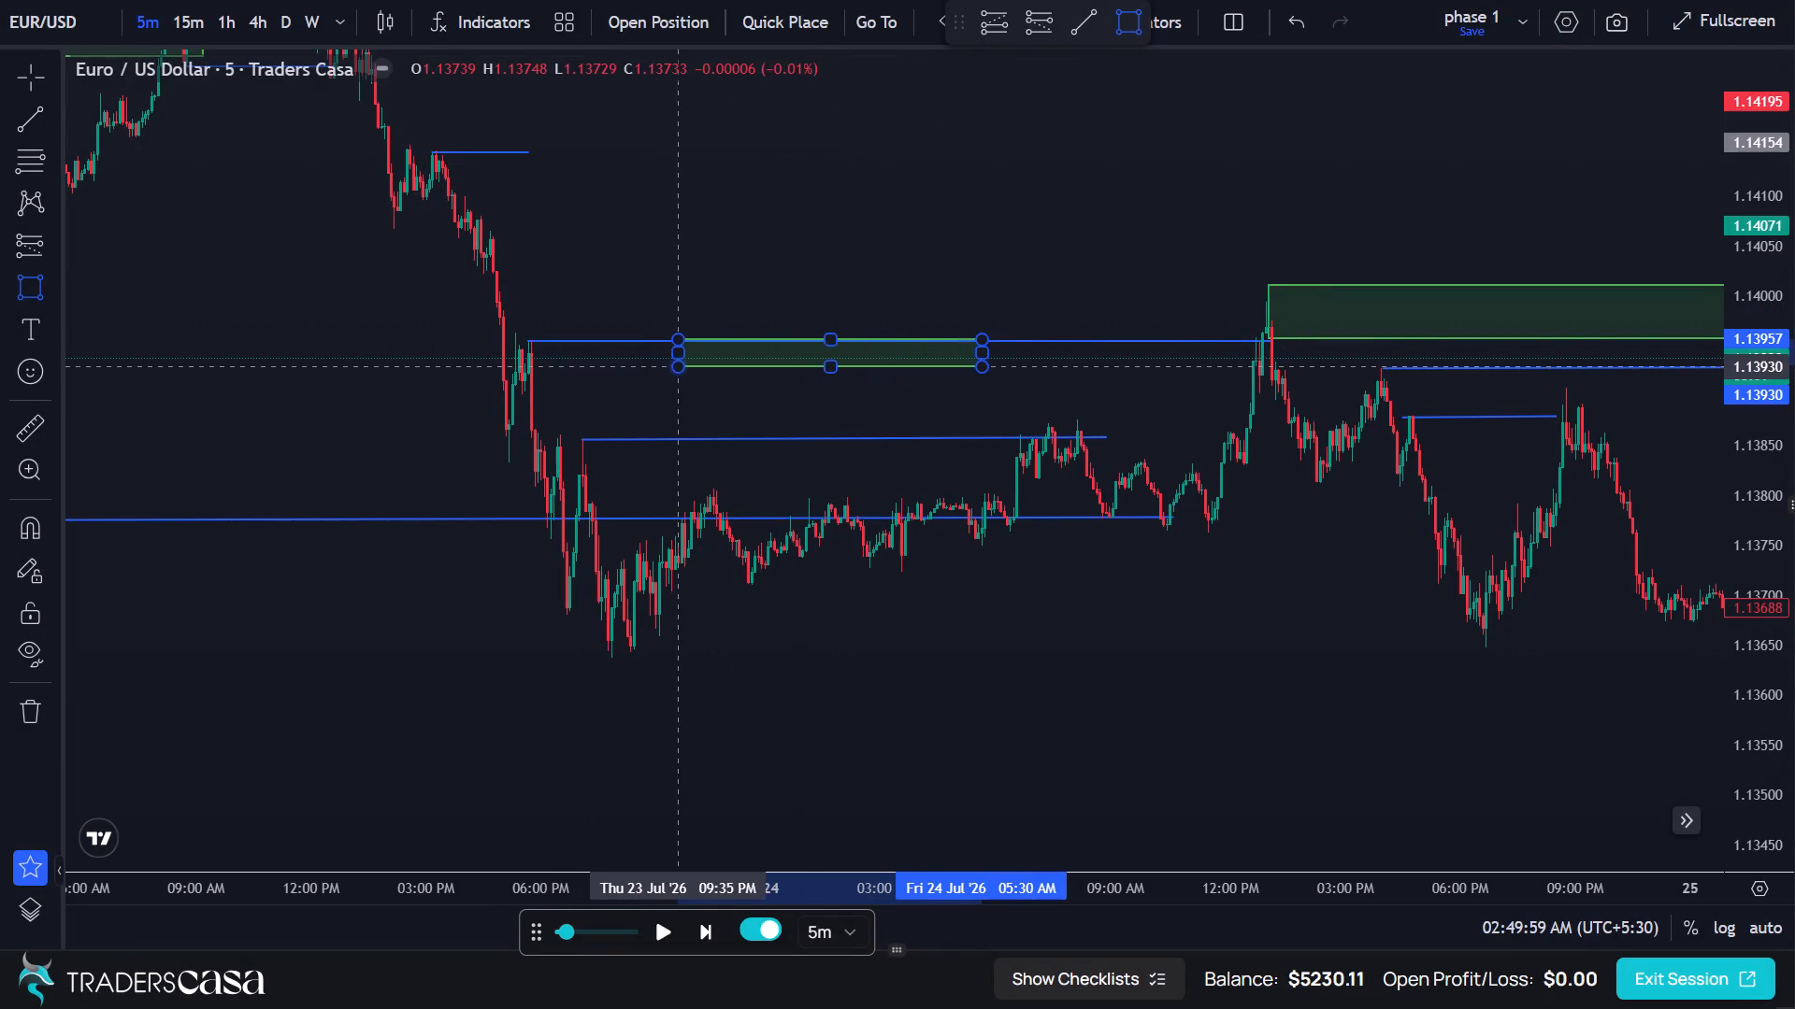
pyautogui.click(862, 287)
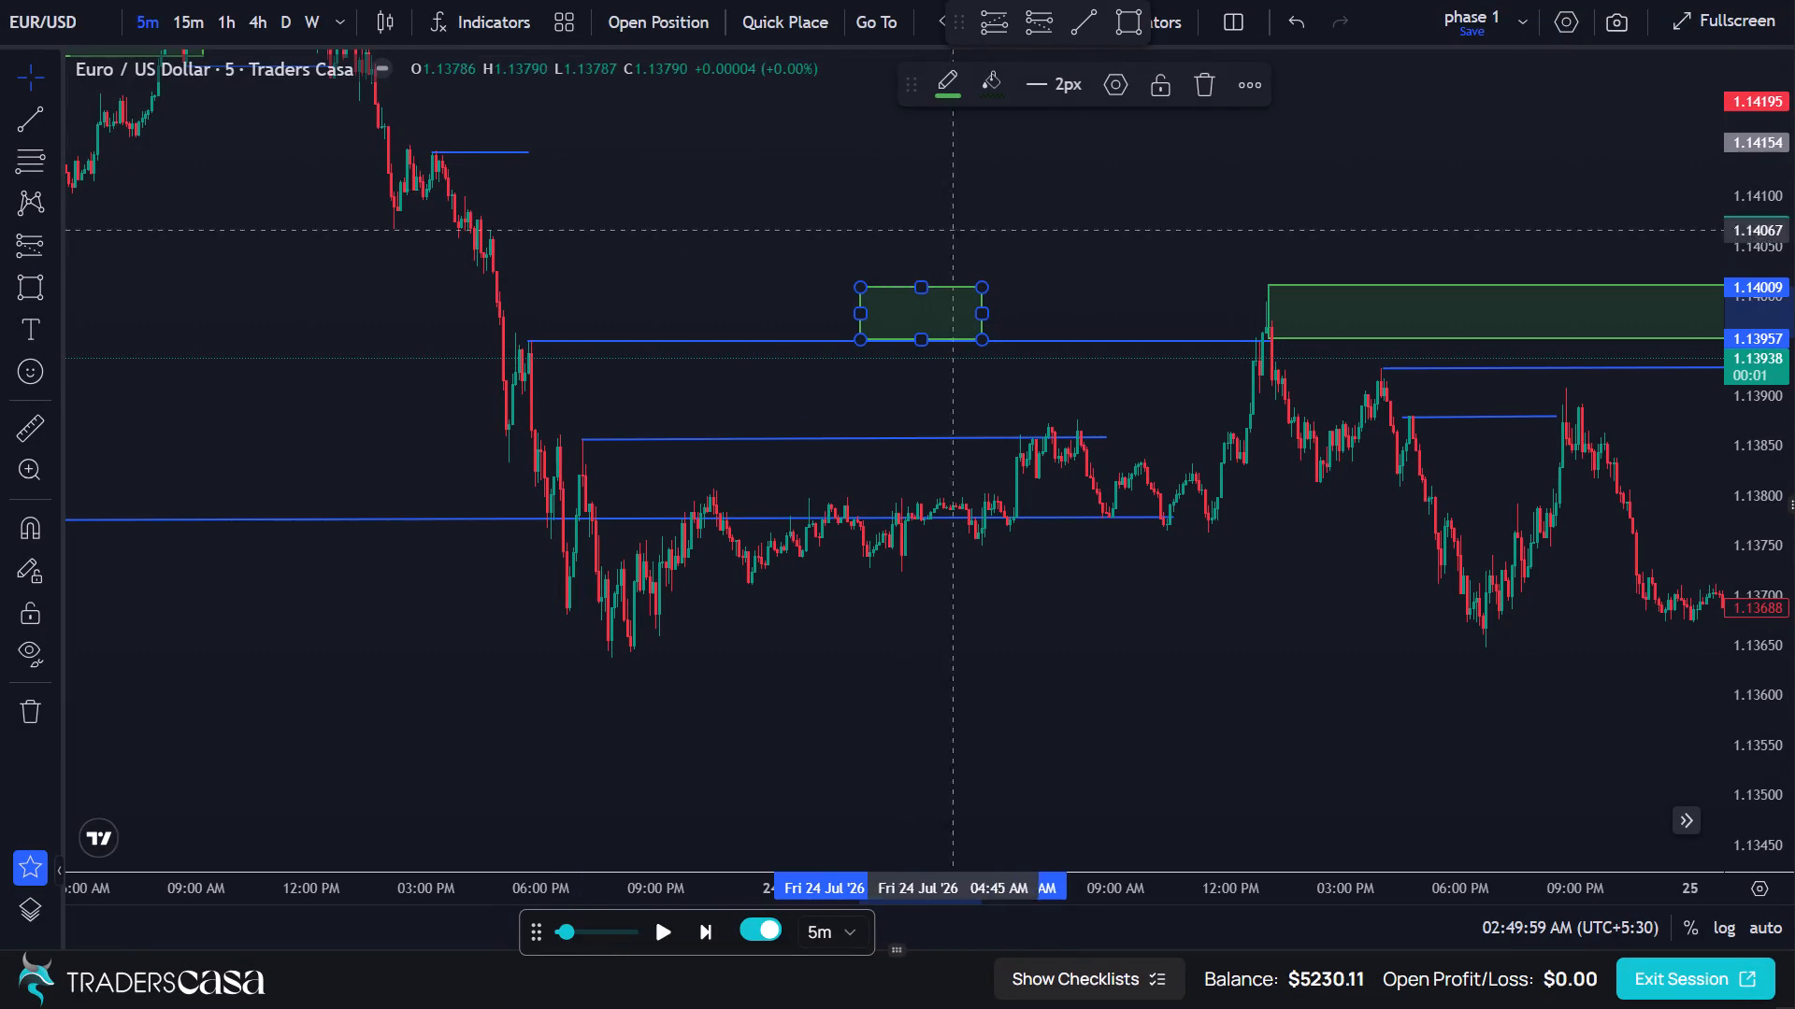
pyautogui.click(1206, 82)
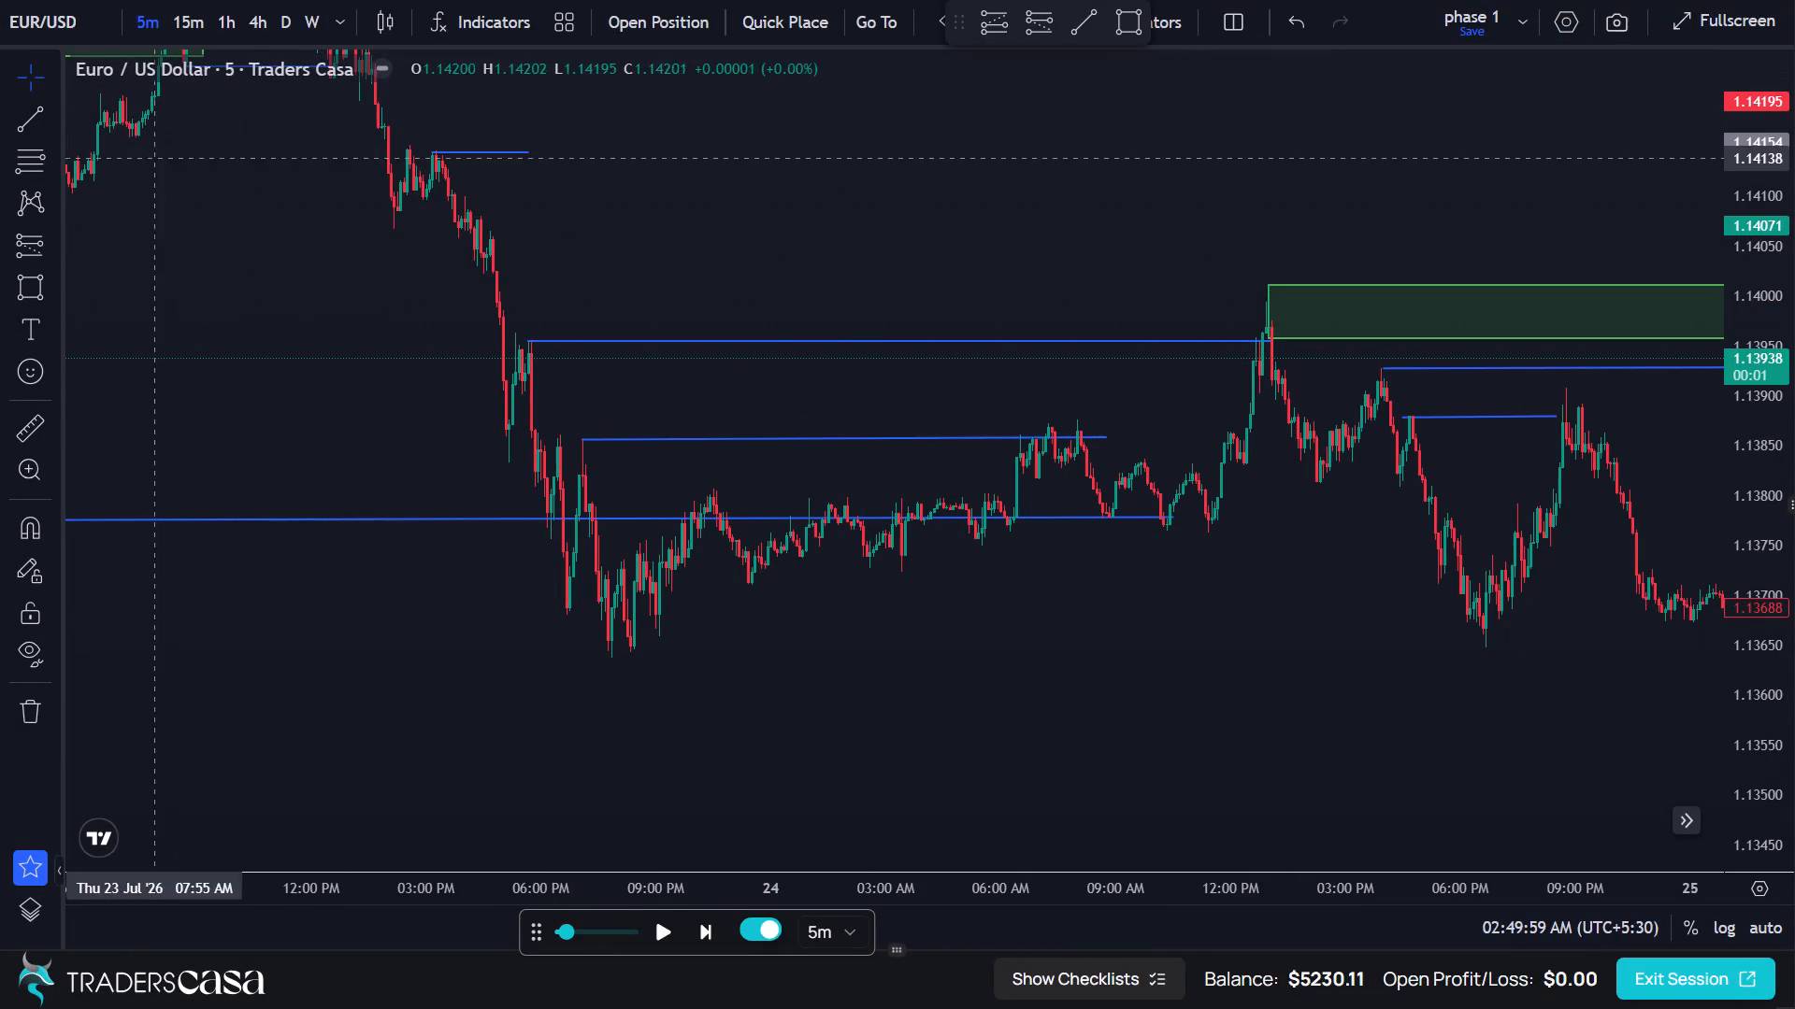
# Draw a rectangle zone from 04:40 PM on 23 Jul to about 06:00 AM on 27 Jul, between about 1.1406 and 1.1402.
pyautogui.click(22, 287)
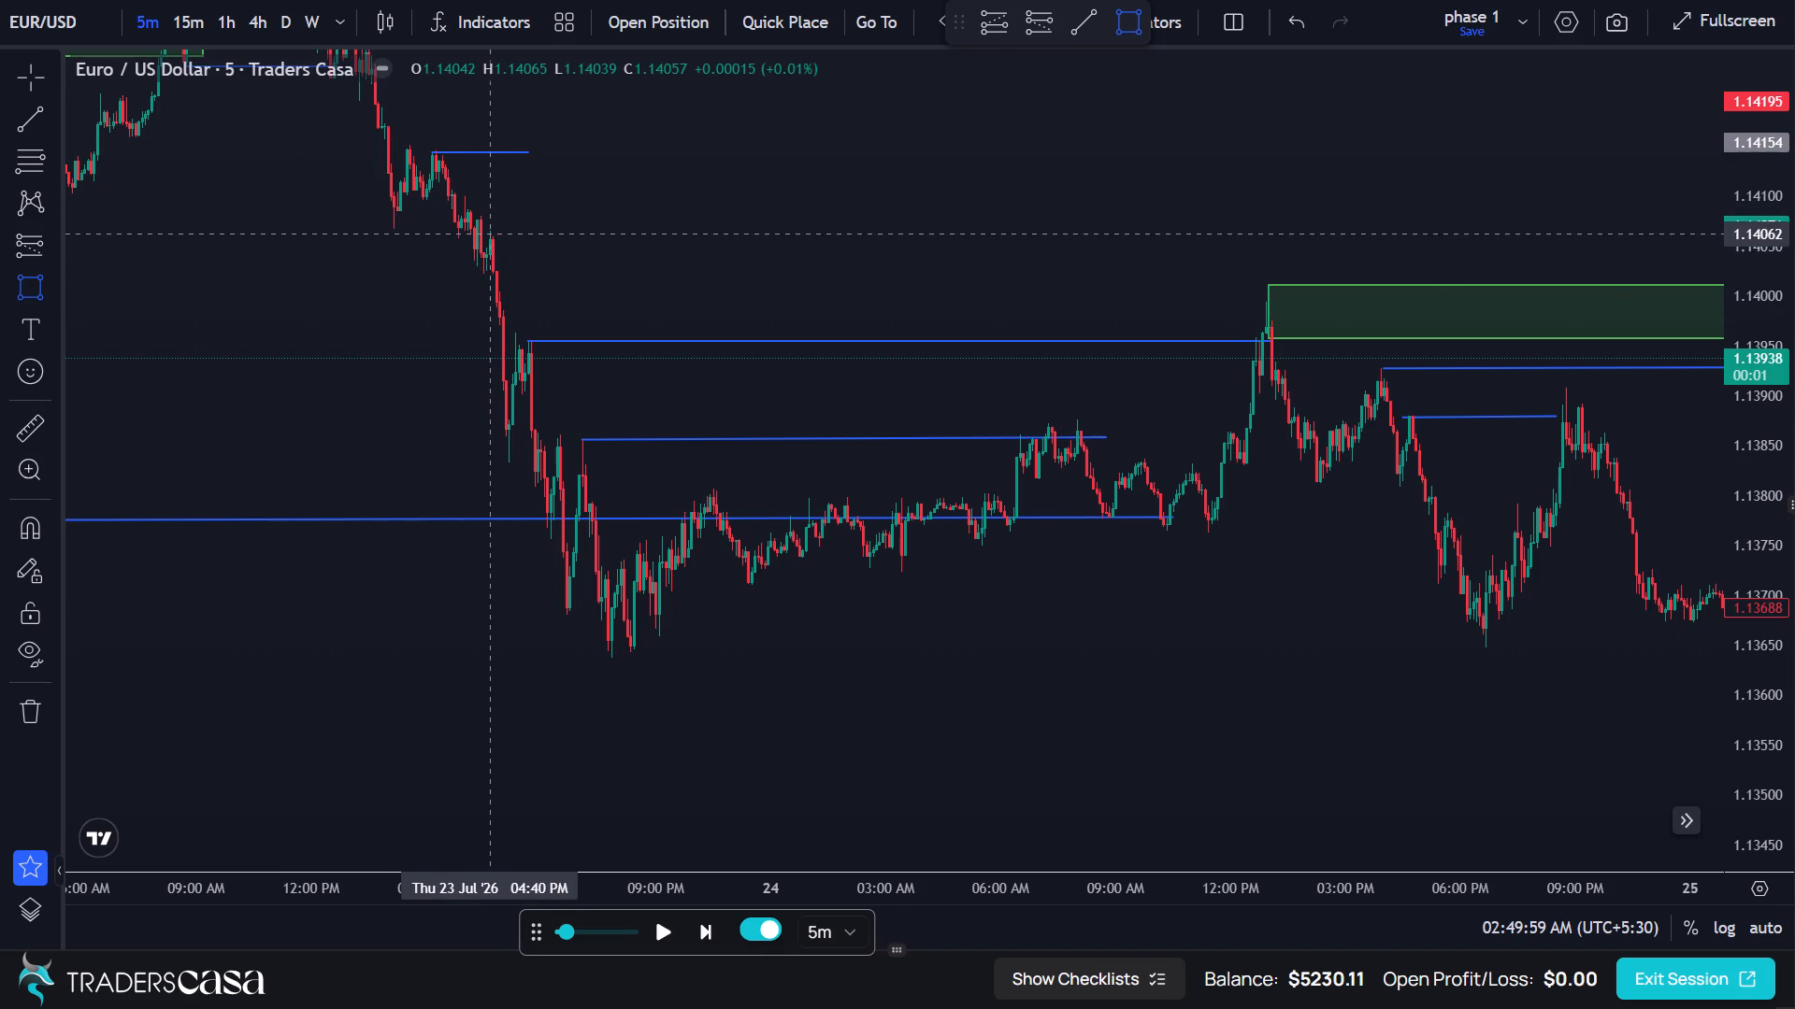
pyautogui.click(489, 234)
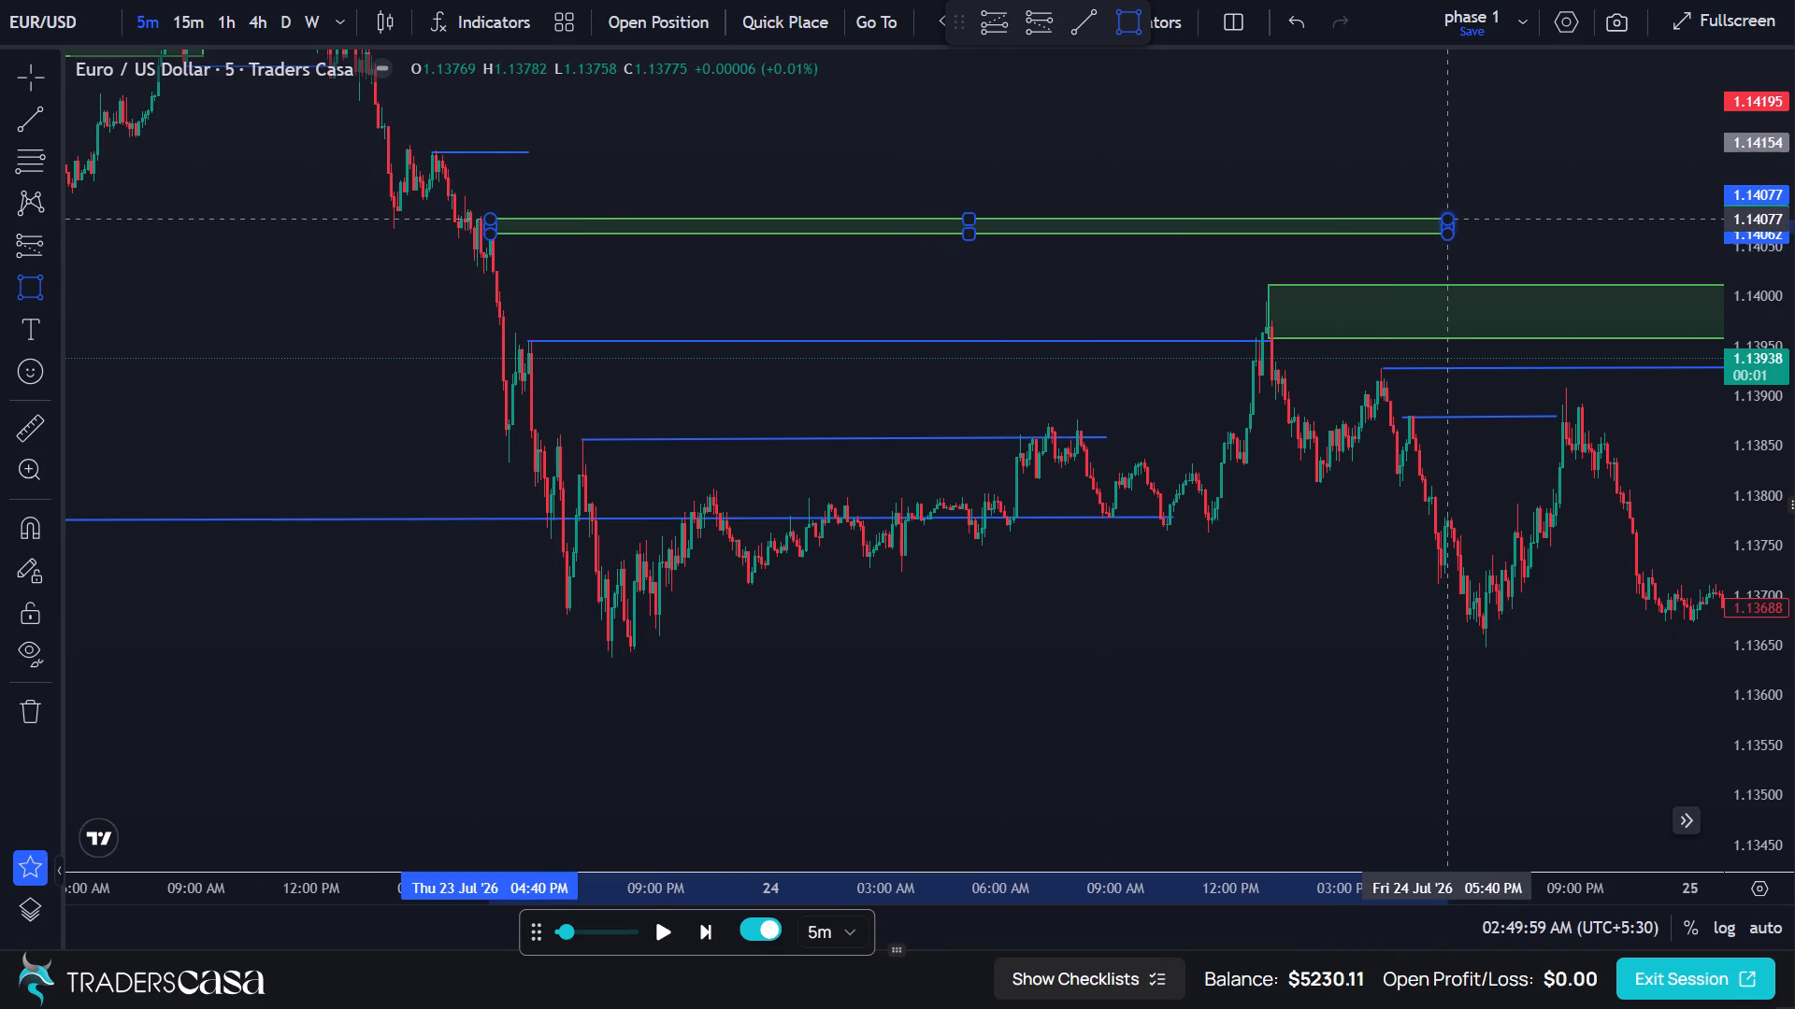
pyautogui.click(1454, 276)
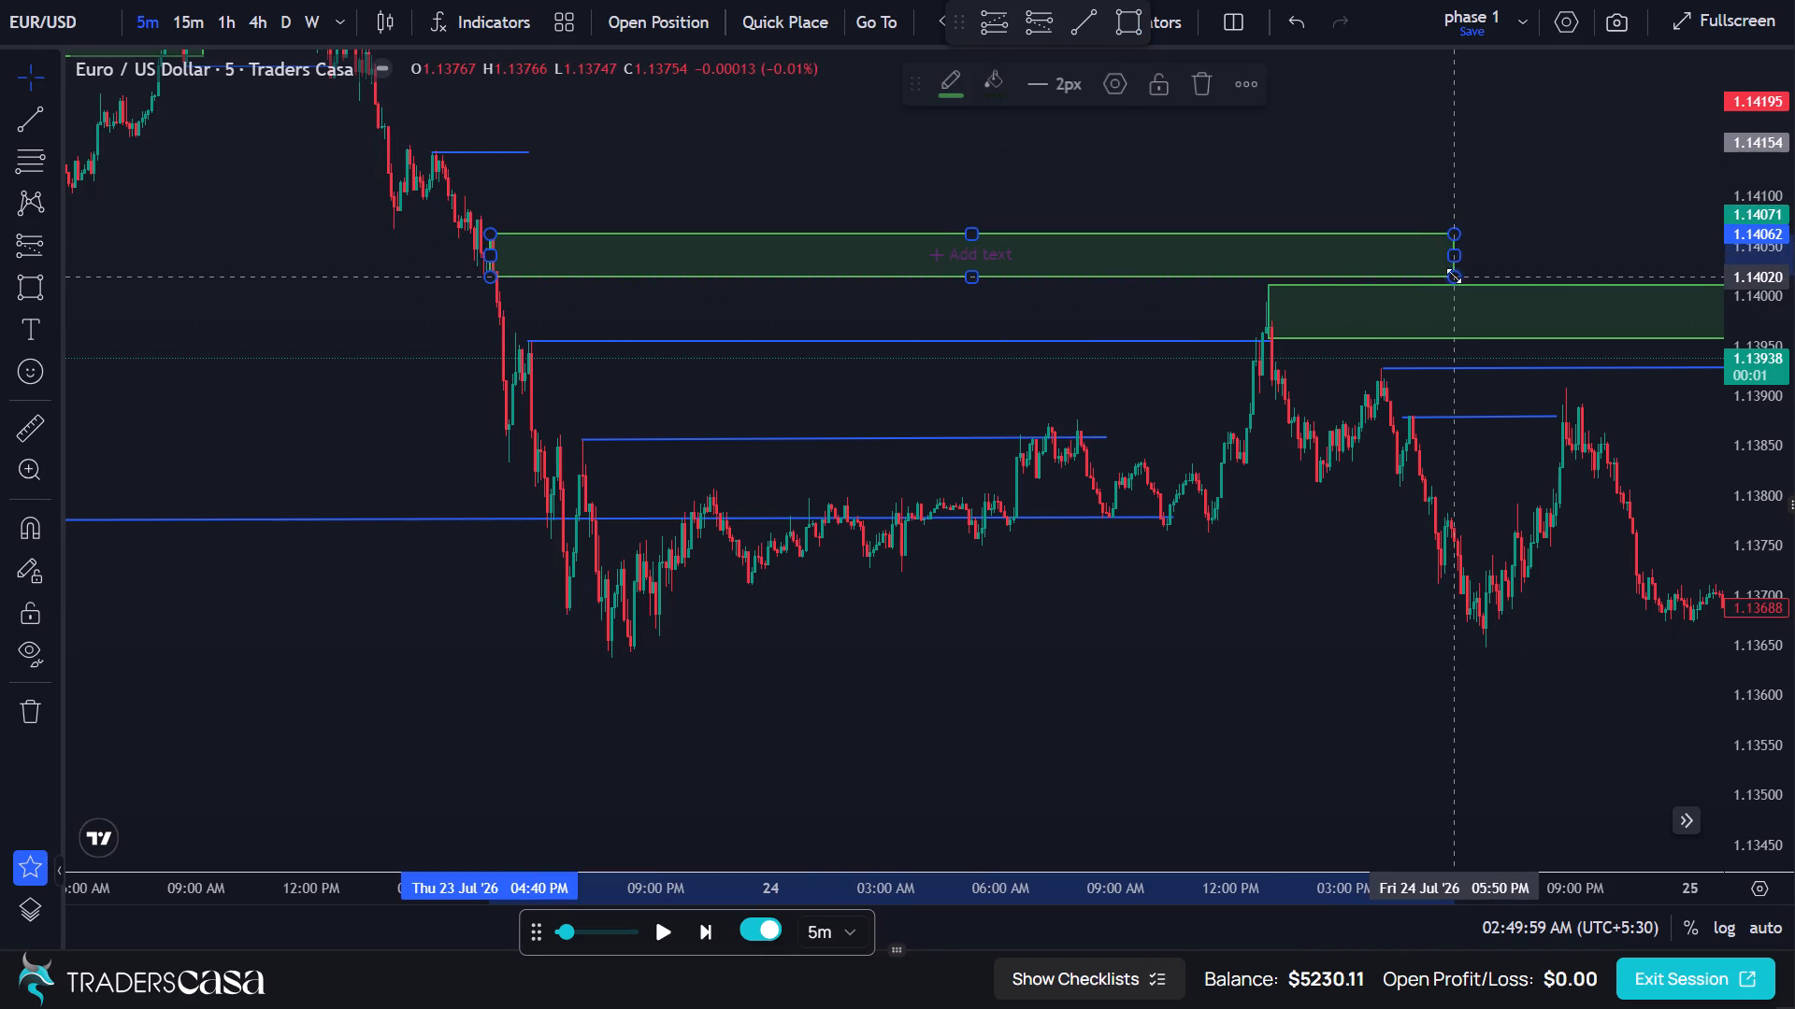
pyautogui.click(1435, 207)
pyautogui.moveTo(1451, 254); pyautogui.dragTo(1630, 249)
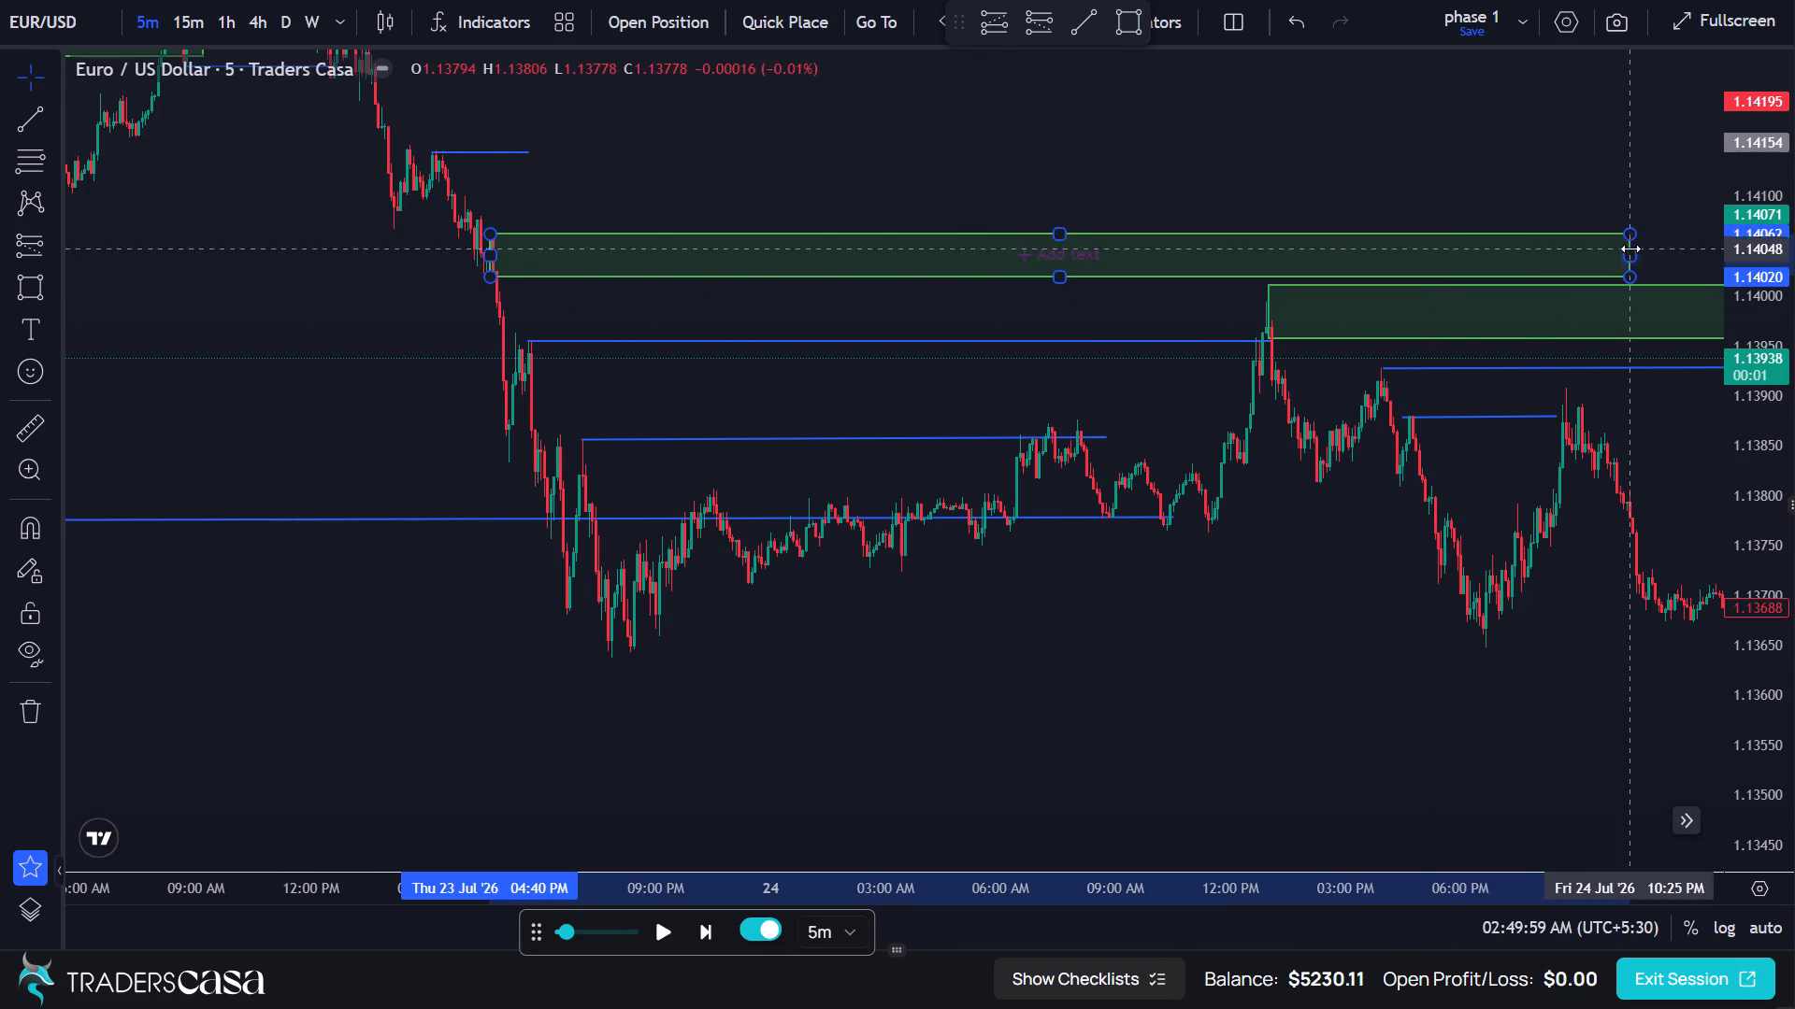
pyautogui.click(1487, 201)
pyautogui.moveTo(1486, 201); pyautogui.dragTo(972, 212)
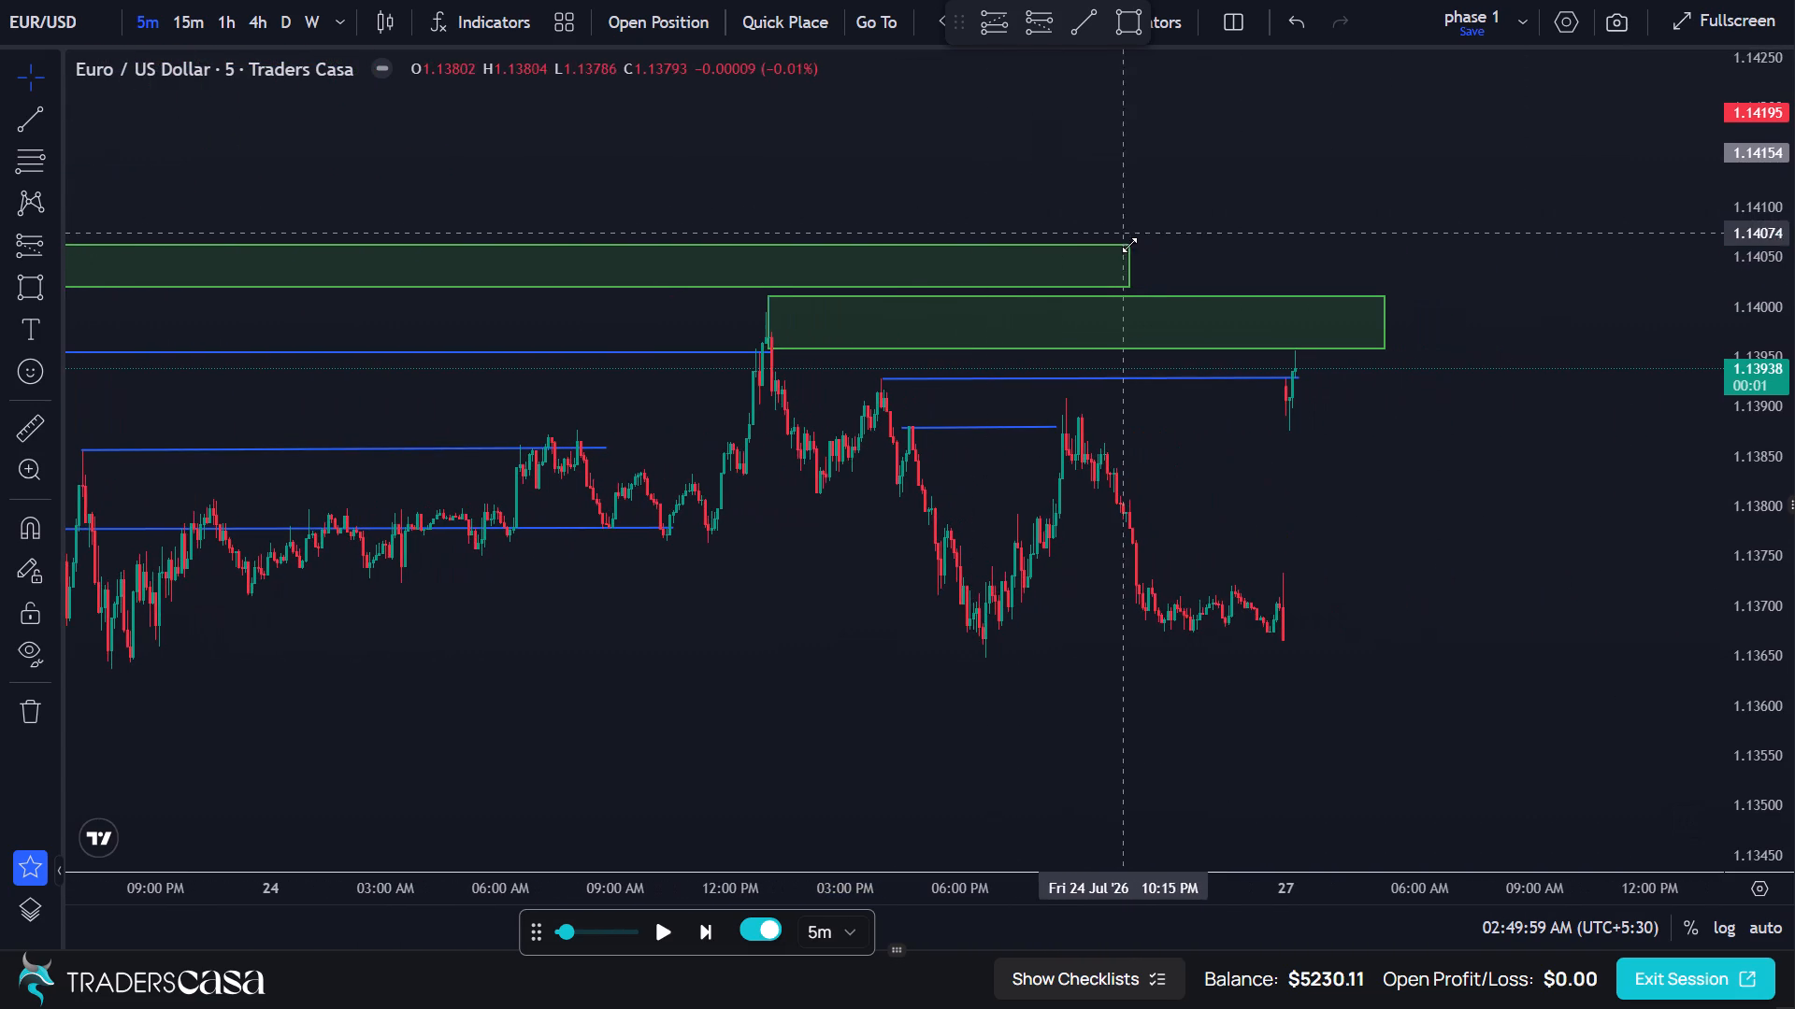
pyautogui.moveTo(1131, 264); pyautogui.dragTo(1421, 265)
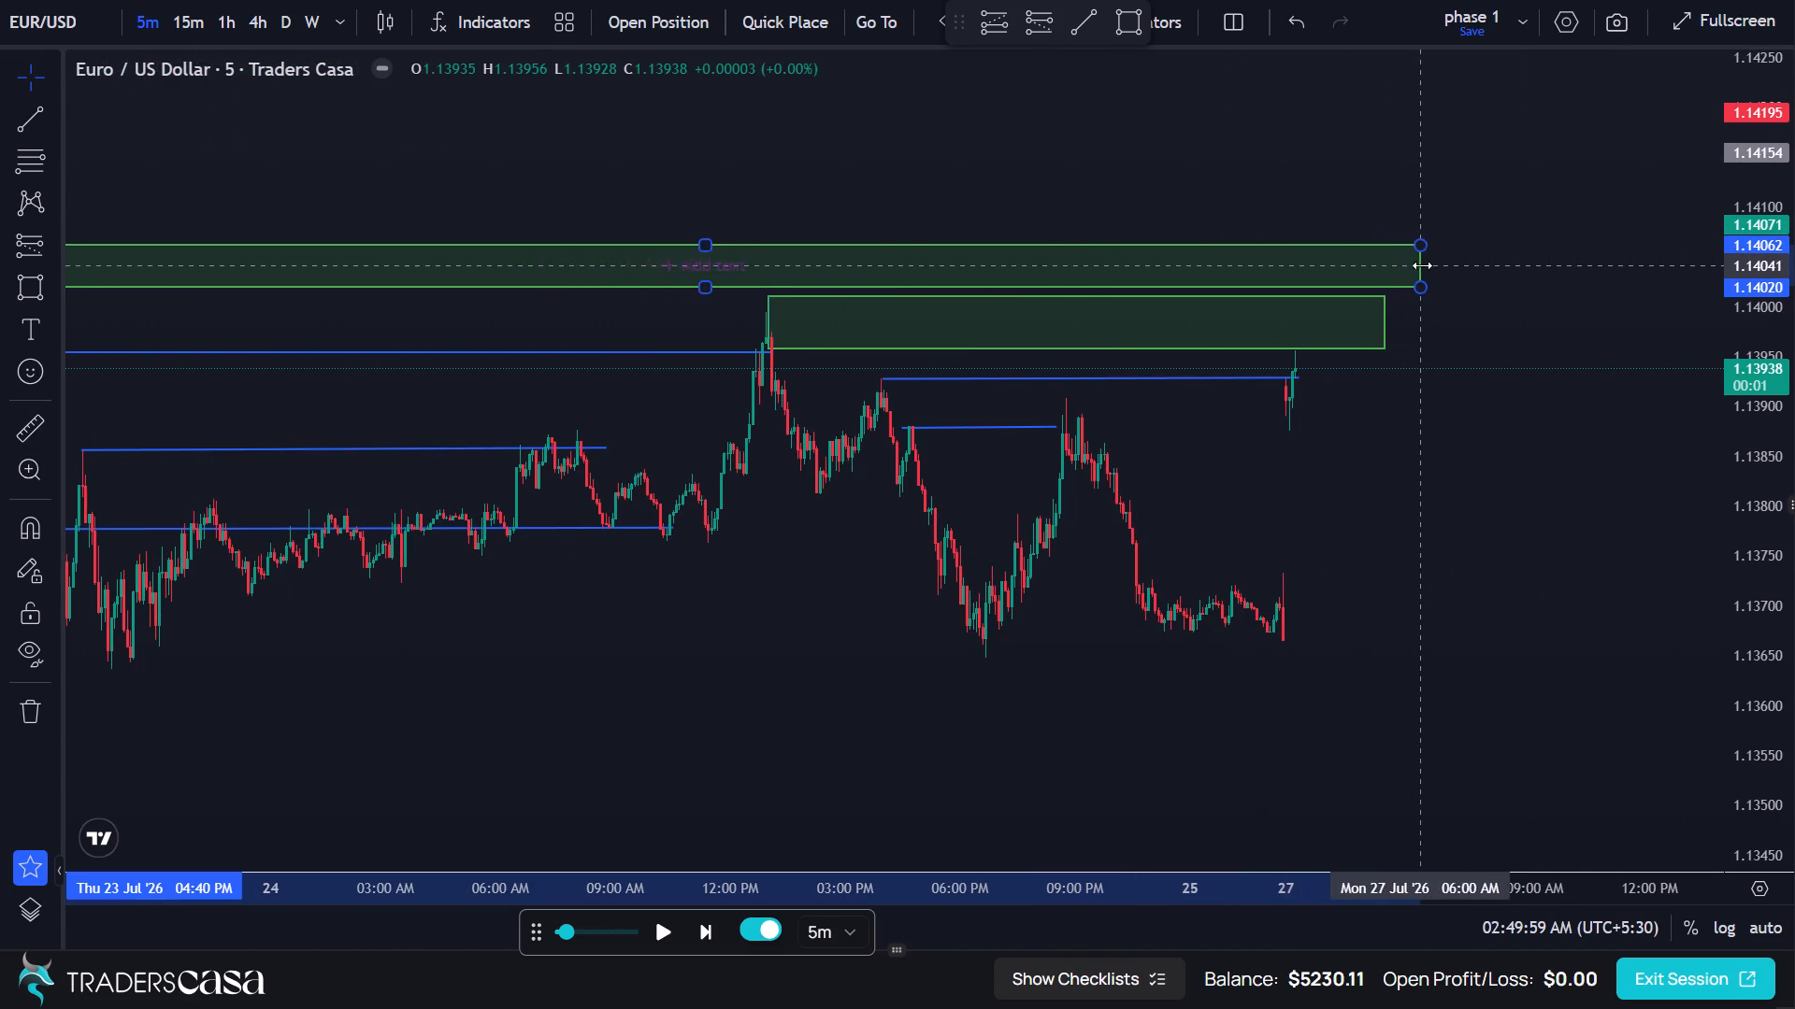
pyautogui.click(1344, 188)
# Advance the 5-minute replay seven candles to 03:24:59 AM on 27 Jul.
pyautogui.scroll(7, 1269, 589)
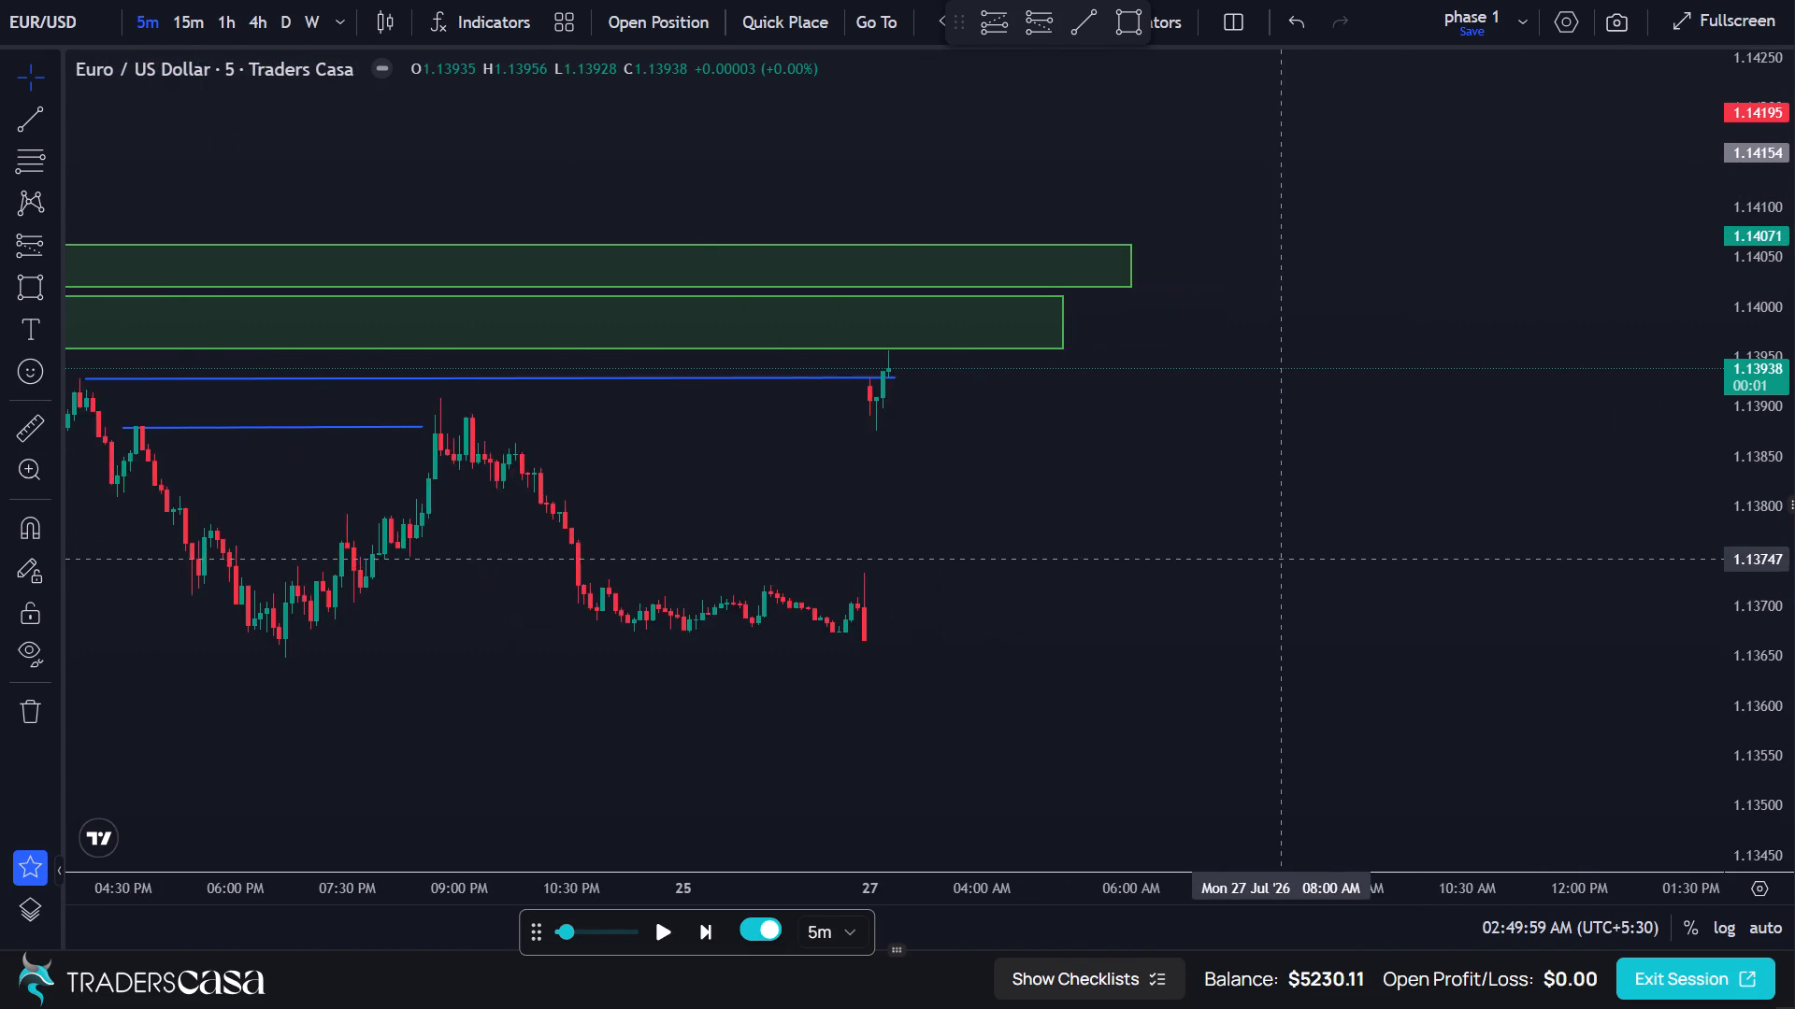
pyautogui.scroll(2, 1283, 558)
pyautogui.moveTo(973, 587); pyautogui.dragTo(1379, 565)
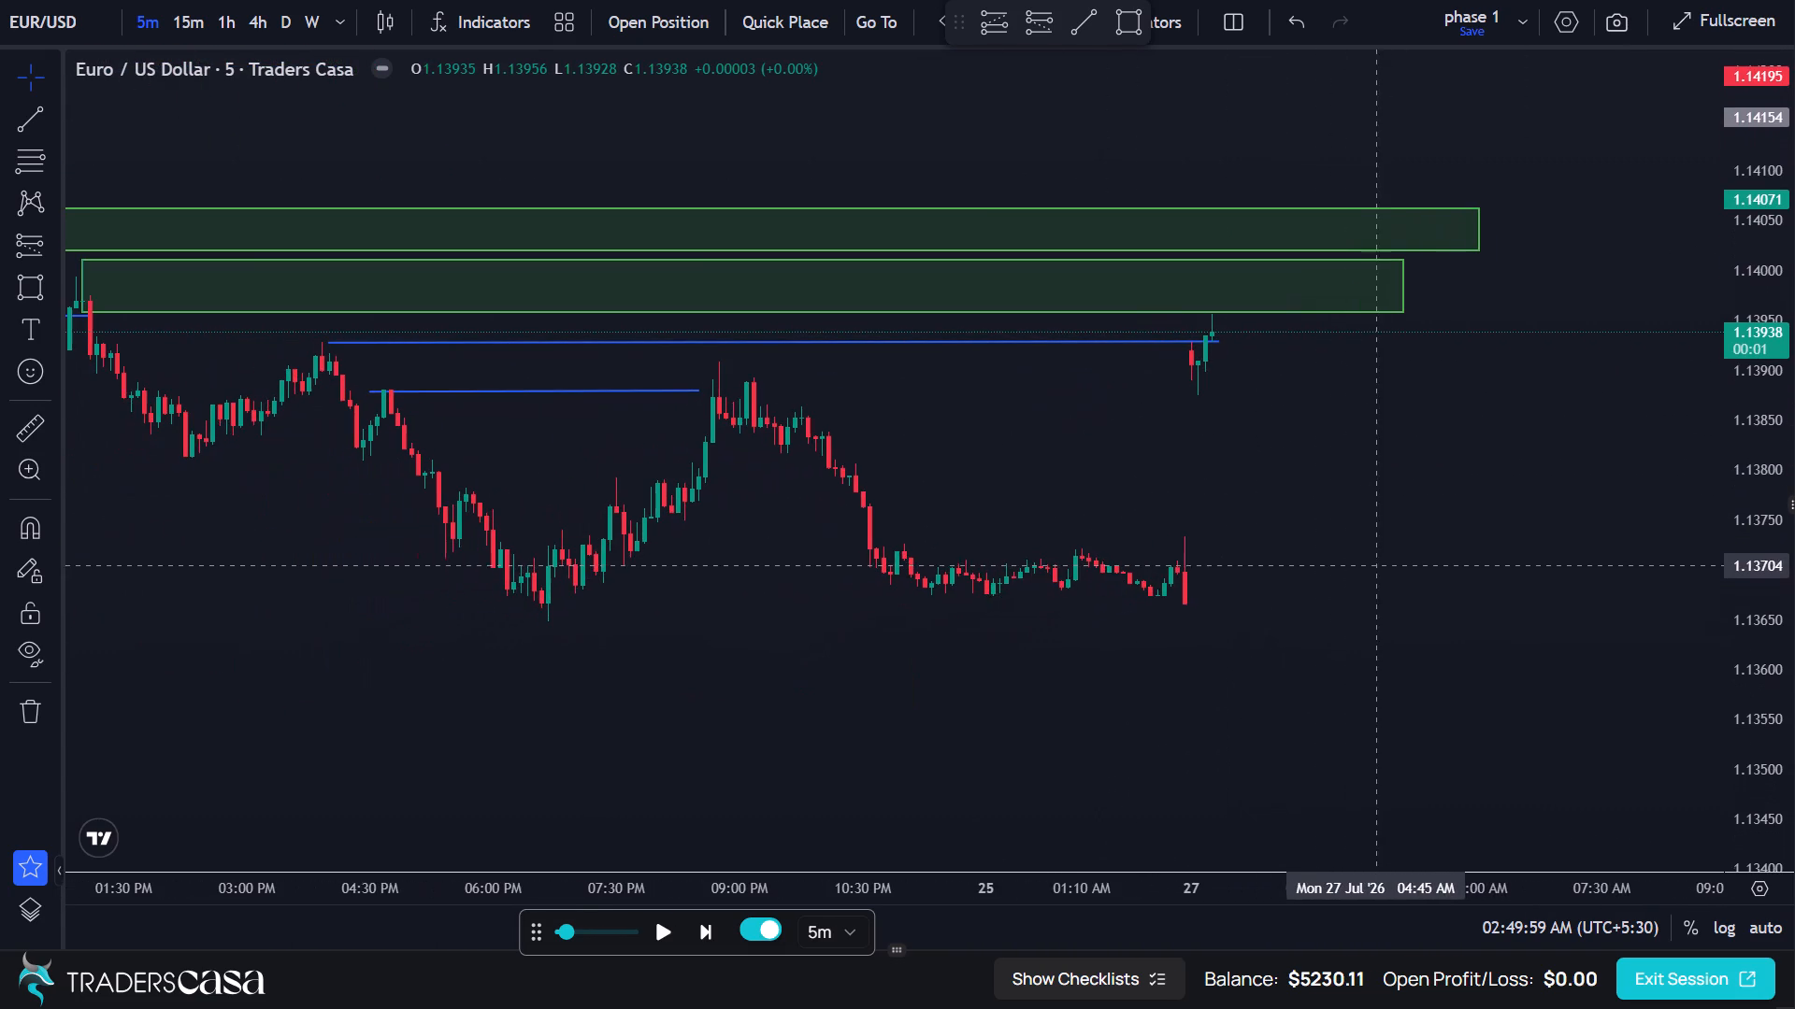
pyautogui.click(714, 931)
pyautogui.click(714, 933)
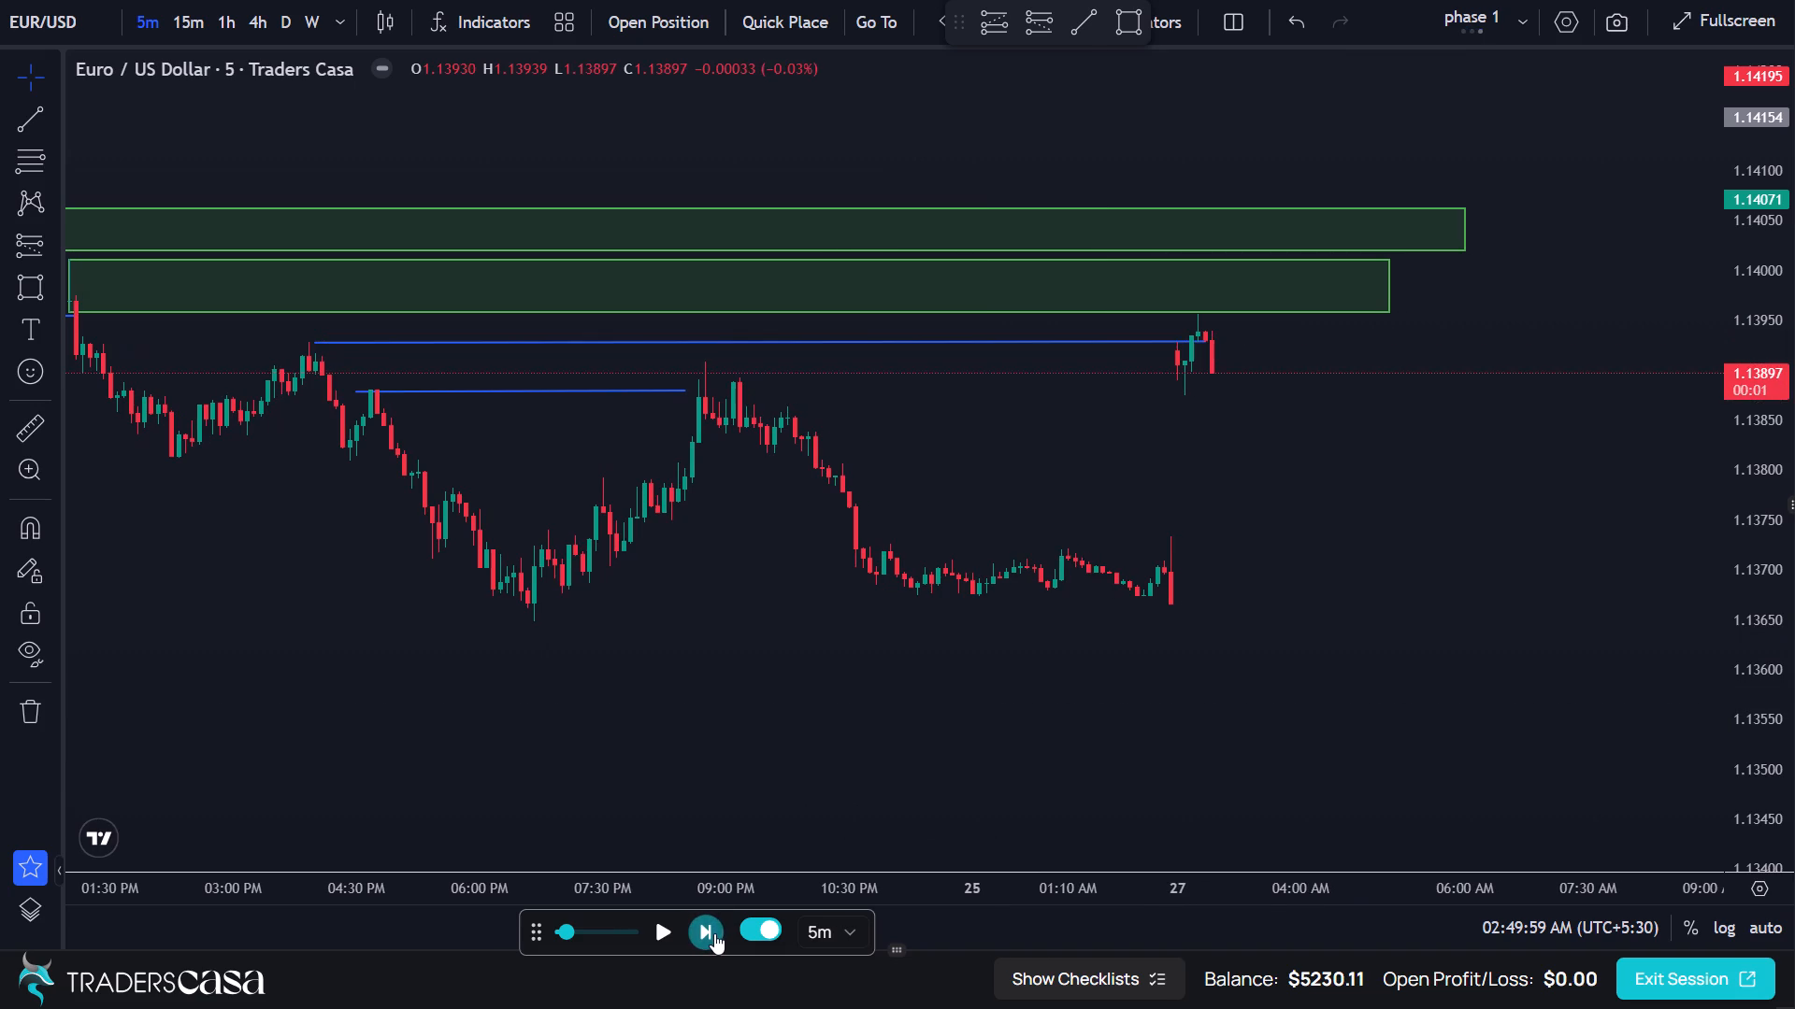
pyautogui.click(714, 933)
pyautogui.click(714, 933)
pyautogui.click(714, 933)
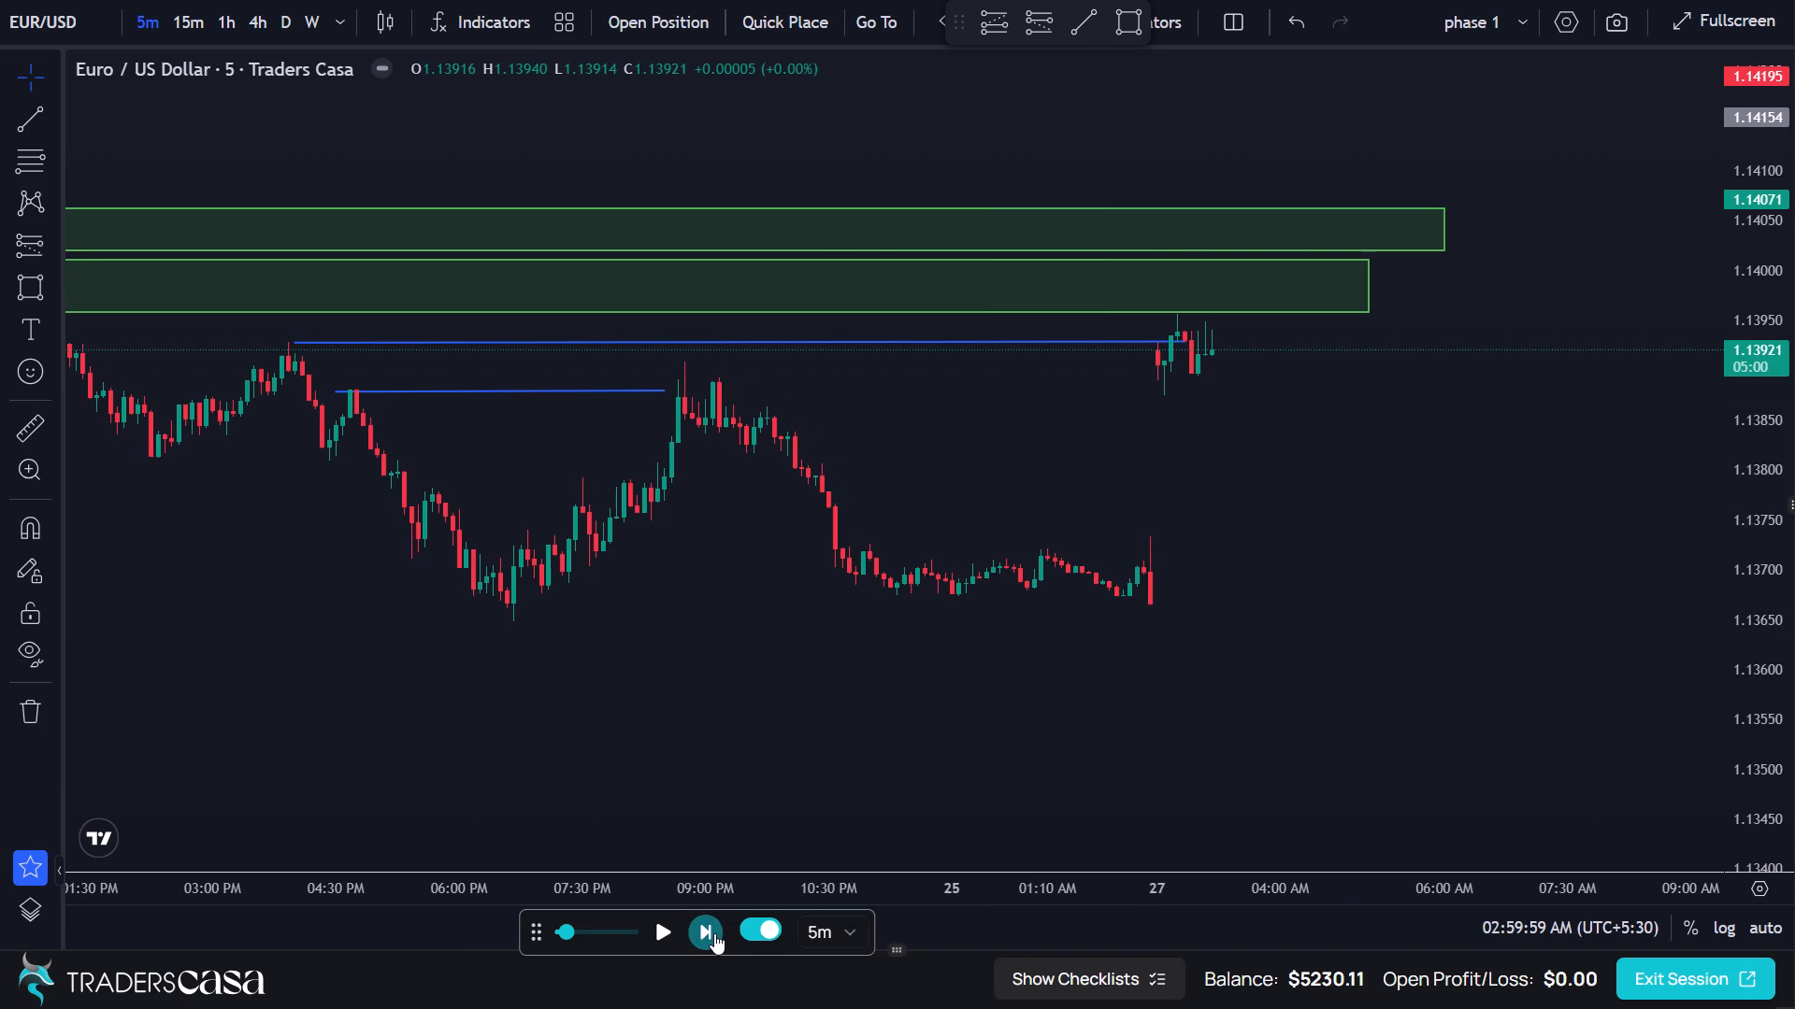
pyautogui.click(714, 933)
pyautogui.click(714, 933)
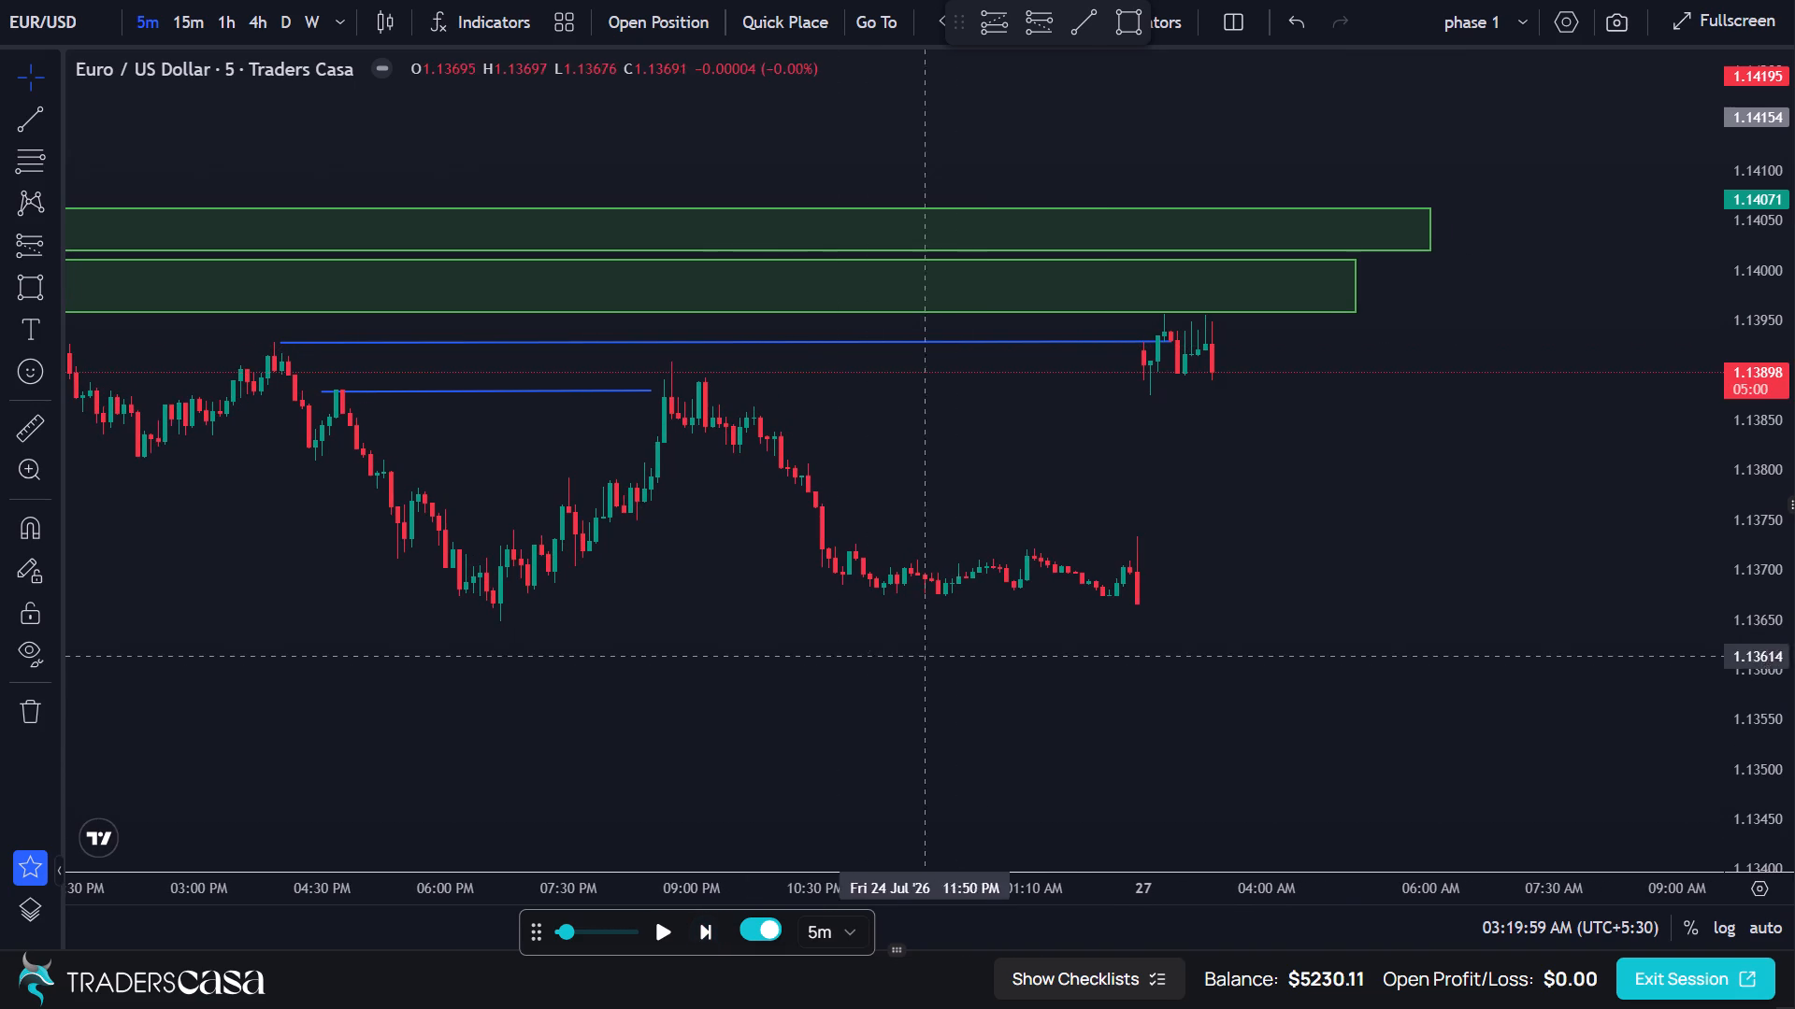
# Draw a short position at the 03:20 AM candle with entry 1.13895, stop 1.13980 and target 1.13725, a risk/reward ratio of 2.
pyautogui.scroll(3, 1133, 553)
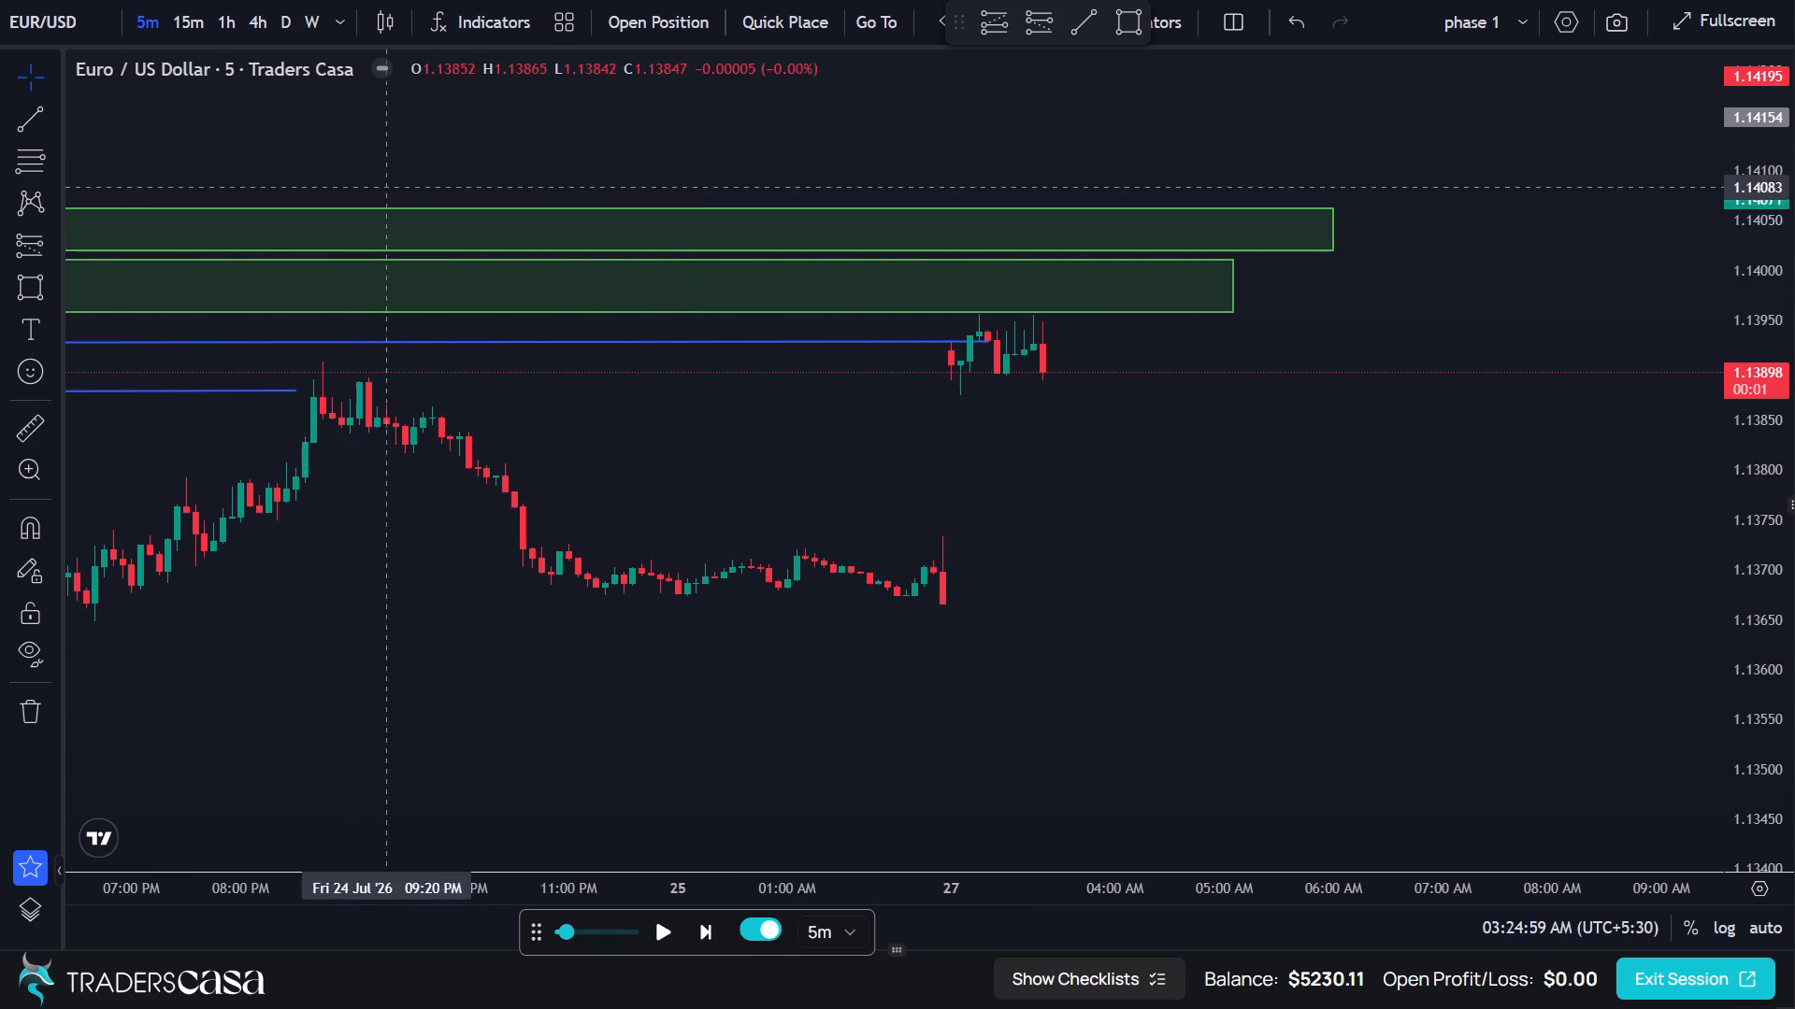
pyautogui.click(20, 240)
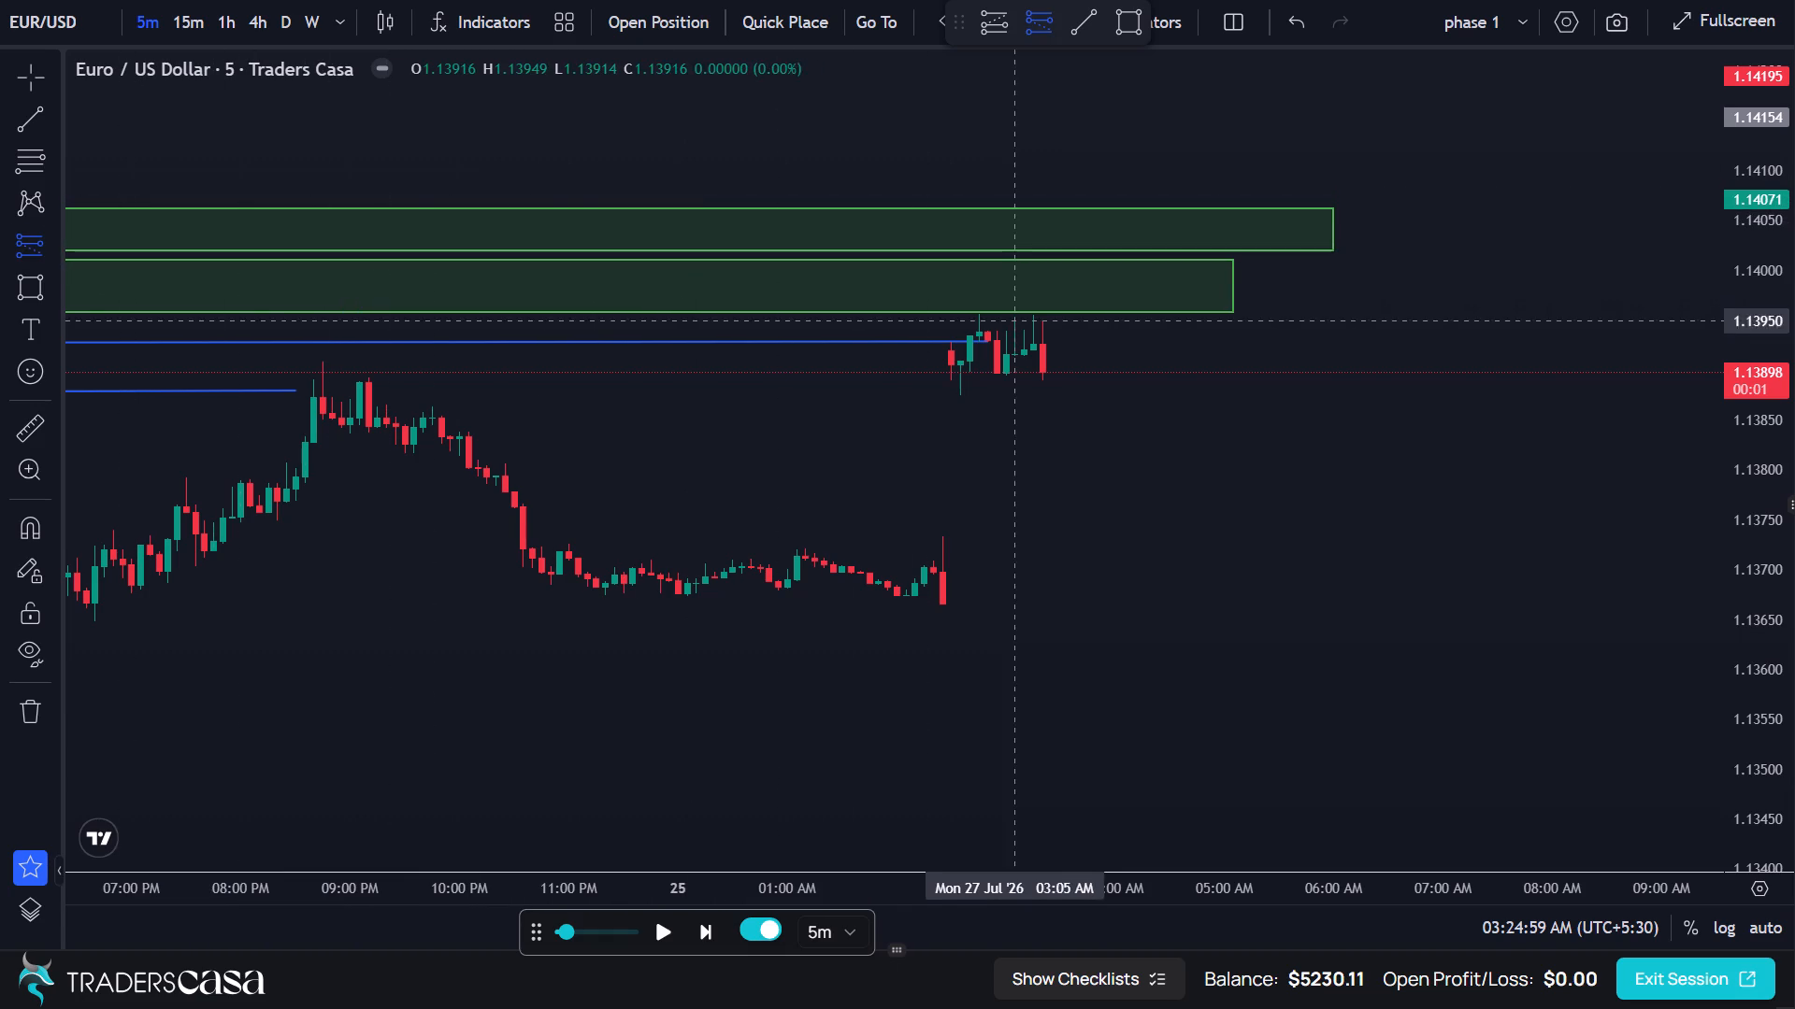
pyautogui.click(1044, 376)
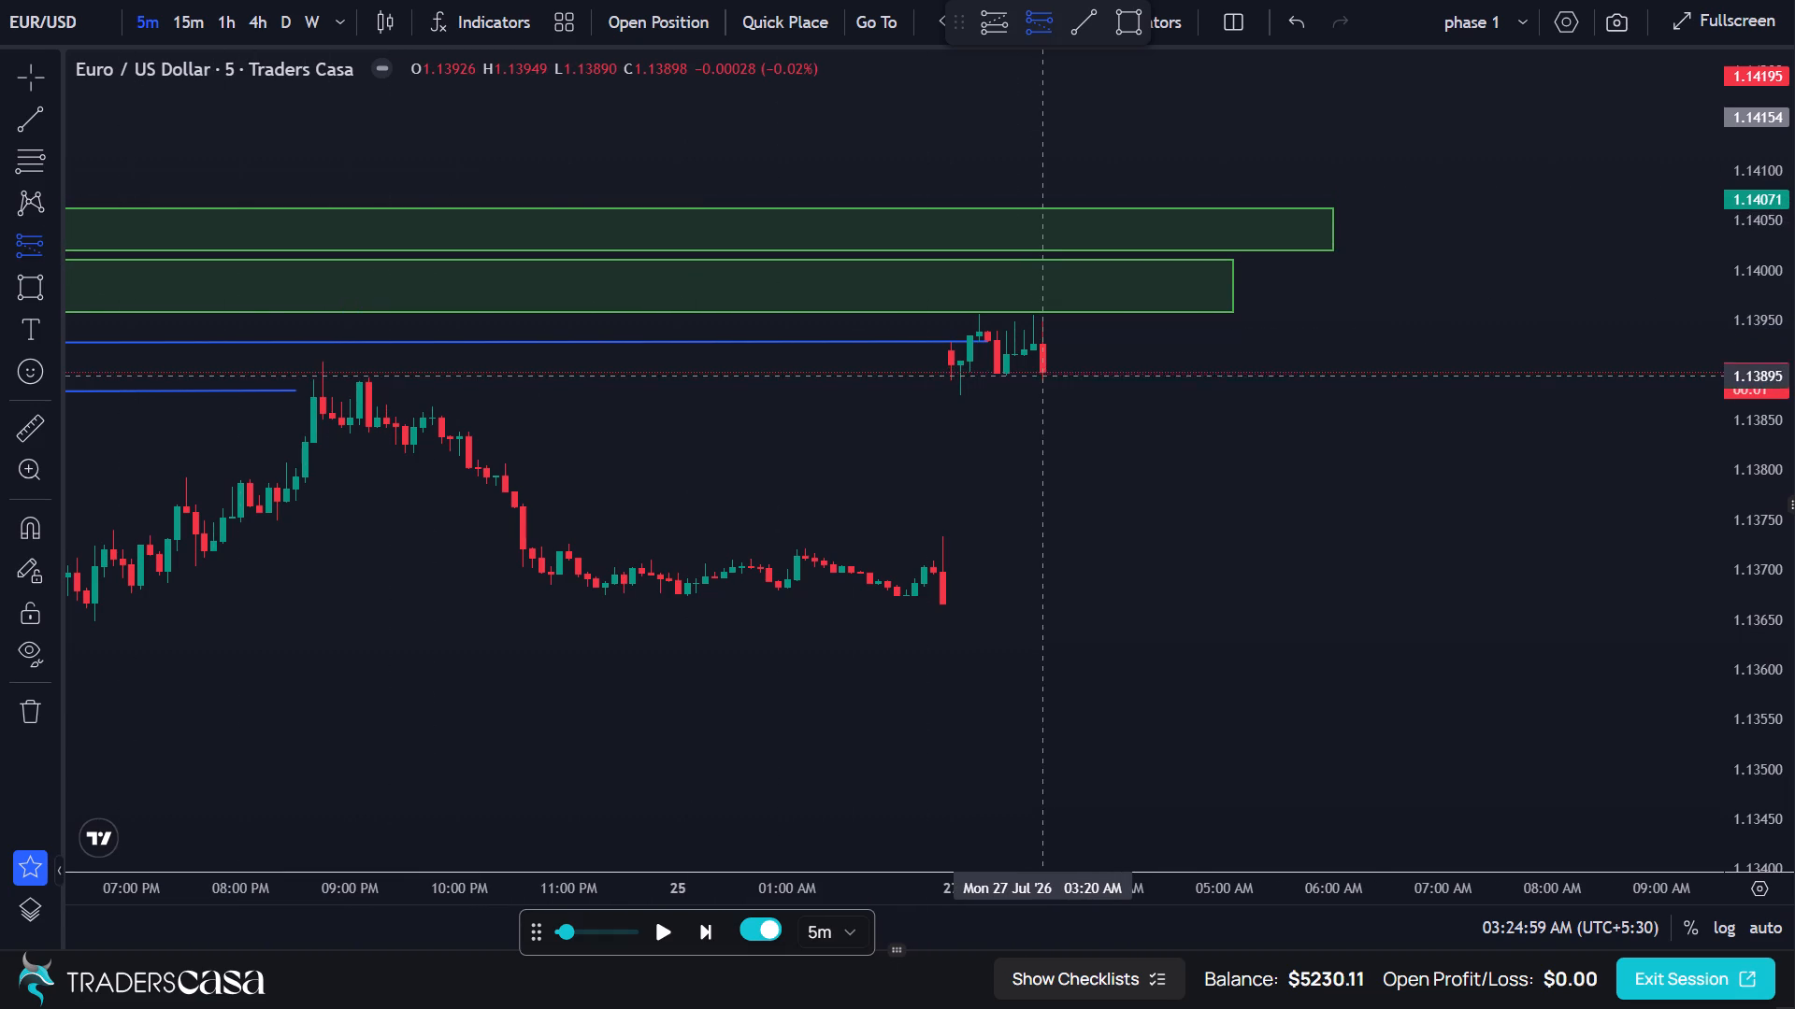
pyautogui.moveTo(1043, 315); pyautogui.dragTo(1043, 290)
pyautogui.moveTo(1040, 439); pyautogui.dragTo(1041, 448)
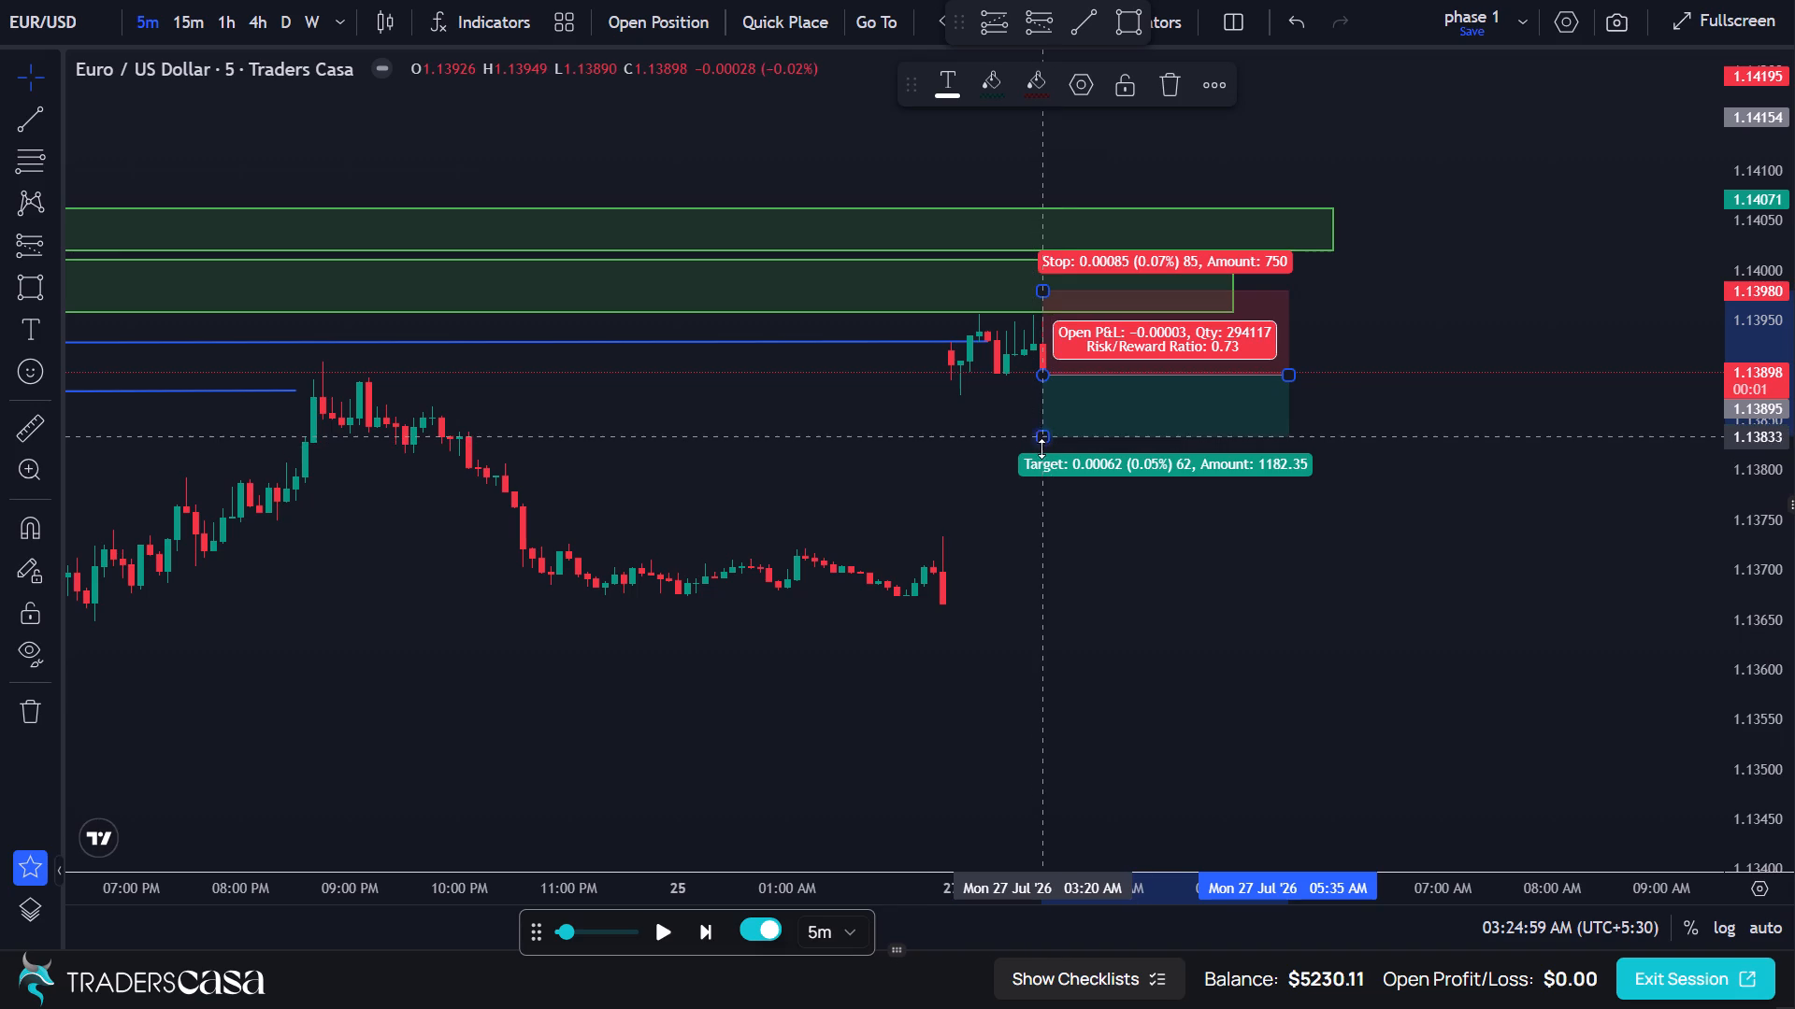
pyautogui.moveTo(1041, 448); pyautogui.dragTo(1037, 547)
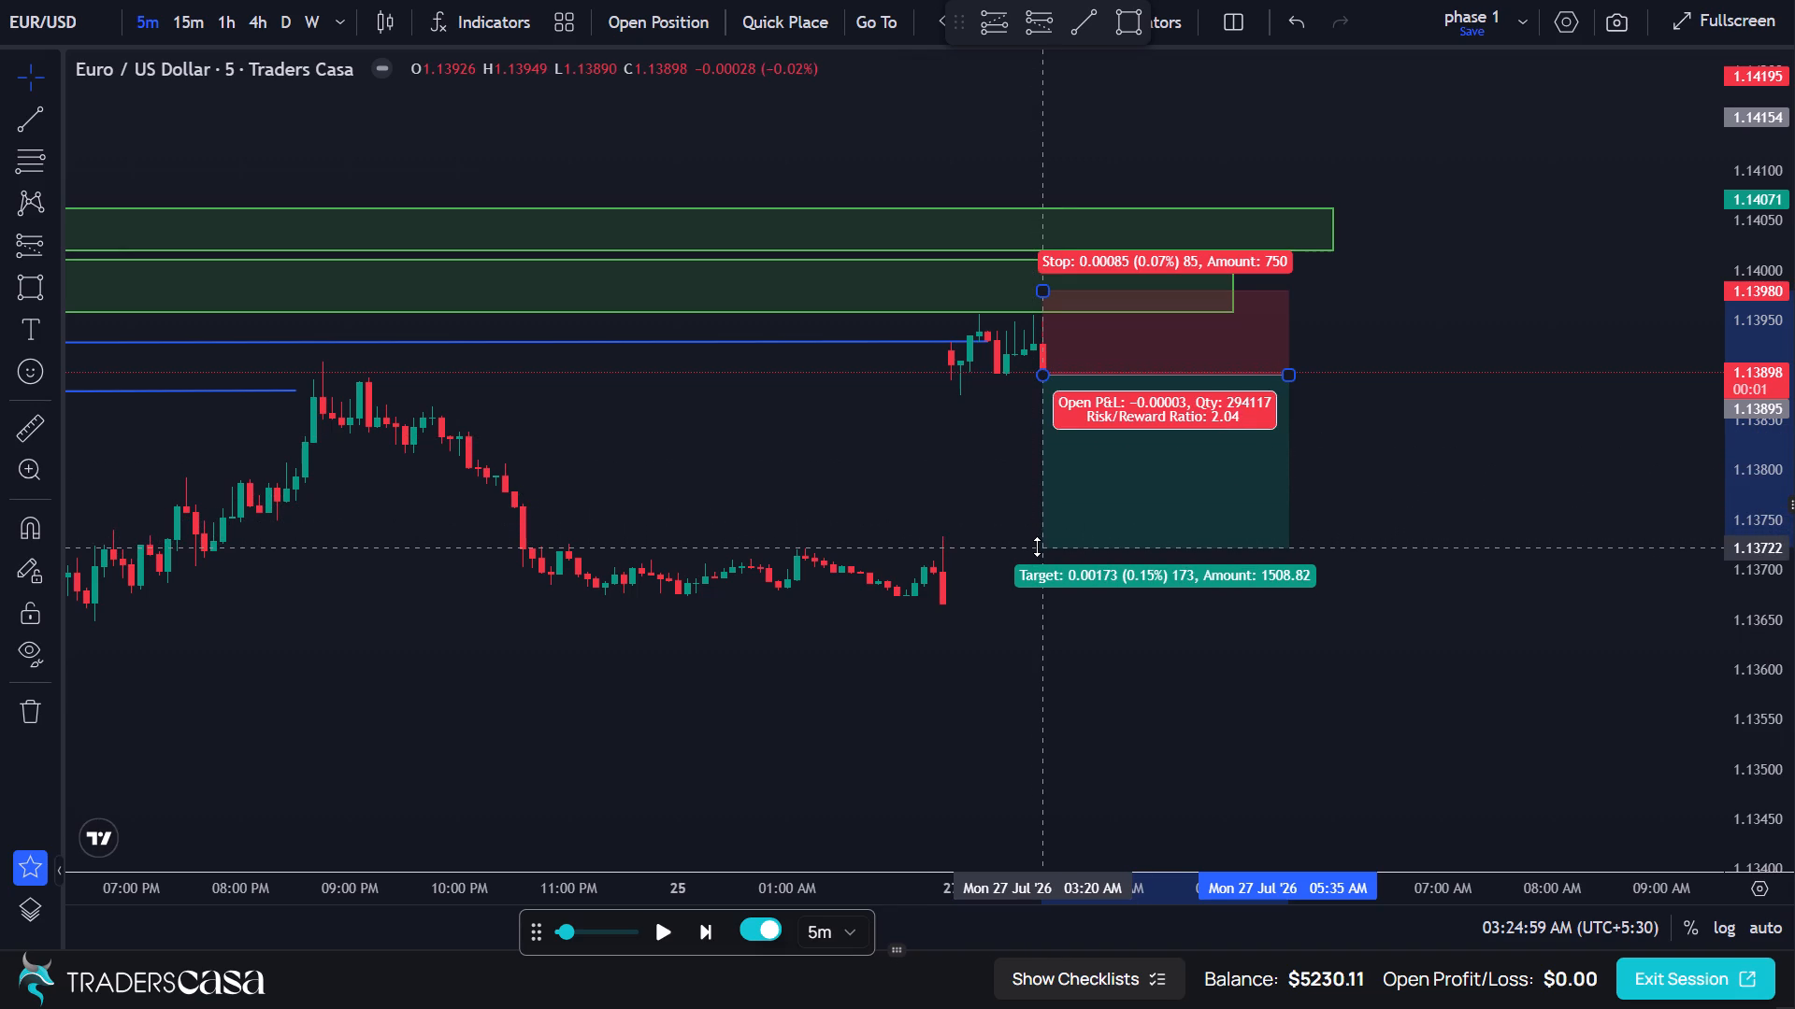
pyautogui.moveTo(1037, 547); pyautogui.dragTo(1044, 544)
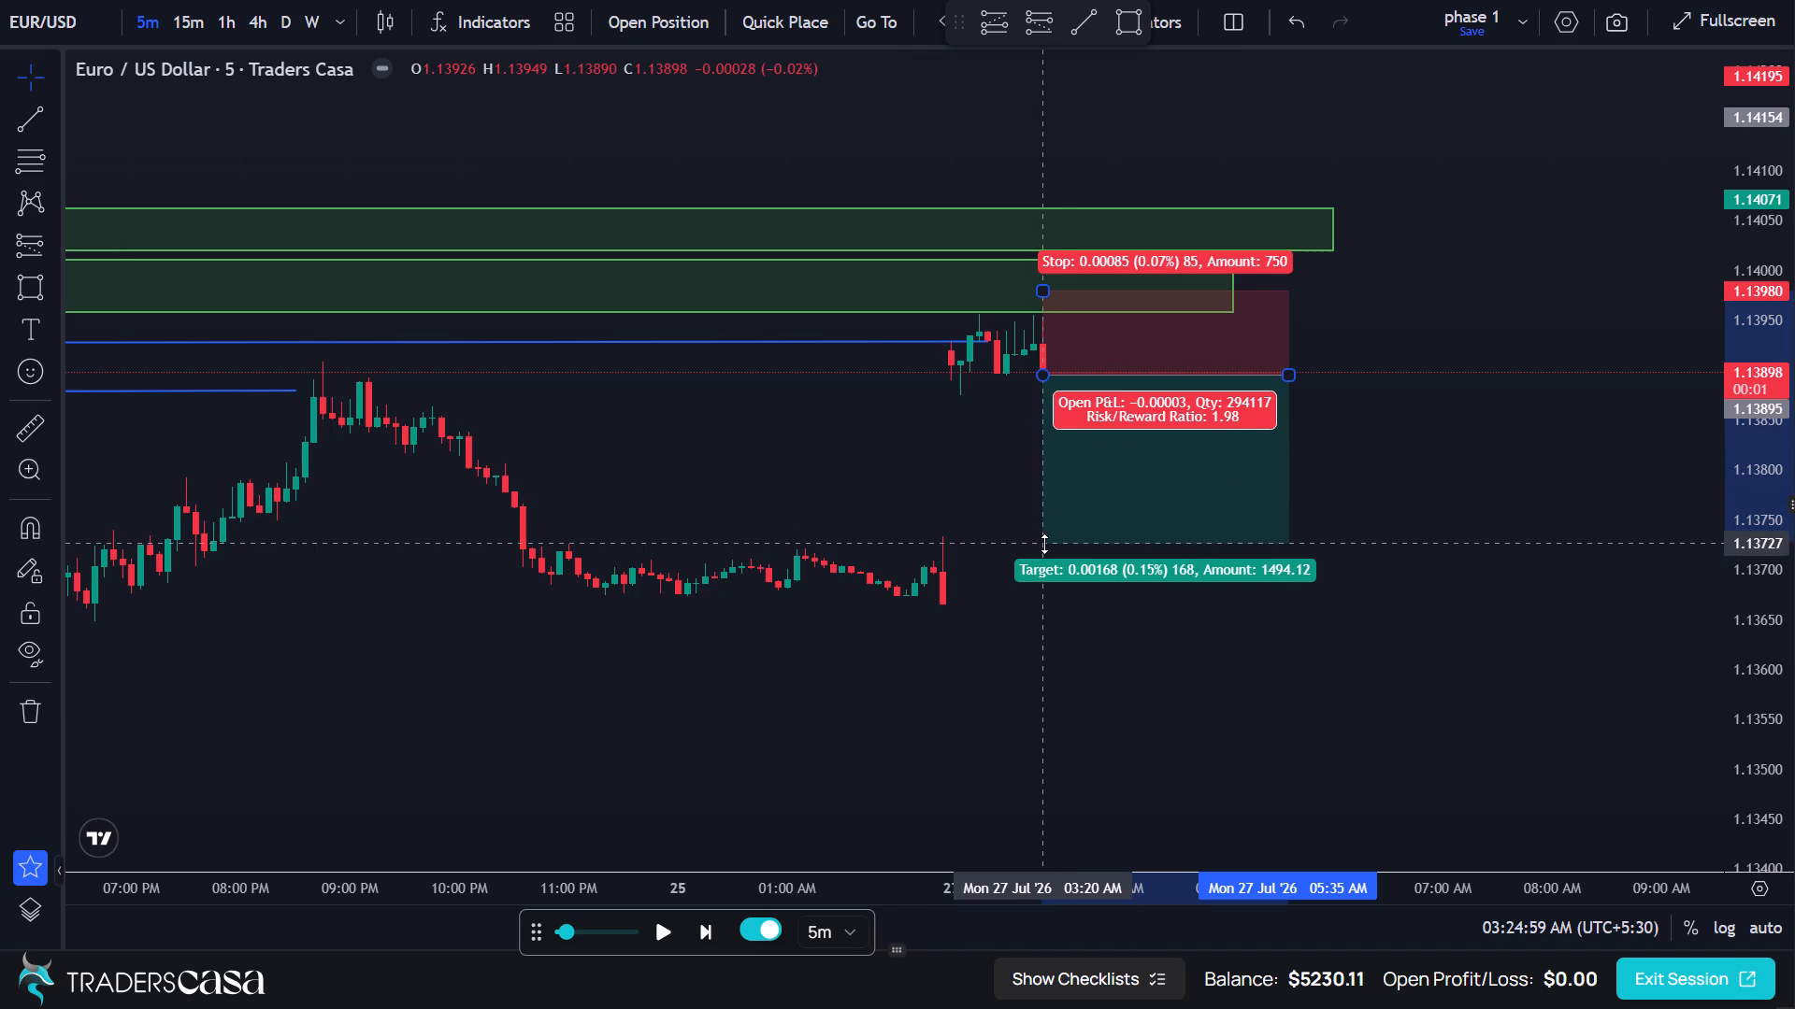
pyautogui.moveTo(1044, 544); pyautogui.dragTo(1045, 545)
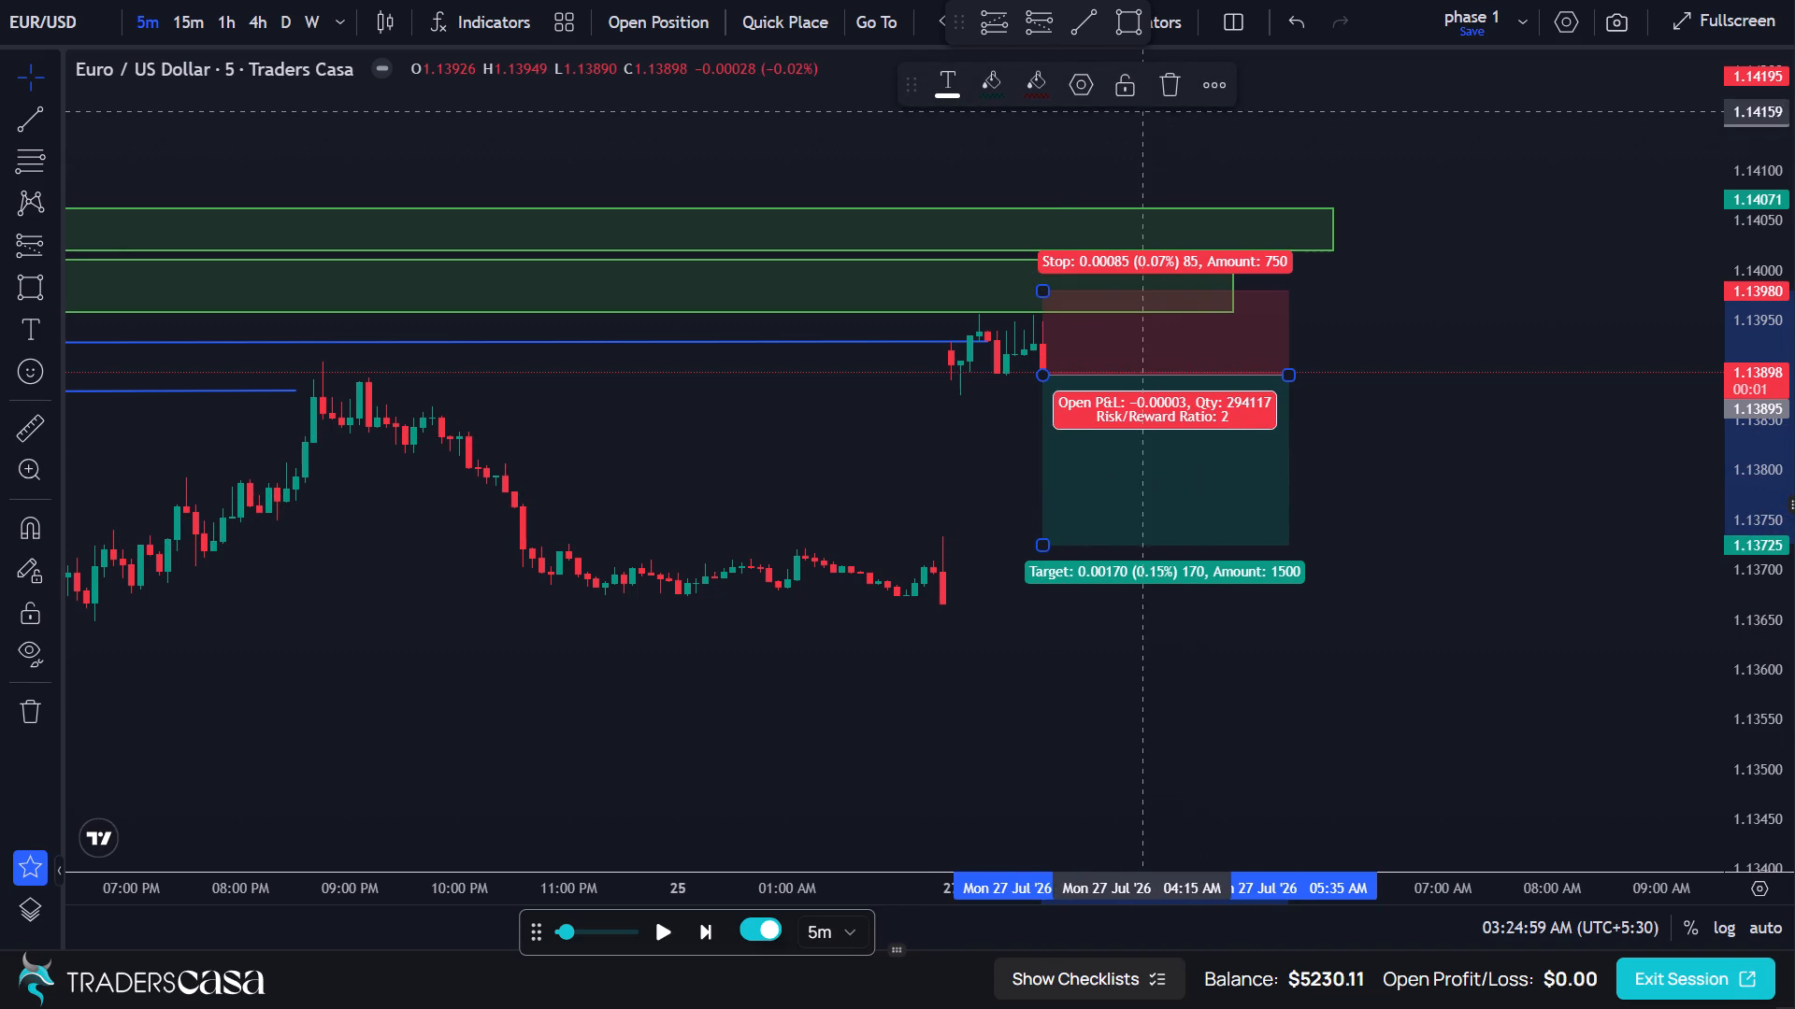
# Place a sell stop order with entry 1.13895, take profit 1.13725, stop loss 1.1398 and a $50 risk.
pyautogui.click(695, 21)
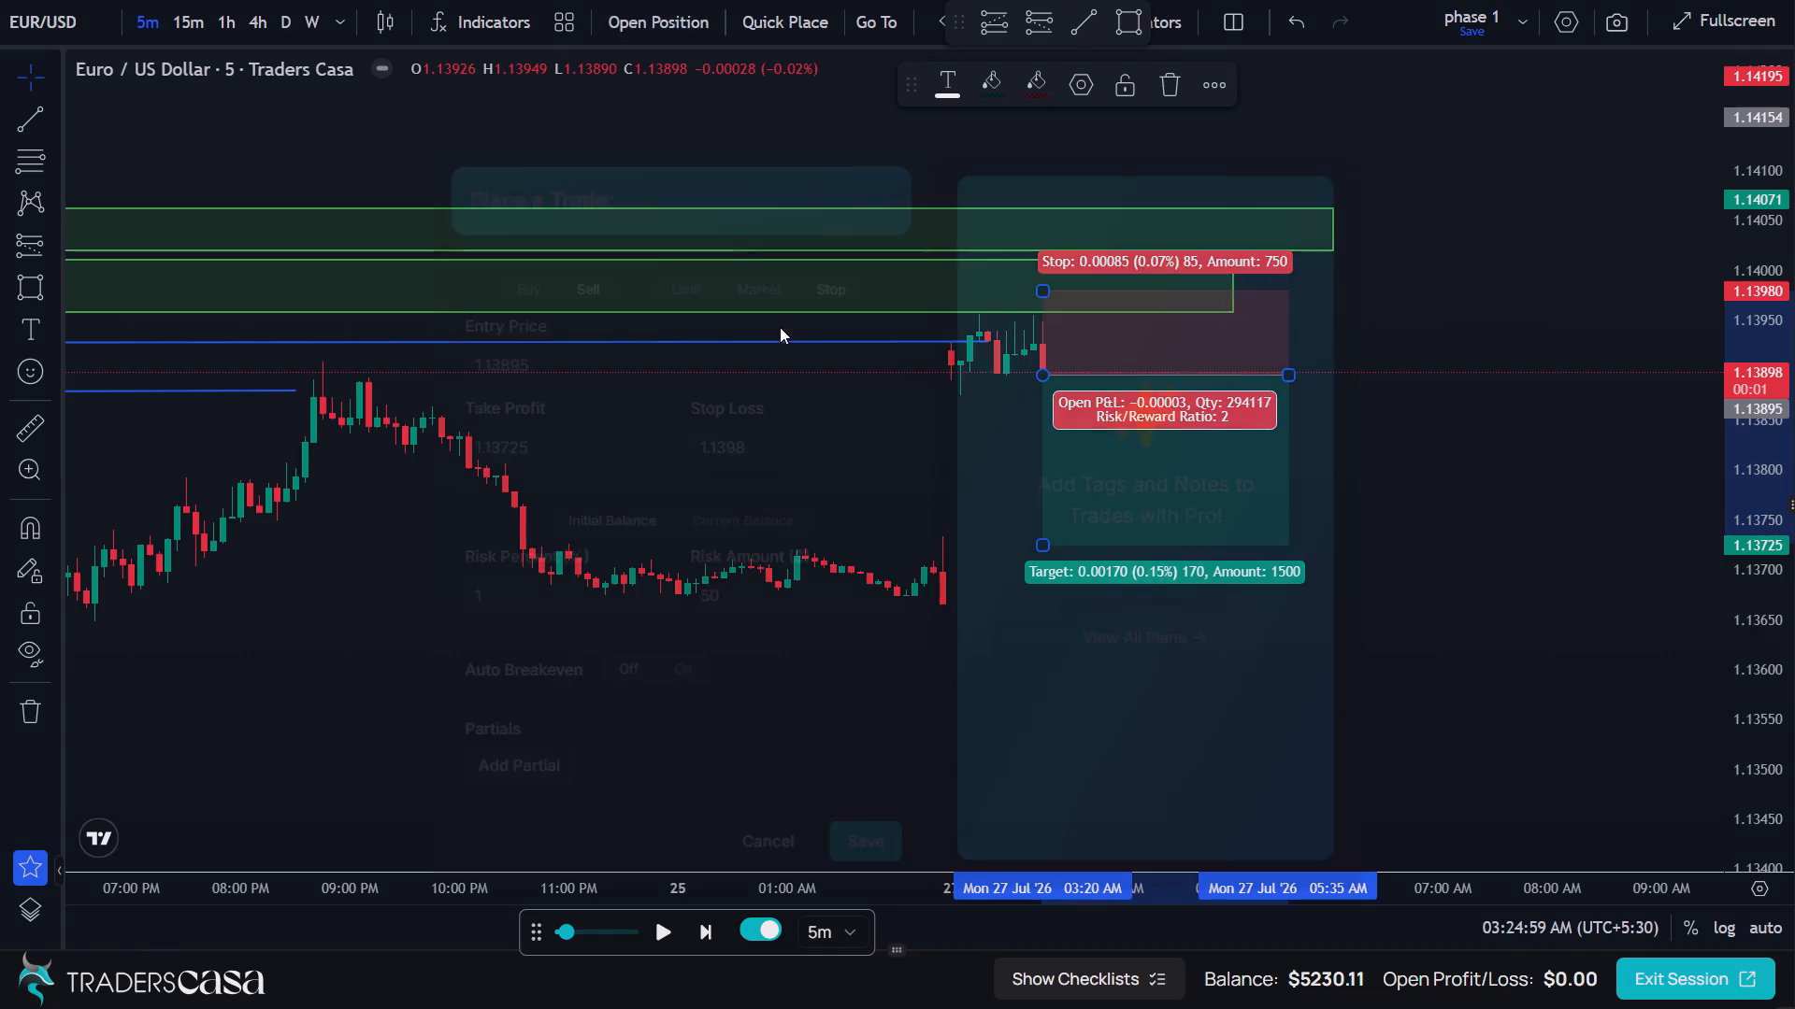
pyautogui.click(881, 846)
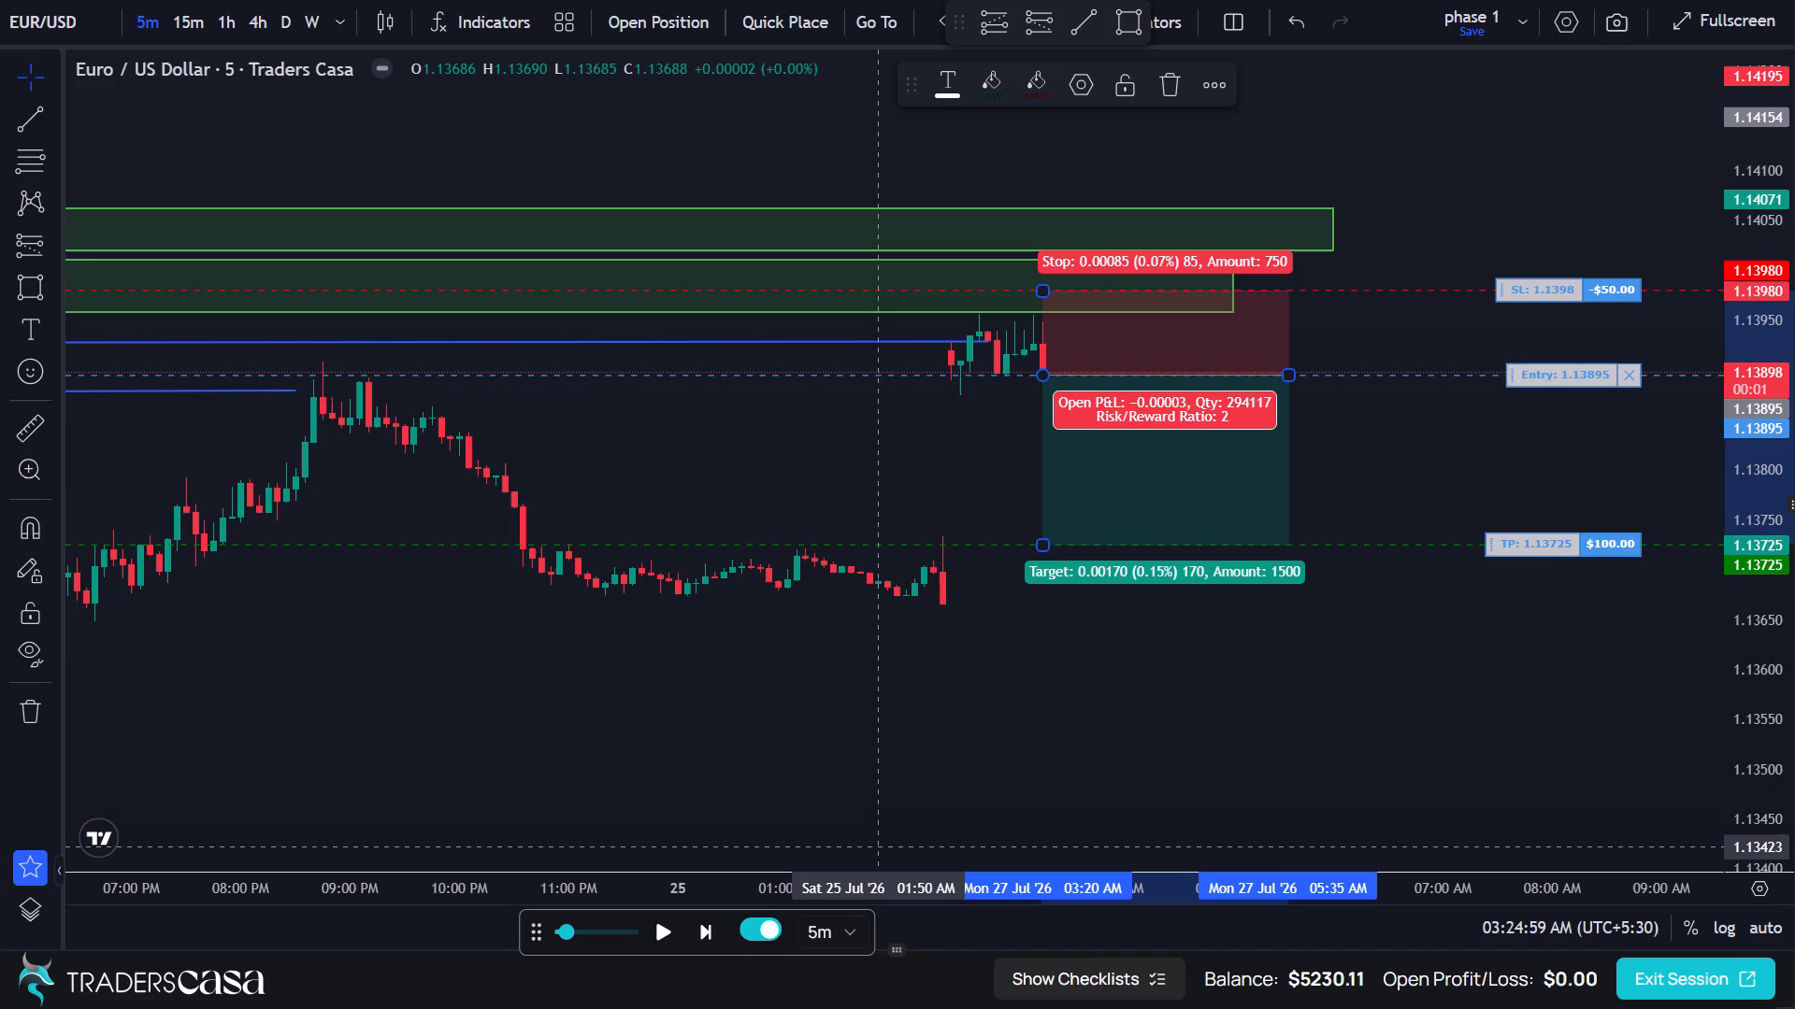
pyautogui.click(1015, 654)
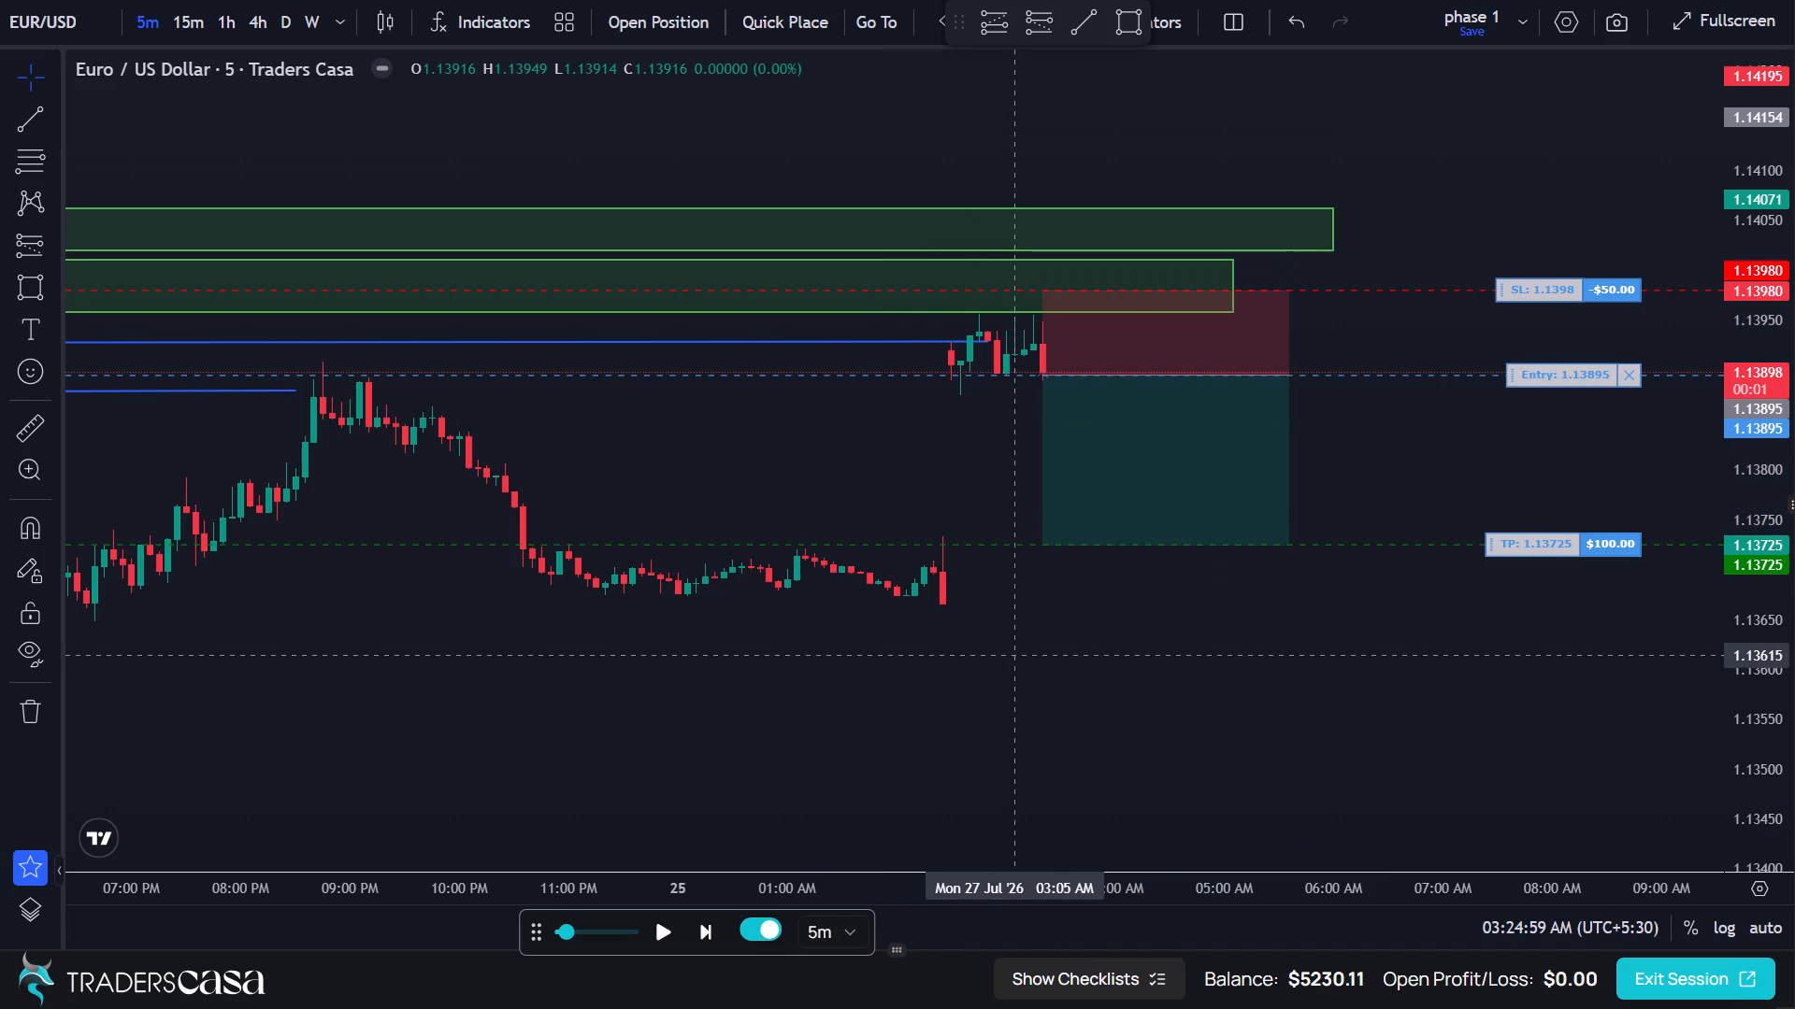
# Advance the 5-minute replay two candles to 03:34:59 AM to follow the sell trade.
pyautogui.click(707, 938)
pyautogui.click(707, 938)
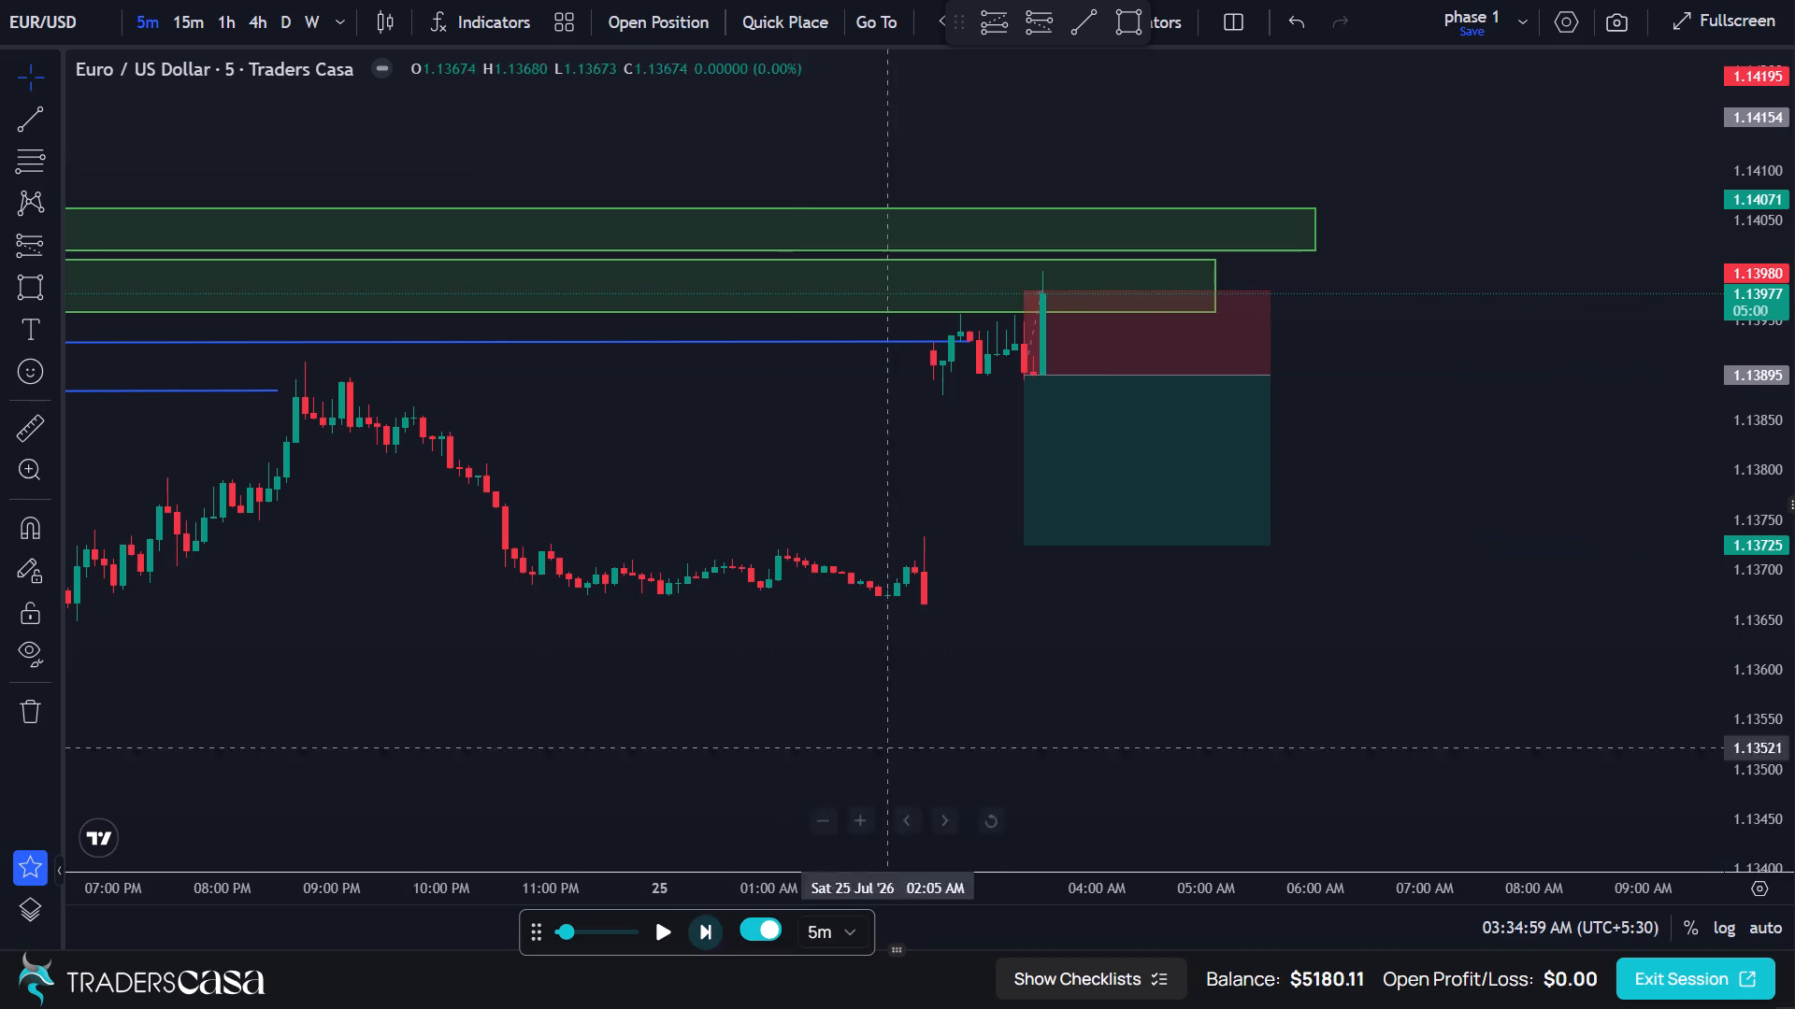
# Delete the short position drawing of the sell trade from the chart.
pyautogui.click(1118, 514)
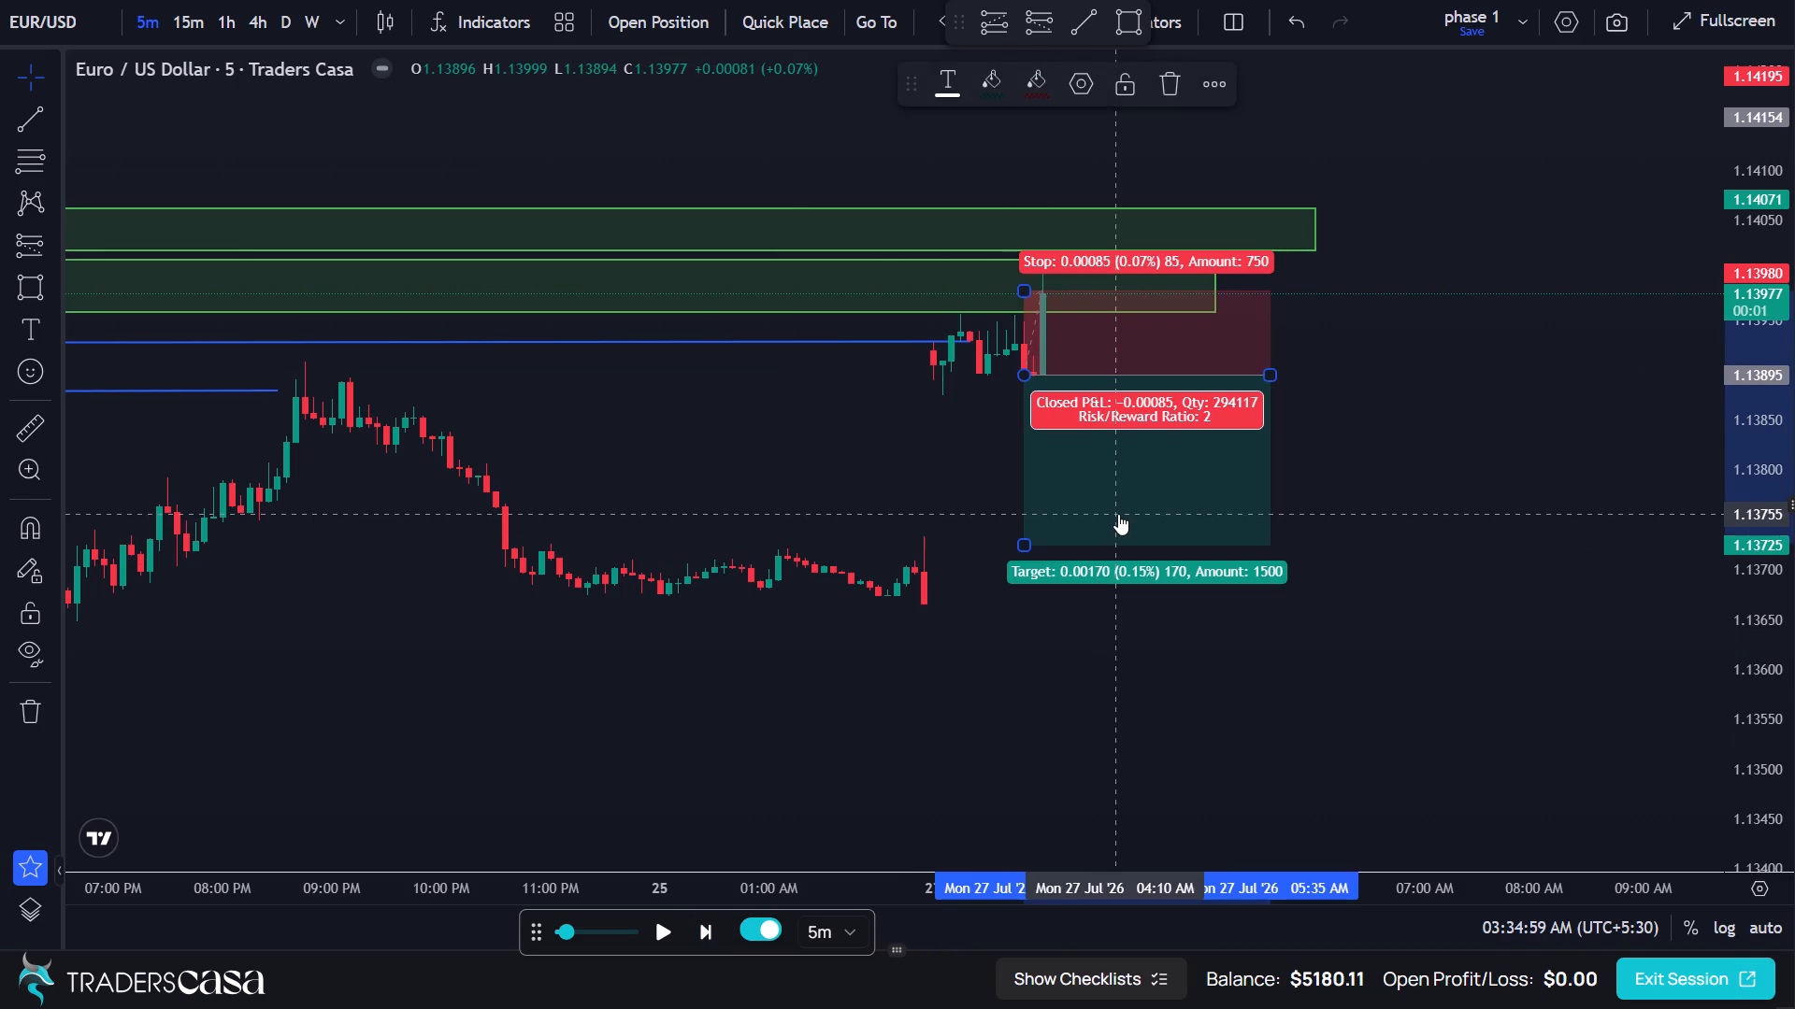
pyautogui.click(1169, 90)
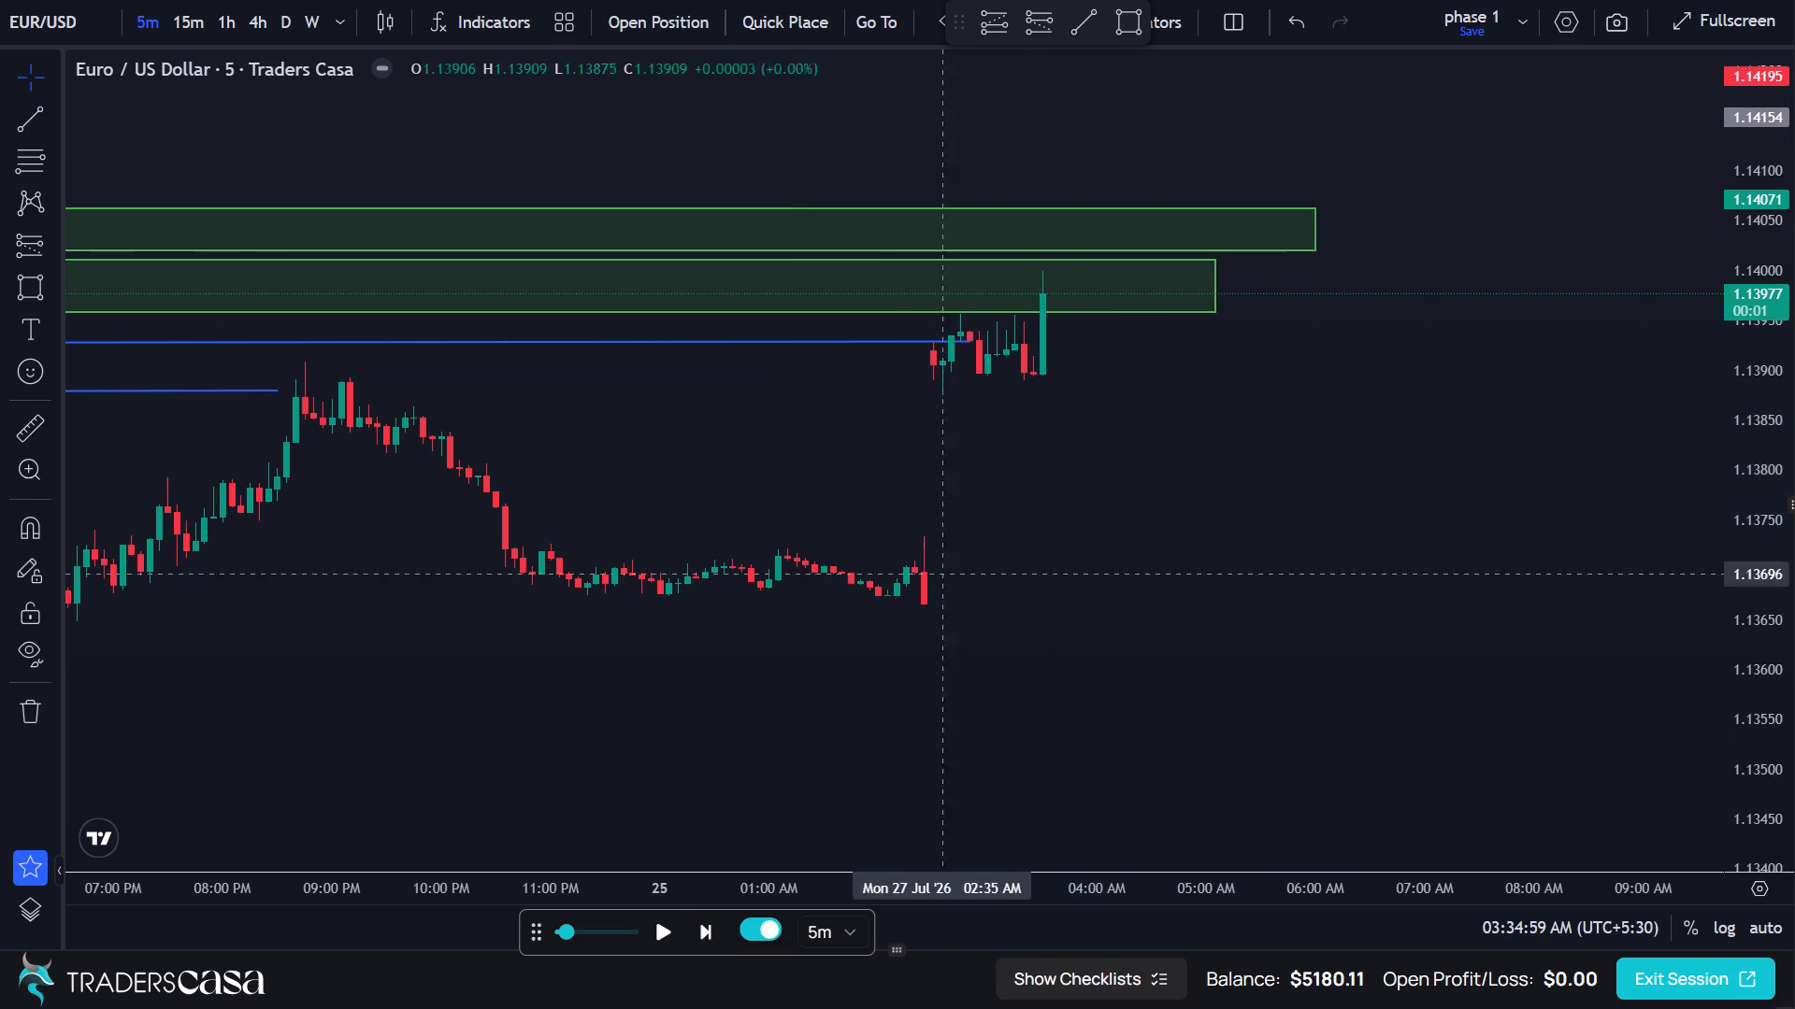
# Advance the 5-minute replay two candles to 03:44:59 AM on 27 Jul.
pyautogui.click(707, 936)
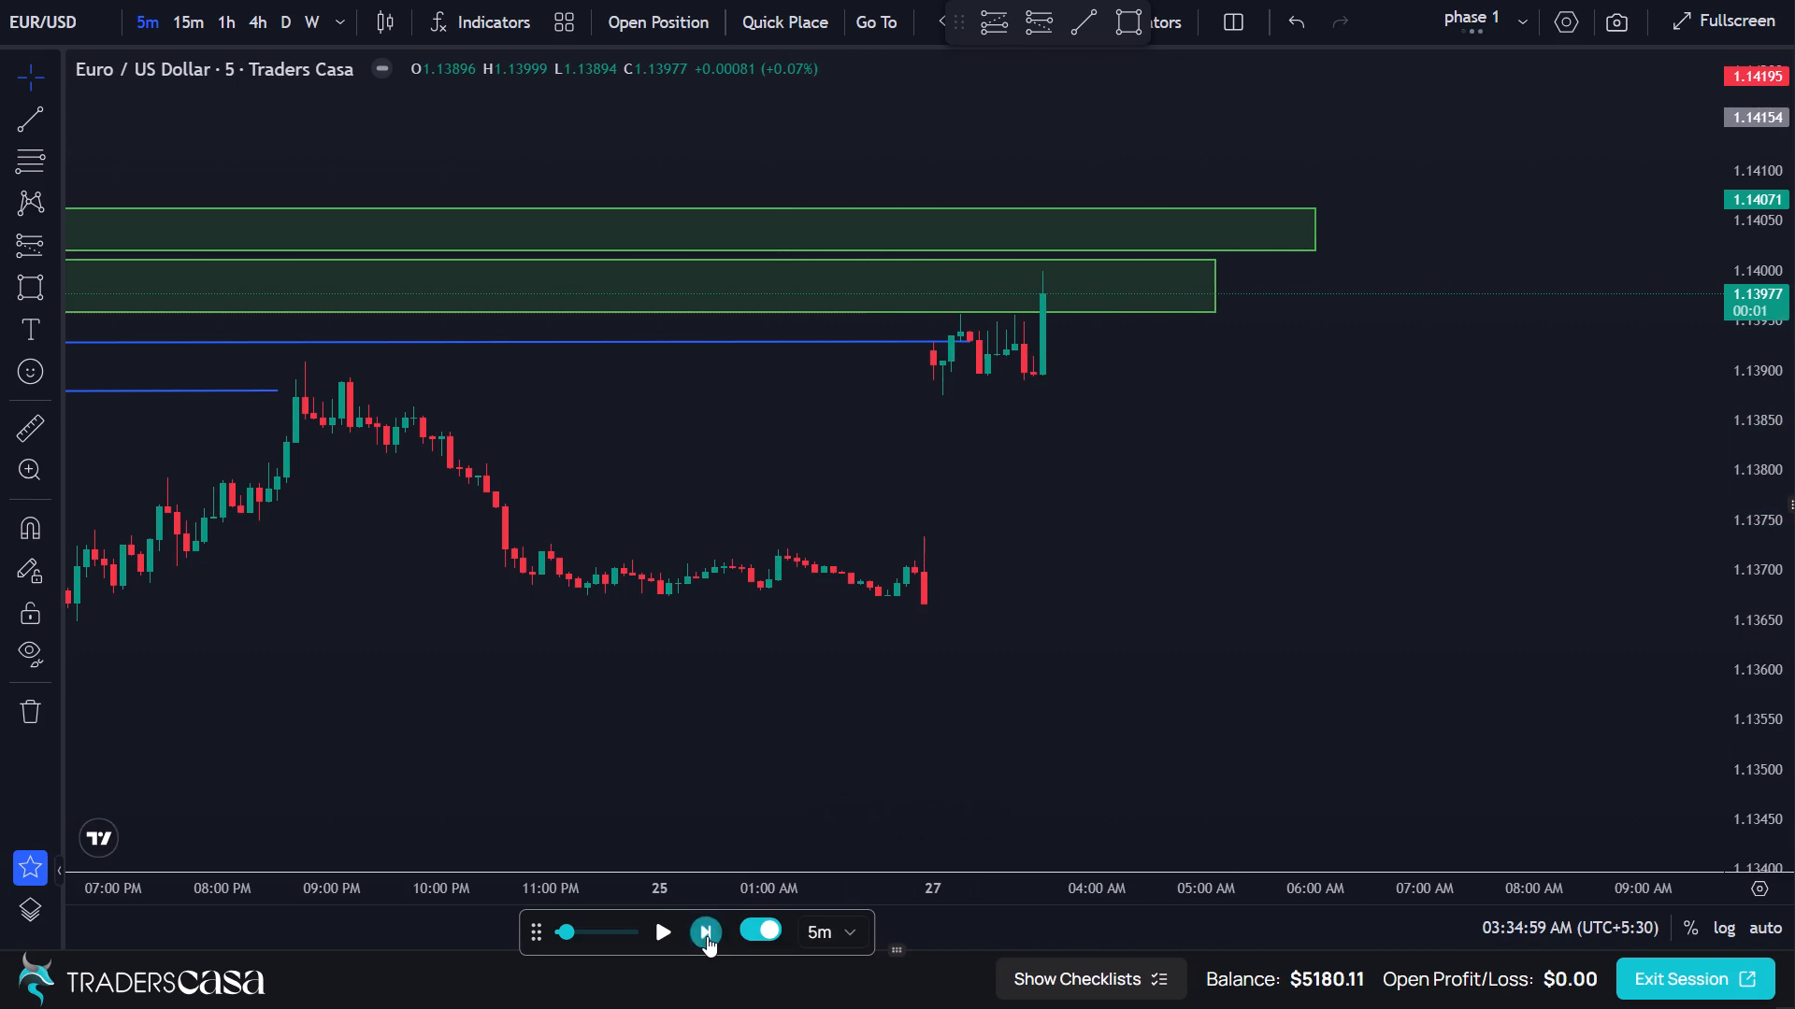
pyautogui.click(707, 936)
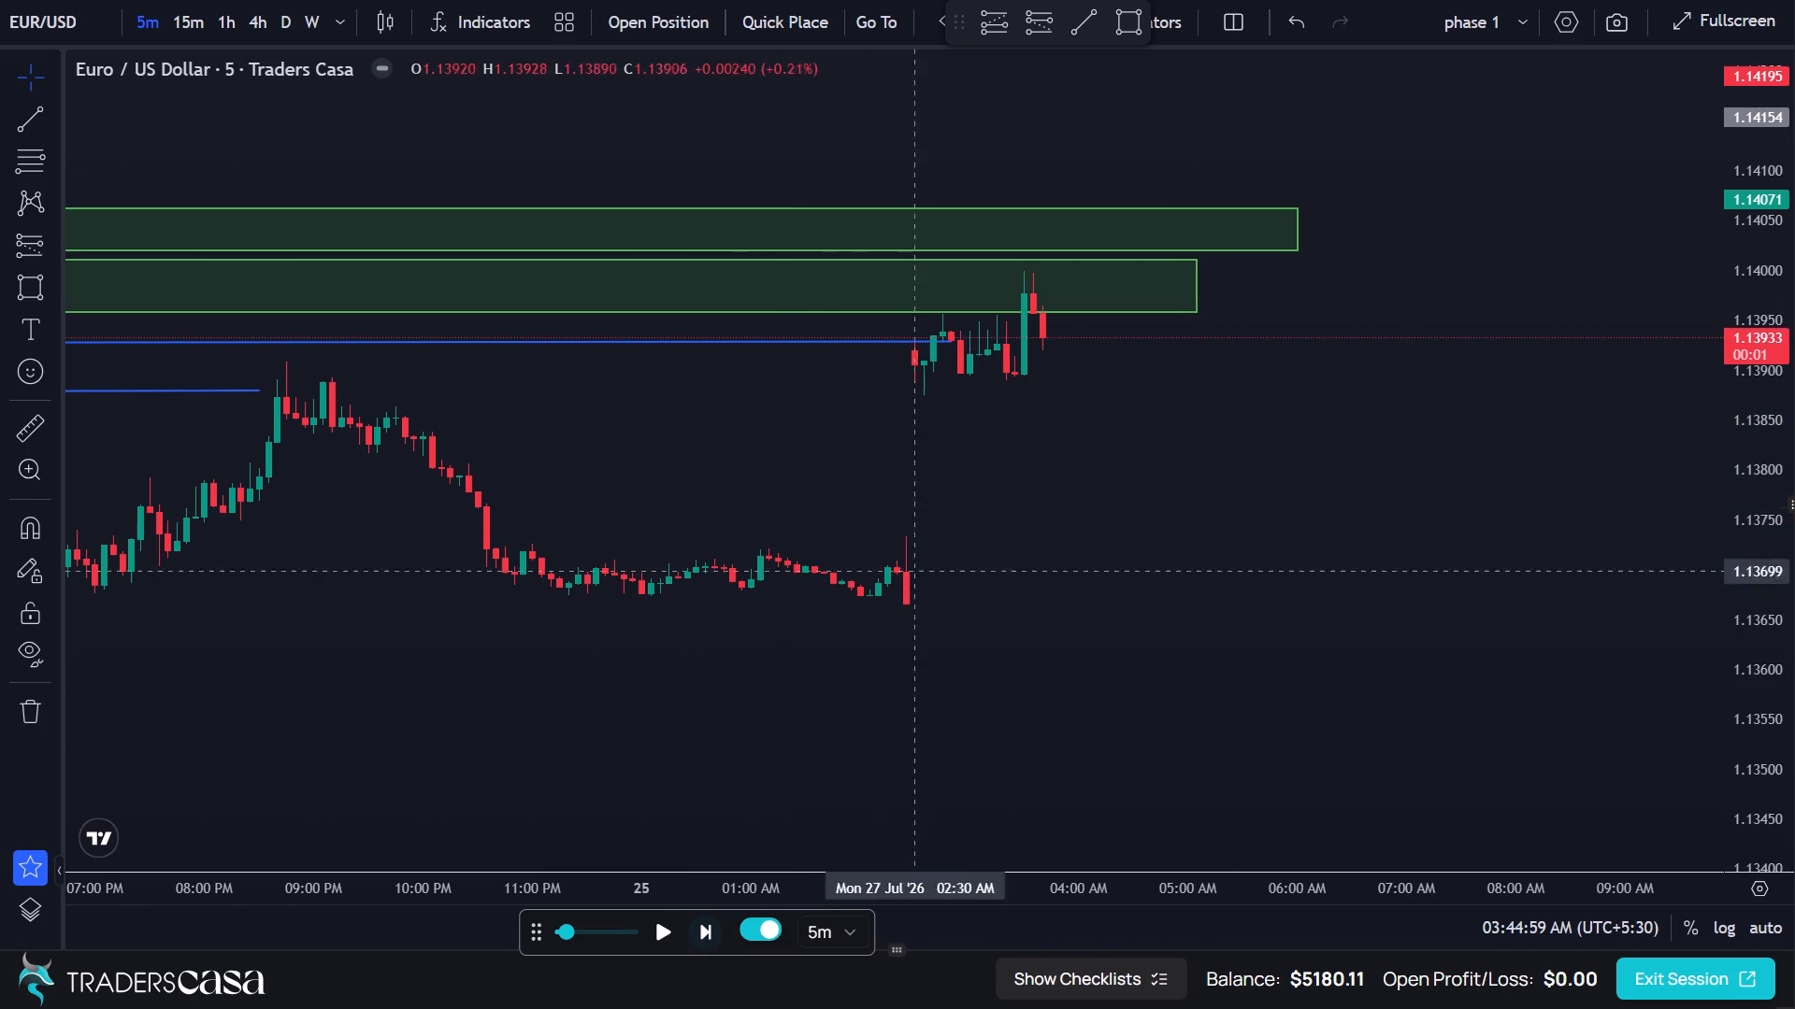
# Draw a short position at the latest candle with entry 1.13928, stop 1.14019 and target 1.13737.
pyautogui.scroll(1, 1031, 425)
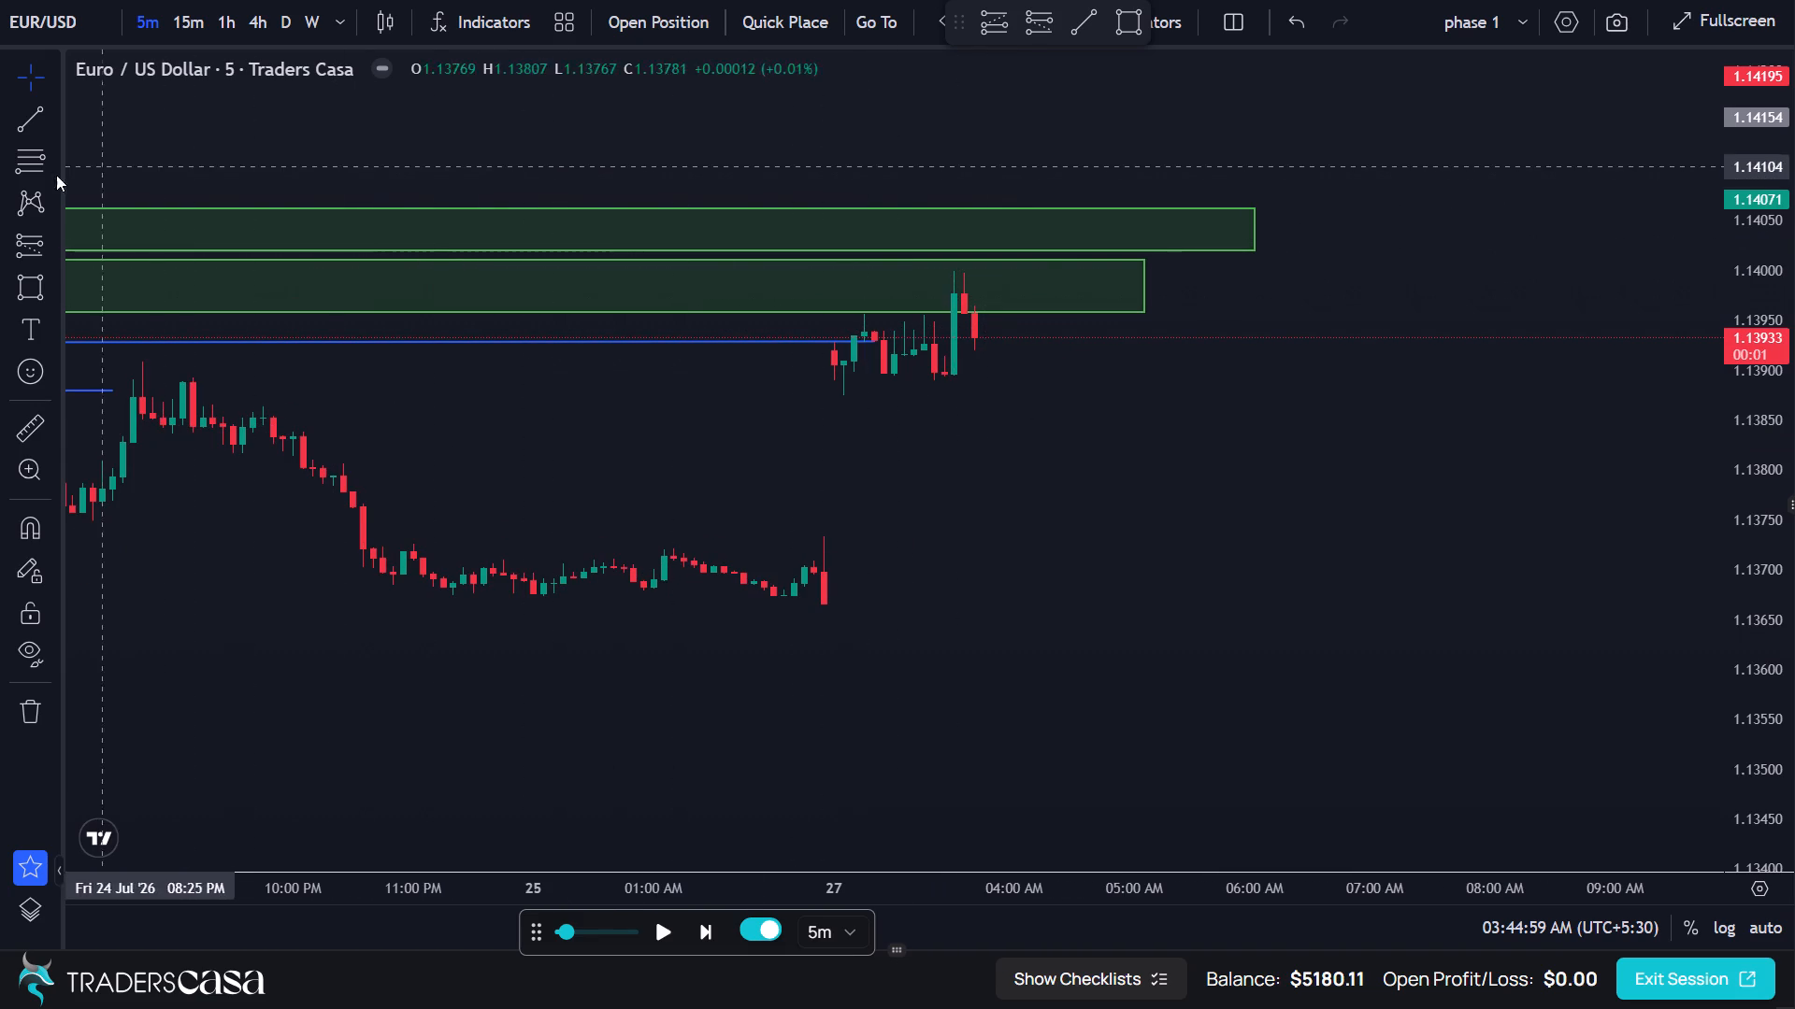
pyautogui.click(27, 243)
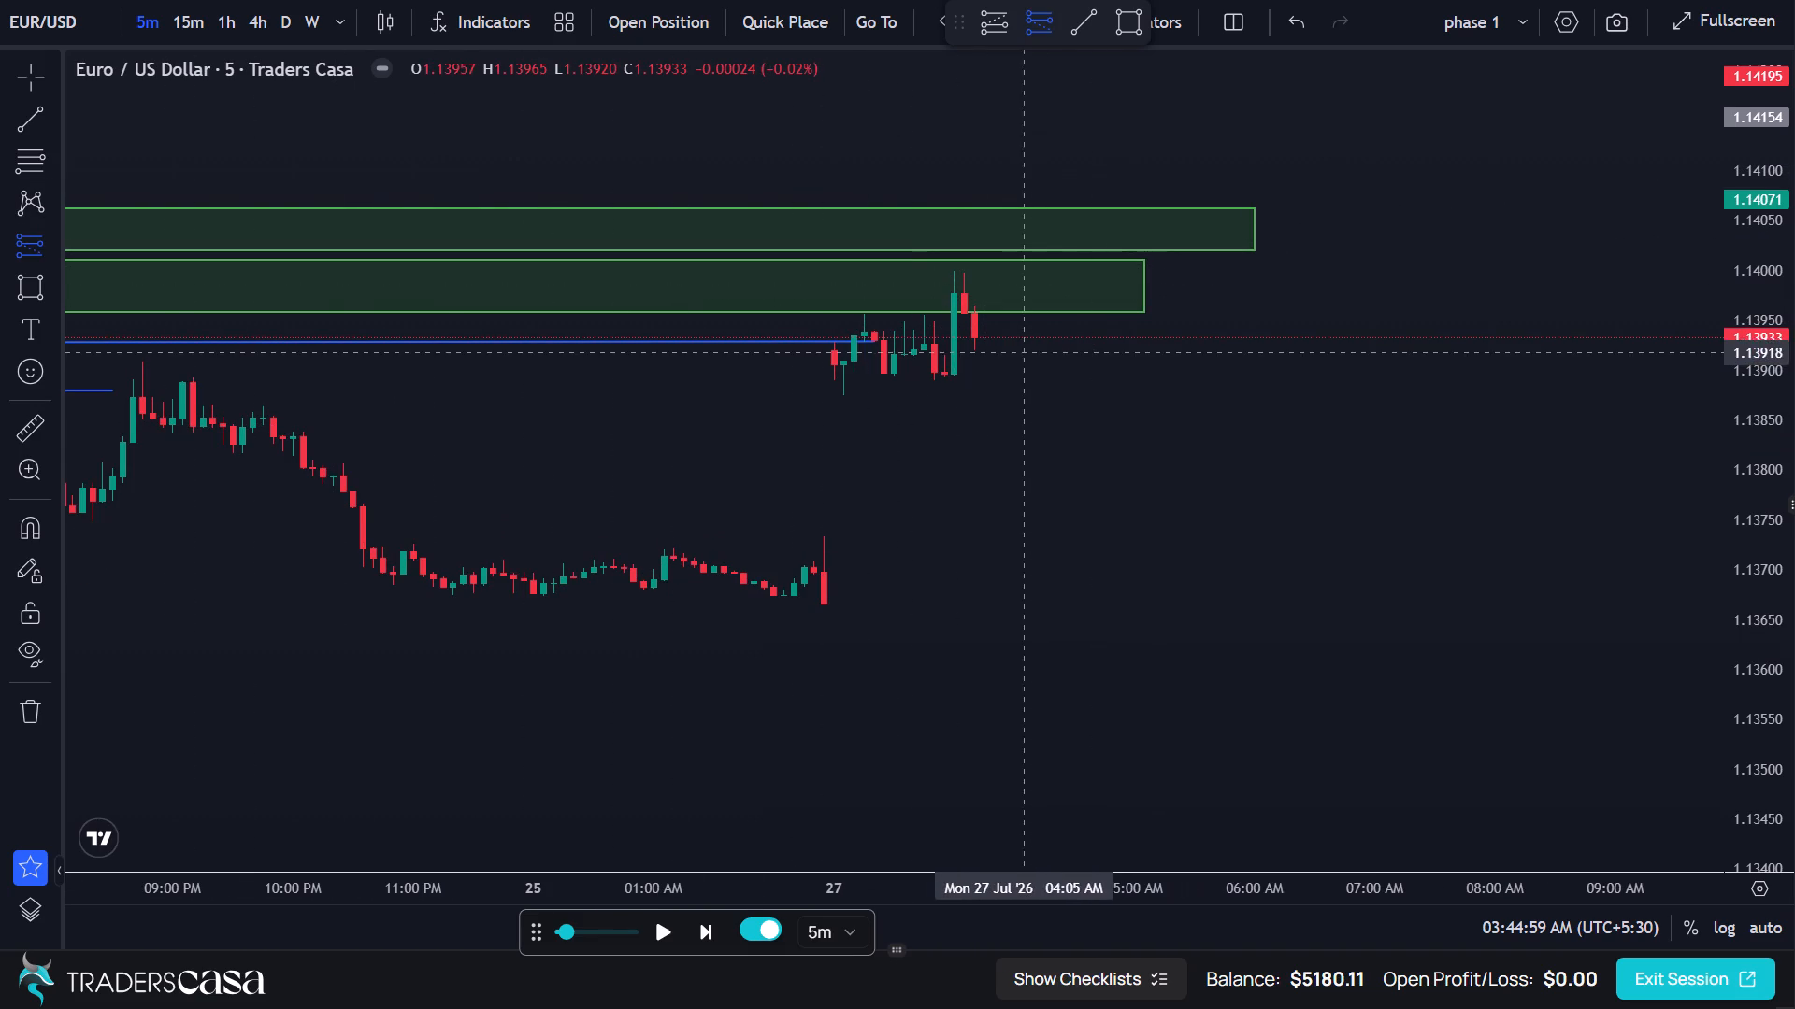
pyautogui.click(980, 341)
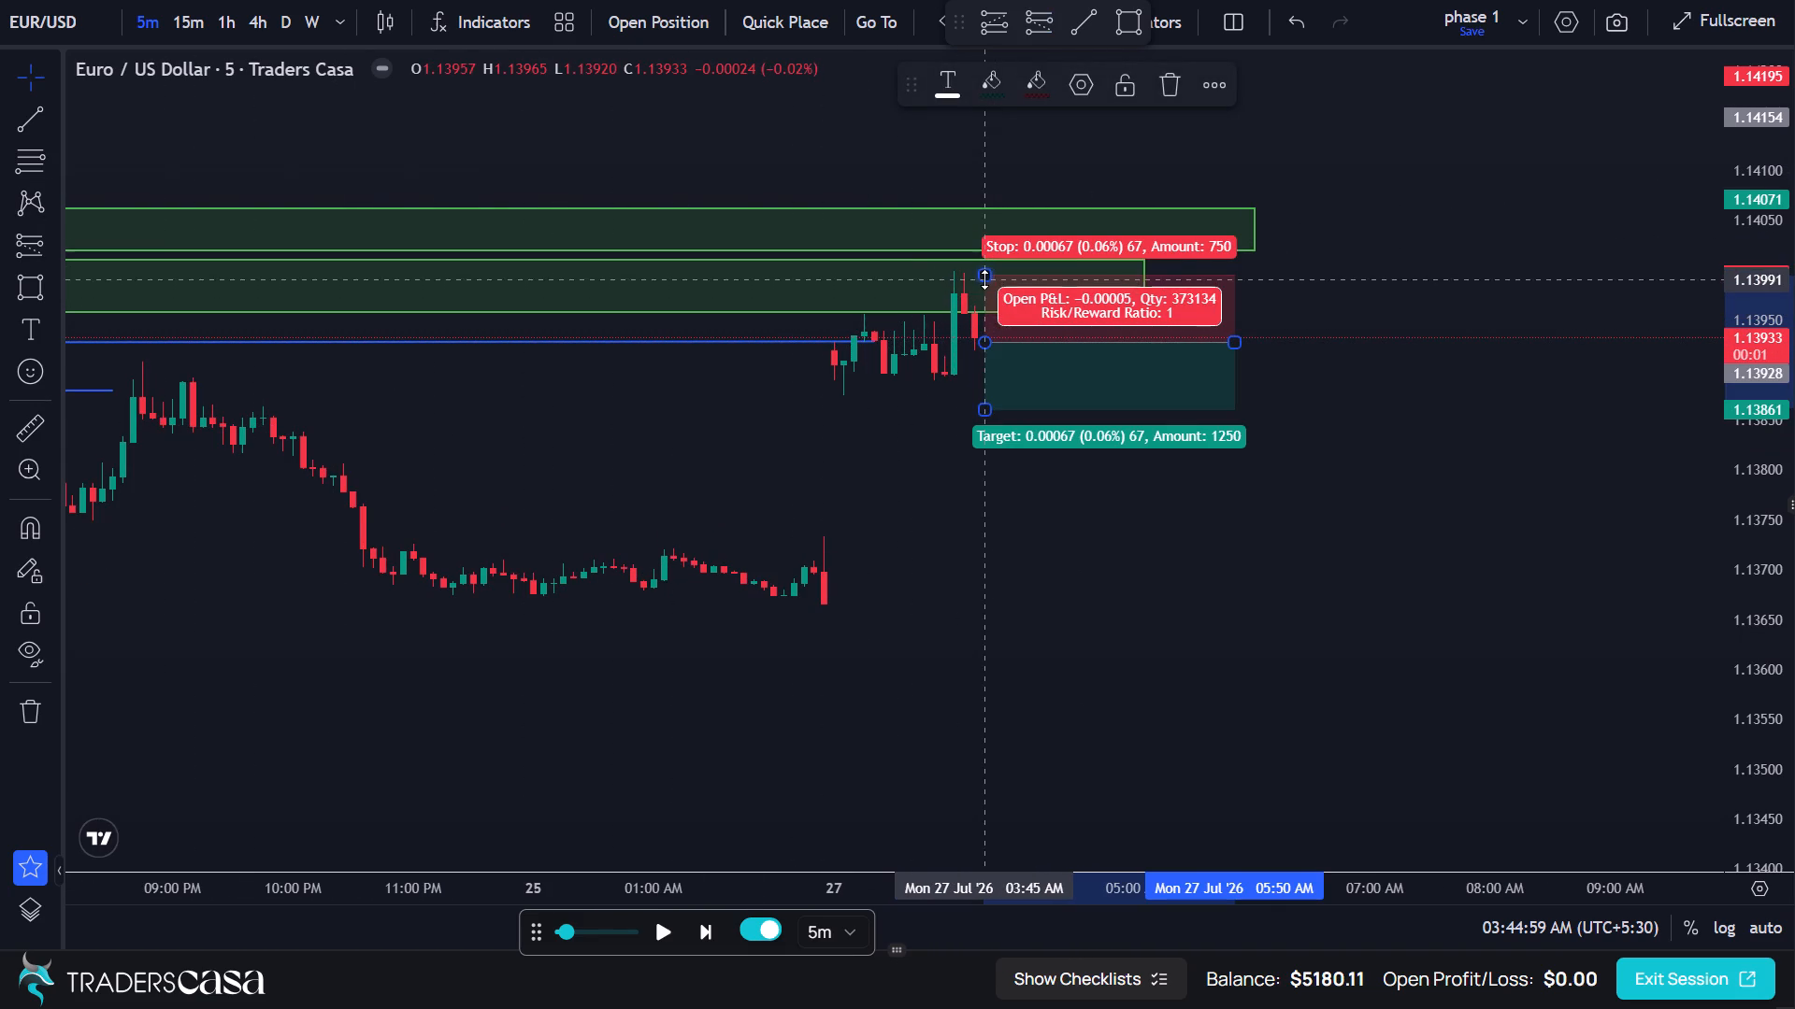
pyautogui.moveTo(984, 279); pyautogui.dragTo(992, 247)
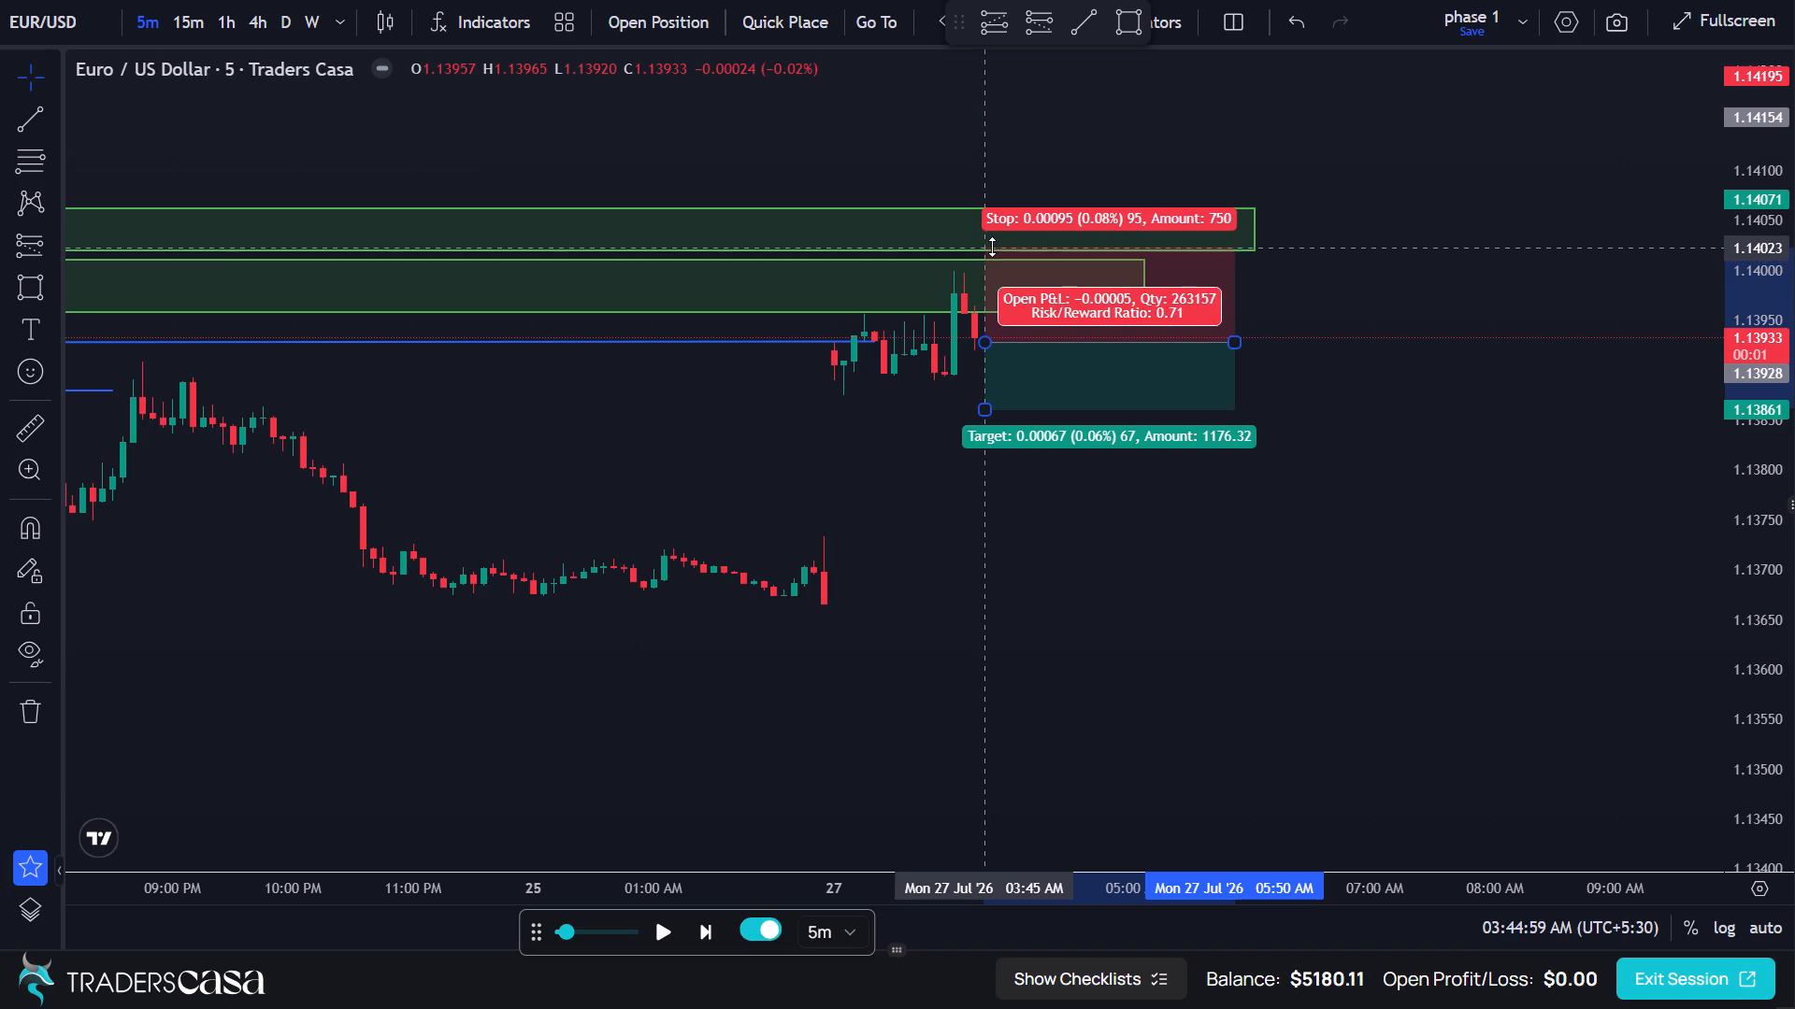
pyautogui.moveTo(992, 247); pyautogui.dragTo(990, 251)
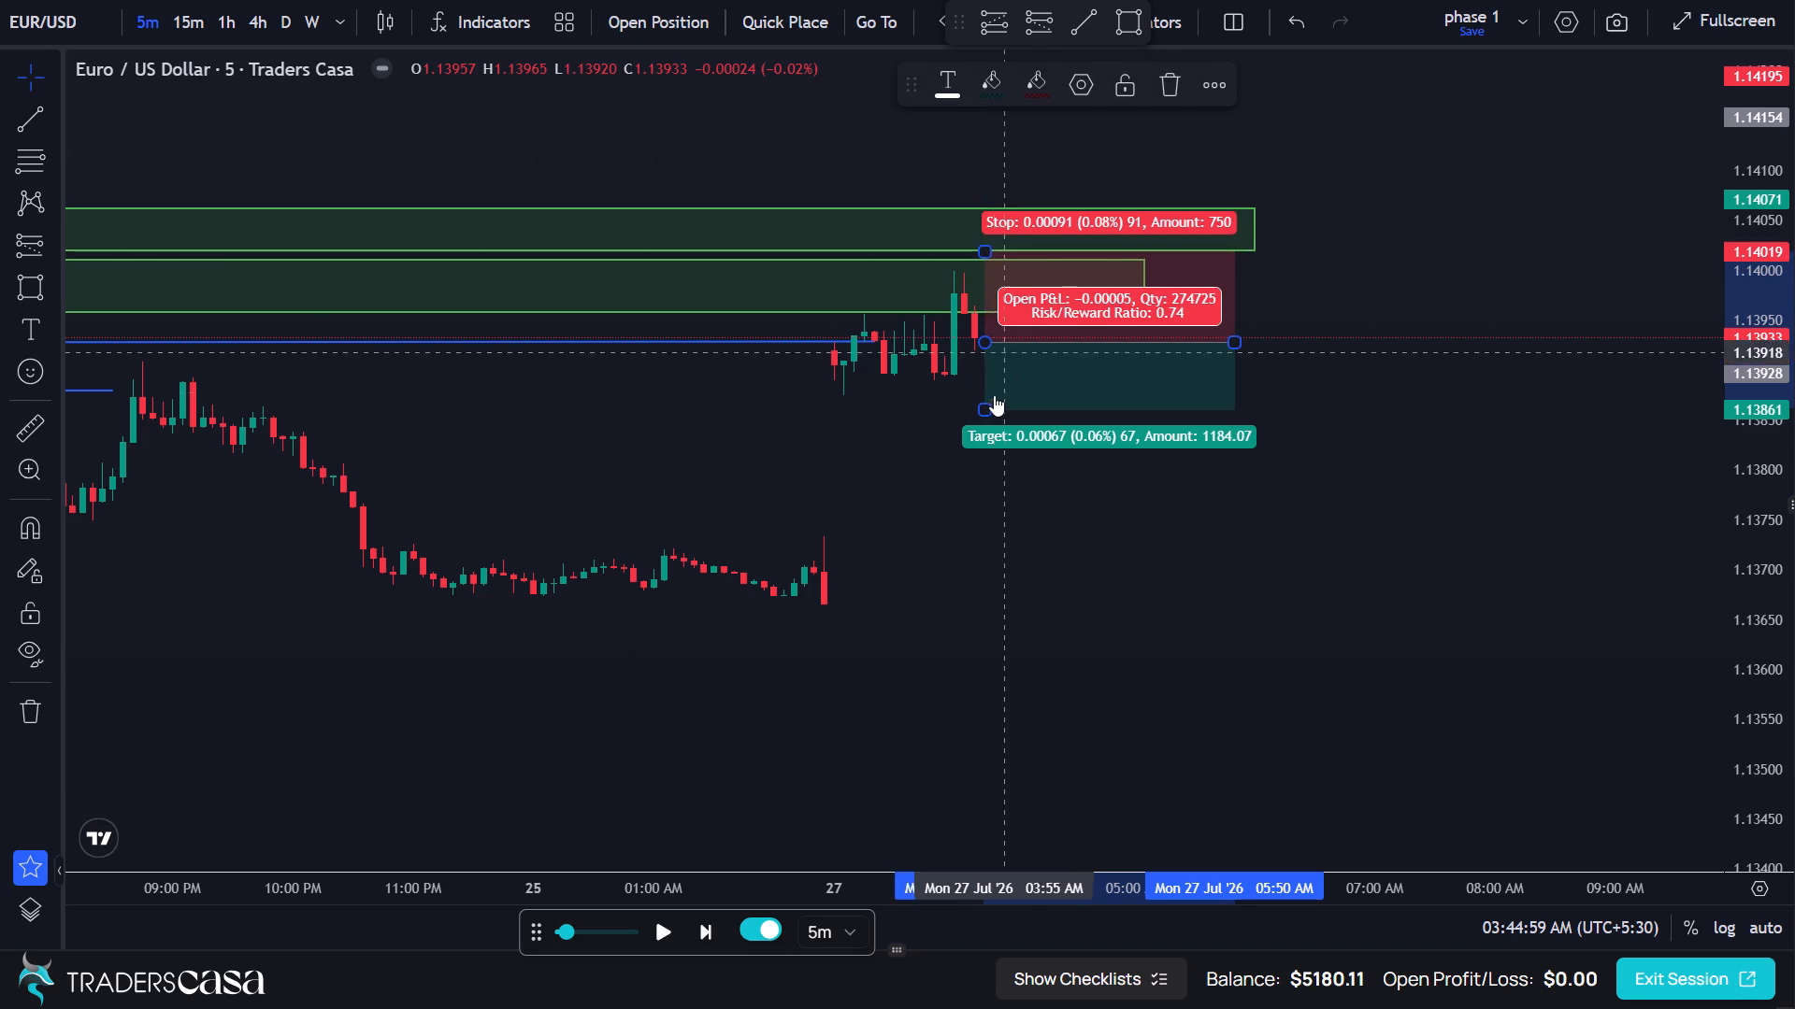
pyautogui.moveTo(987, 411); pyautogui.dragTo(972, 559)
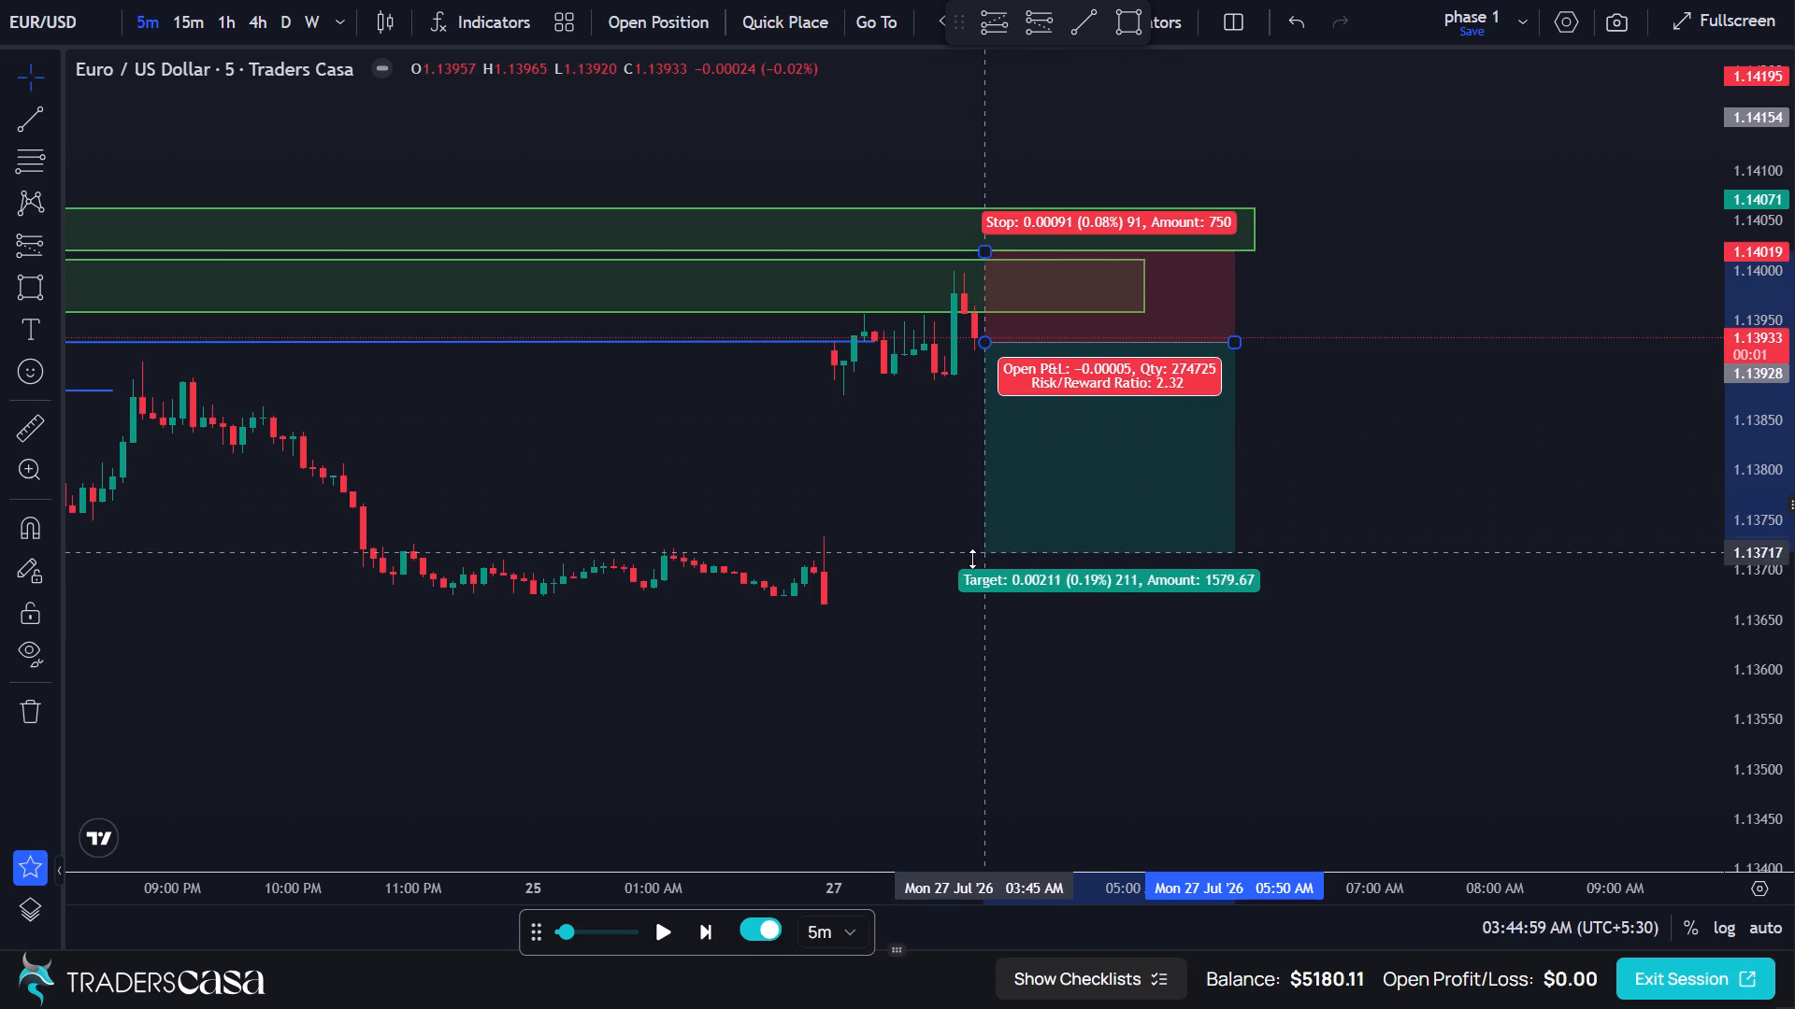
pyautogui.moveTo(972, 559); pyautogui.dragTo(982, 538)
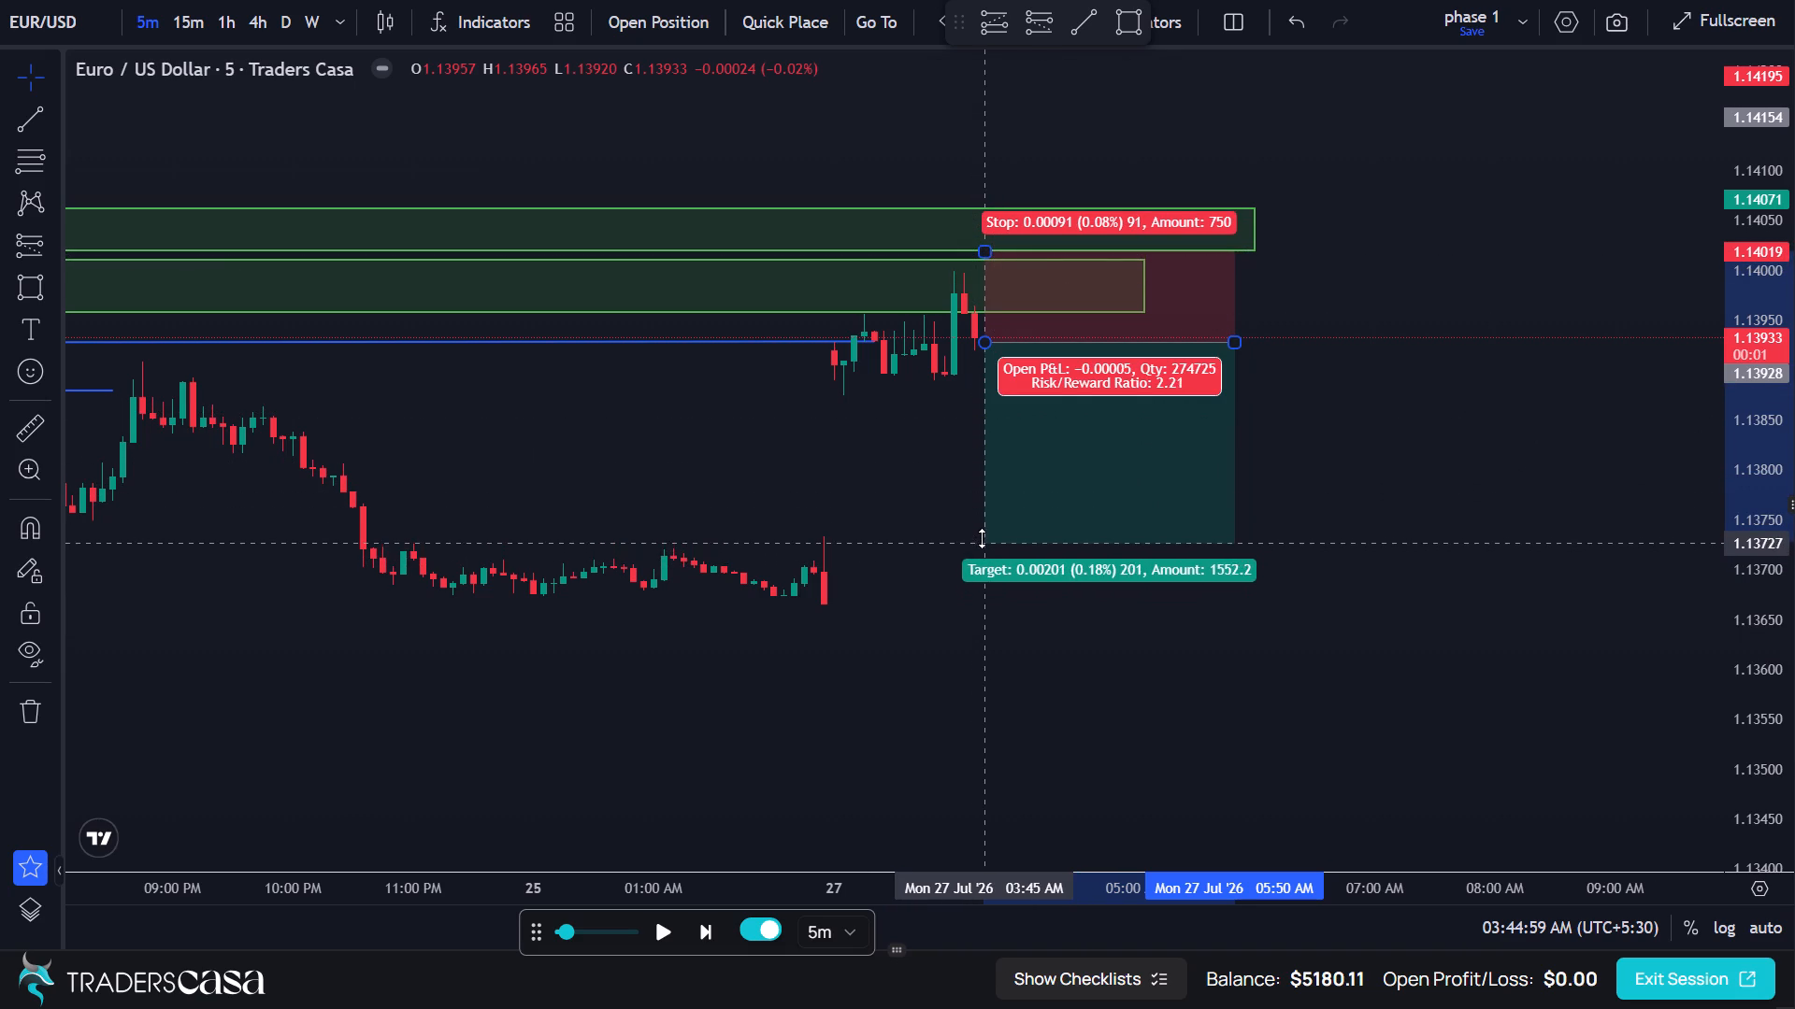
pyautogui.moveTo(982, 538); pyautogui.dragTo(984, 533)
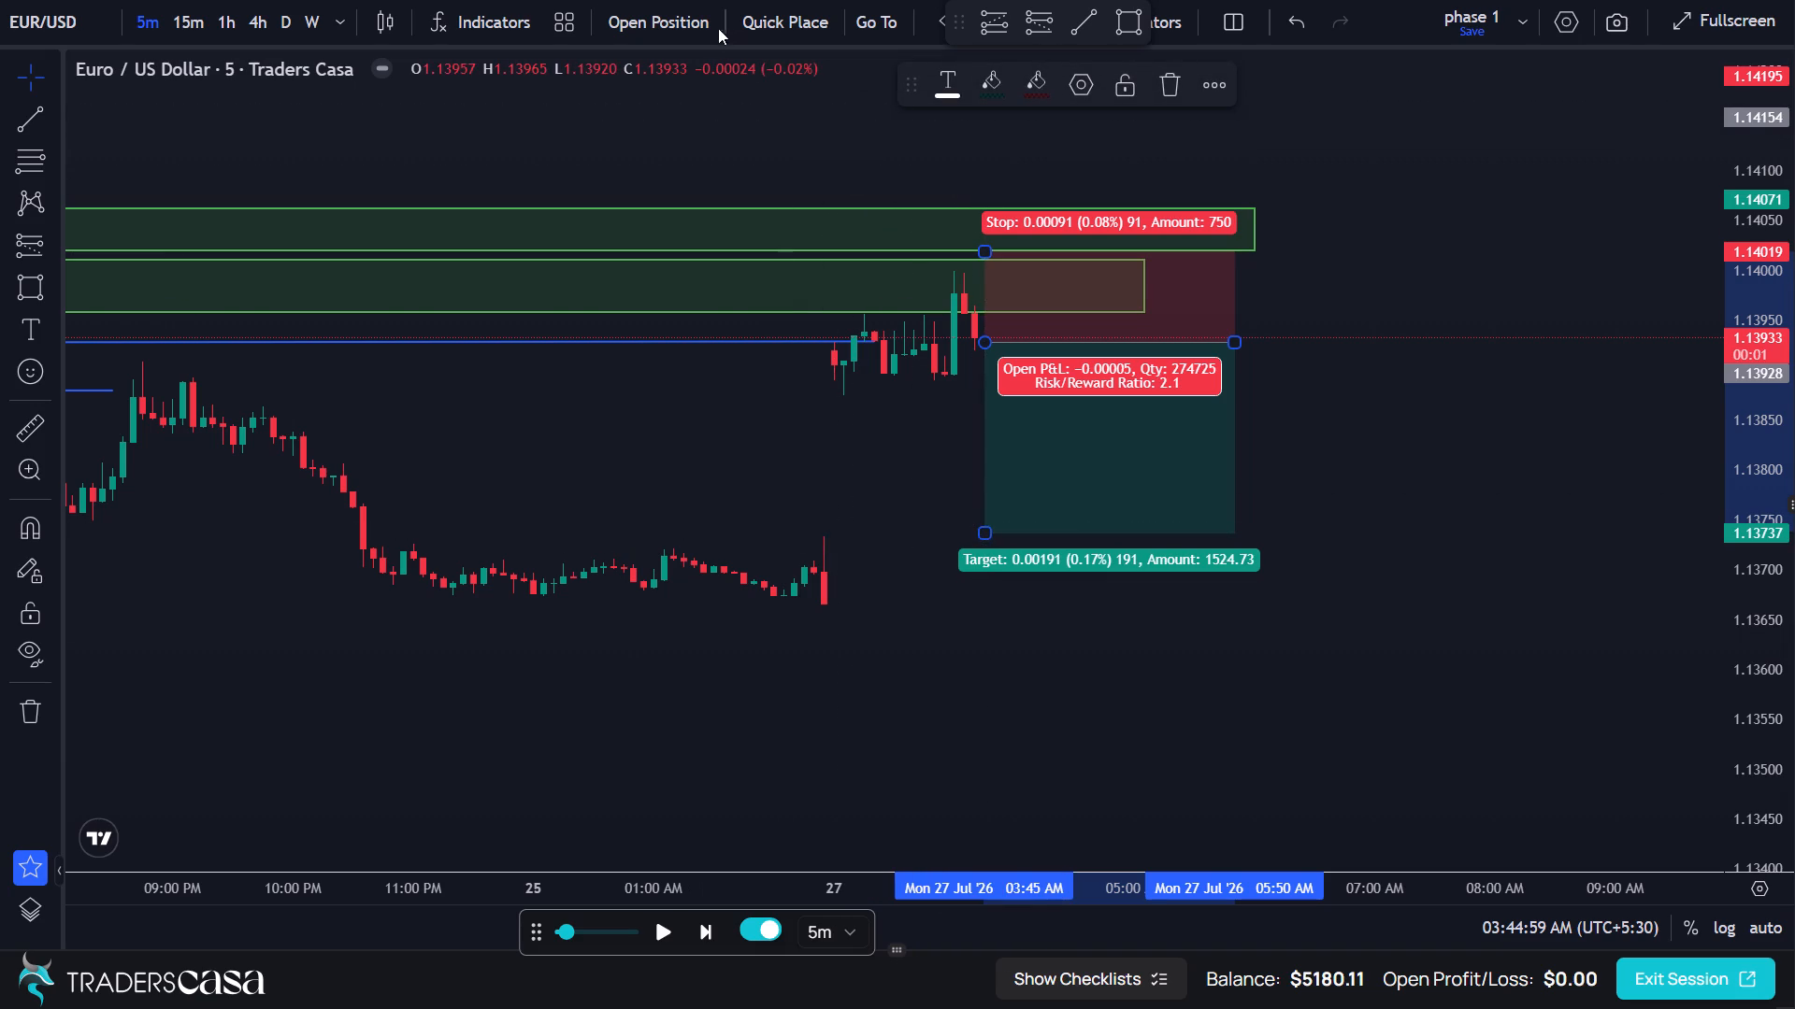
# Place a sell stop order with entry 1.13928, take profit 1.13737, stop loss 1.14019 and a $50 risk.
pyautogui.click(715, 29)
pyautogui.click(842, 844)
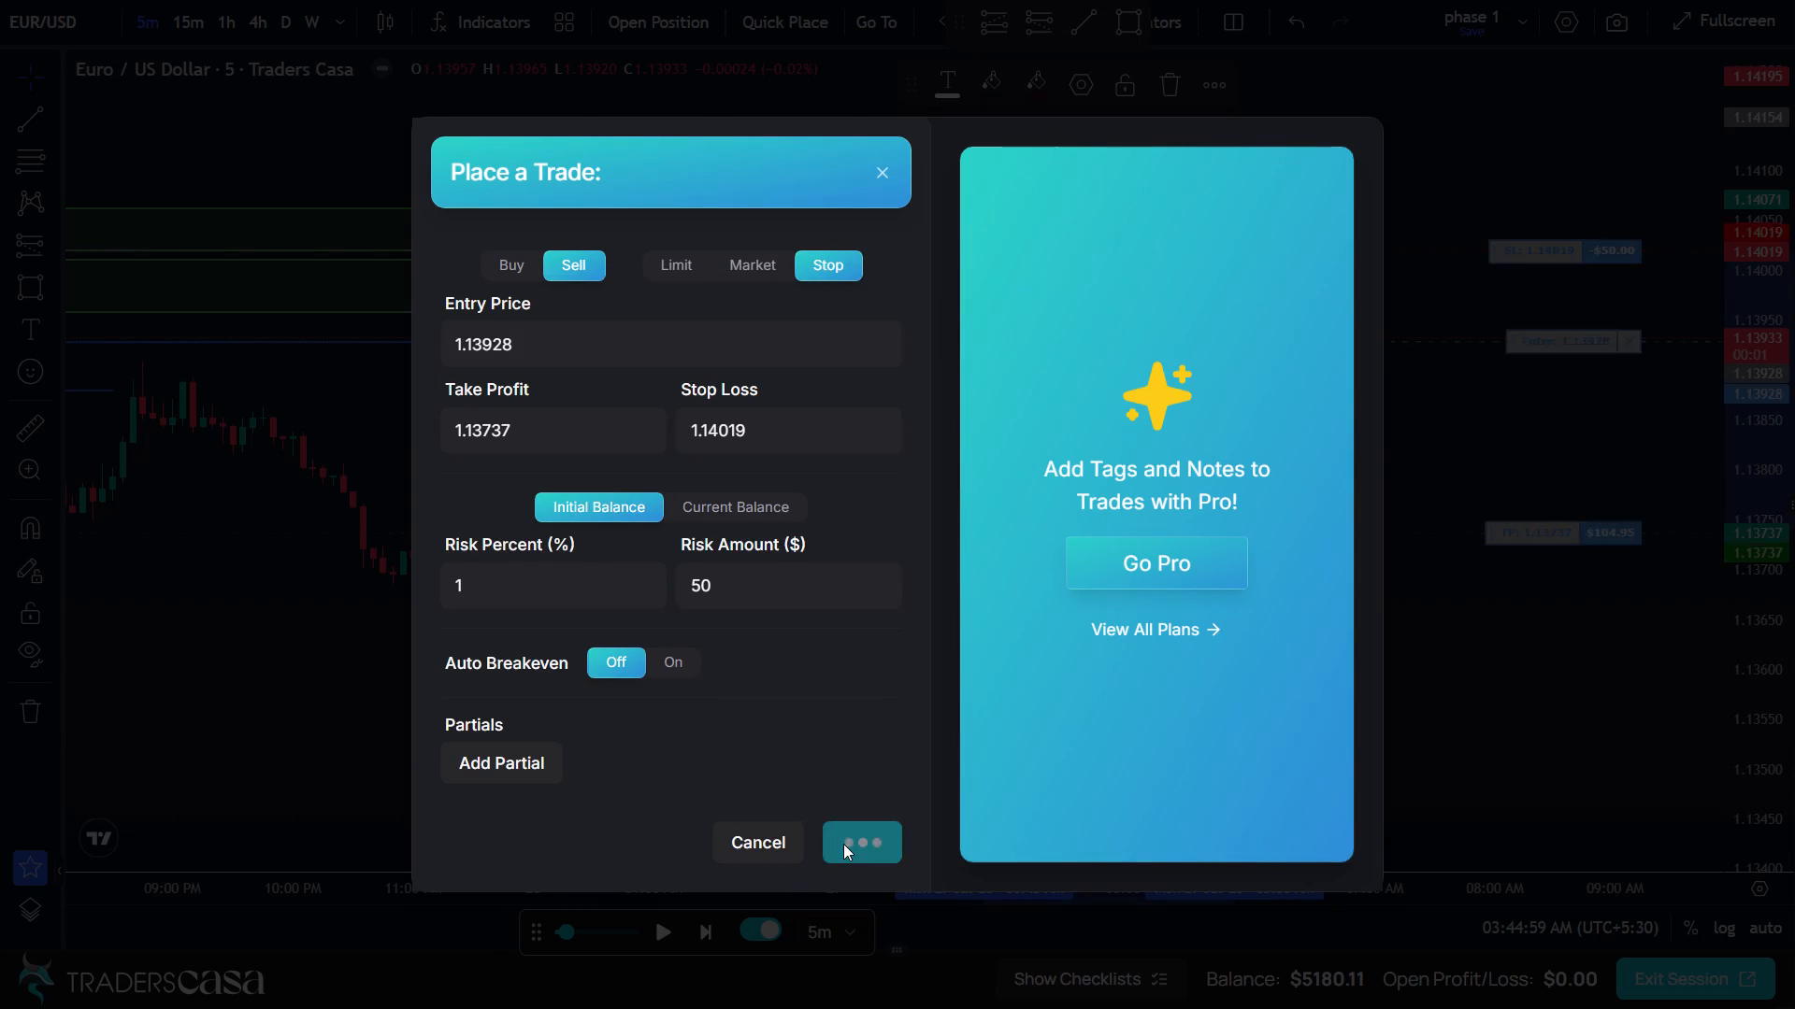
# Advance the 5-minute replay candle by candle to 05:59:59 AM on 27 Jul to follow the sell trade.
pyautogui.click(719, 928)
pyautogui.click(719, 928)
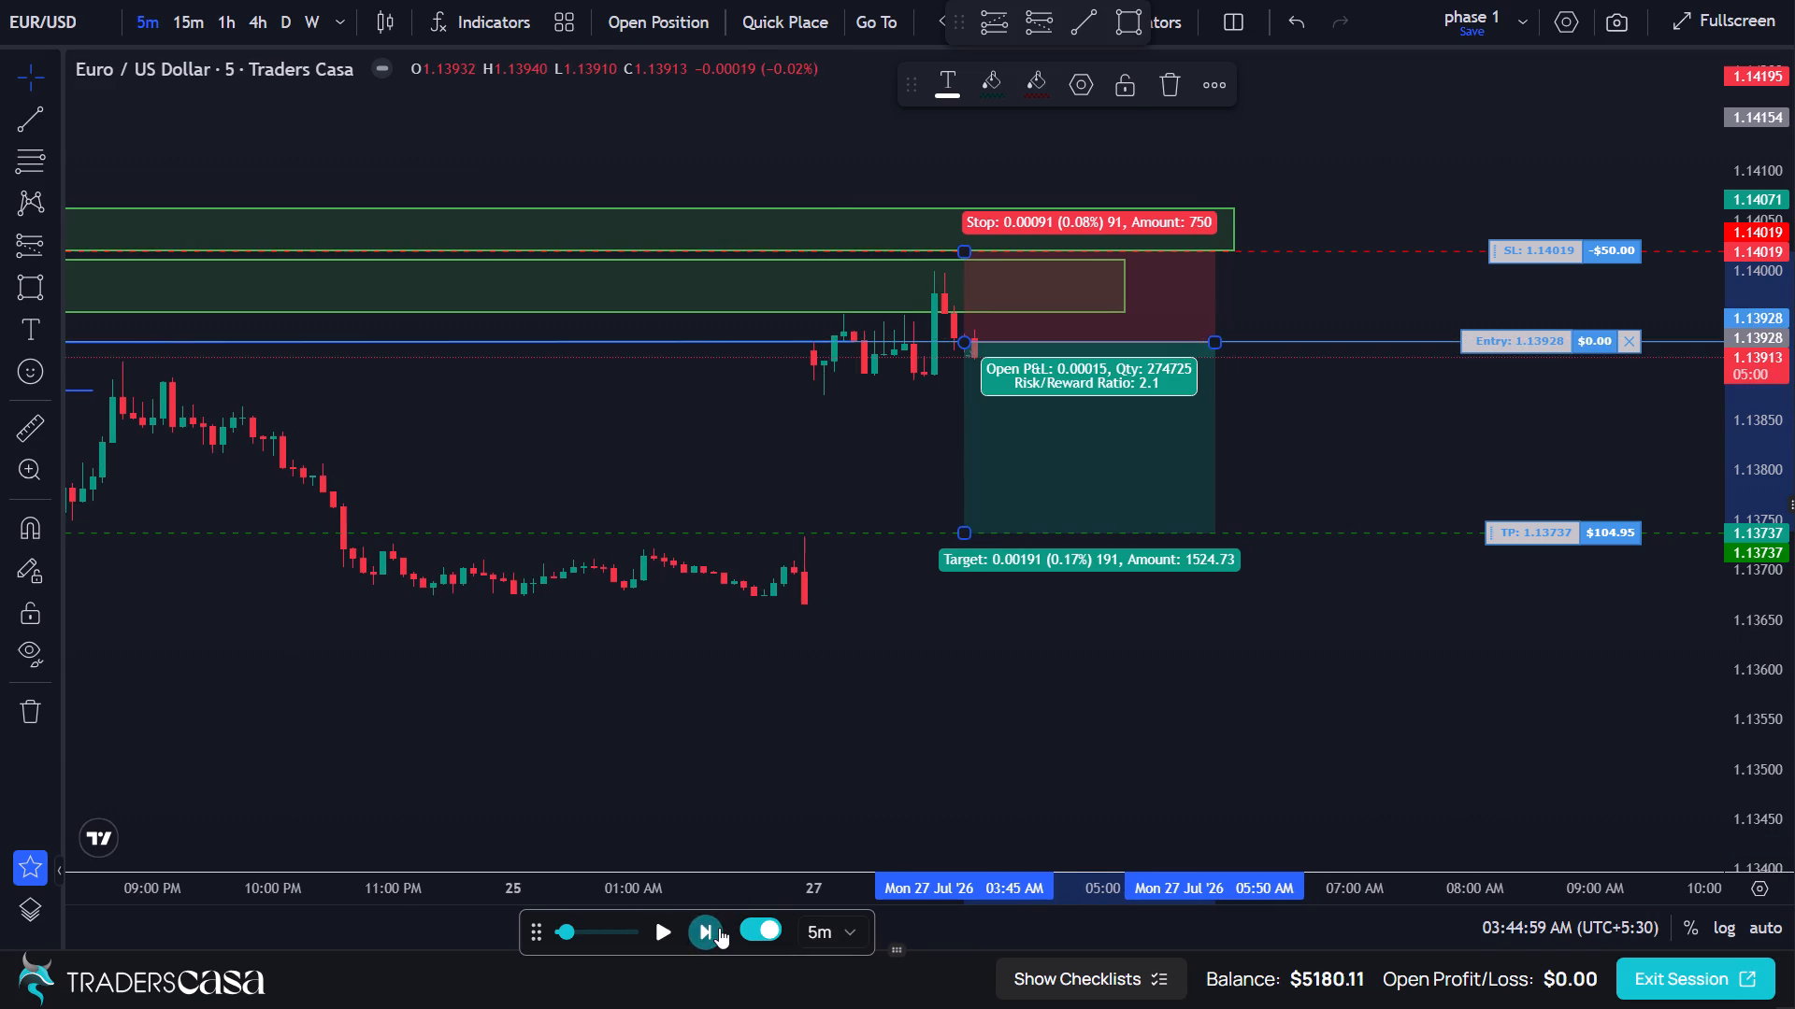
pyautogui.tripleClick(719, 928)
pyautogui.tripleClick(719, 928)
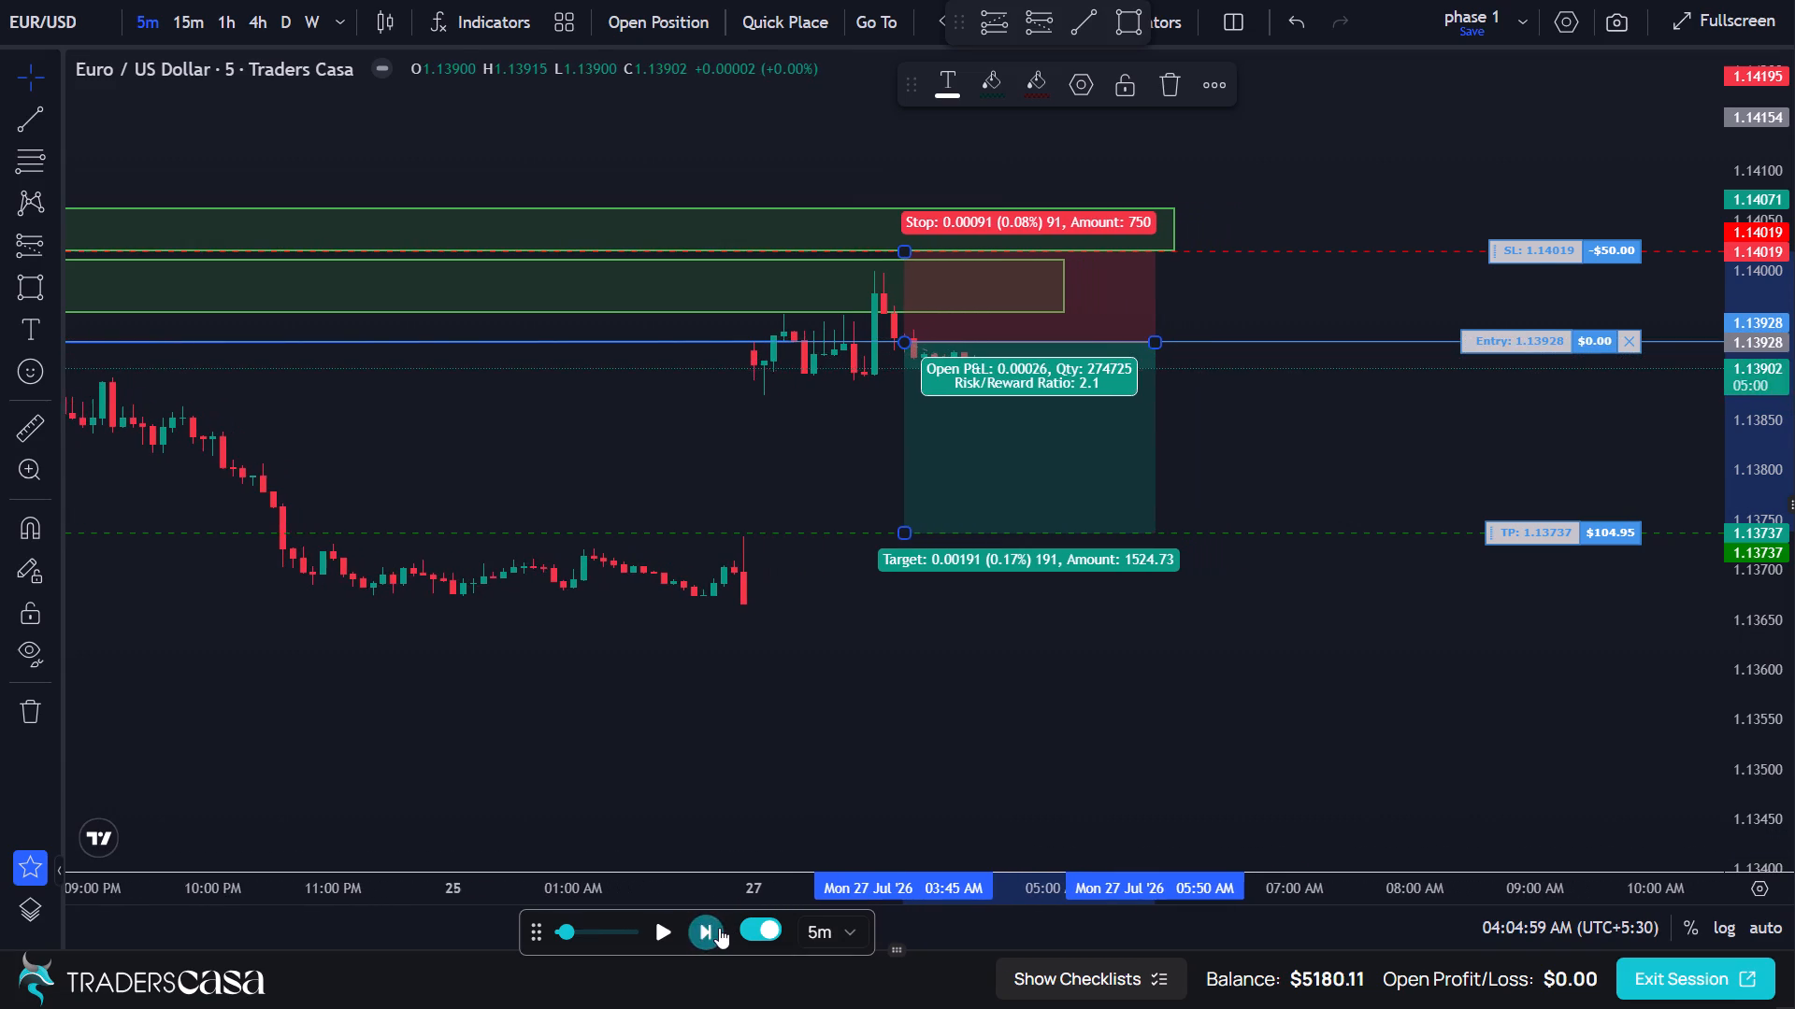
pyautogui.tripleClick(719, 928)
pyautogui.tripleClick(719, 928)
pyautogui.tripleClick(719, 928)
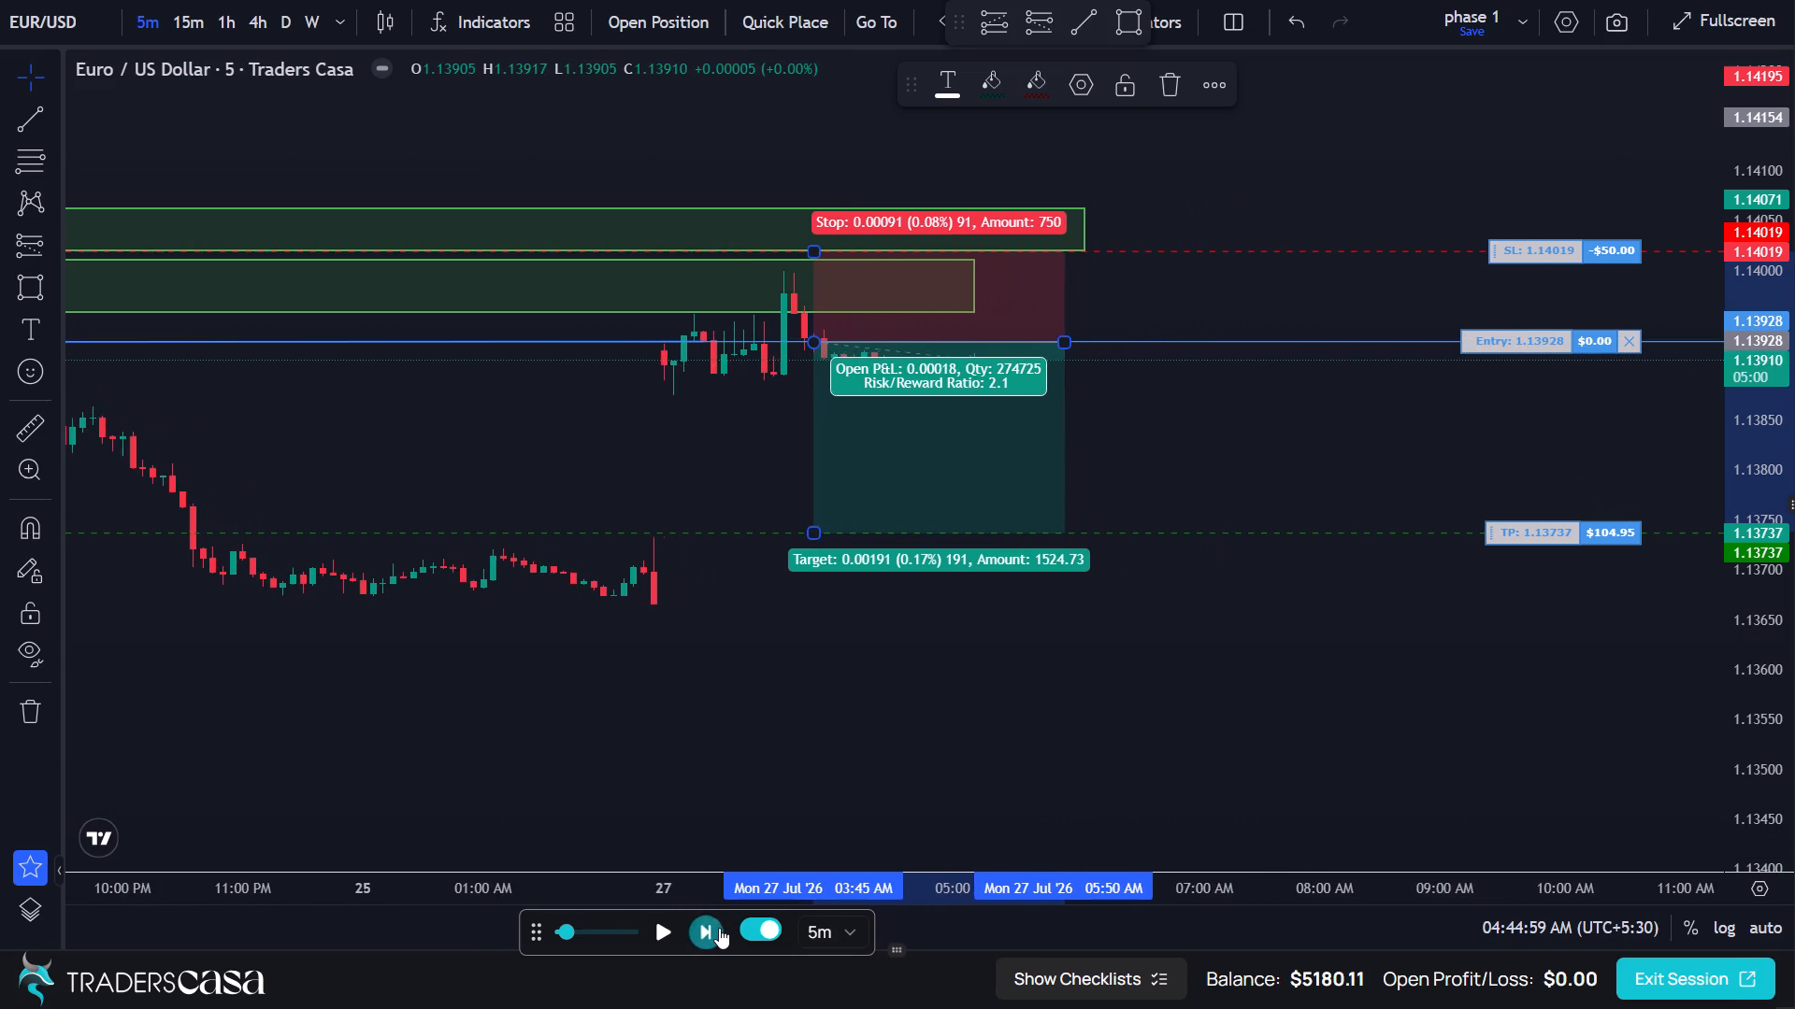
pyautogui.tripleClick(719, 928)
pyautogui.tripleClick(719, 928)
pyautogui.doubleClick(719, 928)
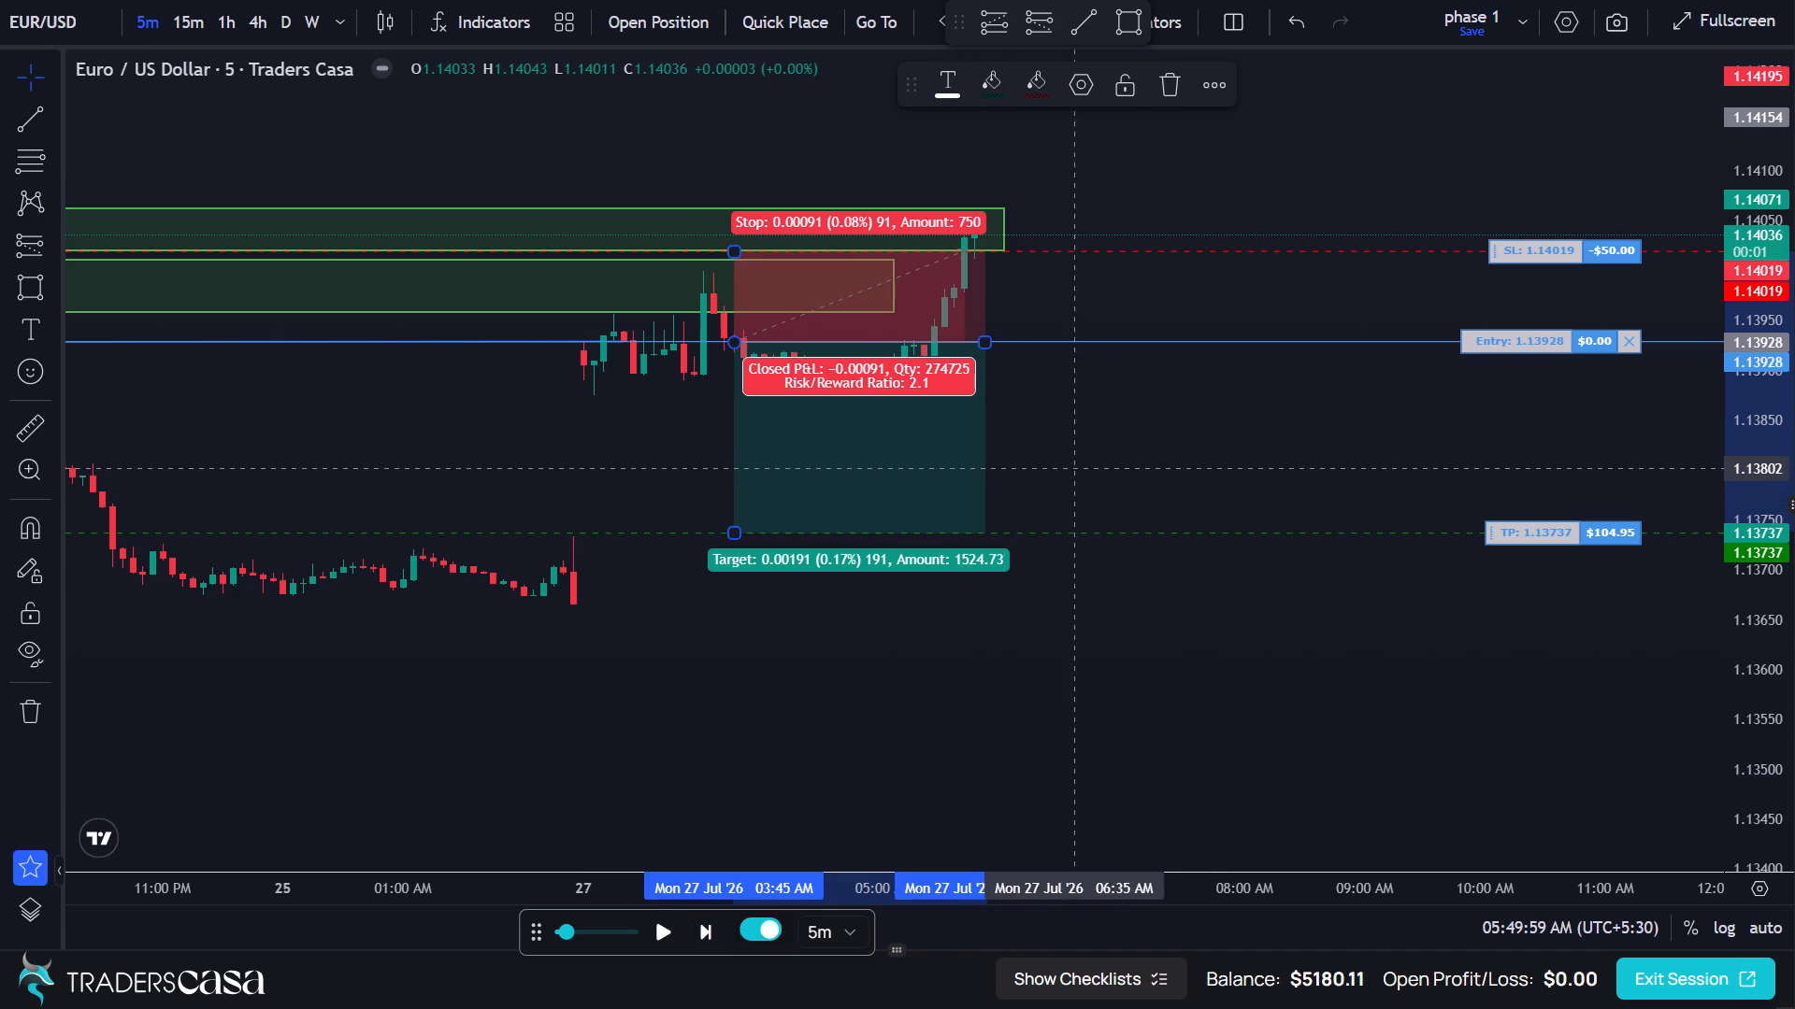
pyautogui.click(1124, 475)
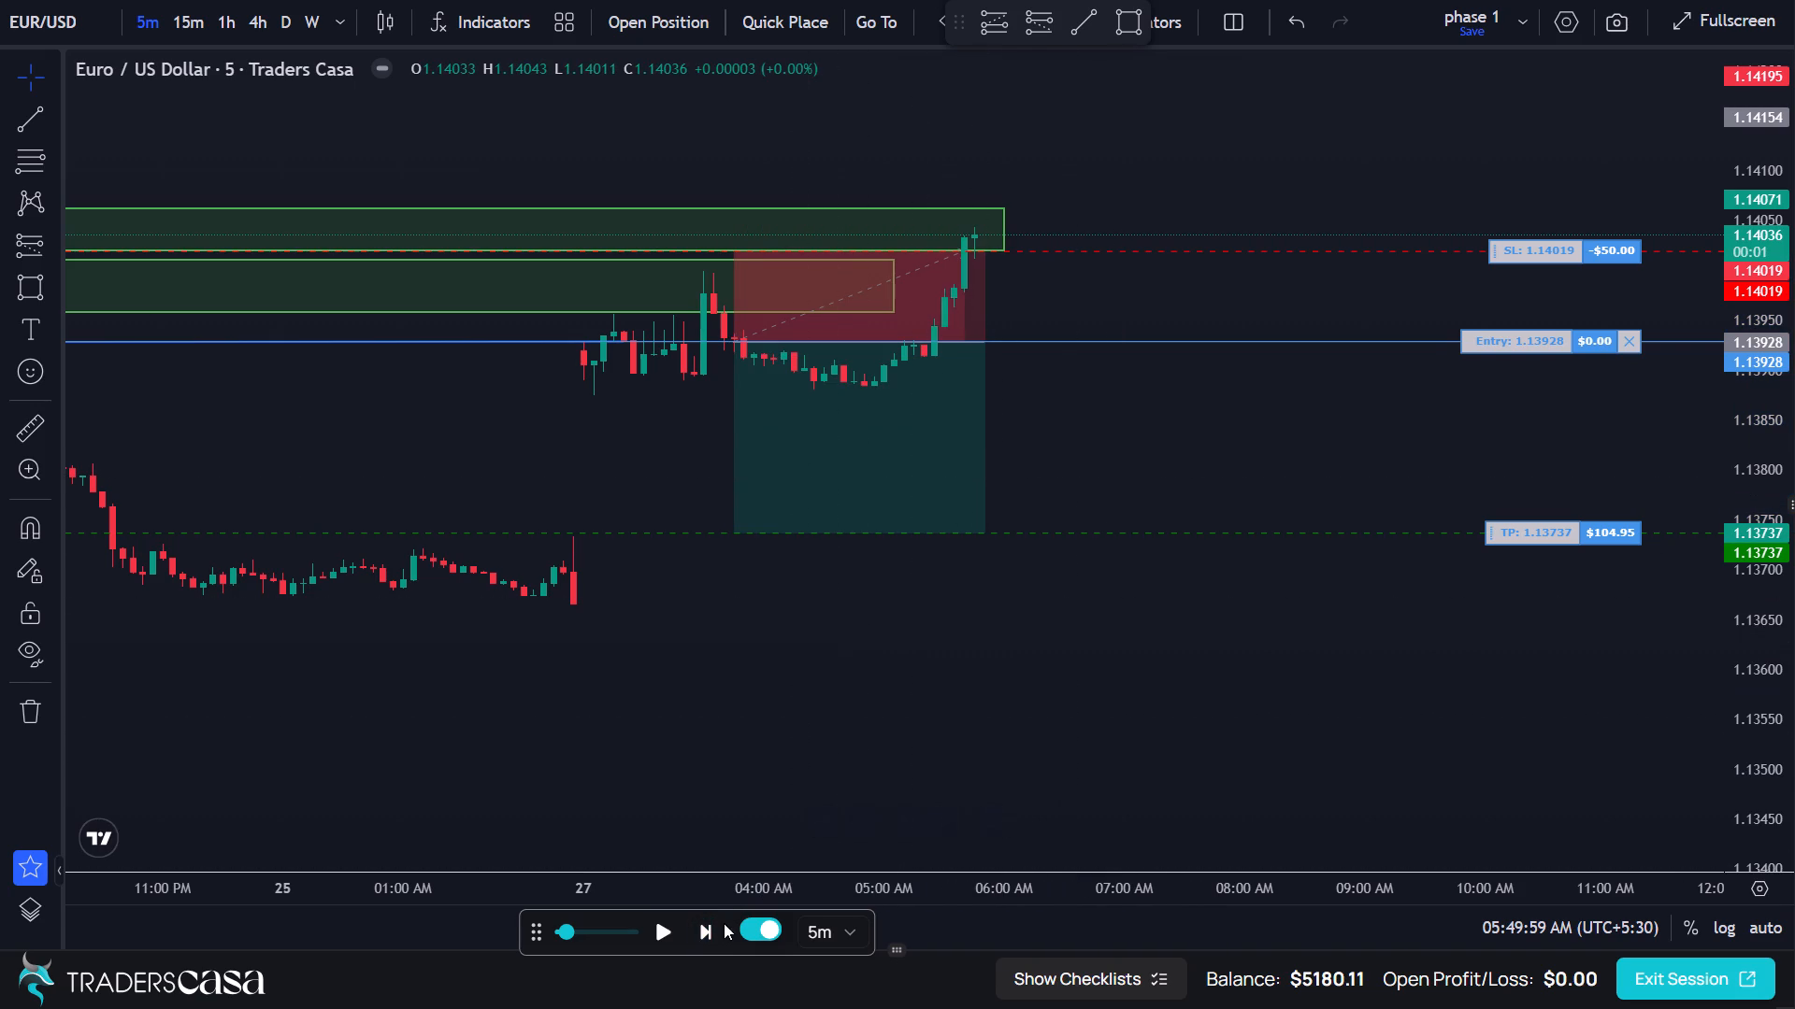
pyautogui.click(712, 930)
pyautogui.click(712, 930)
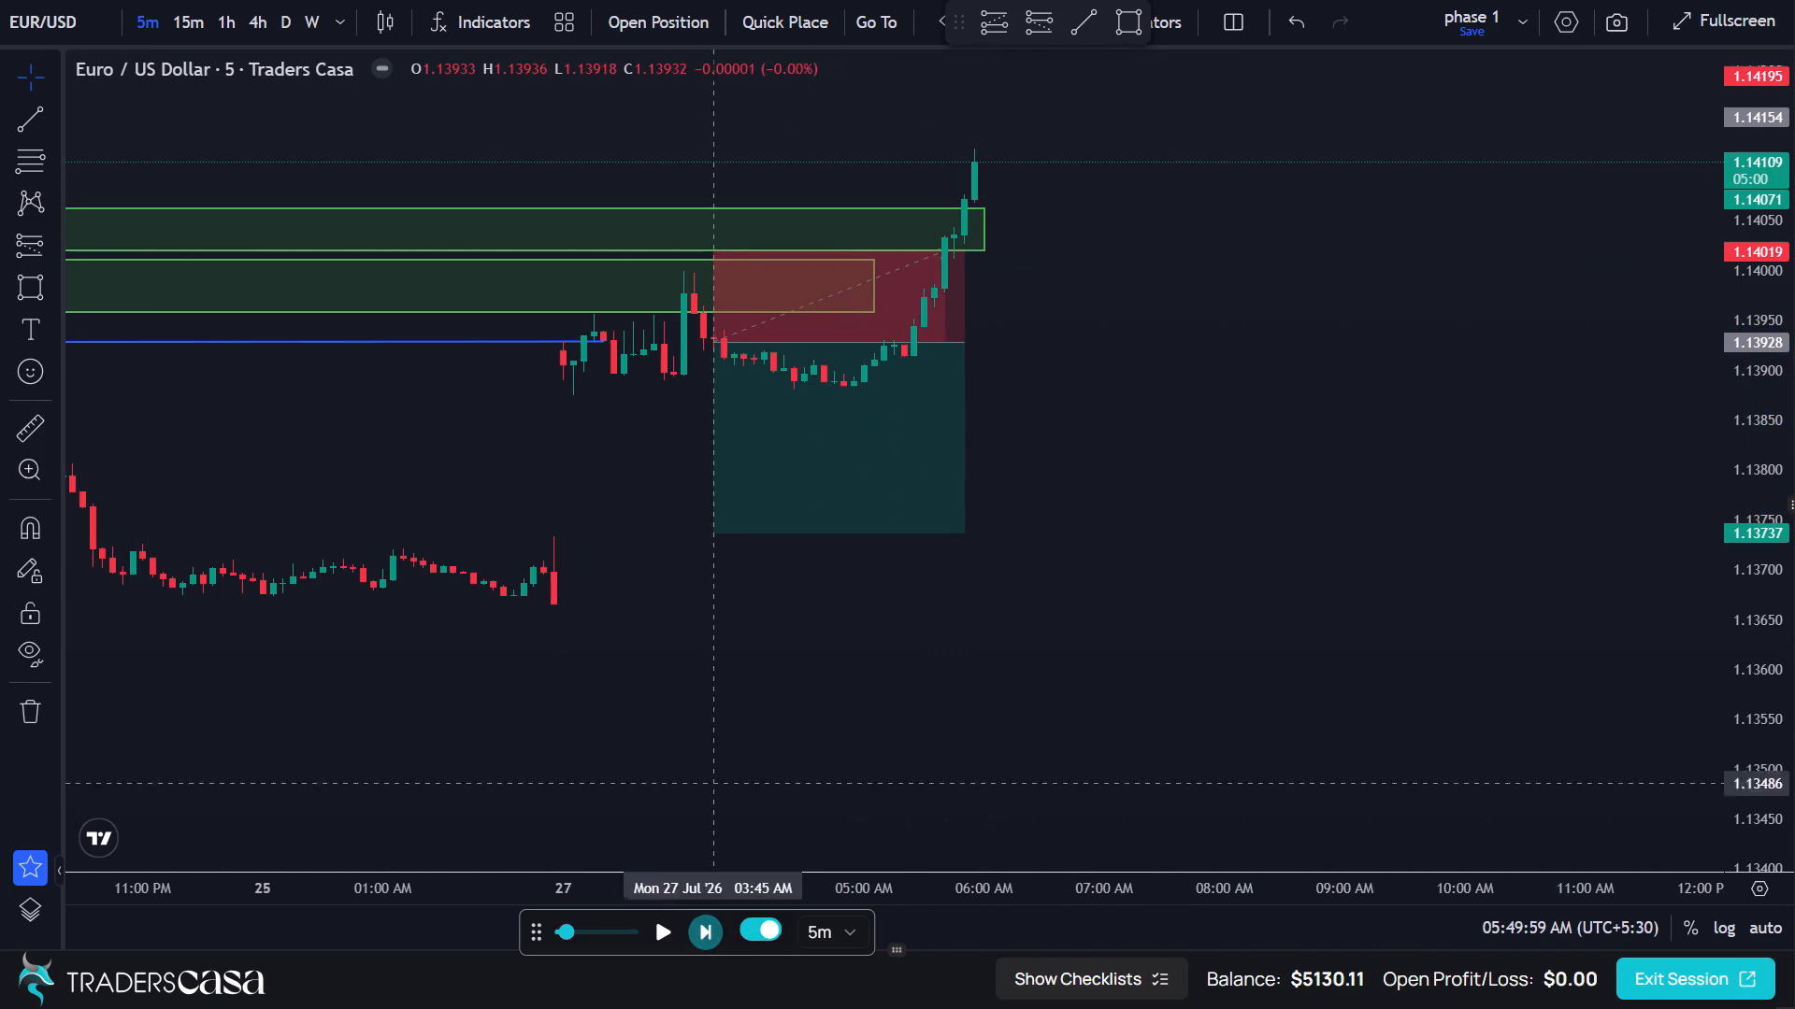
# Delete the short position drawing of the sell trade from the chart.
pyautogui.click(863, 371)
pyautogui.click(1159, 87)
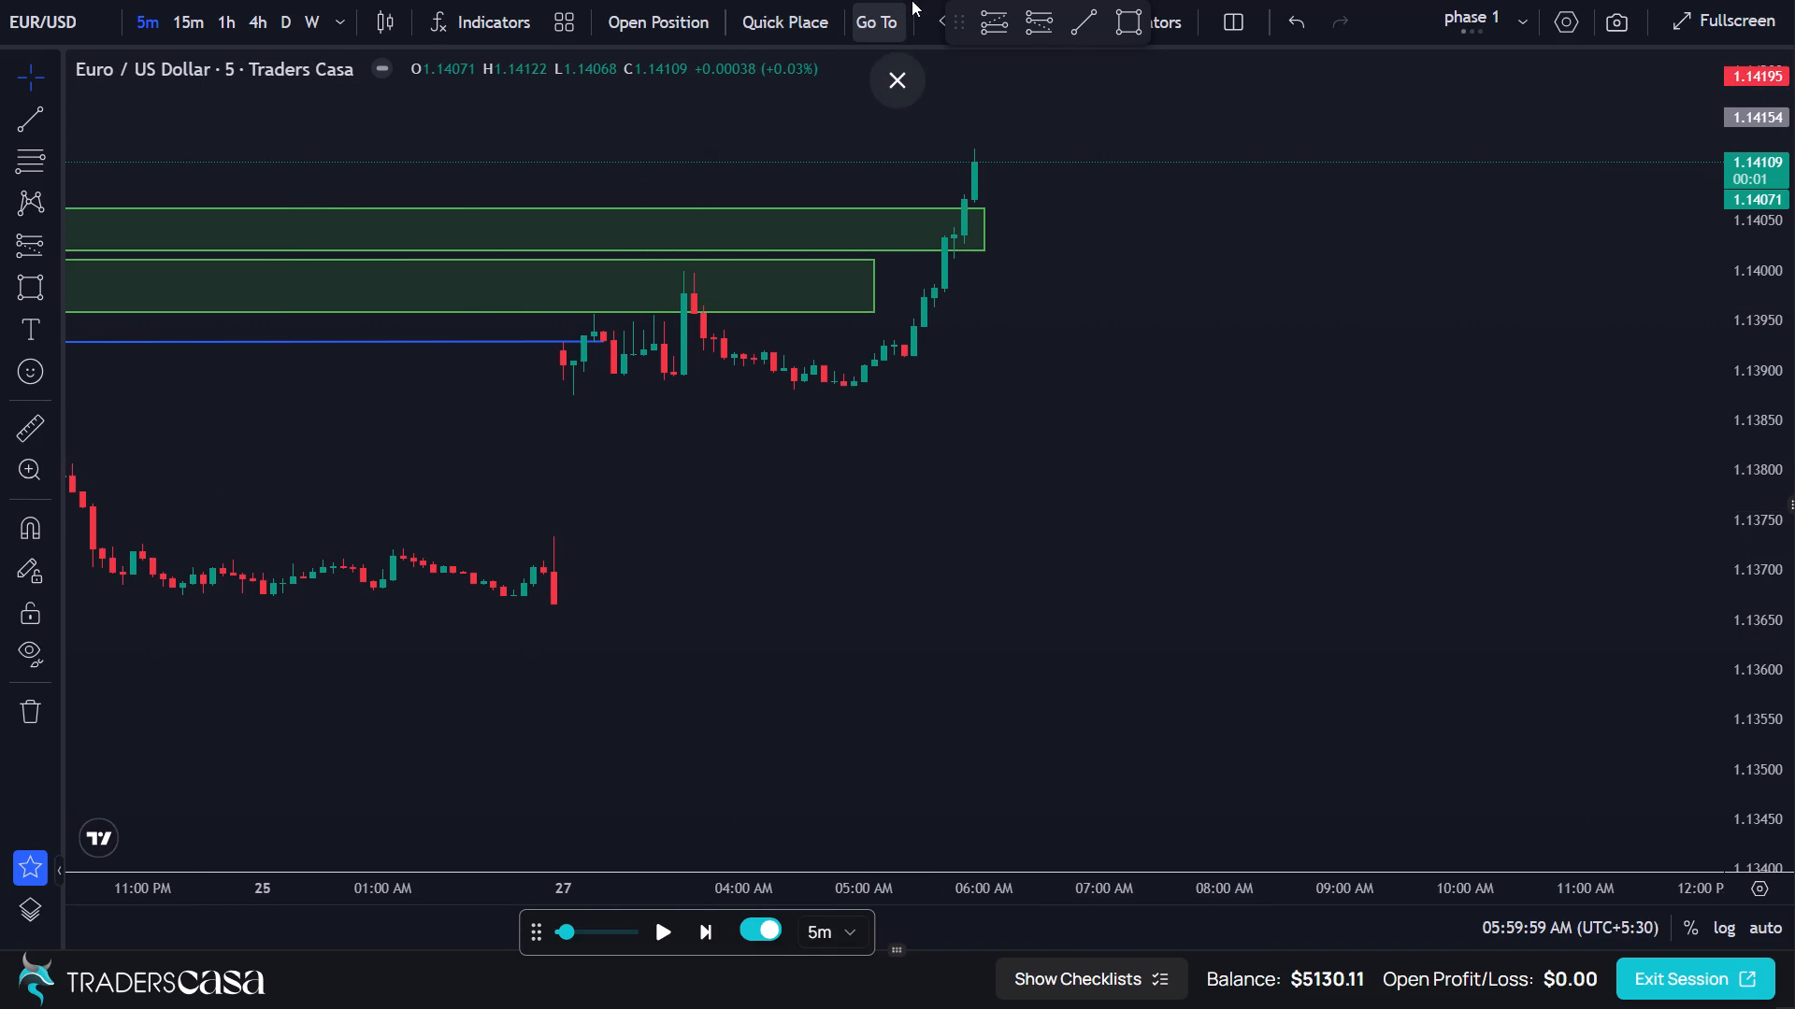
# Leave fullscreen and search the web for "altra backtesting" in a new tab.
pyautogui.click(895, 72)
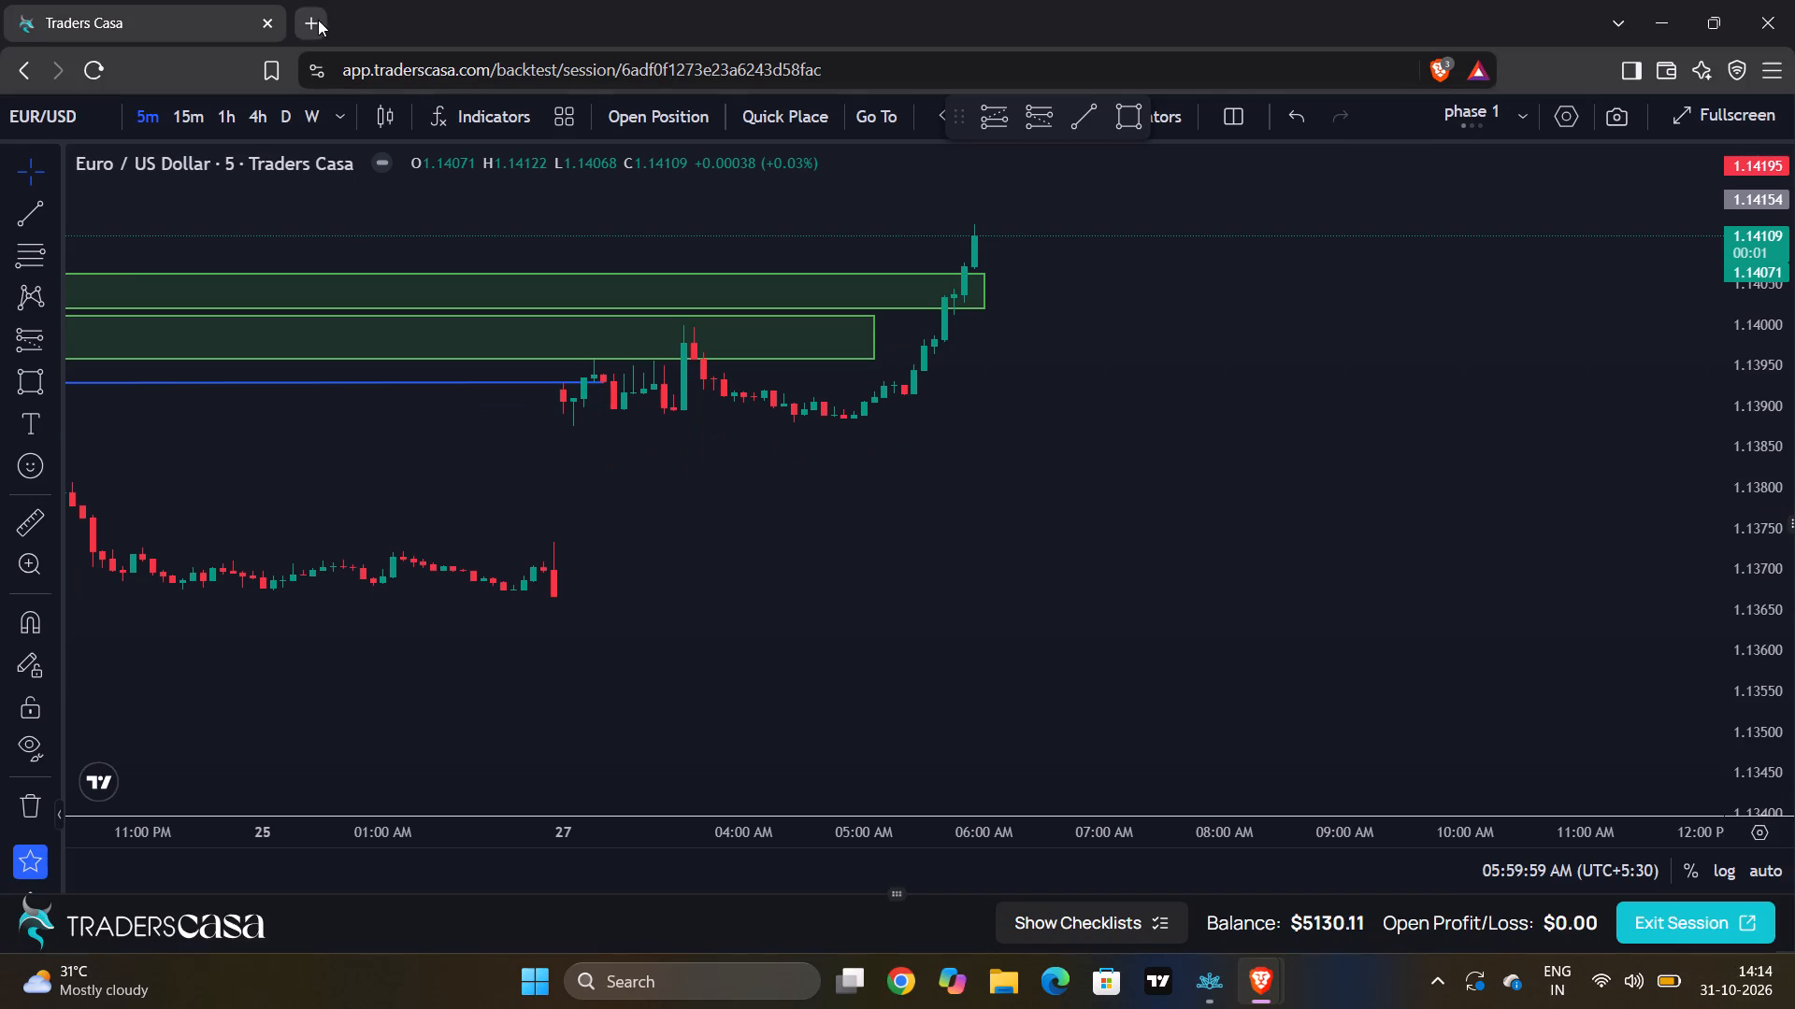
pyautogui.click(316, 21)
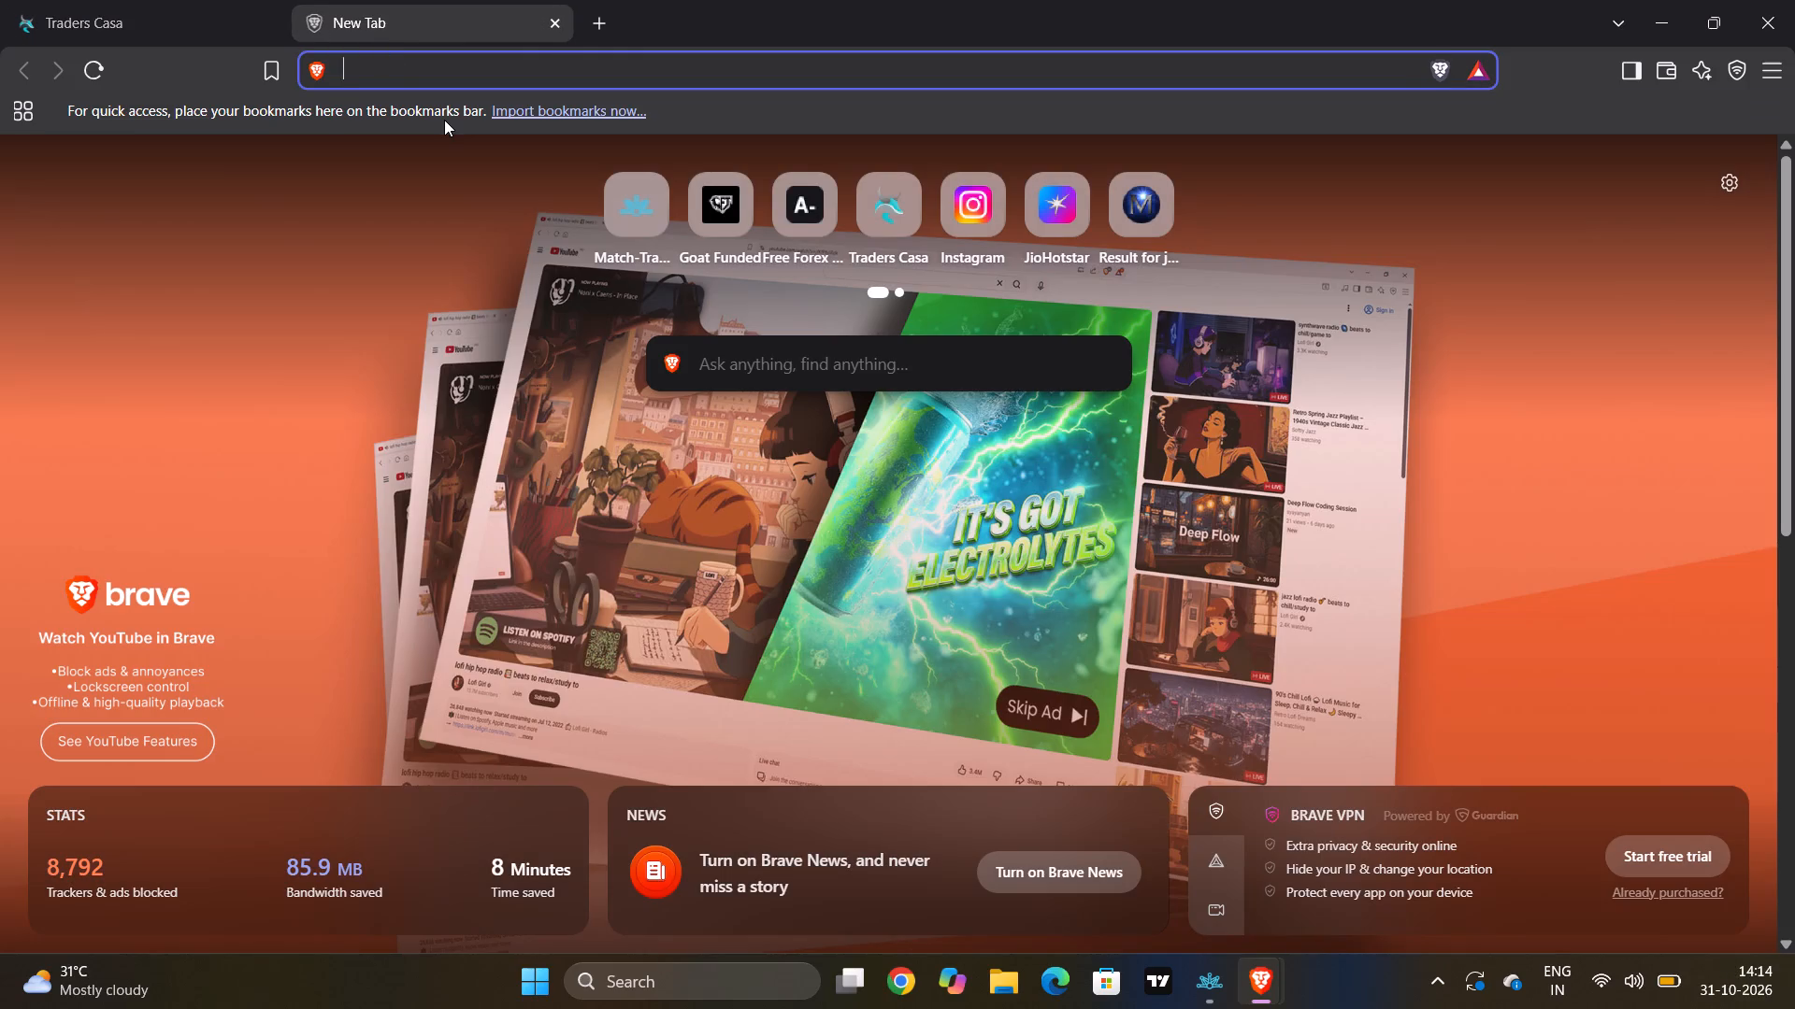
pyautogui.write('altra')
pyautogui.press('space')
pyautogui.write('bac')
pyautogui.write('ktesting')
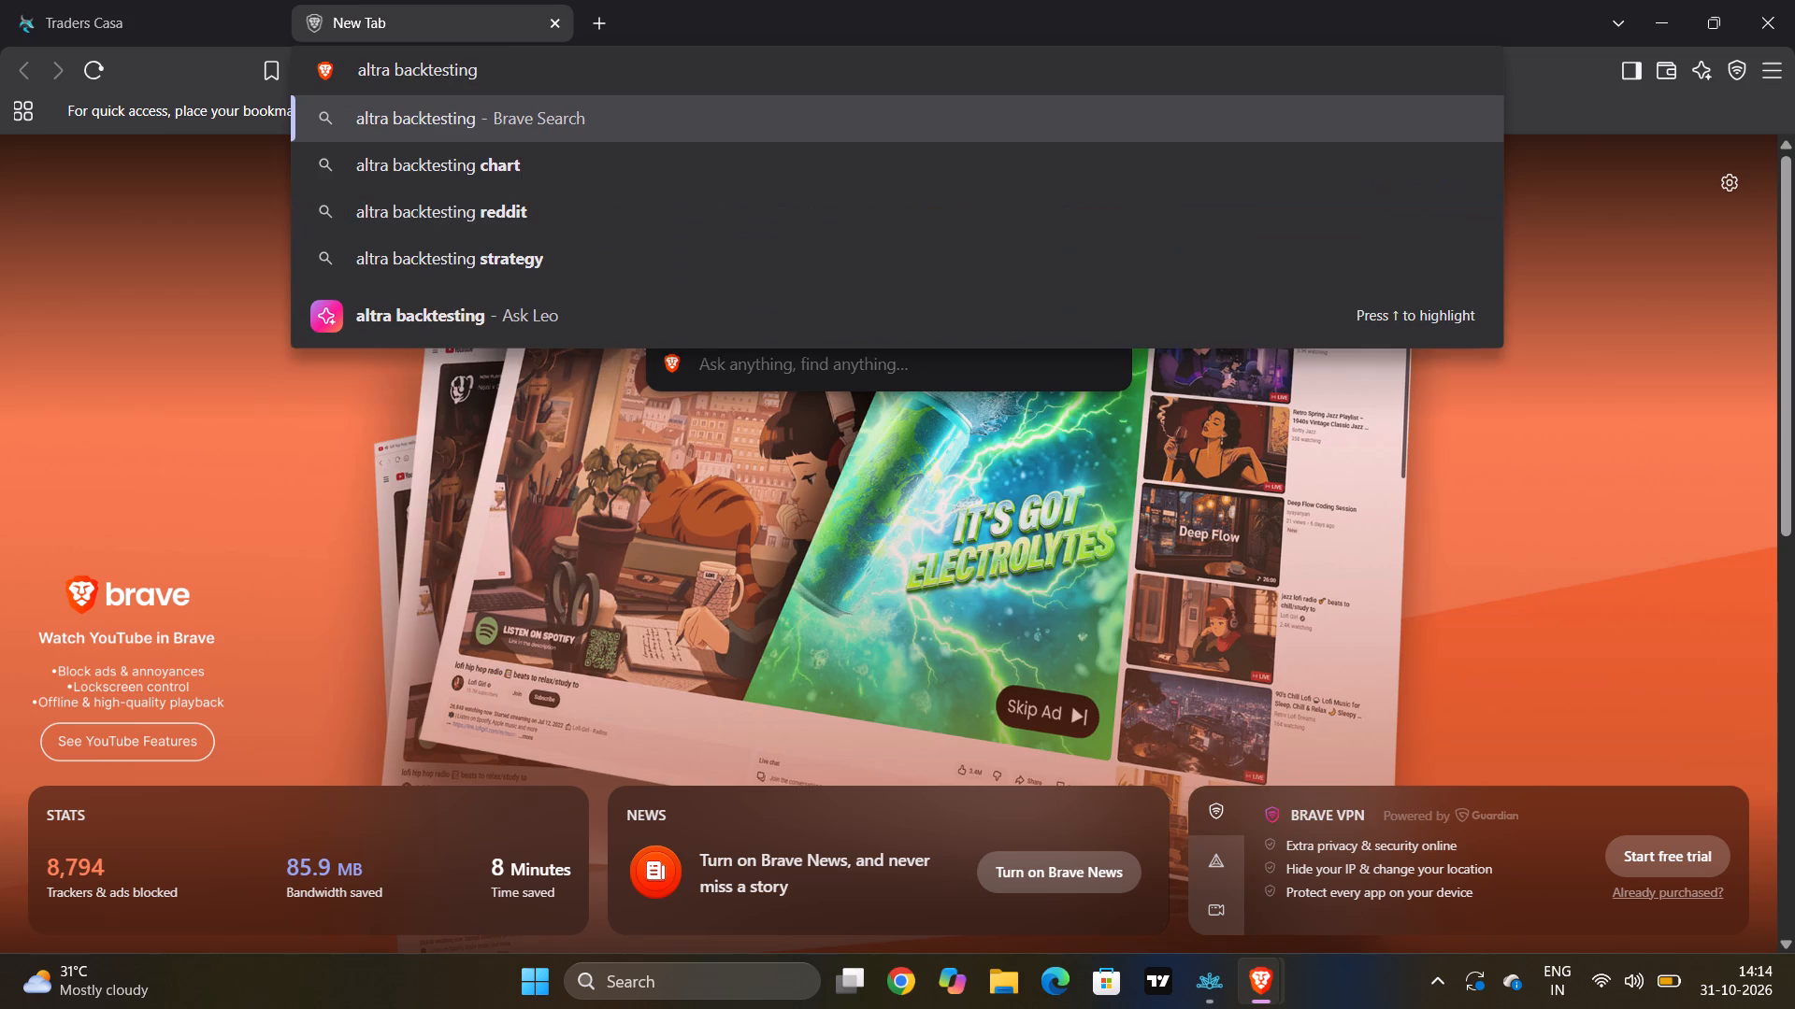
pyautogui.press('Return')
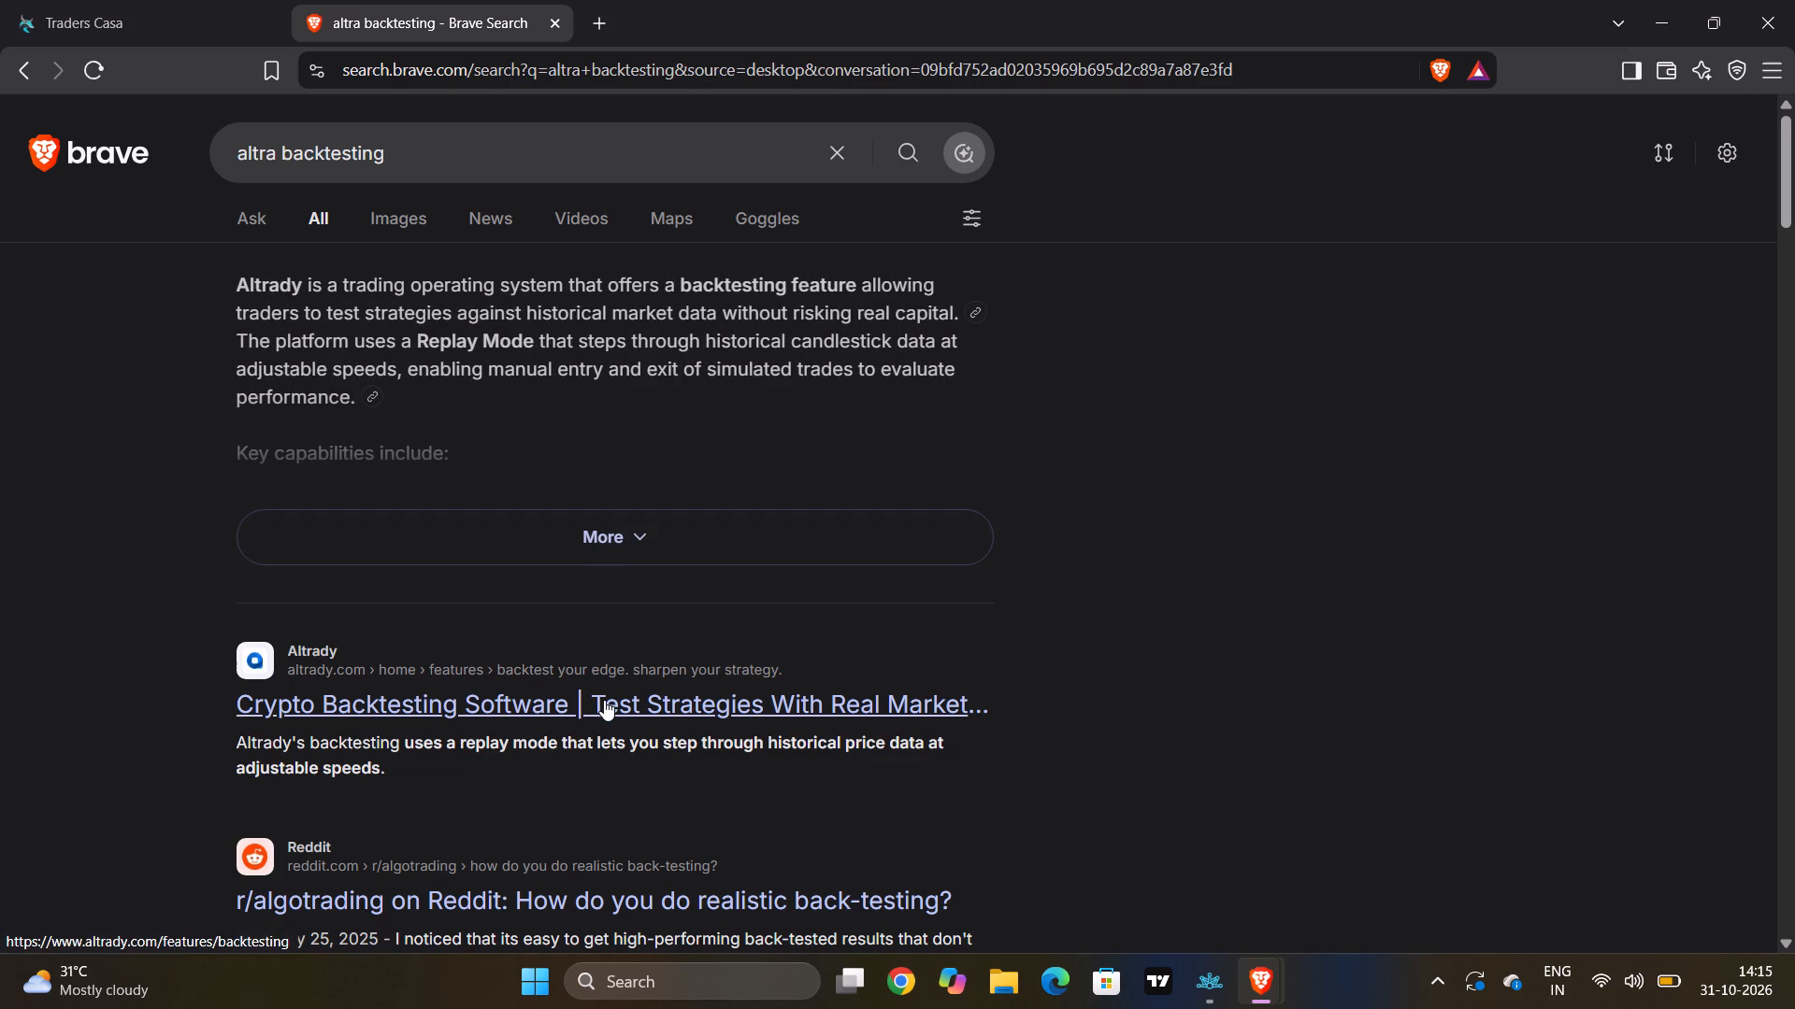
# Open Altrady's crypto backtesting software page from the search results and look through its content.
pyautogui.scroll(-1, 604, 700)
pyautogui.scroll(2, 604, 700)
pyautogui.scroll(-6, 604, 700)
pyautogui.scroll(6, 601, 689)
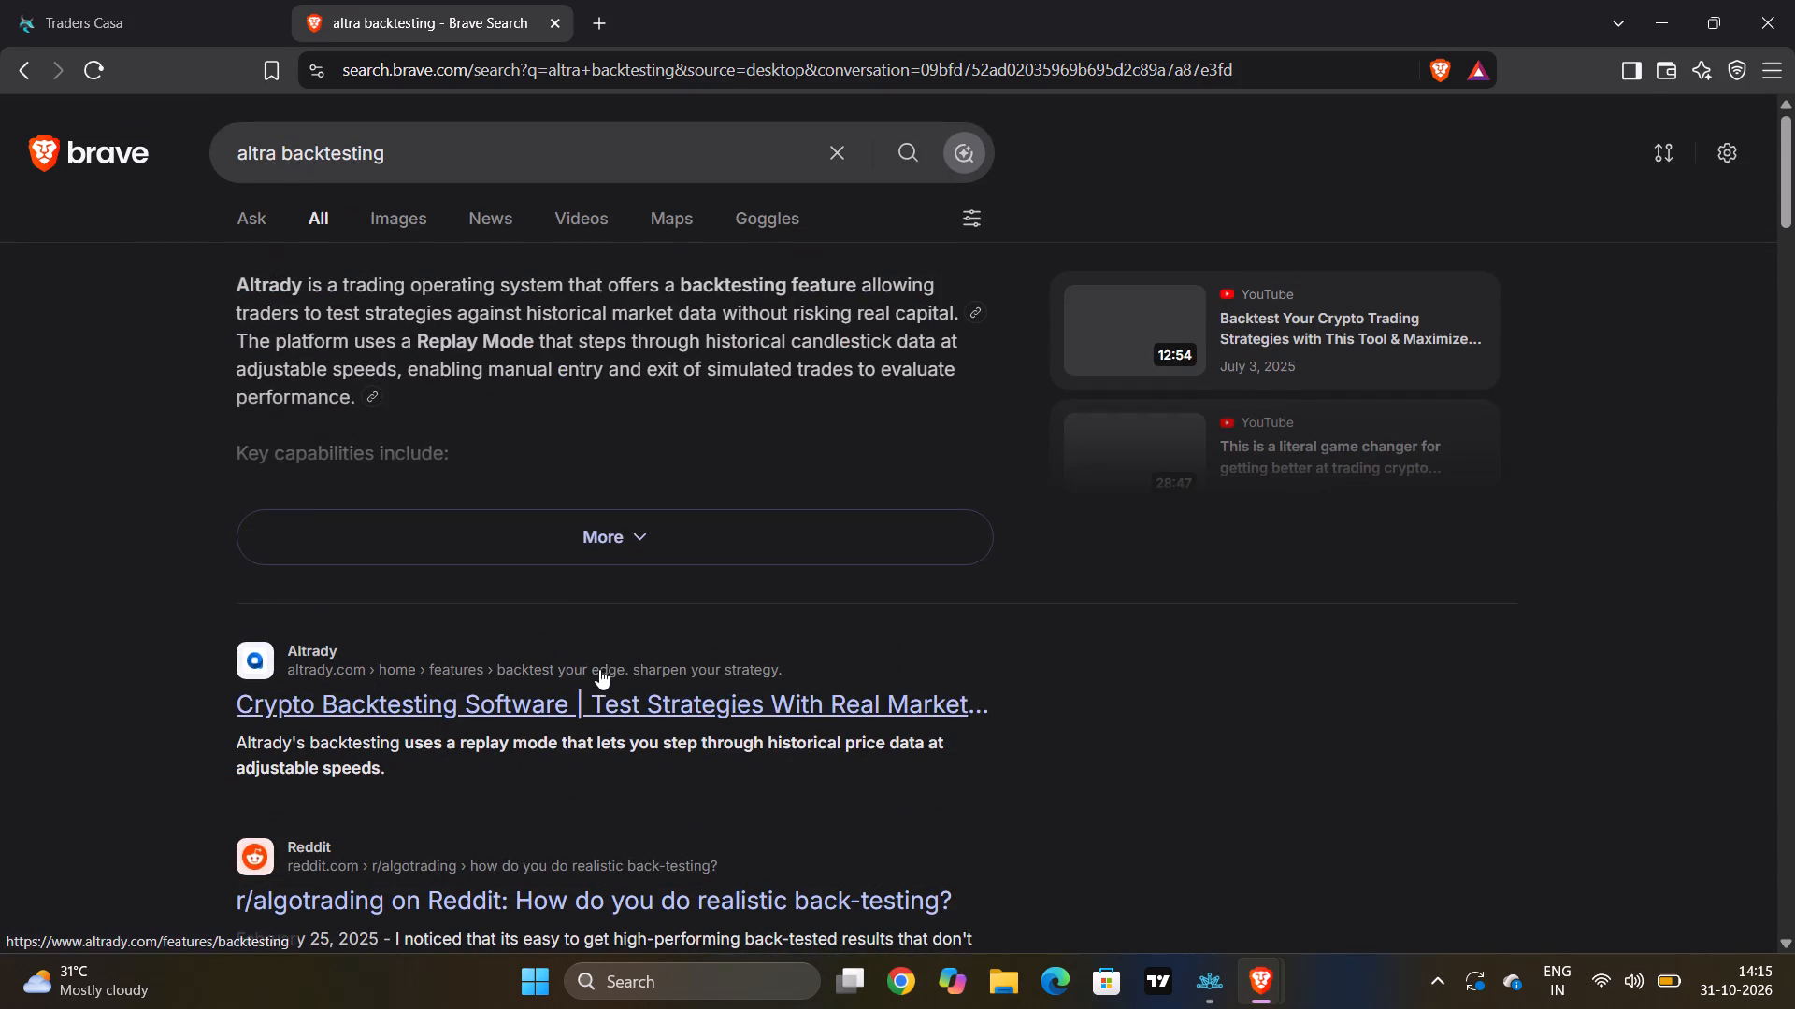
pyautogui.click(652, 694)
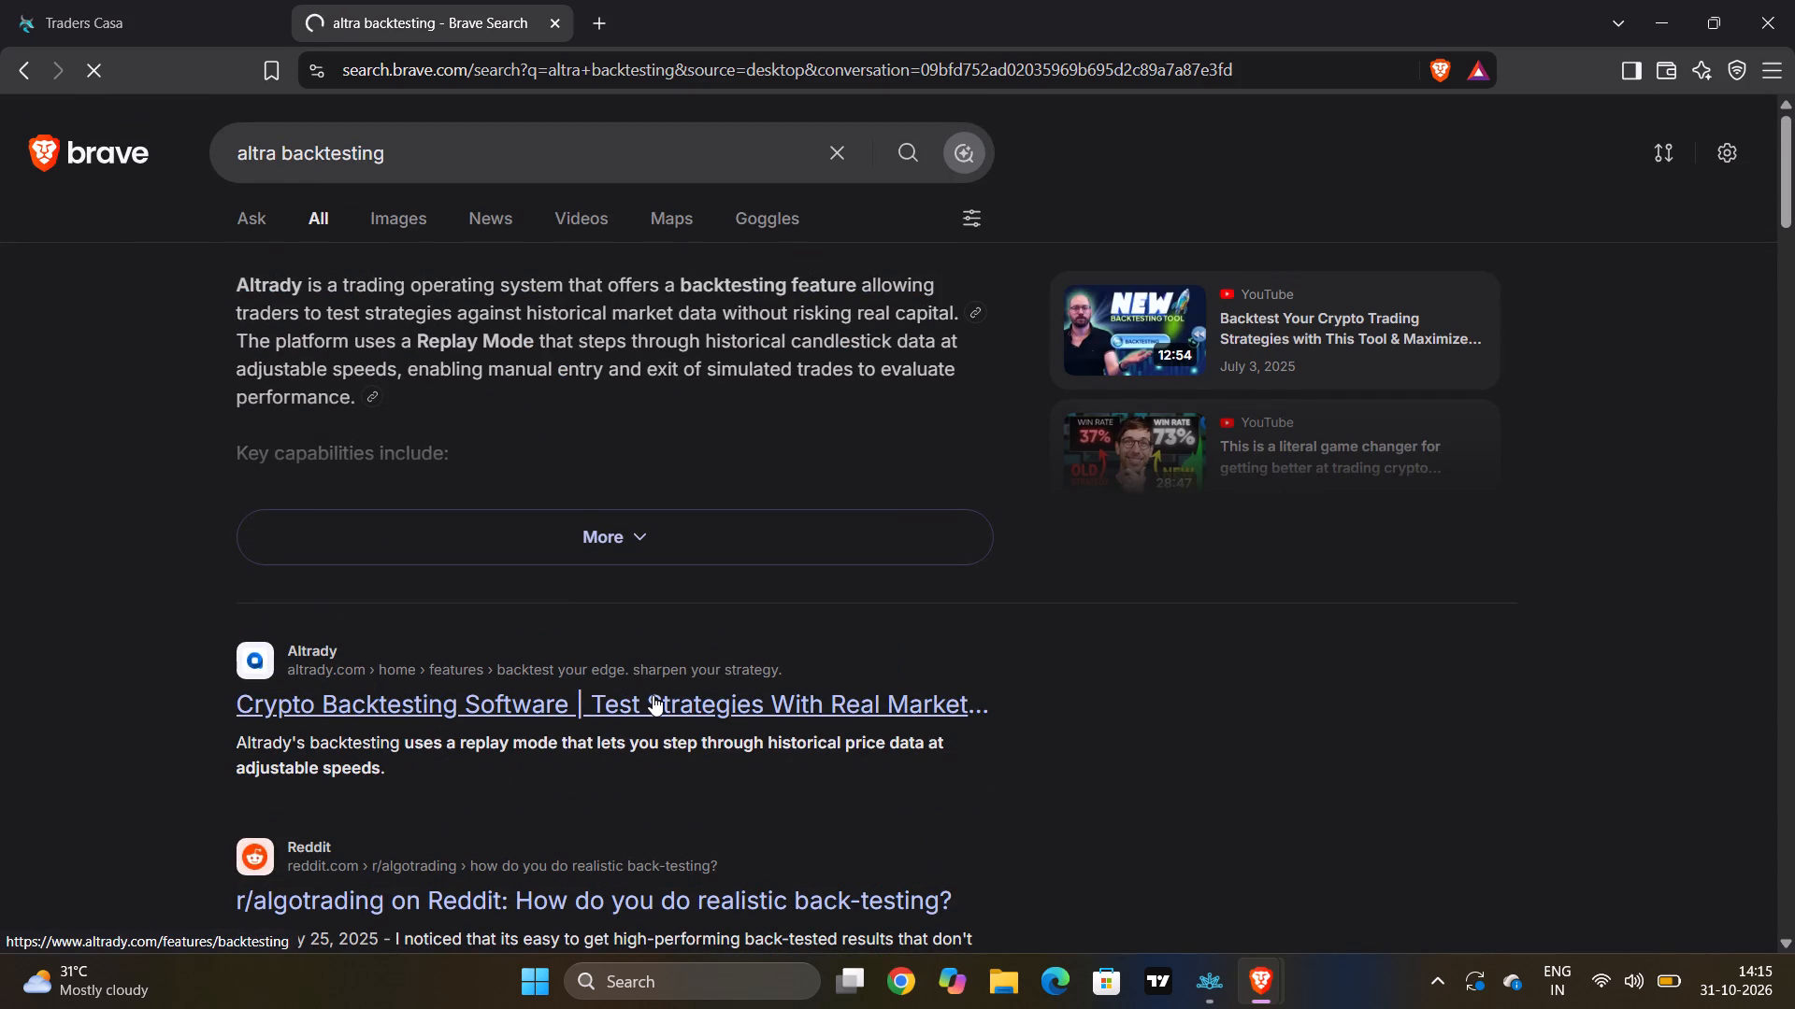
pyautogui.moveTo(653, 695); pyautogui.dragTo(657, 669)
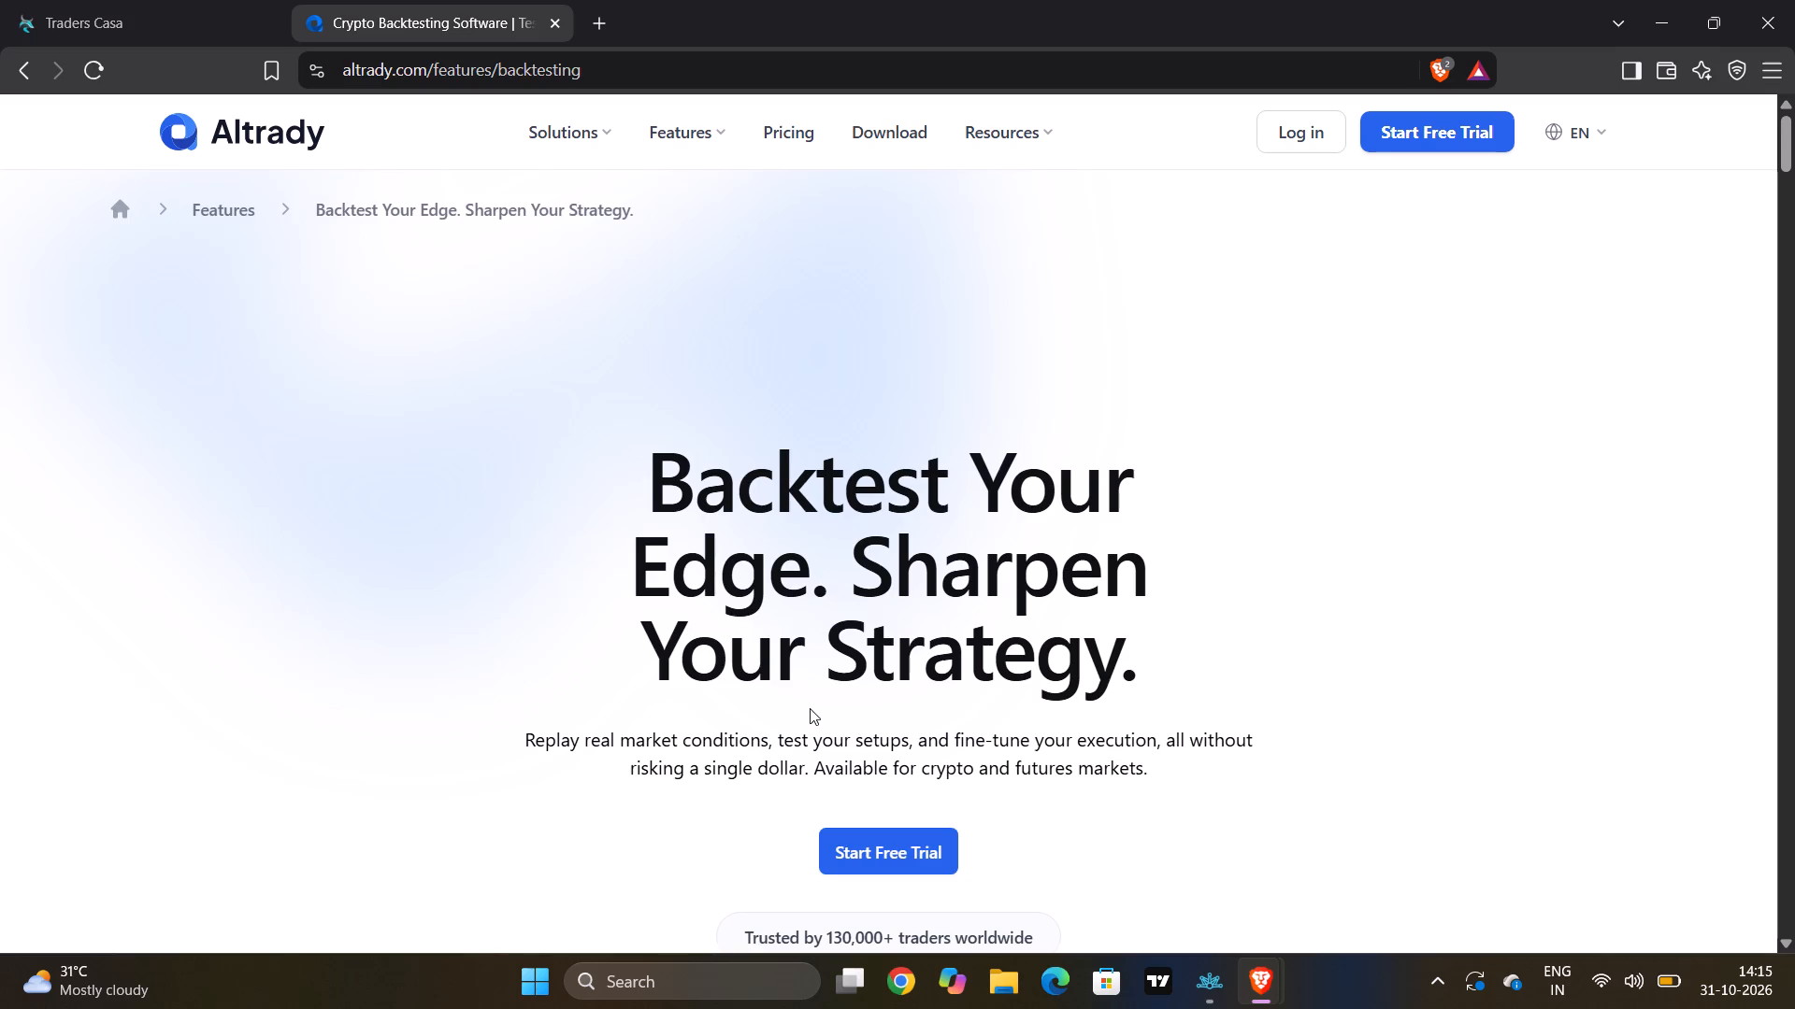
pyautogui.scroll(-8, 810, 708)
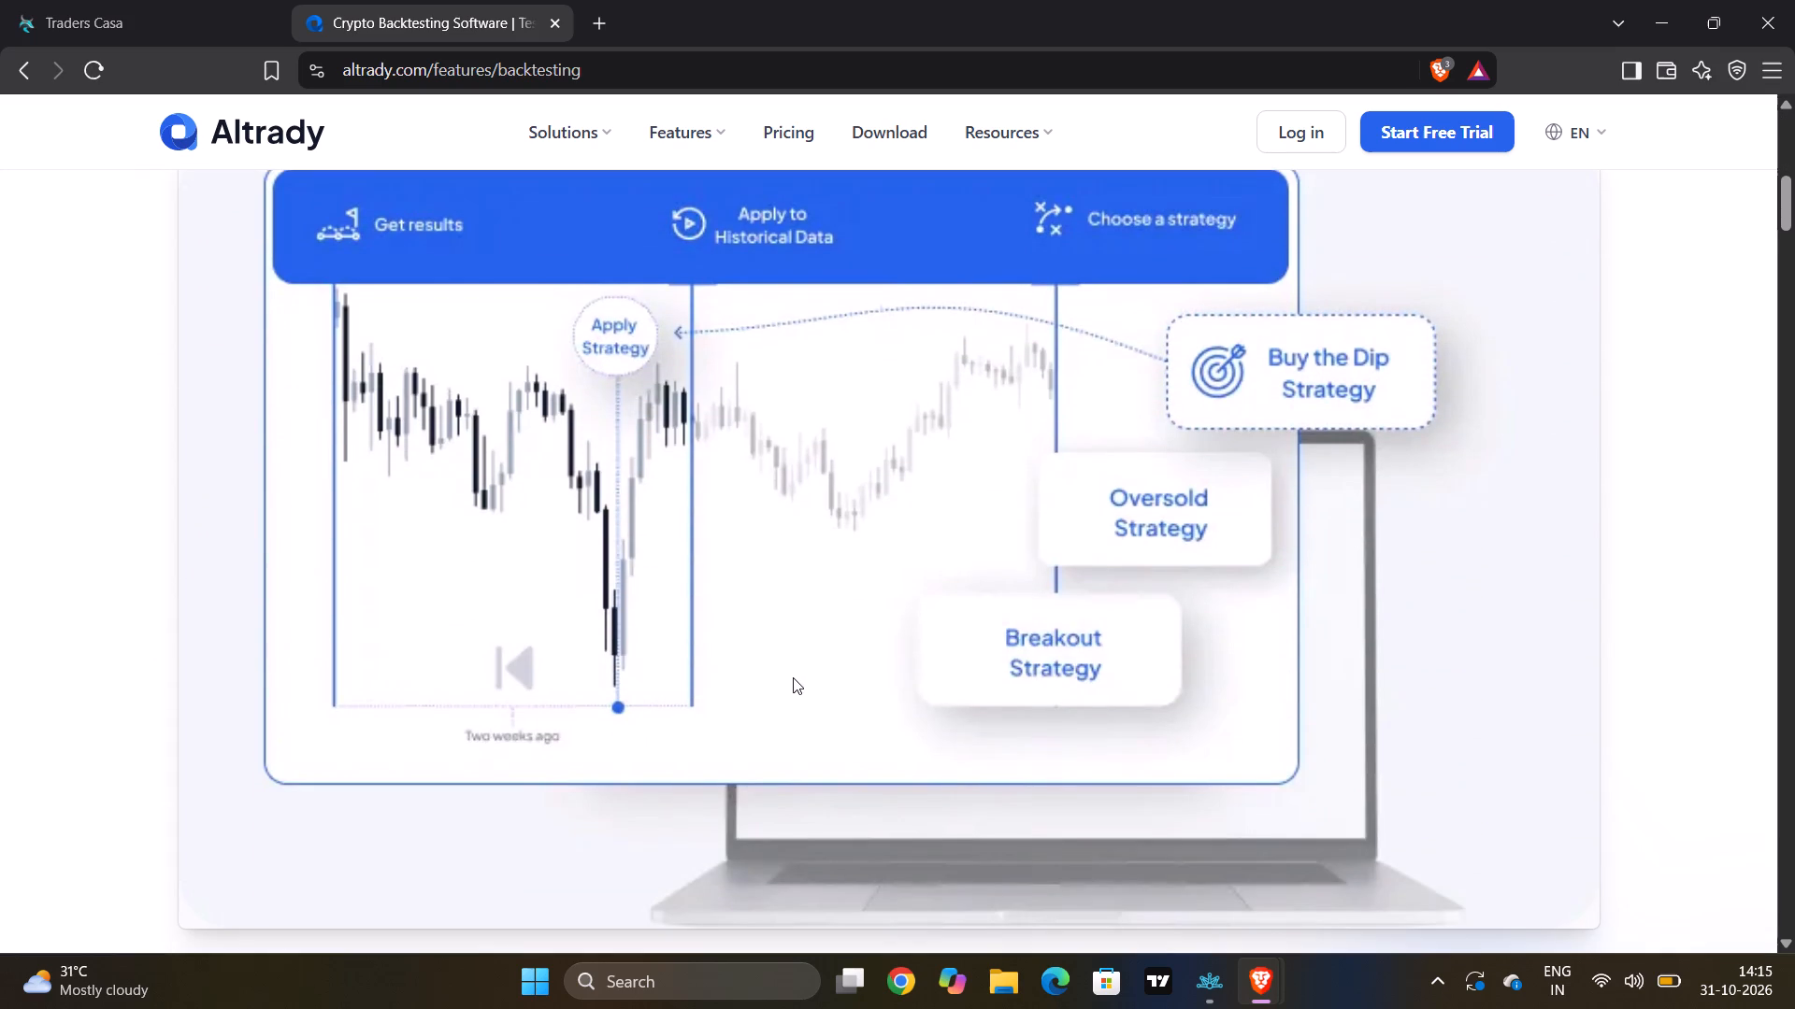
pyautogui.scroll(13, 793, 677)
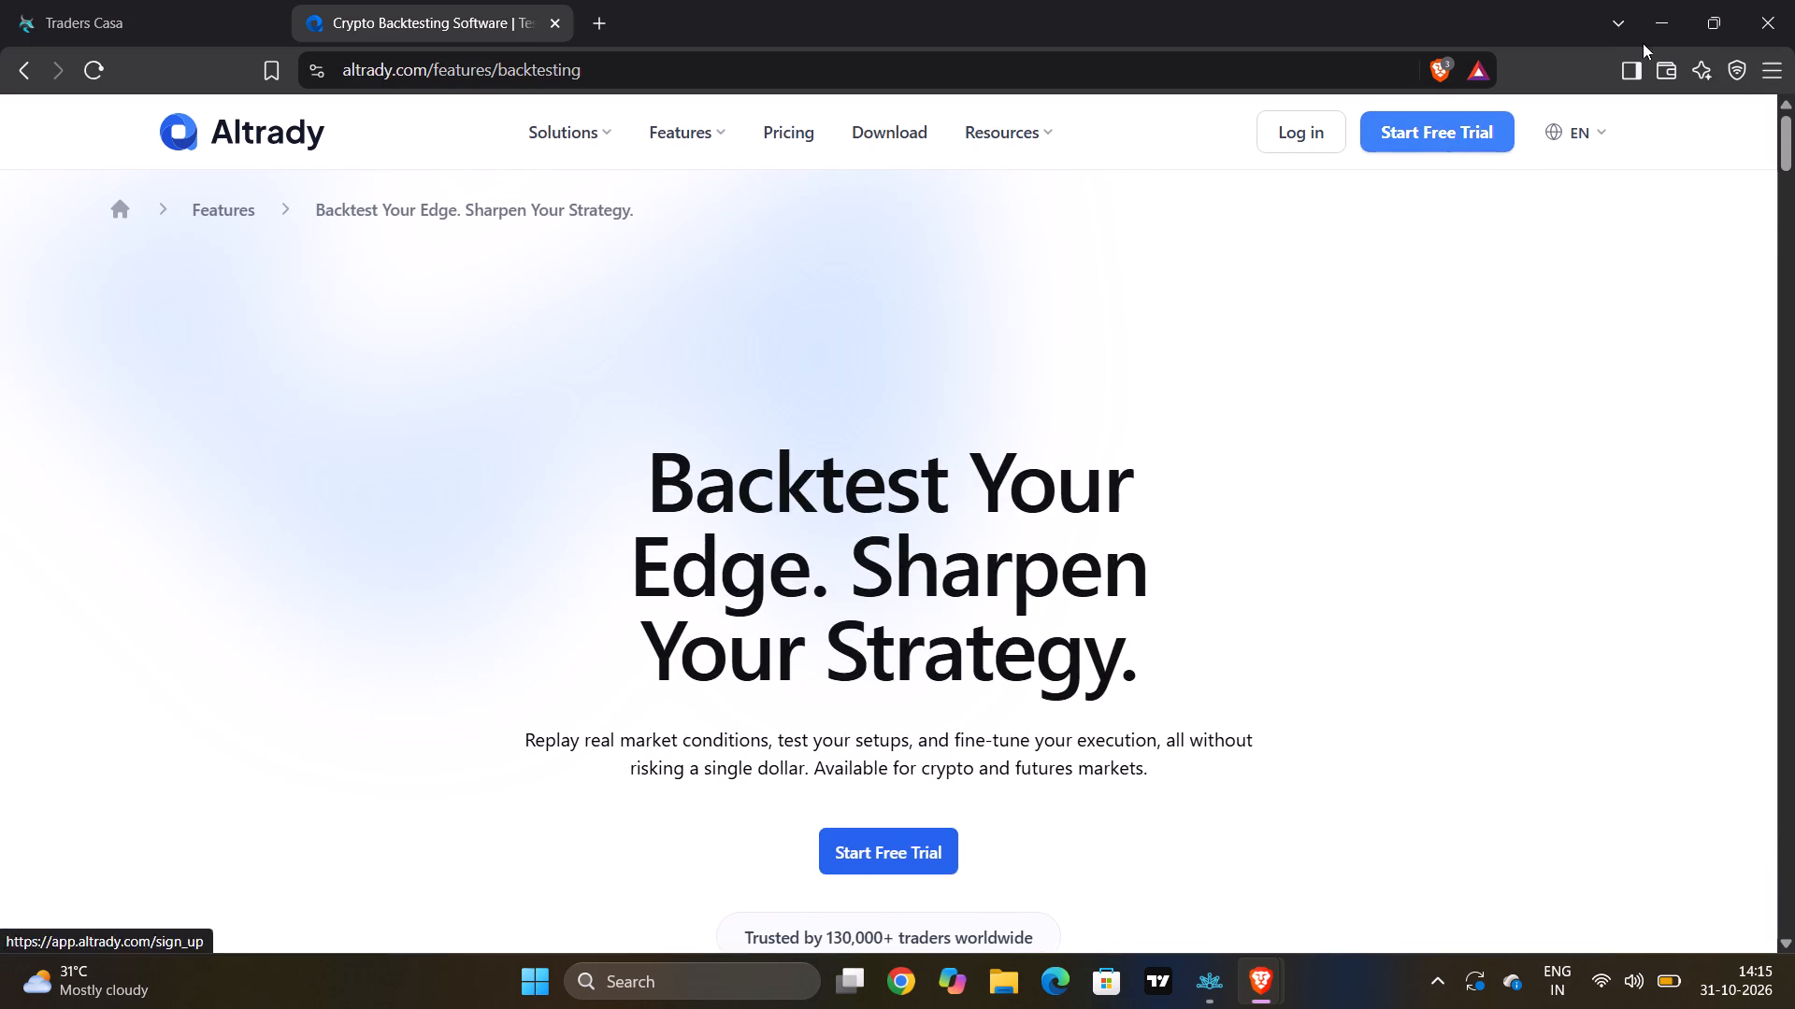
# Return to the Traders Casa chart and draw a rectangle zone from 23 Jul 02:35 PM past the latest candle, topped at about 1.1415.
pyautogui.click(98, 23)
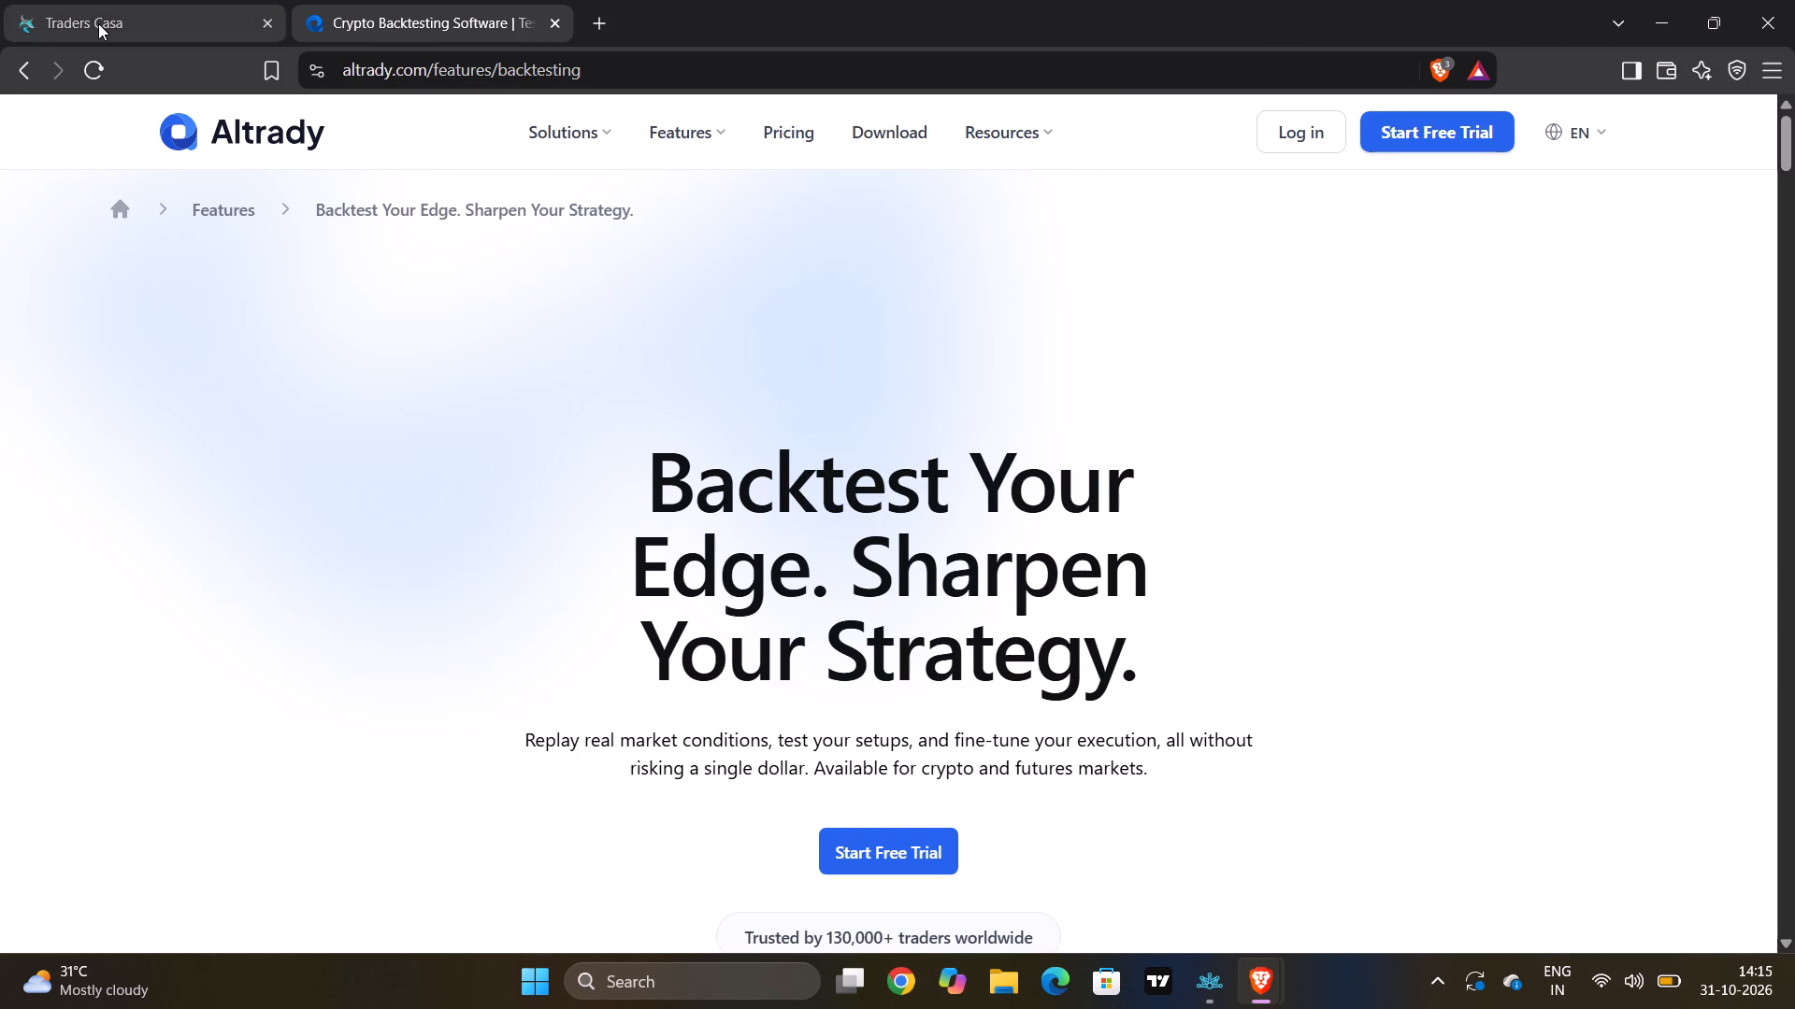
pyautogui.moveTo(832, 469); pyautogui.dragTo(847, 826)
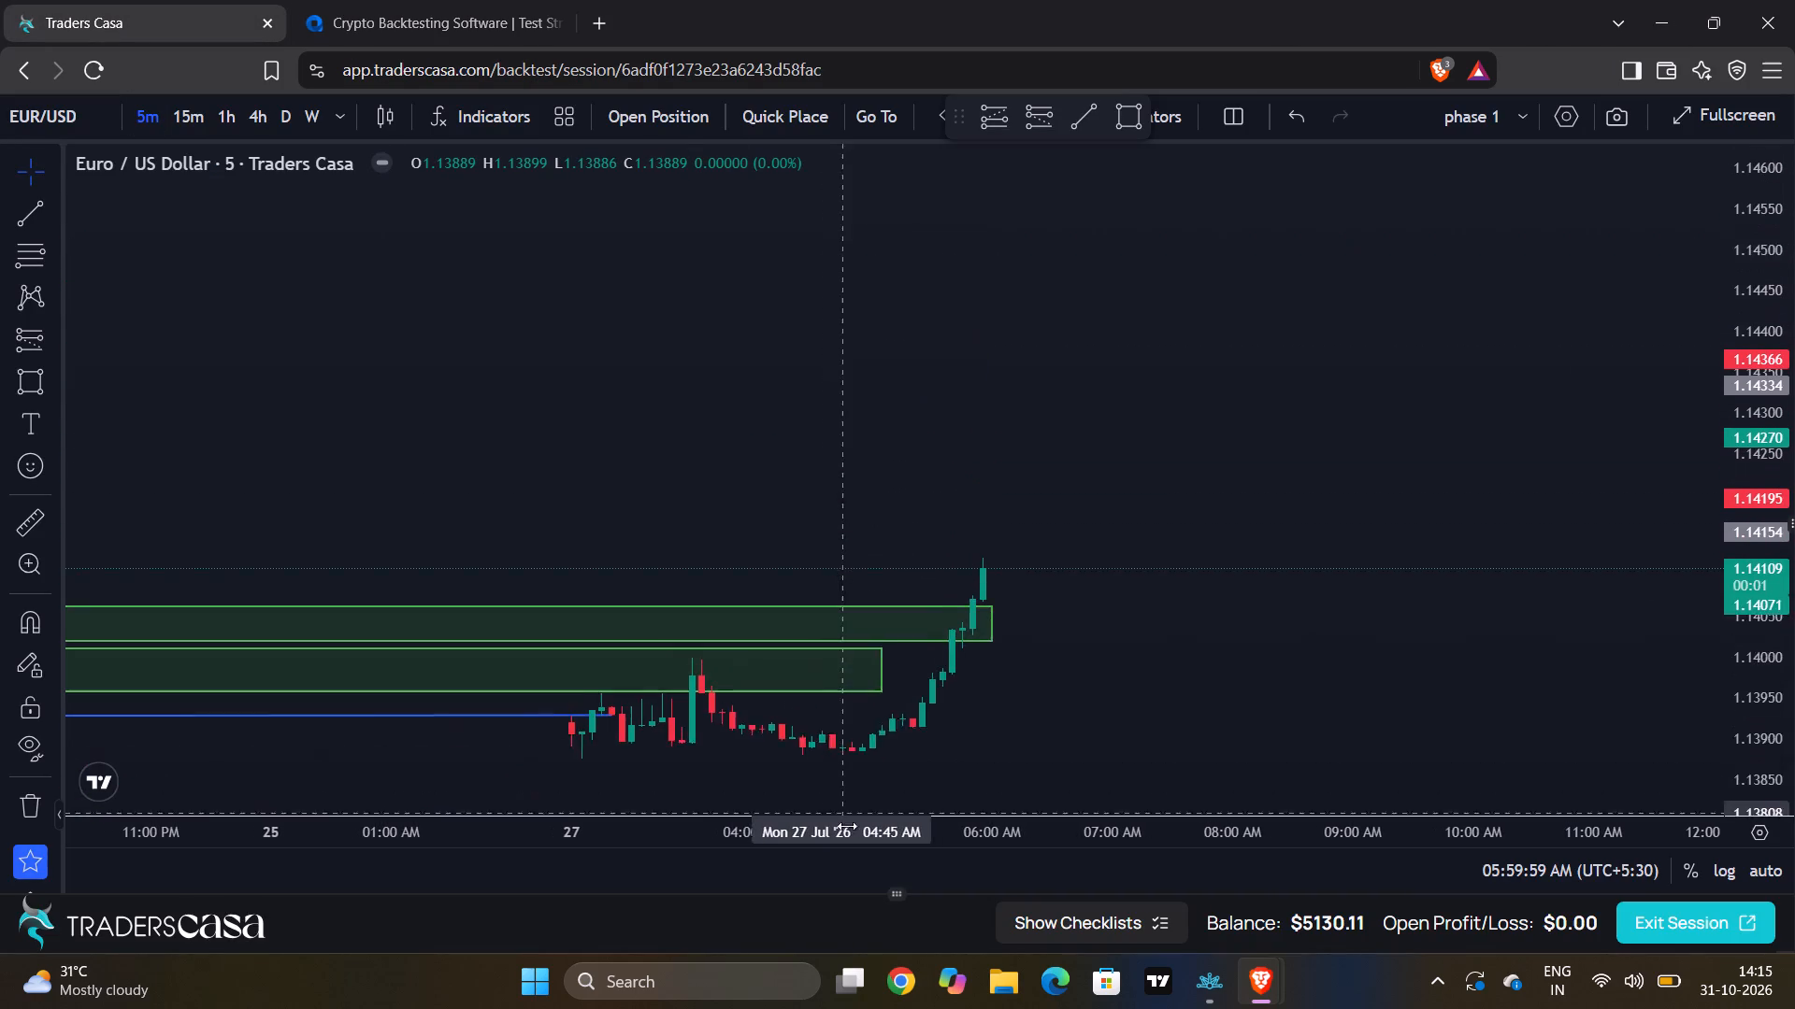
pyautogui.moveTo(847, 826); pyautogui.dragTo(862, 819)
pyautogui.scroll(-15, 924, 675)
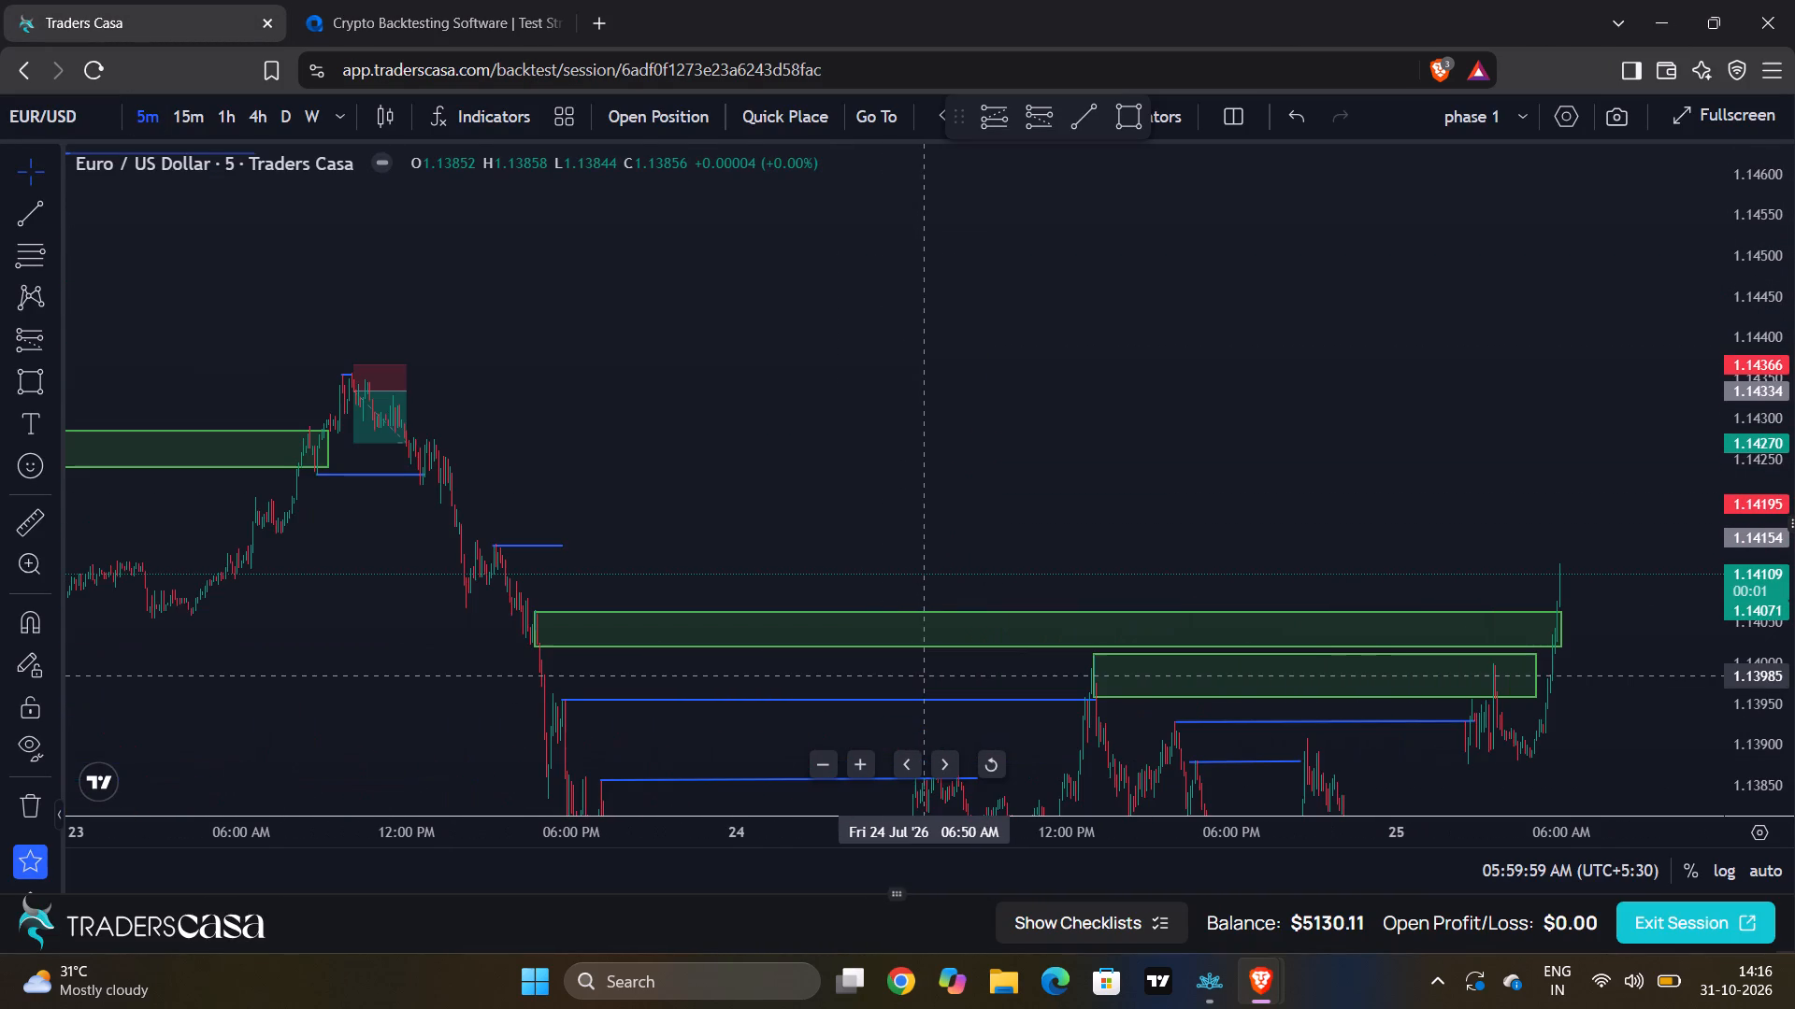
pyautogui.scroll(1, 924, 675)
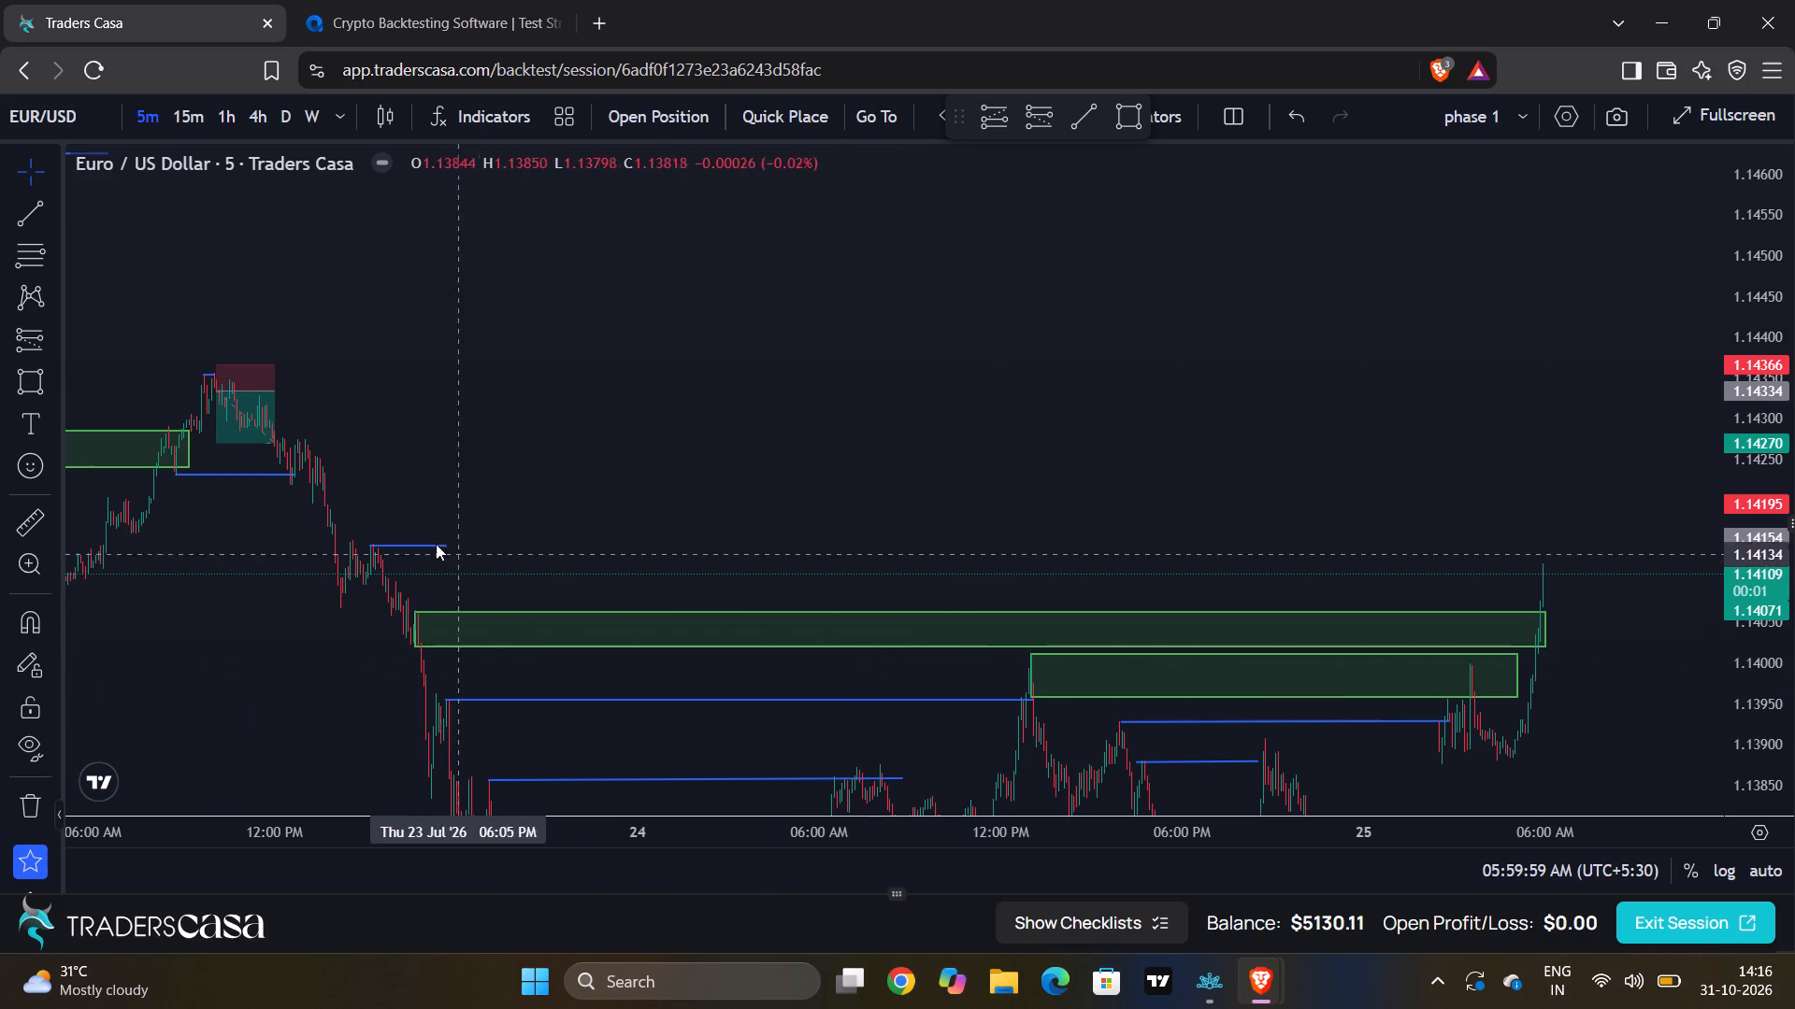
pyautogui.click(30, 378)
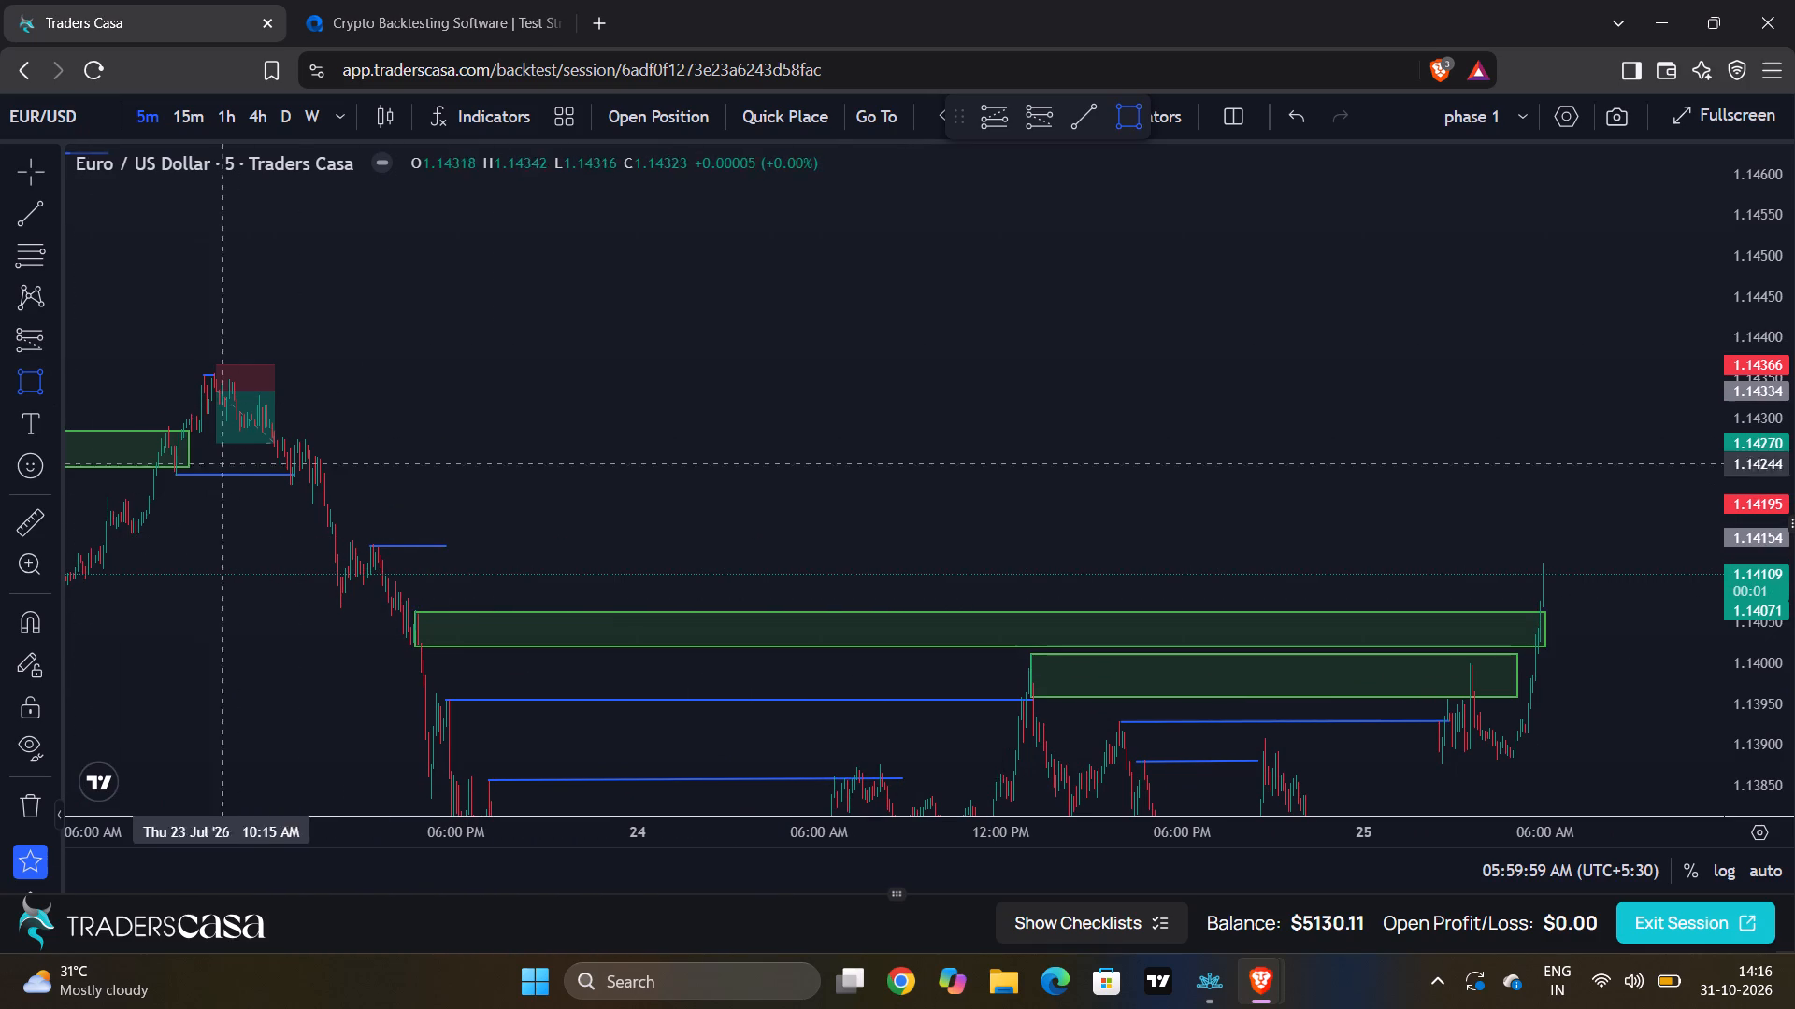
pyautogui.click(353, 540)
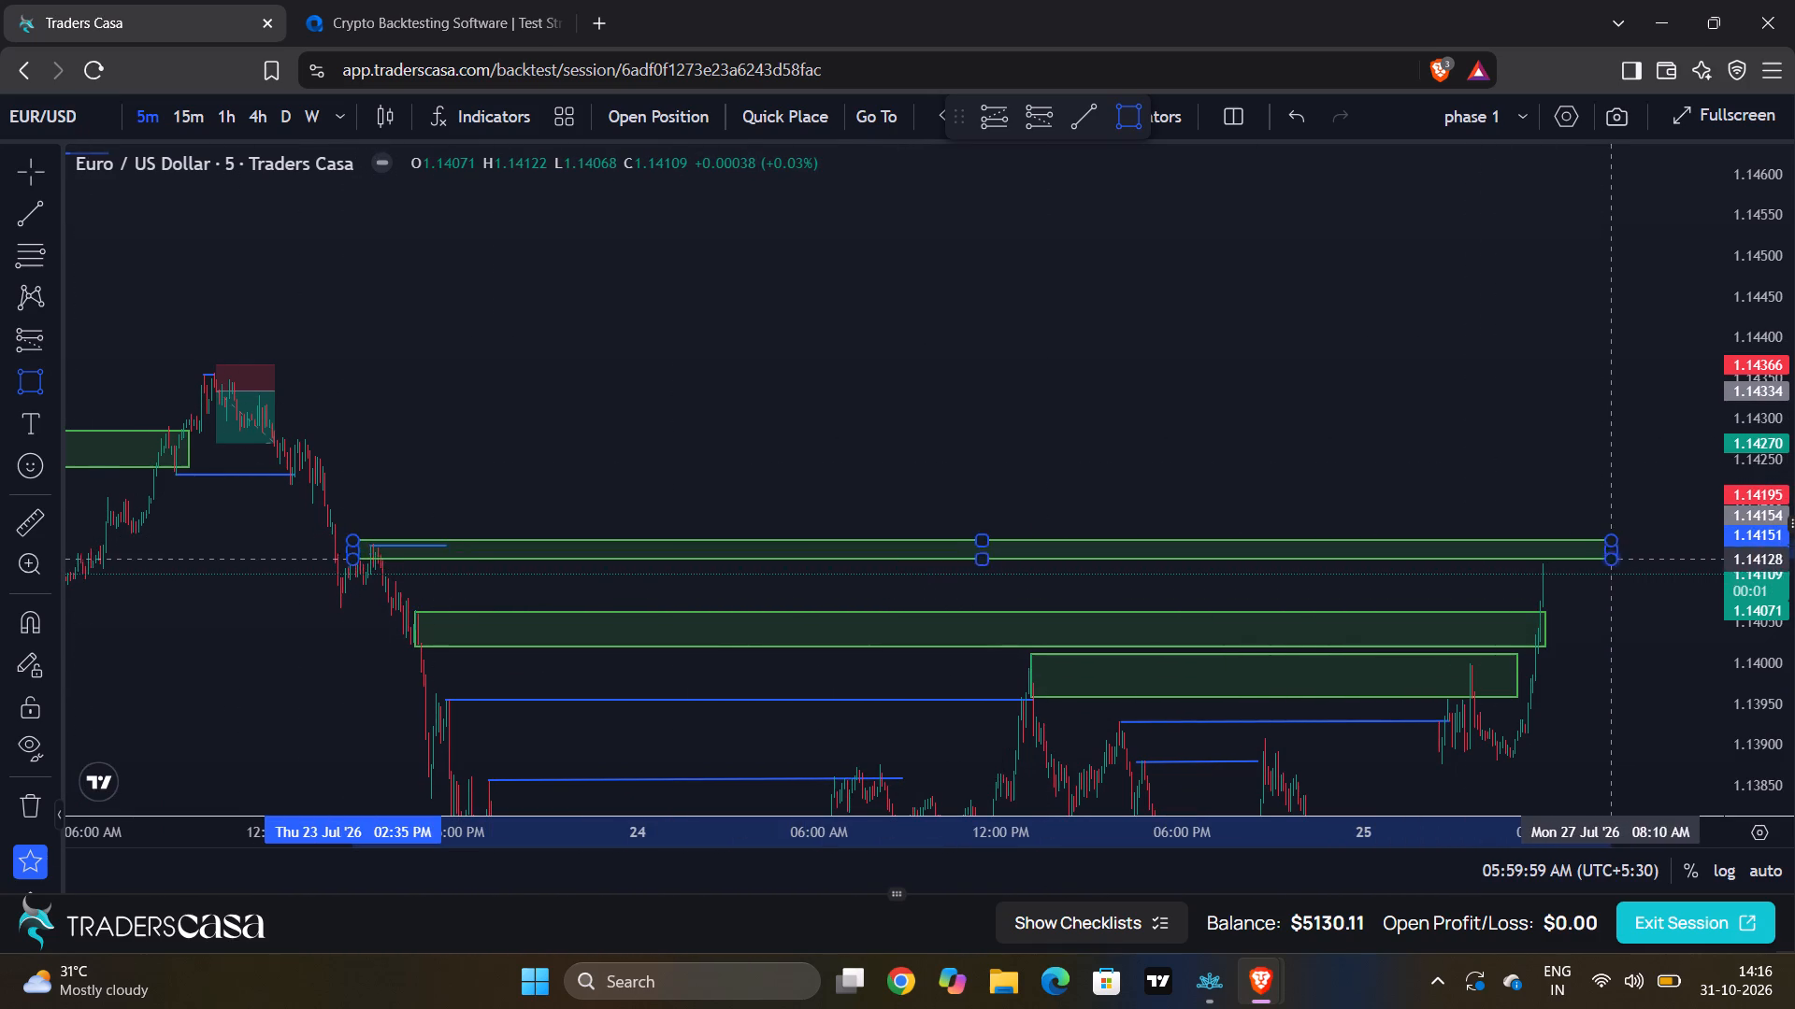
pyautogui.click(1626, 587)
pyautogui.click(1466, 483)
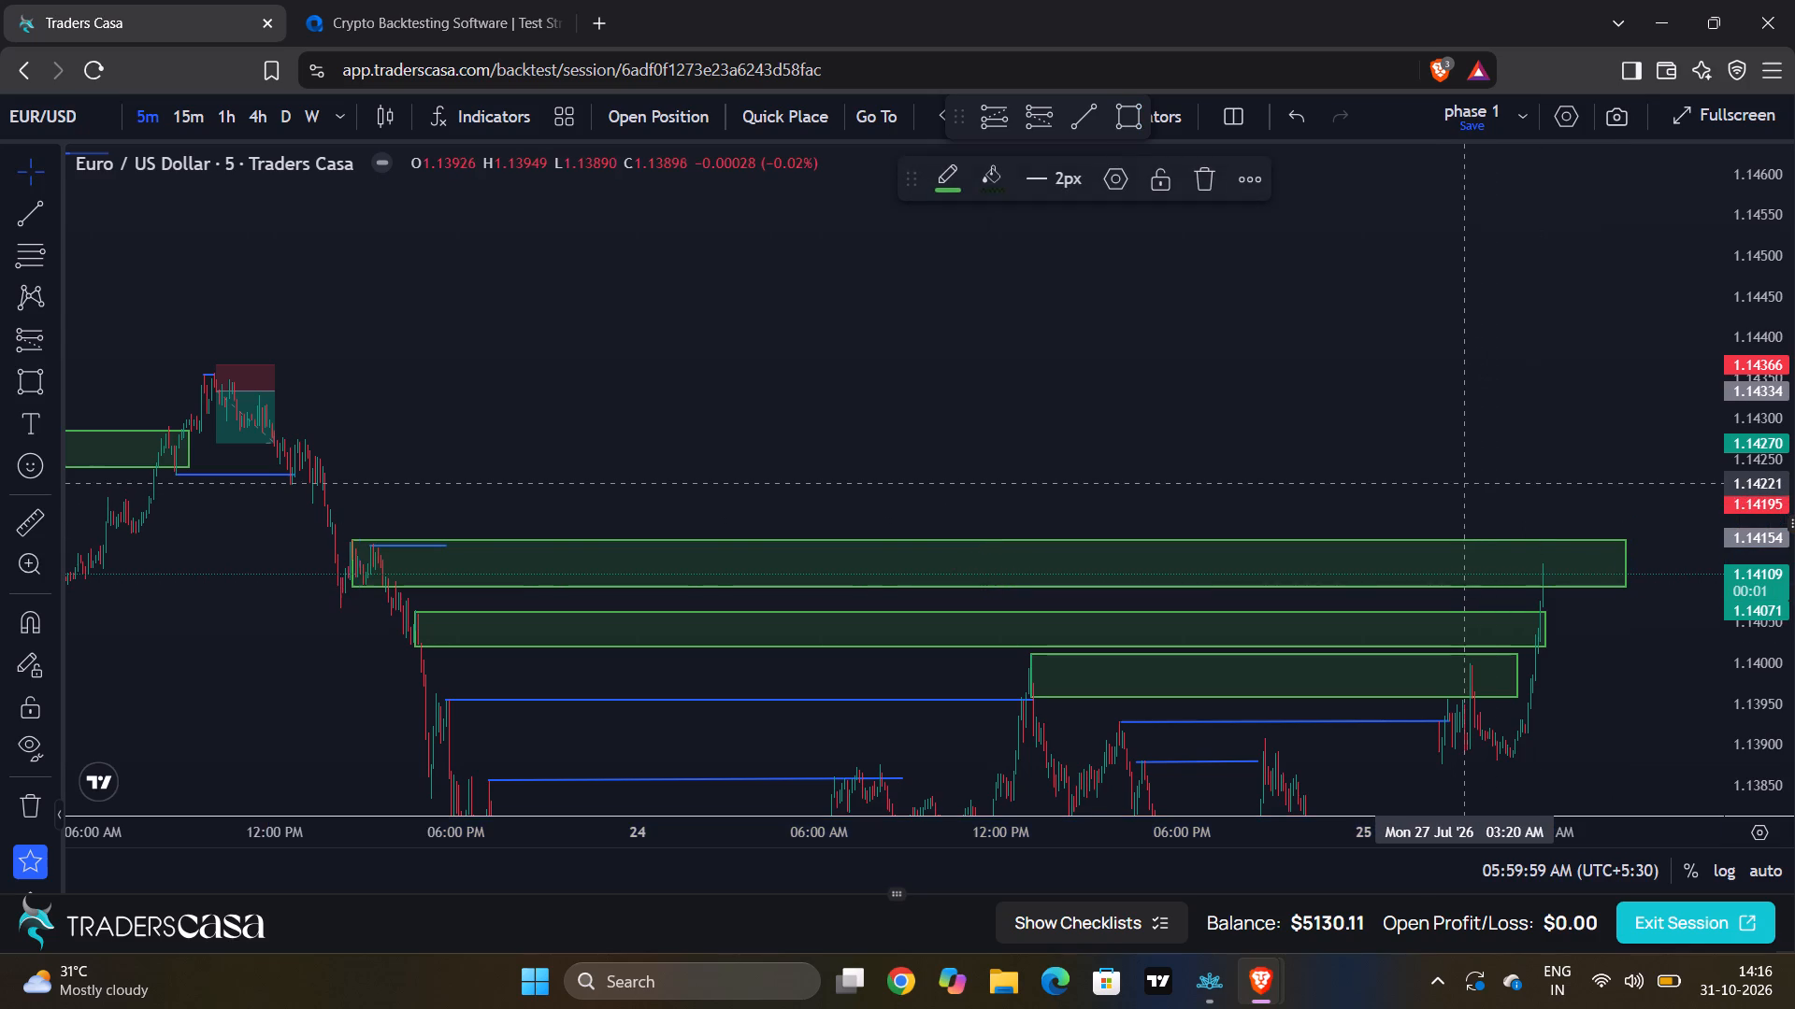
# Delete the middle green zone between about 1.1402 and 1.1406, directly beneath the new zone.
pyautogui.moveTo(1463, 483); pyautogui.dragTo(1152, 496)
pyautogui.scroll(2, 1147, 494)
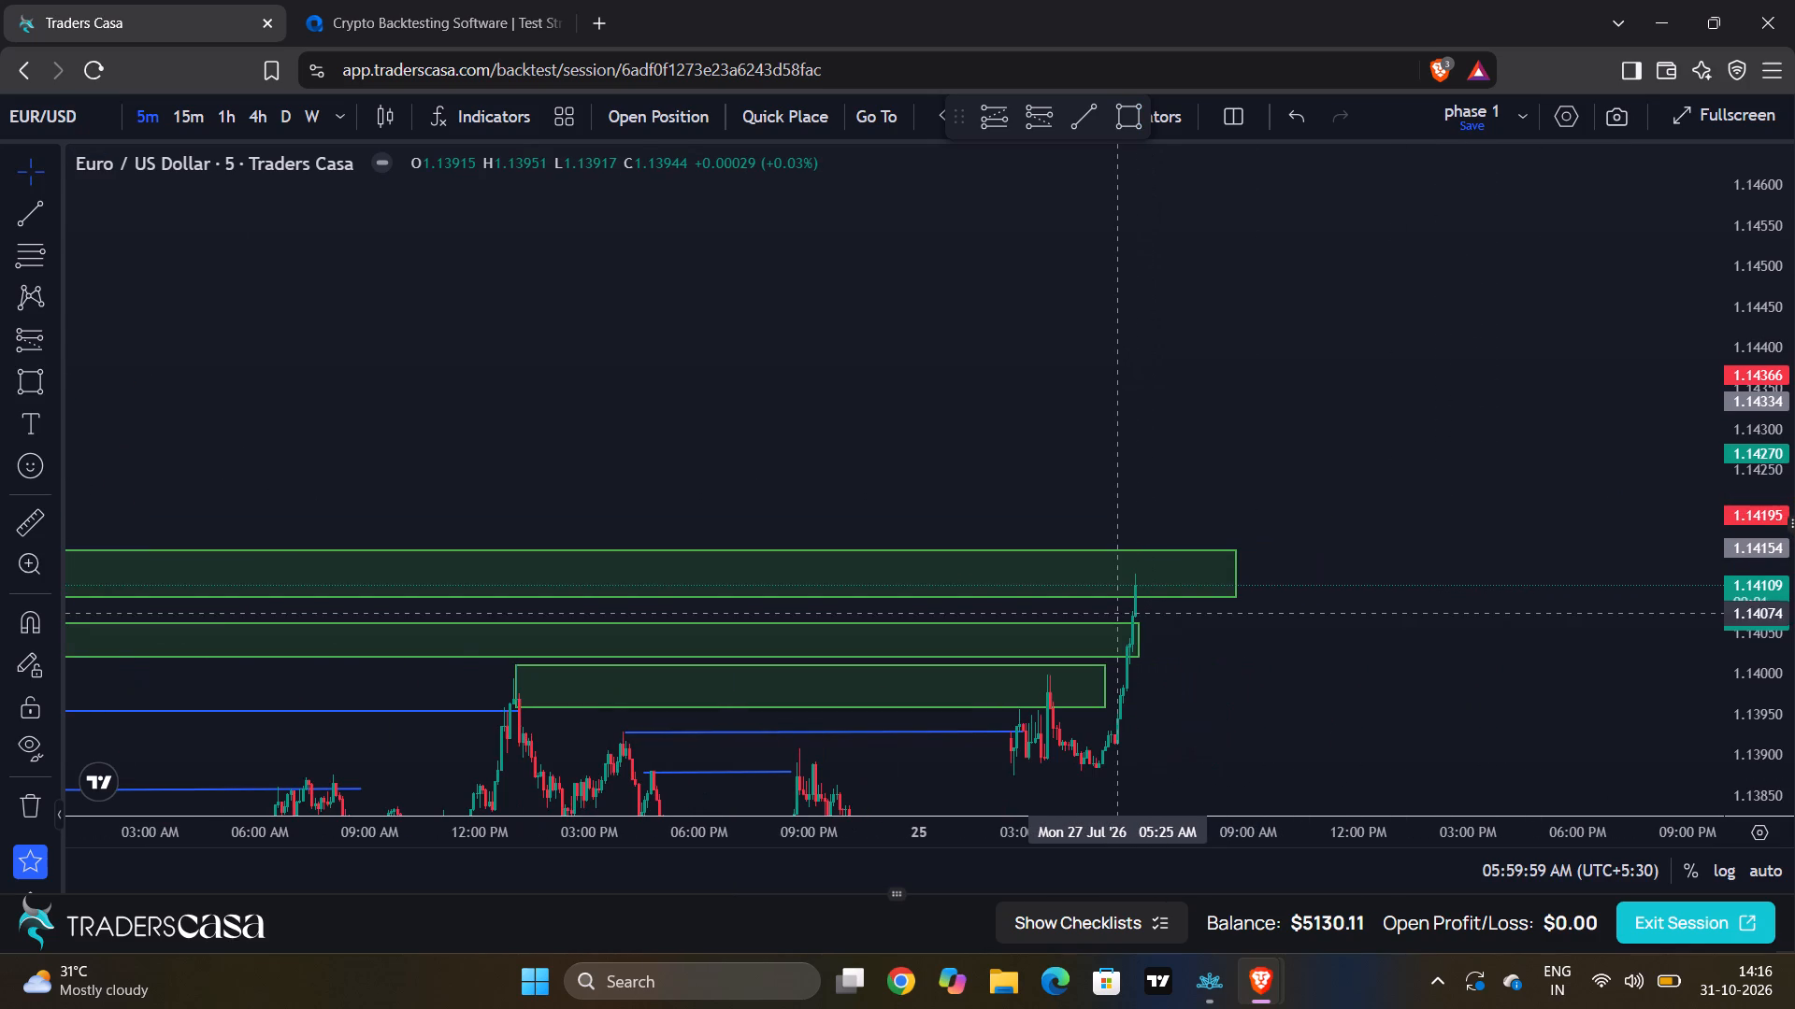
pyautogui.click(1118, 626)
pyautogui.click(1199, 189)
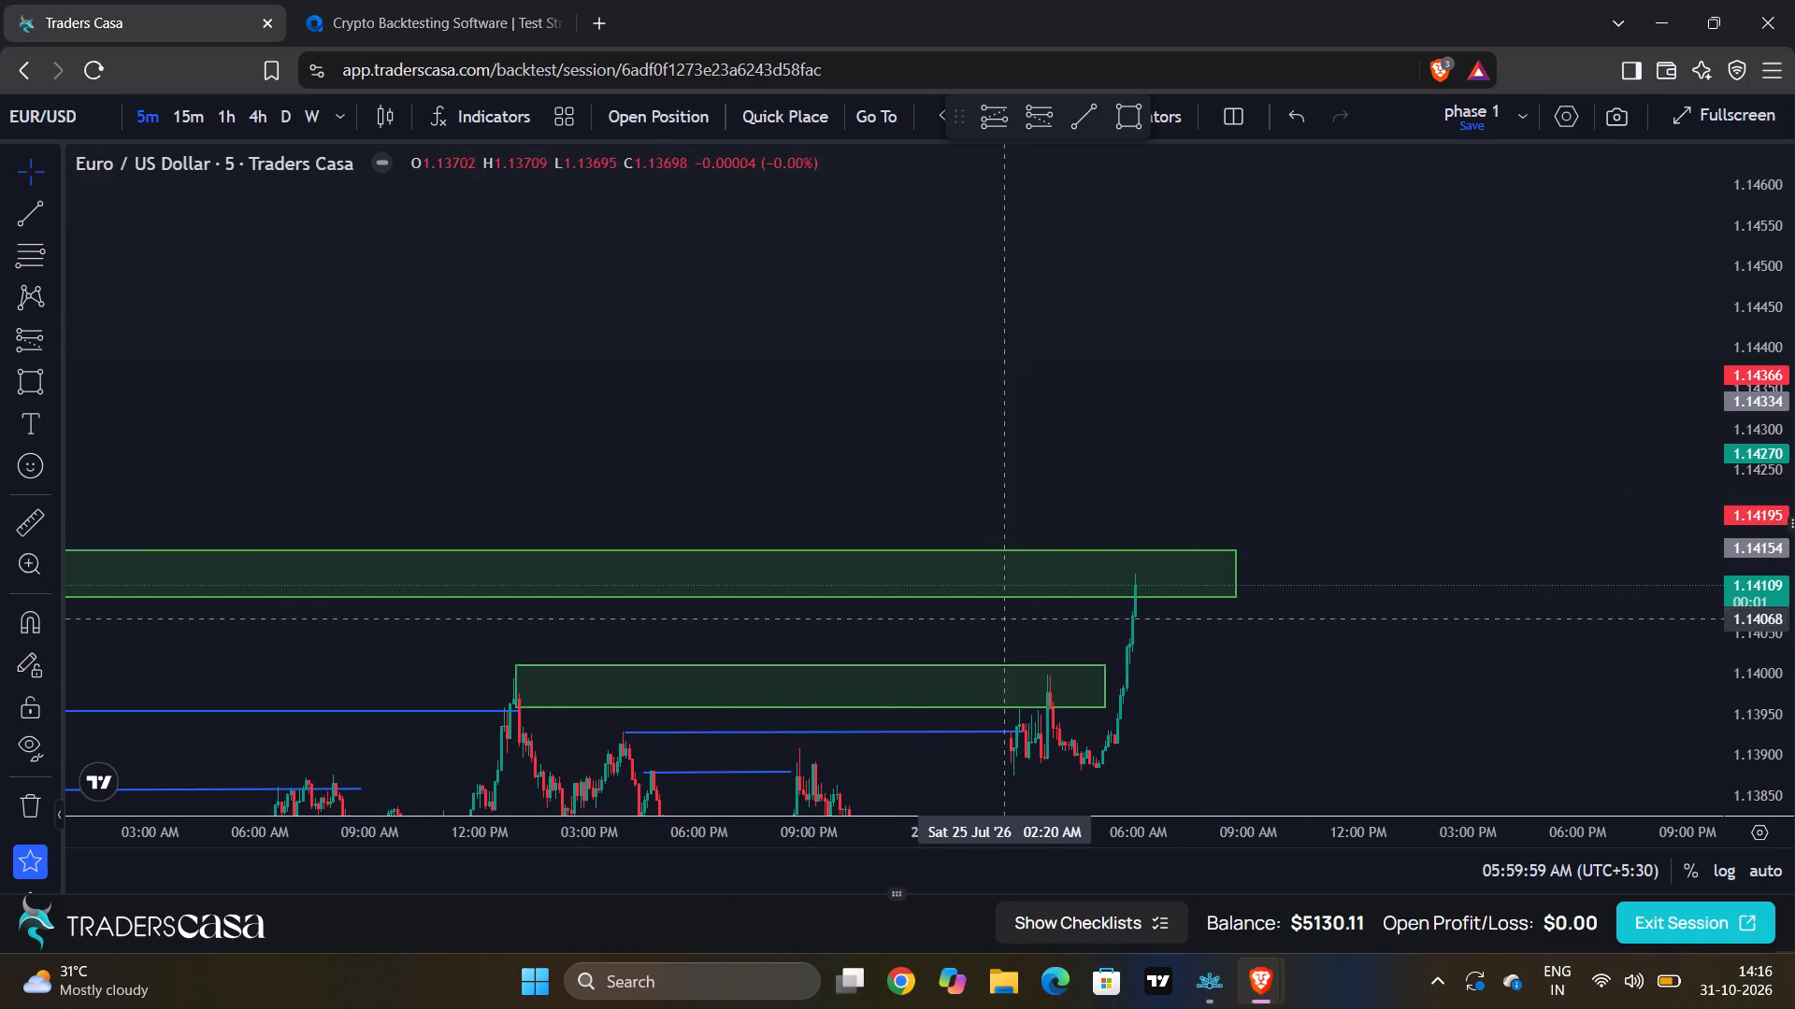
# Delete the lower green zone between about 1.1396 and 1.1401, keeping the newly drawn zone above it.
pyautogui.click(1010, 670)
pyautogui.click(1014, 664)
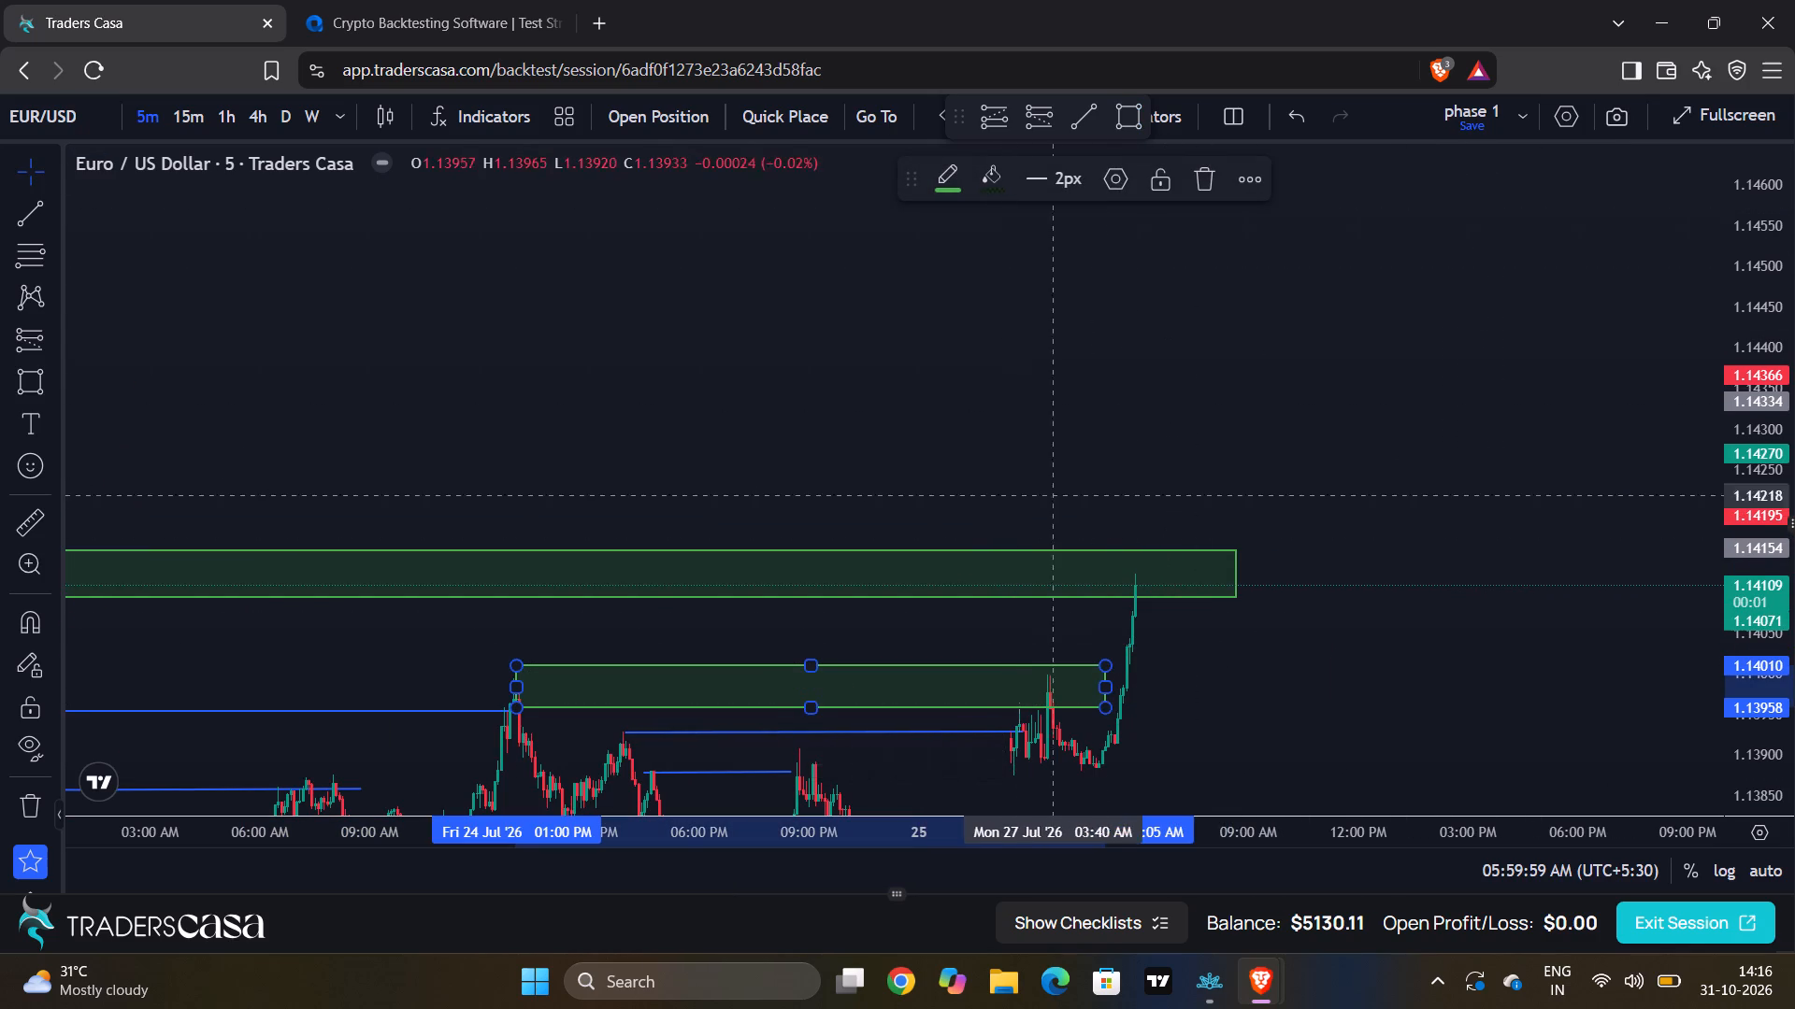
pyautogui.click(1203, 169)
# Return to fullscreen and advance the replay by two 5-minute candles past the 27 Jul rally into the green zone.
pyautogui.scroll(3, 991, 532)
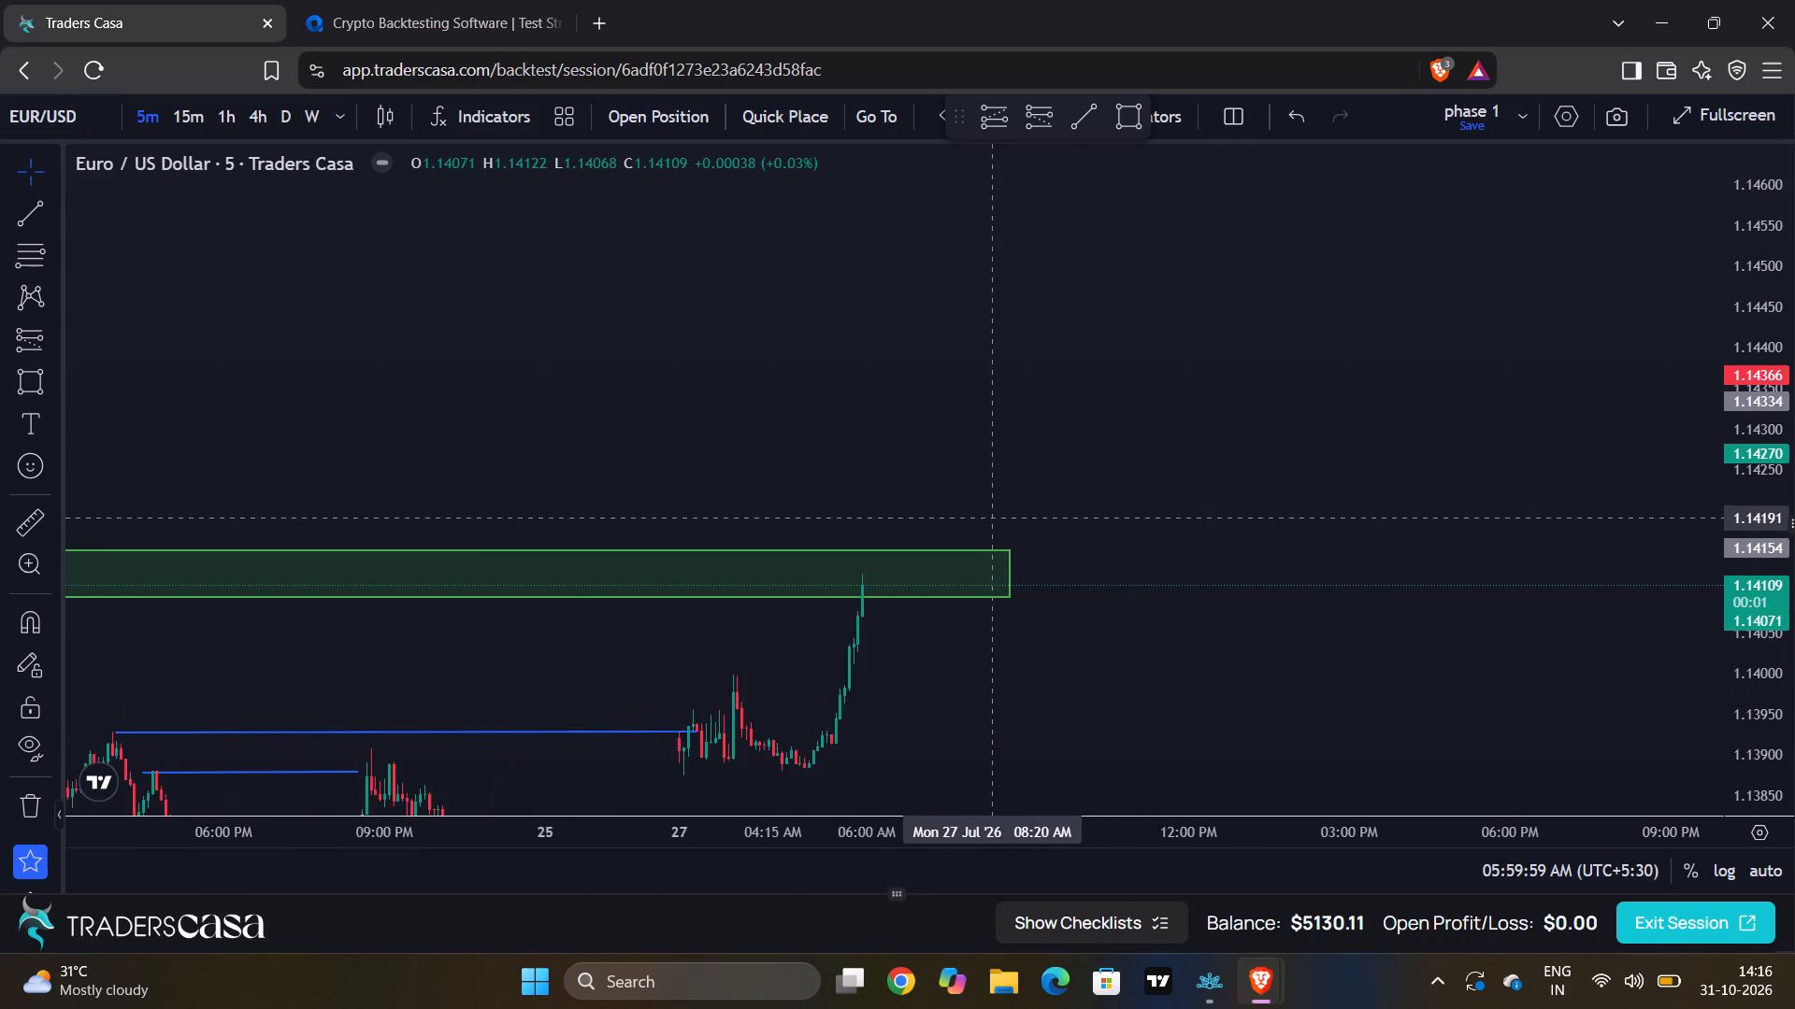
pyautogui.scroll(2, 990, 513)
pyautogui.moveTo(978, 519); pyautogui.dragTo(1008, 269)
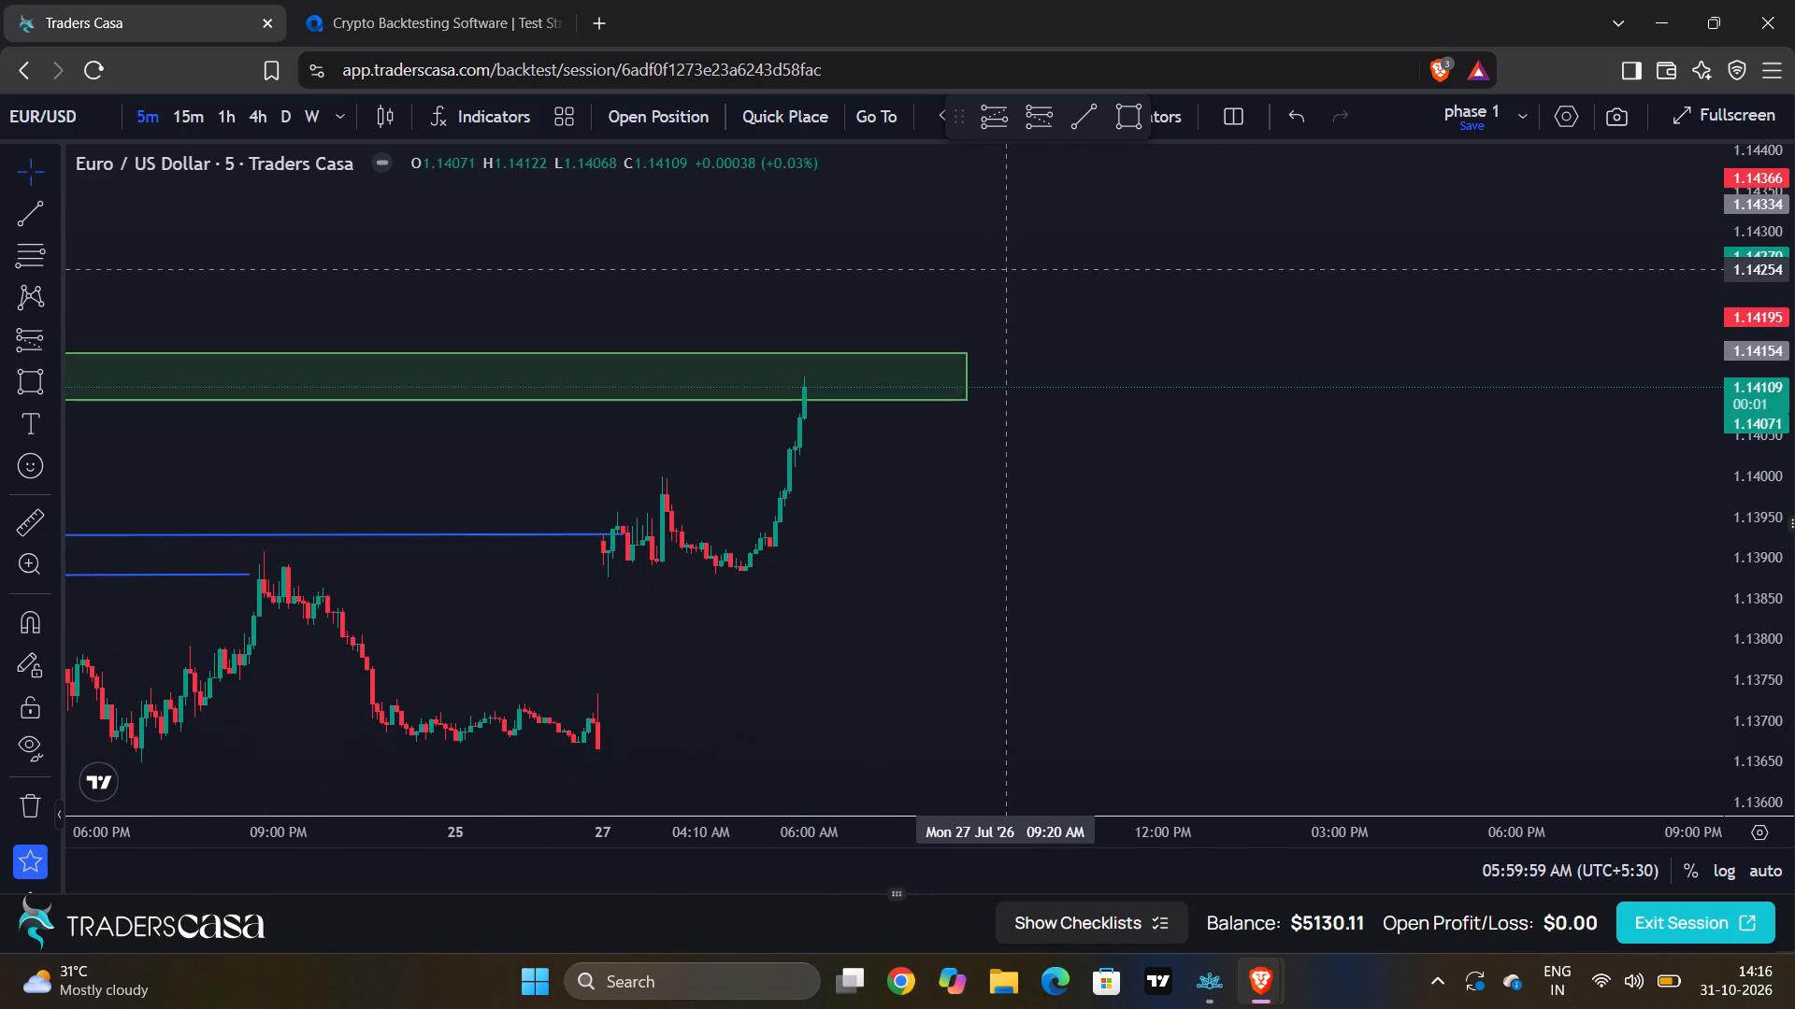
pyautogui.press('F11')
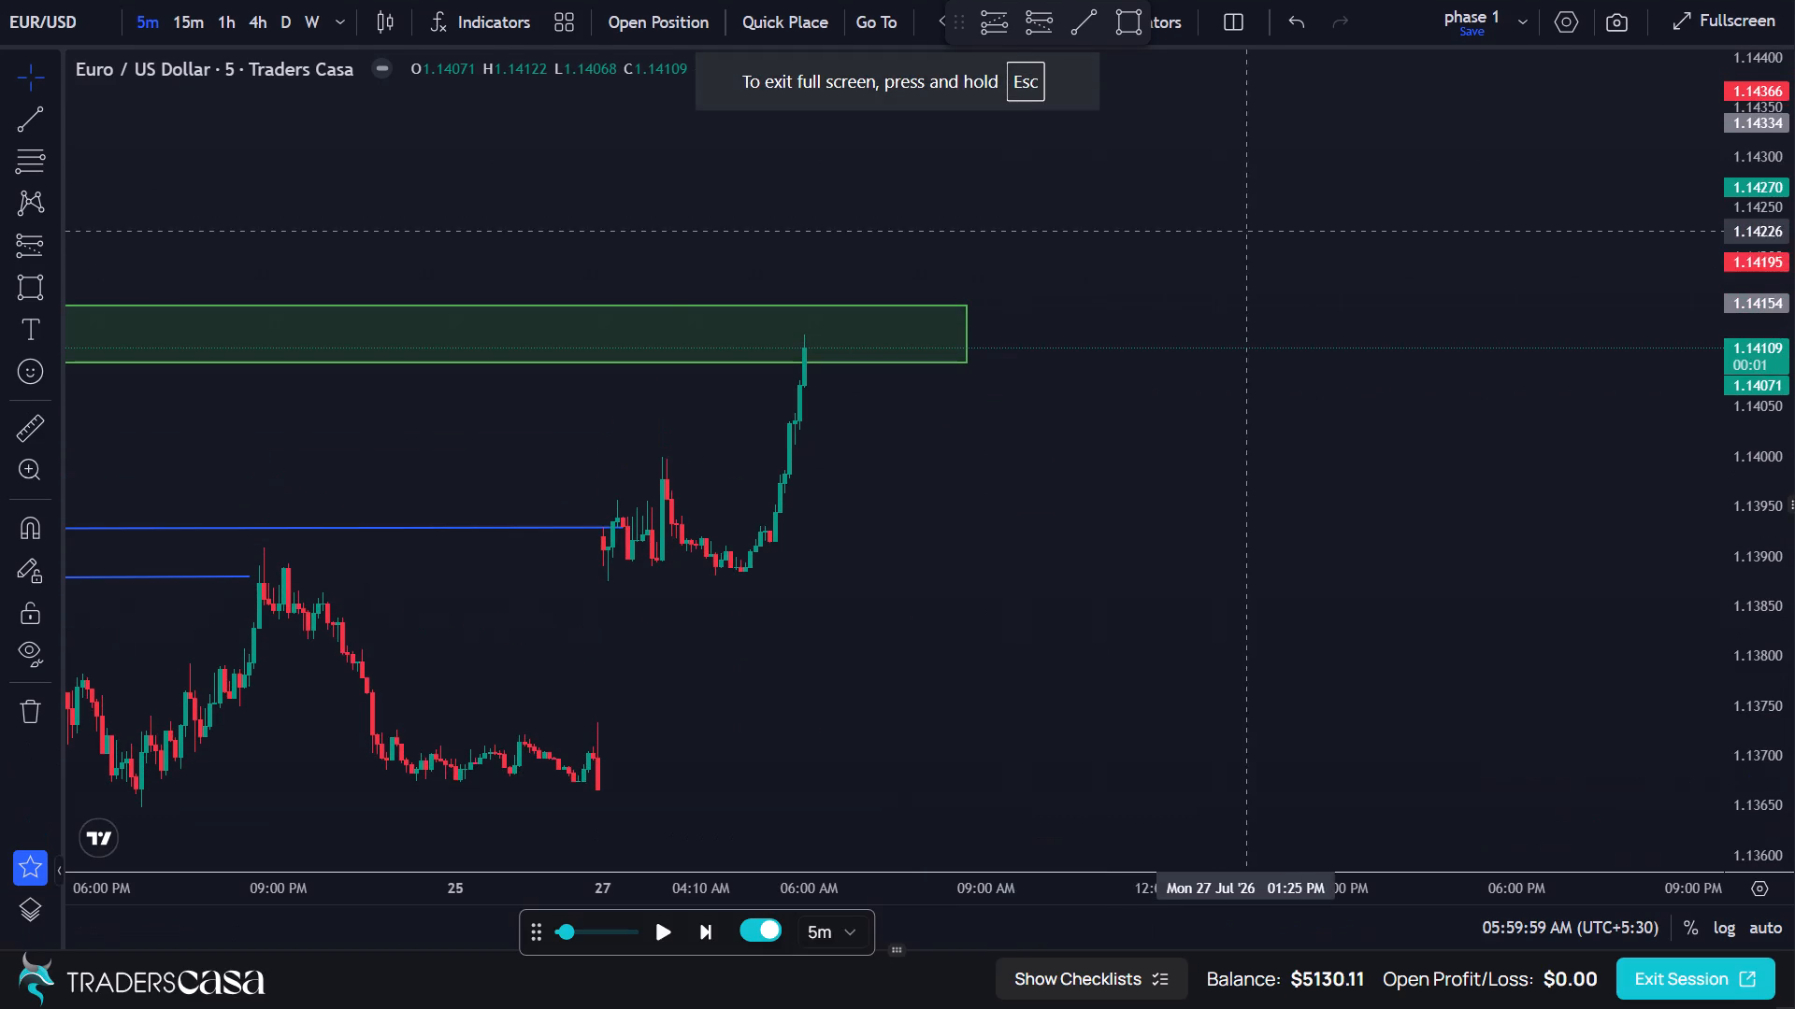
pyautogui.click(711, 920)
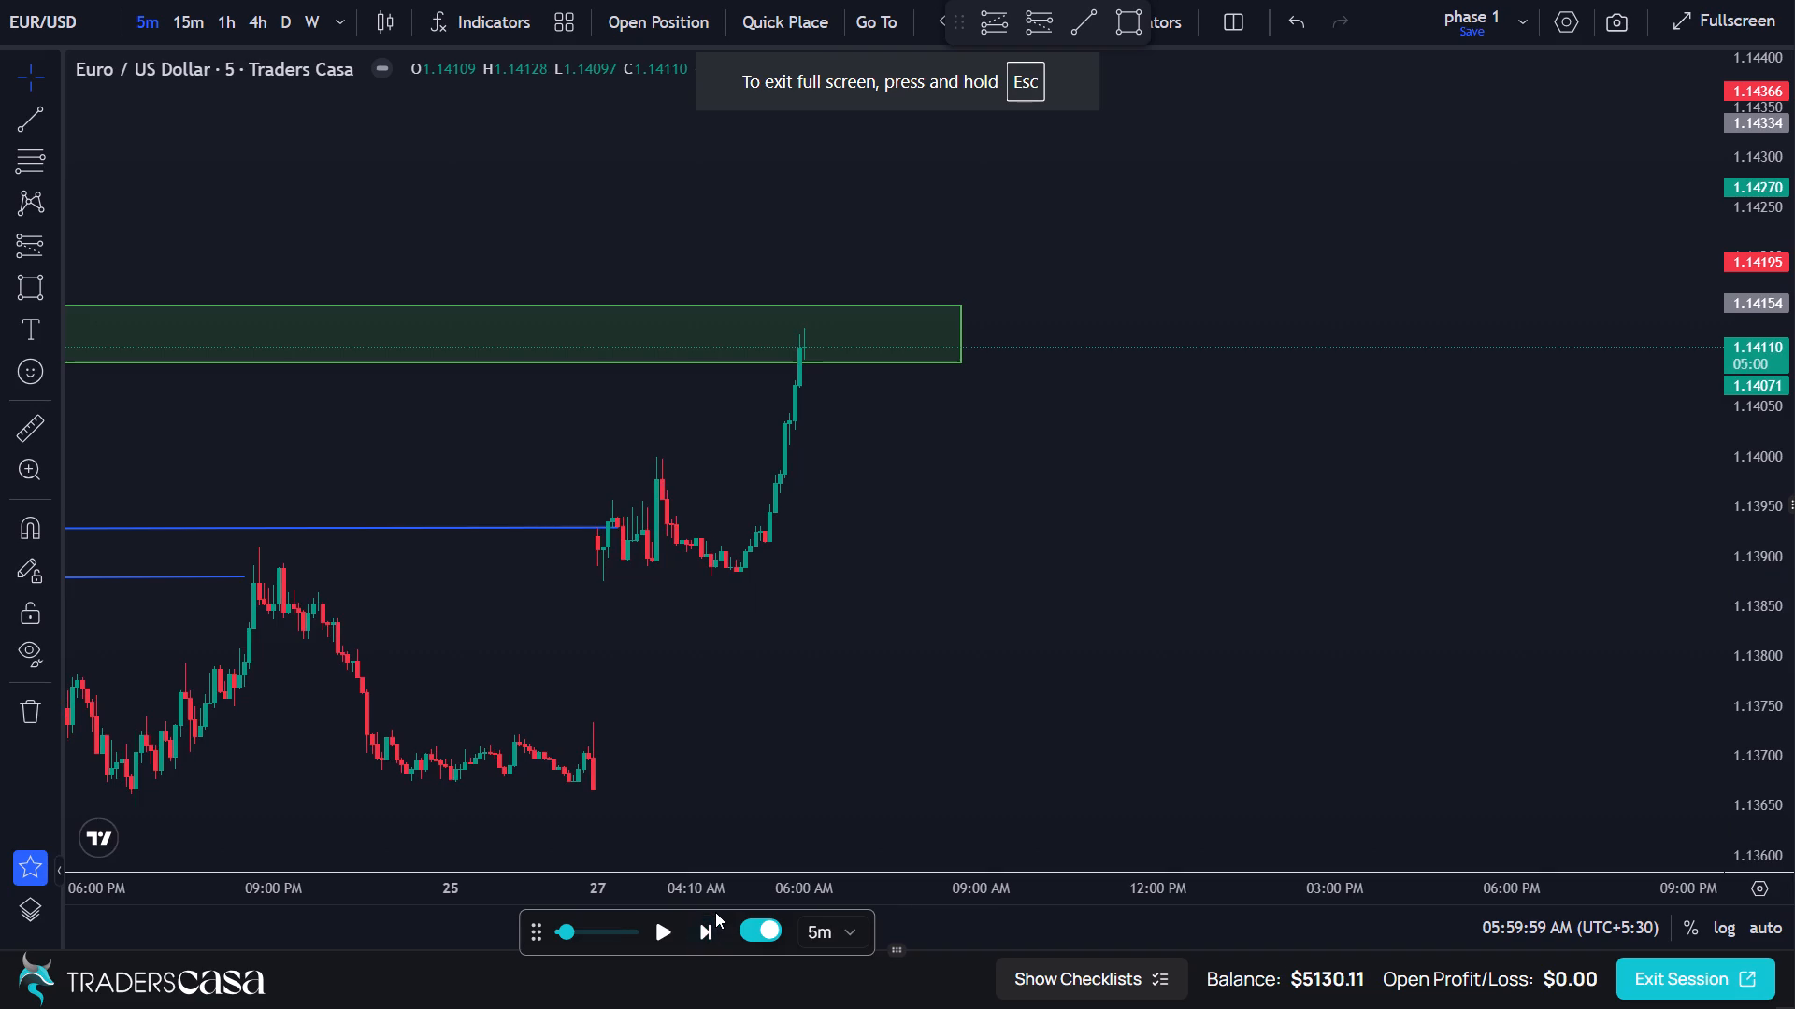
pyautogui.click(708, 932)
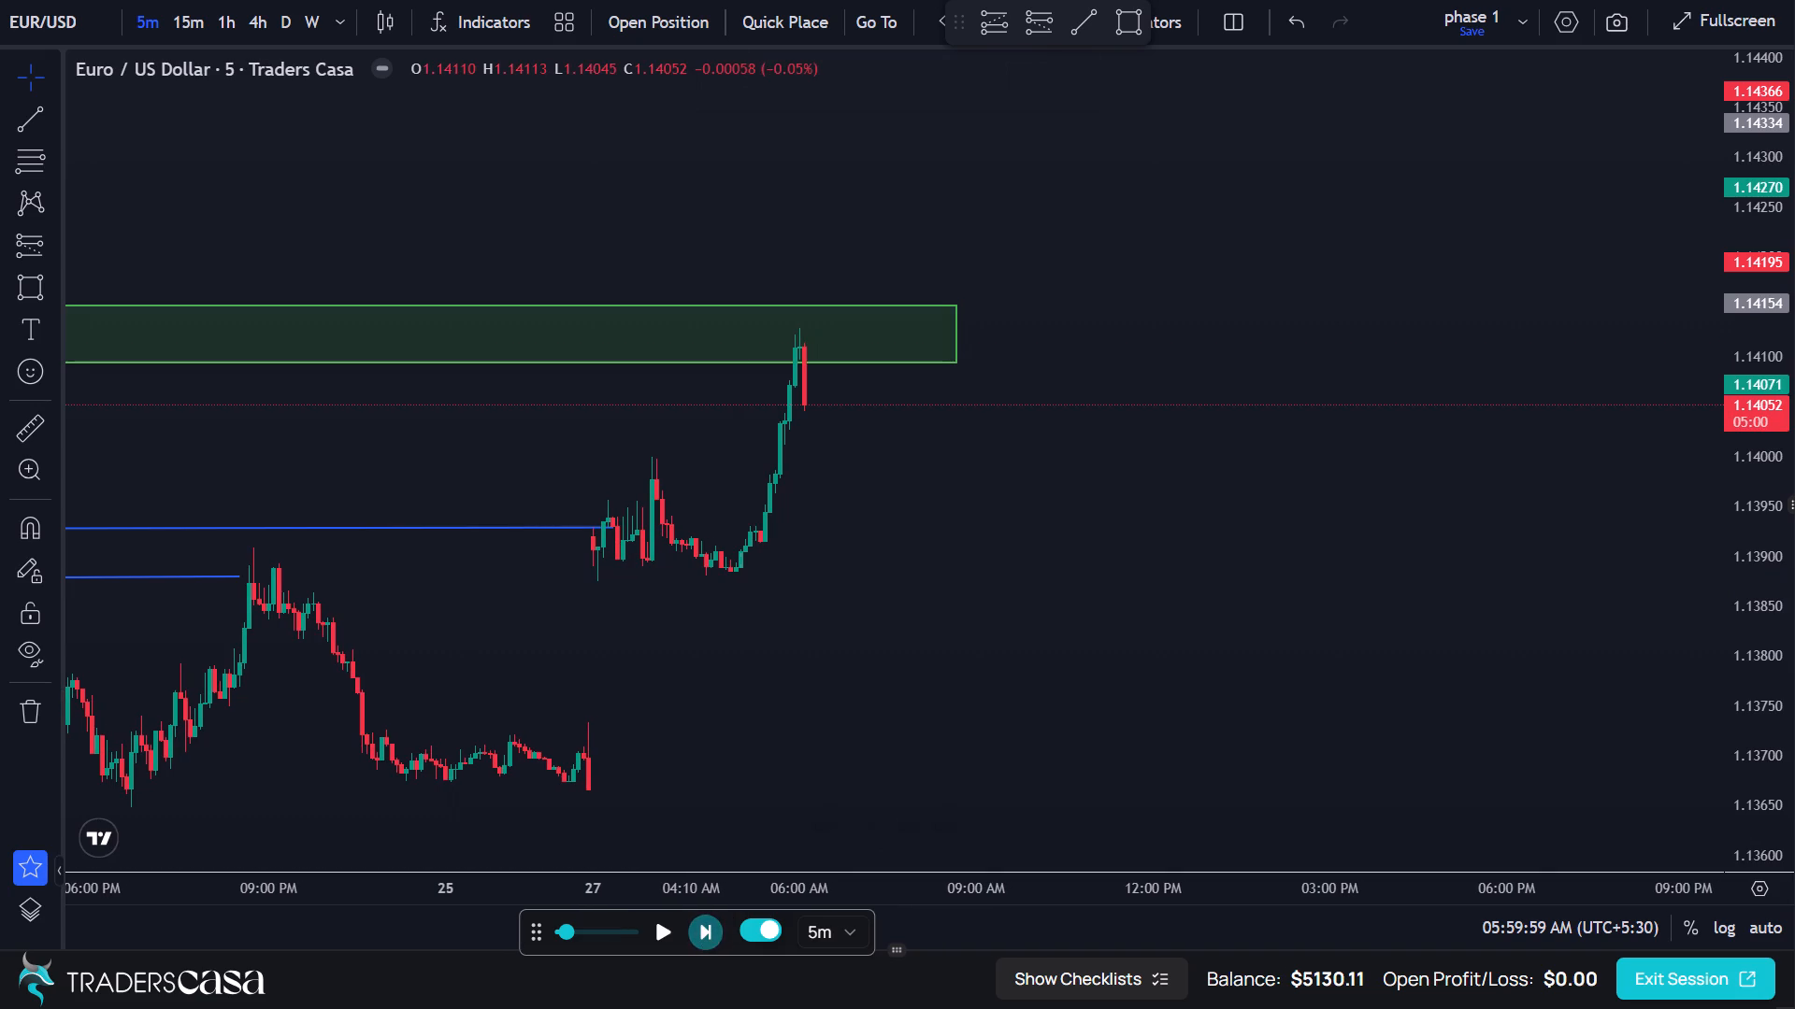
# Draw a short position from the 27 Jul 06:05 AM candle with entry at 1.14052 and stop at 1.14150, near the green zone's top.
pyautogui.scroll(2, 843, 490)
pyautogui.moveTo(709, 528); pyautogui.dragTo(826, 527)
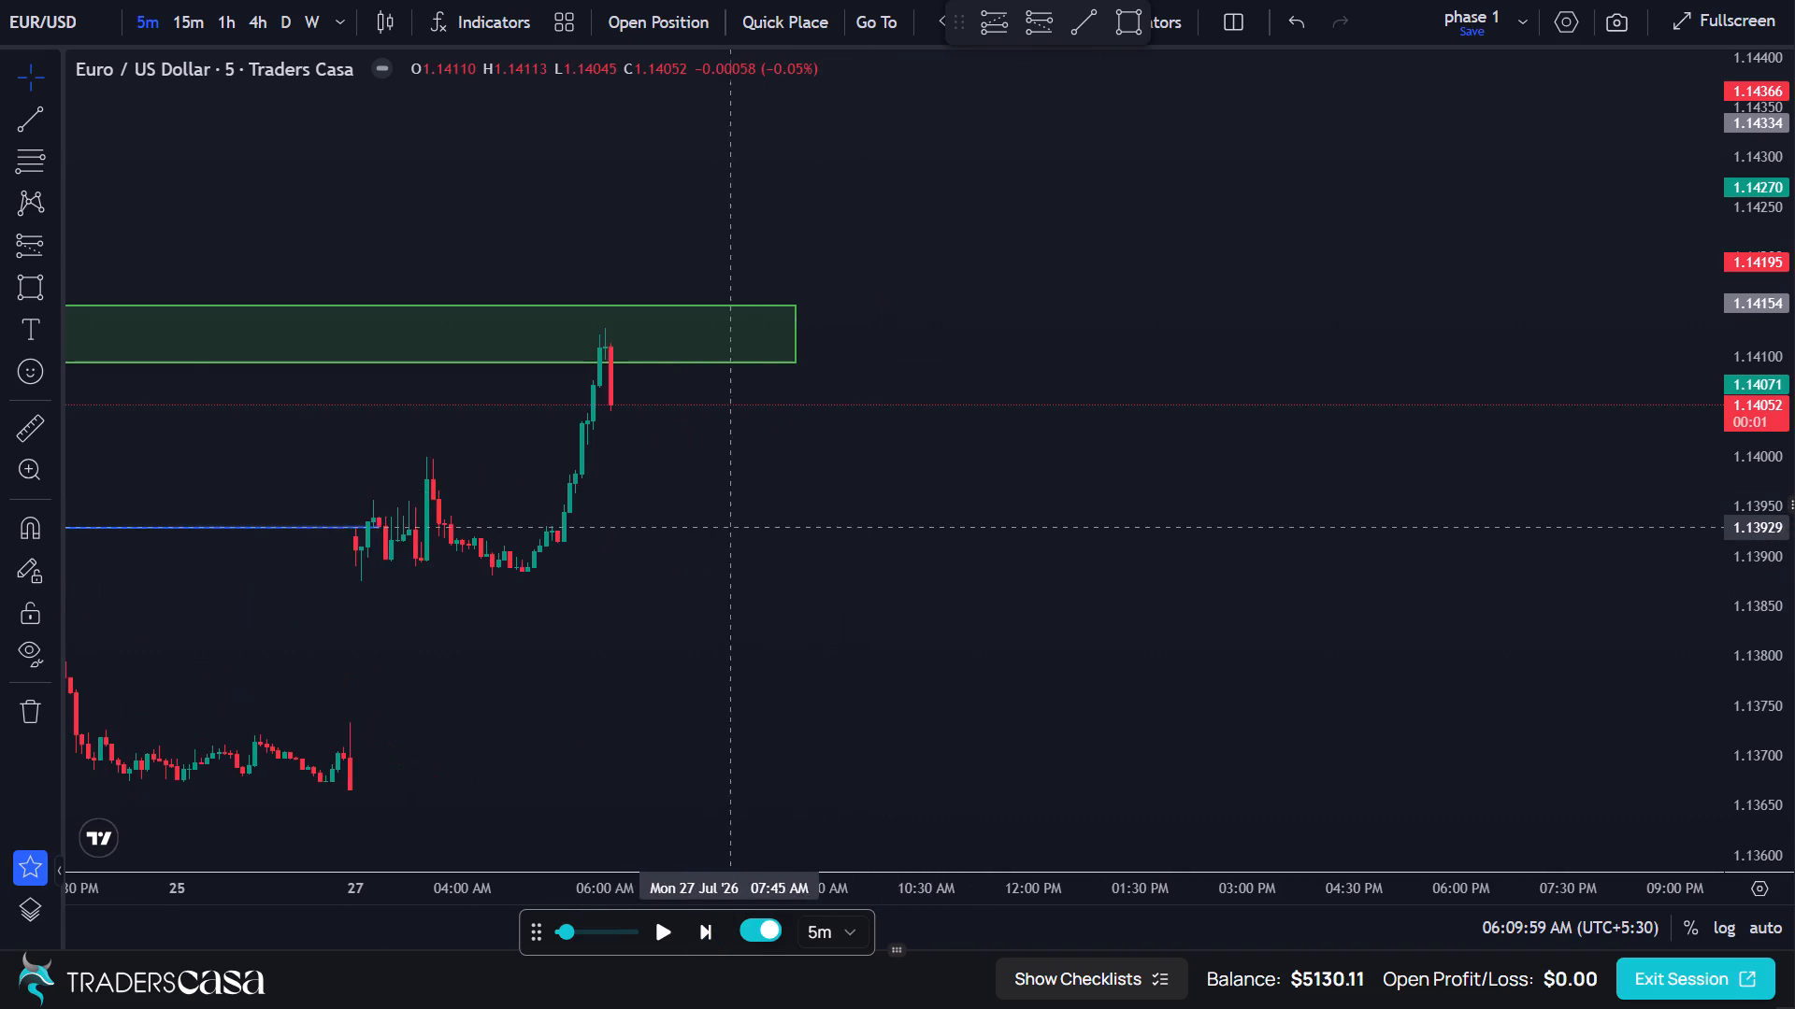
pyautogui.moveTo(826, 527); pyautogui.dragTo(1003, 527)
pyautogui.scroll(1, 867, 561)
pyautogui.scroll(-1, 867, 561)
pyautogui.scroll(4, 867, 561)
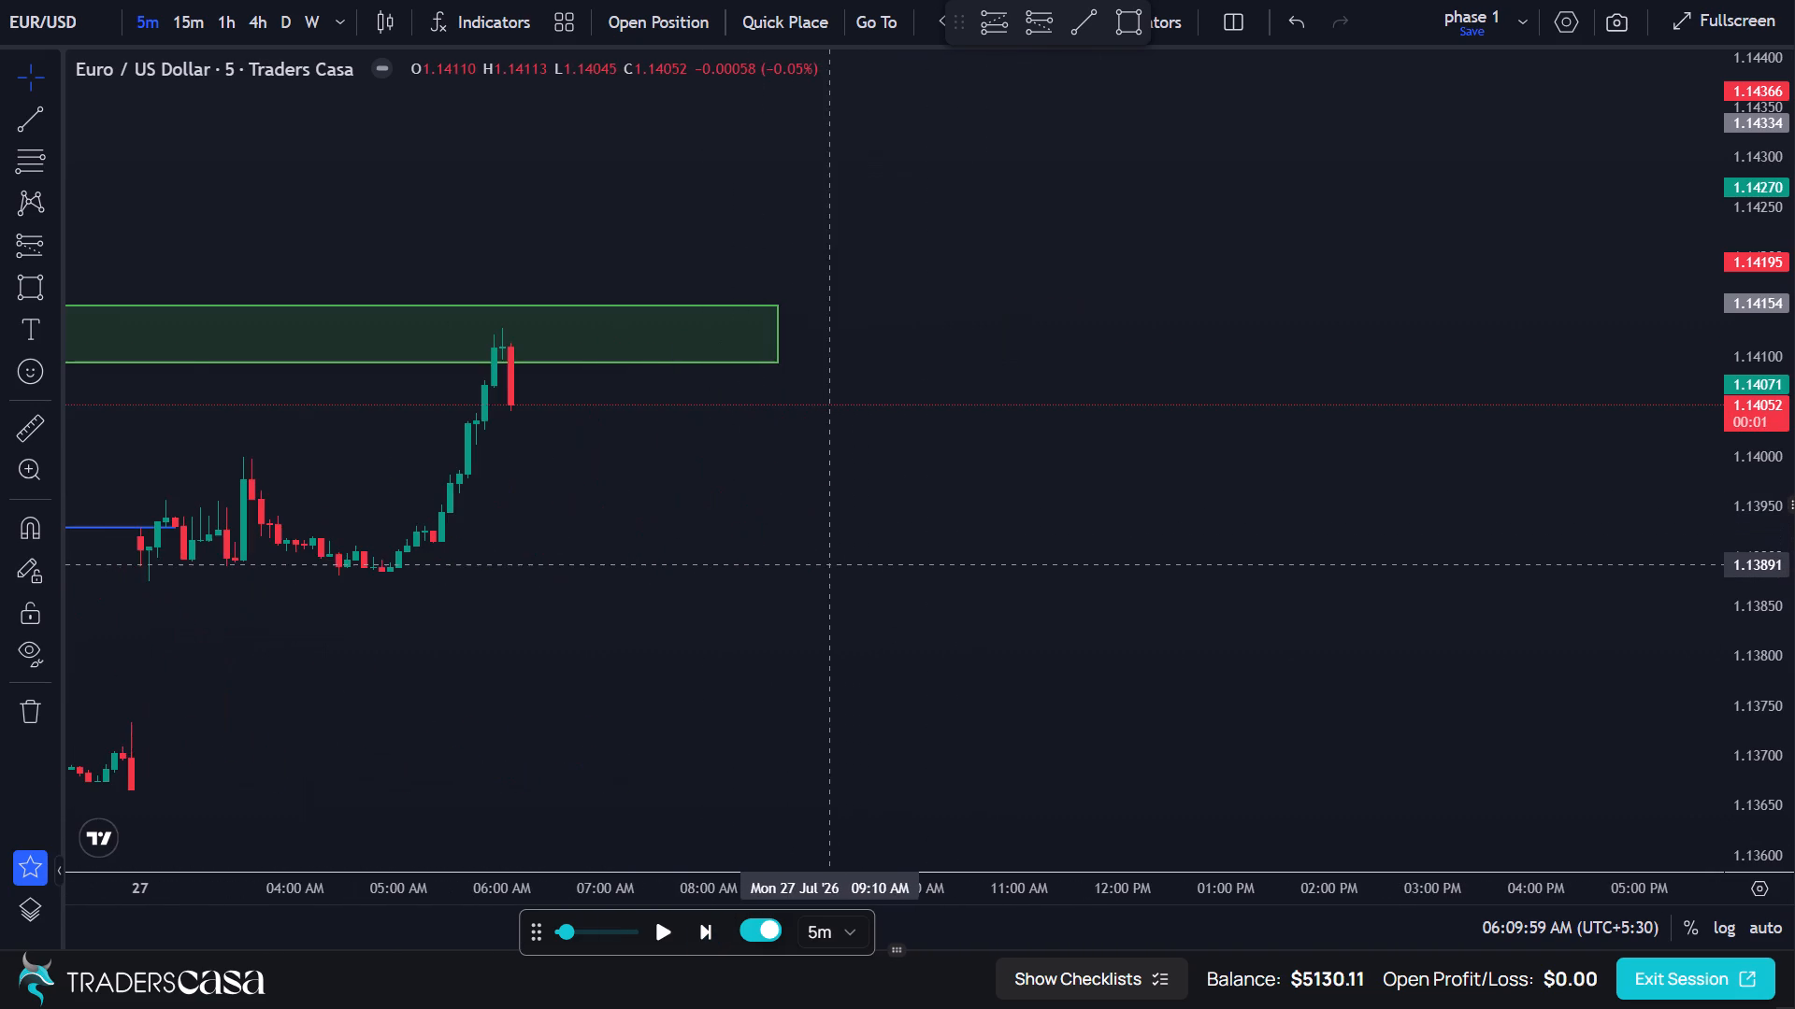
pyautogui.moveTo(698, 566); pyautogui.dragTo(911, 562)
pyautogui.click(32, 251)
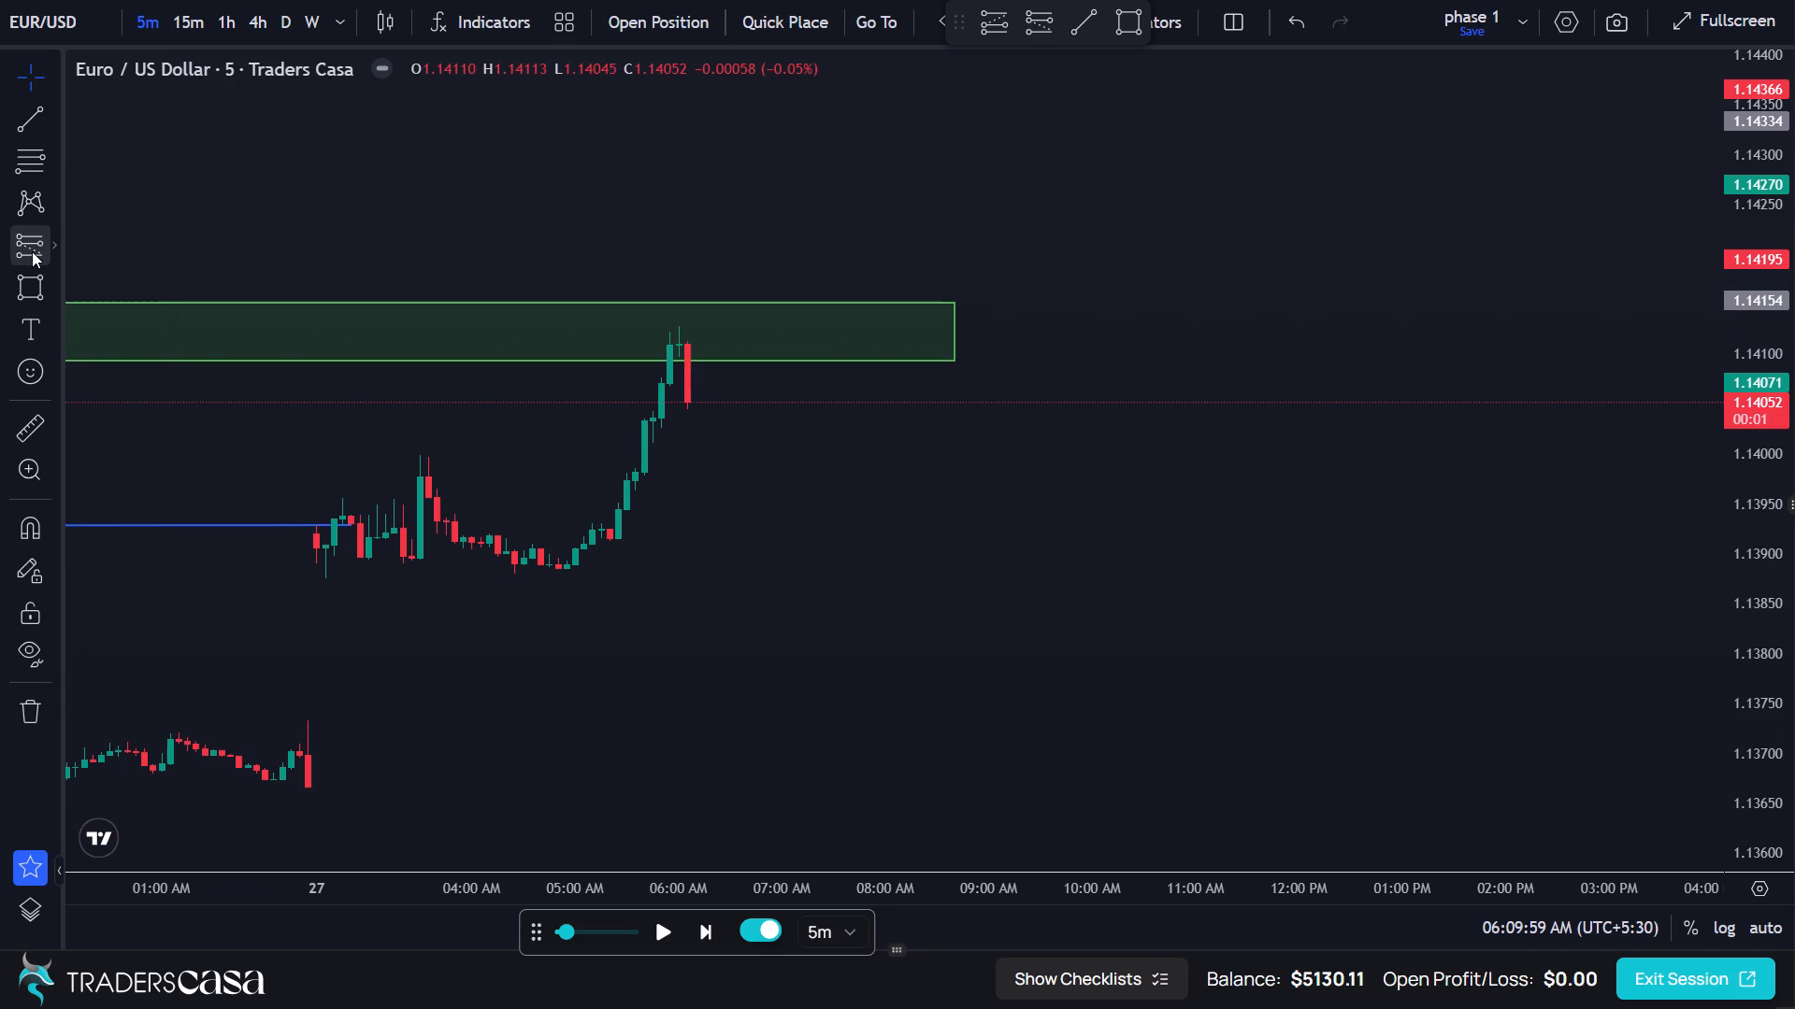
pyautogui.click(690, 402)
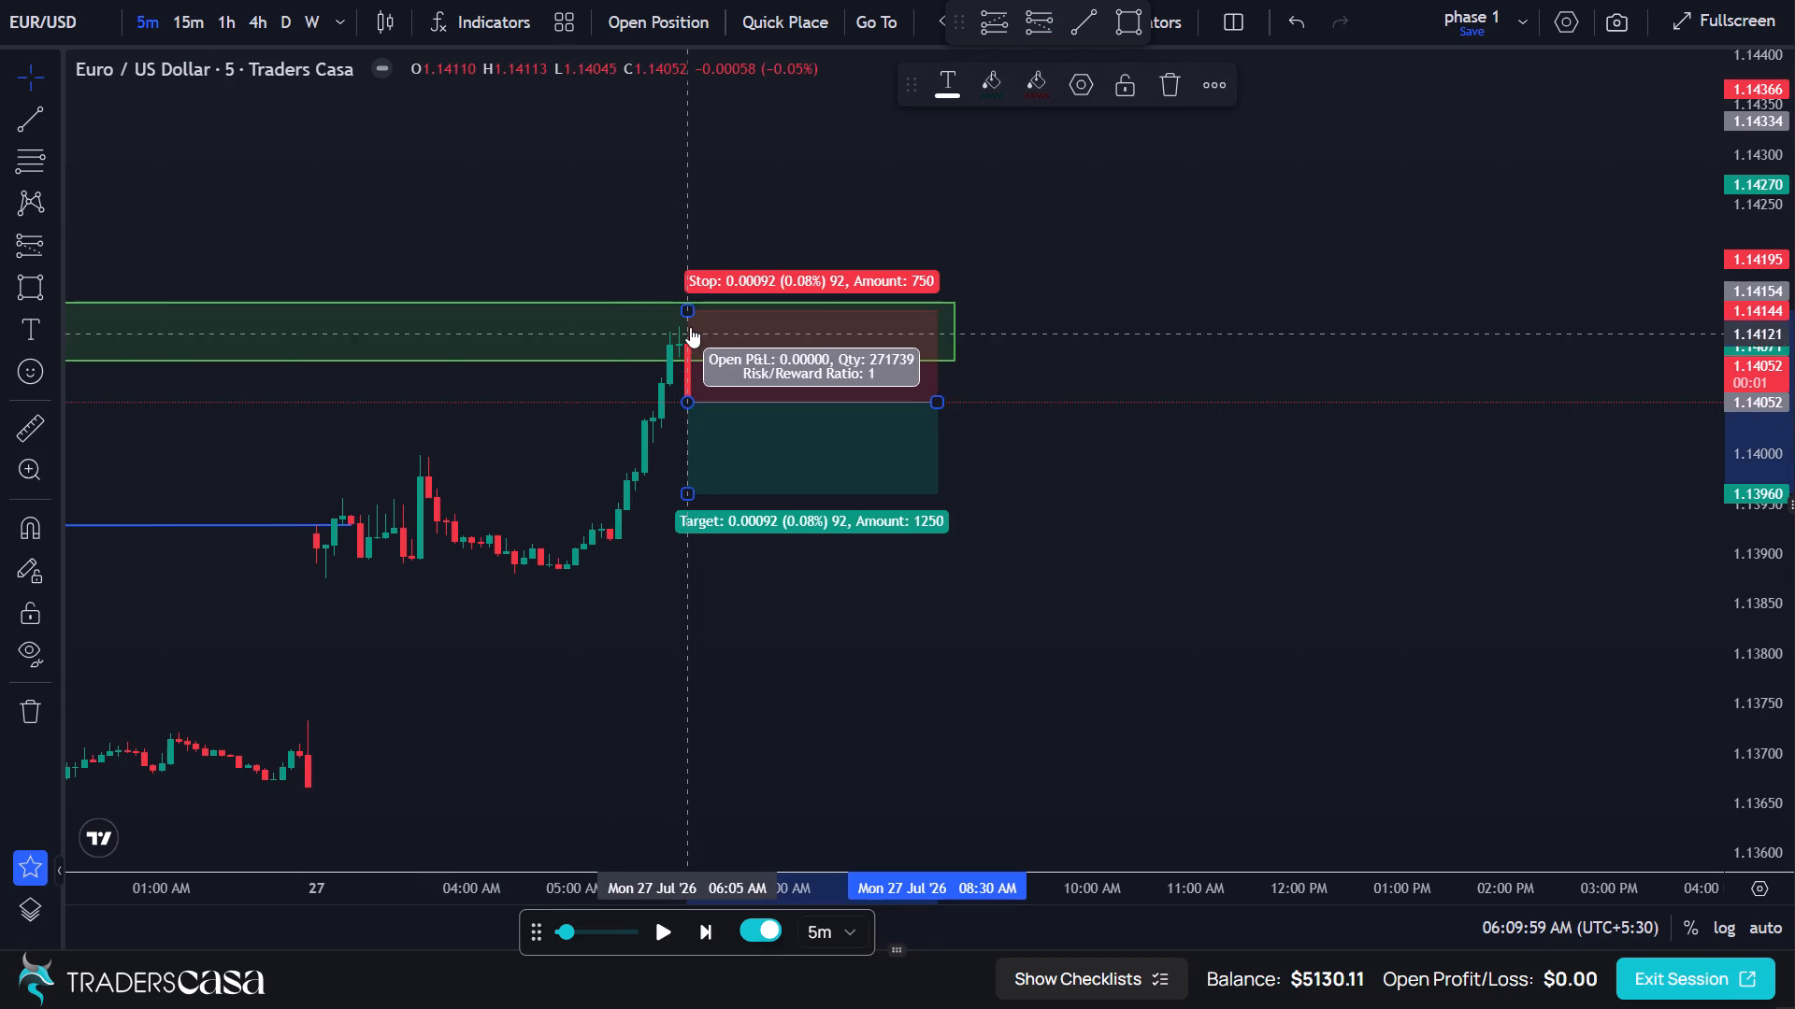
pyautogui.click(689, 307)
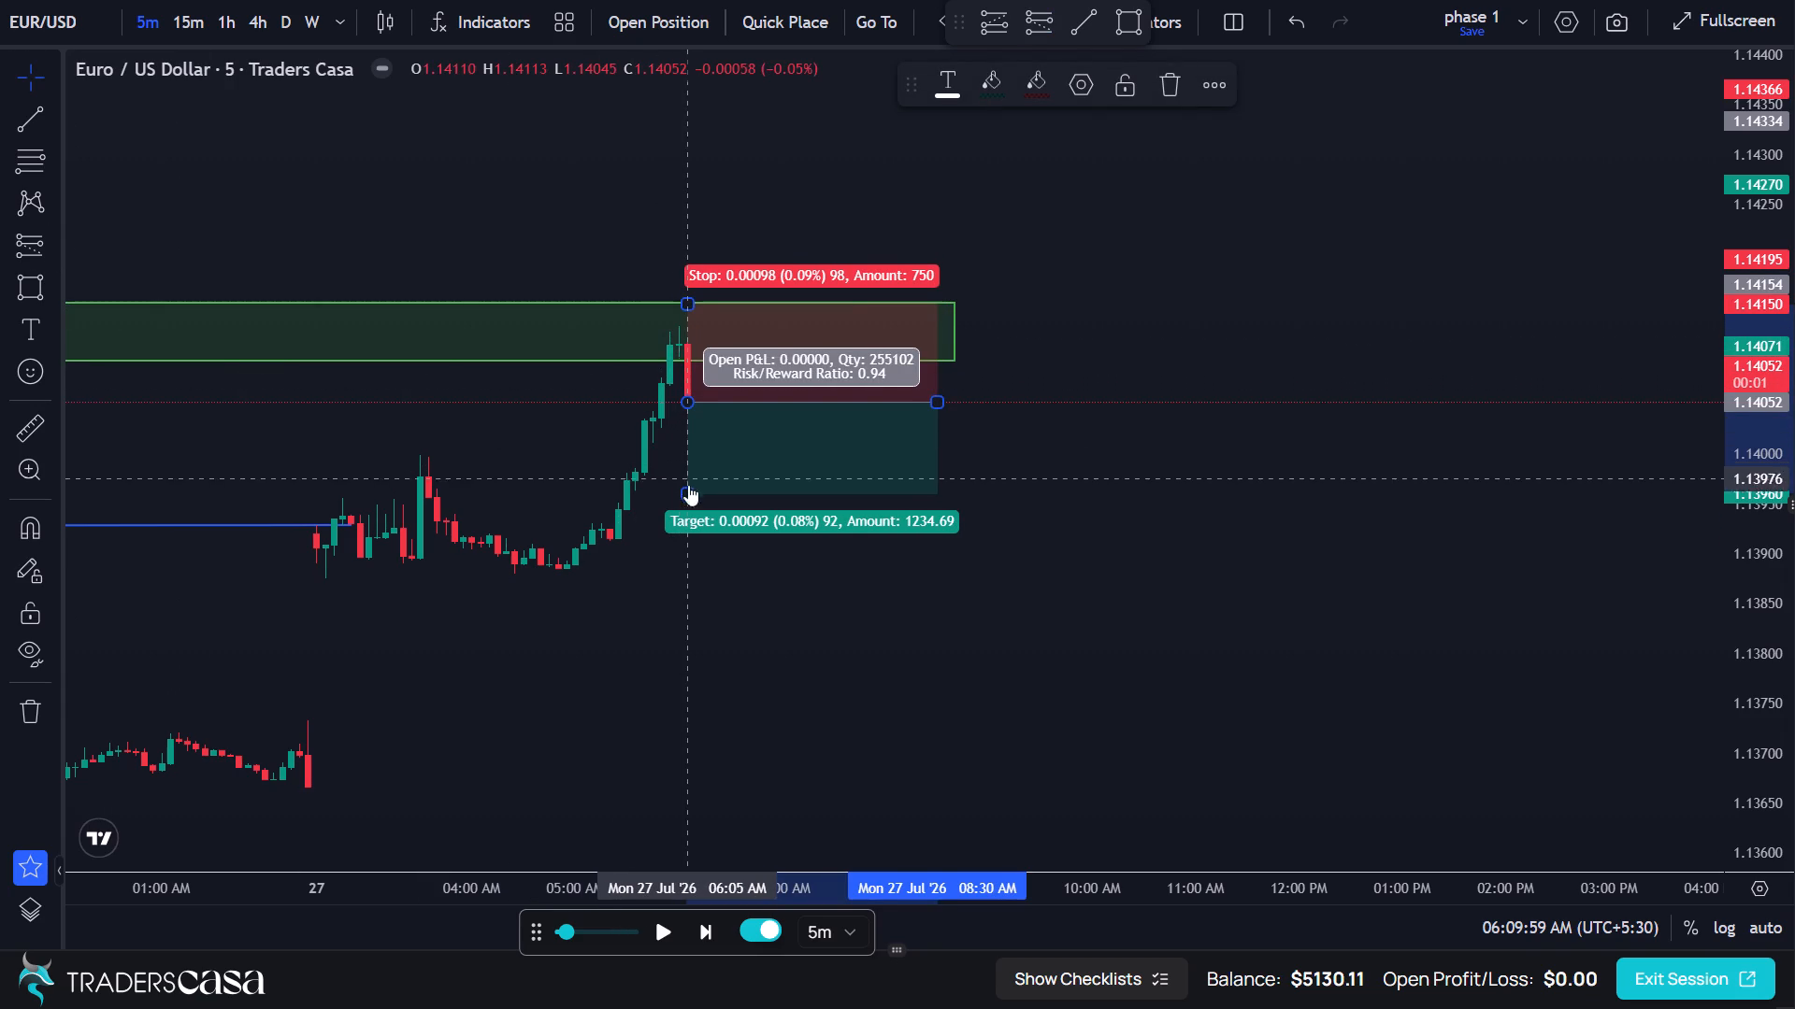
# Lower the short position's target to 1.13855 for a risk/reward ratio of about 2.
pyautogui.moveTo(689, 497); pyautogui.dragTo(692, 558)
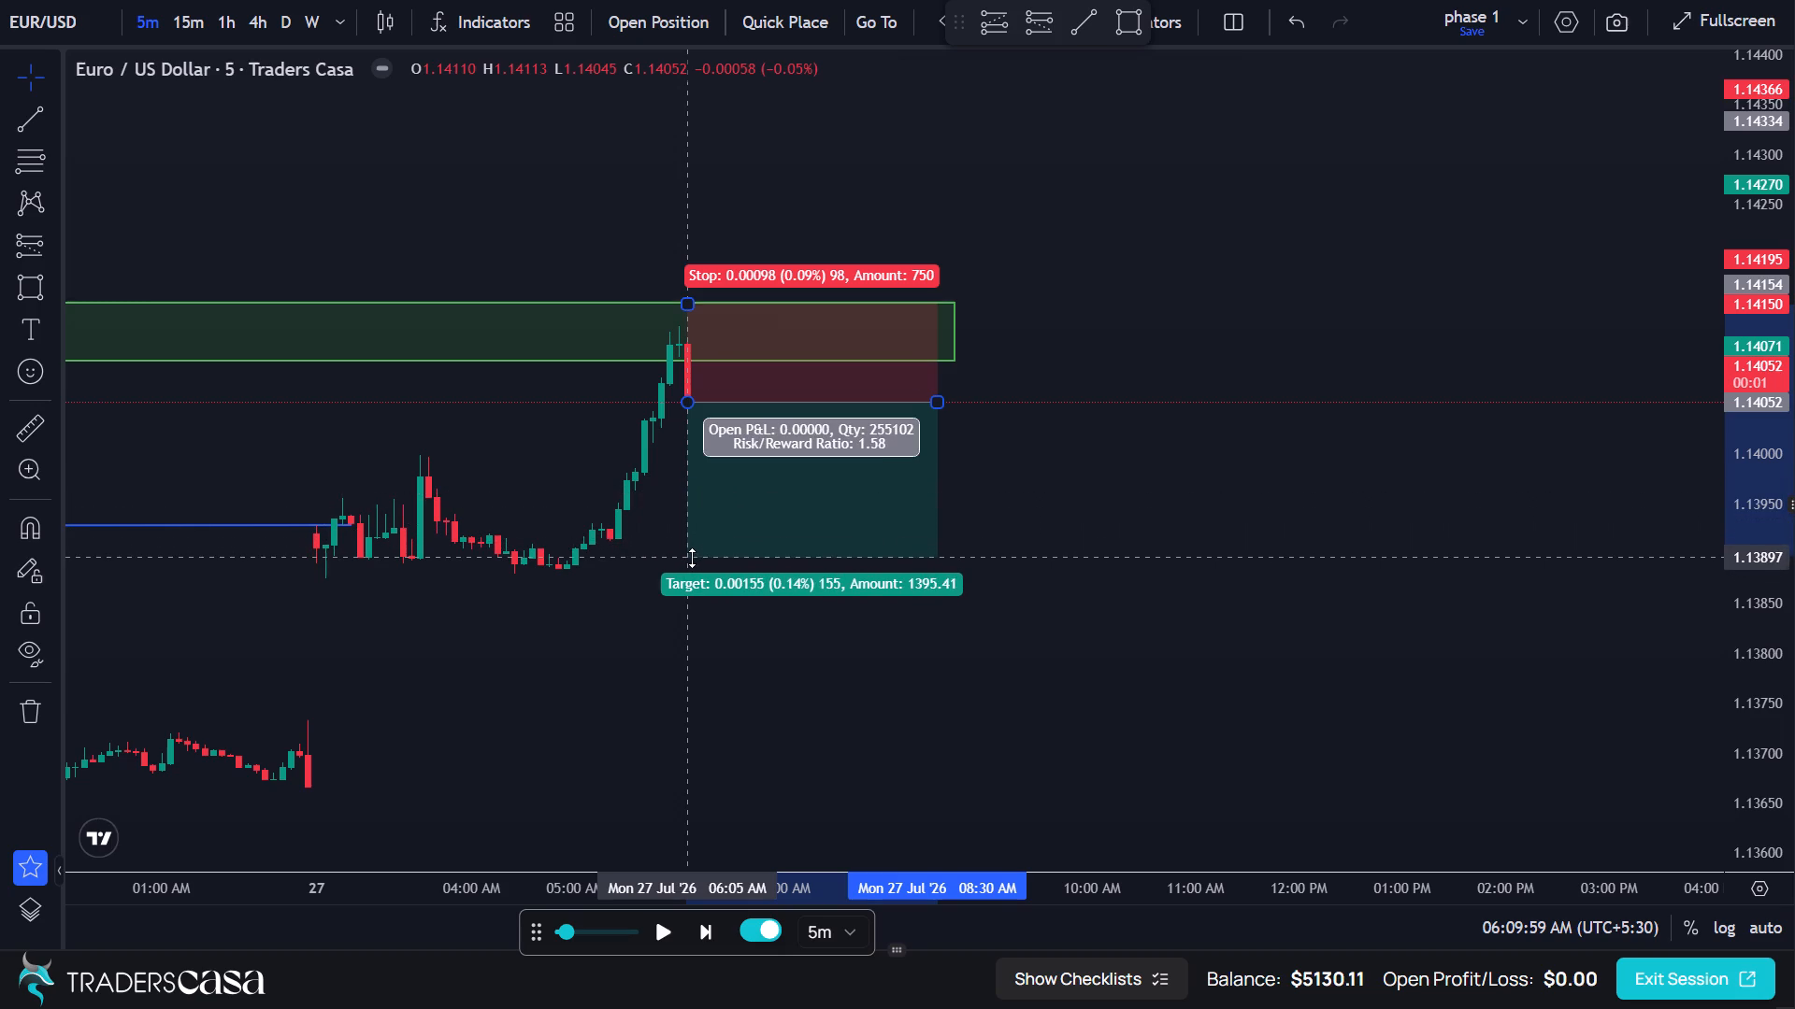
pyautogui.moveTo(692, 558); pyautogui.dragTo(690, 567)
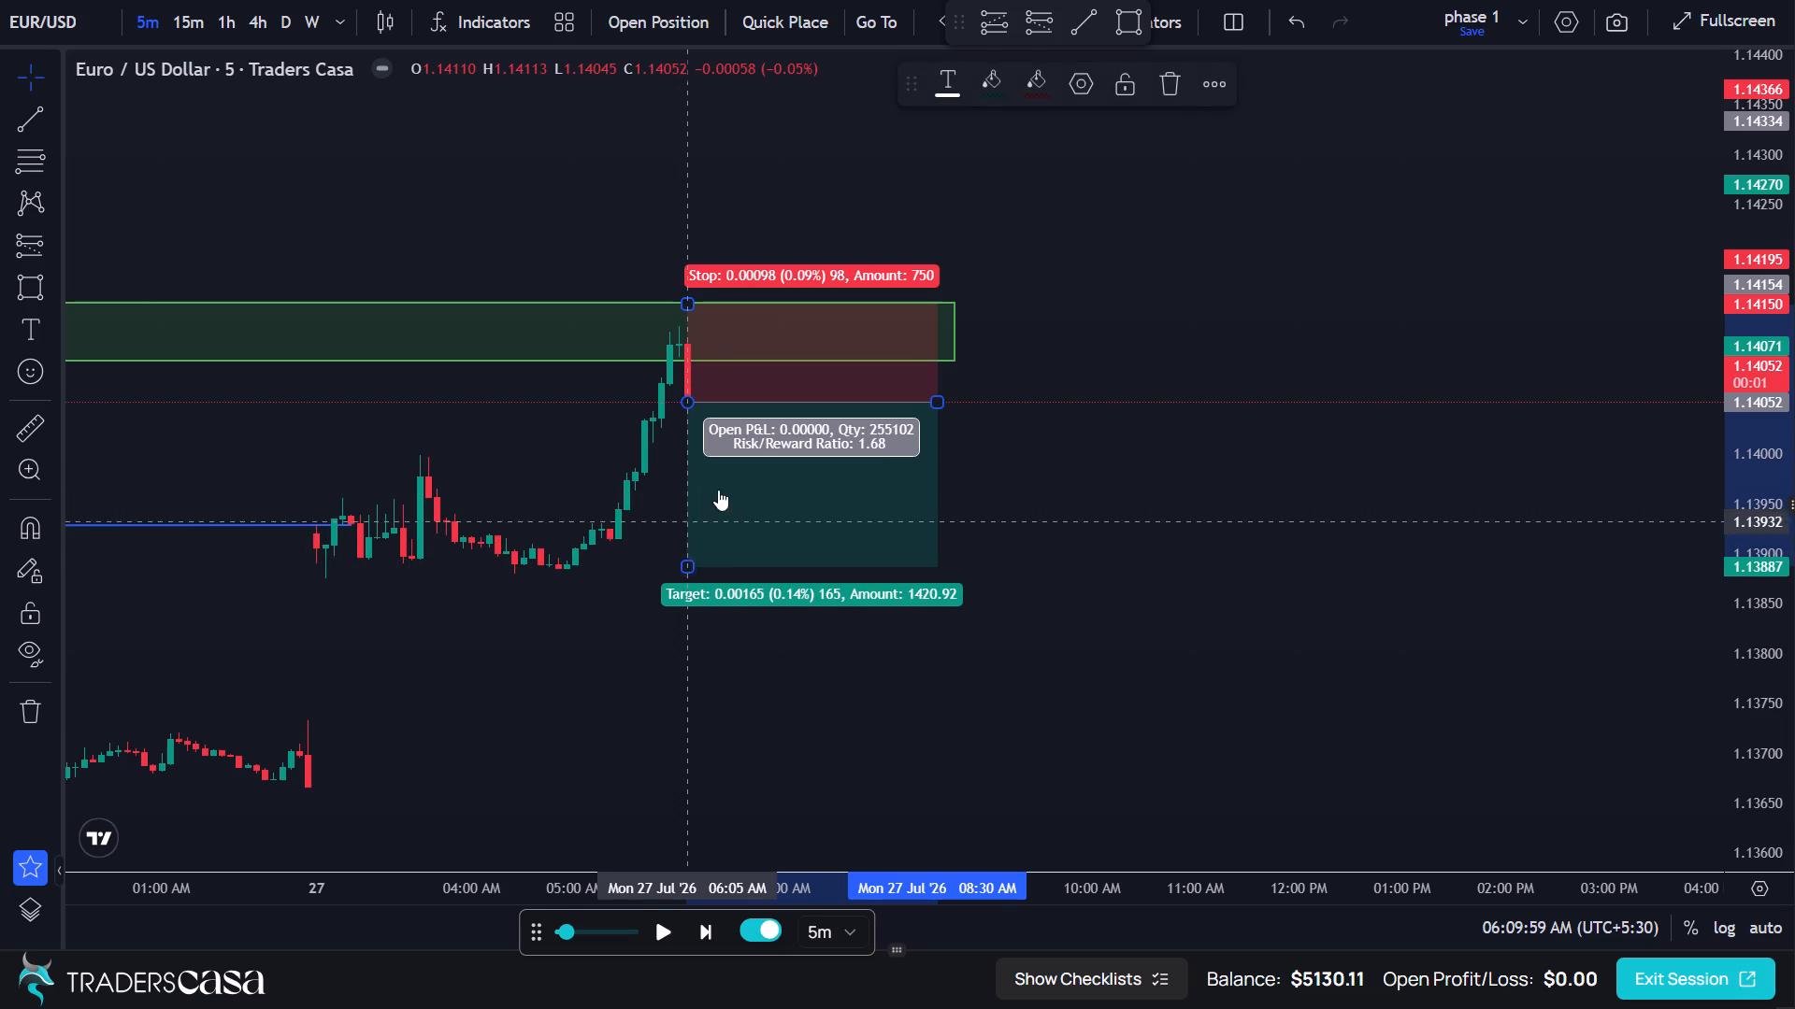
pyautogui.moveTo(691, 565); pyautogui.dragTo(687, 588)
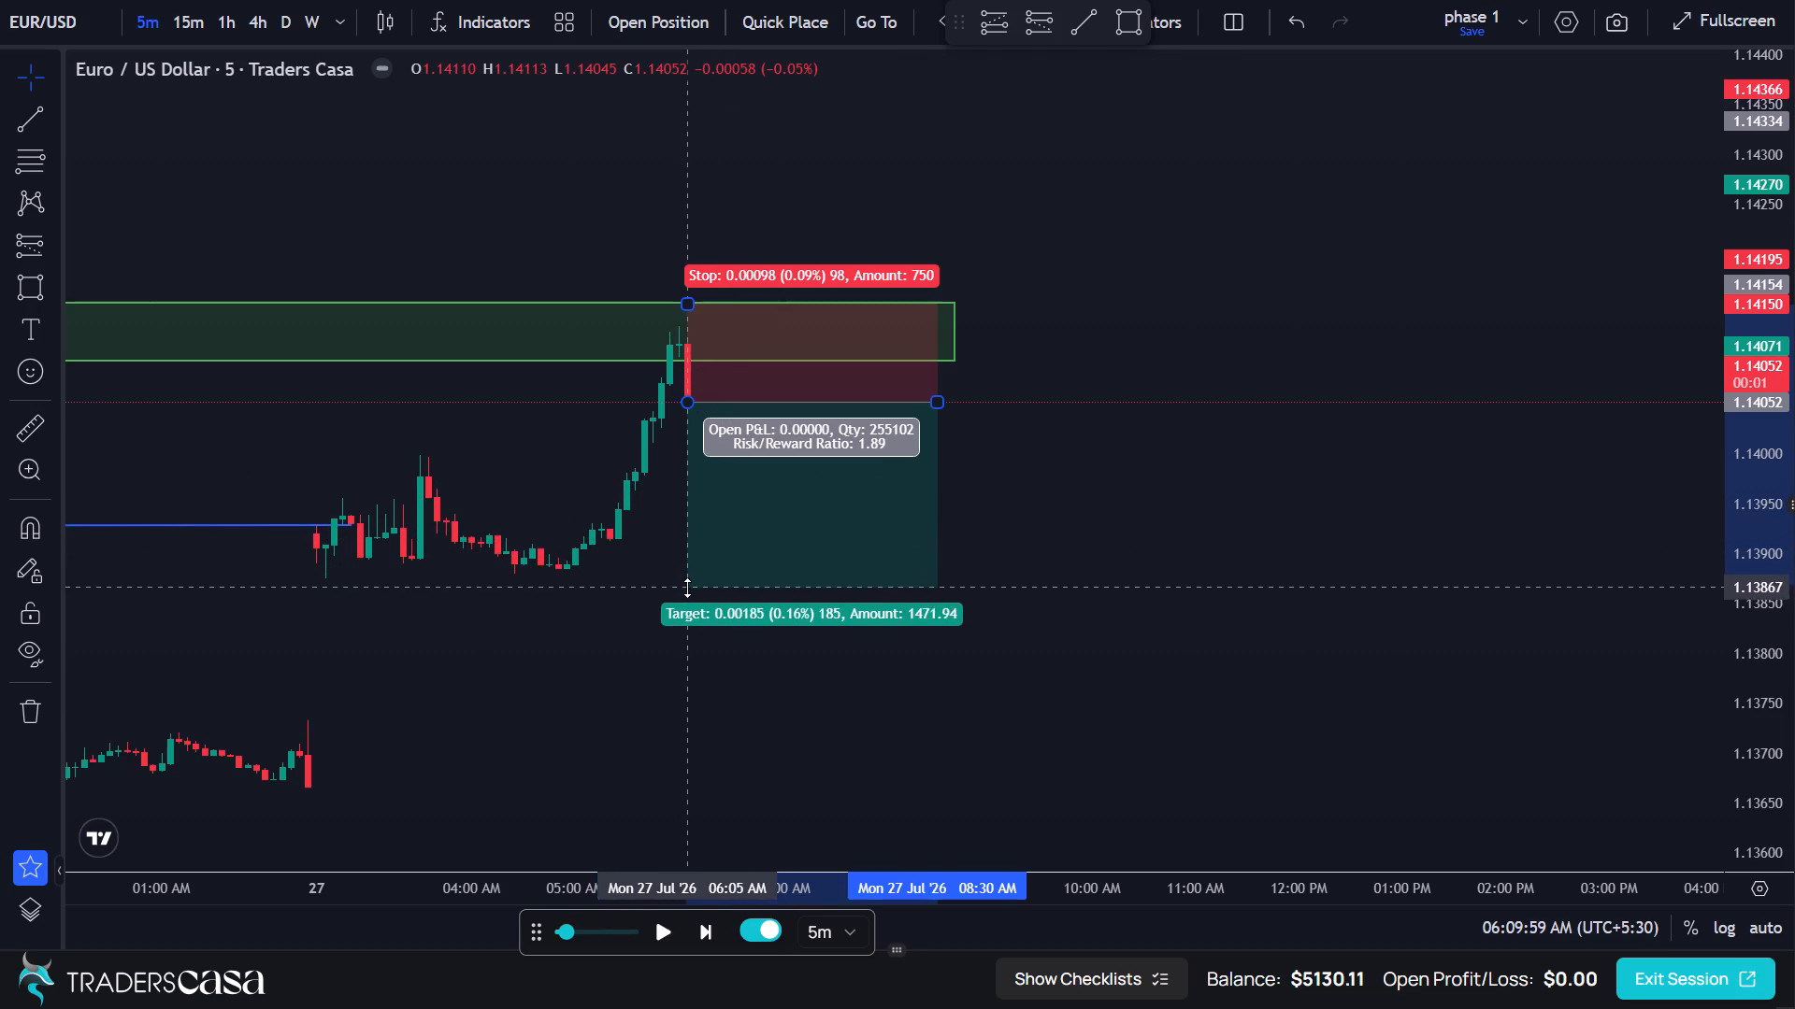
pyautogui.moveTo(687, 588); pyautogui.dragTo(694, 597)
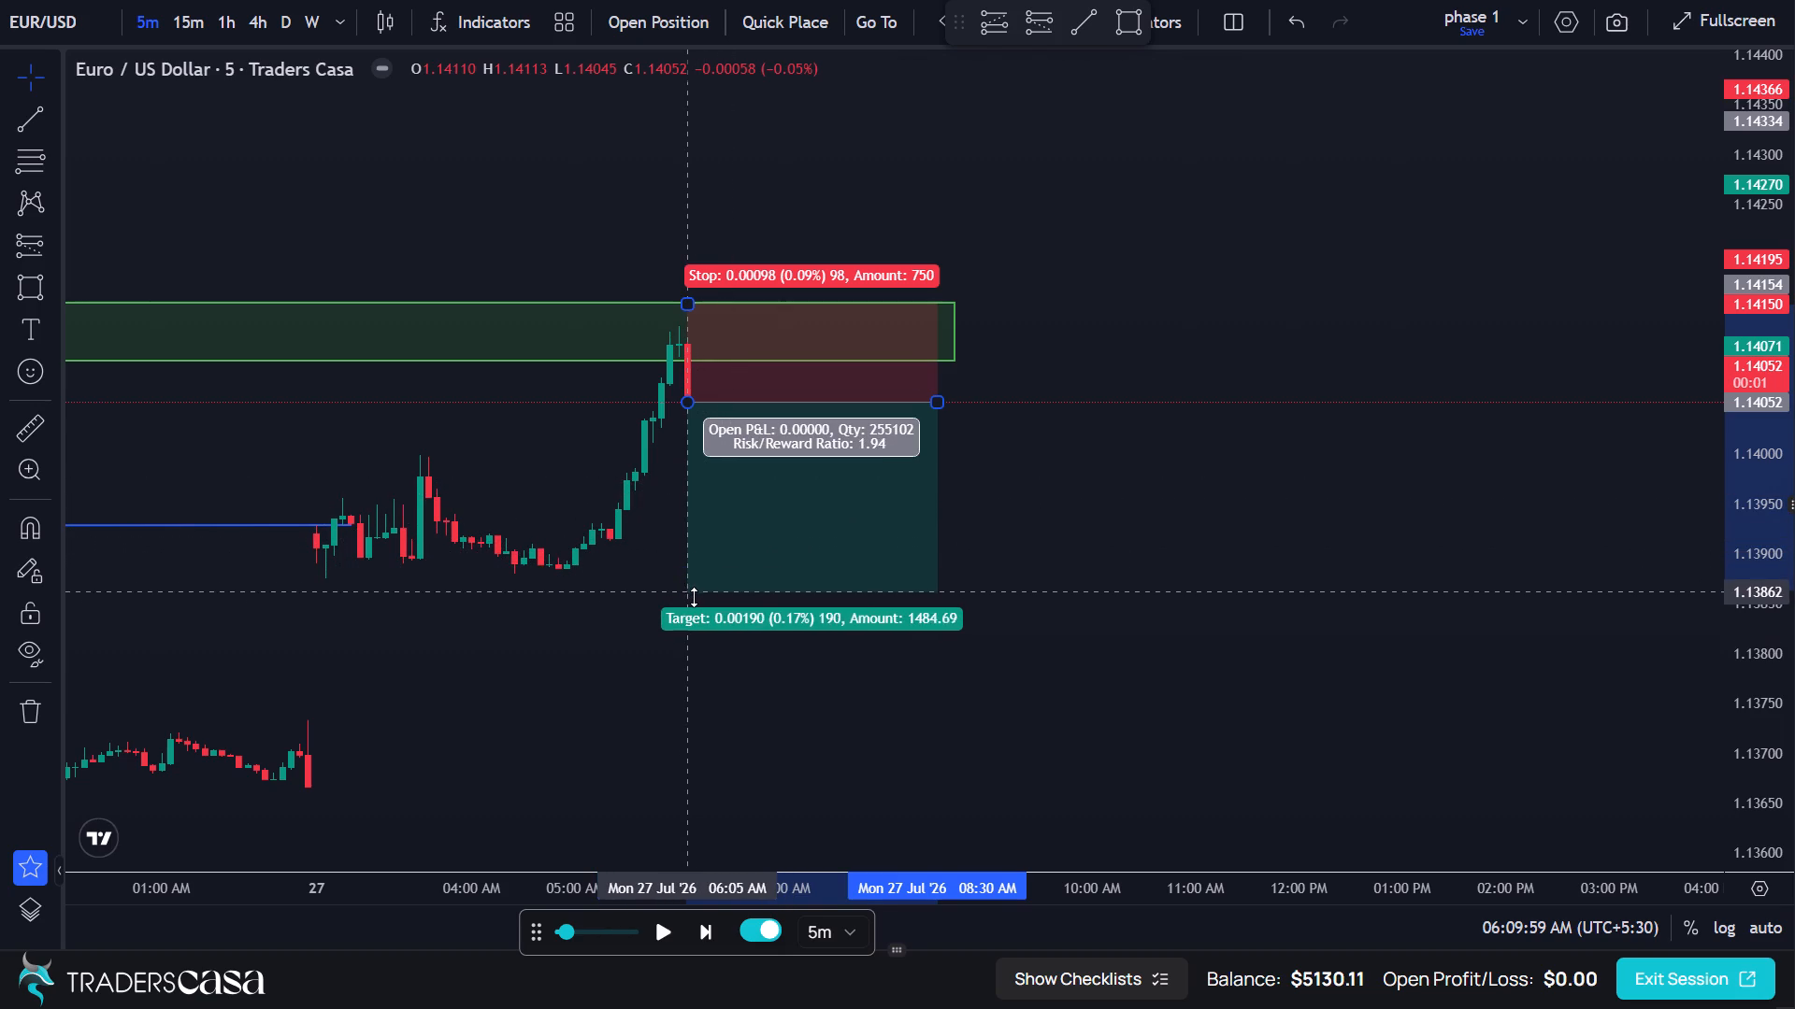
pyautogui.moveTo(694, 597); pyautogui.dragTo(694, 598)
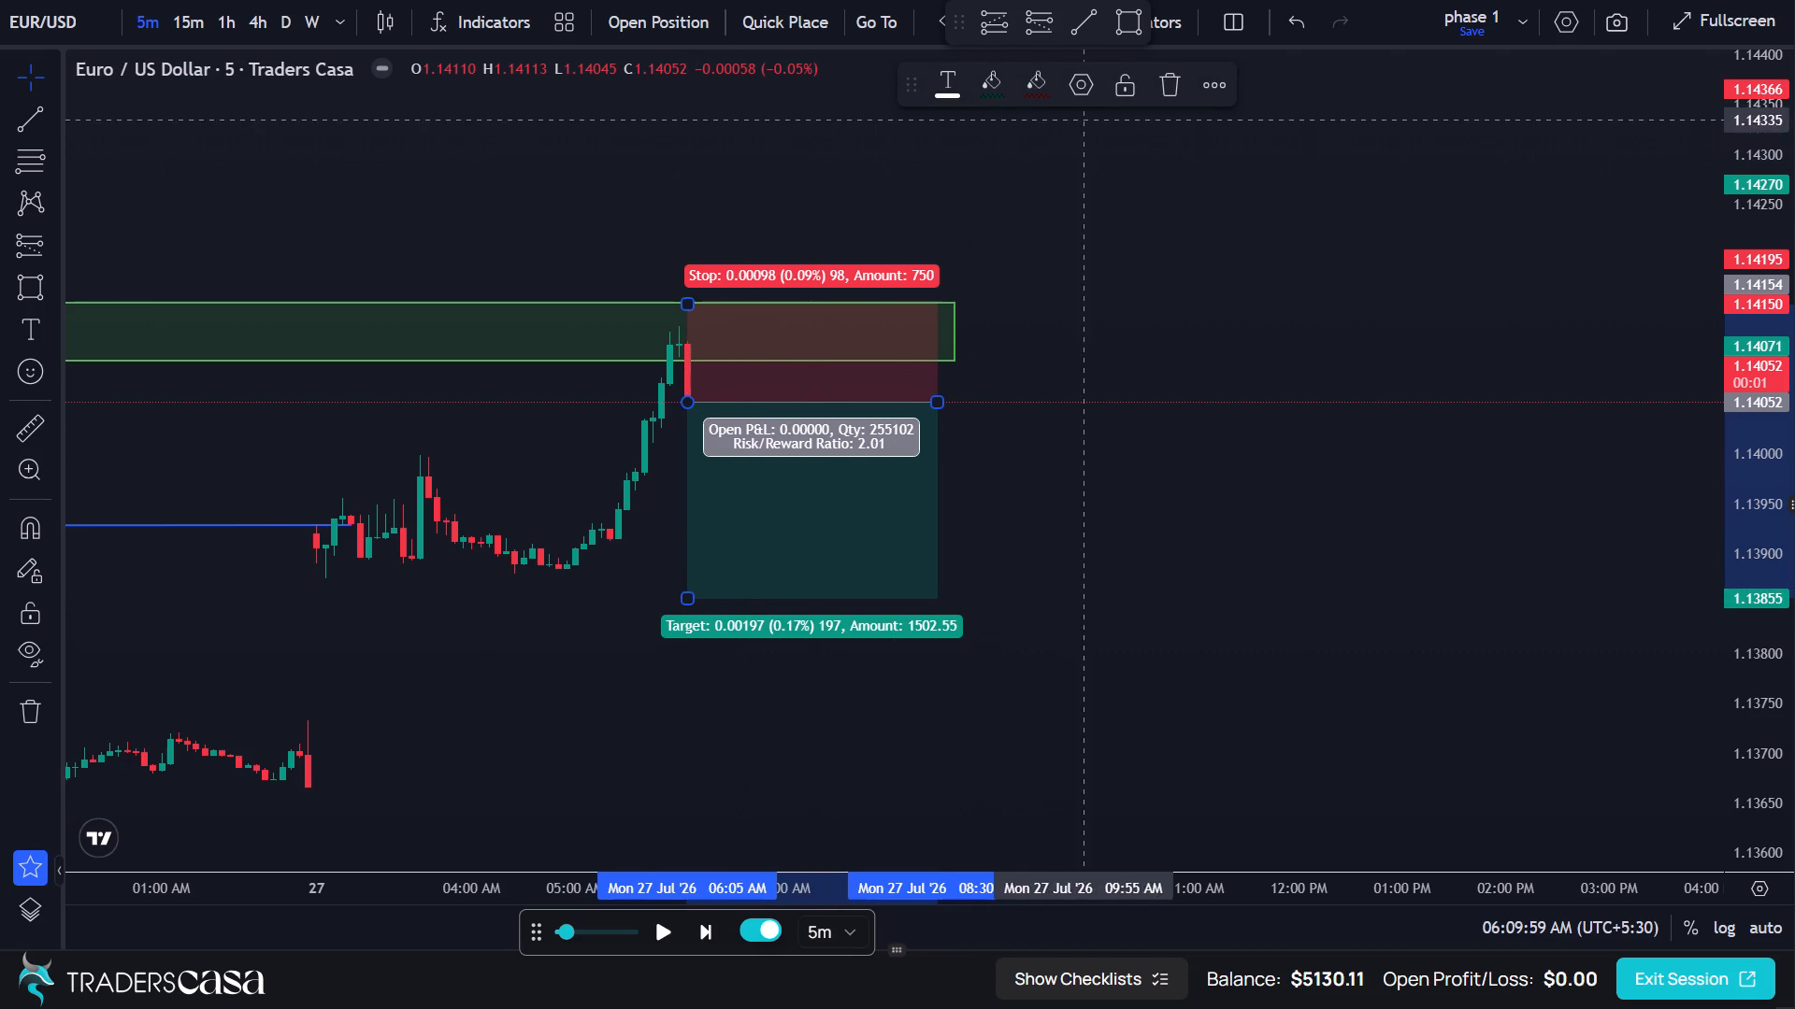
# Place a market sell at 1.14052 with take profit 1.13855, stop loss 1.1415 and 1% risk of the initial balance.
pyautogui.click(651, 31)
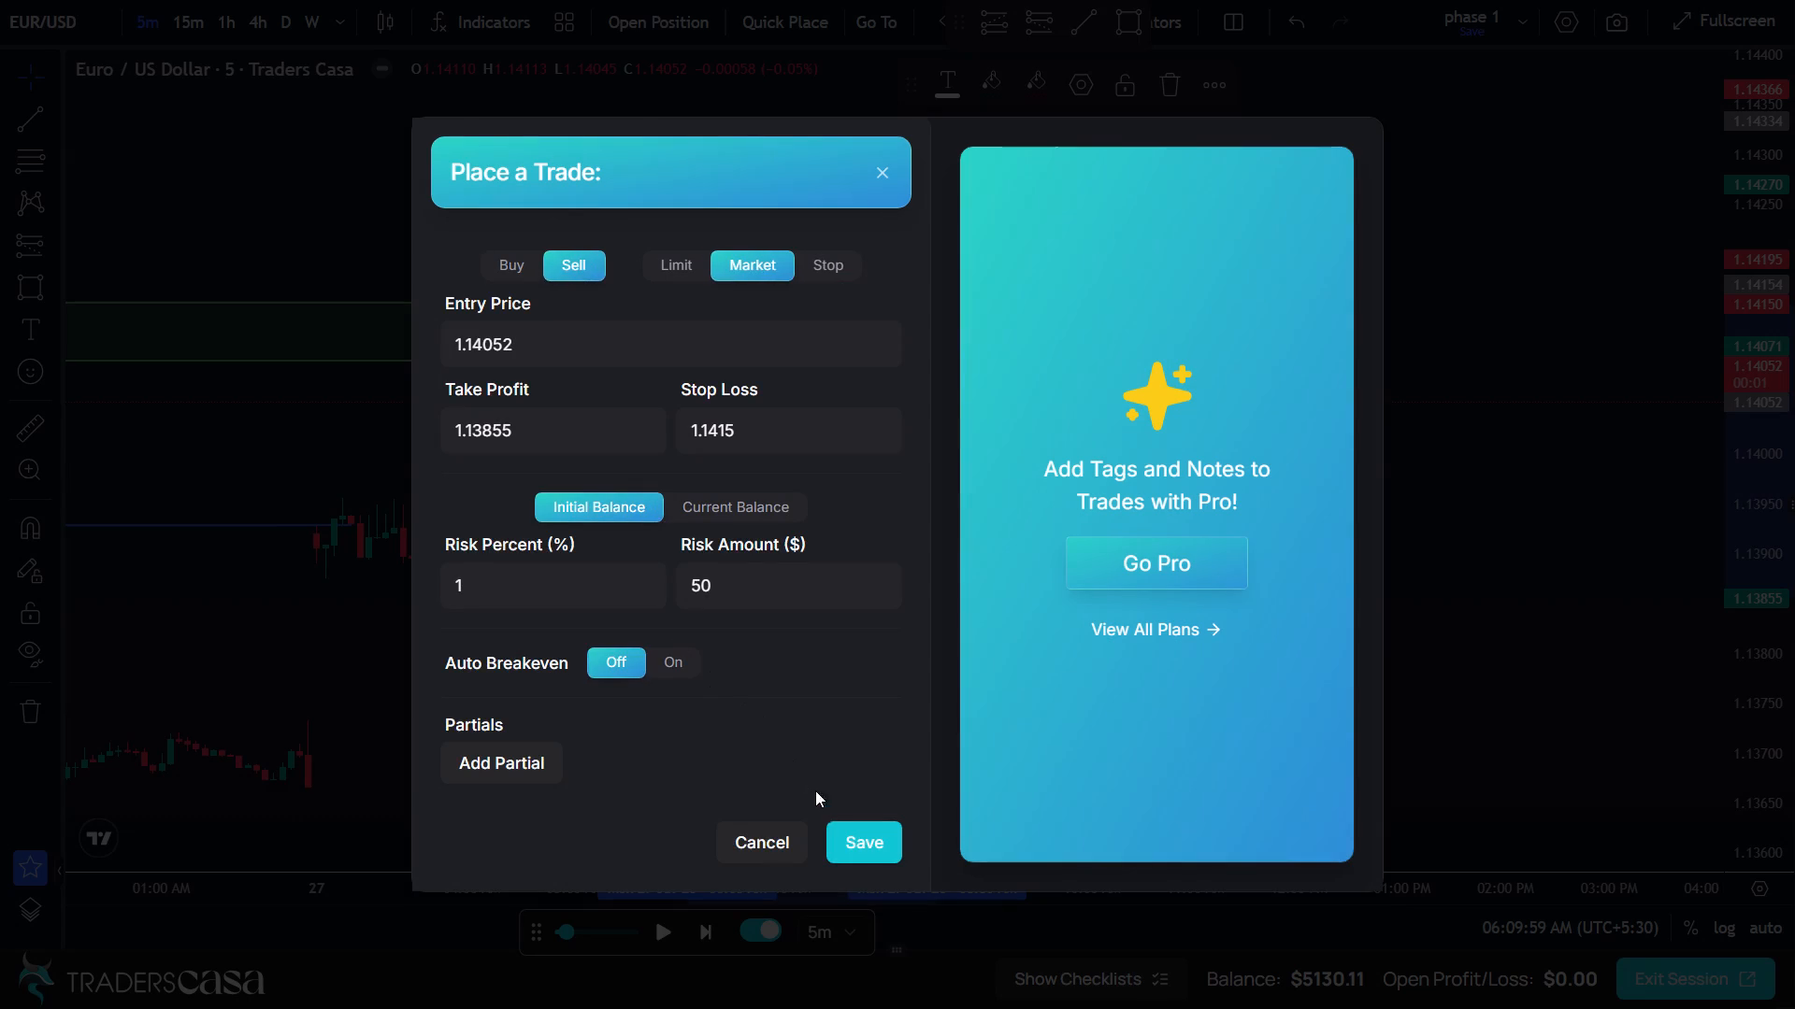
pyautogui.click(848, 843)
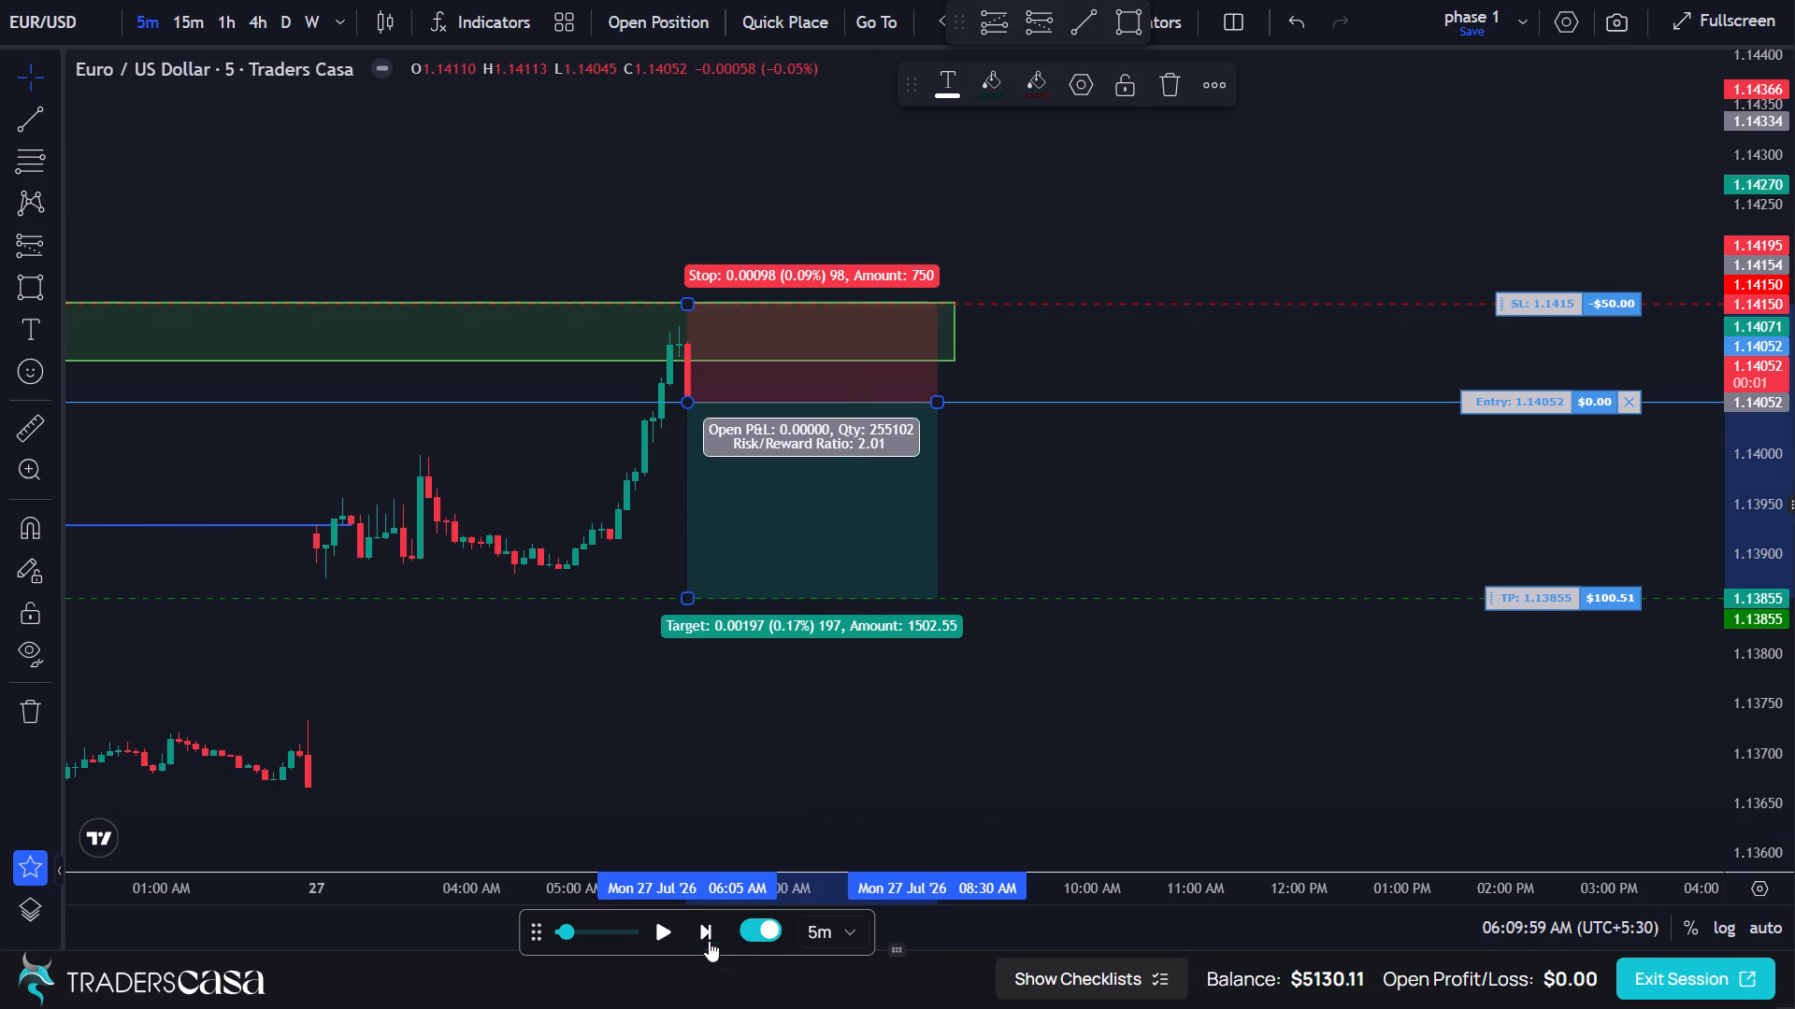
# Advance the 5-minute replay candle by candle to about 11:55 AM on 27 Jul, until the sell trade closes.
pyautogui.click(708, 938)
pyautogui.click(708, 935)
pyautogui.click(708, 935)
pyautogui.click(708, 935)
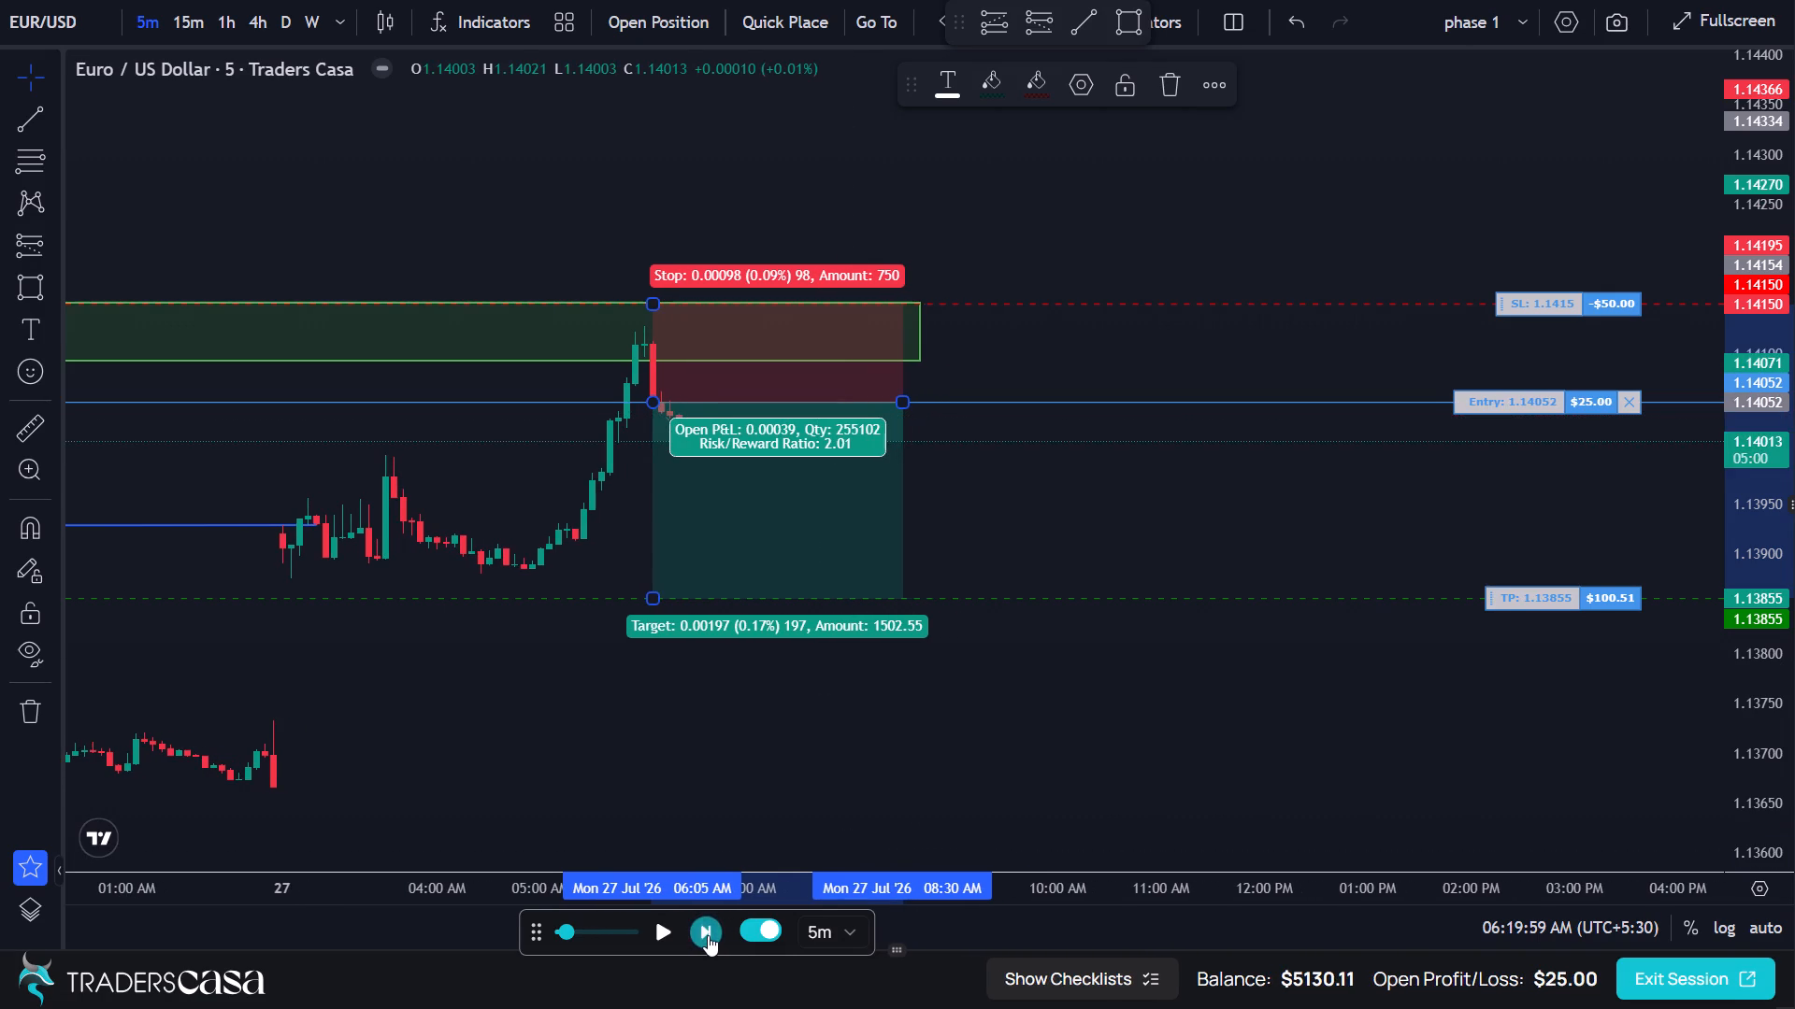
pyautogui.click(708, 935)
pyautogui.tripleClick(708, 935)
pyautogui.tripleClick(708, 935)
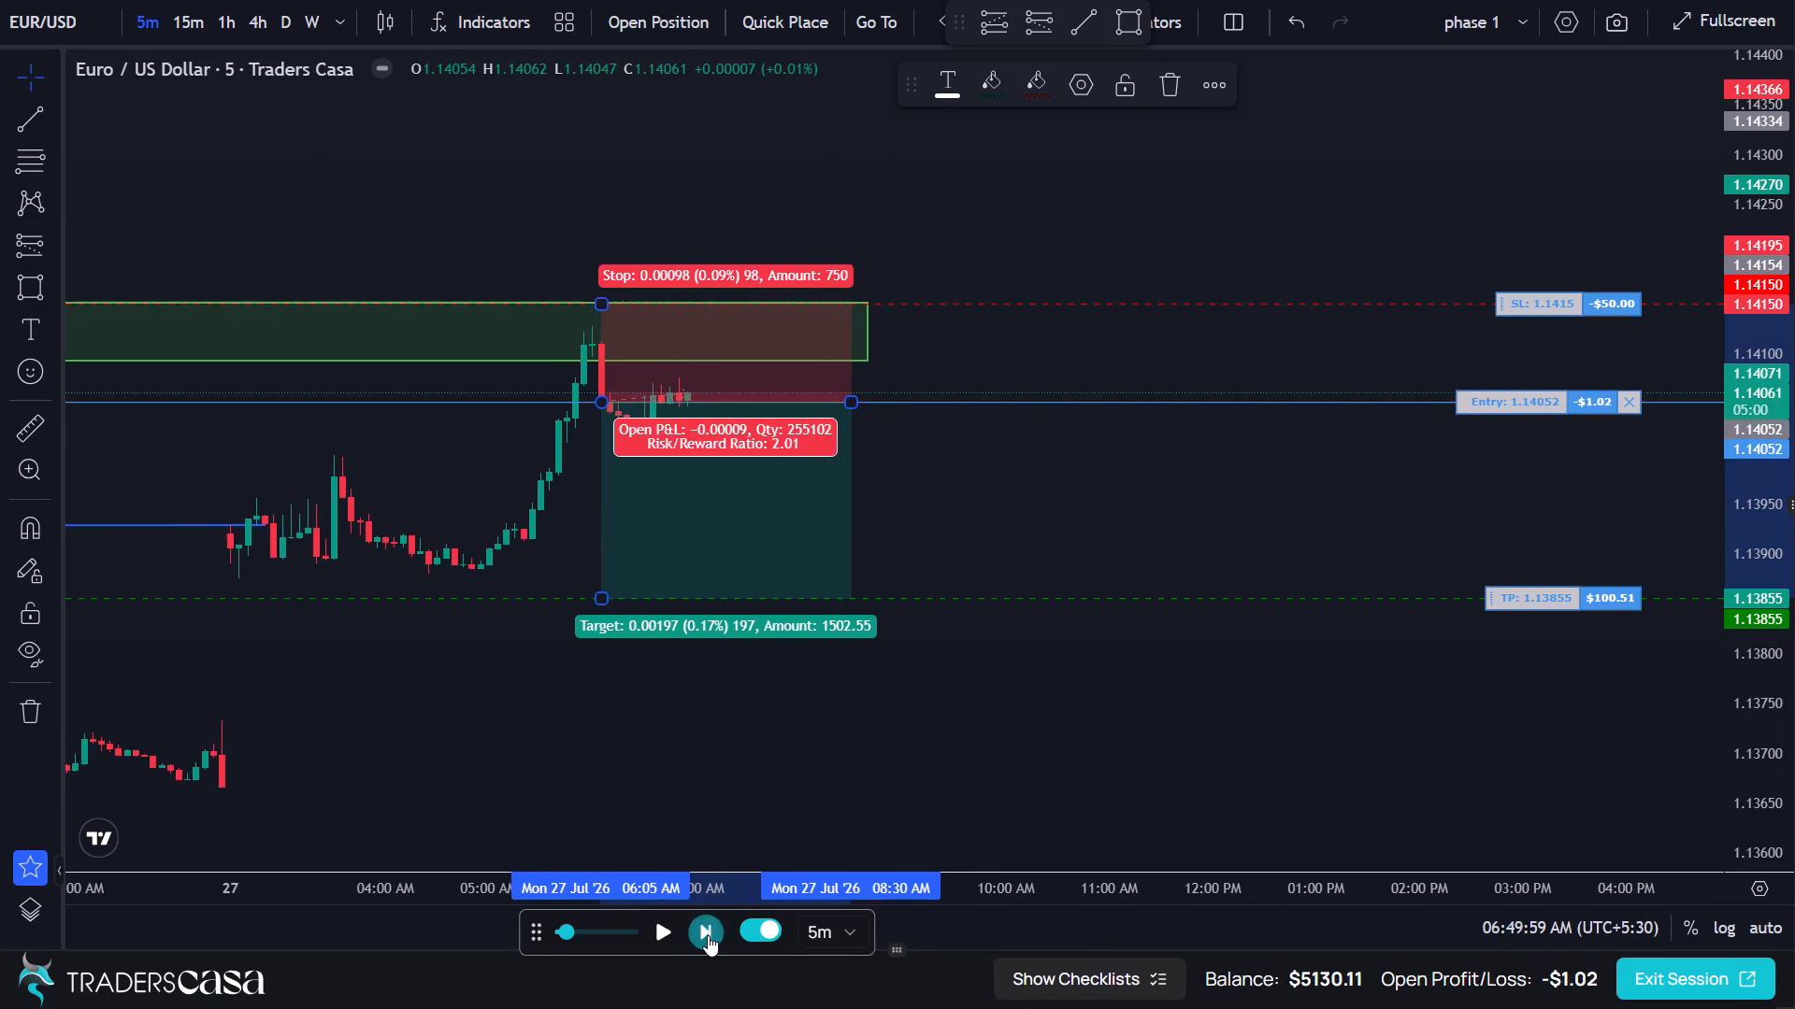
pyautogui.tripleClick(708, 935)
pyautogui.tripleClick(708, 935)
pyautogui.click(708, 935)
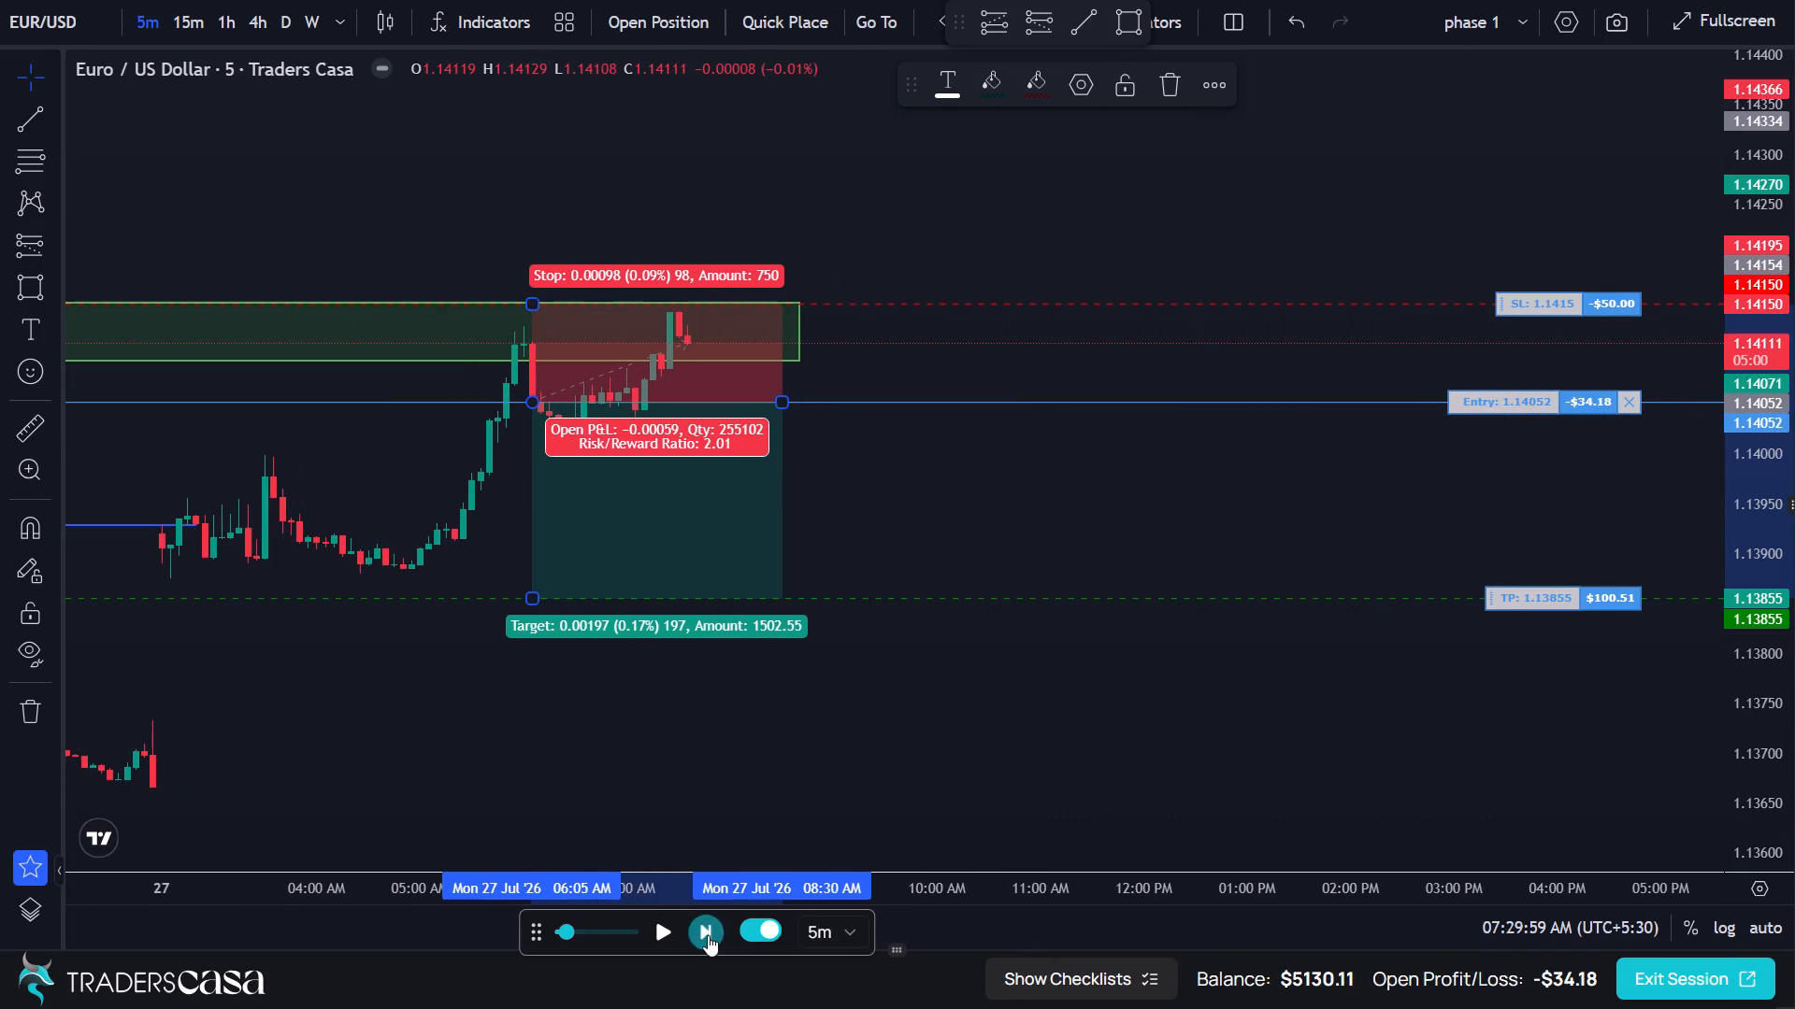
pyautogui.tripleClick(708, 935)
pyautogui.tripleClick(708, 935)
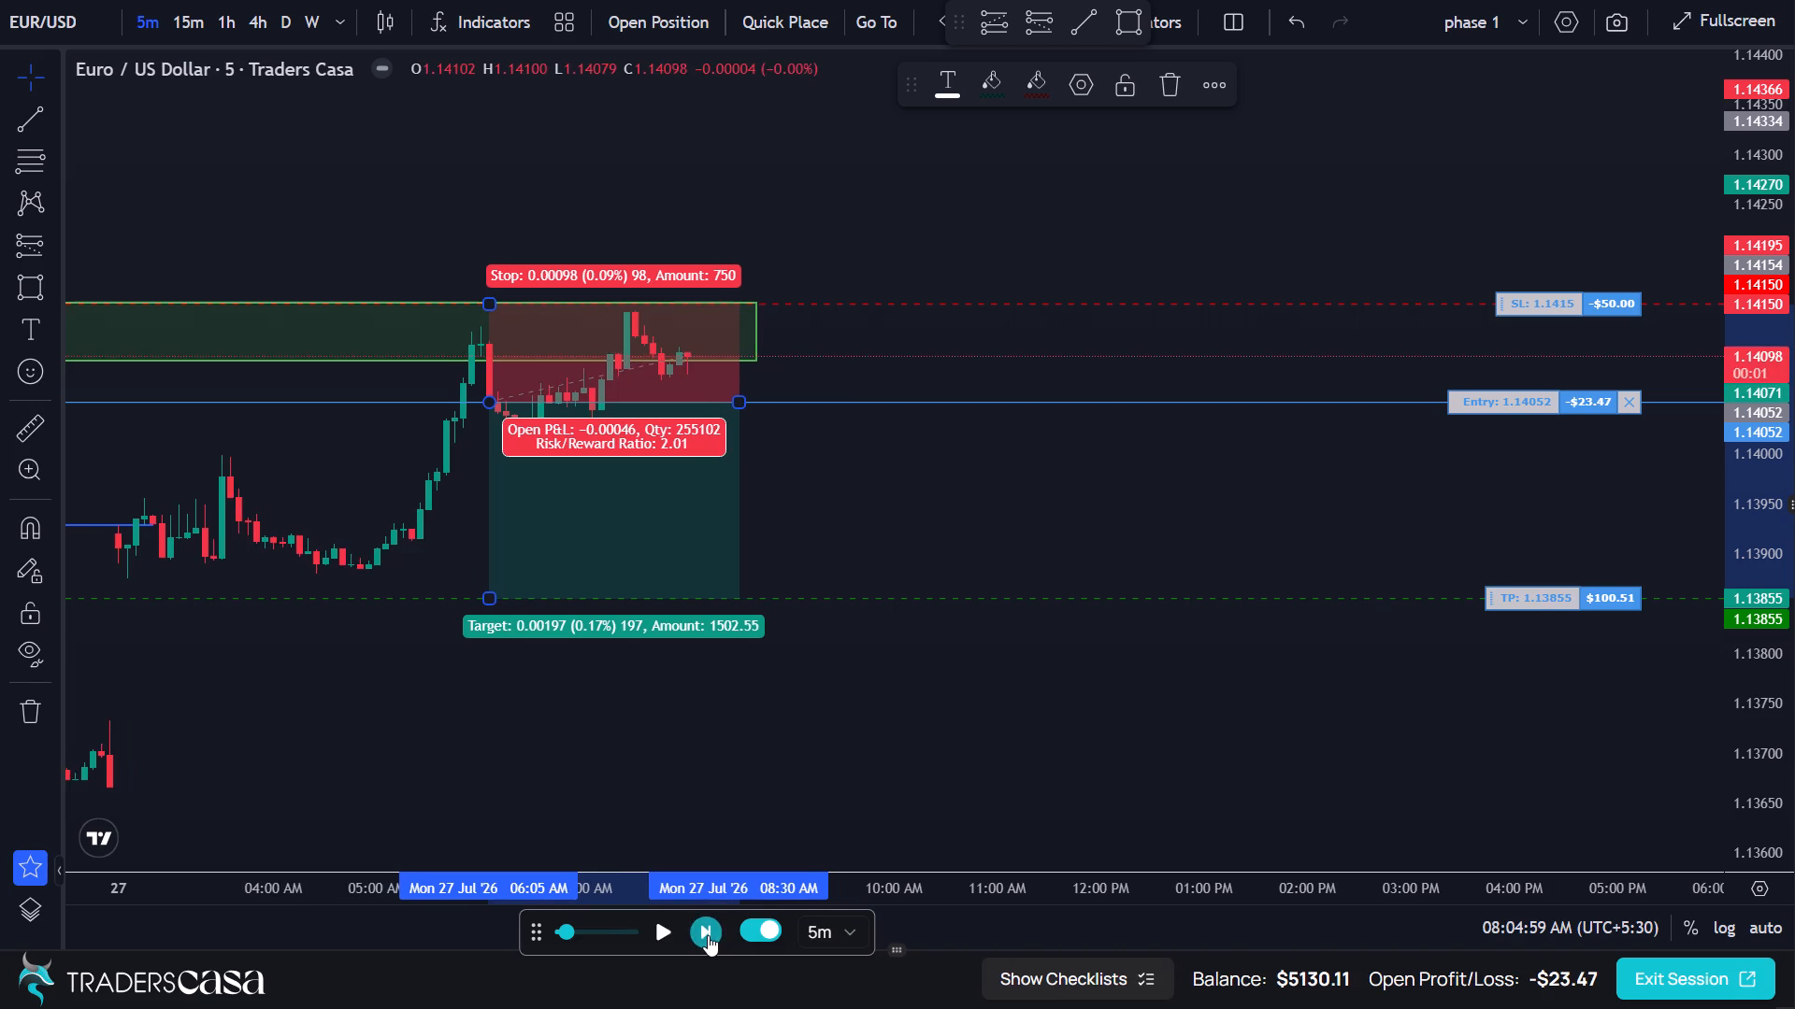
pyautogui.tripleClick(708, 935)
pyautogui.tripleClick(708, 935)
pyautogui.tripleClick(708, 935)
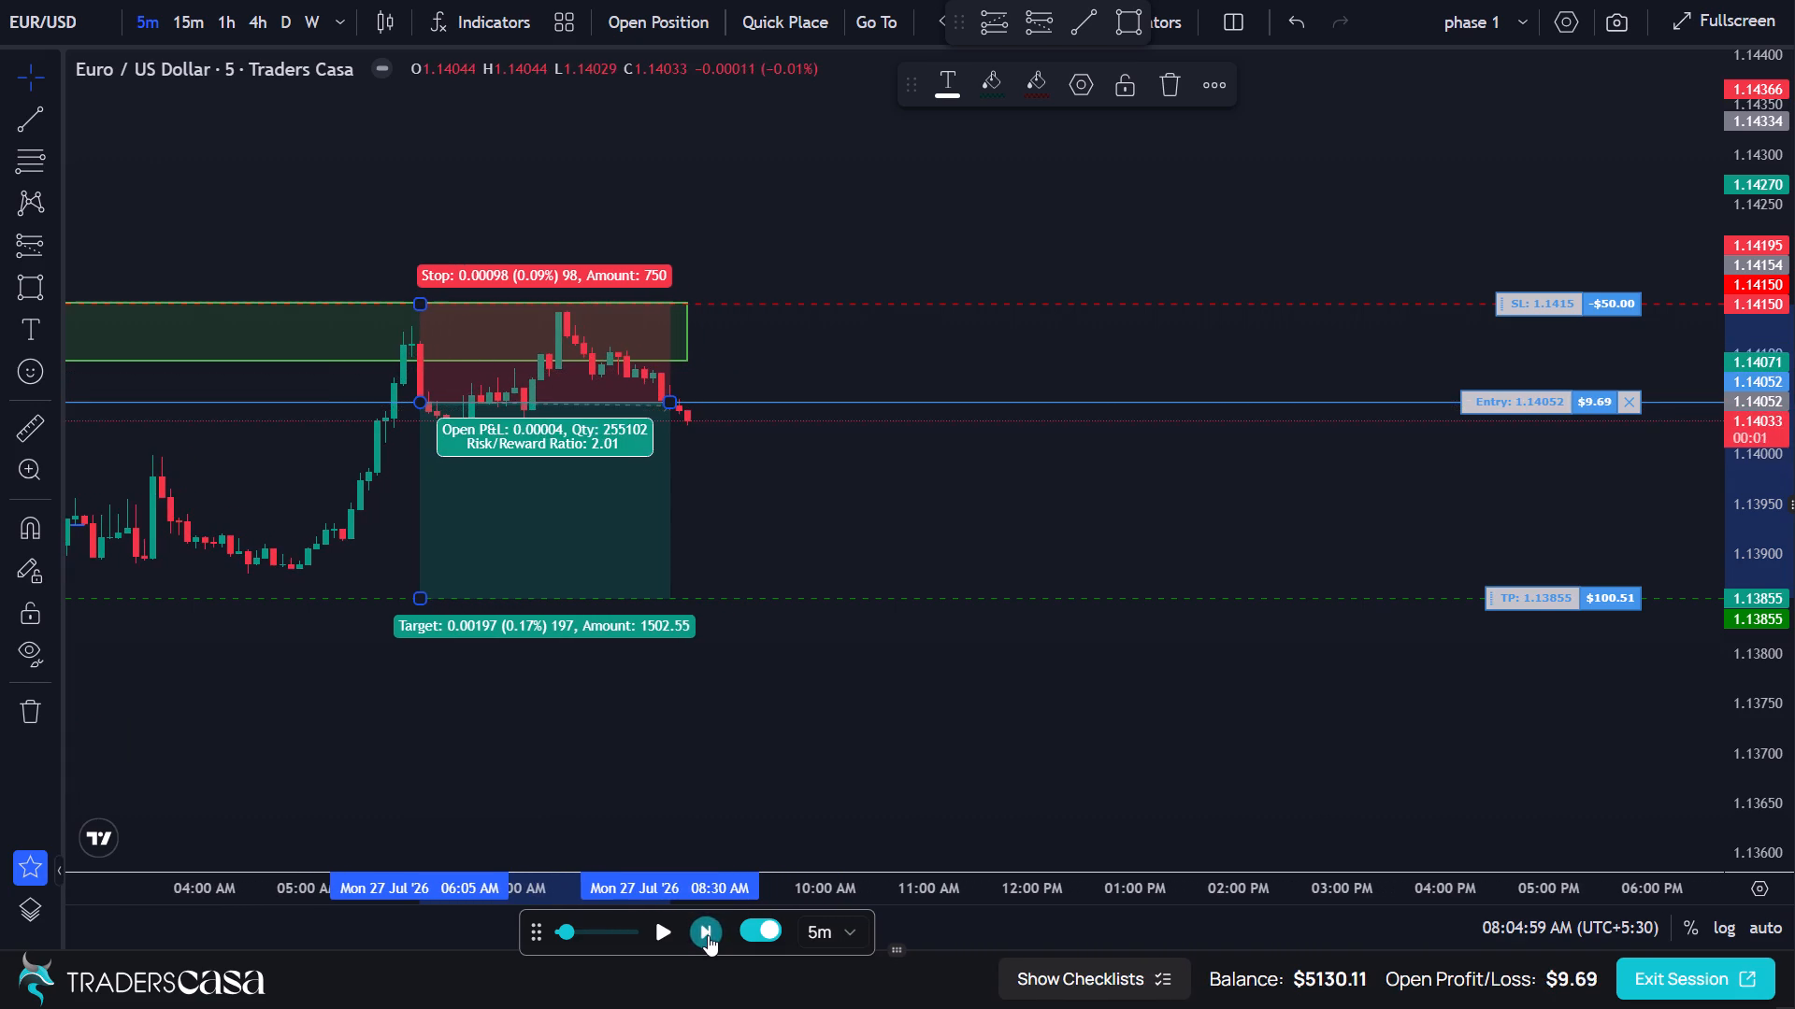
pyautogui.tripleClick(708, 935)
pyautogui.tripleClick(708, 935)
pyautogui.tripleClick(708, 935)
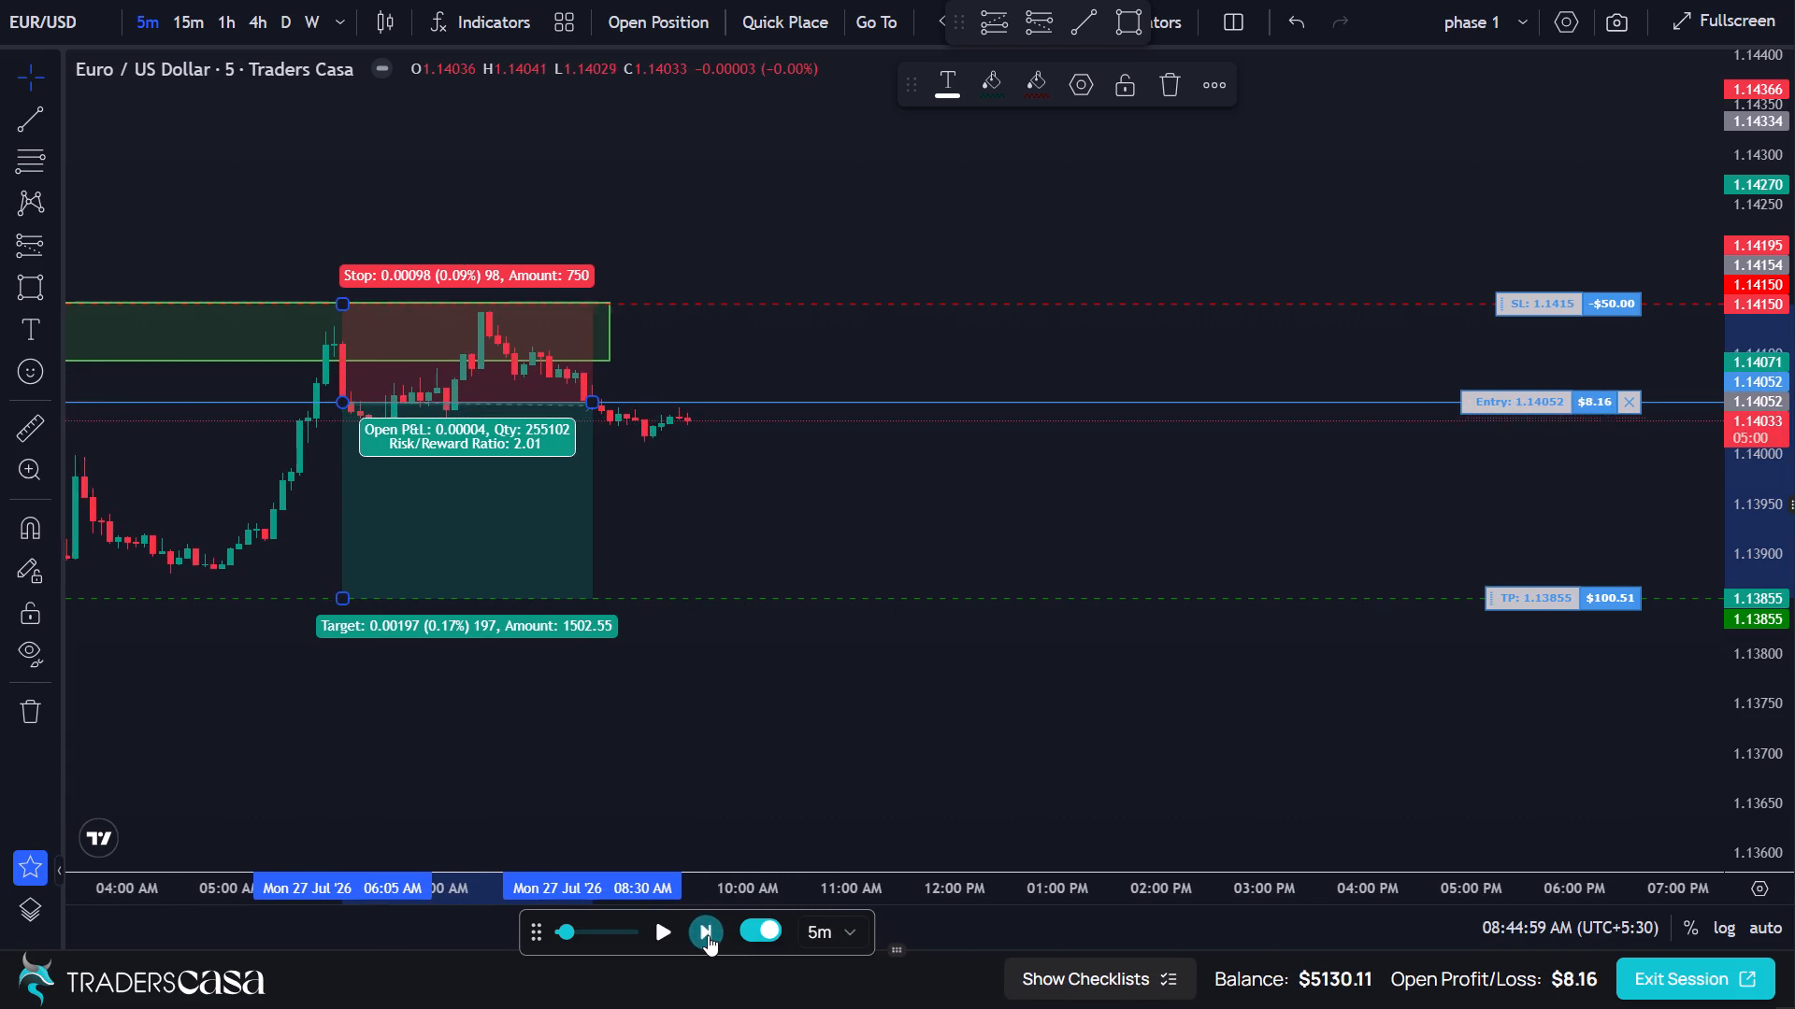
pyautogui.tripleClick(708, 935)
pyautogui.tripleClick(708, 935)
pyautogui.tripleClick(708, 935)
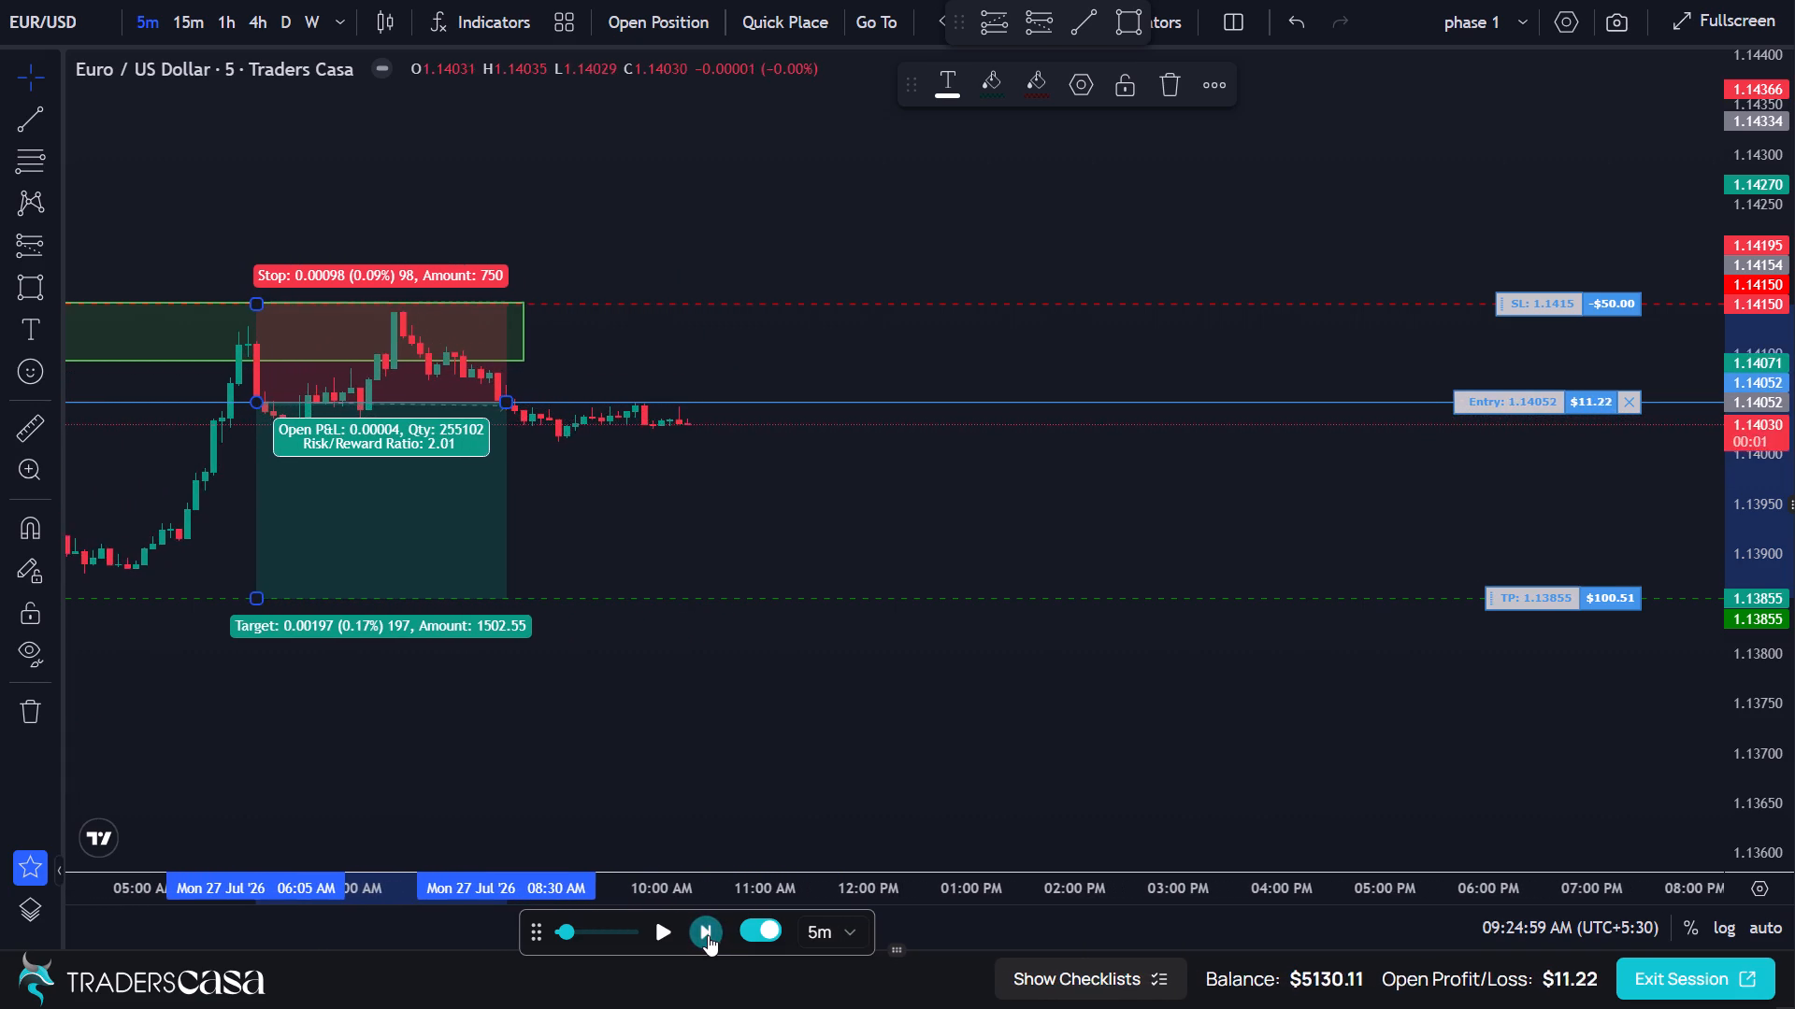
pyautogui.tripleClick(708, 935)
pyautogui.tripleClick(708, 935)
pyautogui.tripleClick(708, 935)
pyautogui.click(708, 935)
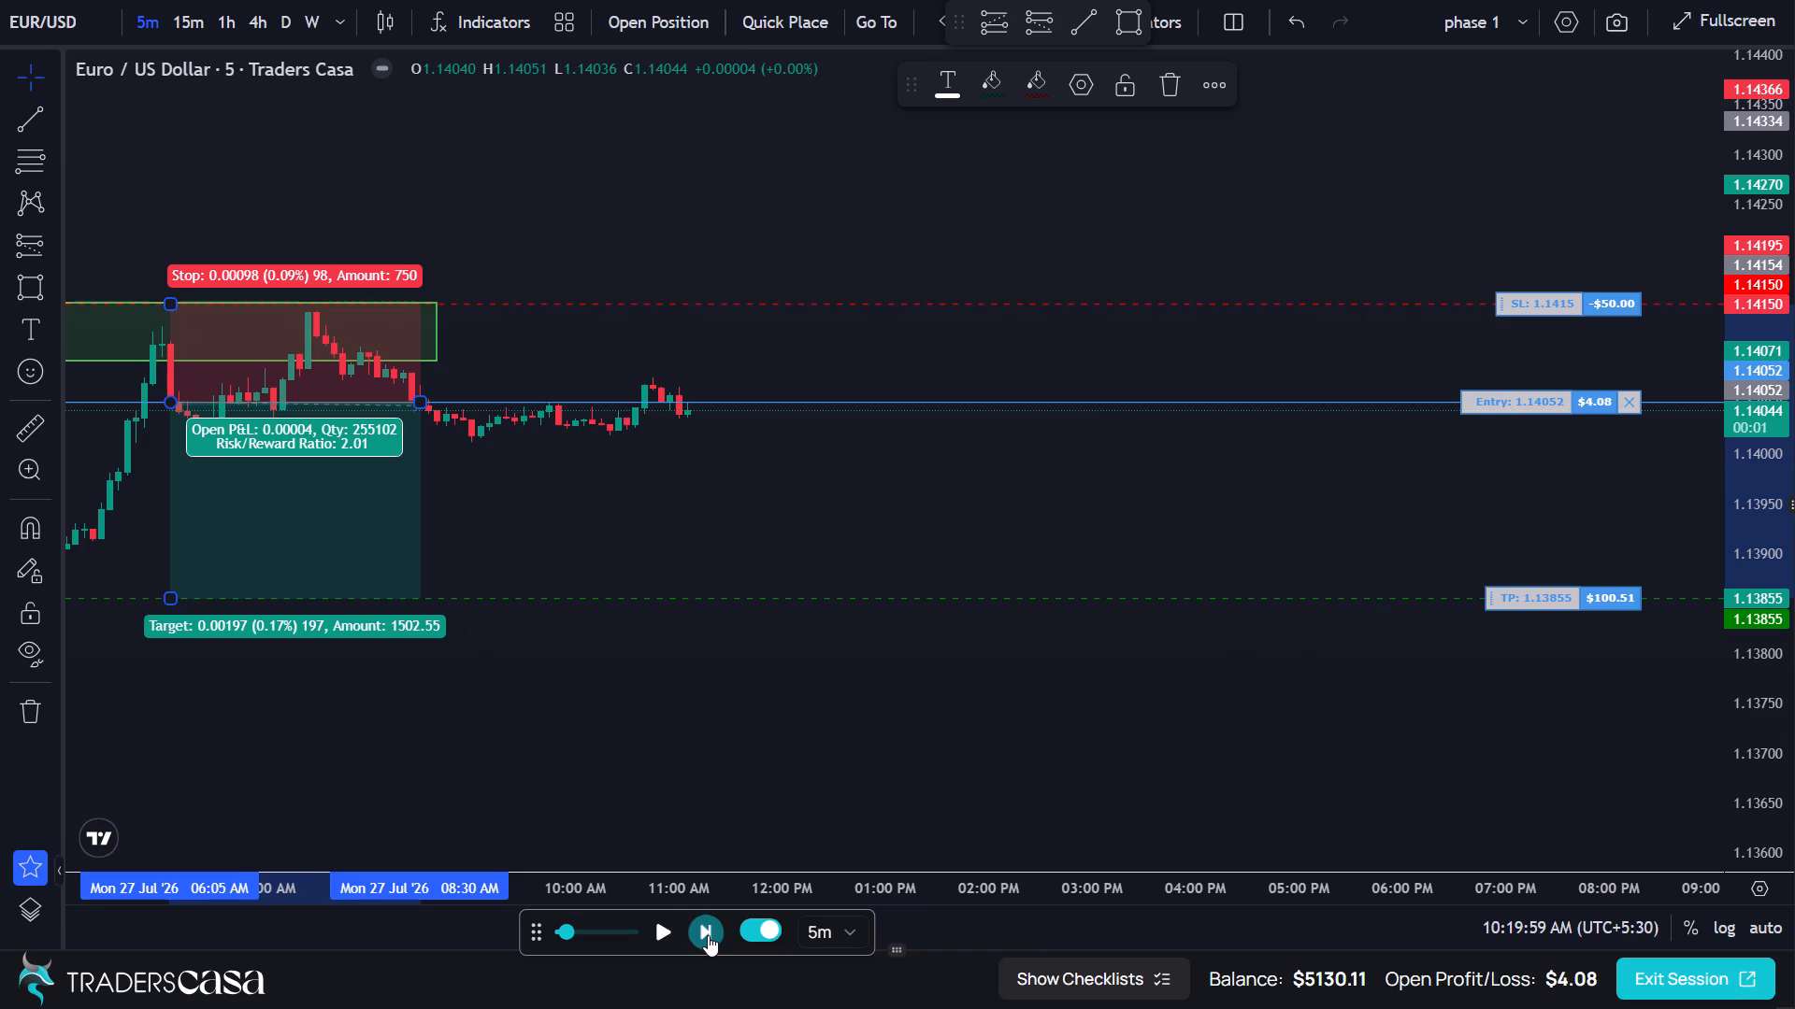
pyautogui.tripleClick(708, 935)
pyautogui.tripleClick(708, 935)
pyautogui.tripleClick(708, 935)
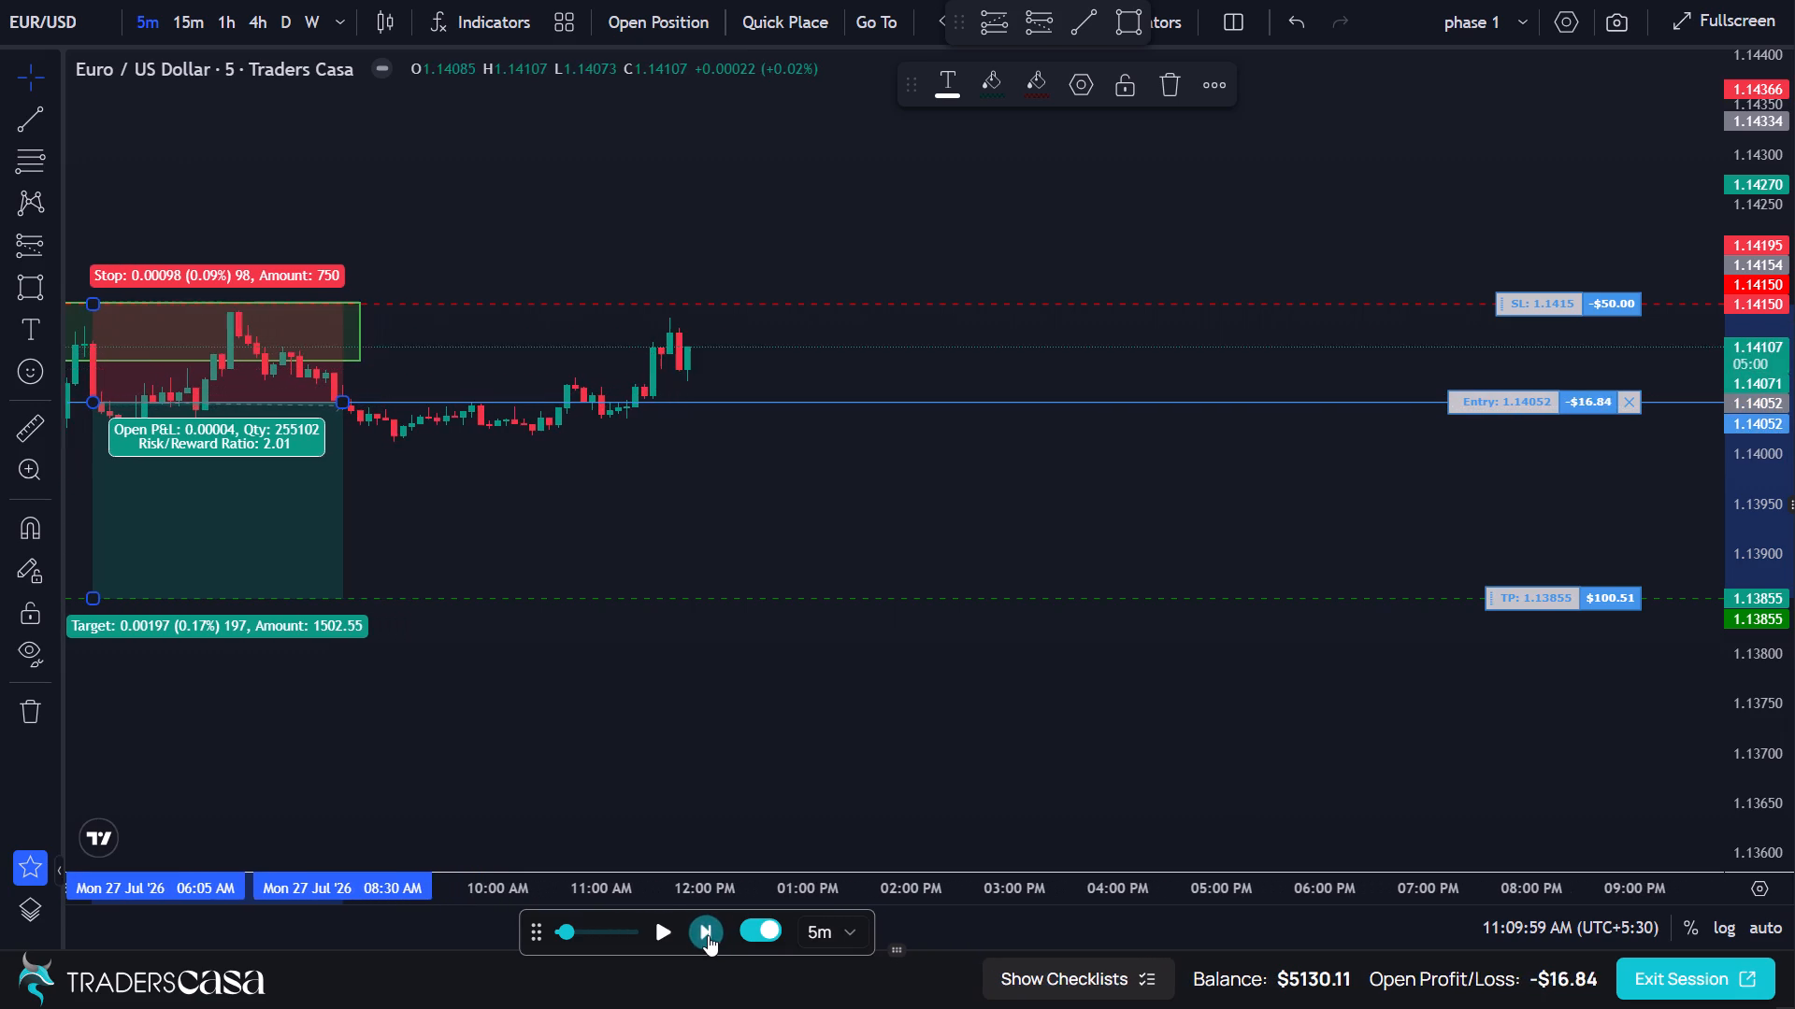
pyautogui.doubleClick(708, 935)
pyautogui.tripleClick(708, 935)
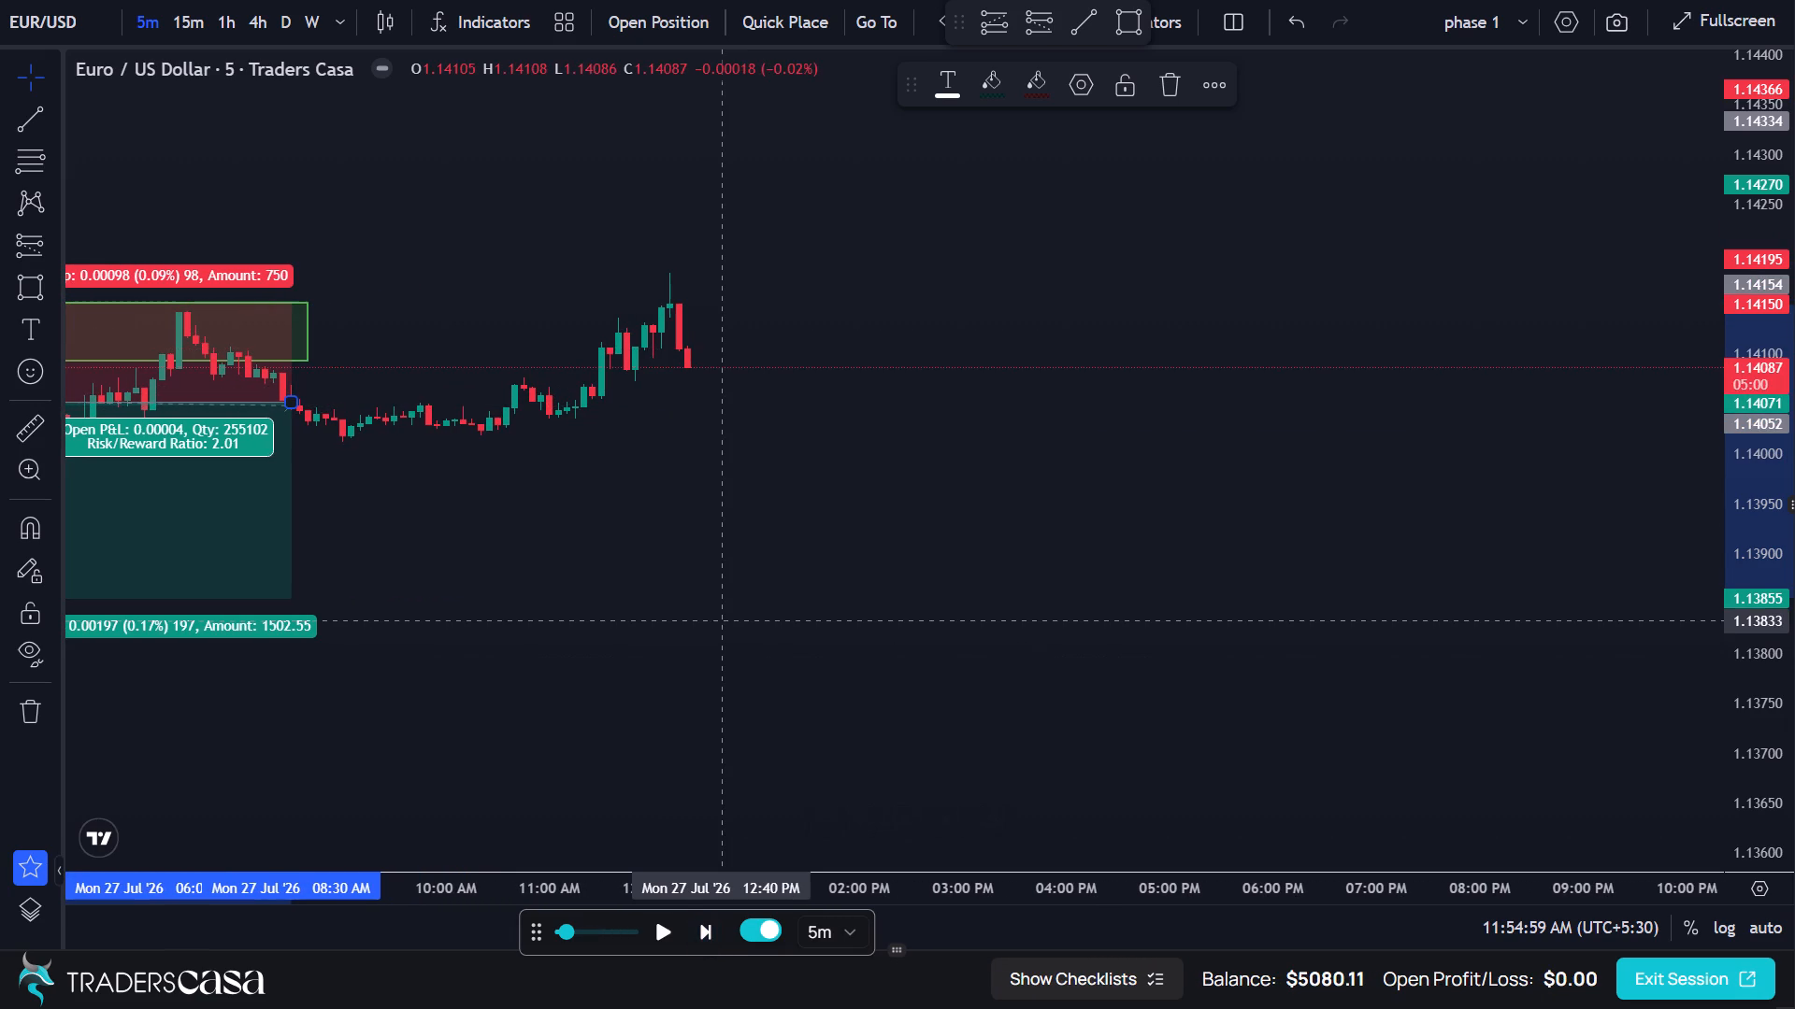
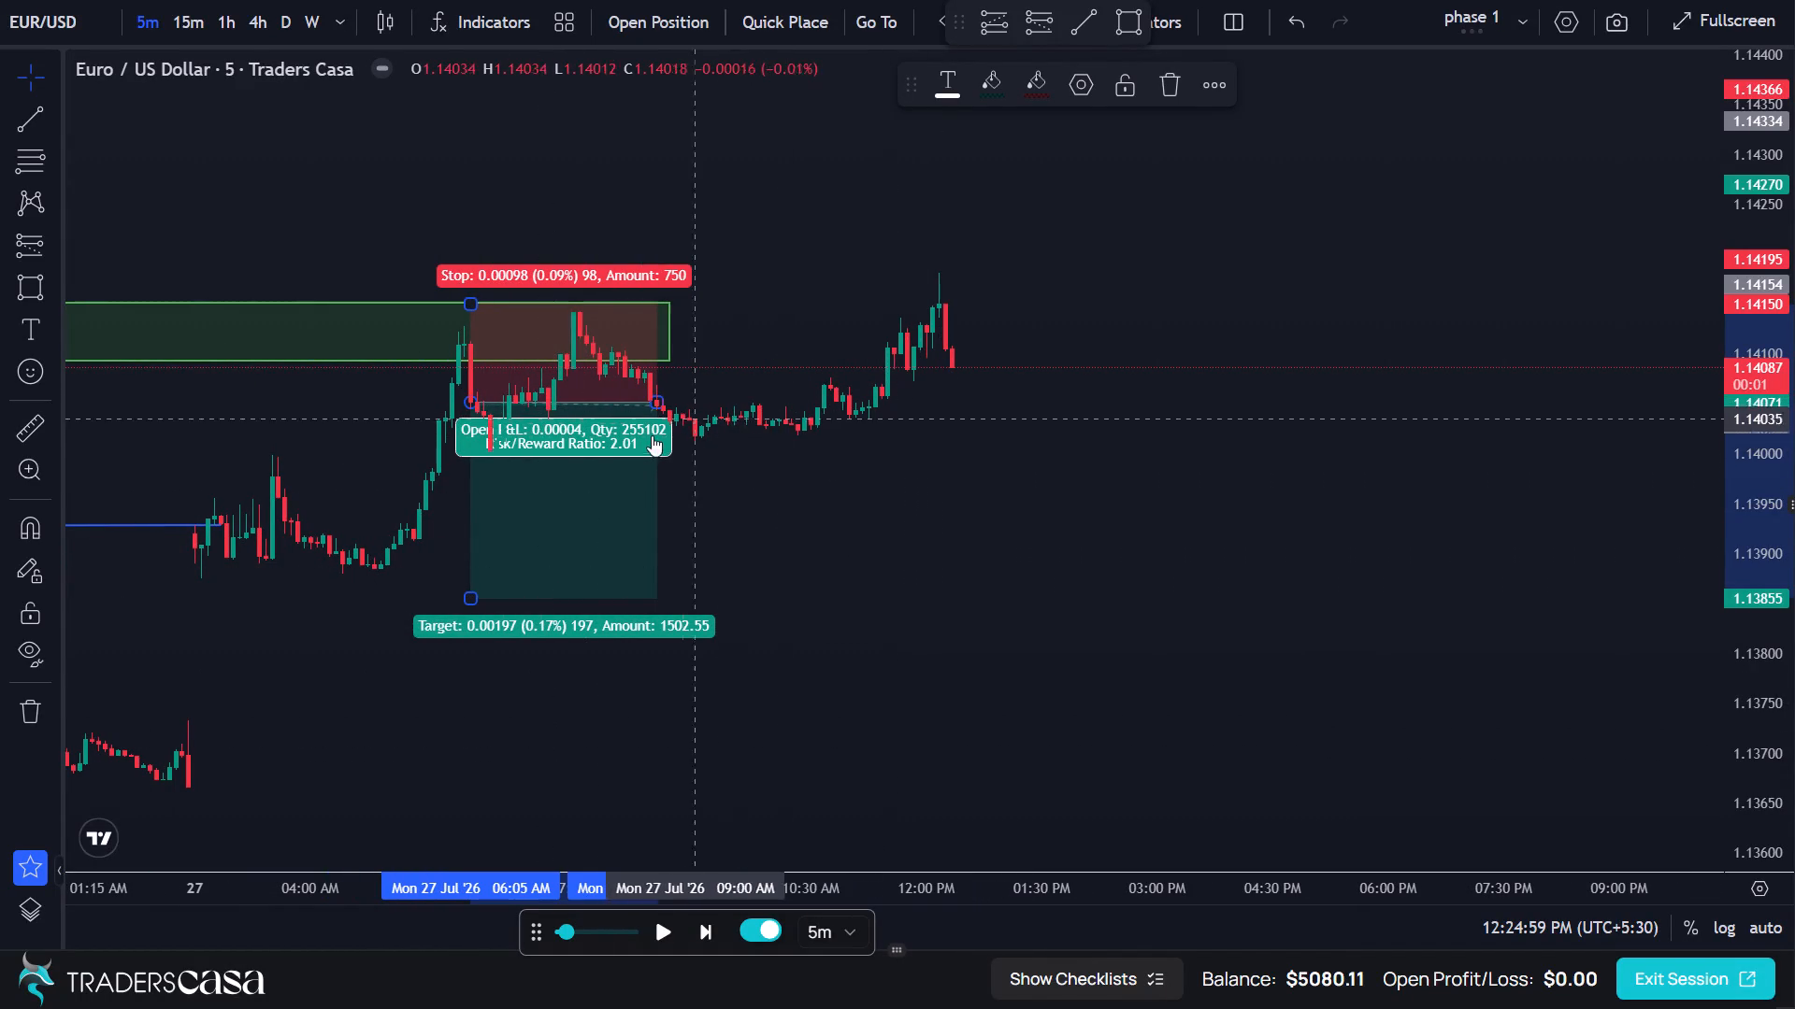
# Delete the closed trade's short position drawing with entry at 1.14052 from the chart.
pyautogui.click(585, 463)
pyautogui.click(1163, 78)
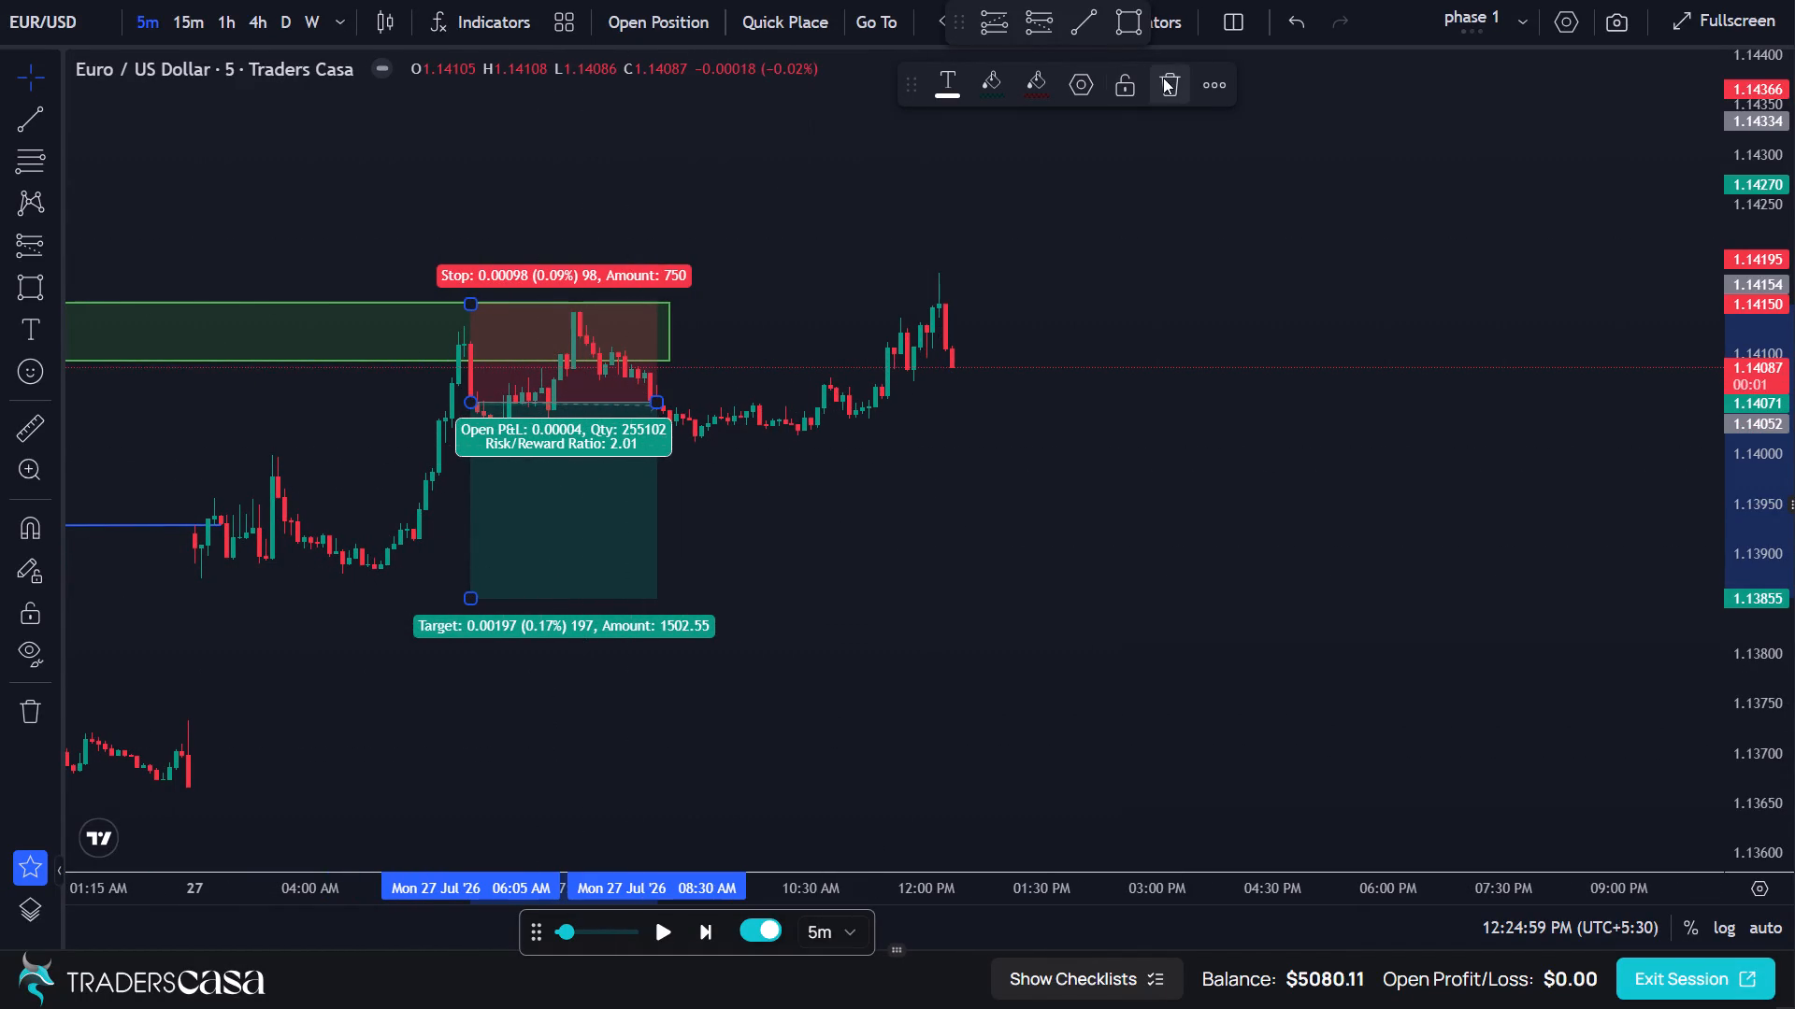
# Draw a short position from the 27 Jul 12:15 PM candle with entry 1.14105, stop 1.14186 and target 1.13938, for a risk/reward ratio of about 2.
pyautogui.moveTo(941, 515); pyautogui.dragTo(869, 599)
pyautogui.scroll(1, 869, 599)
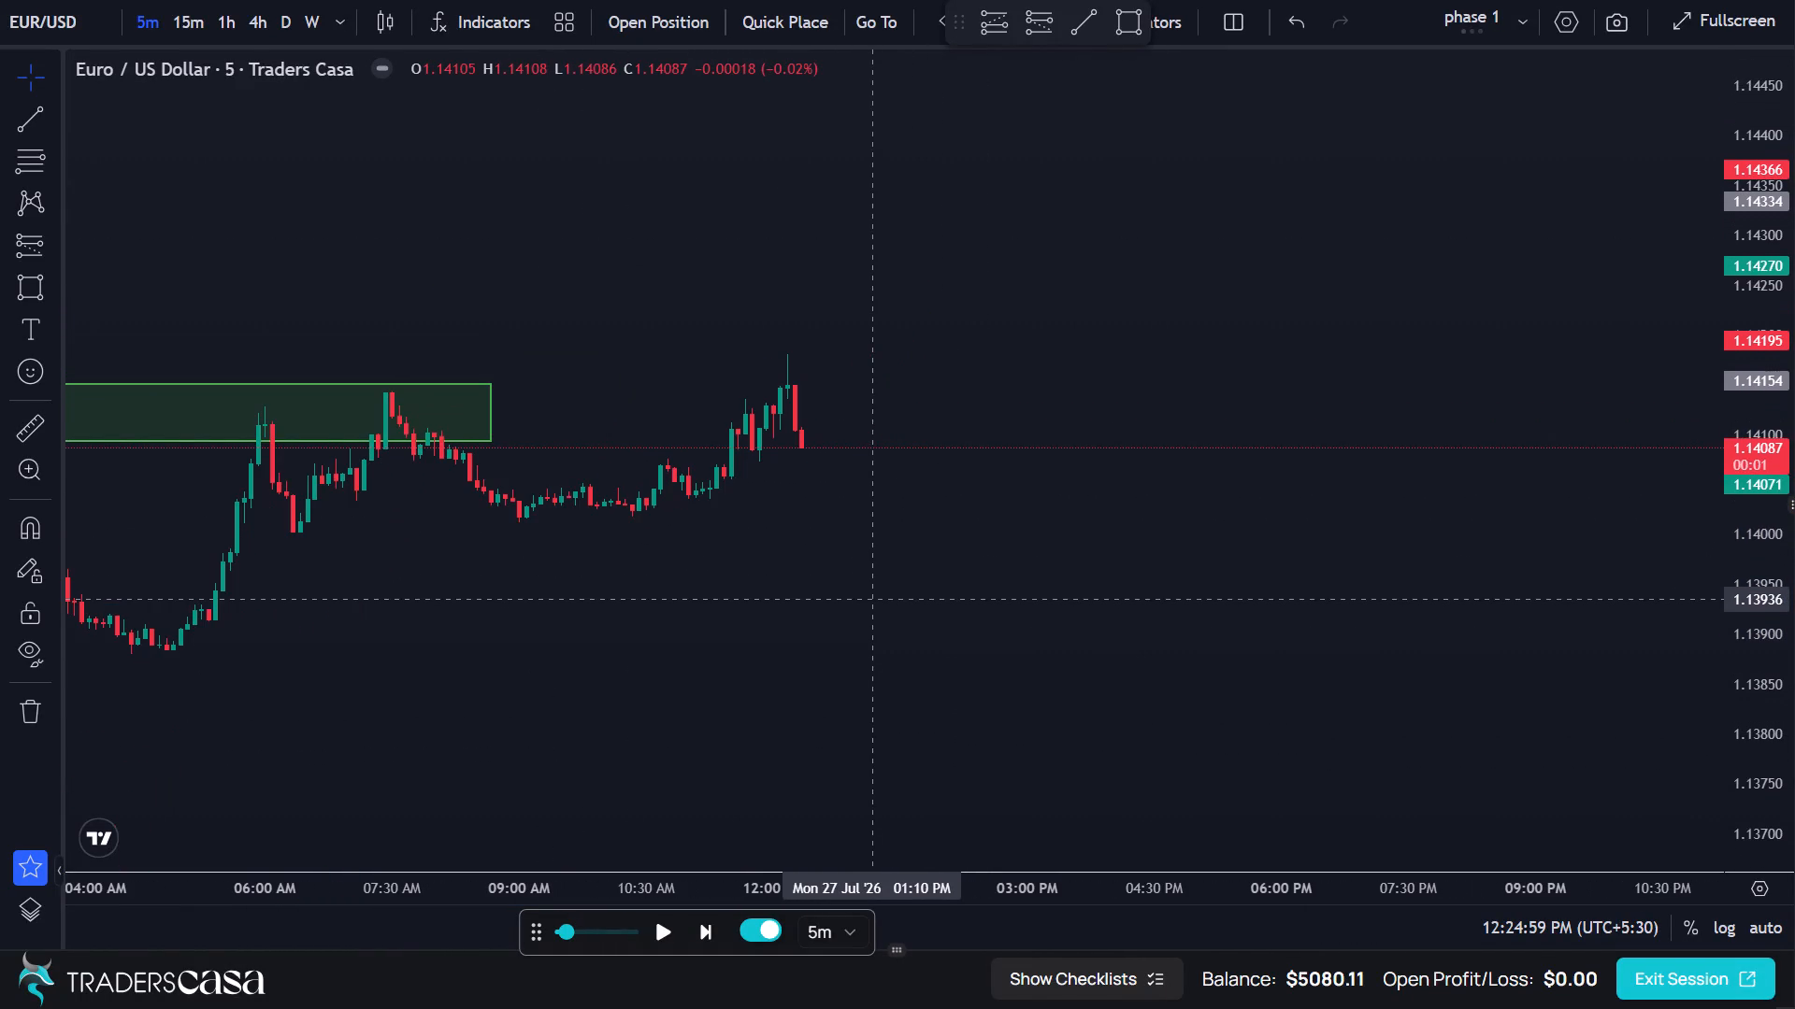
pyautogui.click(33, 249)
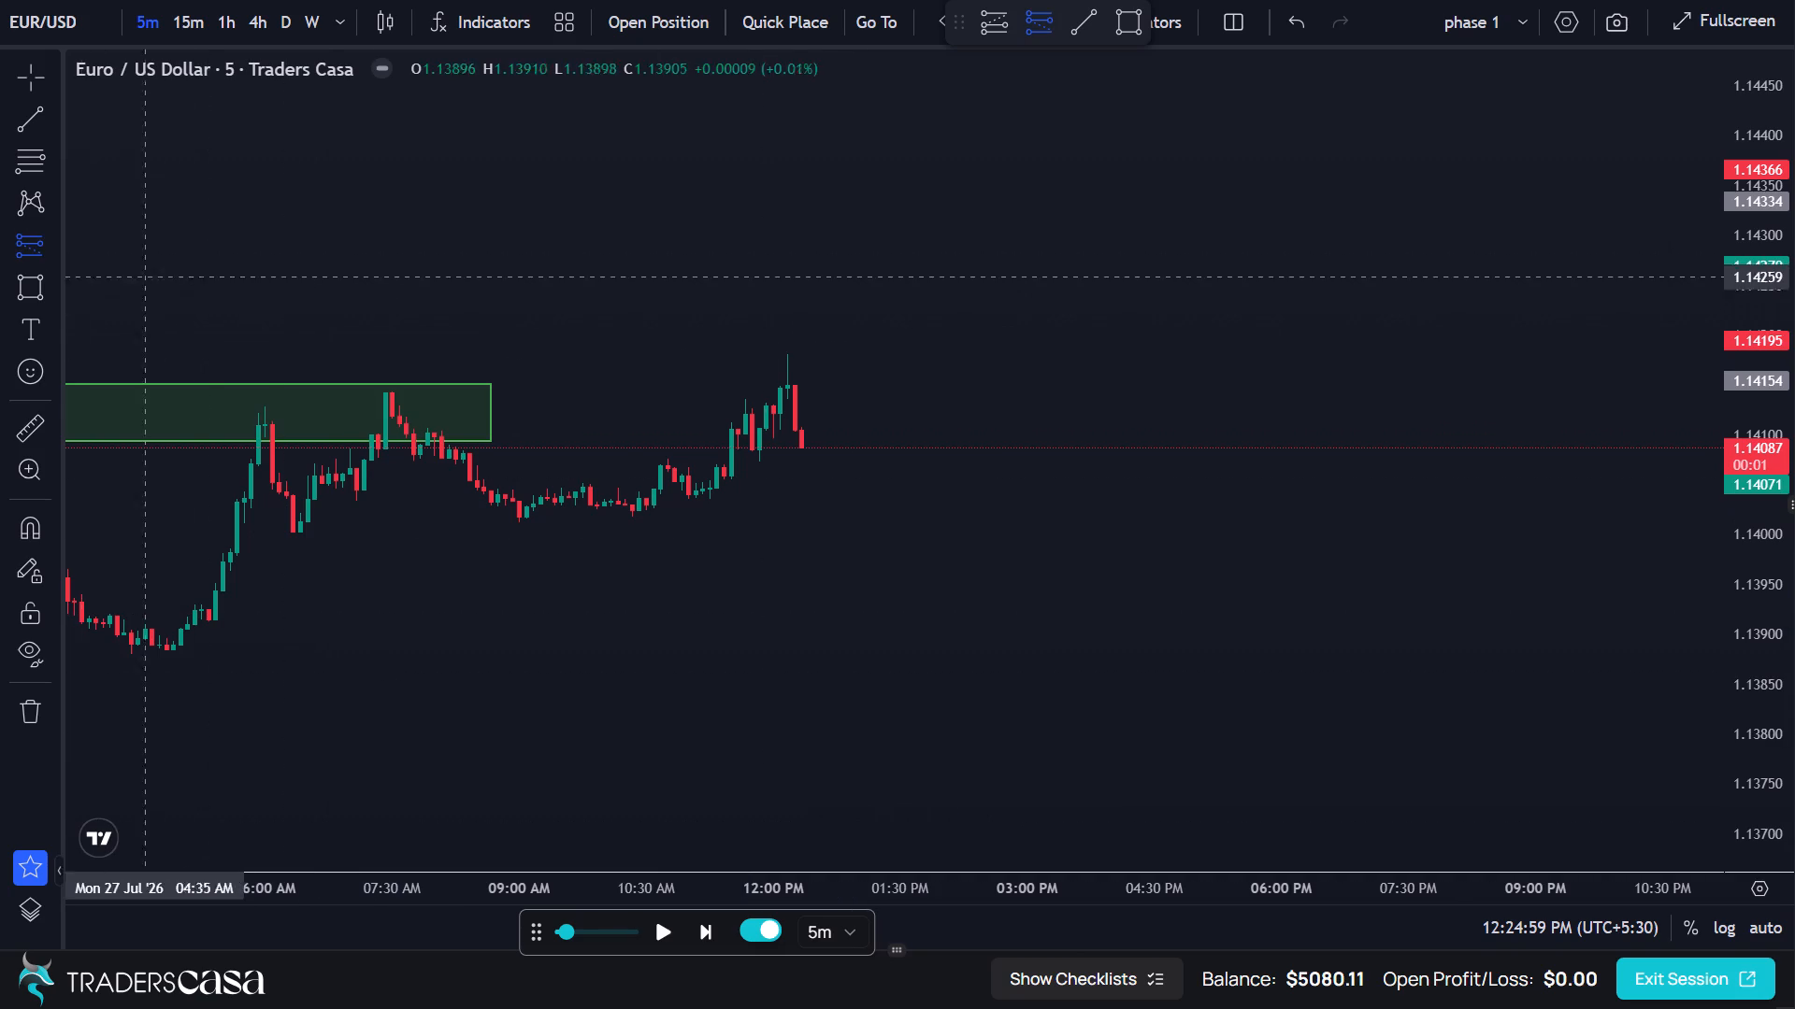
pyautogui.click(796, 429)
pyautogui.moveTo(797, 370); pyautogui.dragTo(797, 362)
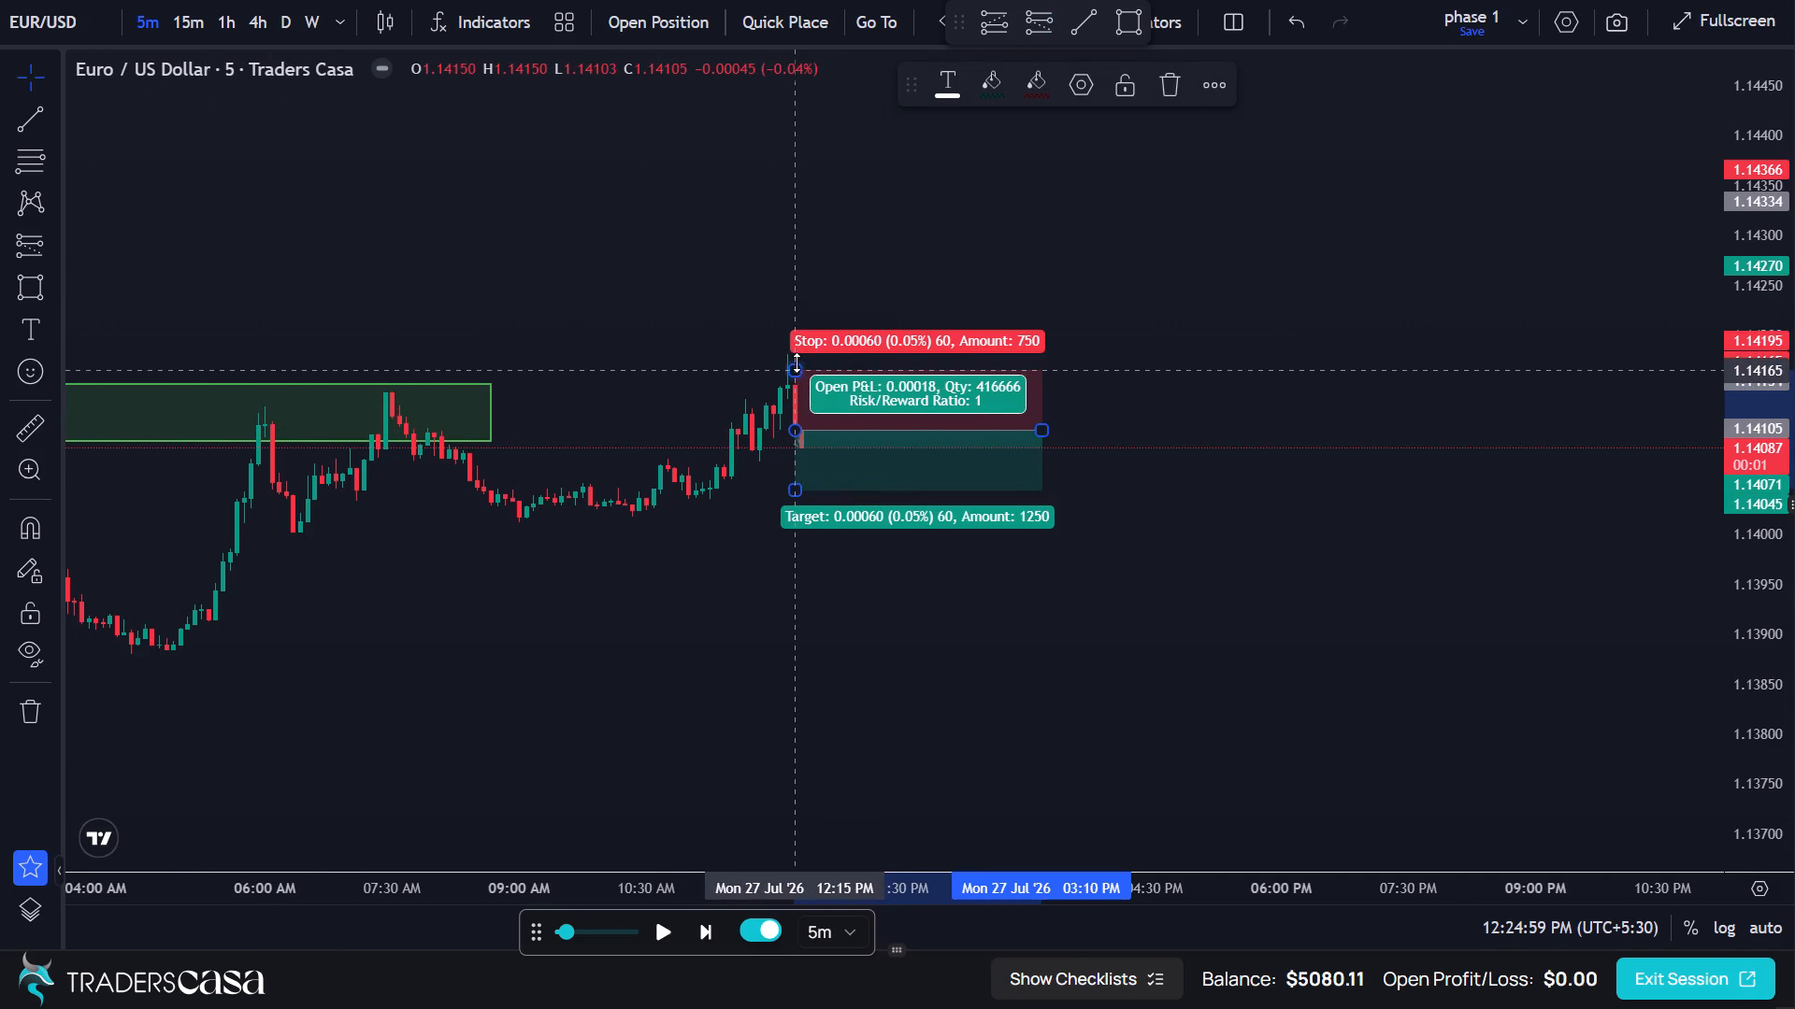
pyautogui.moveTo(797, 362); pyautogui.dragTo(797, 348)
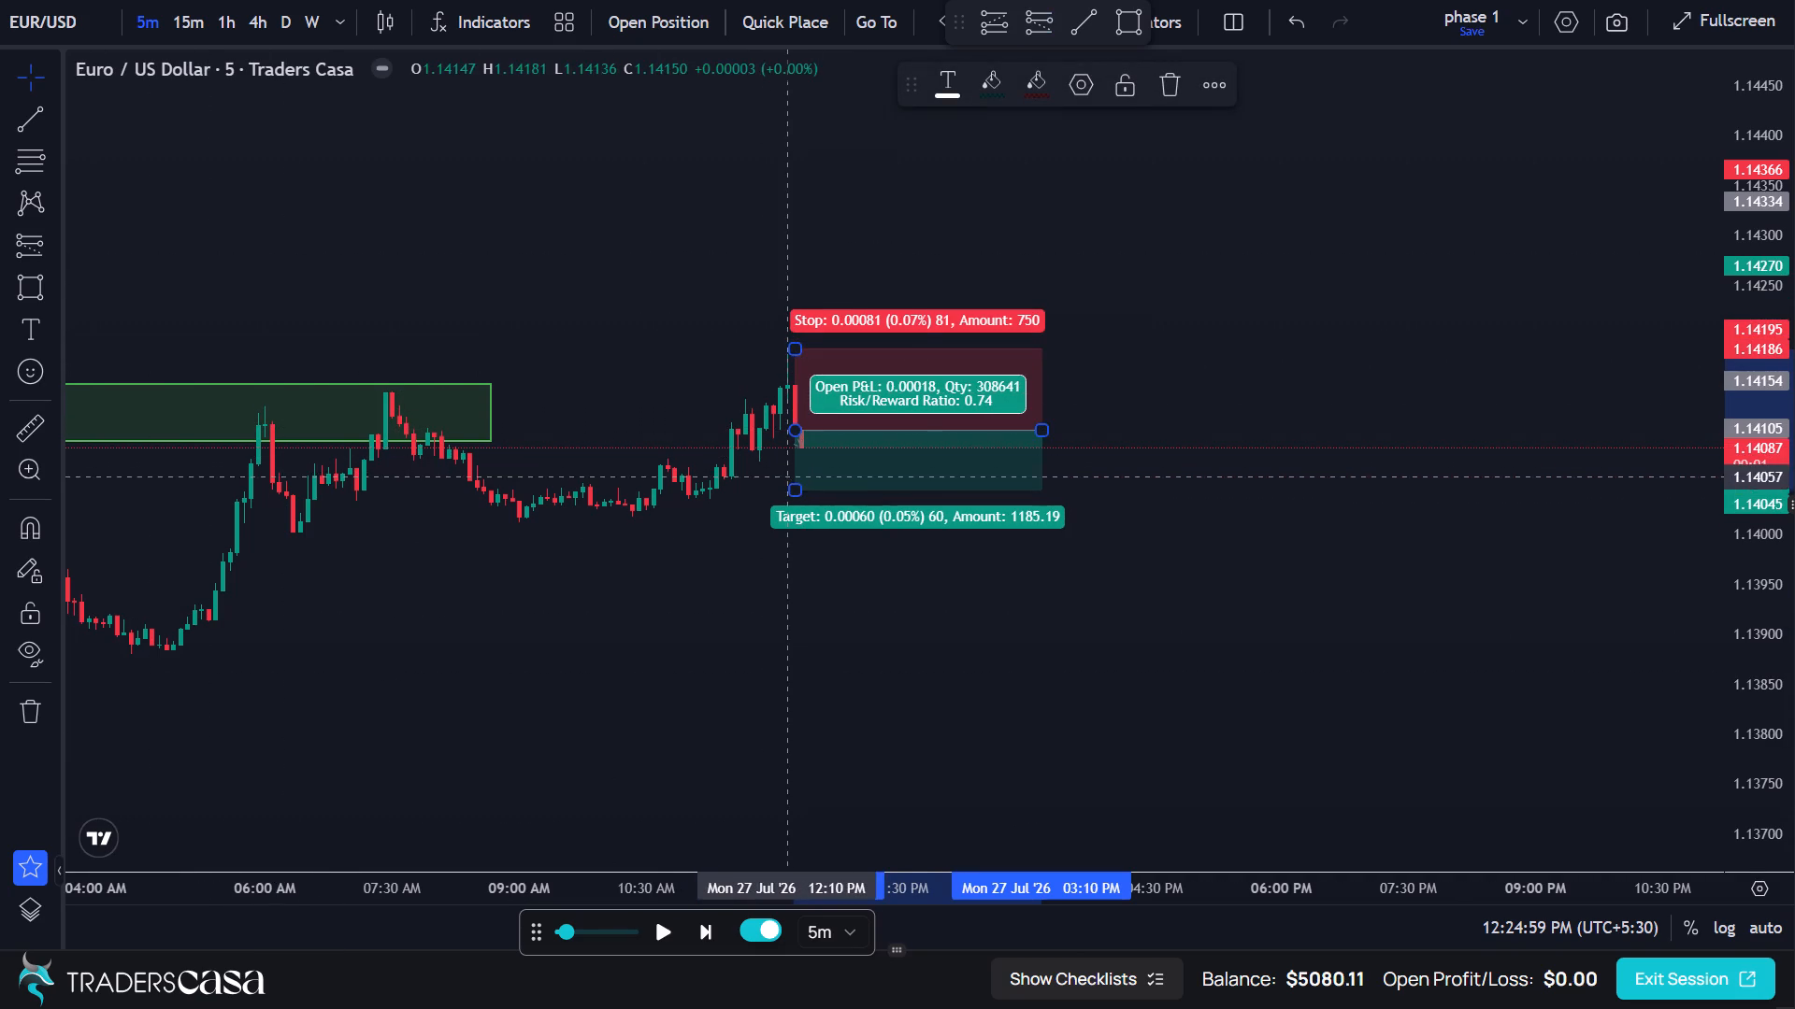
pyautogui.moveTo(795, 493); pyautogui.dragTo(795, 624)
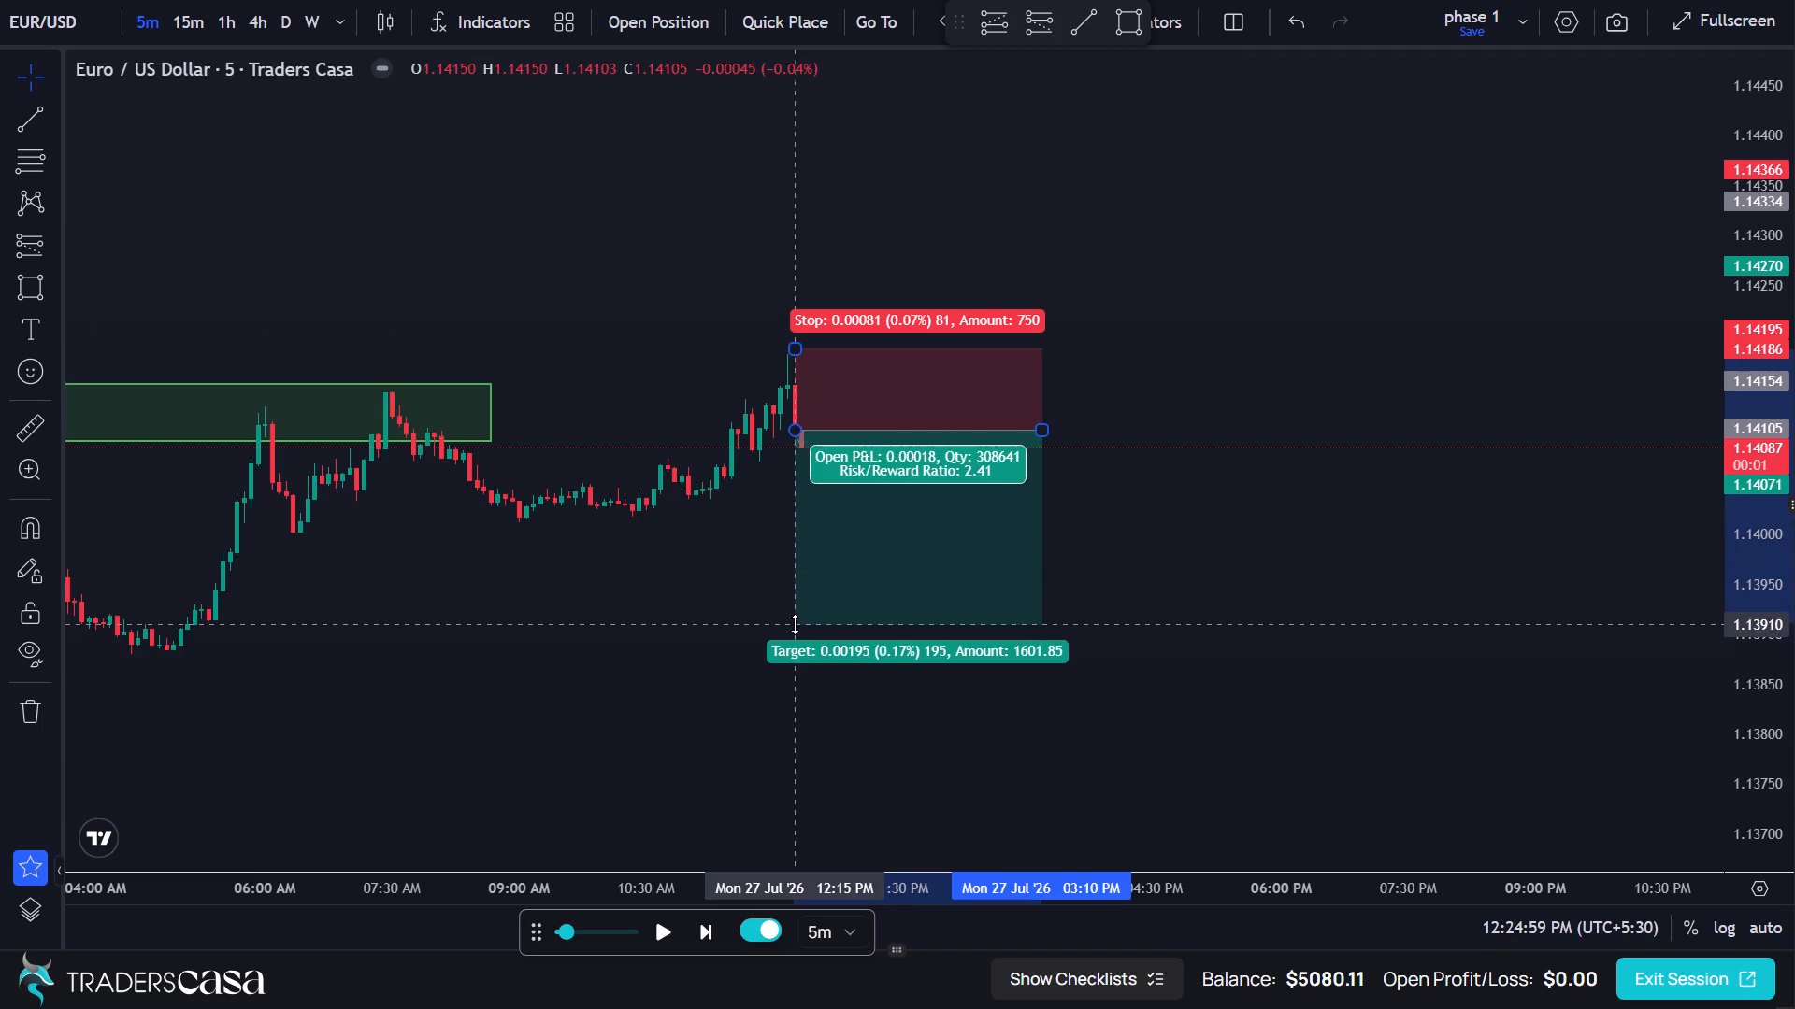
pyautogui.moveTo(795, 624); pyautogui.dragTo(799, 599)
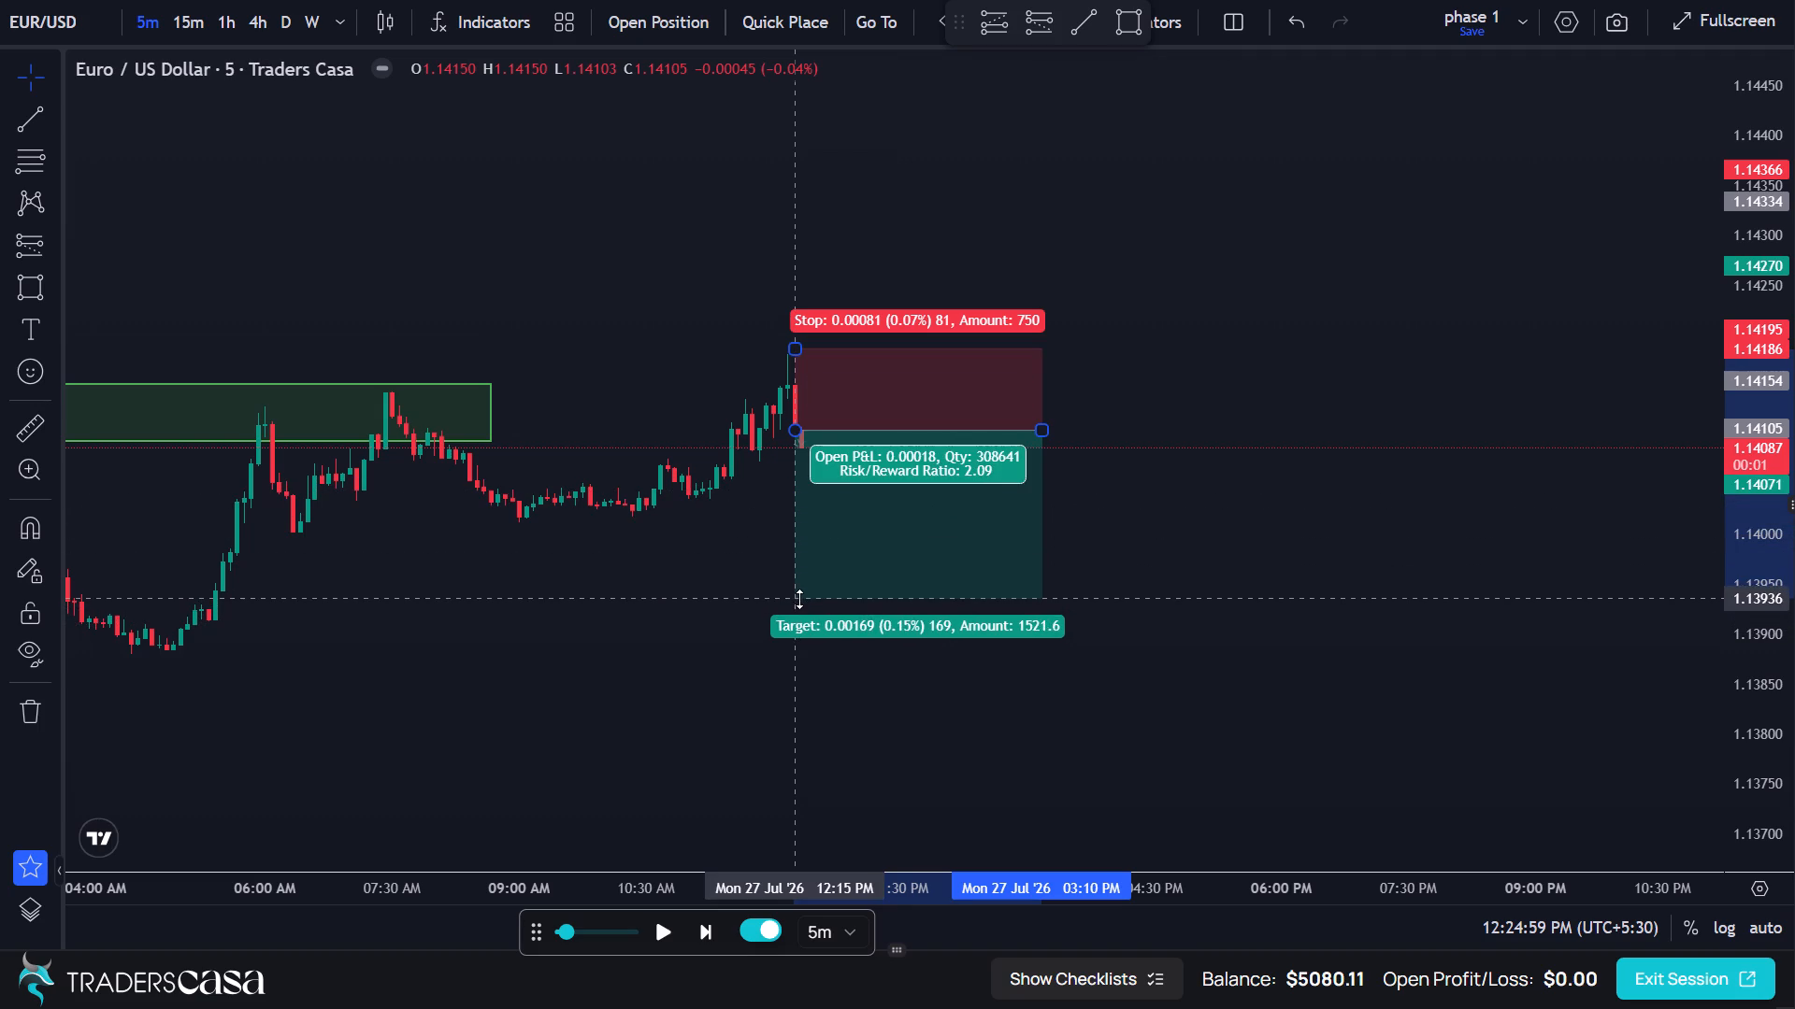
pyautogui.moveTo(799, 599); pyautogui.dragTo(801, 596)
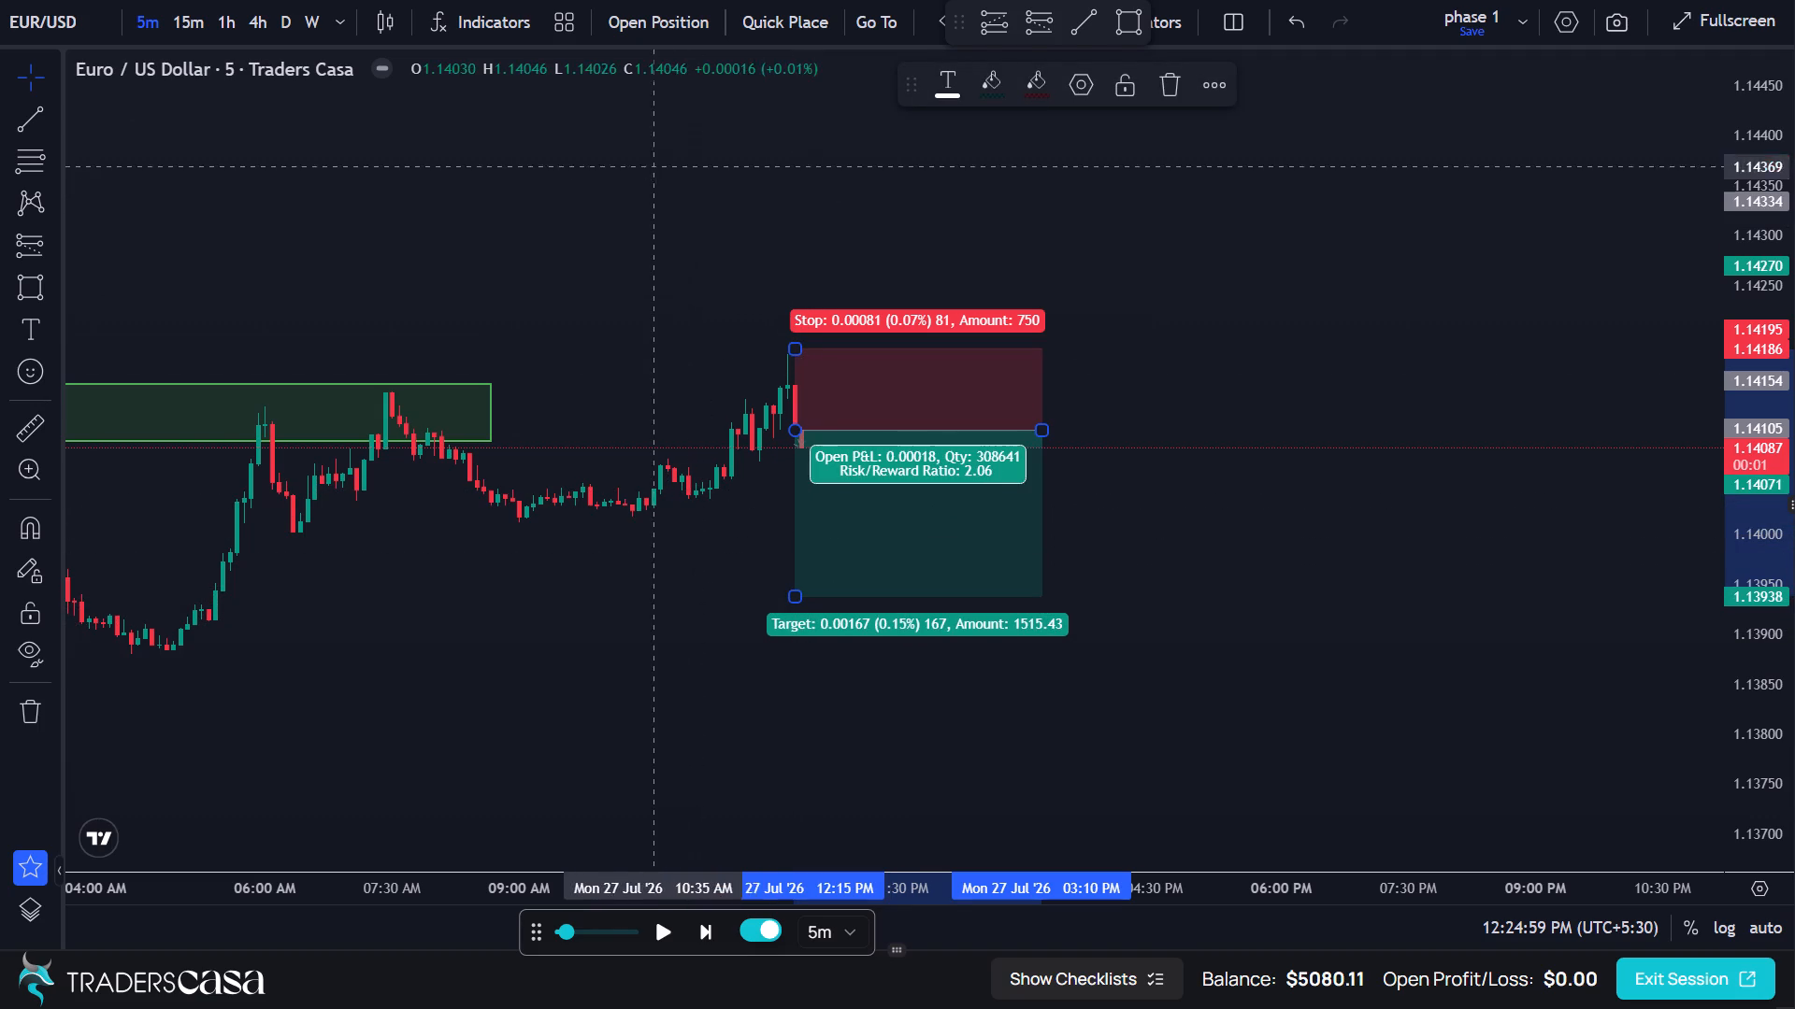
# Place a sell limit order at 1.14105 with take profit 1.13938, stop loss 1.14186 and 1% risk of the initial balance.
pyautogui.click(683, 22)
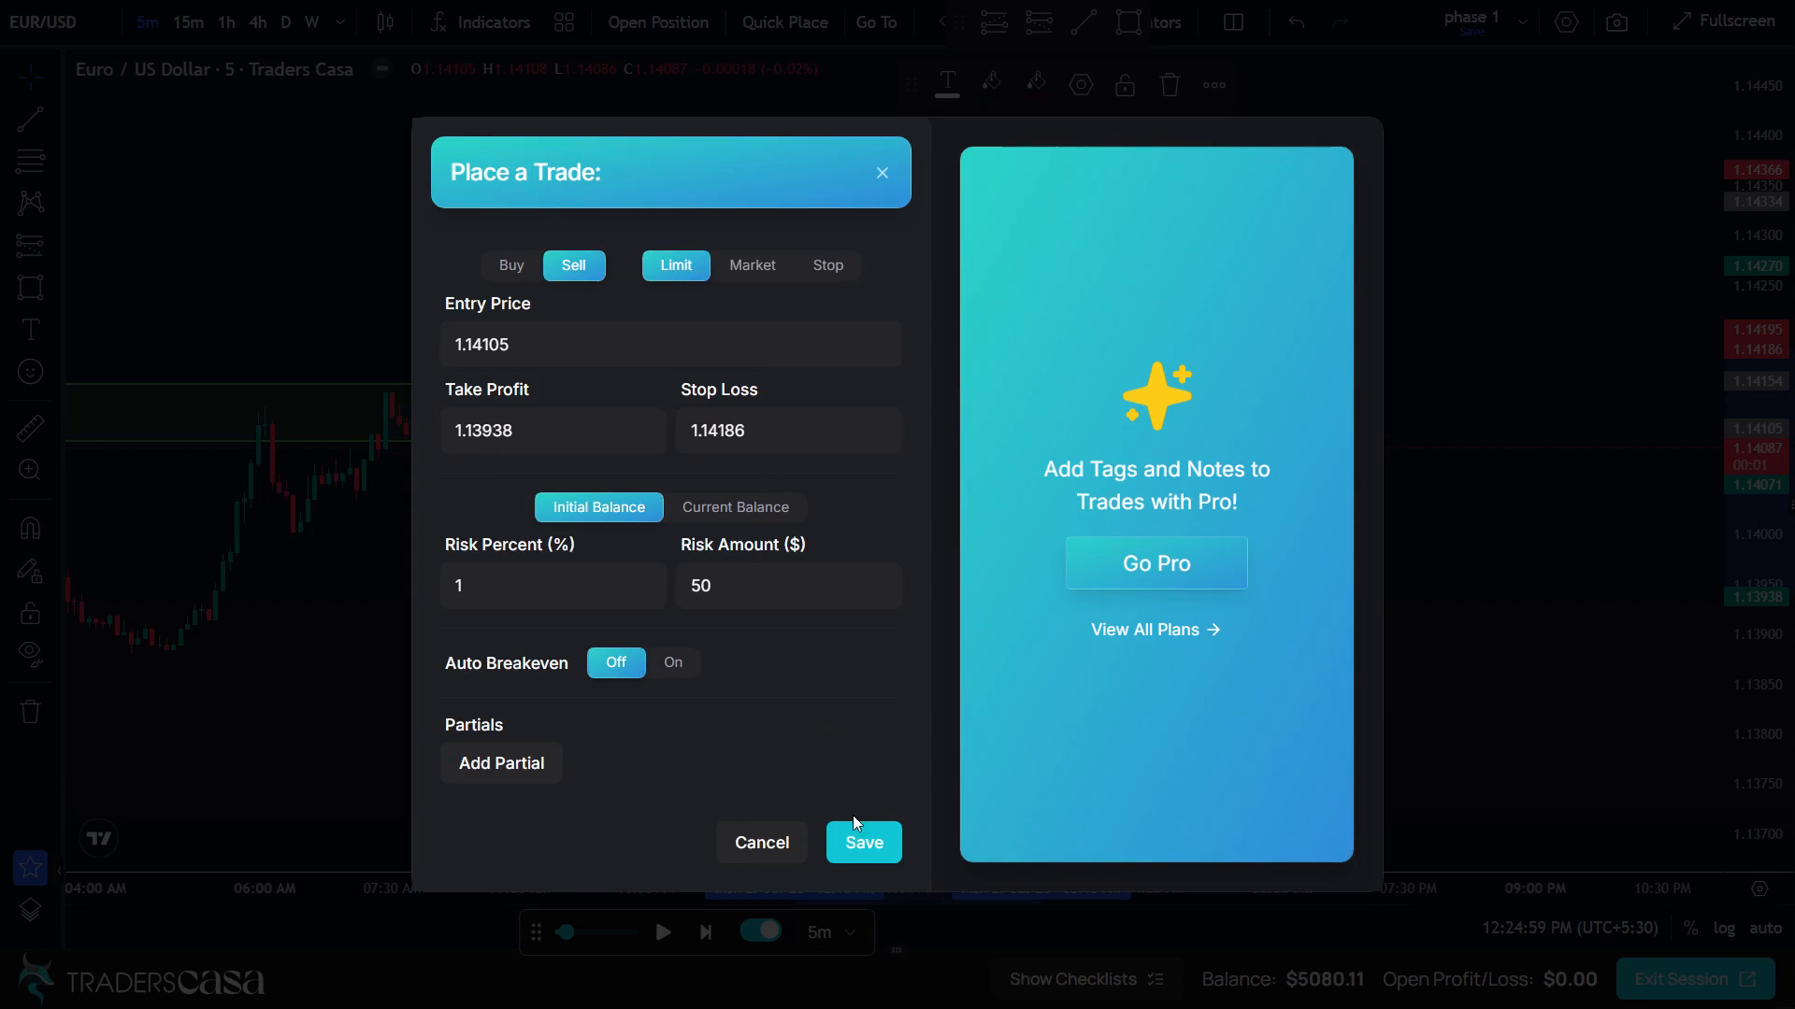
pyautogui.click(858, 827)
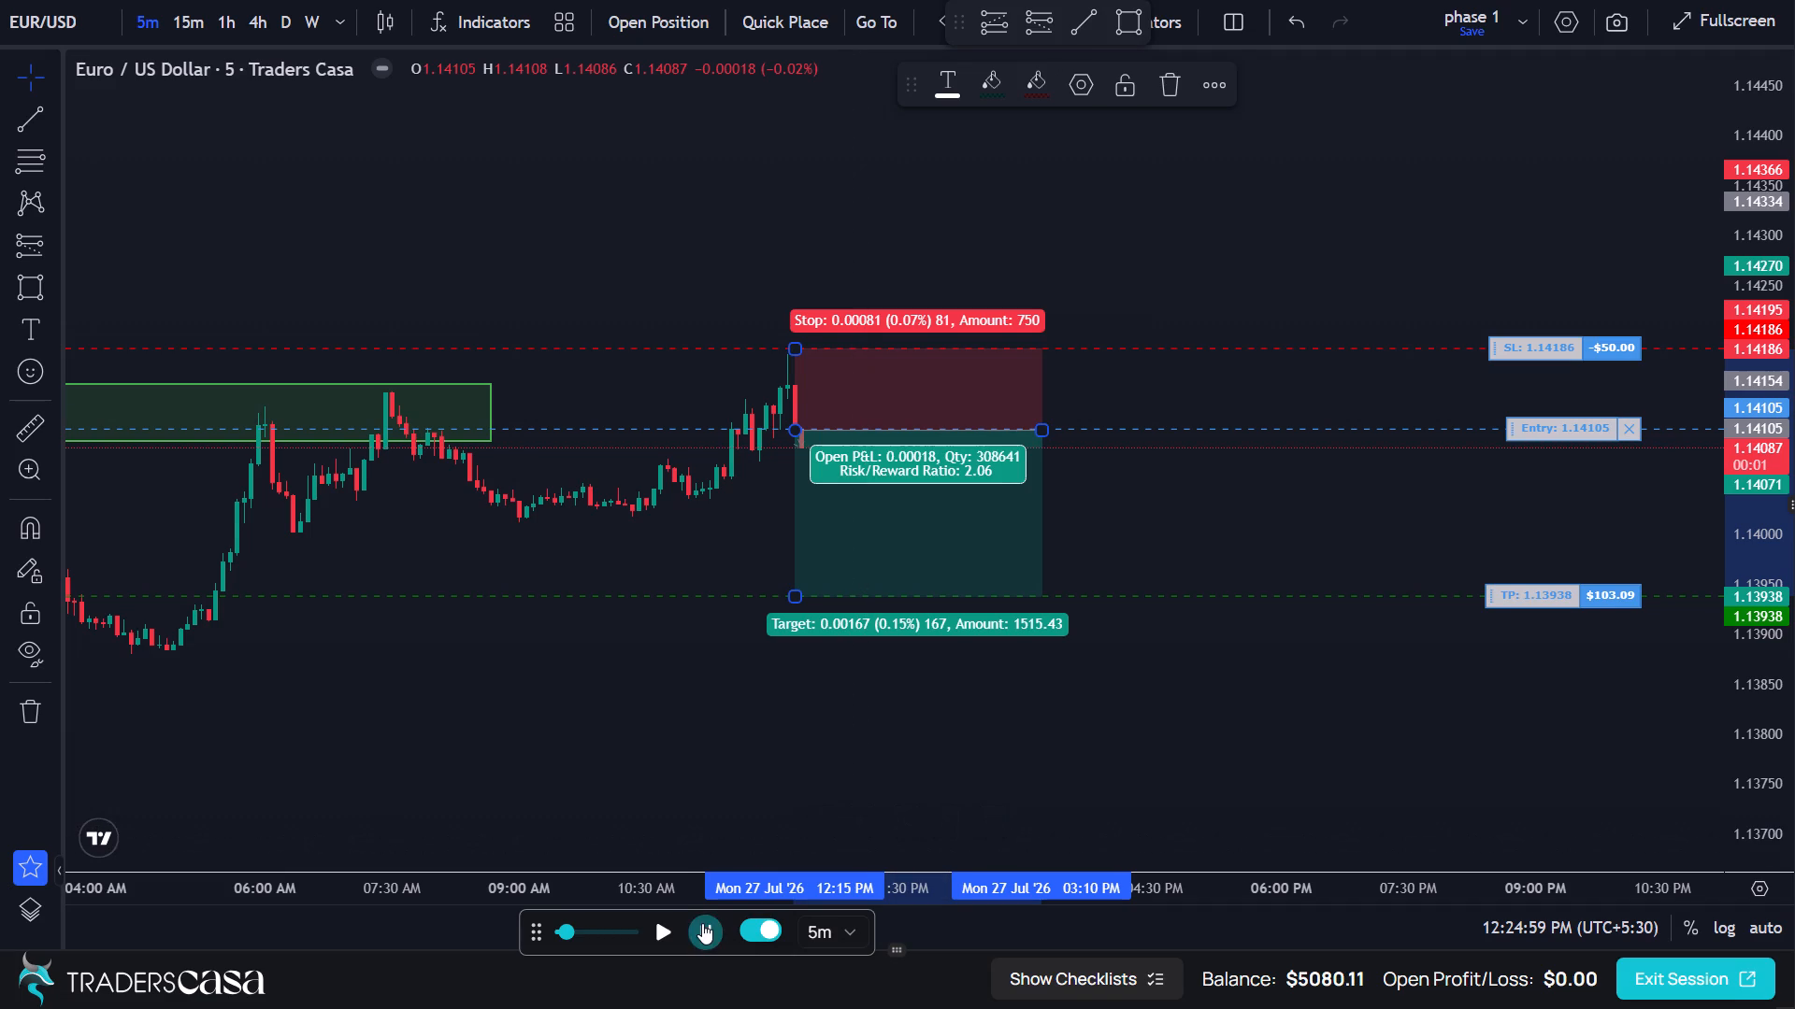
# Advance the 5-minute replay candle by candle to about 4:55 PM on 27 Jul.
pyautogui.click(700, 923)
pyautogui.tripleClick(700, 923)
pyautogui.tripleClick(700, 923)
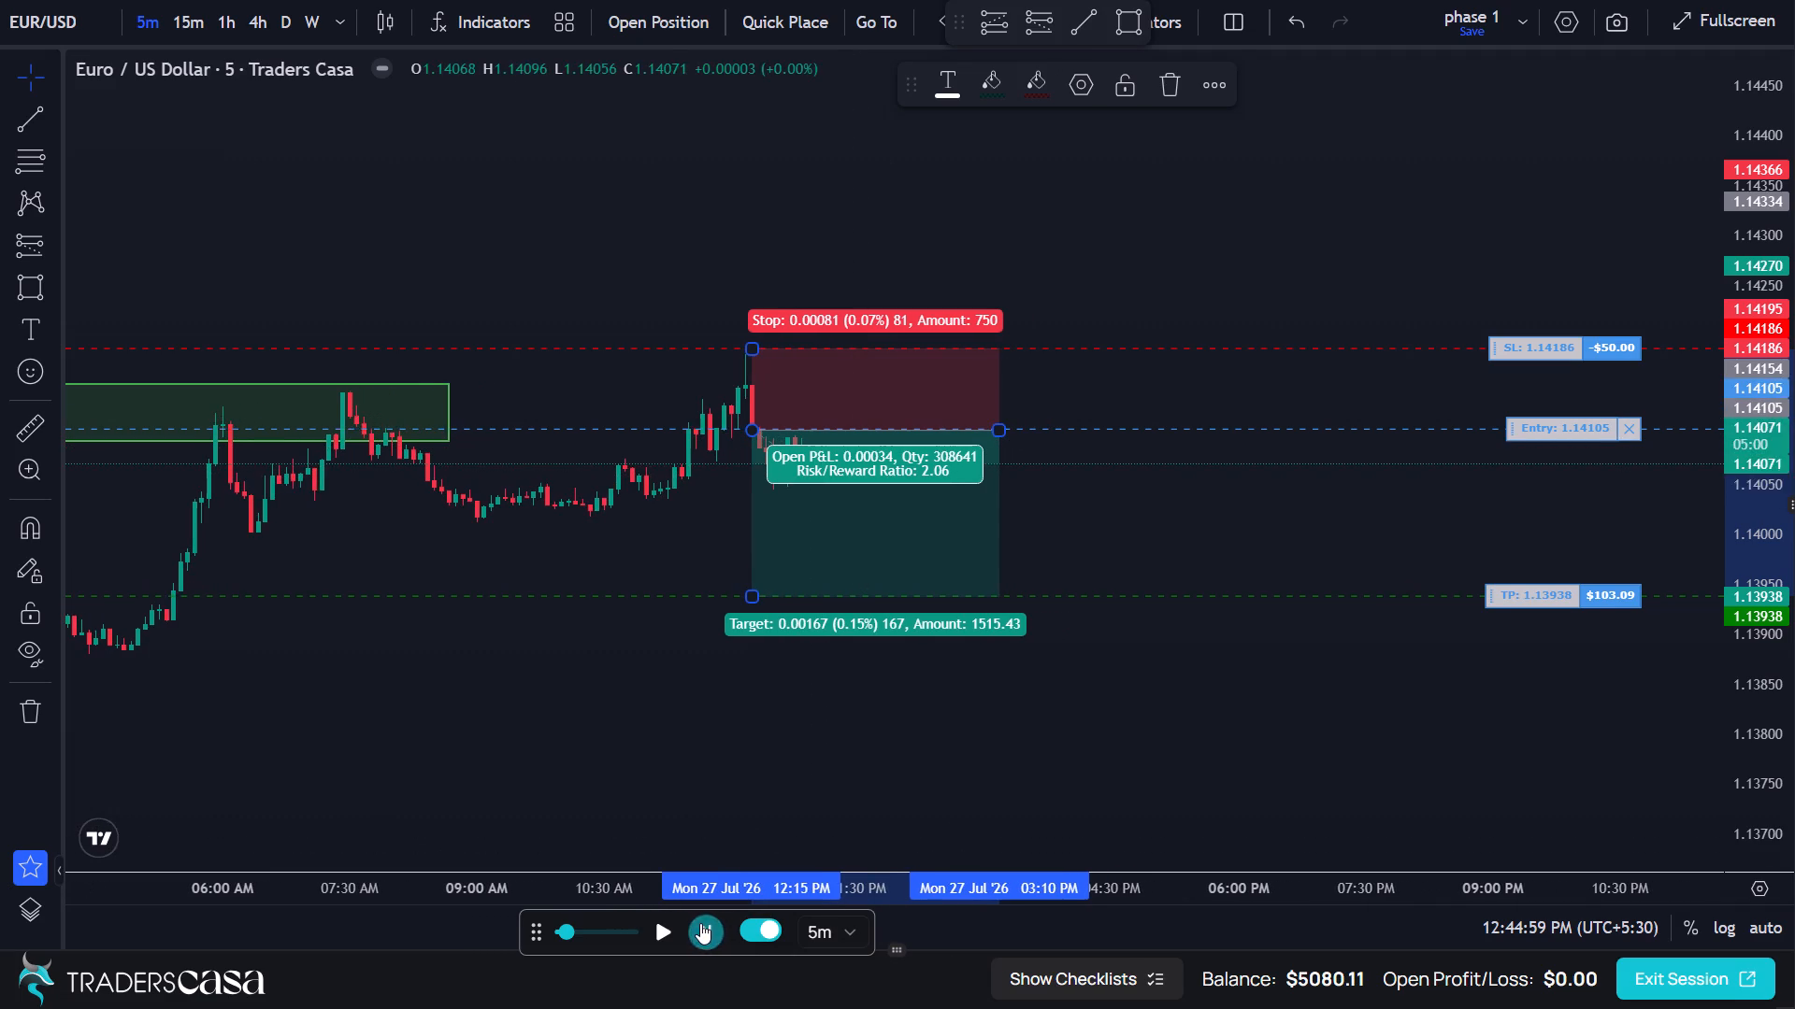
pyautogui.tripleClick(700, 923)
pyautogui.click(700, 923)
pyautogui.tripleClick(700, 923)
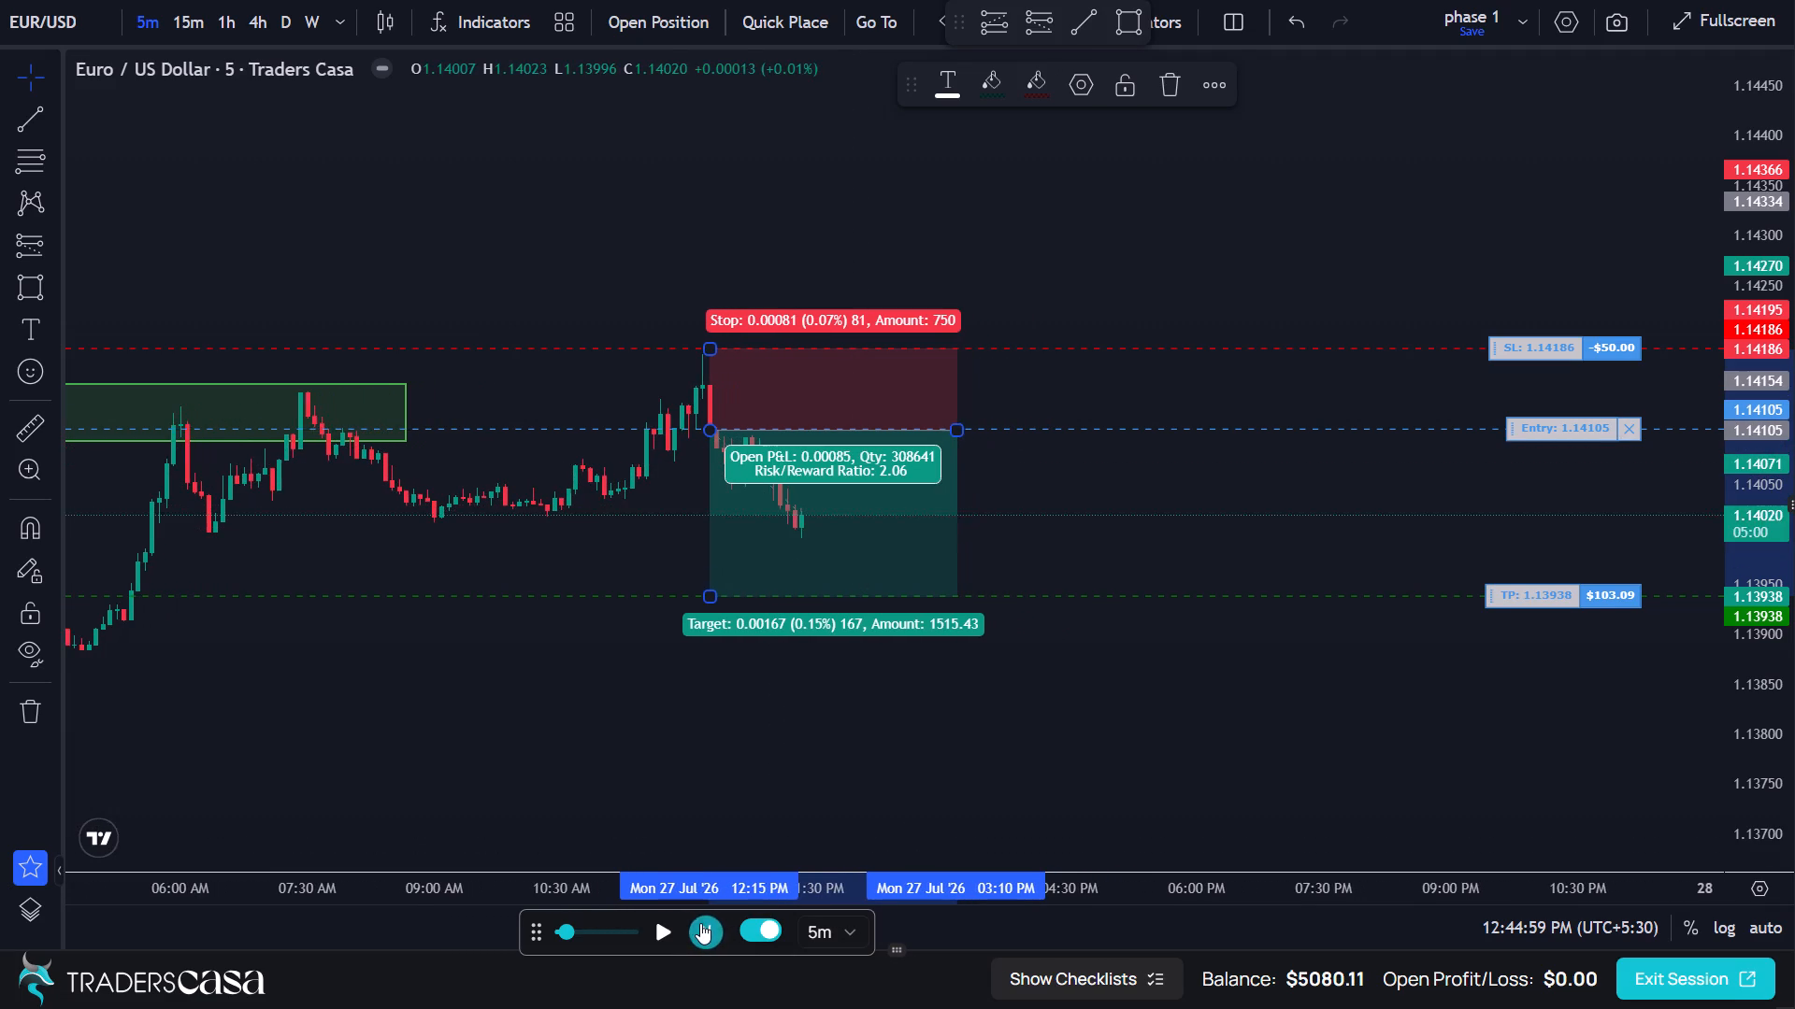
pyautogui.tripleClick(700, 923)
pyautogui.tripleClick(700, 923)
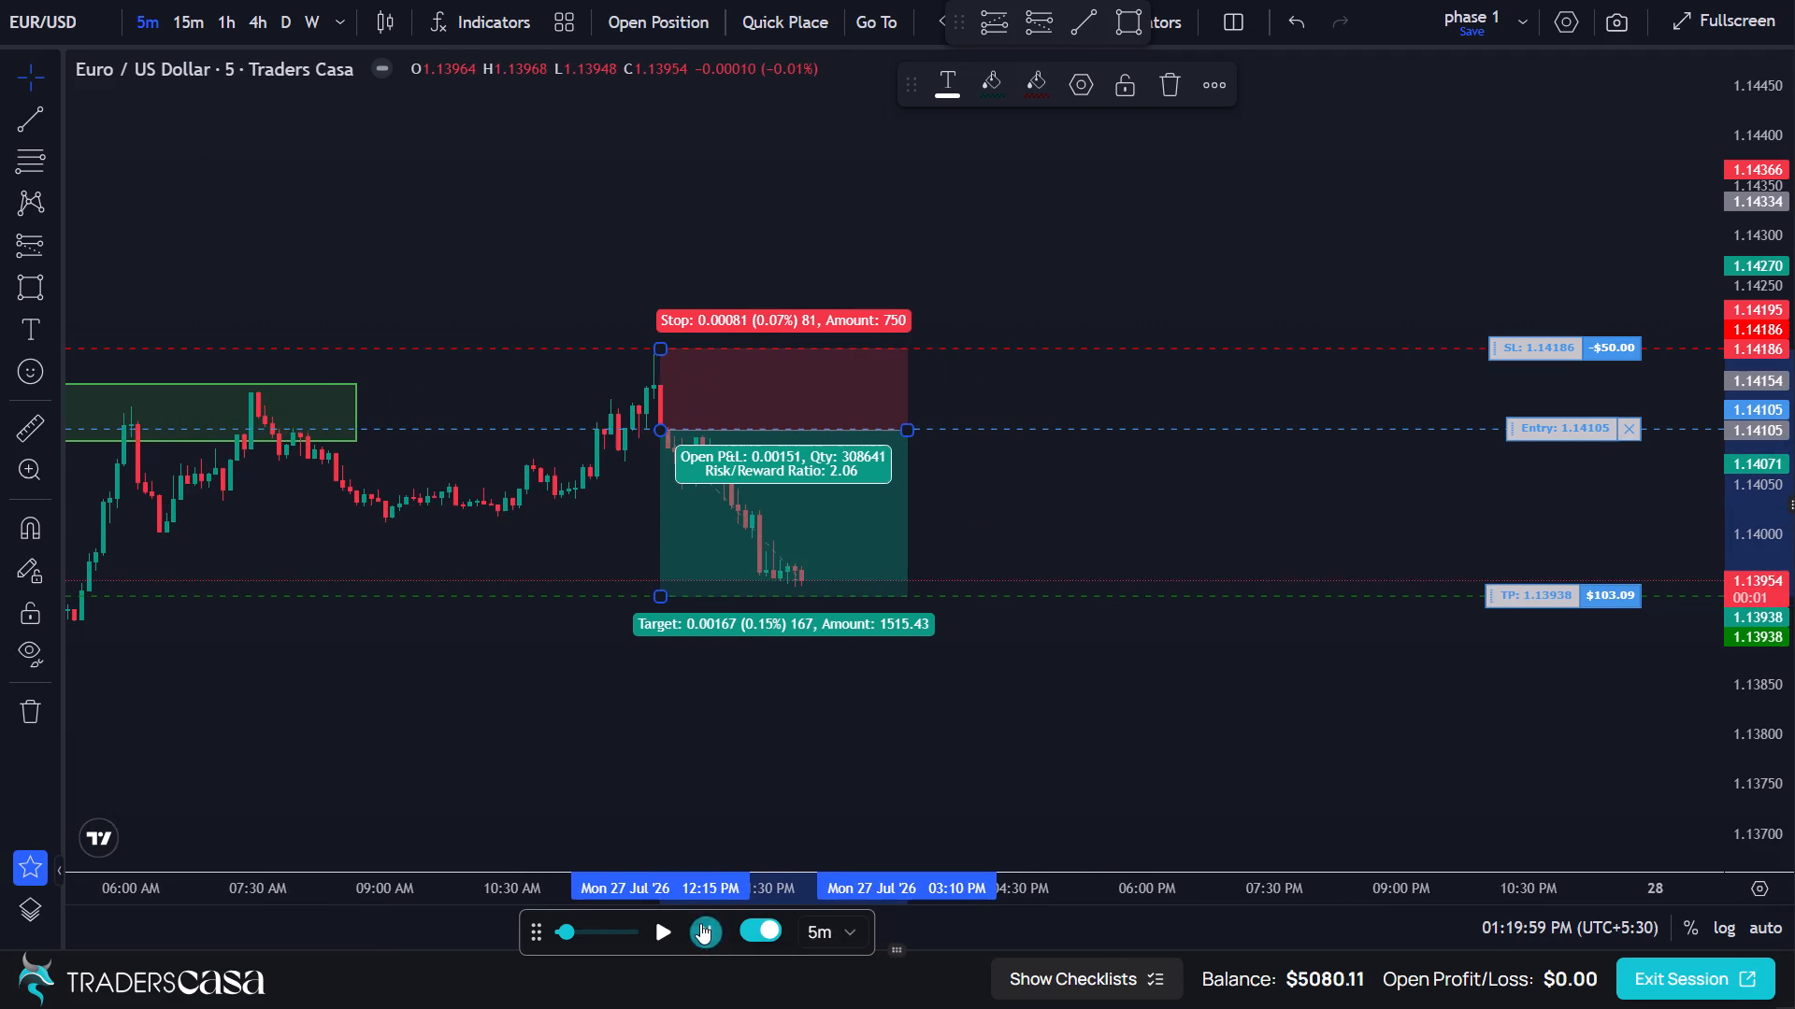
pyautogui.tripleClick(700, 923)
pyautogui.doubleClick(700, 923)
pyautogui.tripleClick(700, 923)
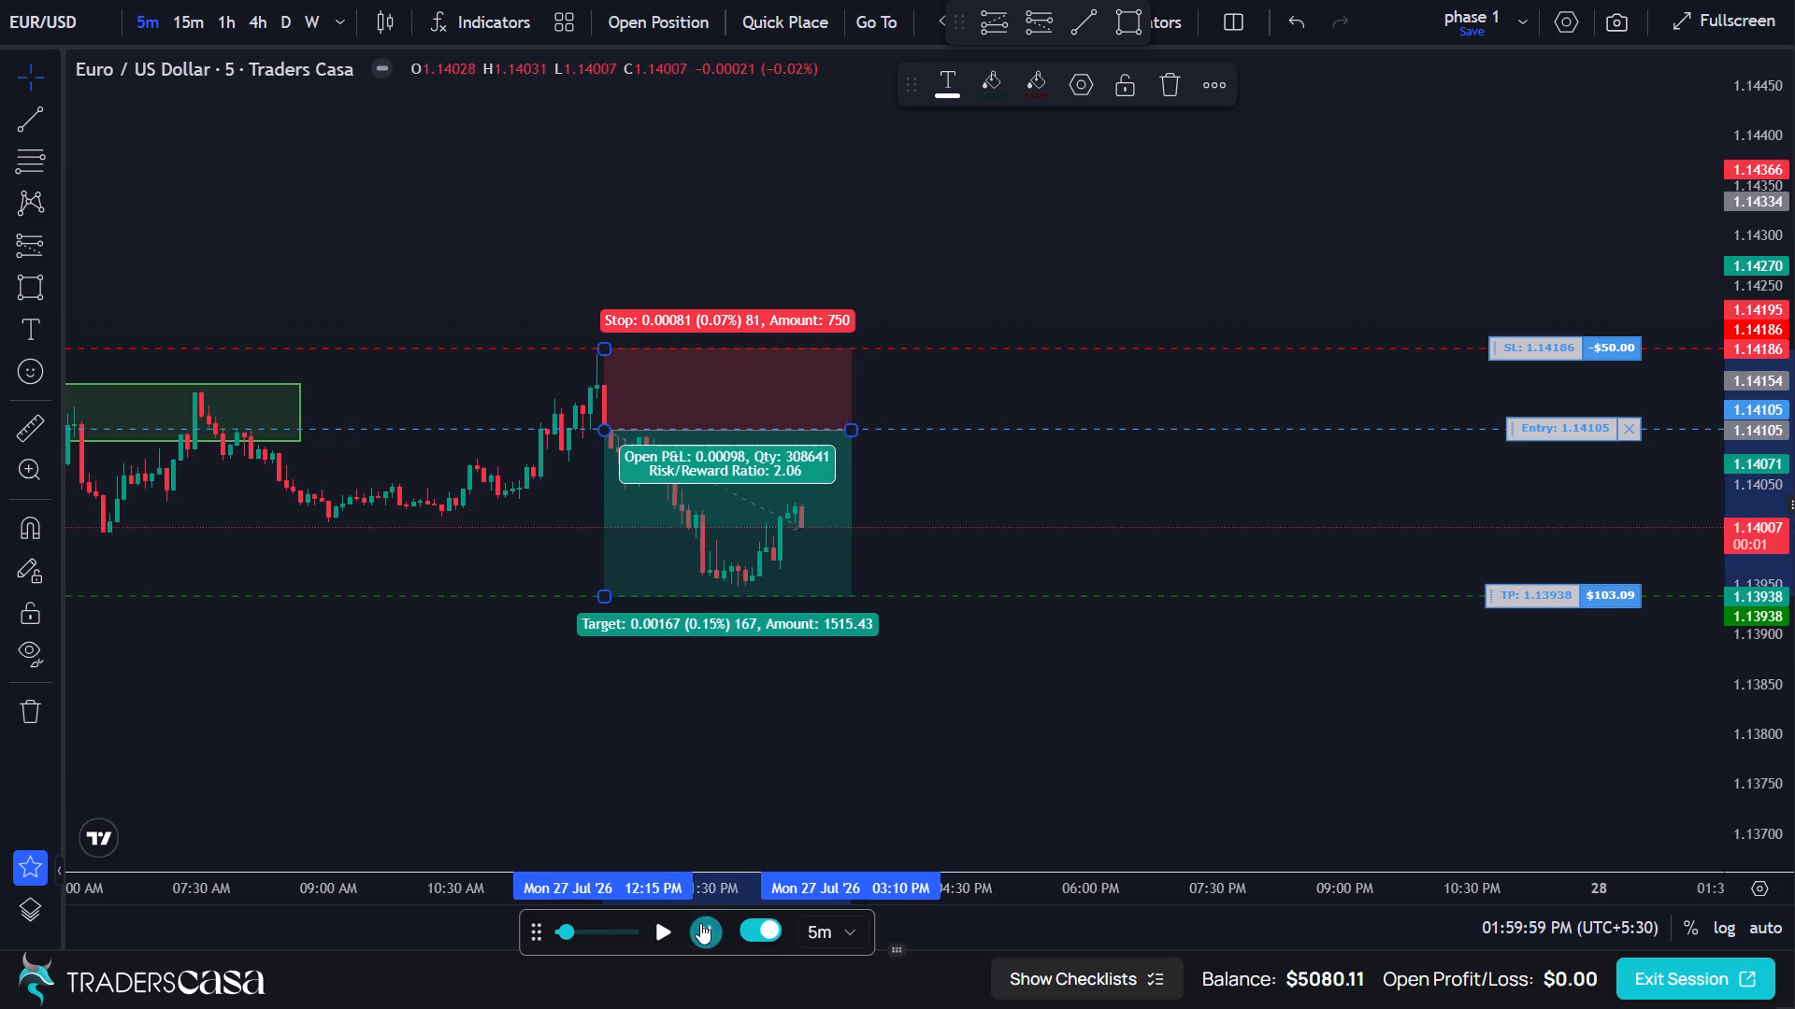
pyautogui.tripleClick(700, 923)
pyautogui.tripleClick(700, 923)
pyautogui.tripleClick(696, 924)
pyautogui.tripleClick(694, 924)
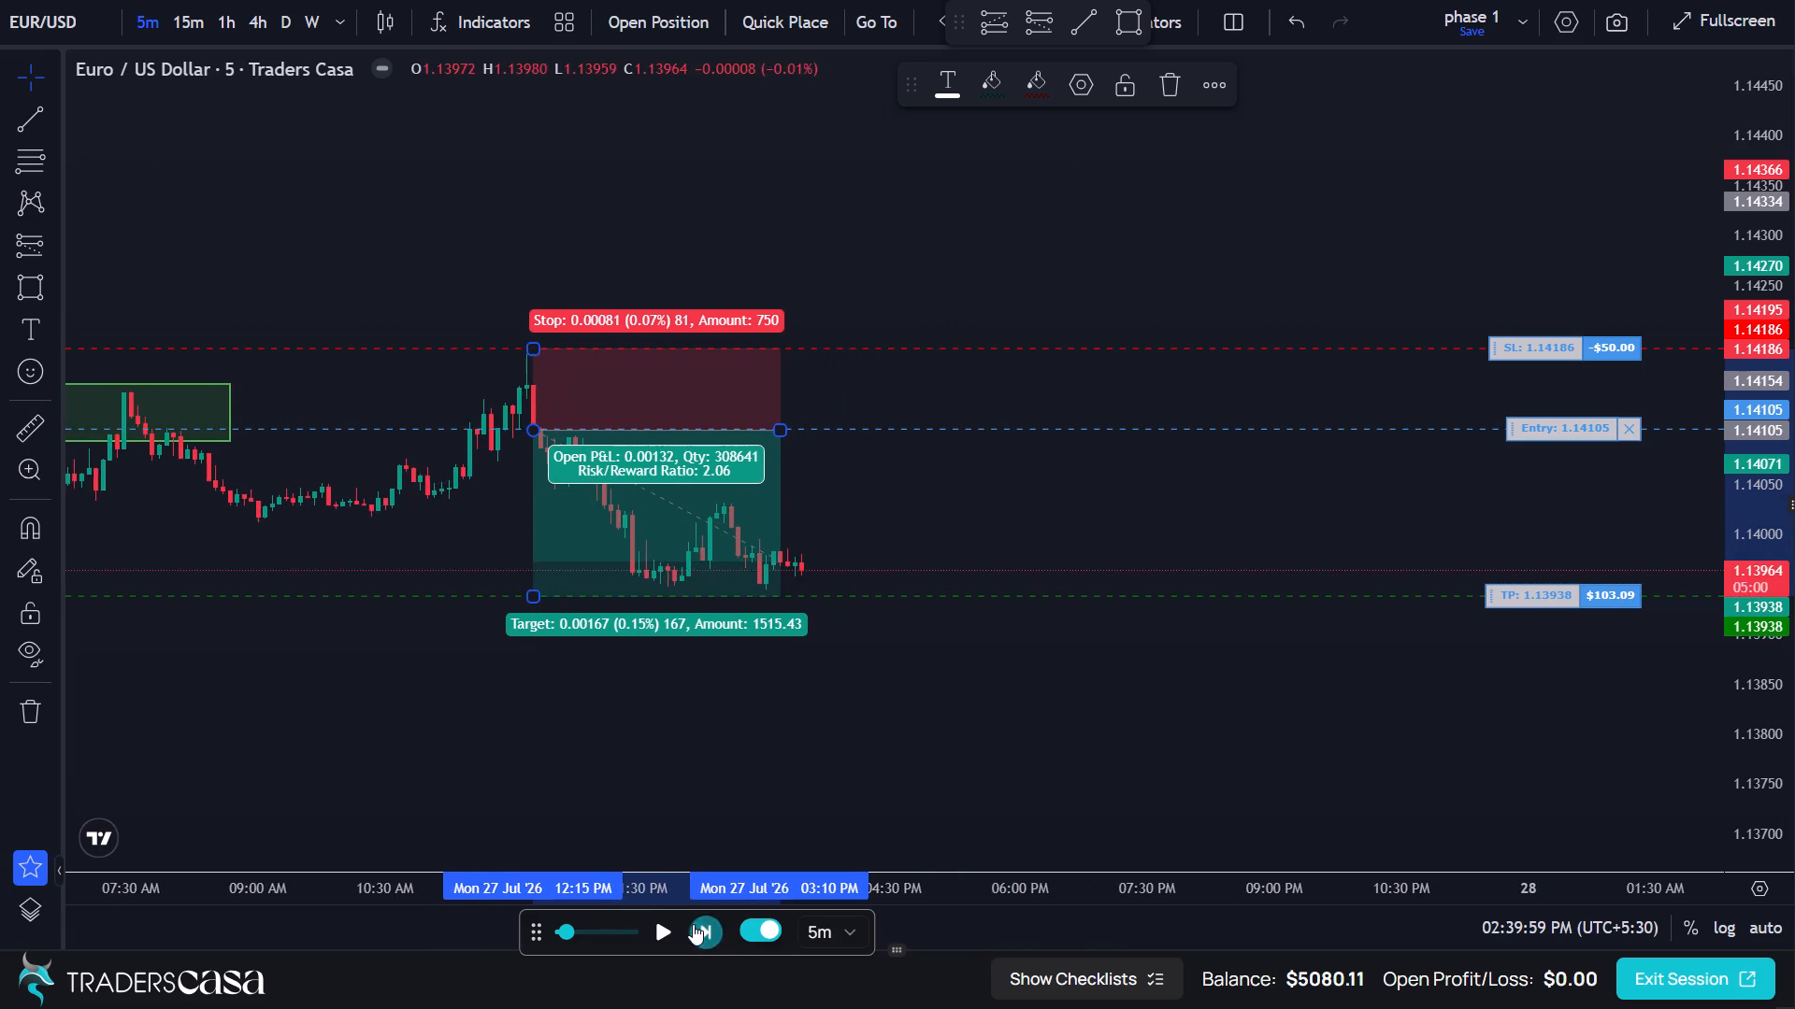
pyautogui.tripleClick(693, 924)
pyautogui.click(691, 924)
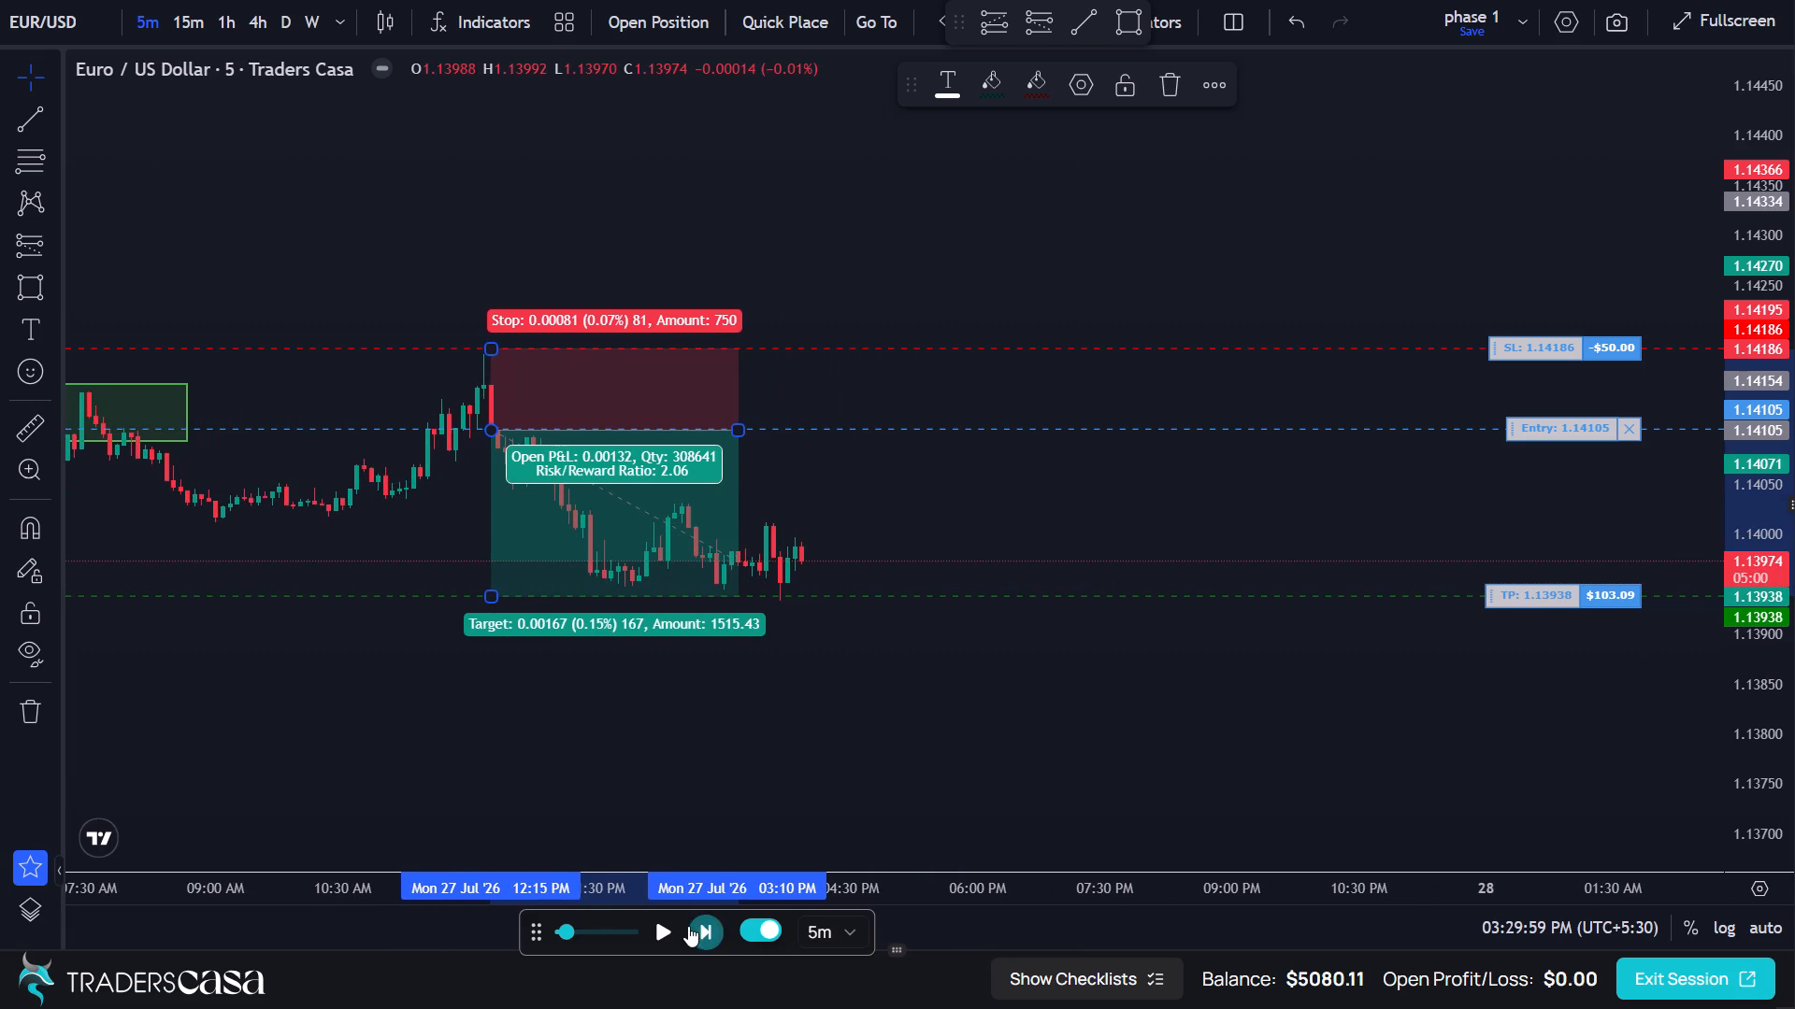
pyautogui.tripleClick(688, 926)
pyautogui.click(700, 931)
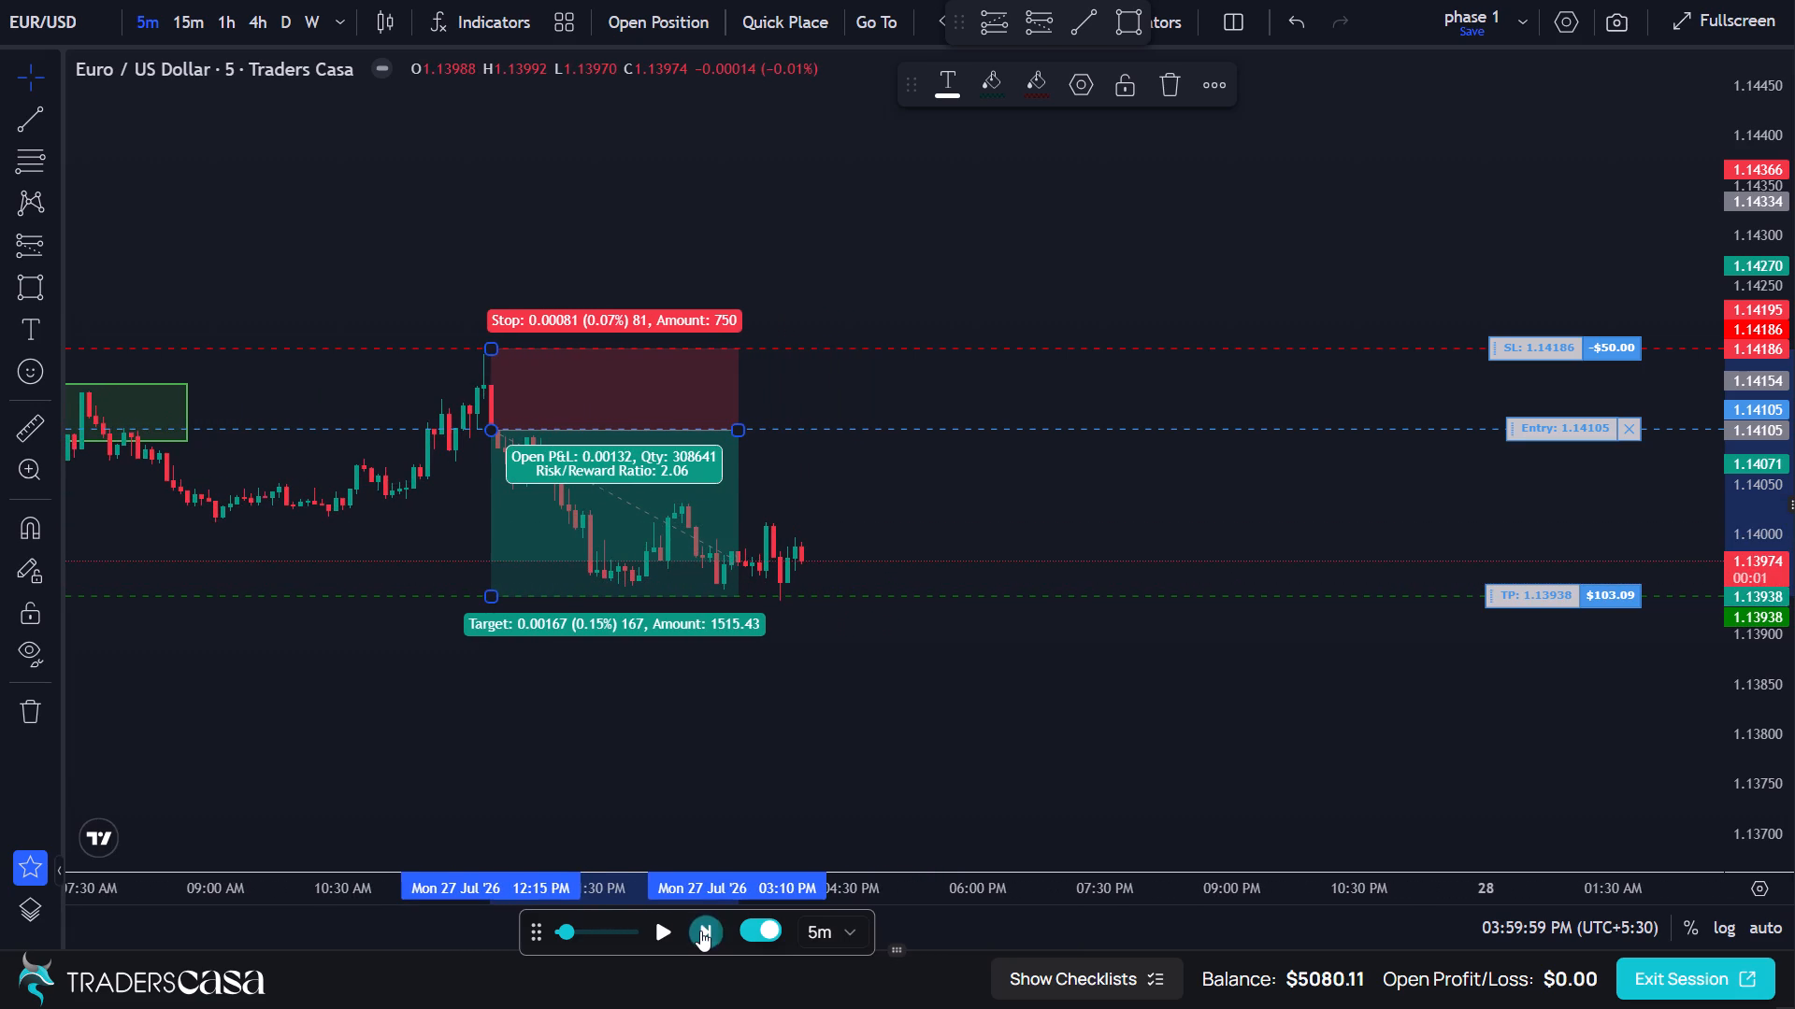
pyautogui.click(700, 931)
pyautogui.tripleClick(700, 931)
pyautogui.tripleClick(700, 931)
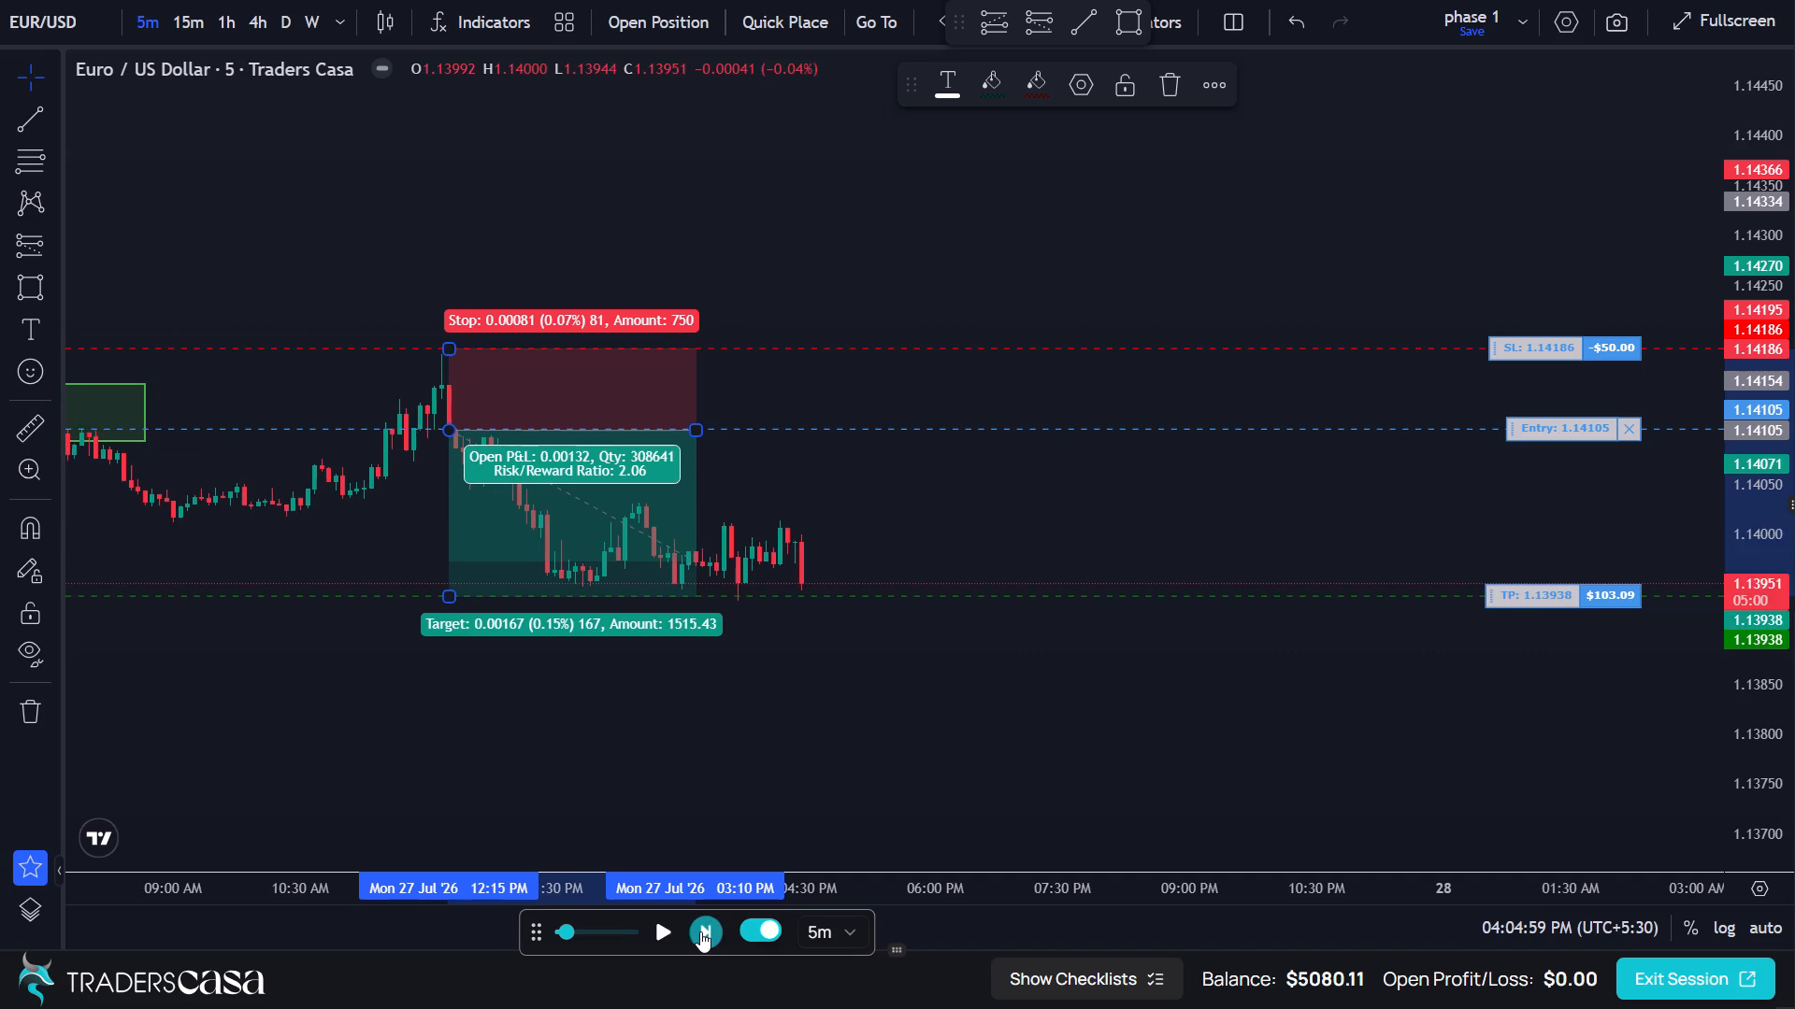
pyautogui.click(700, 931)
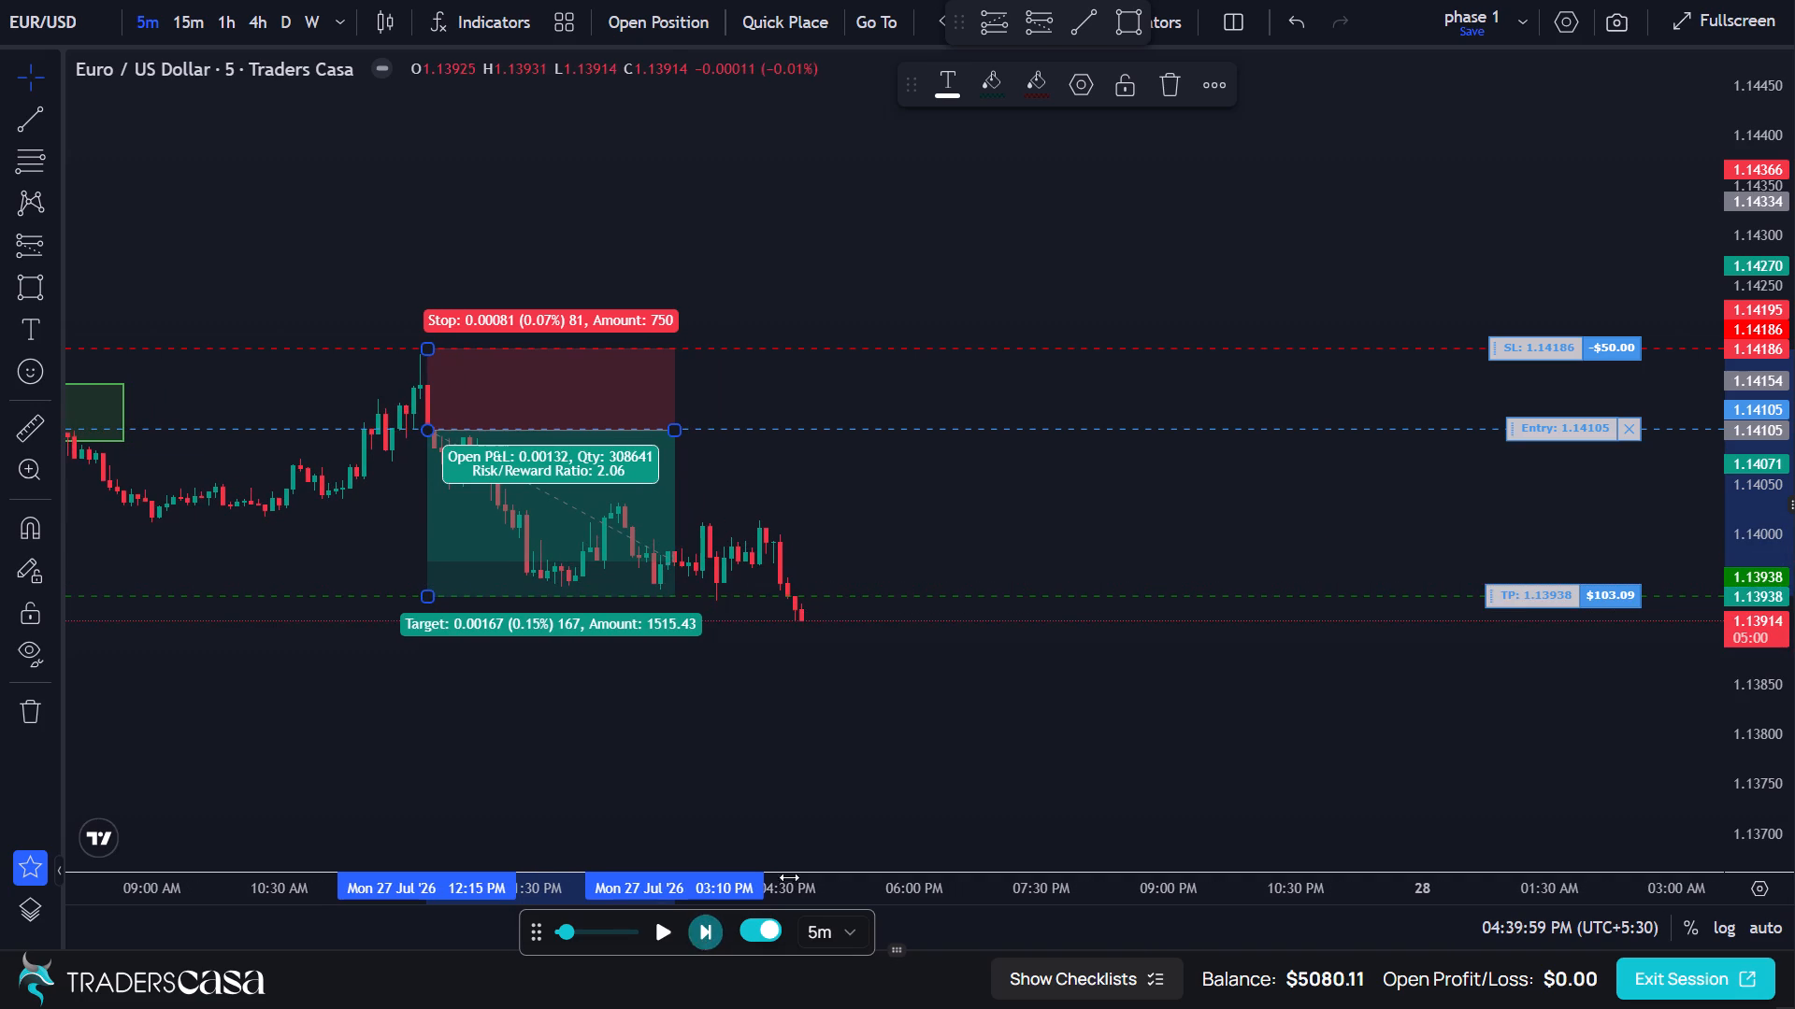
pyautogui.click(714, 941)
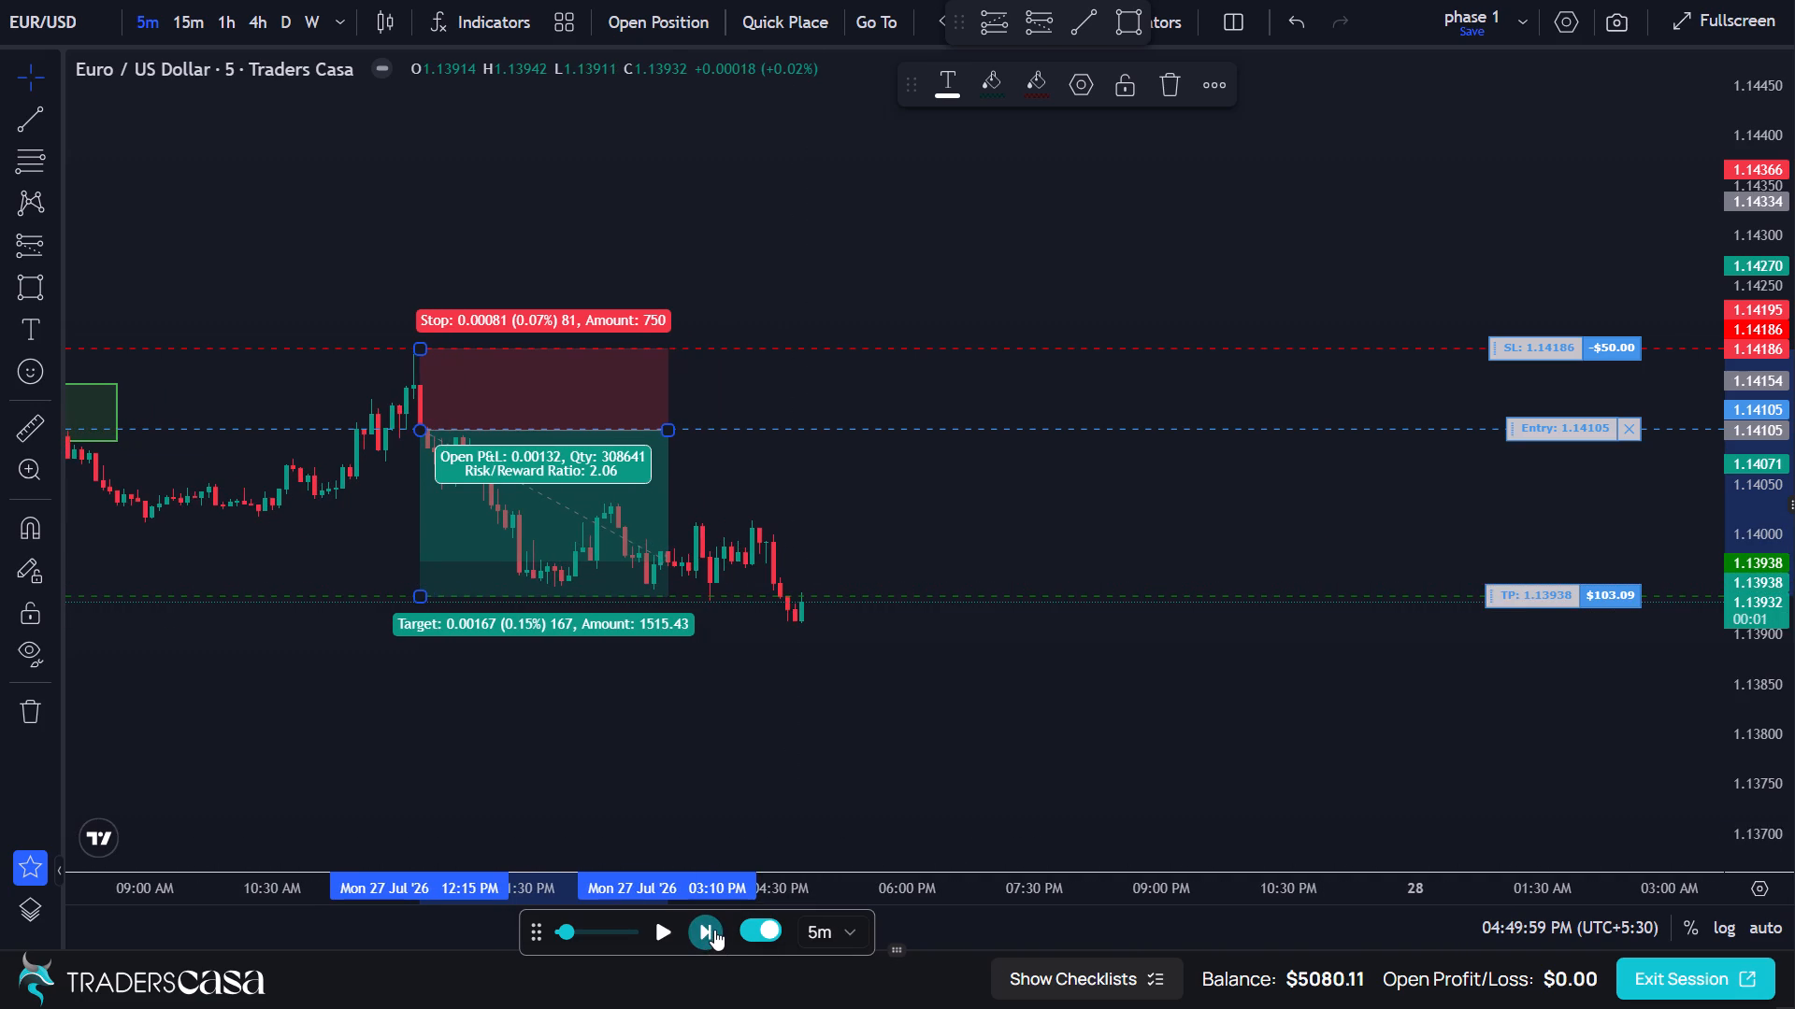
pyautogui.click(712, 941)
# Draw a rectangle zone from about 1.13904 to 1.13883, starting at 27 Jul 05:00 AM and ending at 28 Jul 12:35 AM.
pyautogui.click(745, 713)
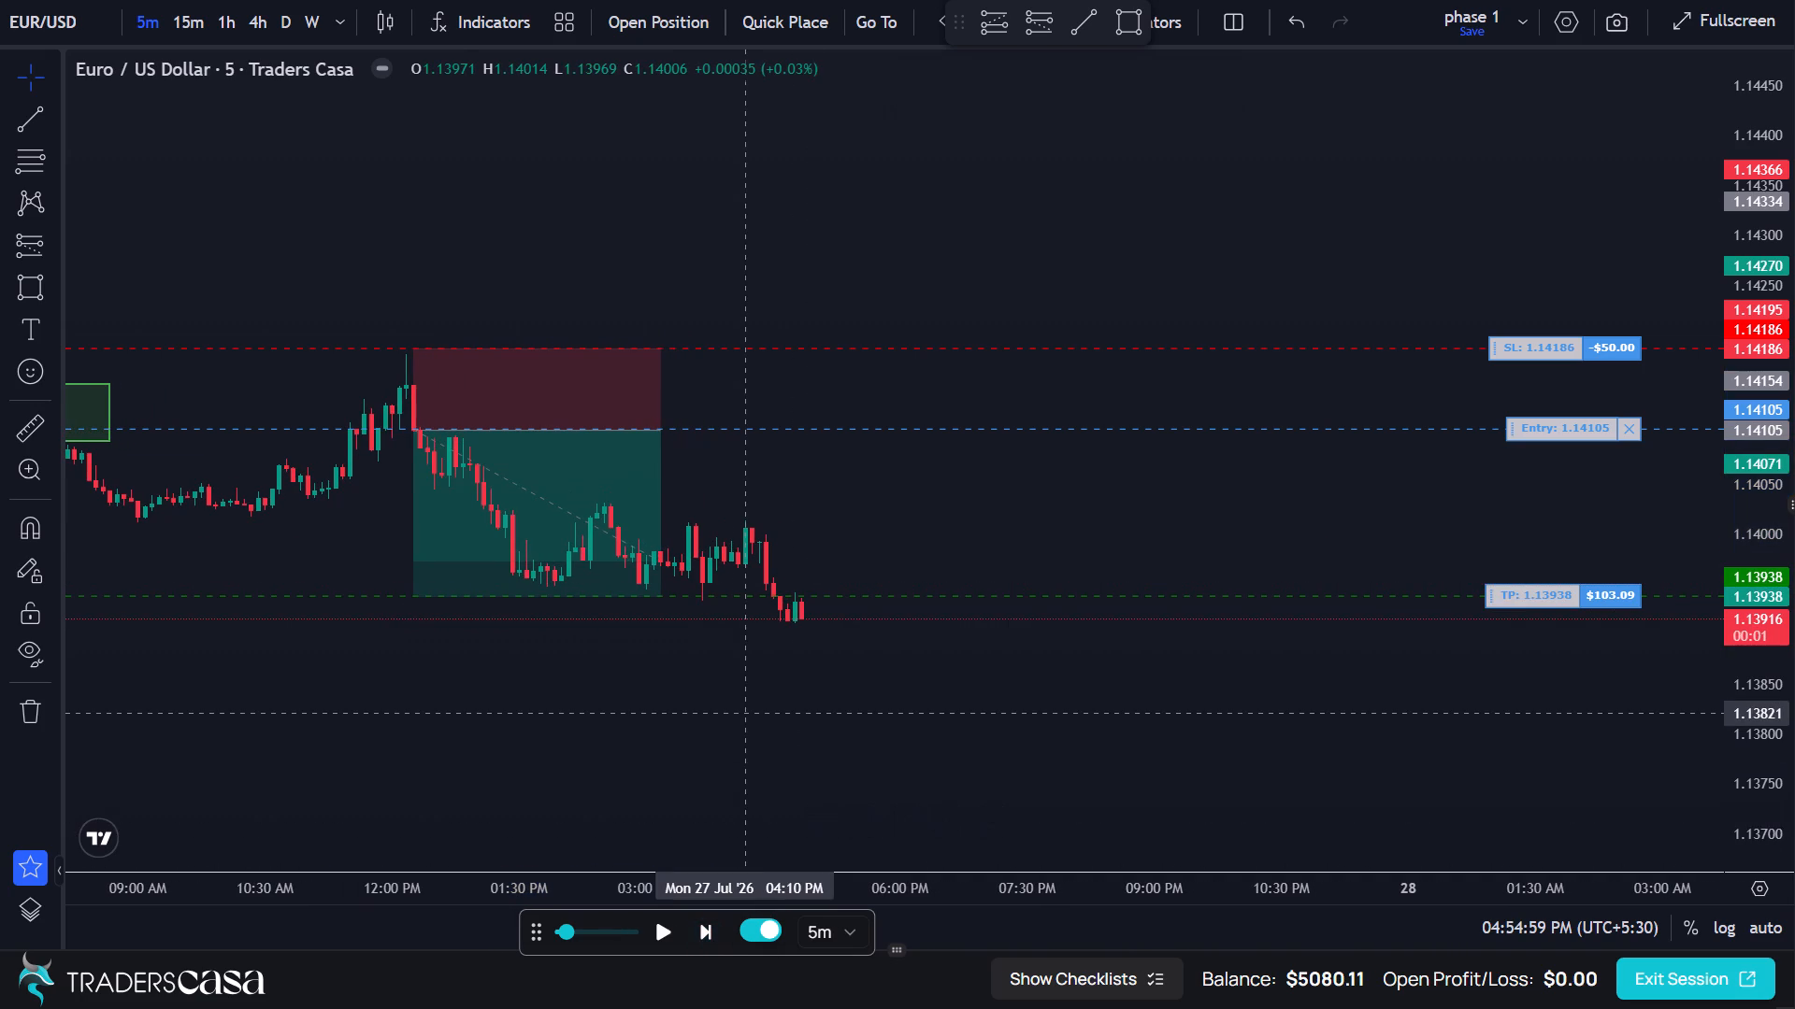
pyautogui.click(635, 599)
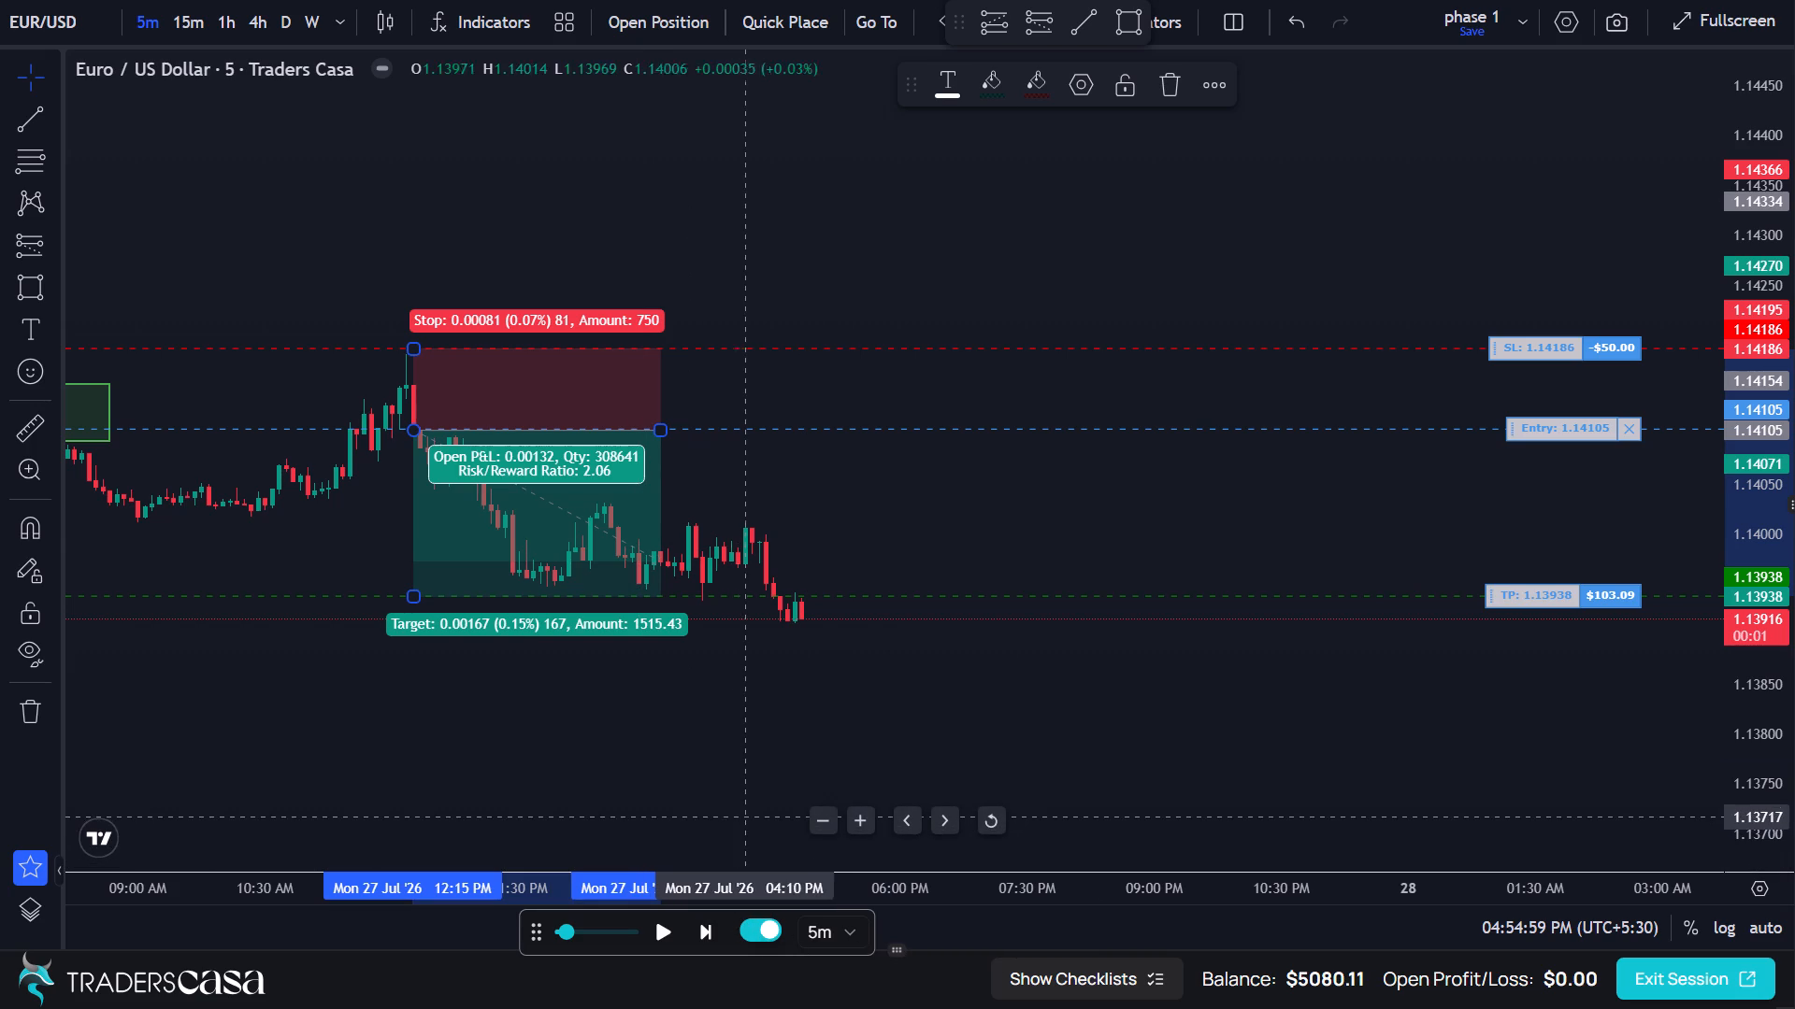
pyautogui.scroll(-2, 760, 817)
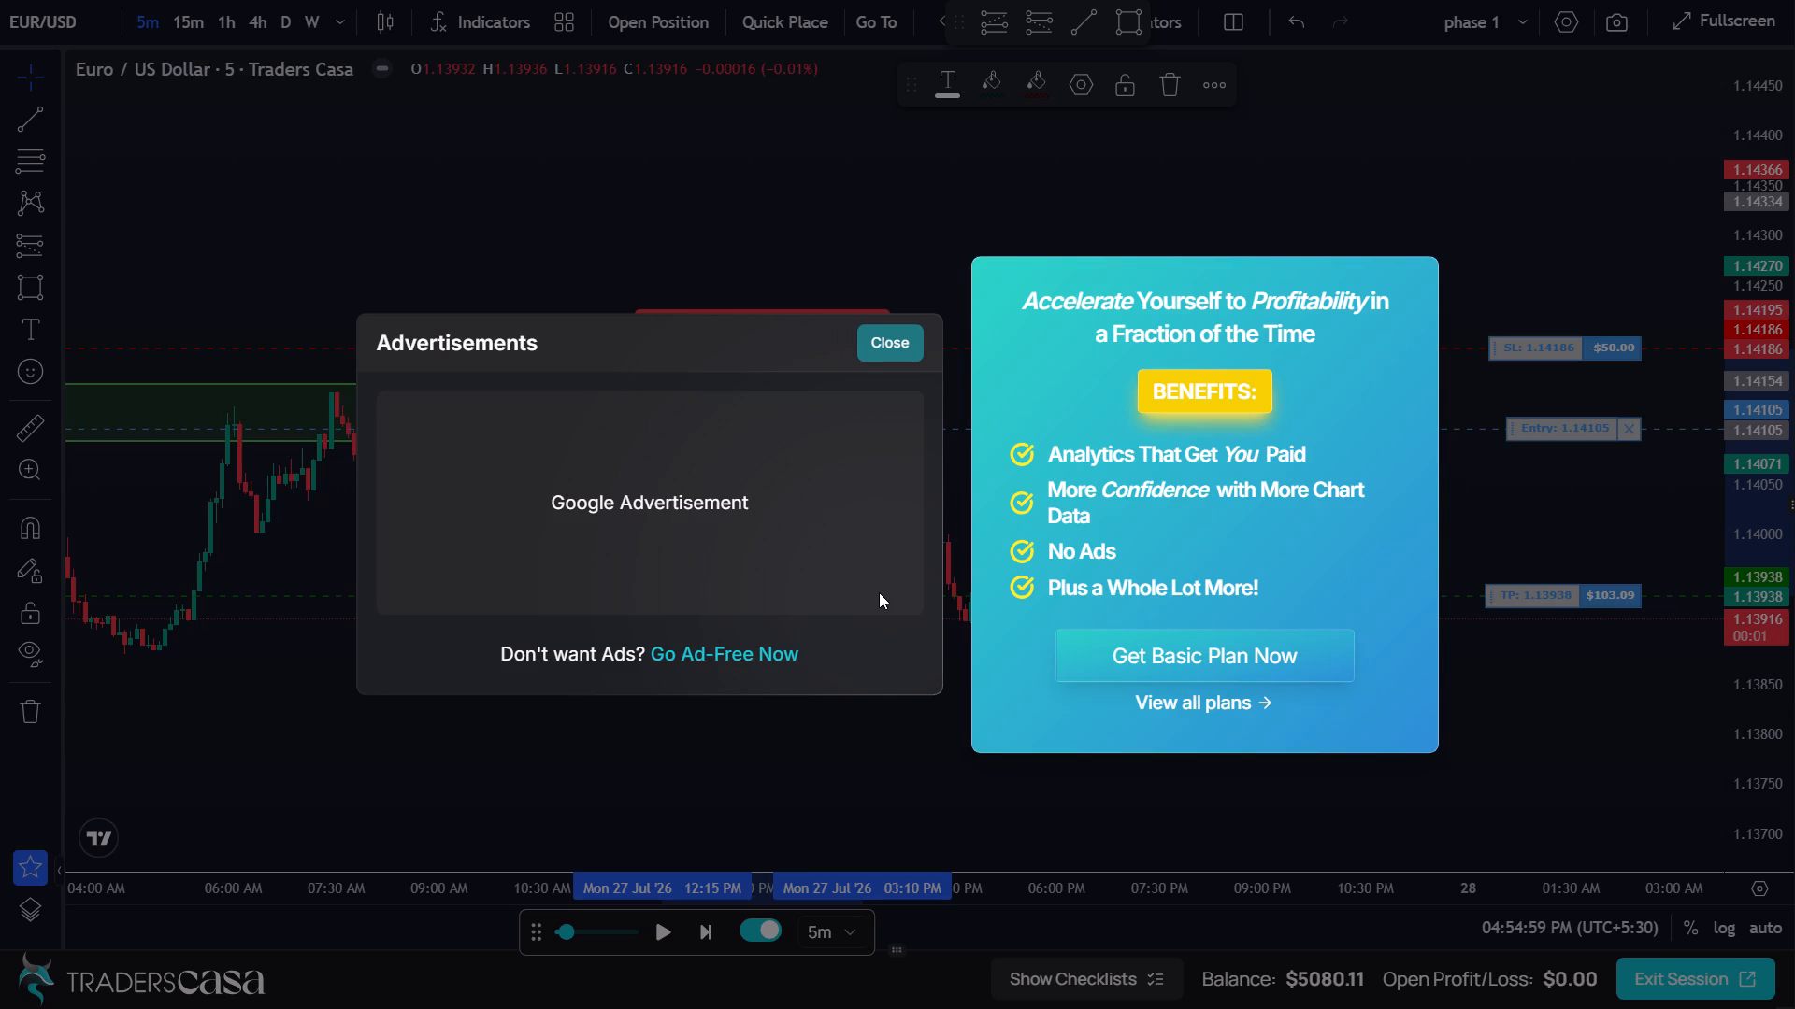
pyautogui.click(897, 342)
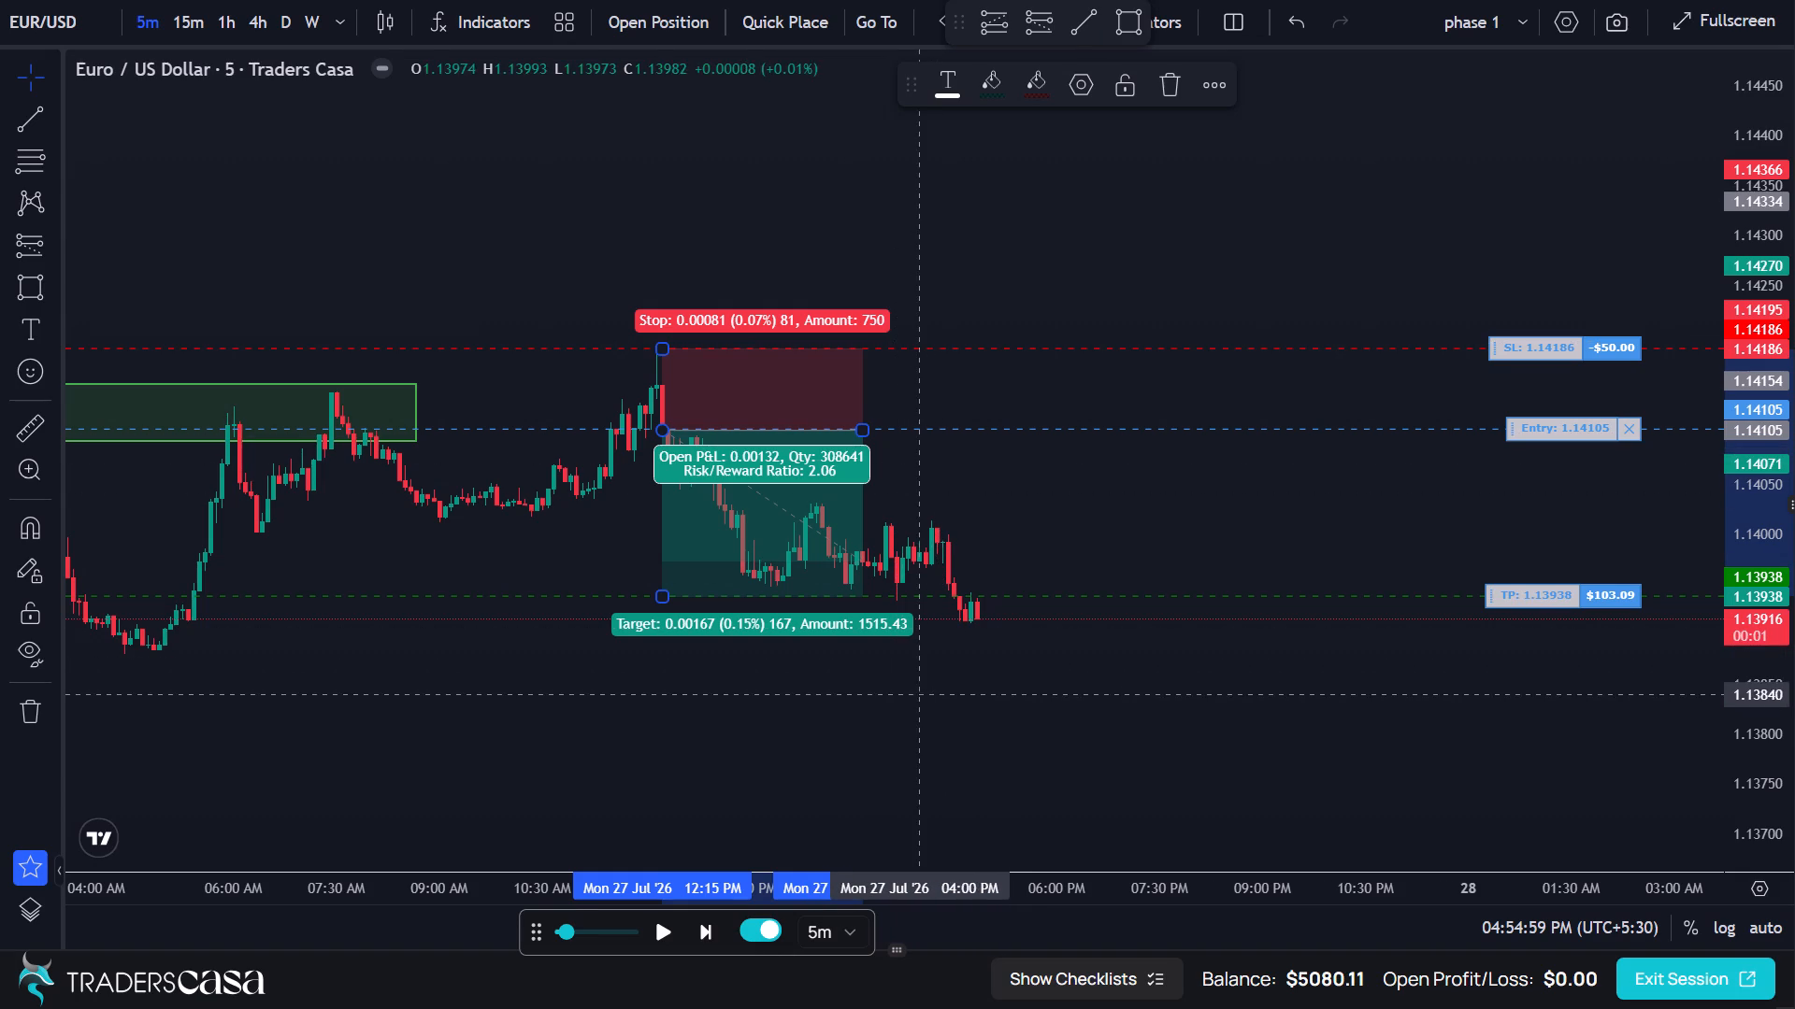
pyautogui.scroll(-6, 912, 703)
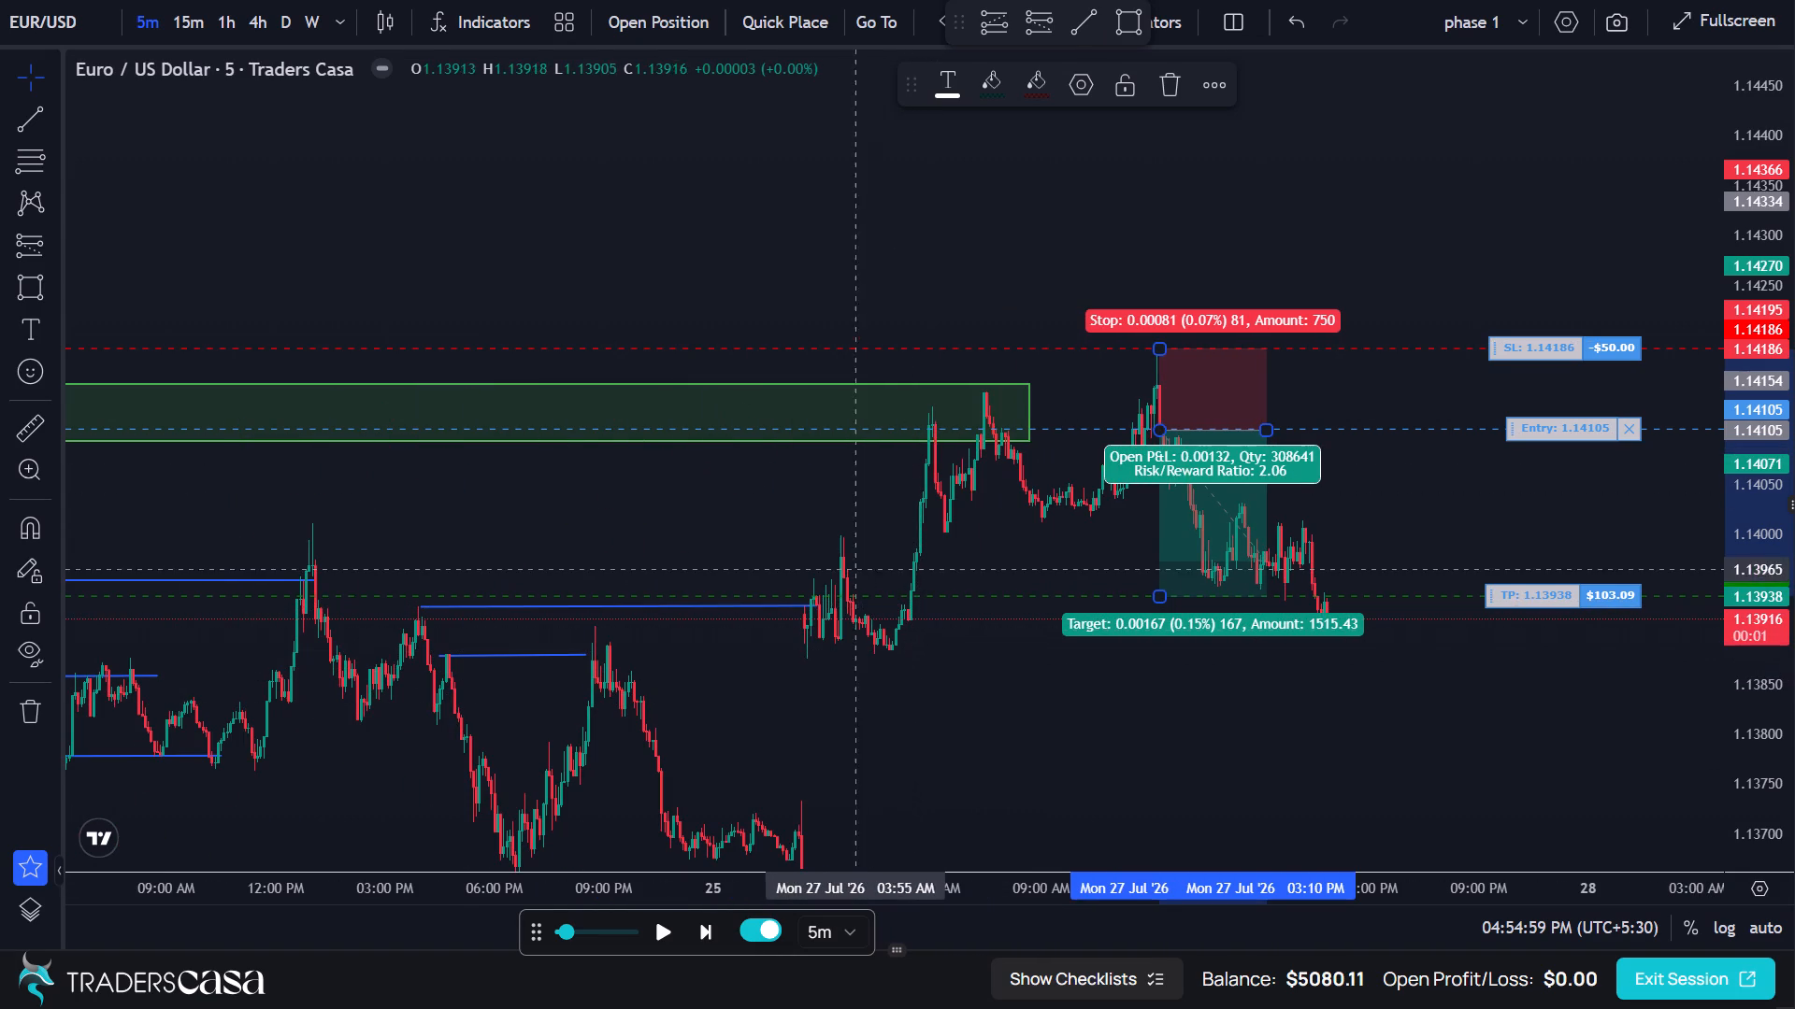
pyautogui.click(33, 277)
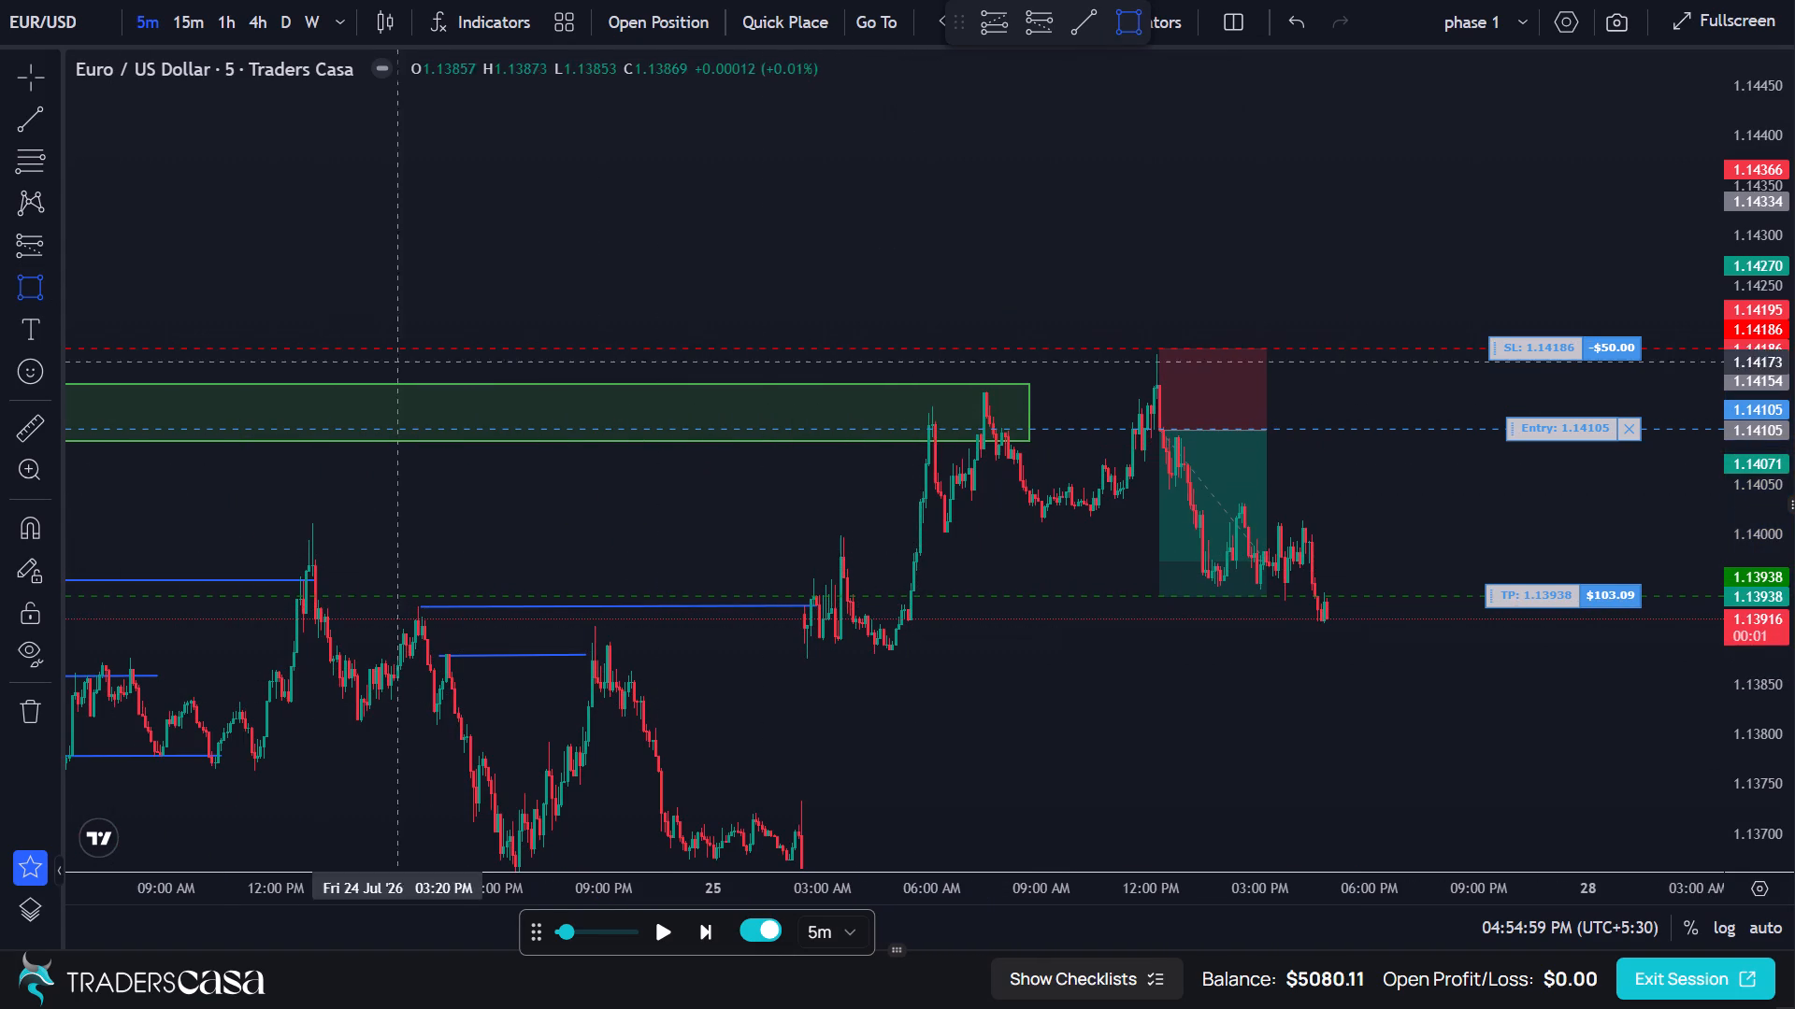
pyautogui.click(896, 630)
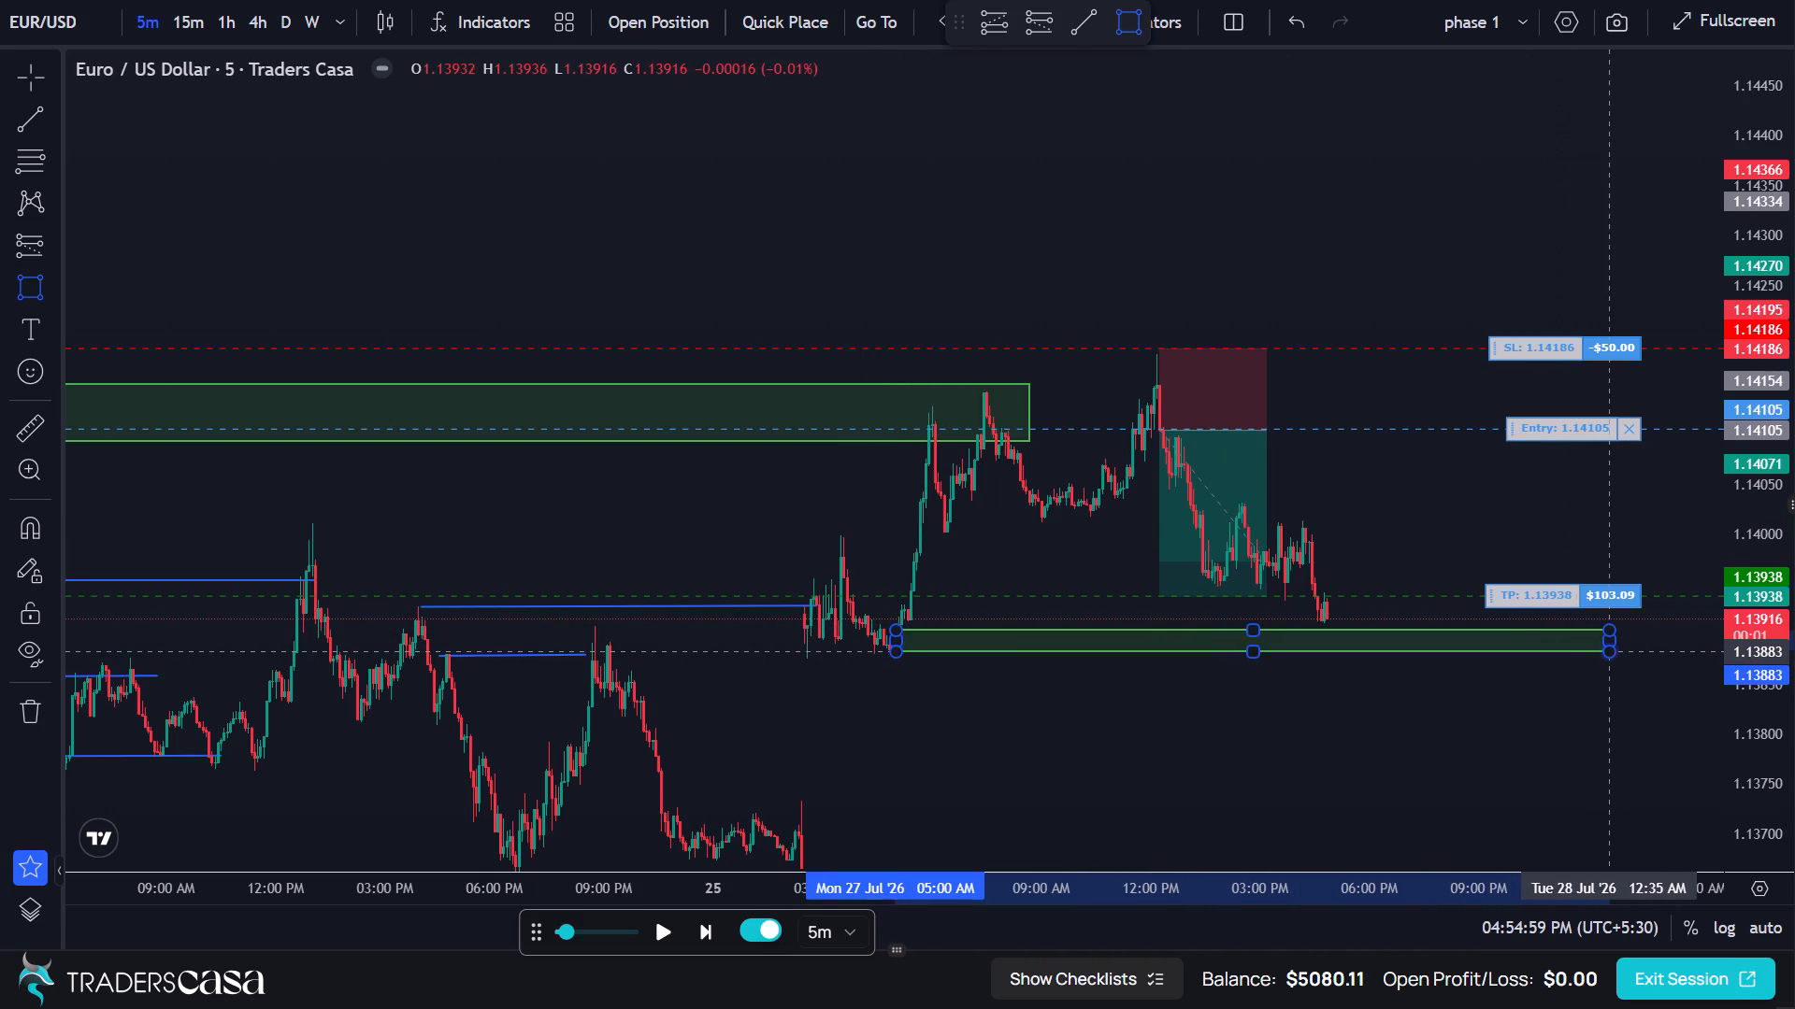
pyautogui.click(1609, 651)
pyautogui.click(1406, 530)
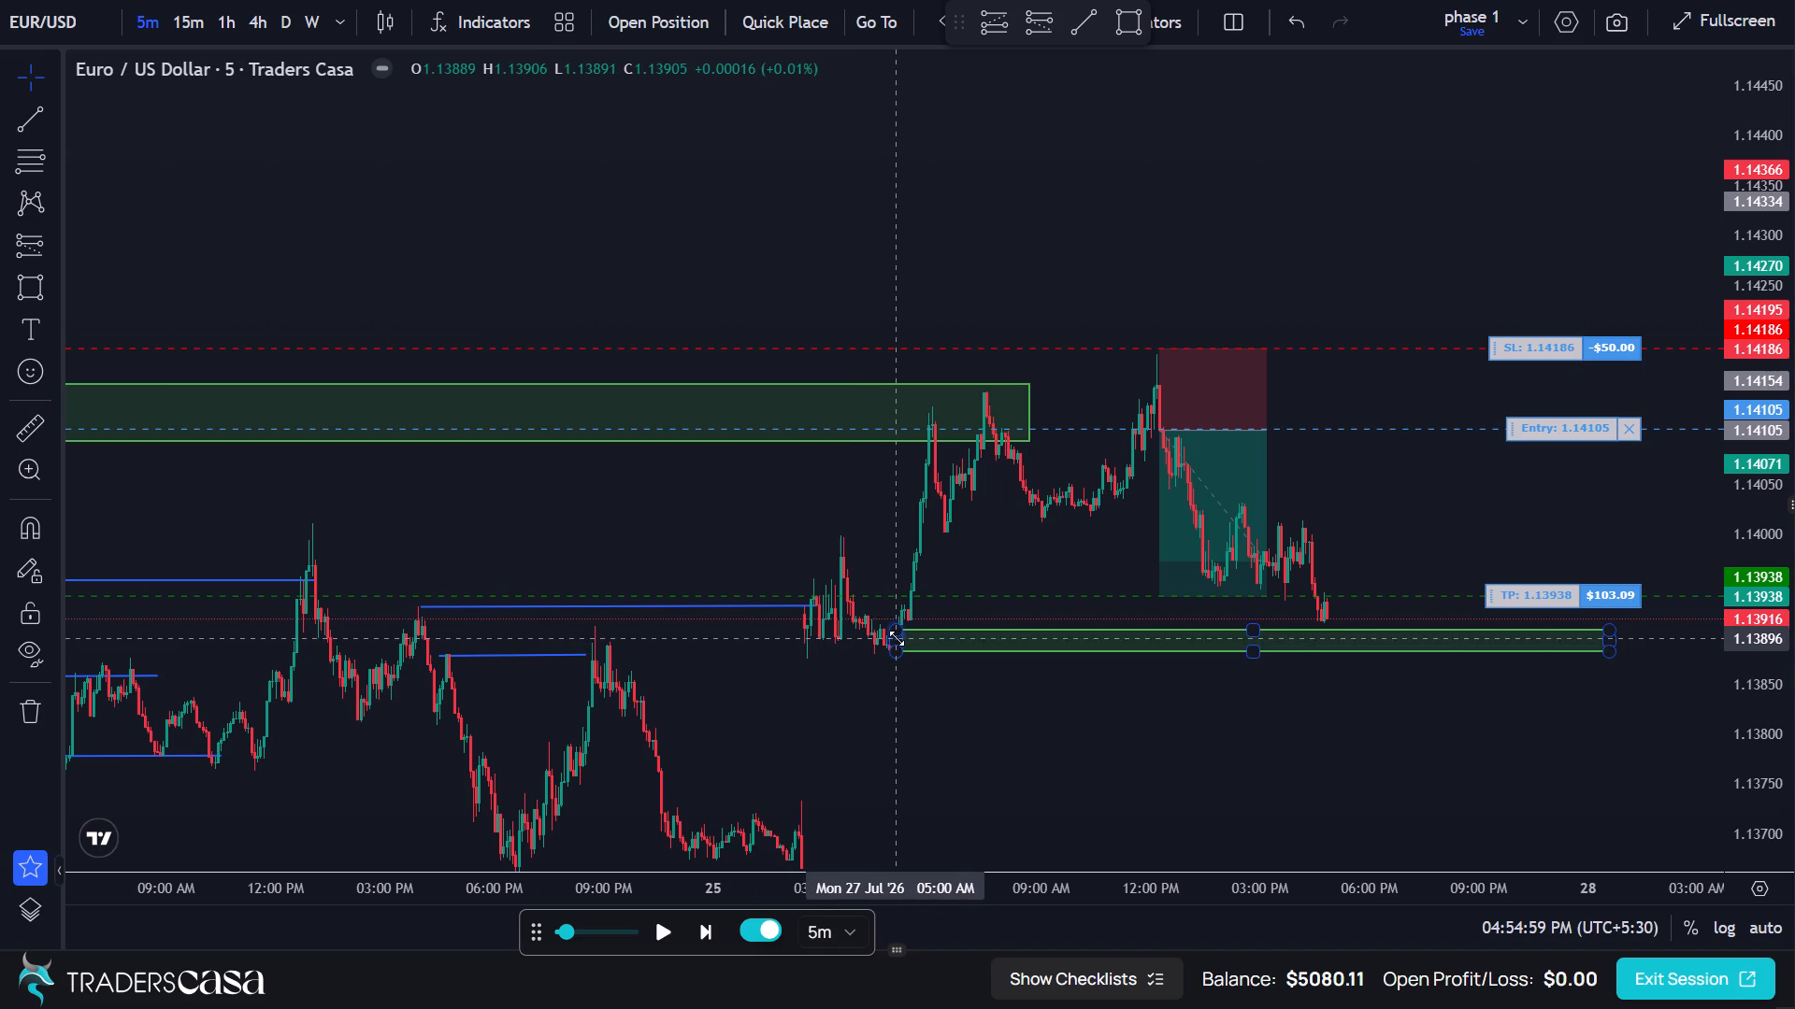
# Extend the new zone's start edge back to the beginning of the short blue level line on 24 Jul.
pyautogui.moveTo(897, 641); pyautogui.dragTo(784, 654)
pyautogui.click(1057, 526)
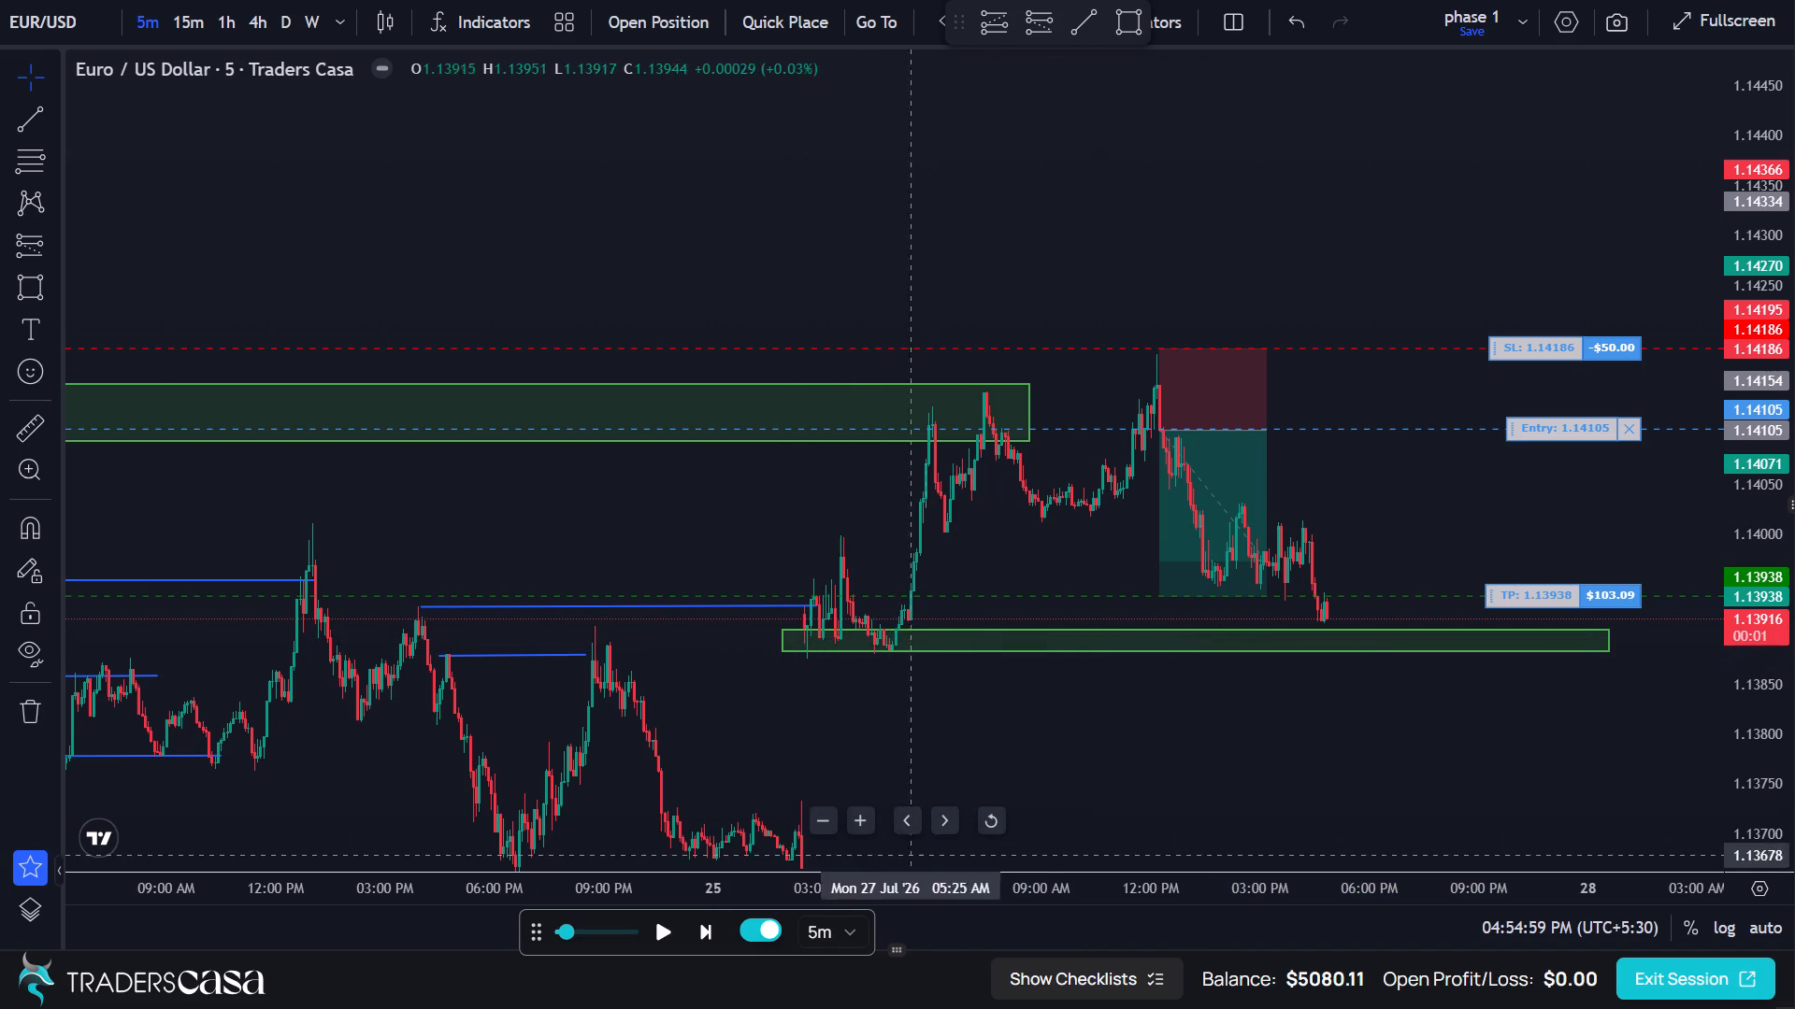
pyautogui.scroll(1, 813, 867)
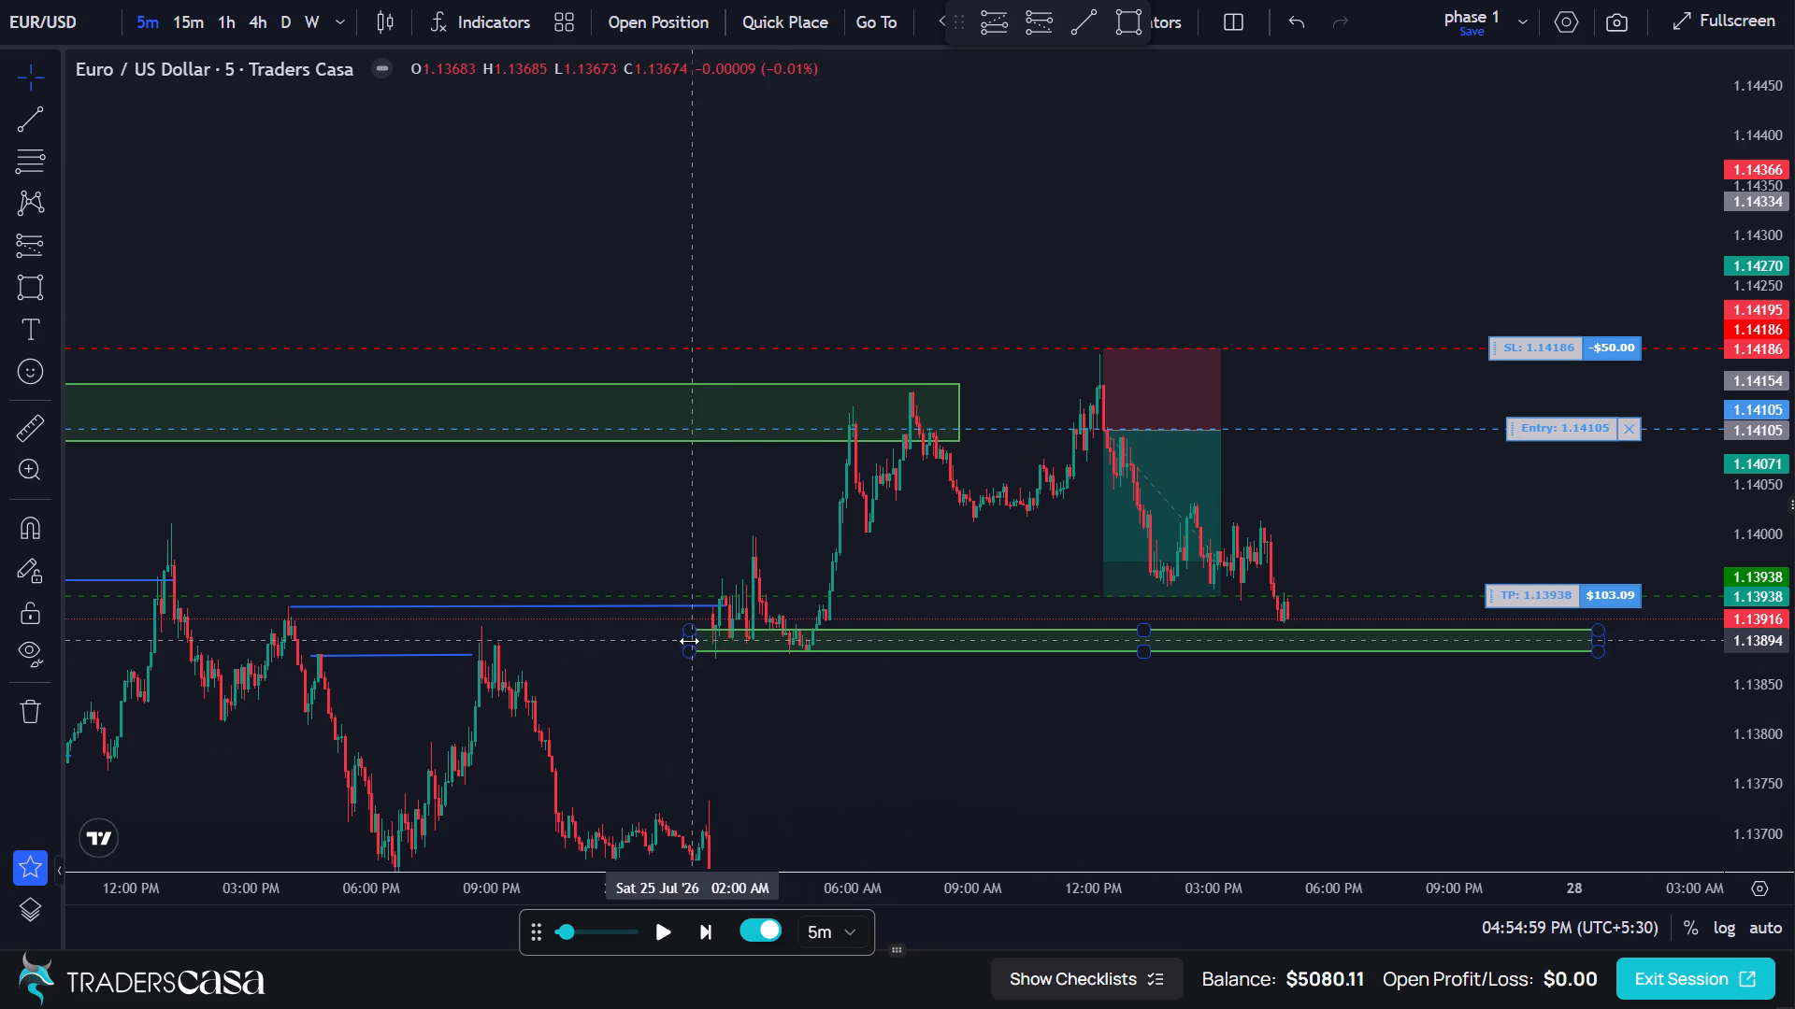
pyautogui.moveTo(689, 642); pyautogui.dragTo(440, 622)
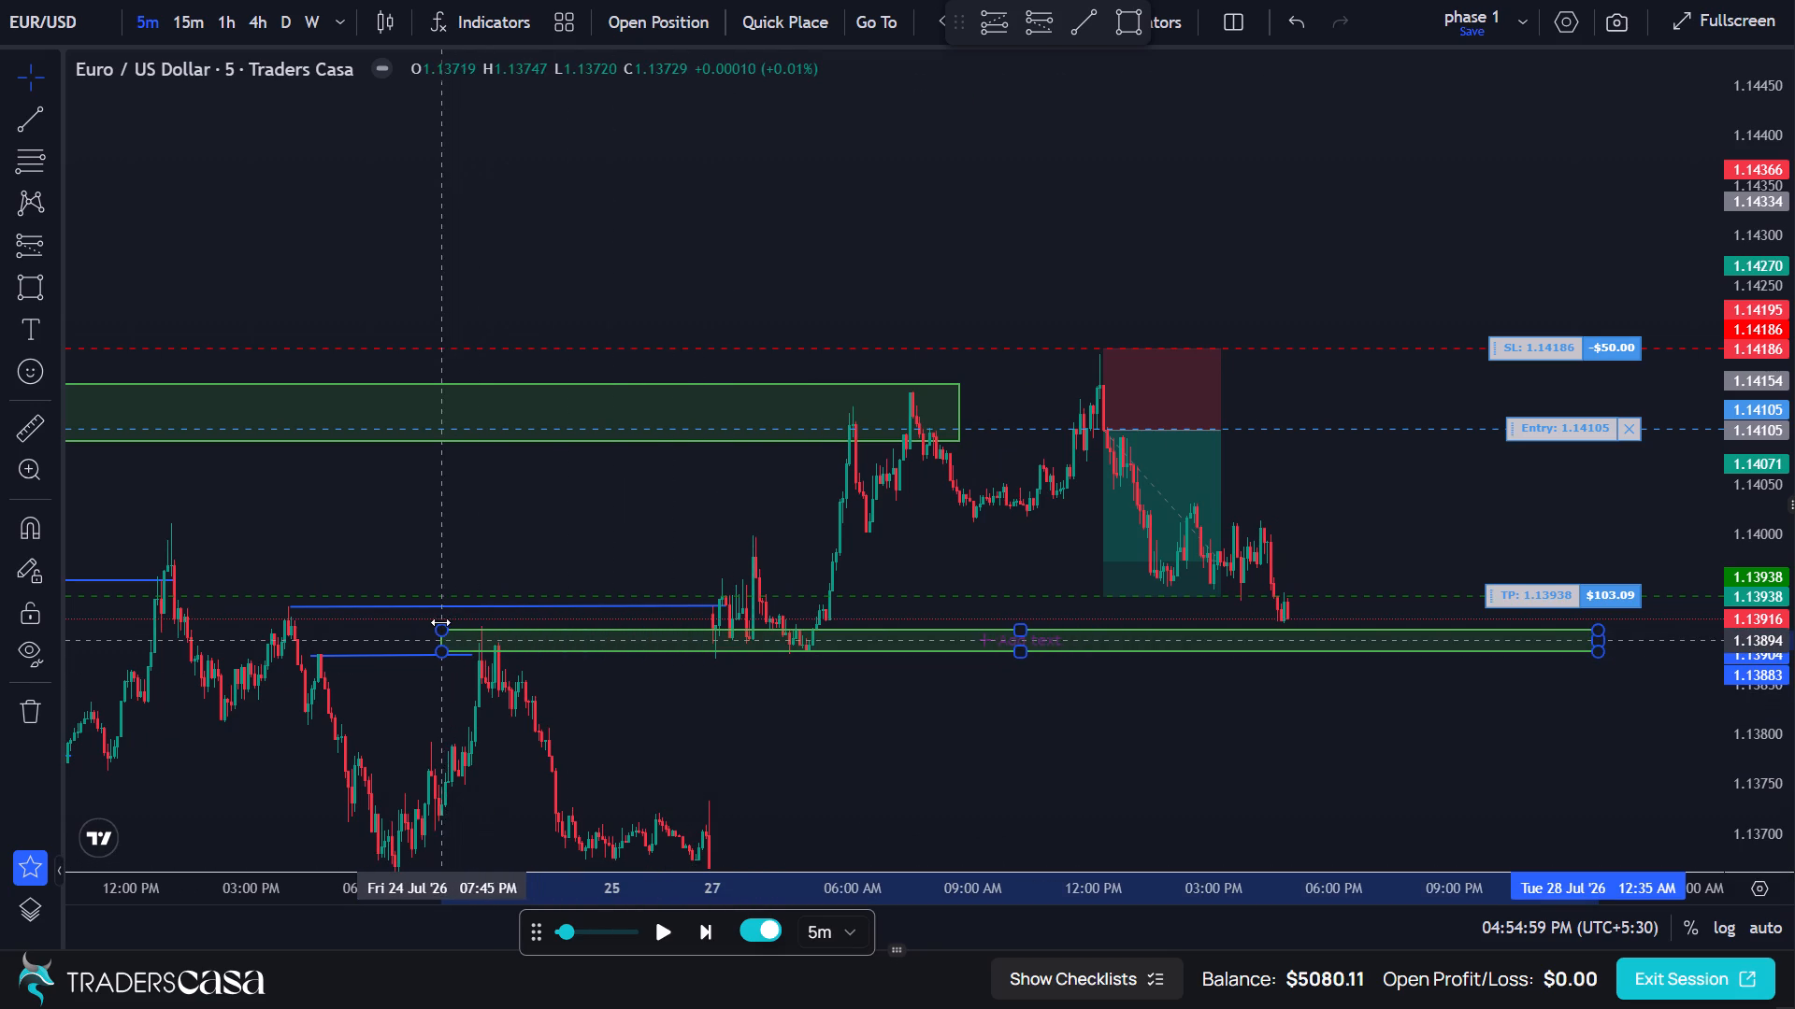
pyautogui.moveTo(440, 622); pyautogui.dragTo(309, 619)
pyautogui.click(929, 576)
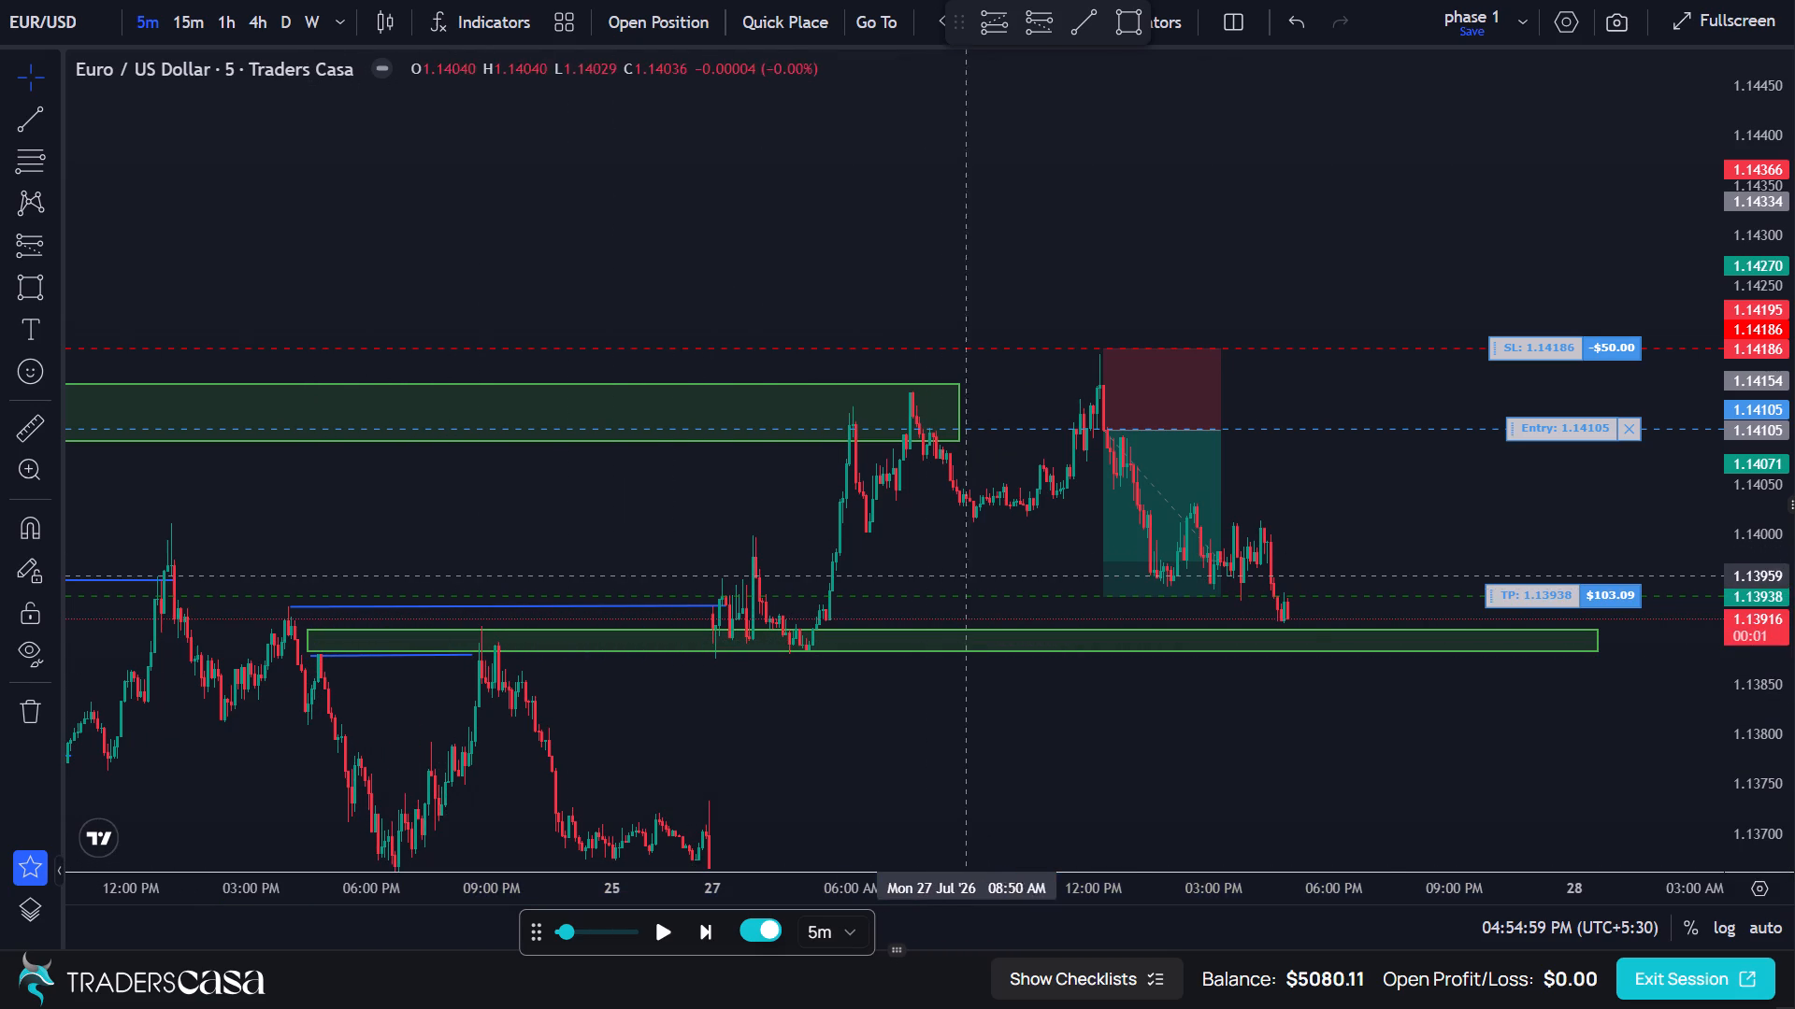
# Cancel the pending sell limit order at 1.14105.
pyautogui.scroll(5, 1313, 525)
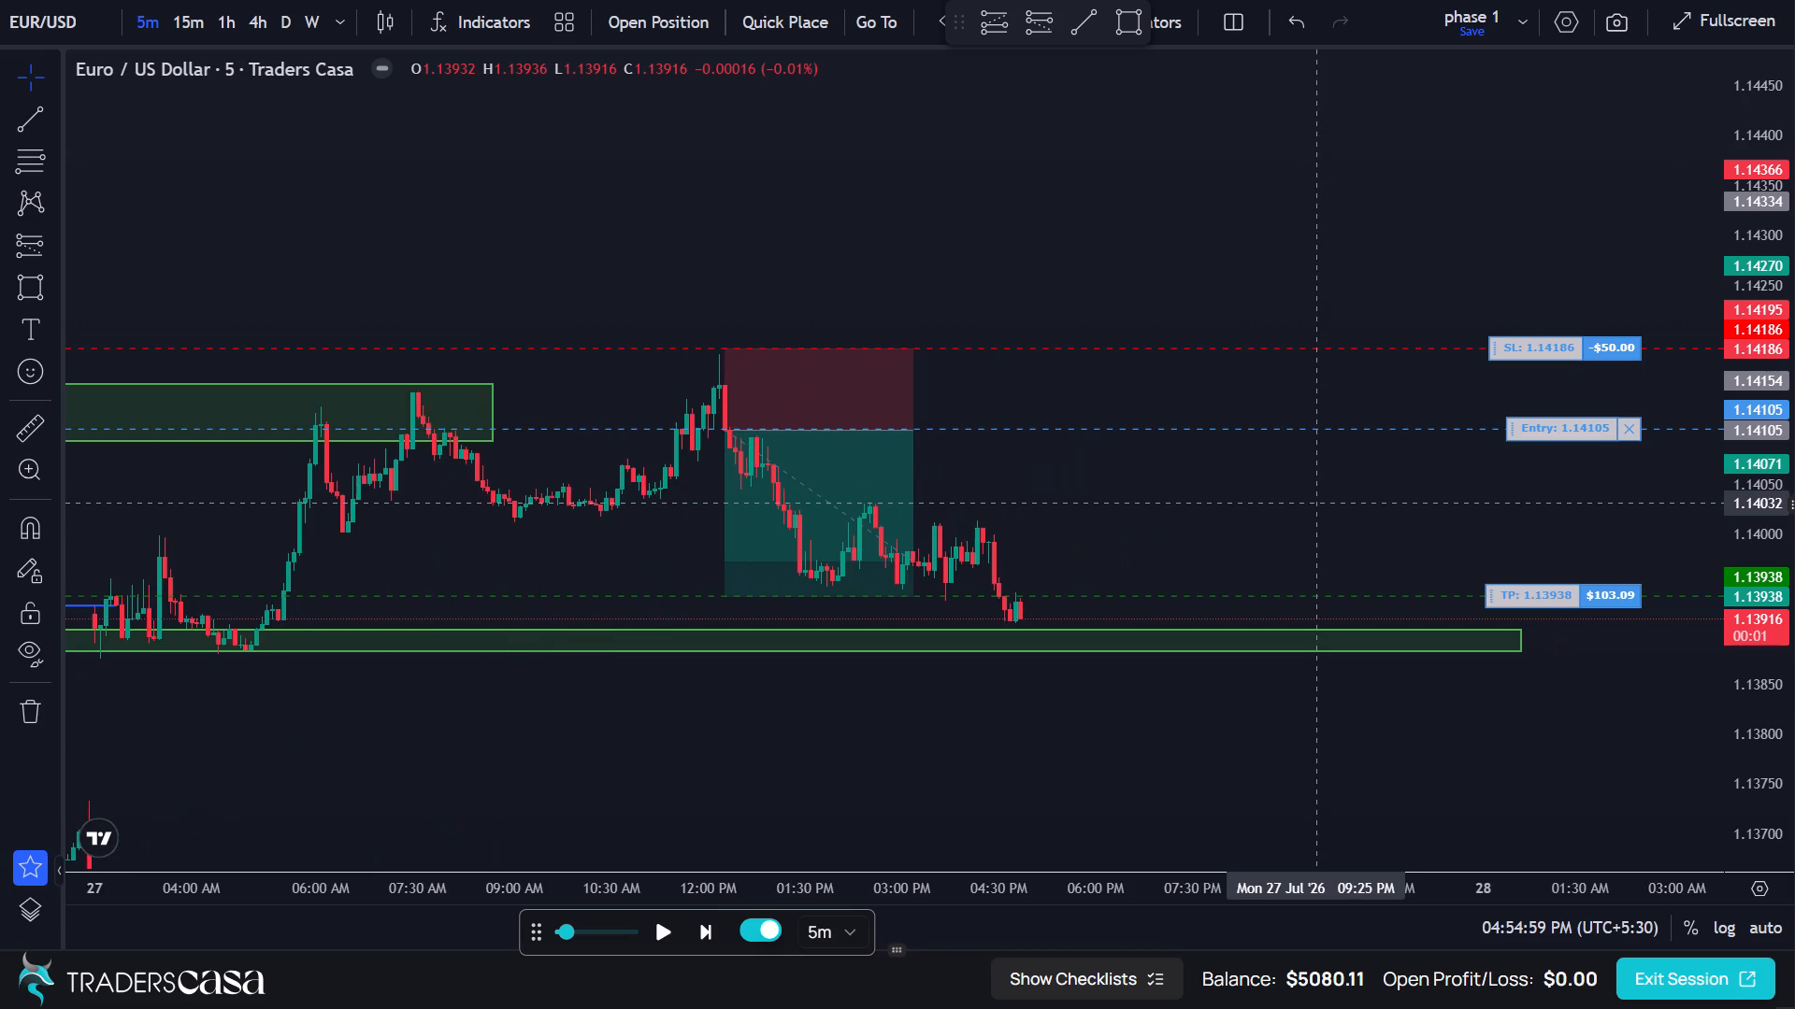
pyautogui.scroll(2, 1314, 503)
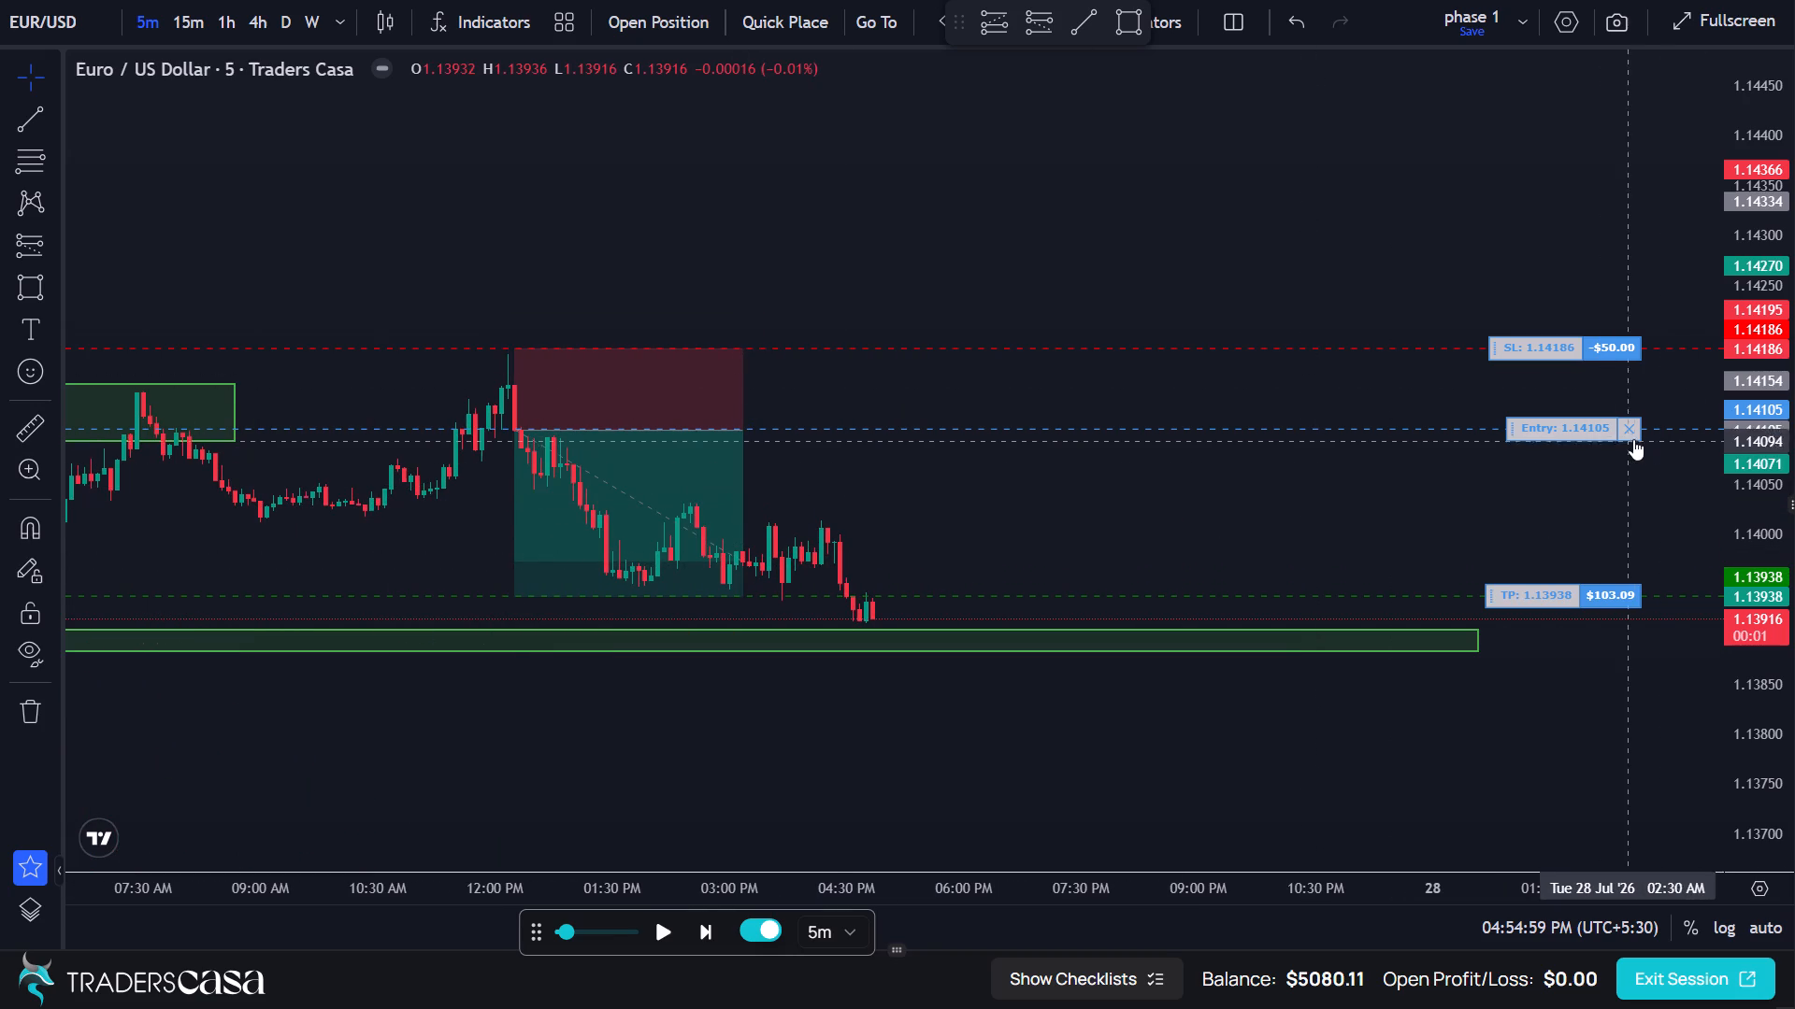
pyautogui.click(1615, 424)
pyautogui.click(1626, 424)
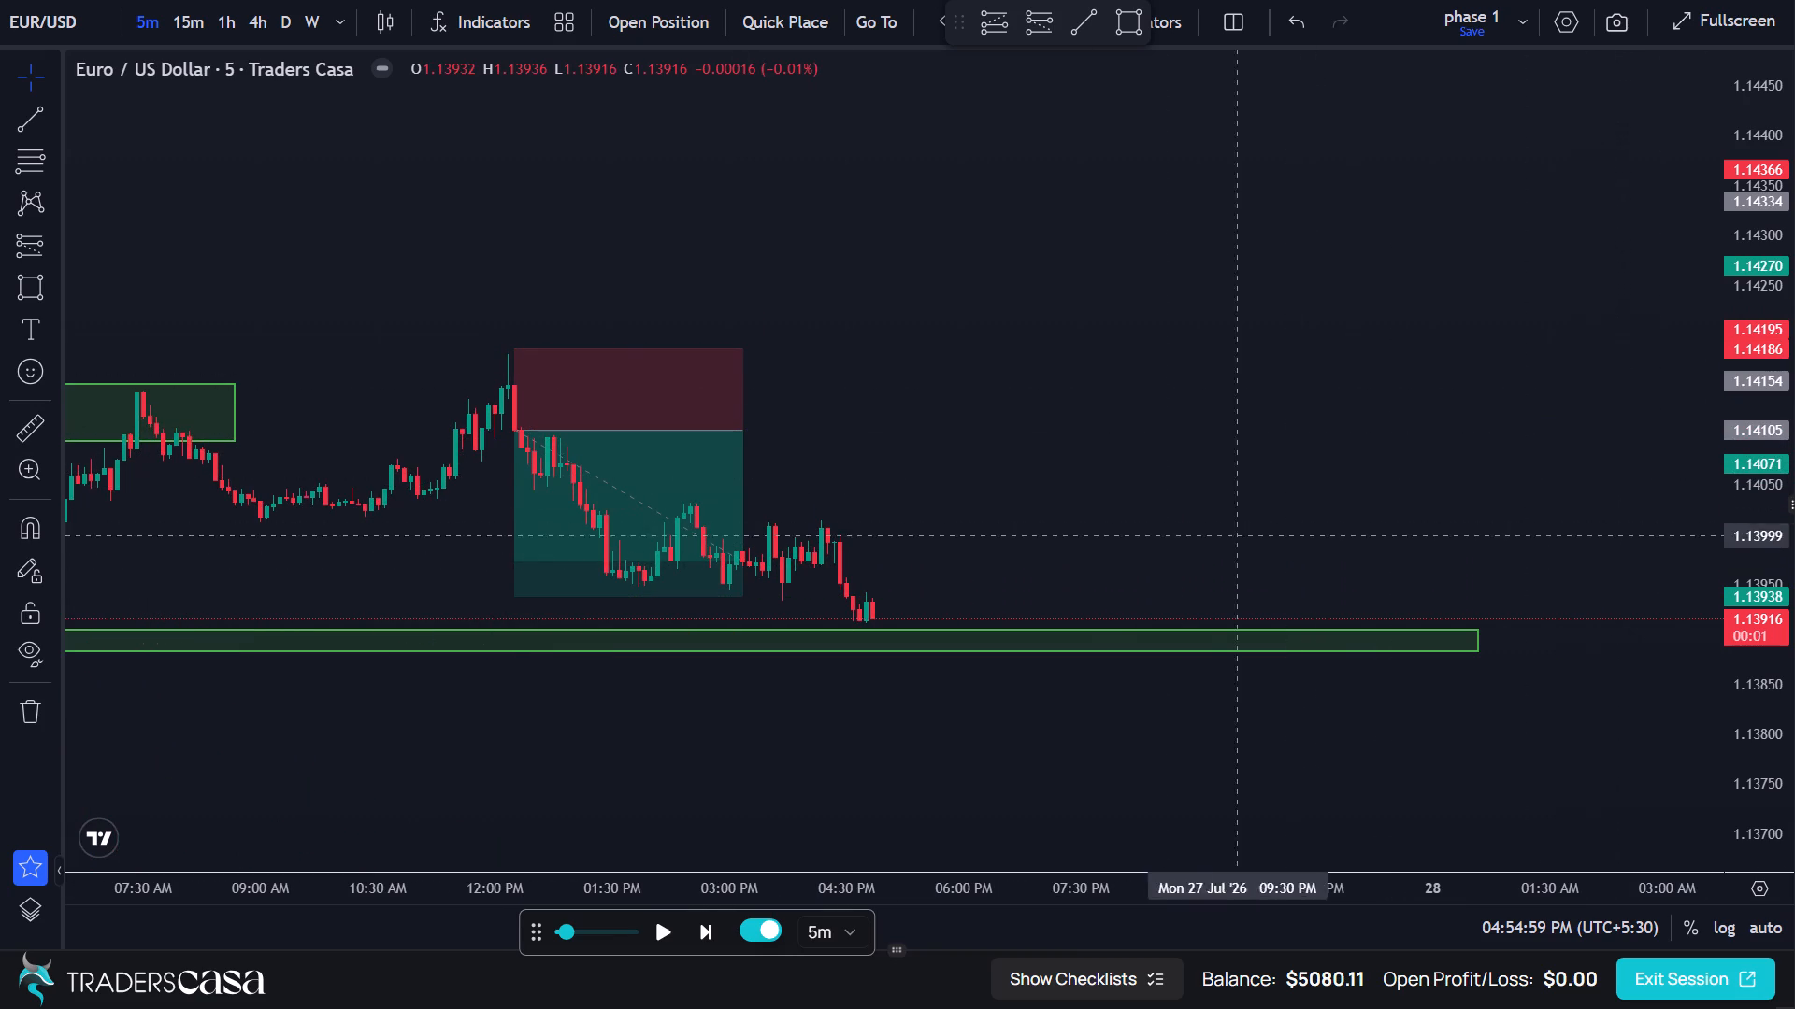
# Delete the short position drawing with its entry at 1.14105.
pyautogui.click(702, 485)
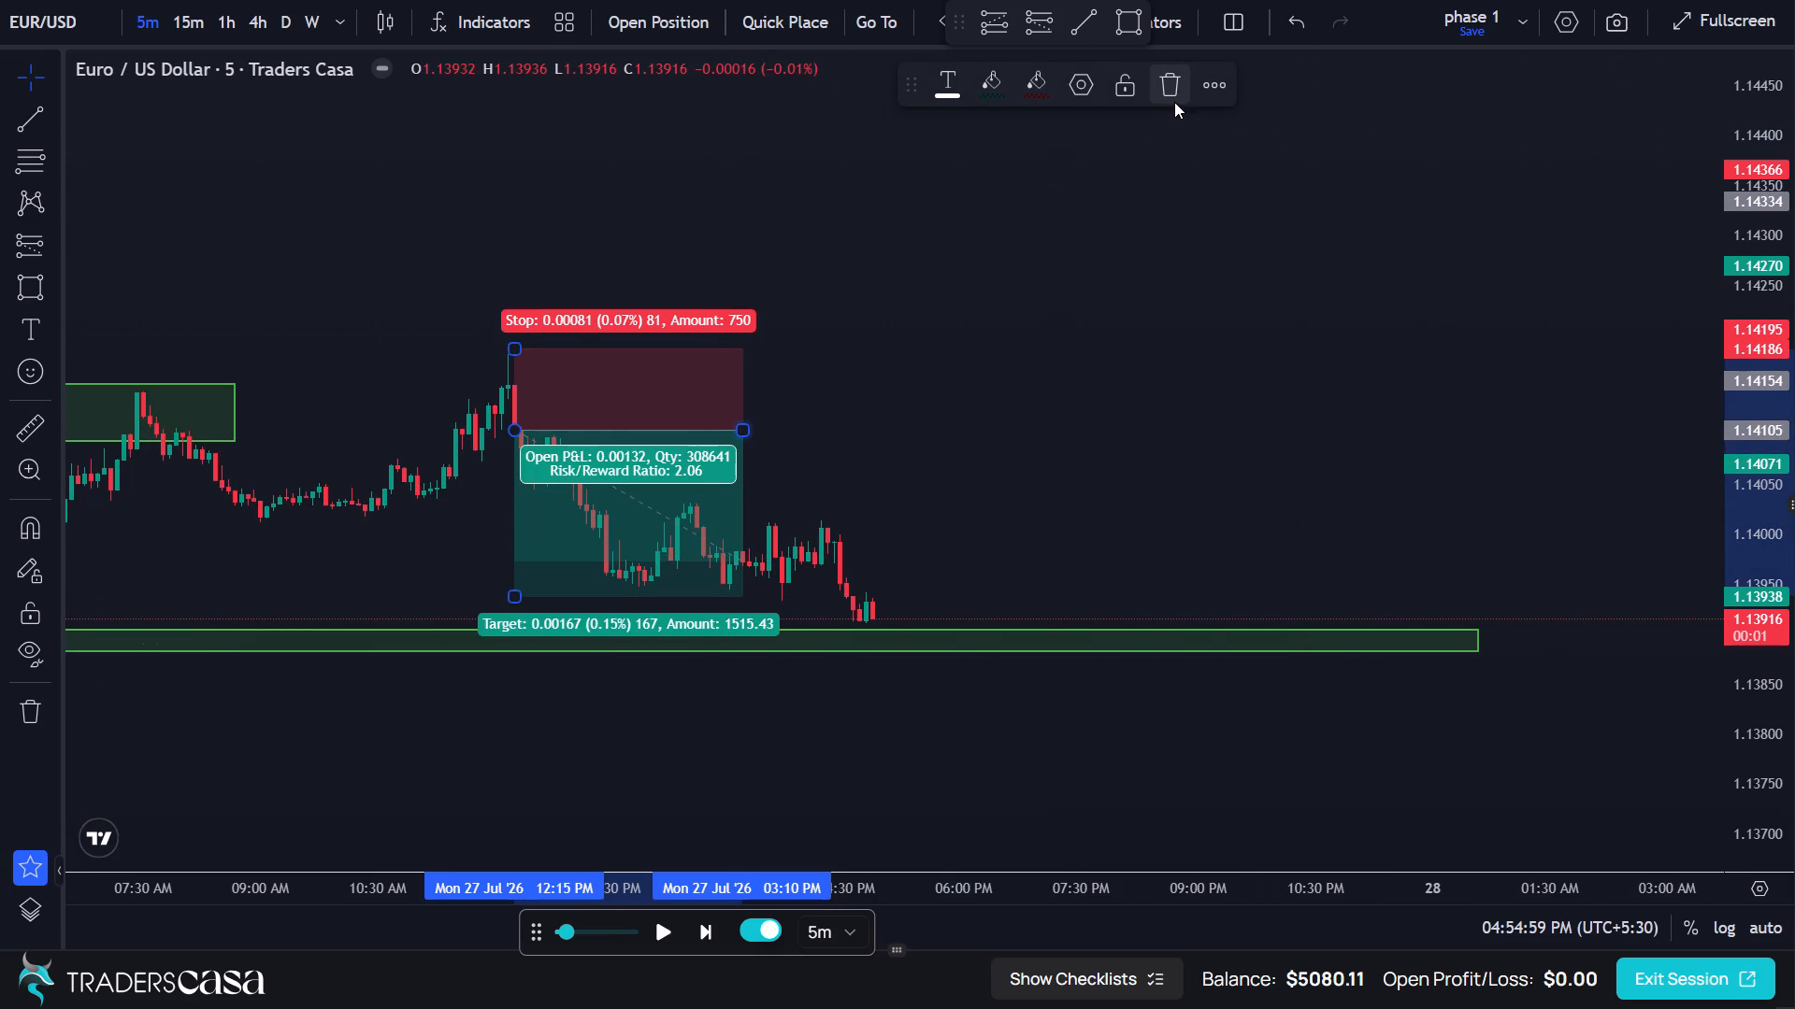
pyautogui.click(1171, 101)
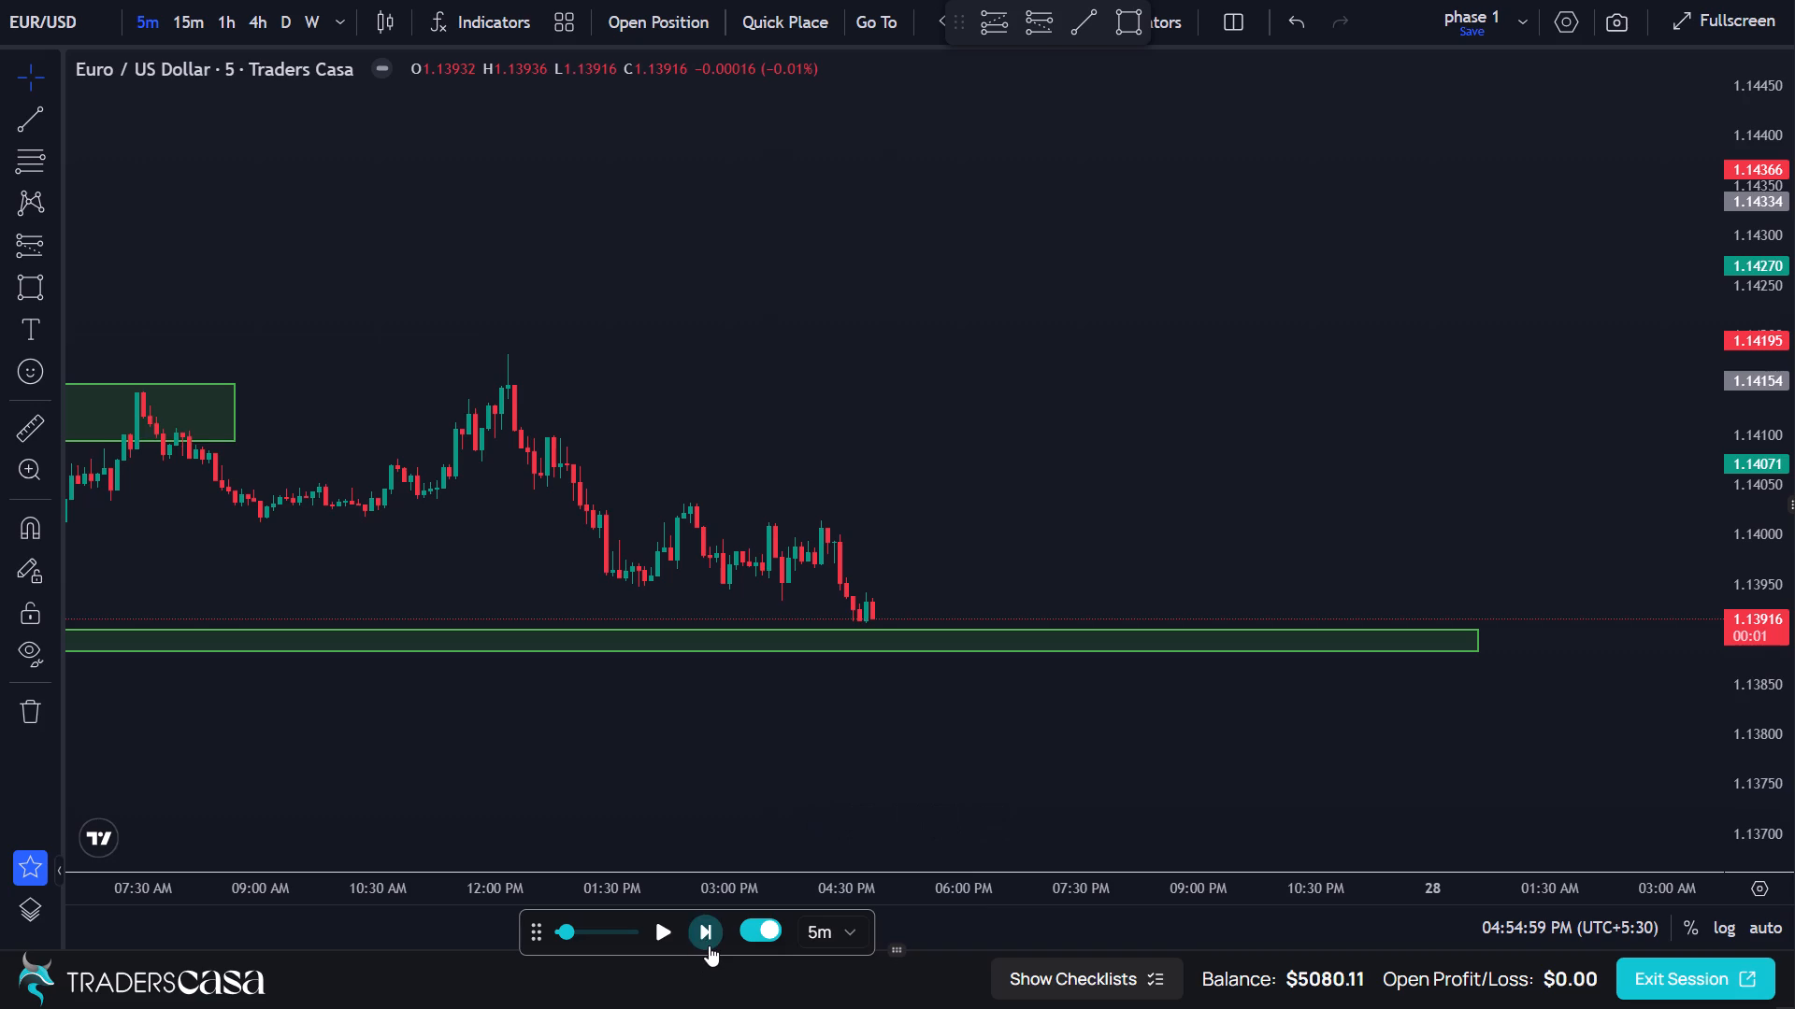
# Advance the 5-minute replay candle by candle to about 5:50 PM on 27 Jul.
pyautogui.click(709, 945)
pyautogui.click(709, 945)
pyautogui.click(709, 944)
pyautogui.click(709, 944)
pyautogui.click(709, 944)
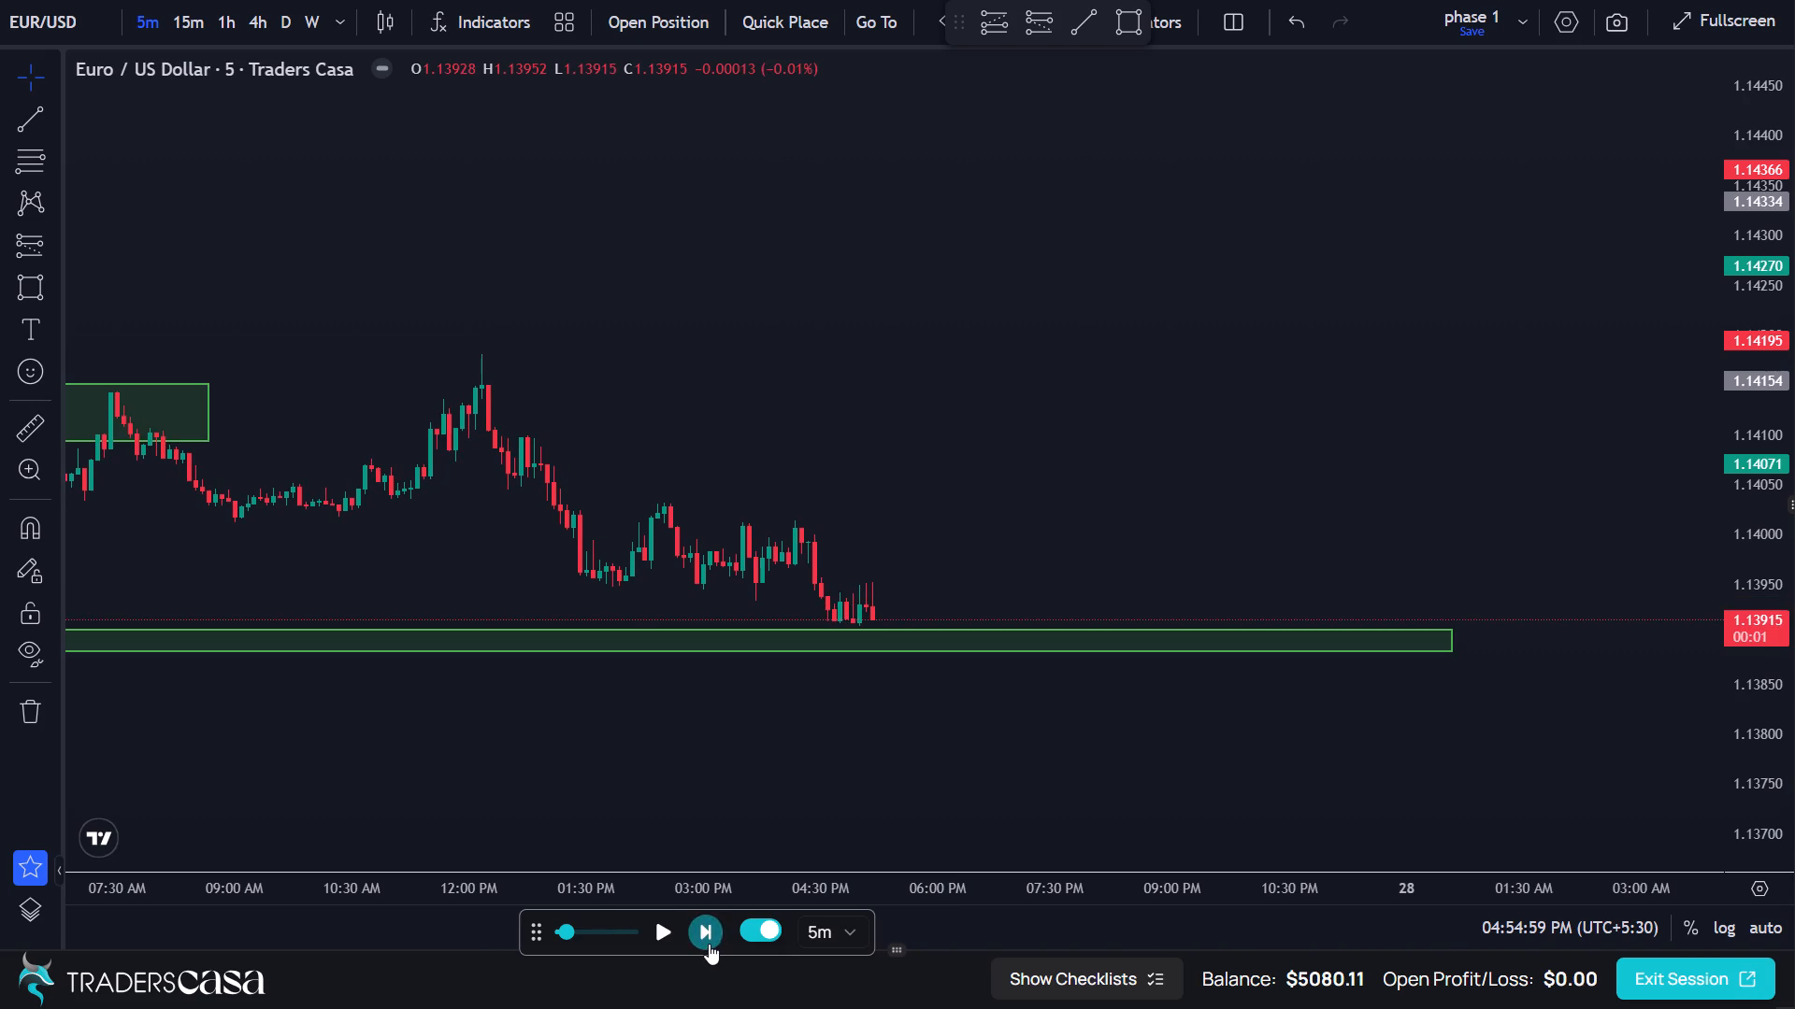
pyautogui.click(709, 944)
pyautogui.click(709, 944)
pyautogui.click(711, 942)
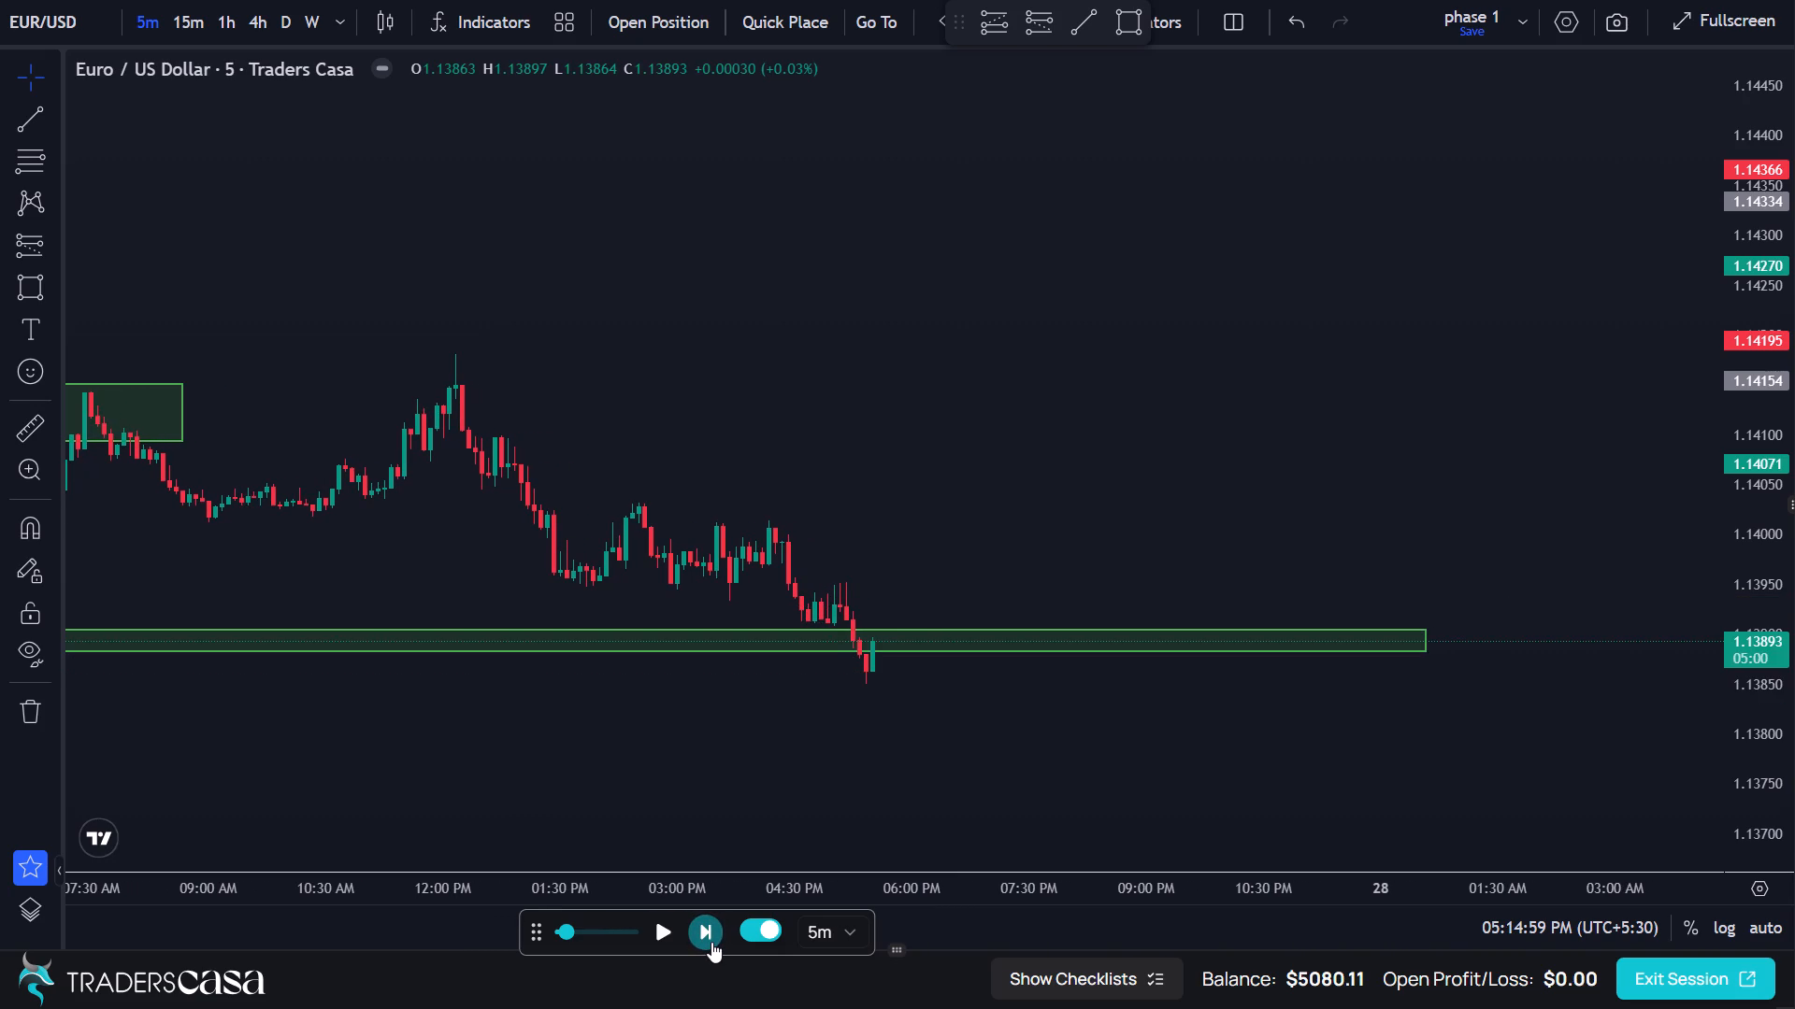
pyautogui.click(712, 941)
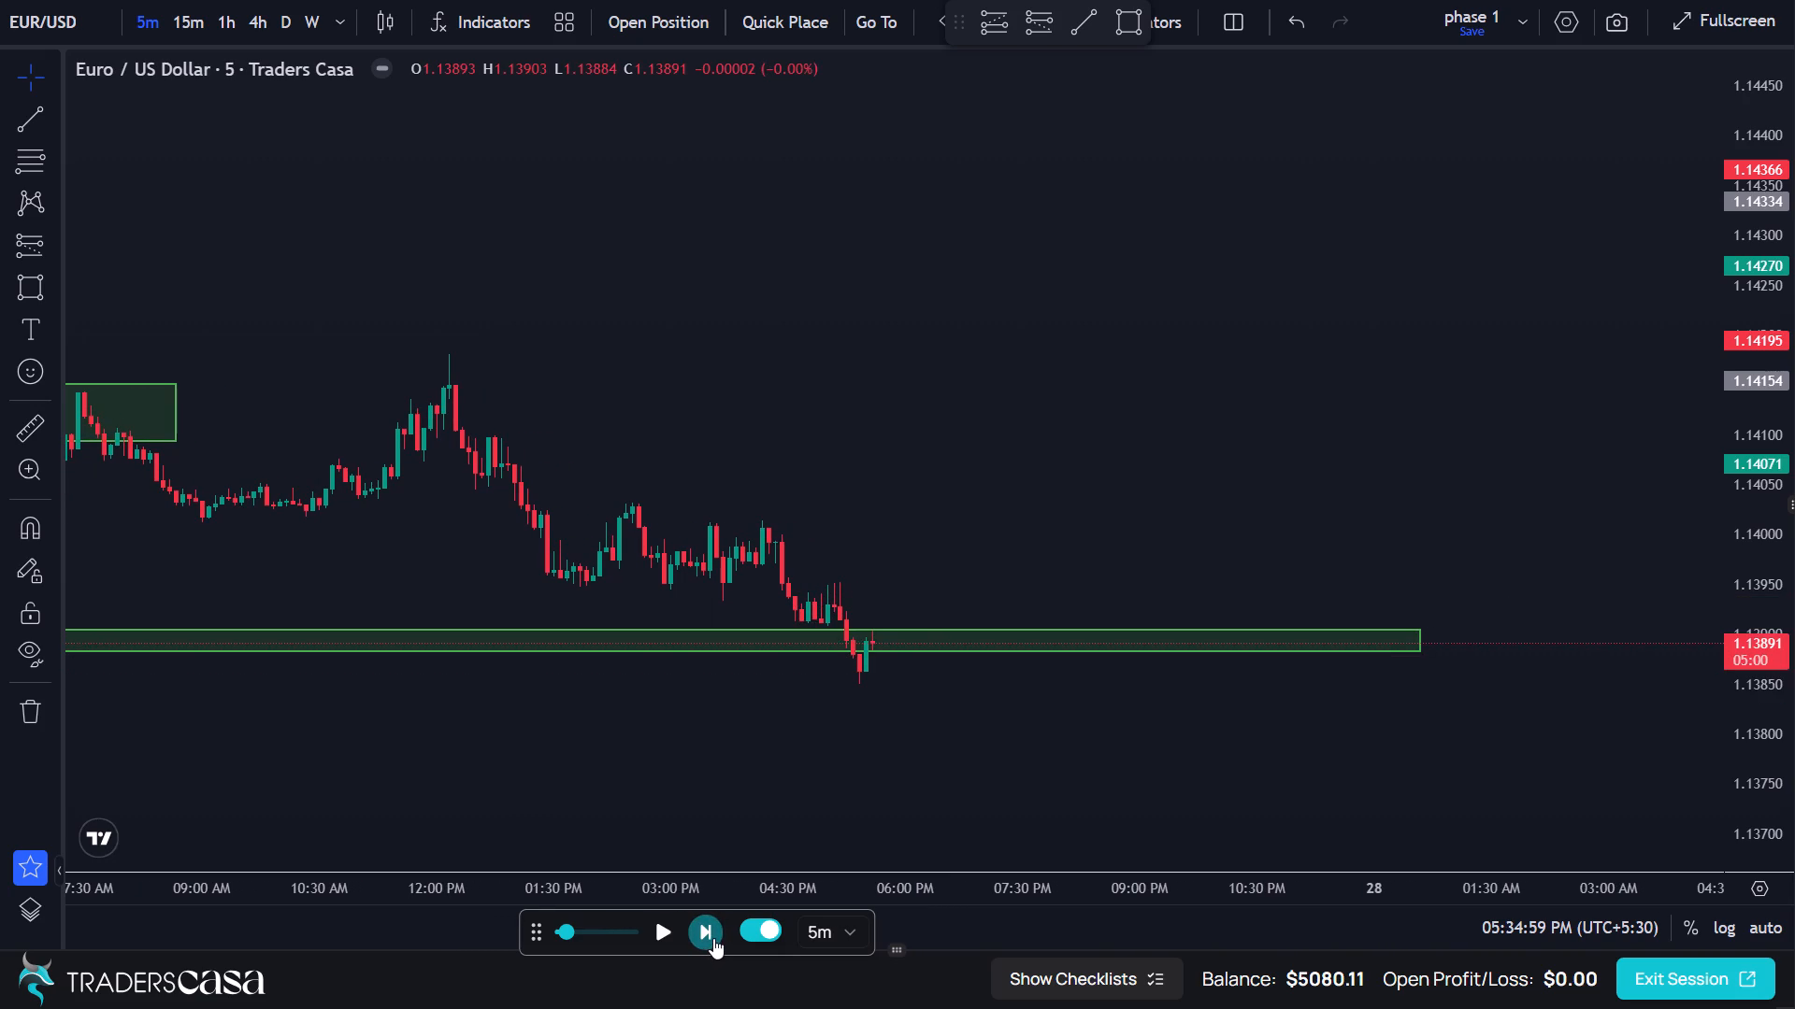
pyautogui.click(713, 938)
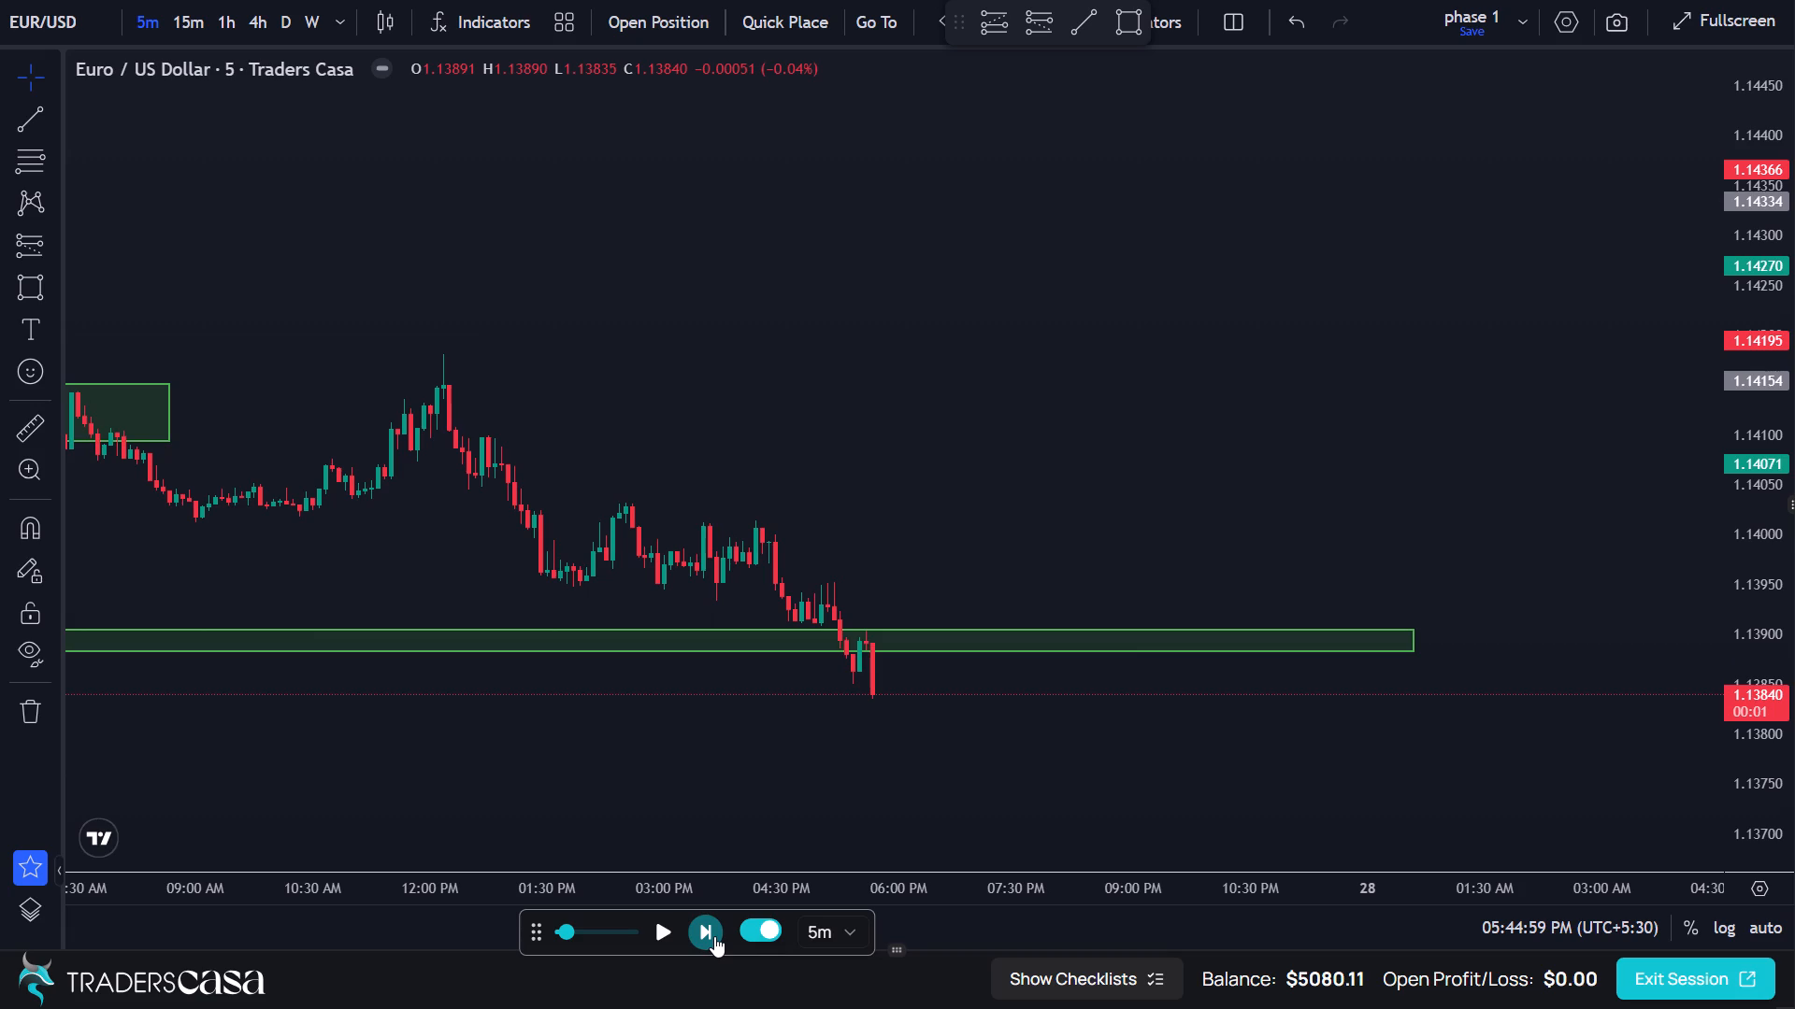
pyautogui.click(712, 932)
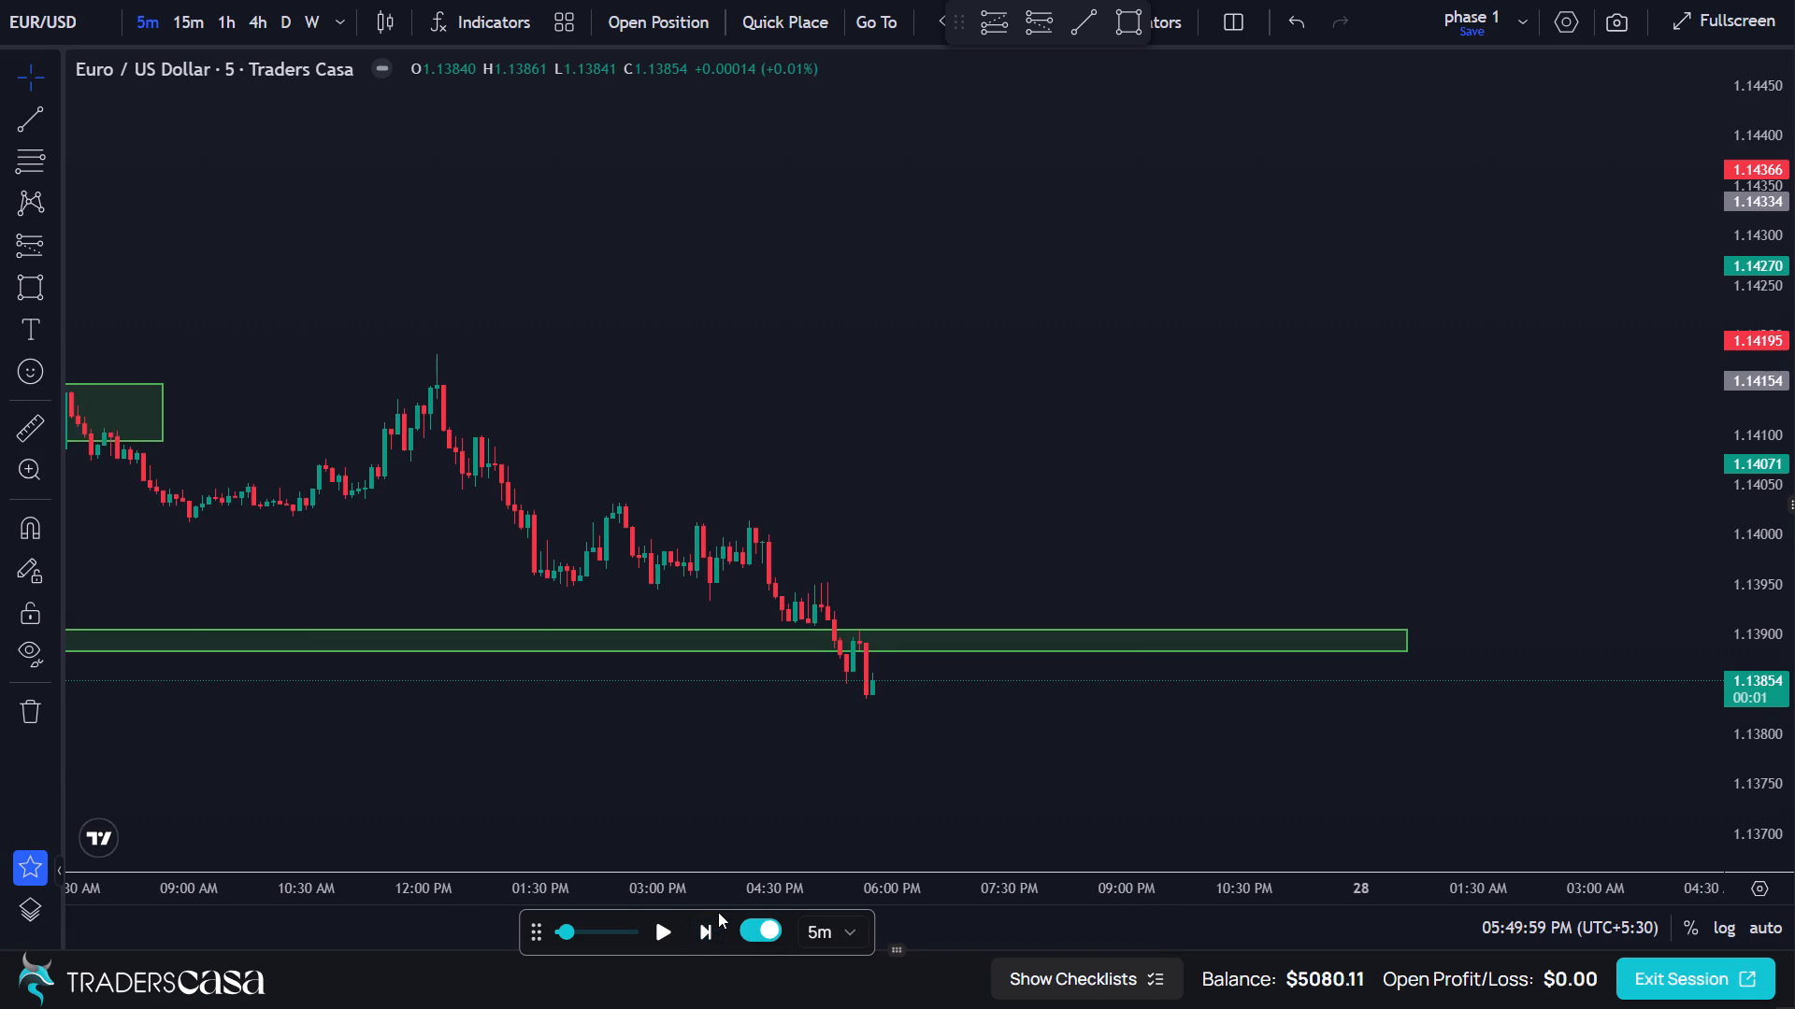
# Examine the 27 Jul price action around the upper and lower green zones, with the price scale reset to automatic fit.
pyautogui.moveTo(715, 909); pyautogui.dragTo(712, 897)
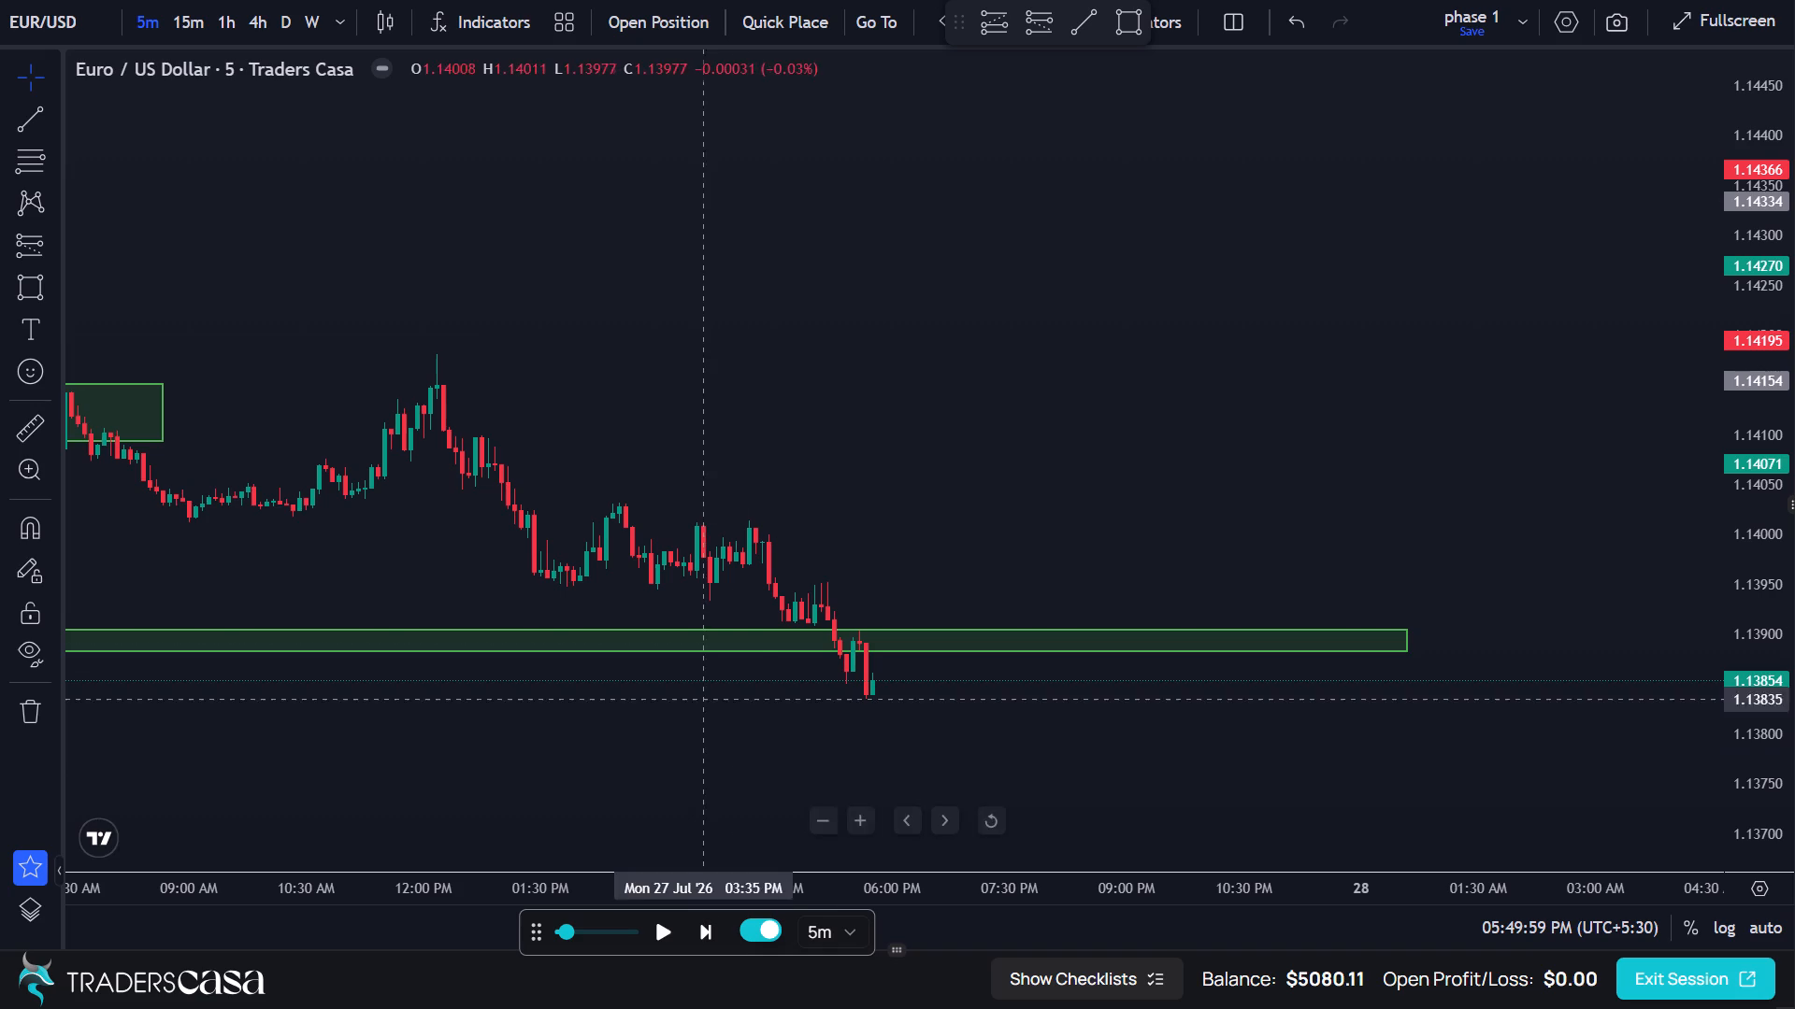
pyautogui.moveTo(785, 476); pyautogui.dragTo(1285, 300)
pyautogui.moveTo(1129, 342); pyautogui.dragTo(1471, 264)
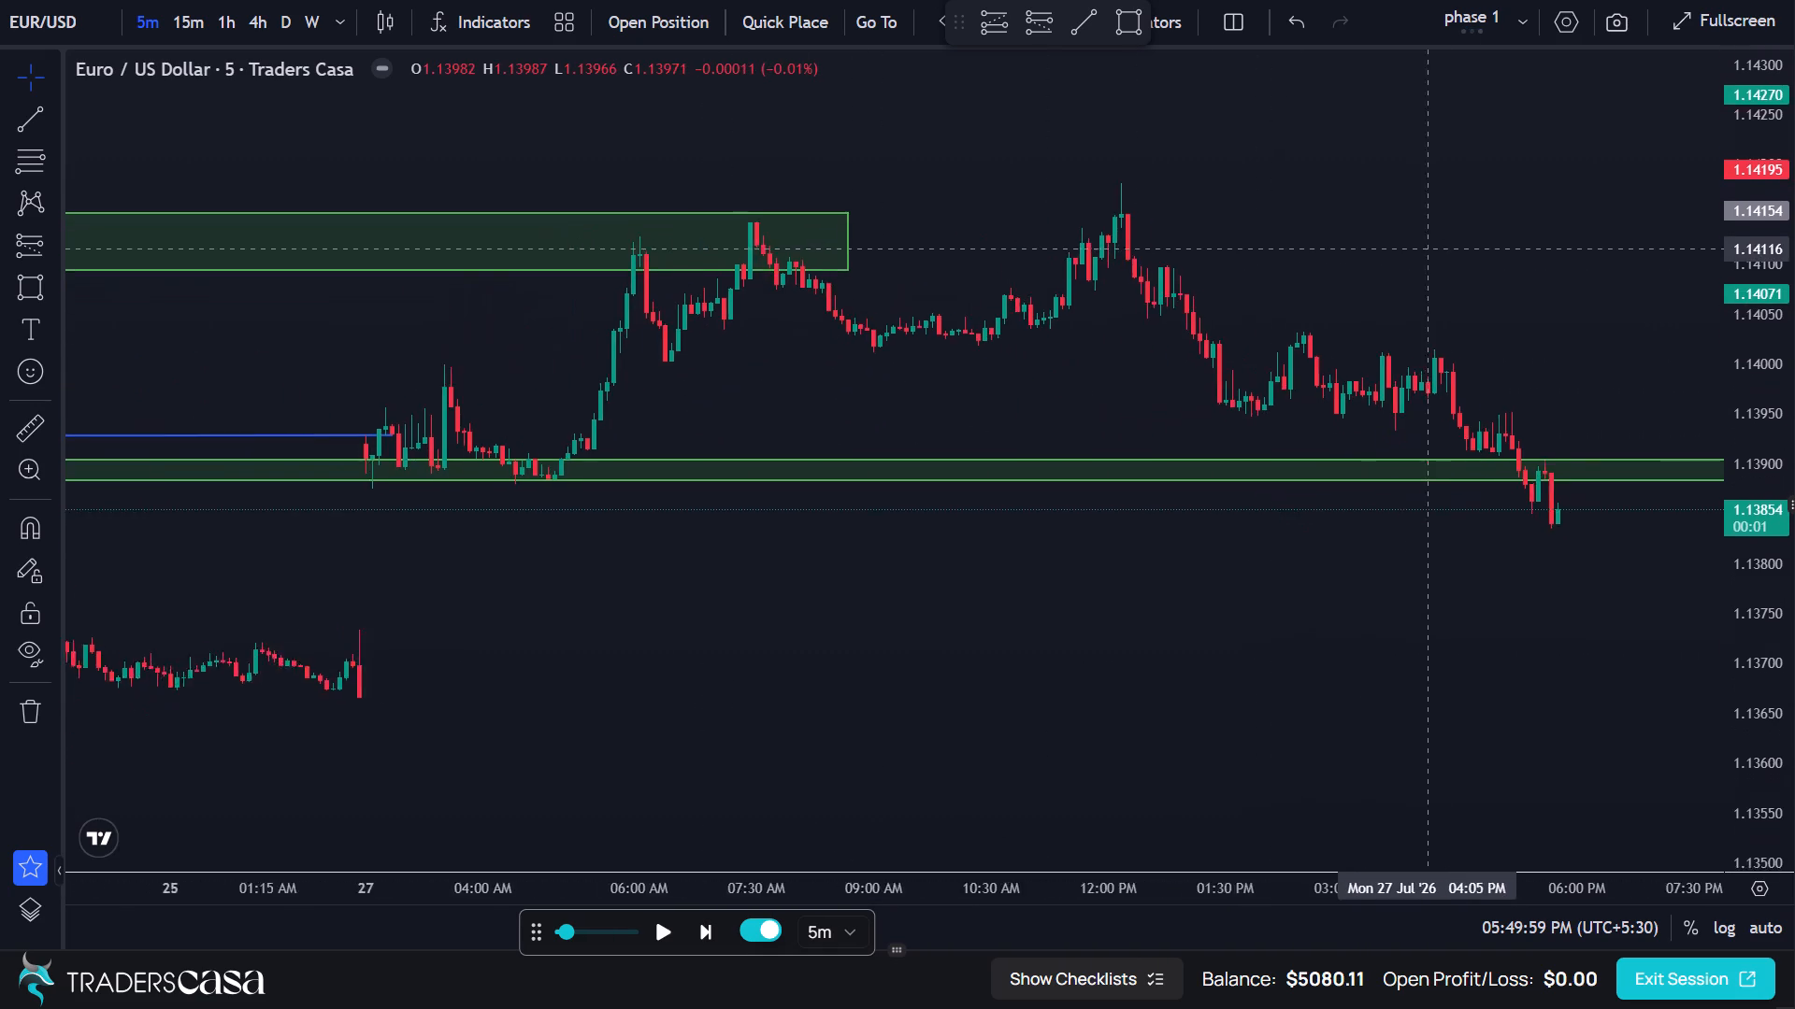
pyautogui.moveTo(1471, 264); pyautogui.dragTo(1470, 263)
pyautogui.moveTo(1113, 699); pyautogui.dragTo(1383, 464)
pyautogui.moveTo(1383, 464); pyautogui.dragTo(790, 686)
pyautogui.moveTo(1102, 599); pyautogui.dragTo(928, 655)
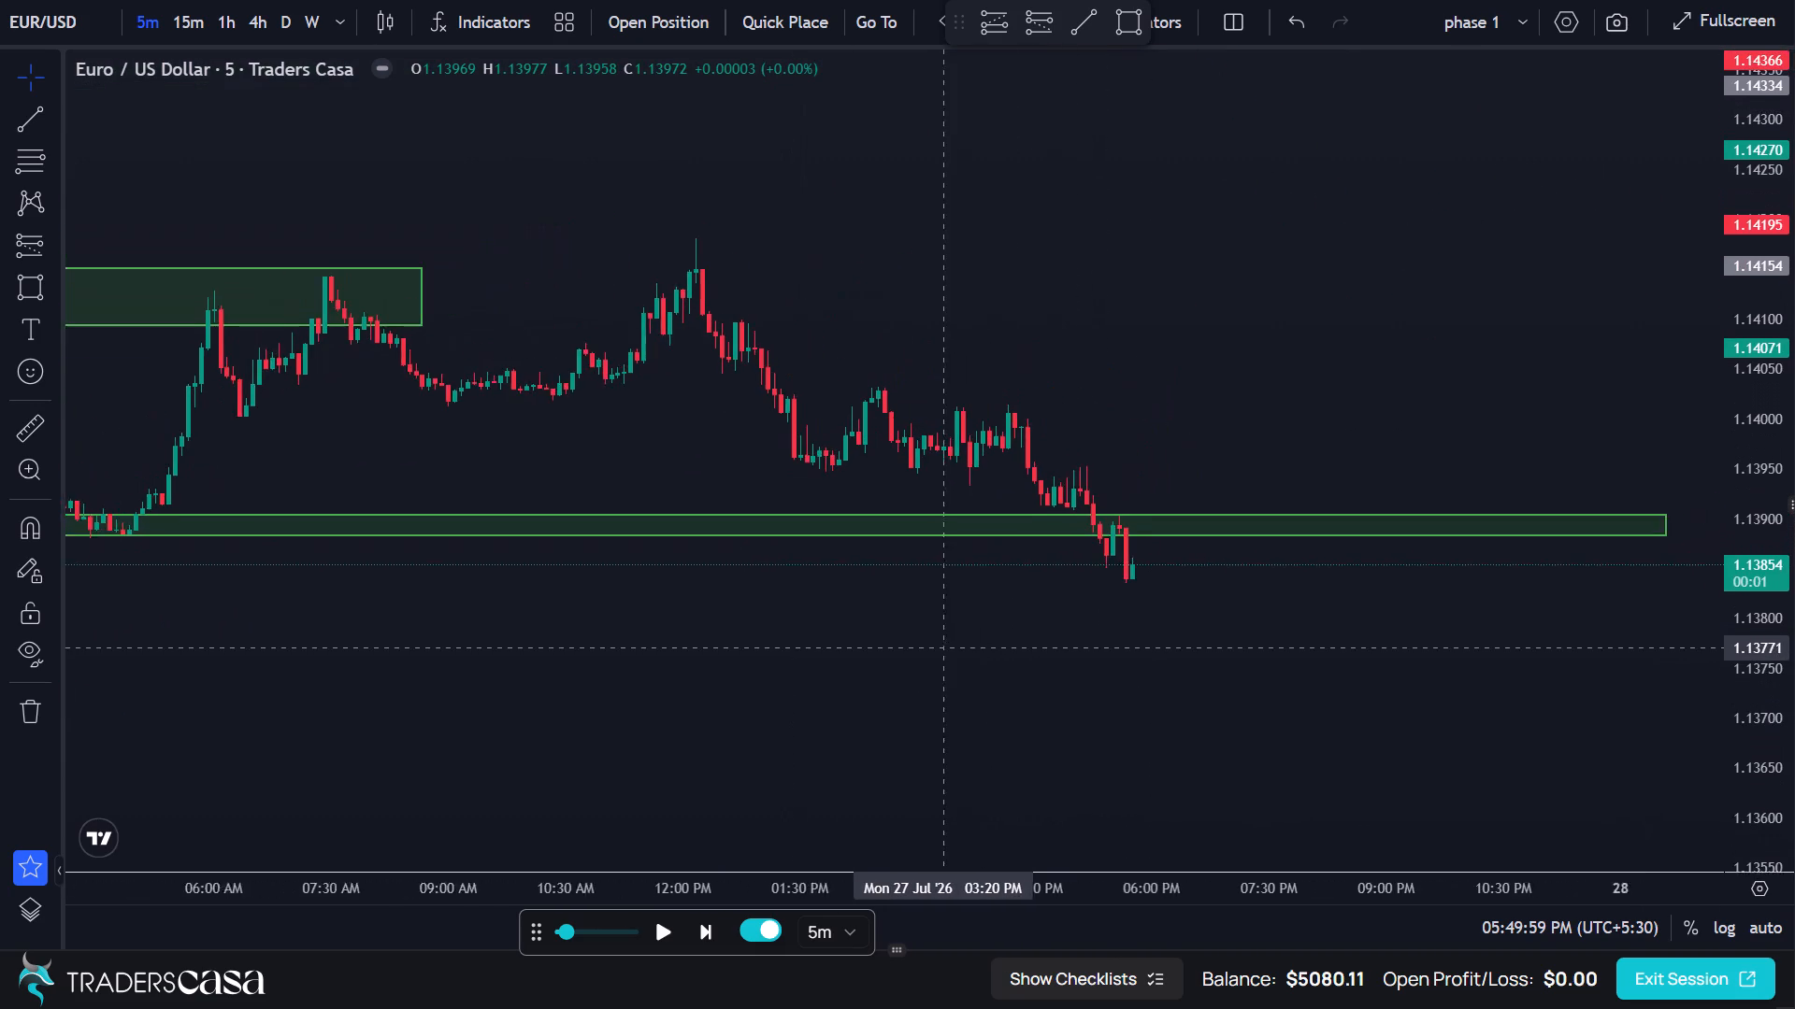
pyautogui.moveTo(928, 655); pyautogui.dragTo(908, 664)
pyautogui.scroll(-2, 908, 664)
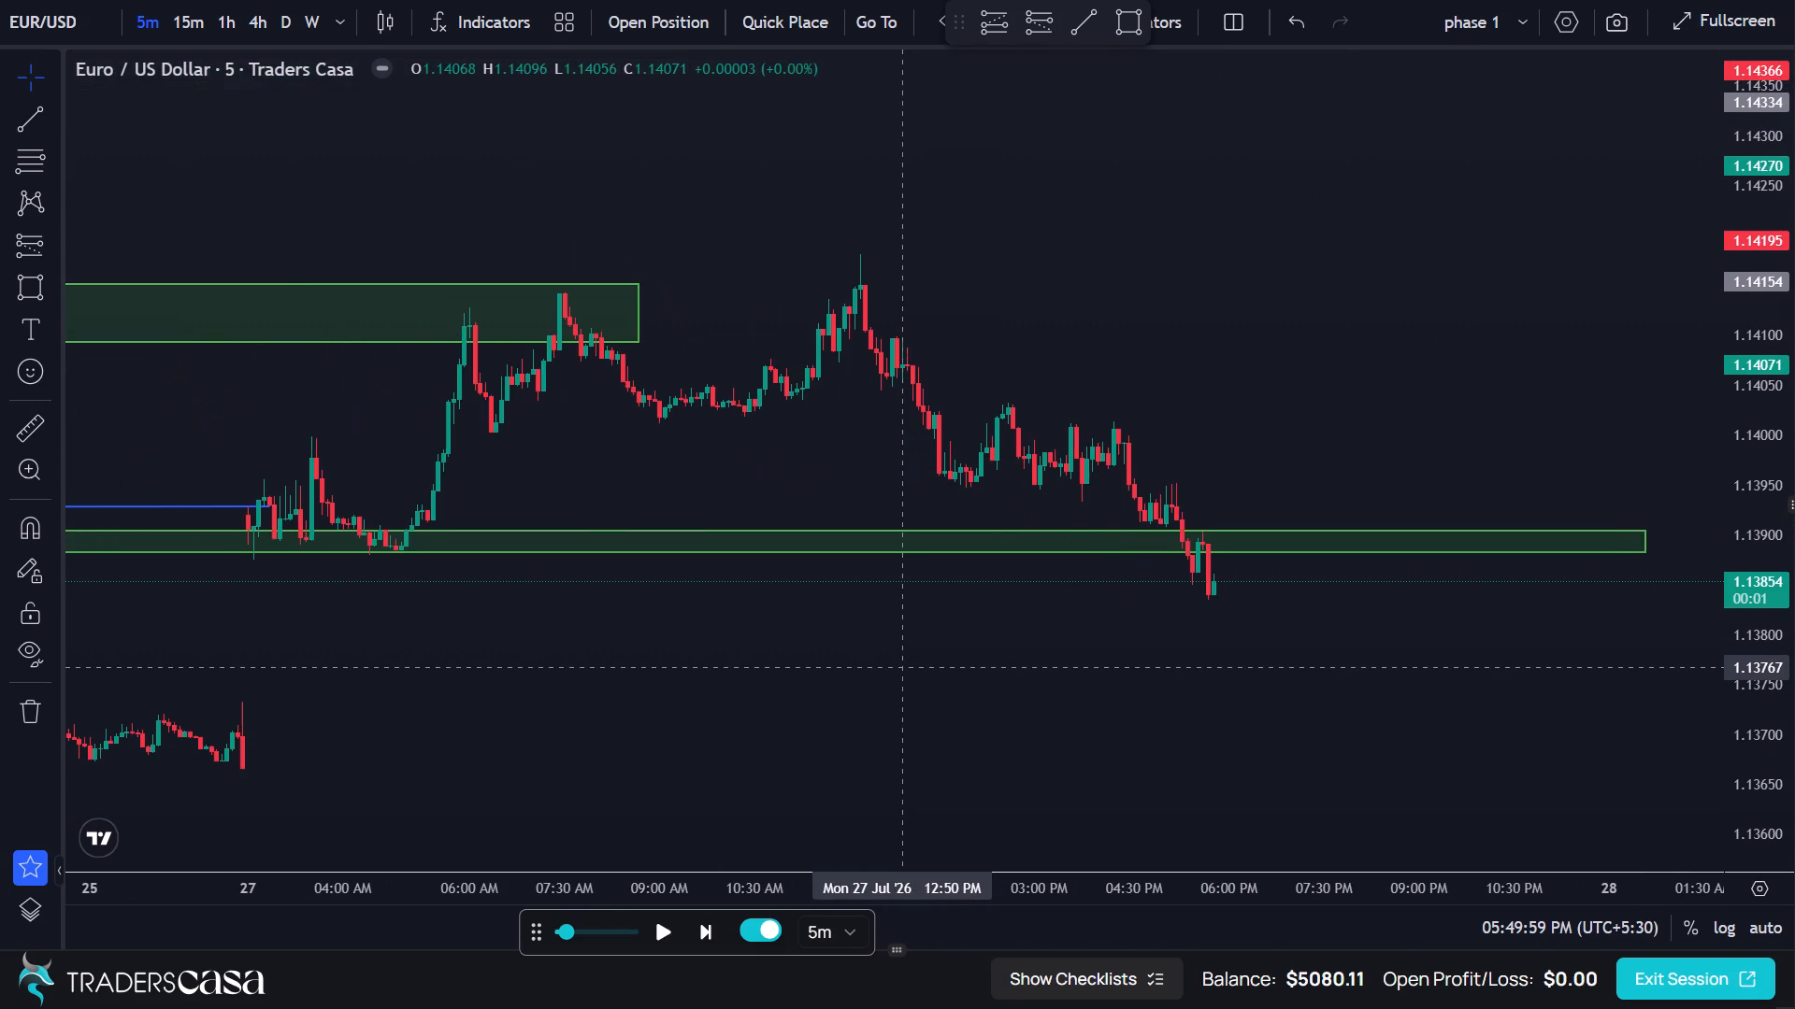
pyautogui.doubleClick(1758, 433)
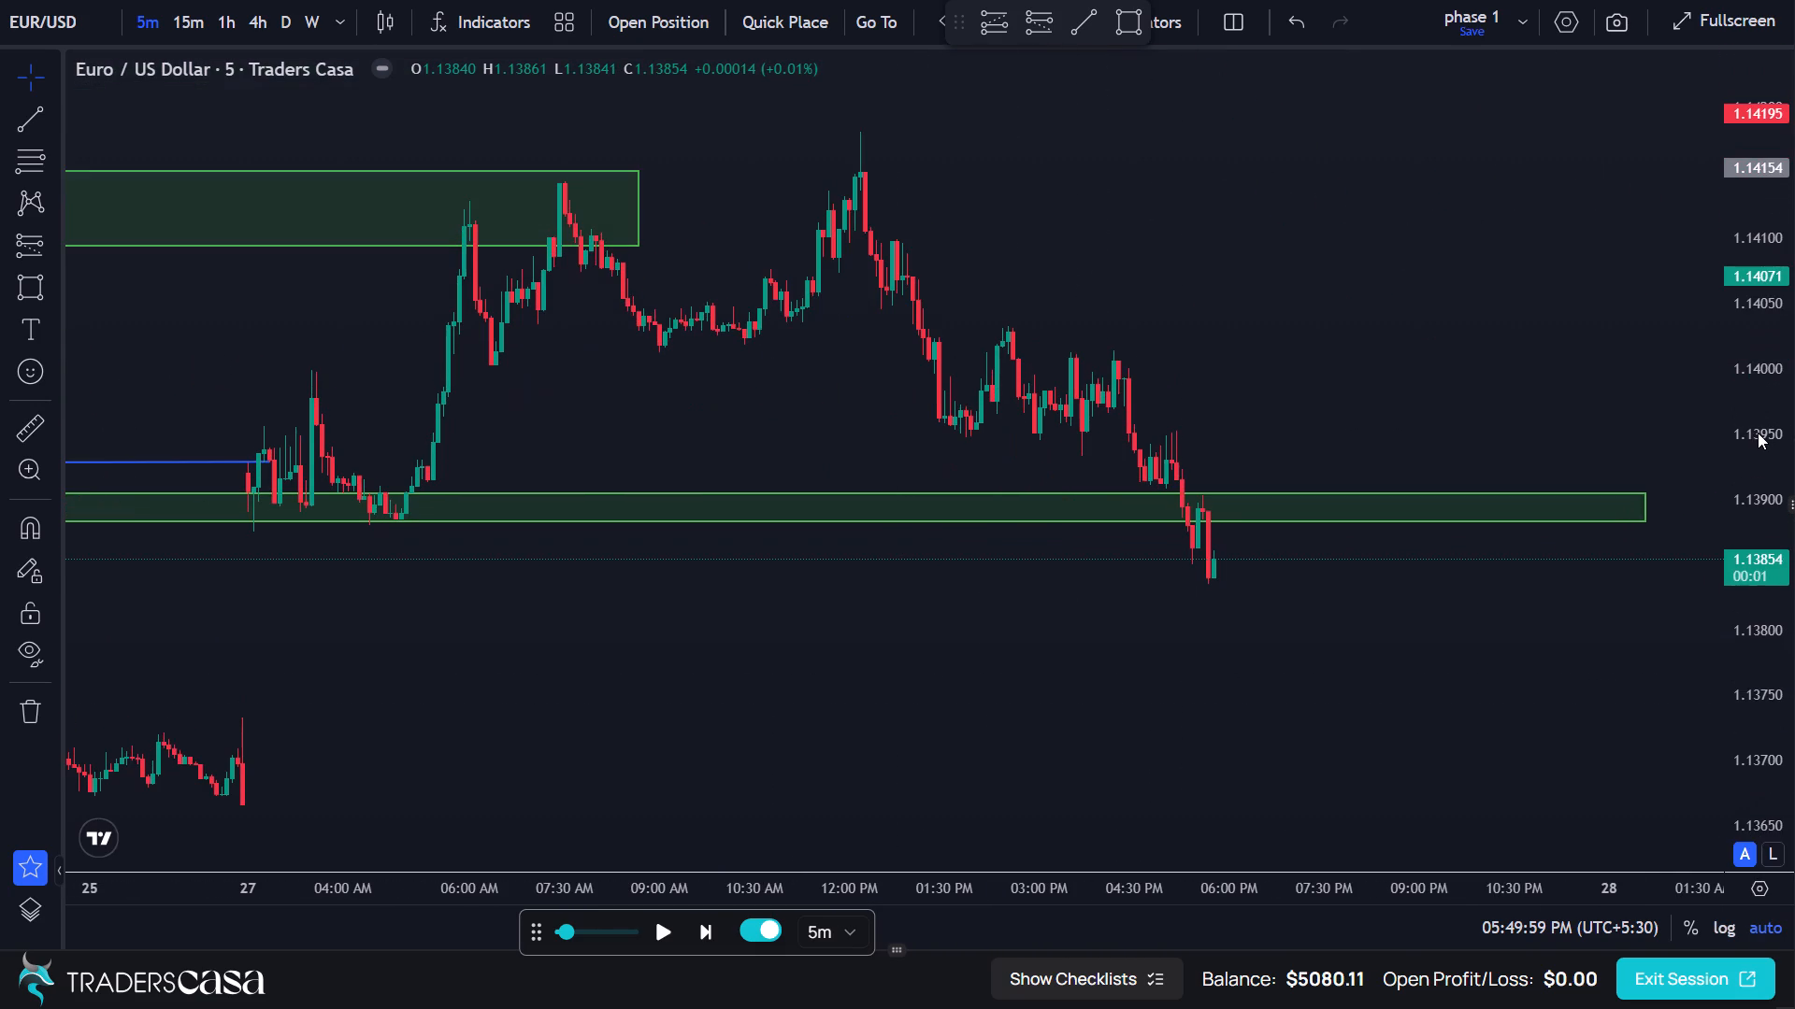
pyautogui.scroll(2, 1419, 389)
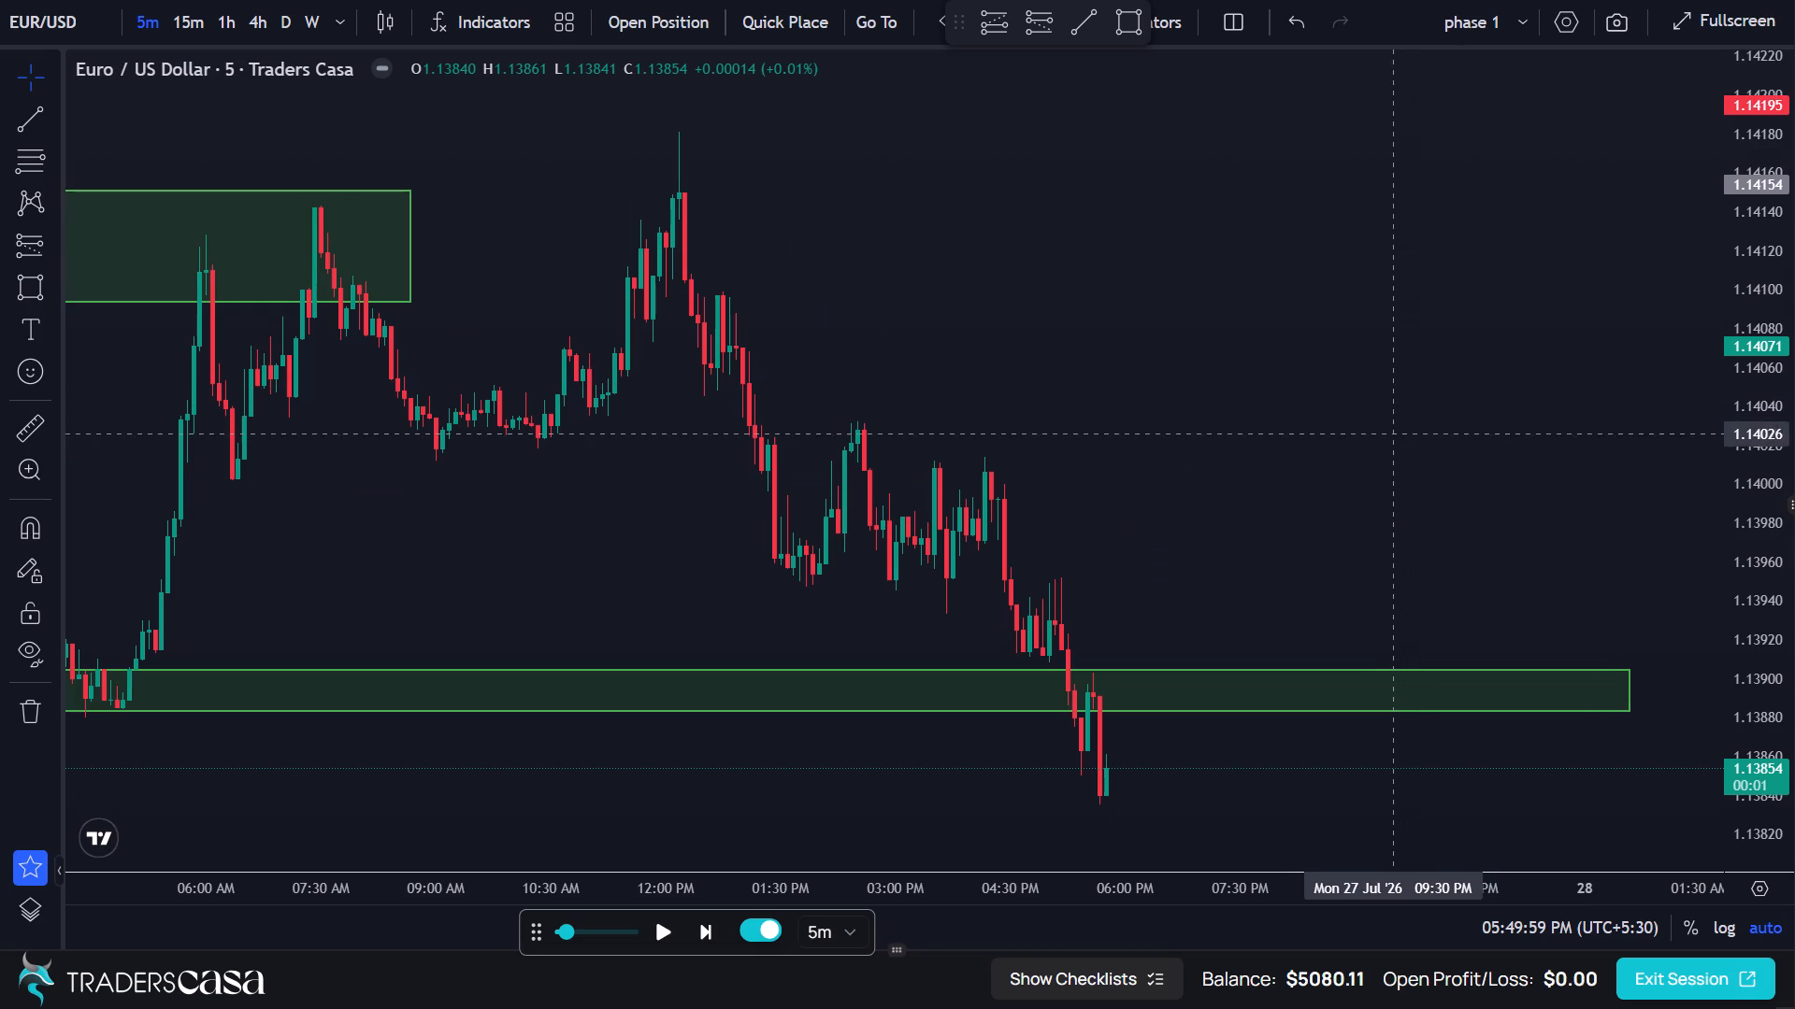
# Advance the 5-minute replay candle by candle to about 7:30 PM on 27 Jul.
pyautogui.click(713, 939)
pyautogui.click(713, 939)
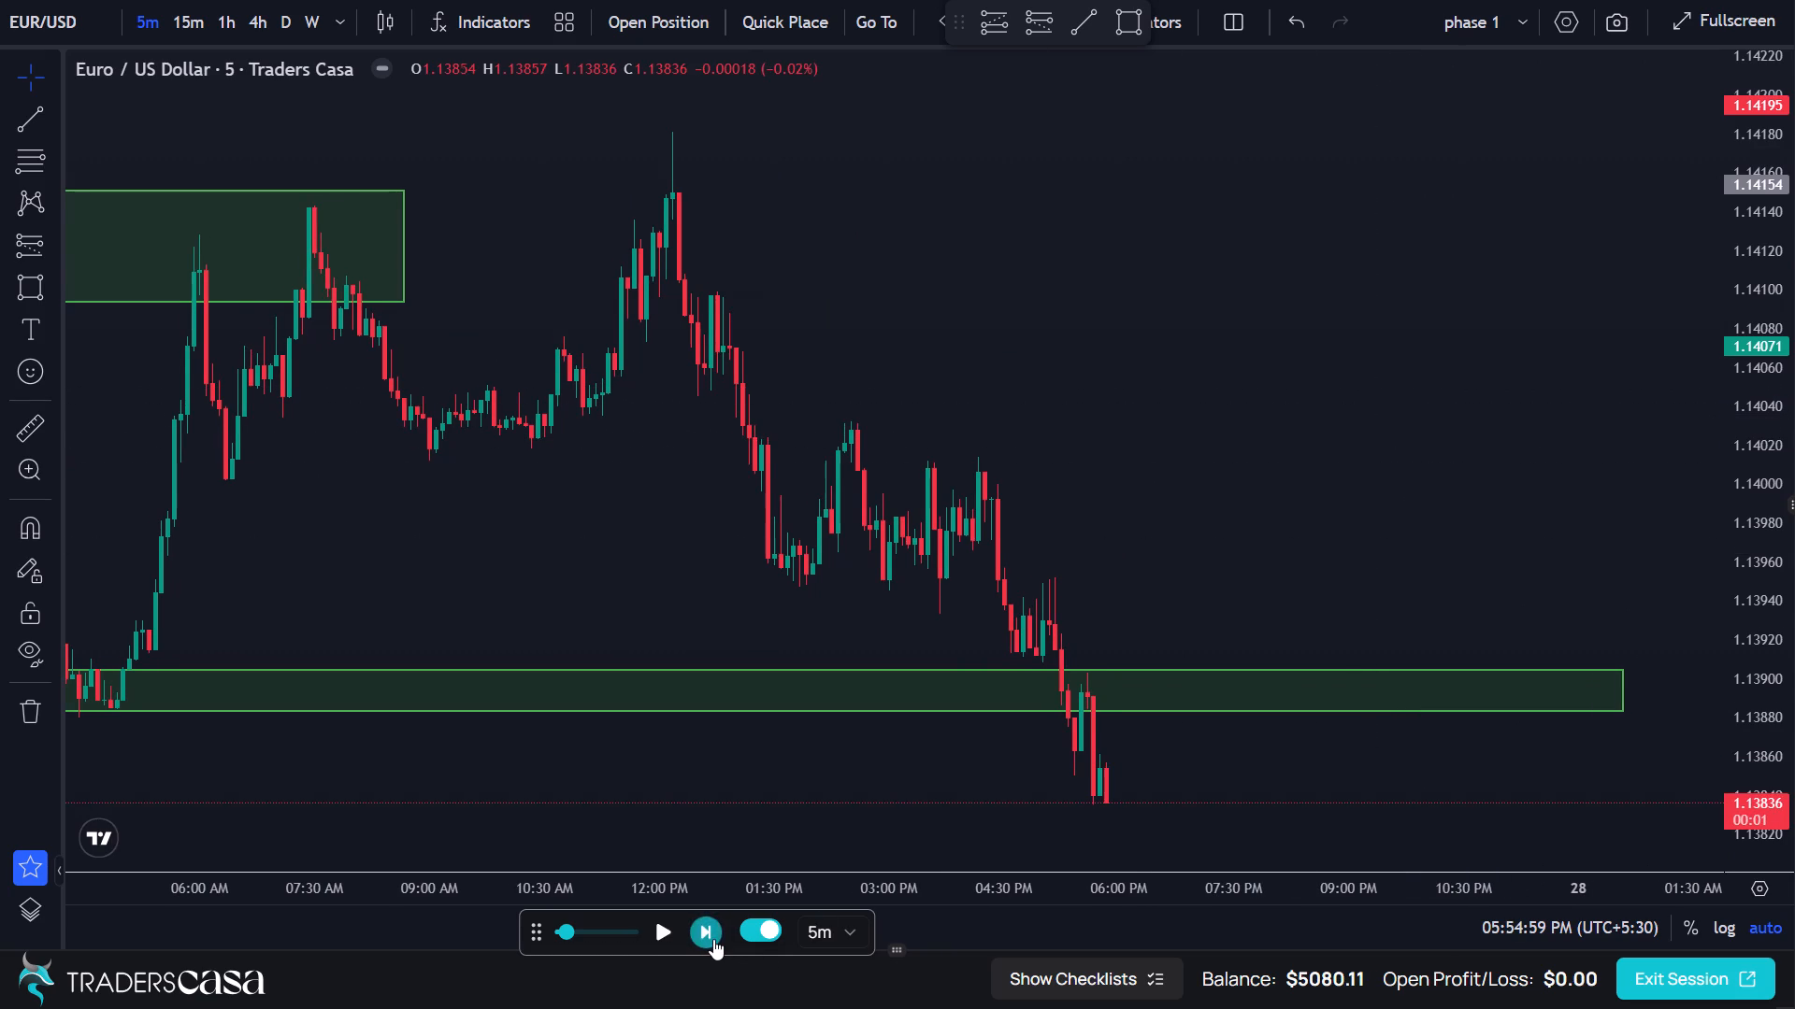
pyautogui.click(713, 939)
pyautogui.click(713, 939)
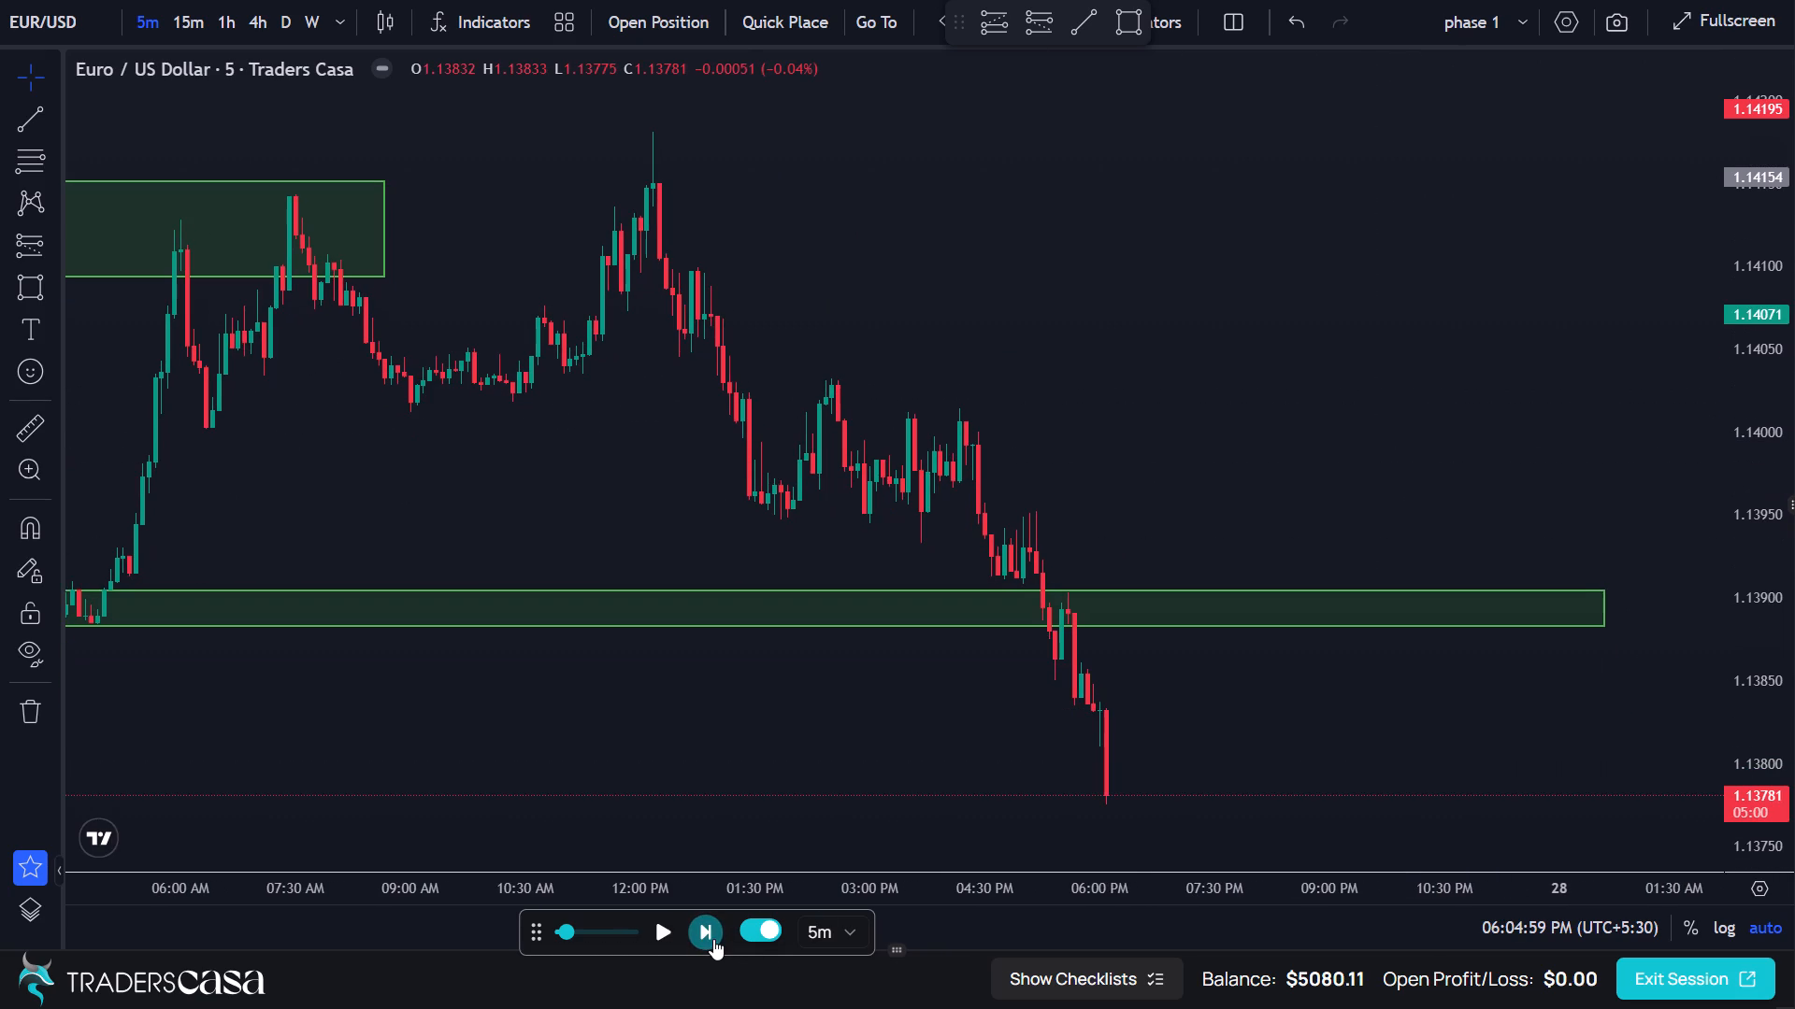
pyautogui.click(713, 939)
pyautogui.click(713, 939)
pyautogui.click(713, 939)
pyautogui.click(713, 939)
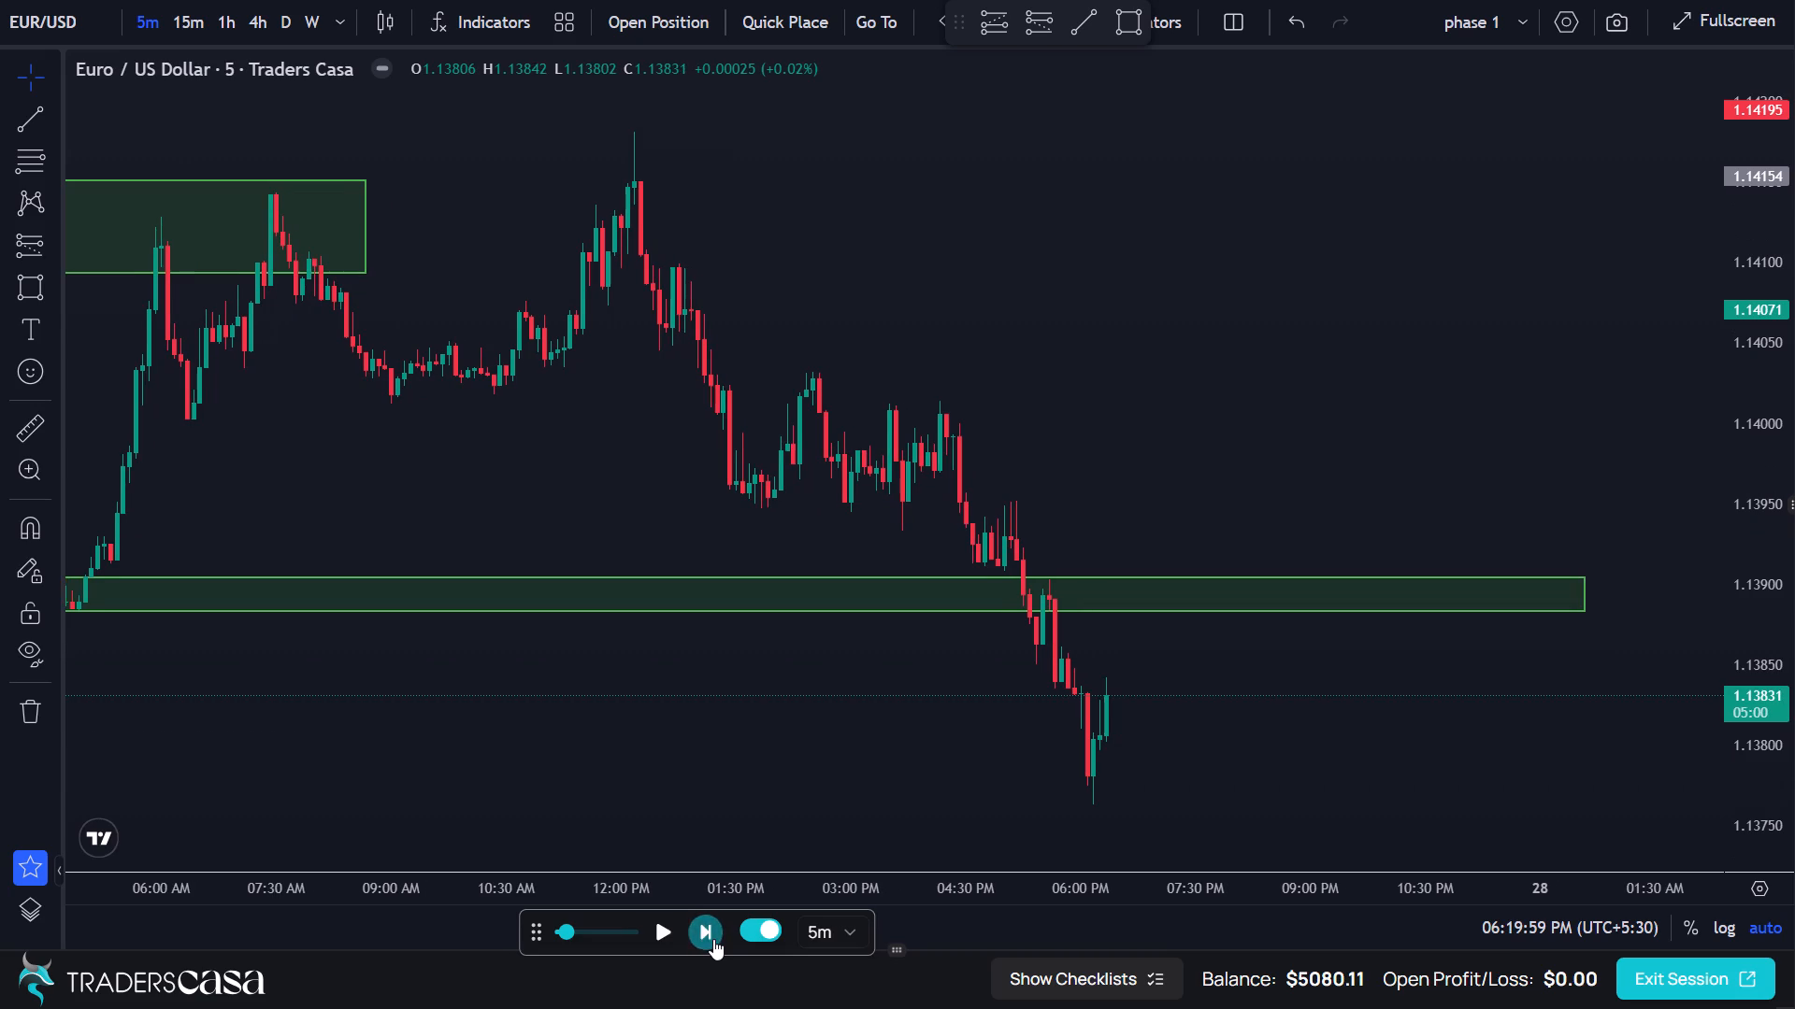
pyautogui.click(713, 939)
pyautogui.click(713, 939)
pyautogui.click(713, 939)
pyautogui.doubleClick(713, 939)
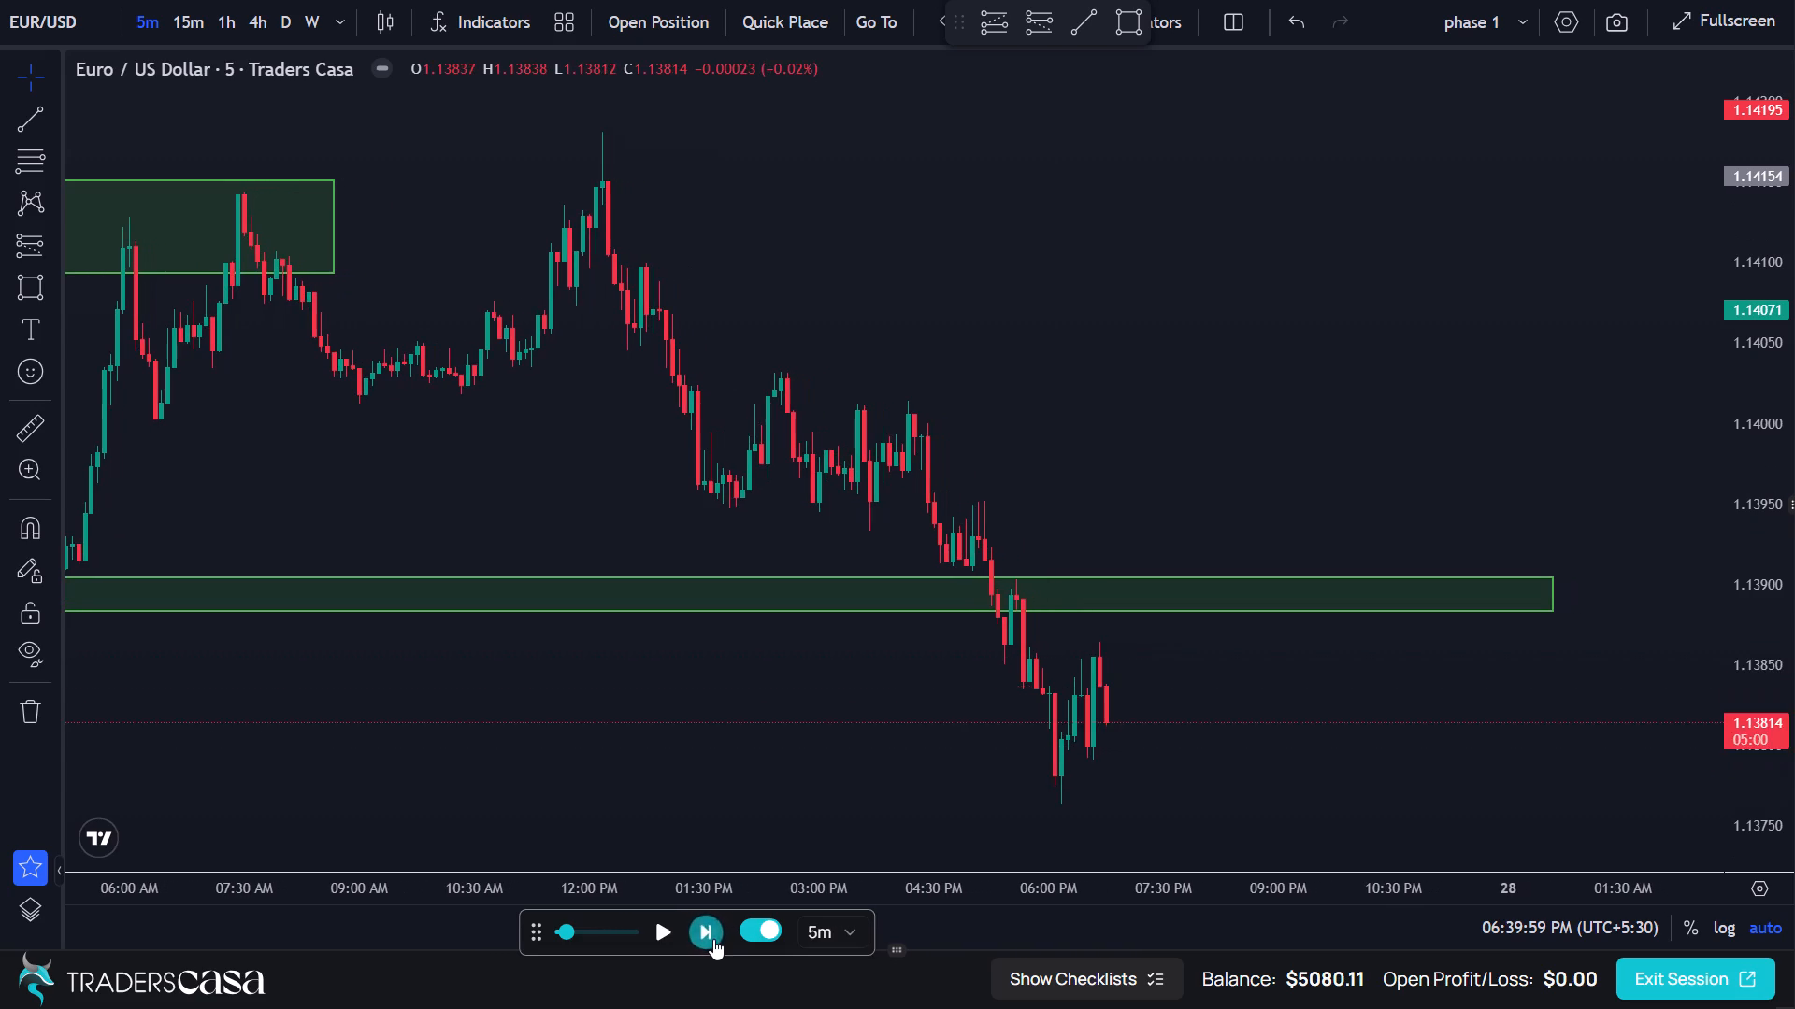
pyautogui.click(713, 939)
pyautogui.click(713, 939)
pyautogui.click(713, 939)
pyautogui.tripleClick(713, 939)
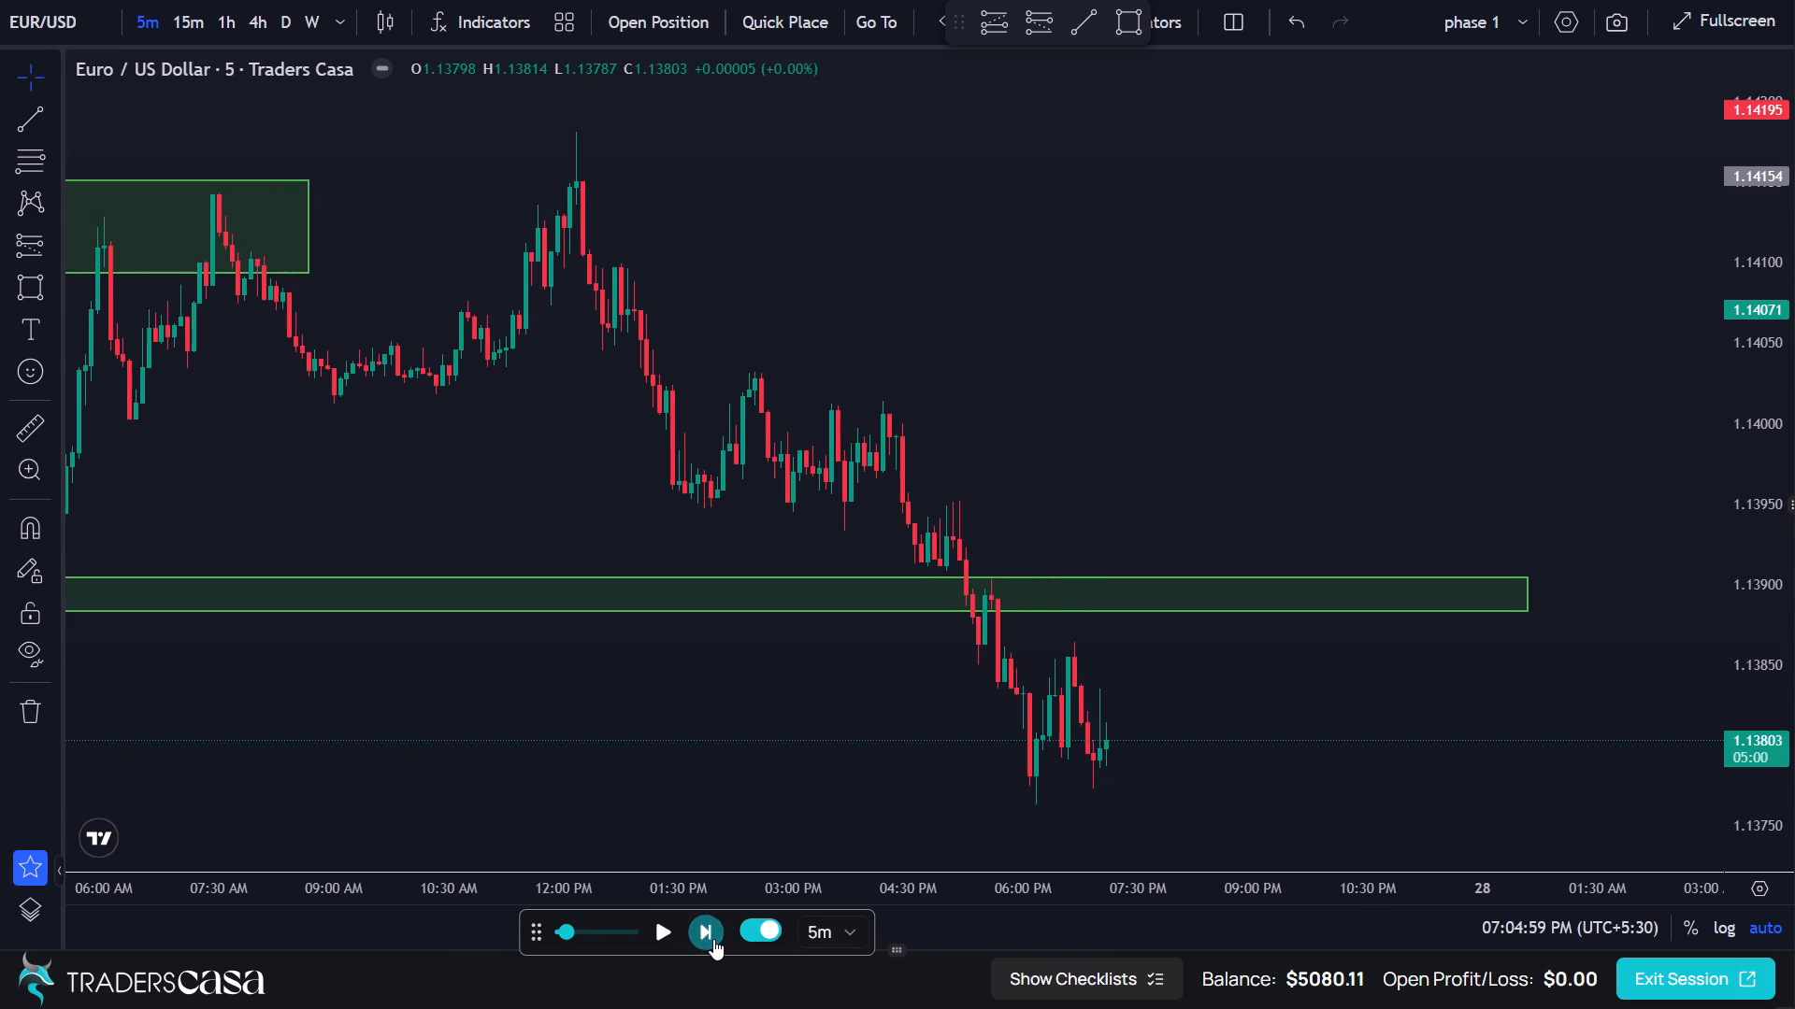
pyautogui.click(713, 939)
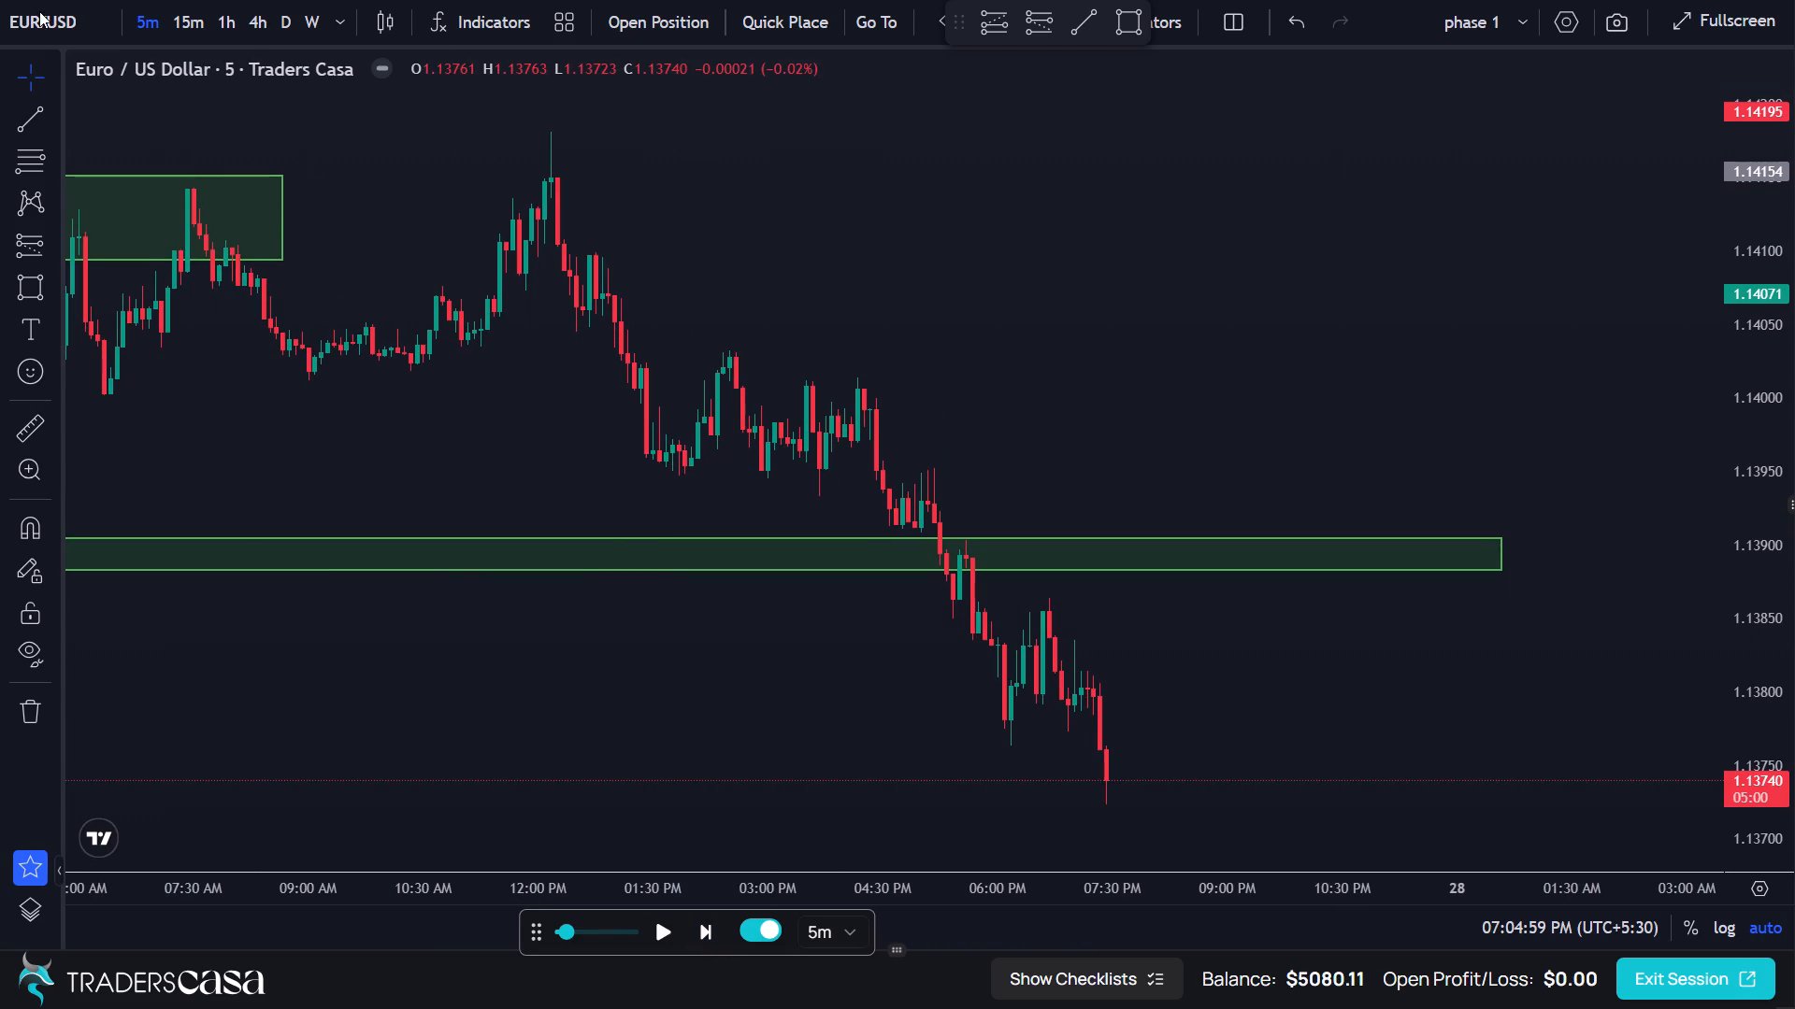
# Switch the chart to 15-minute candles and delete the rectangle zone between 1.13904 and 1.13883.
pyautogui.click(185, 14)
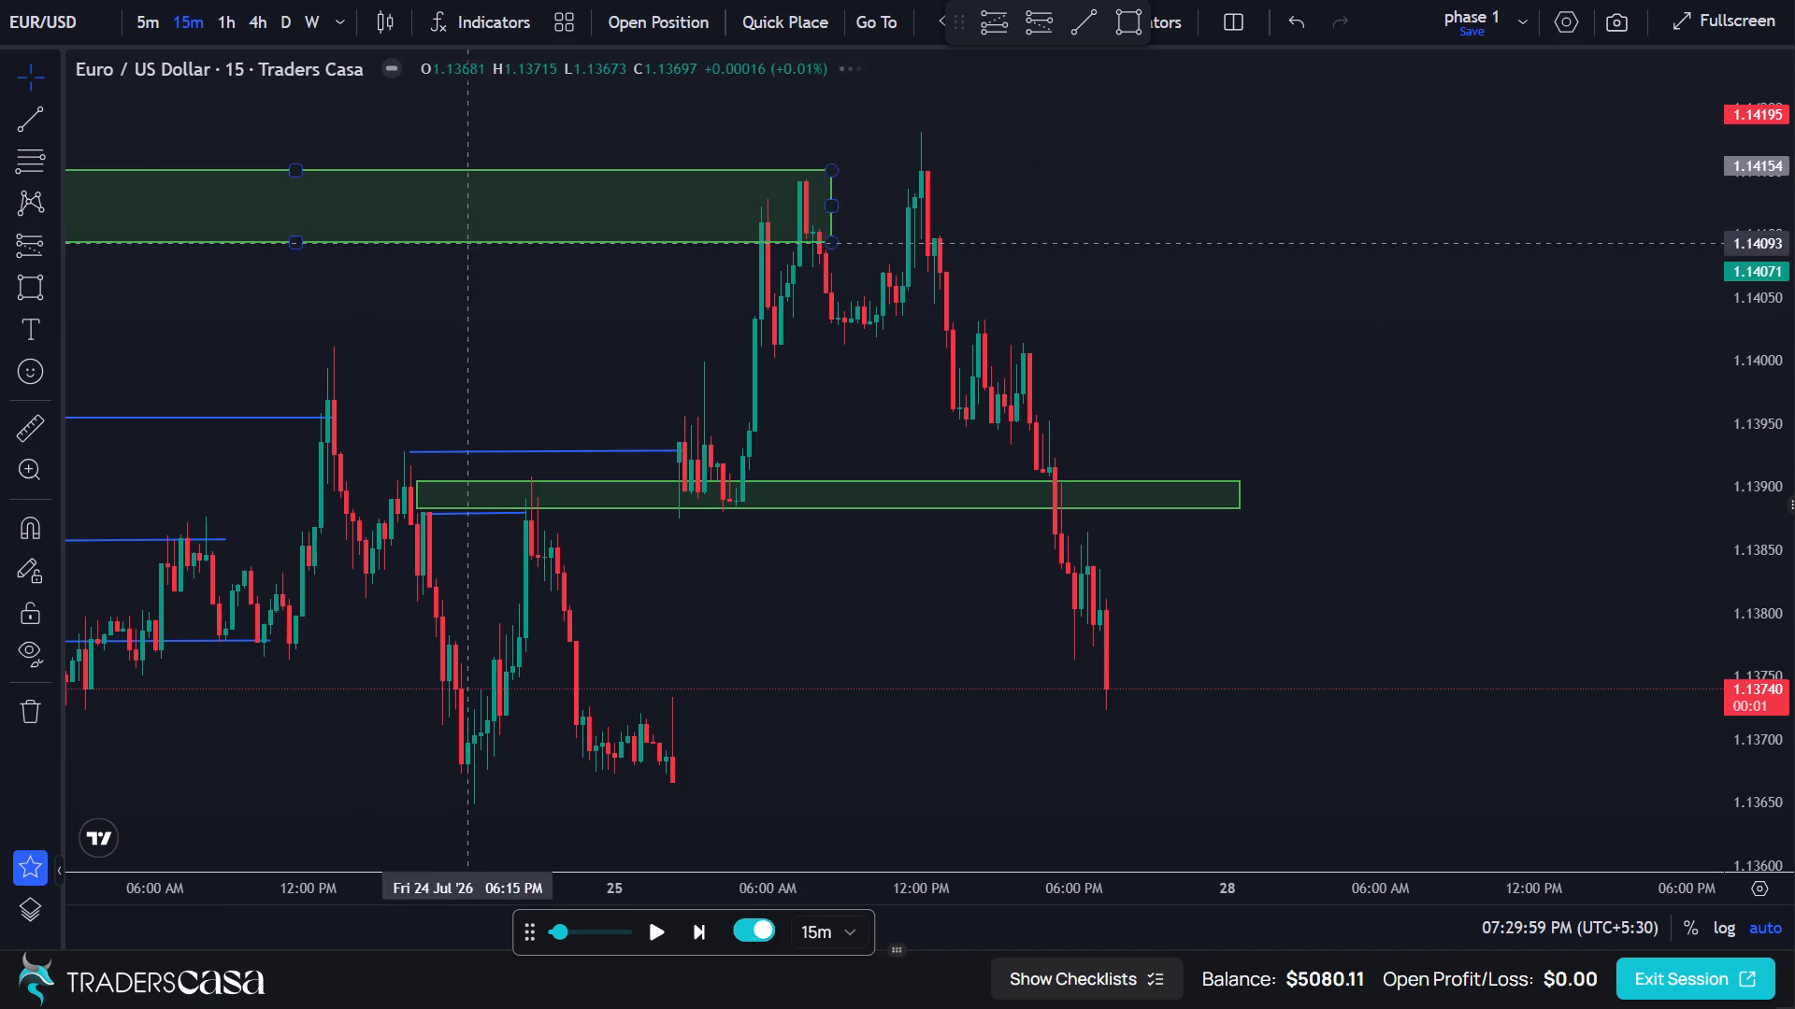
pyautogui.moveTo(801, 679); pyautogui.dragTo(892, 631)
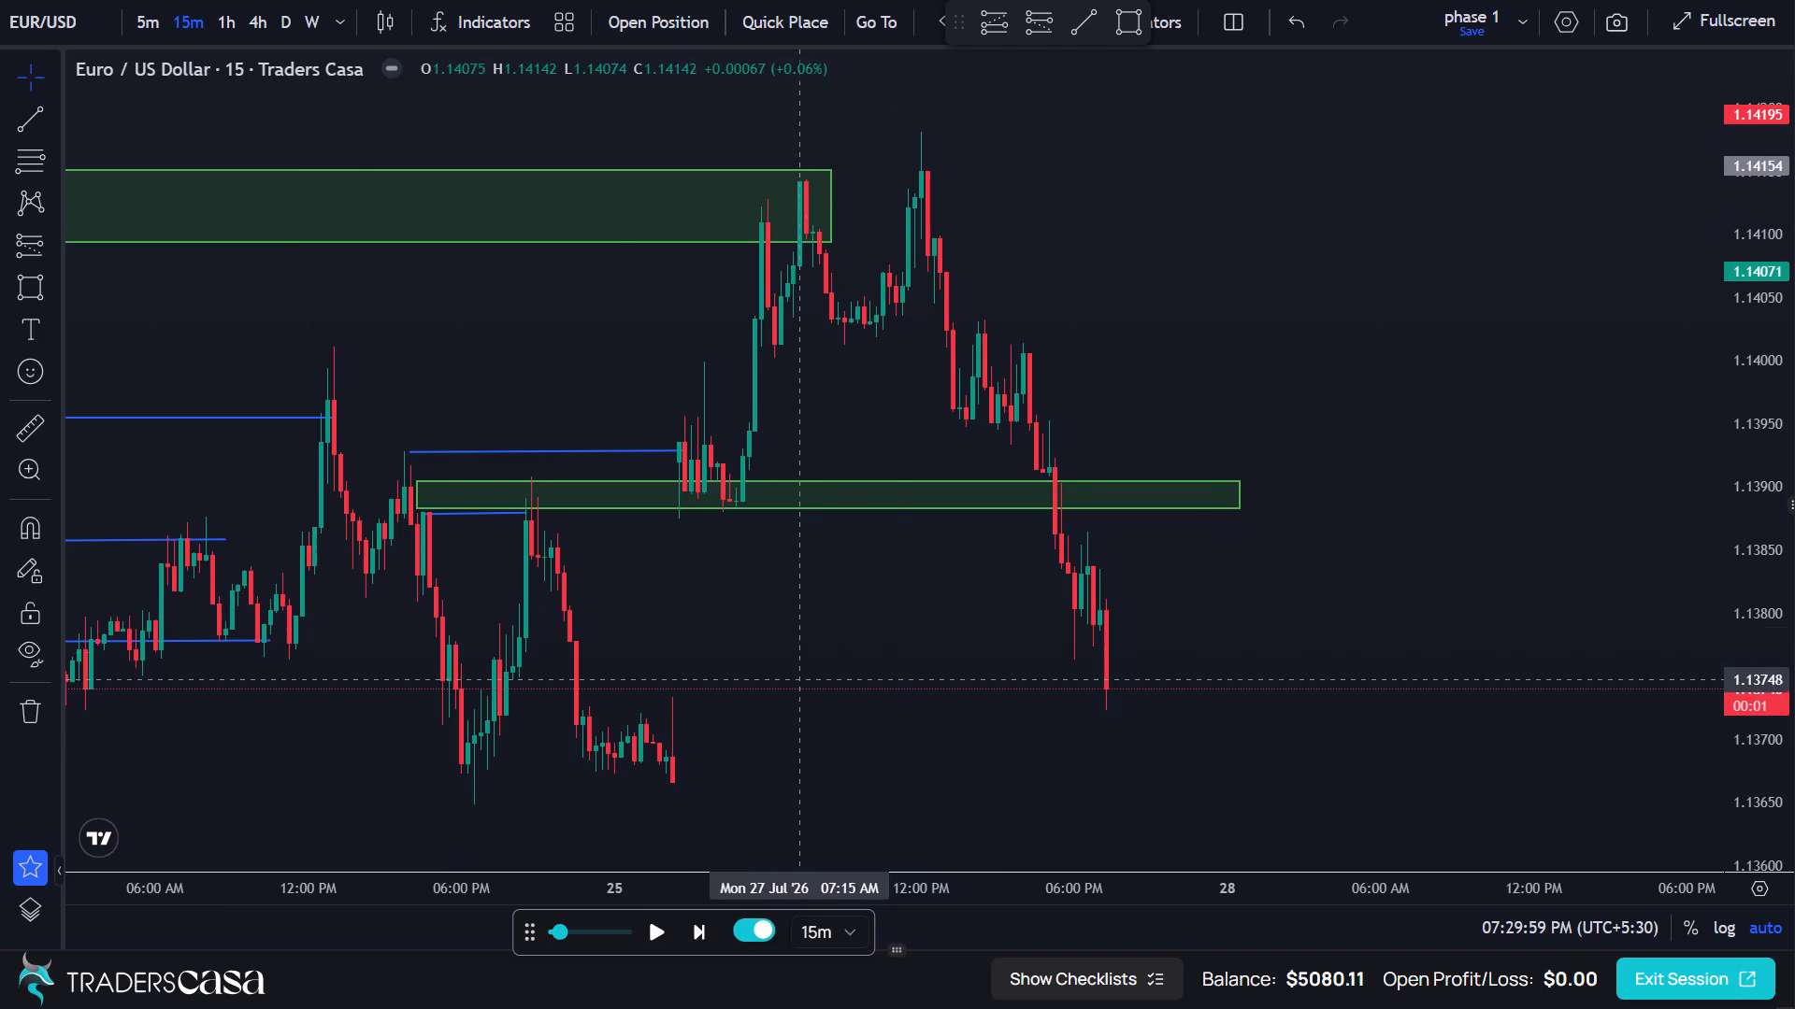
pyautogui.moveTo(892, 631); pyautogui.dragTo(1061, 601)
pyautogui.click(1130, 471)
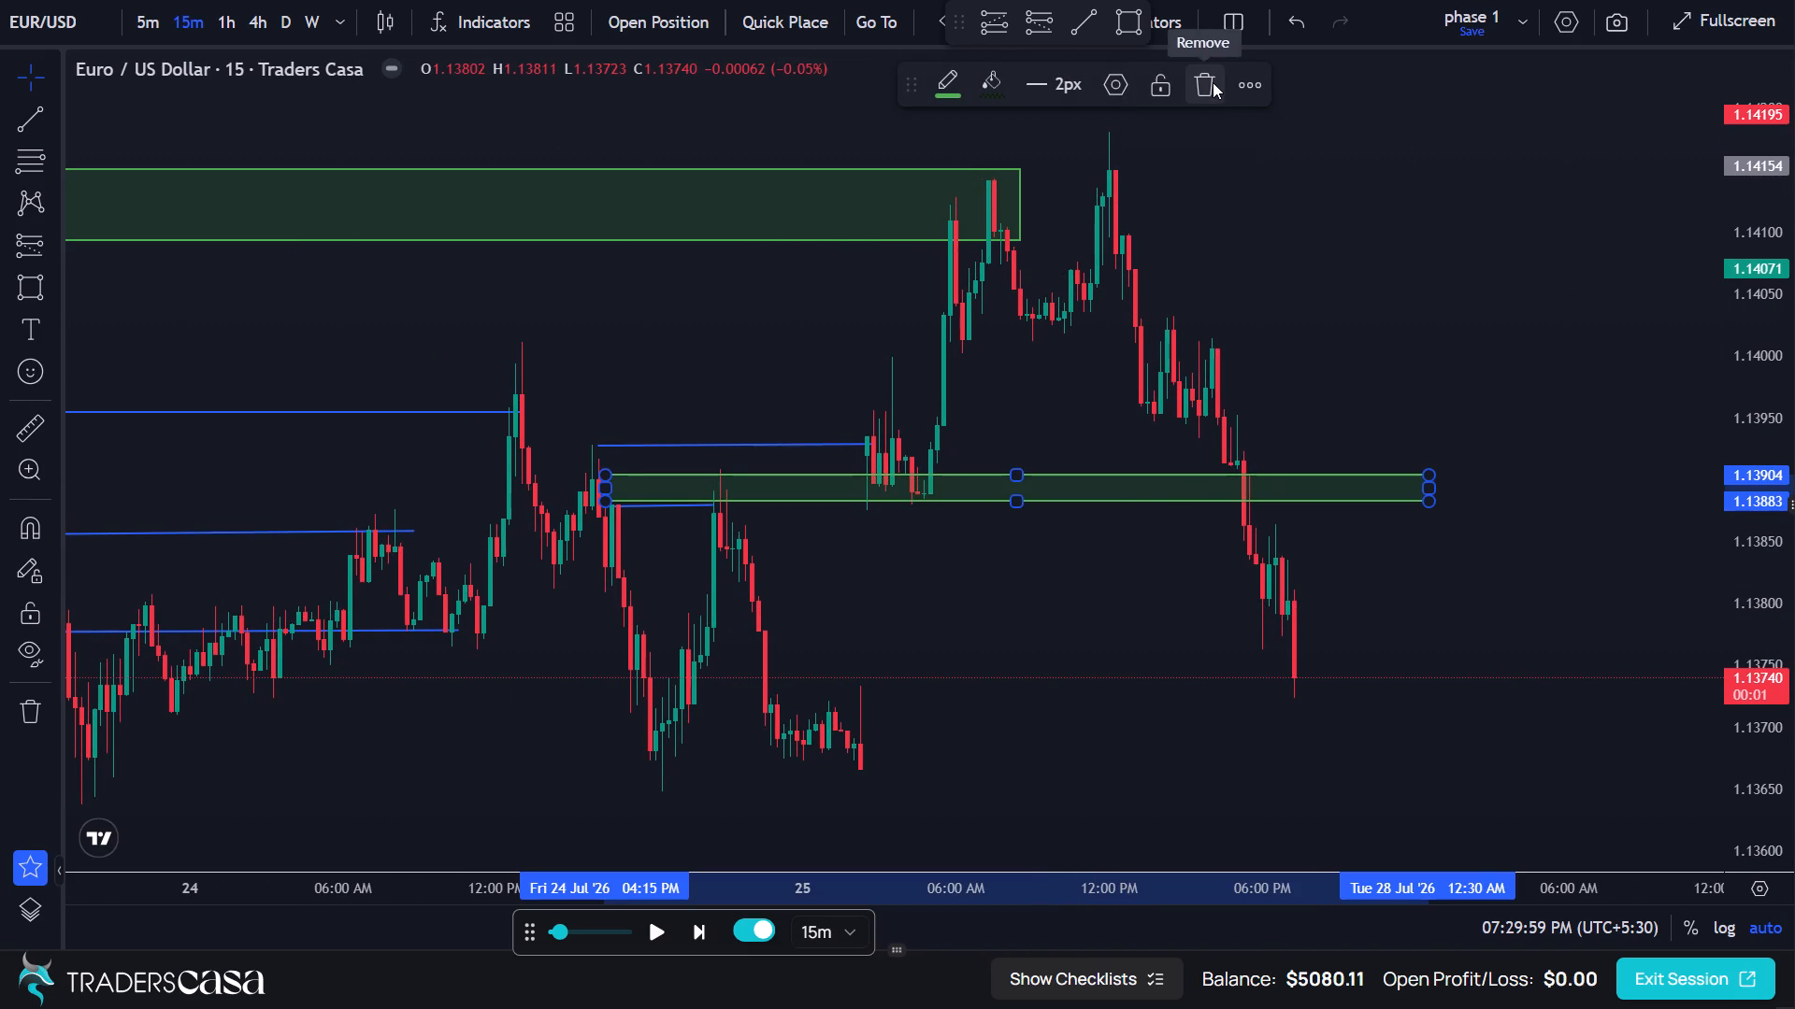
pyautogui.click(1213, 82)
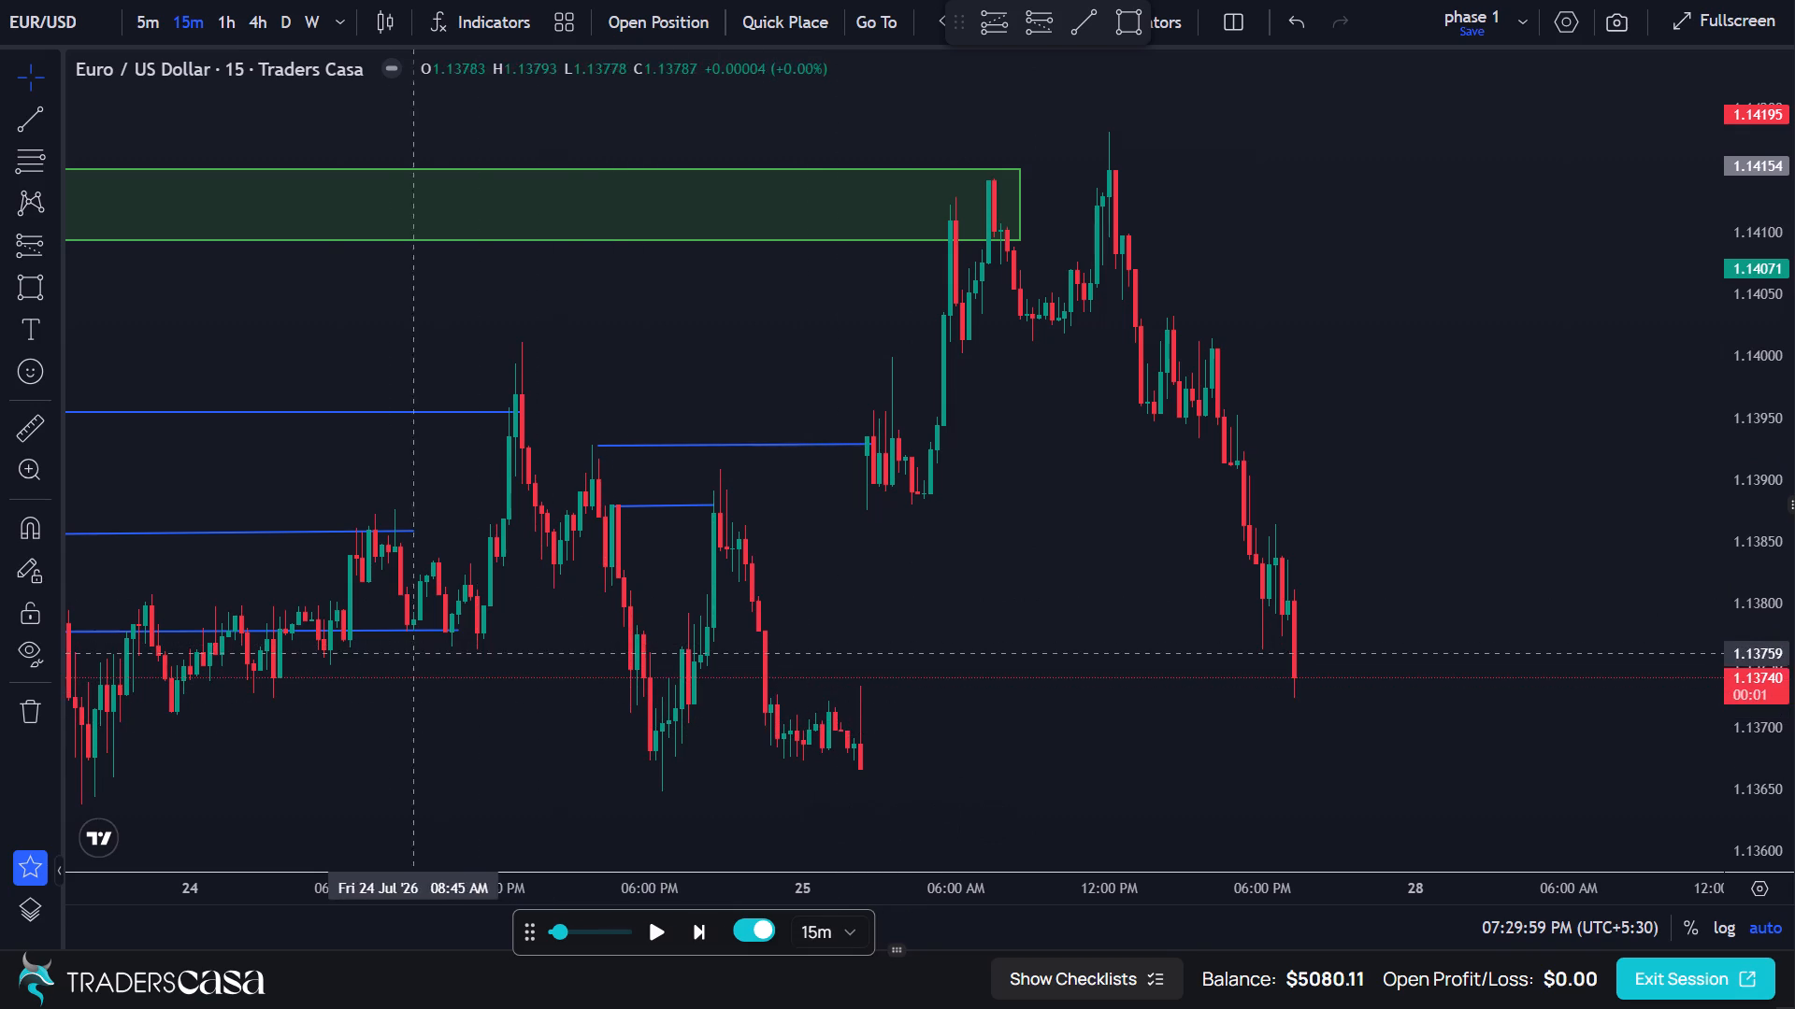
# Draw a rectangle zone from about 1.13713 to 1.13639, starting at 23 Jul 08:15 PM and ending at 28 Jul 03:30 AM.
pyautogui.scroll(-3, 381, 728)
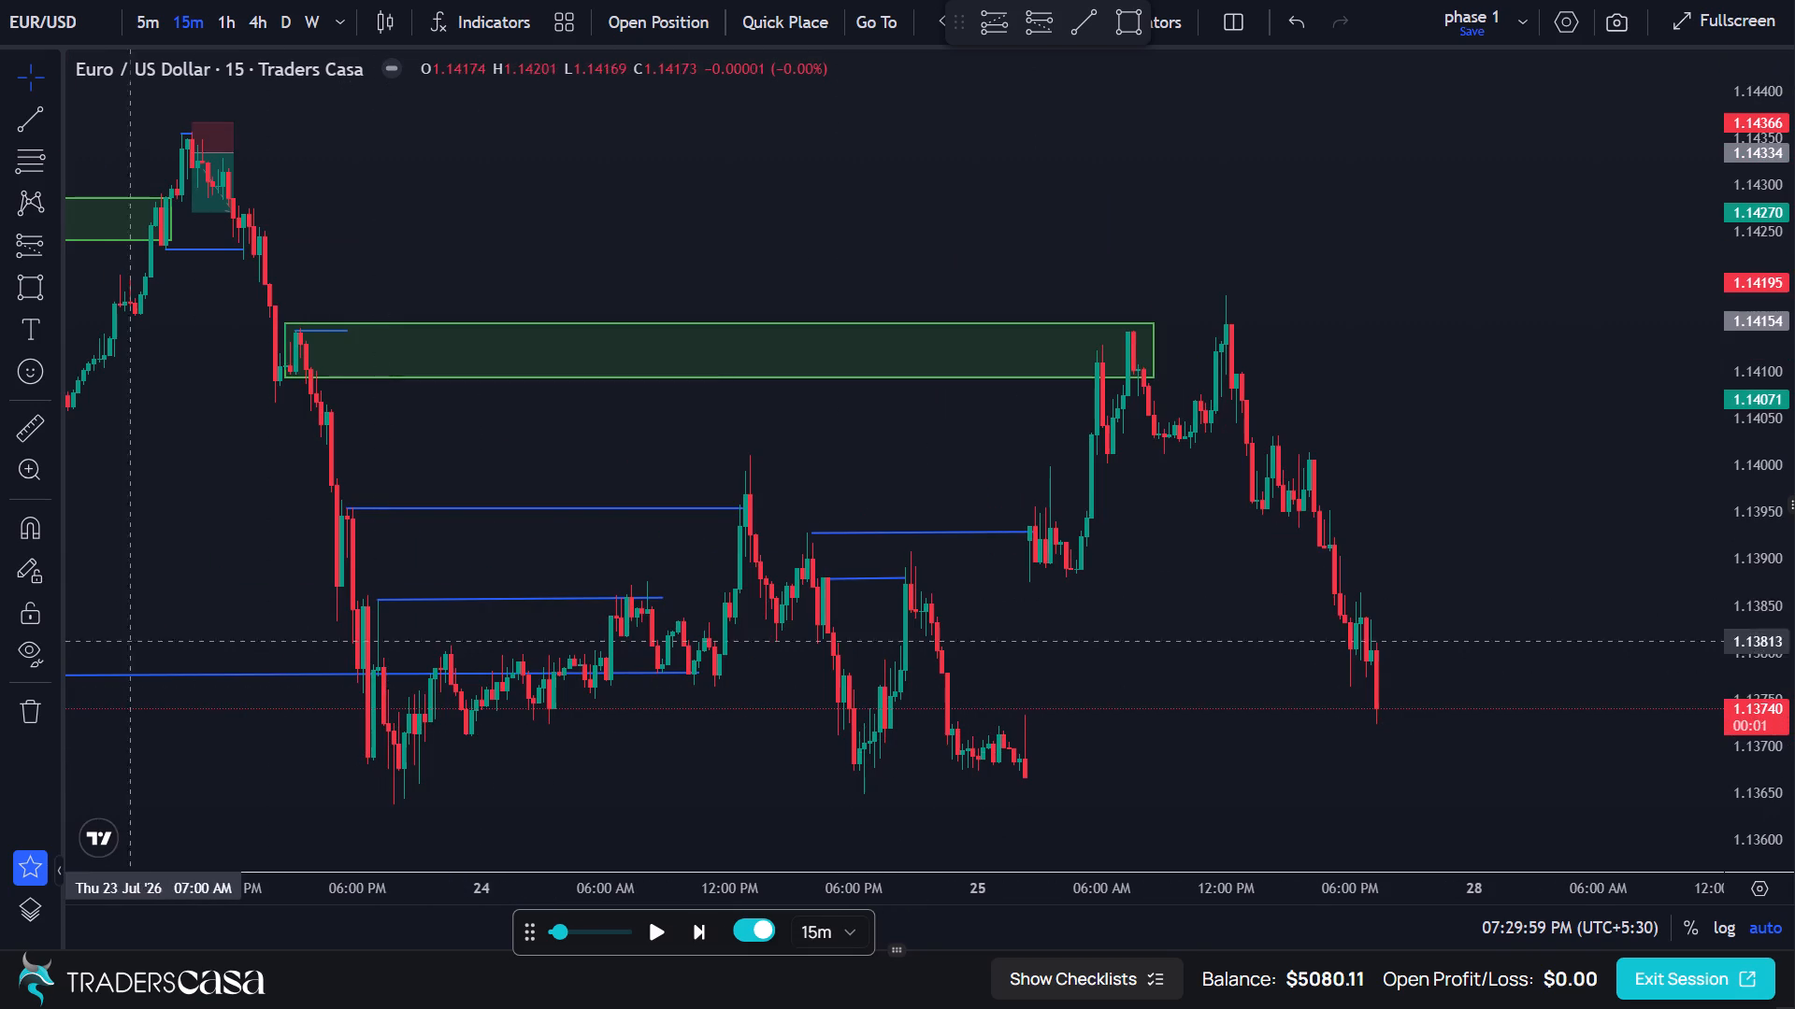
pyautogui.click(30, 291)
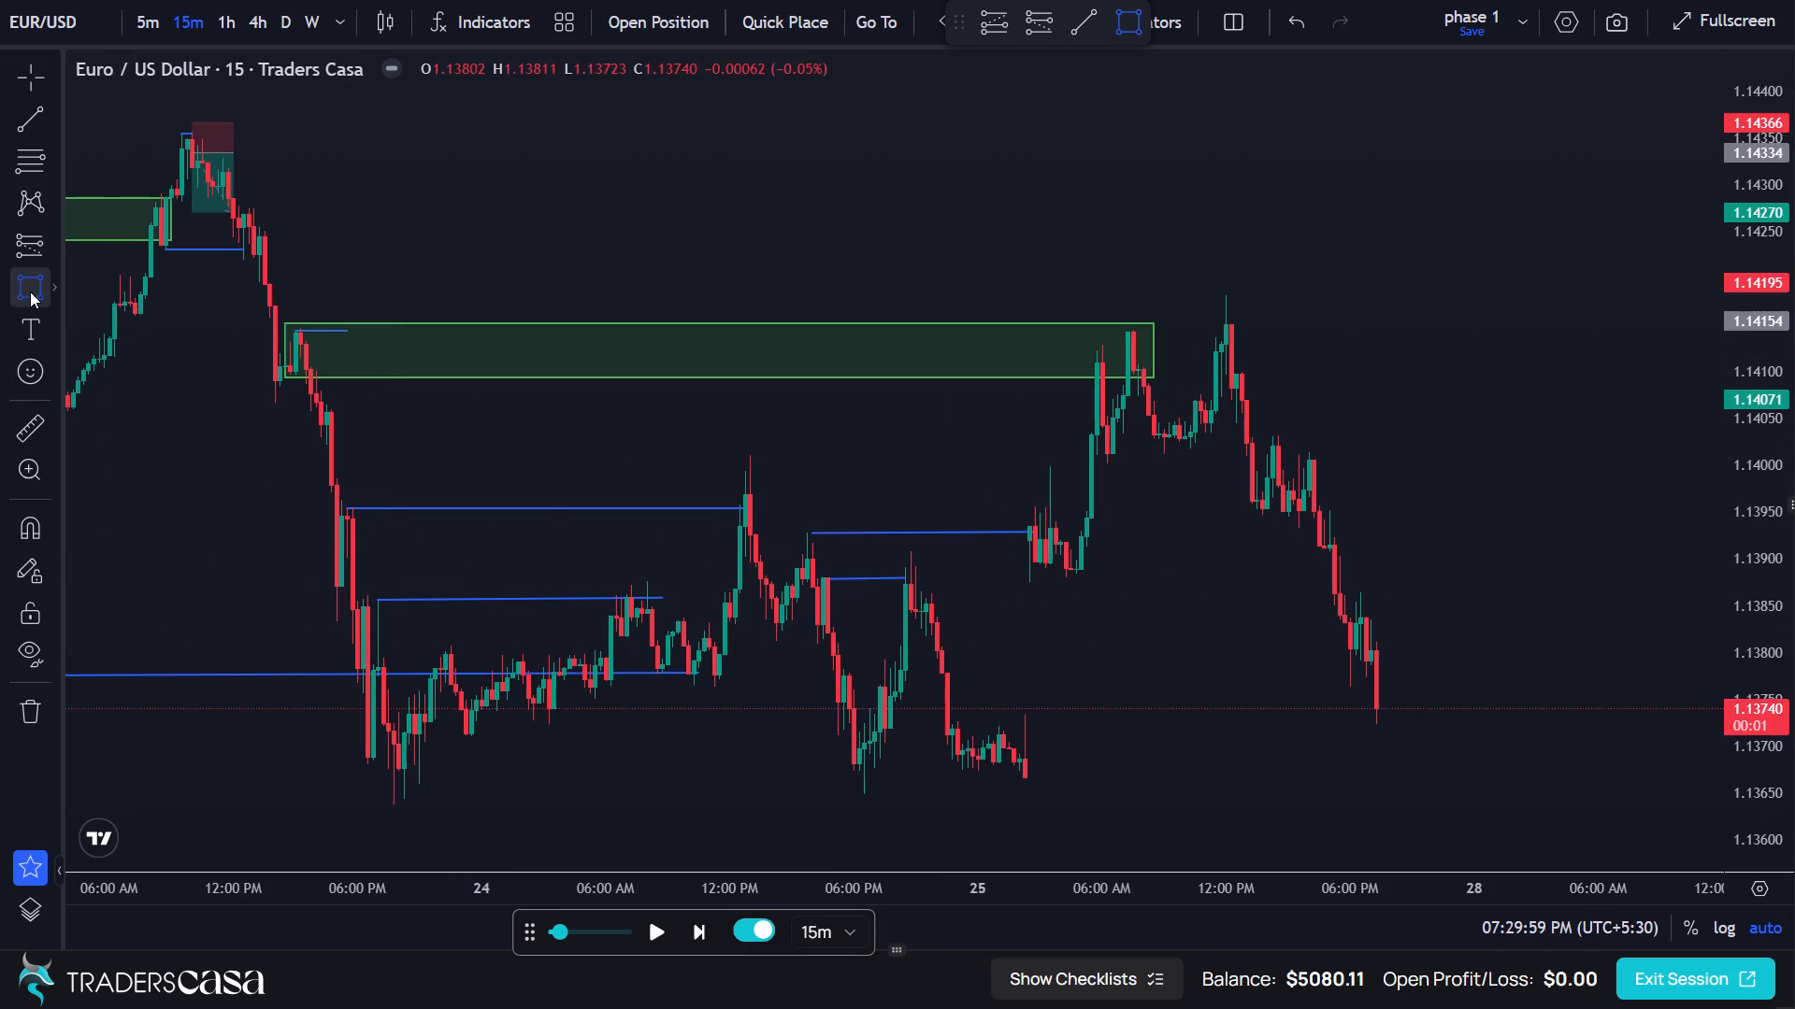
pyautogui.click(402, 733)
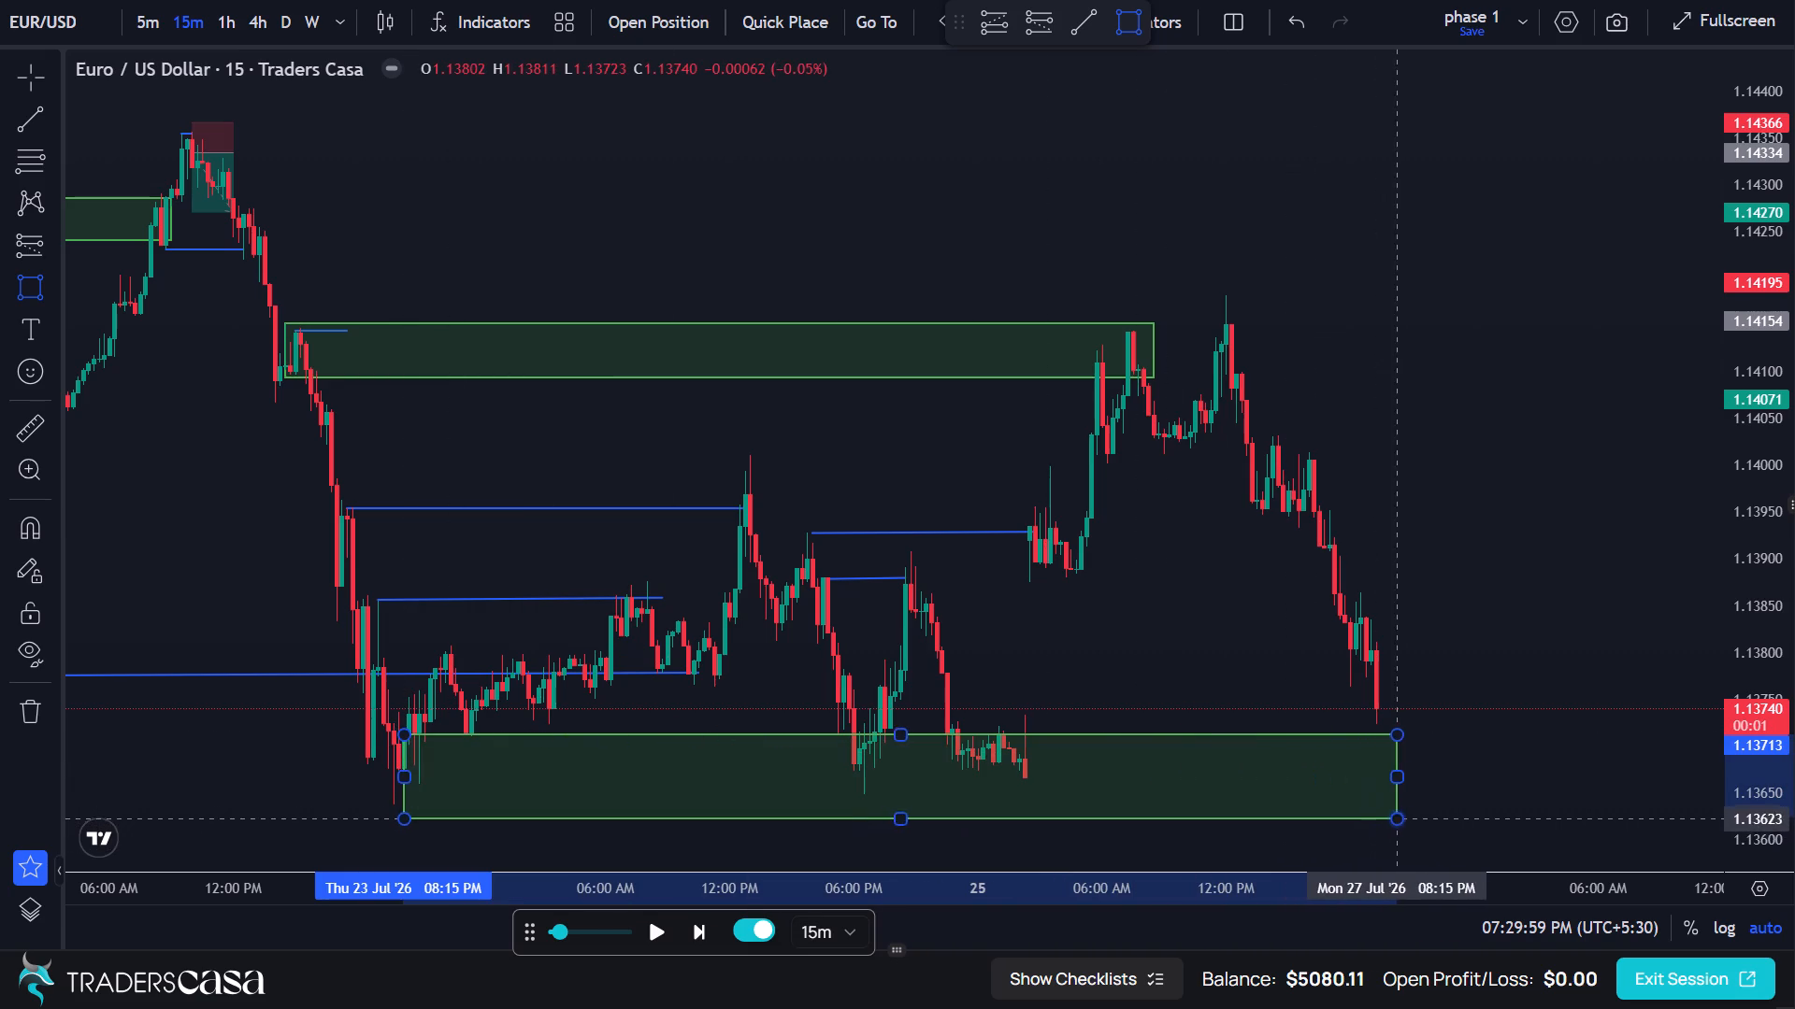
pyautogui.click(1547, 803)
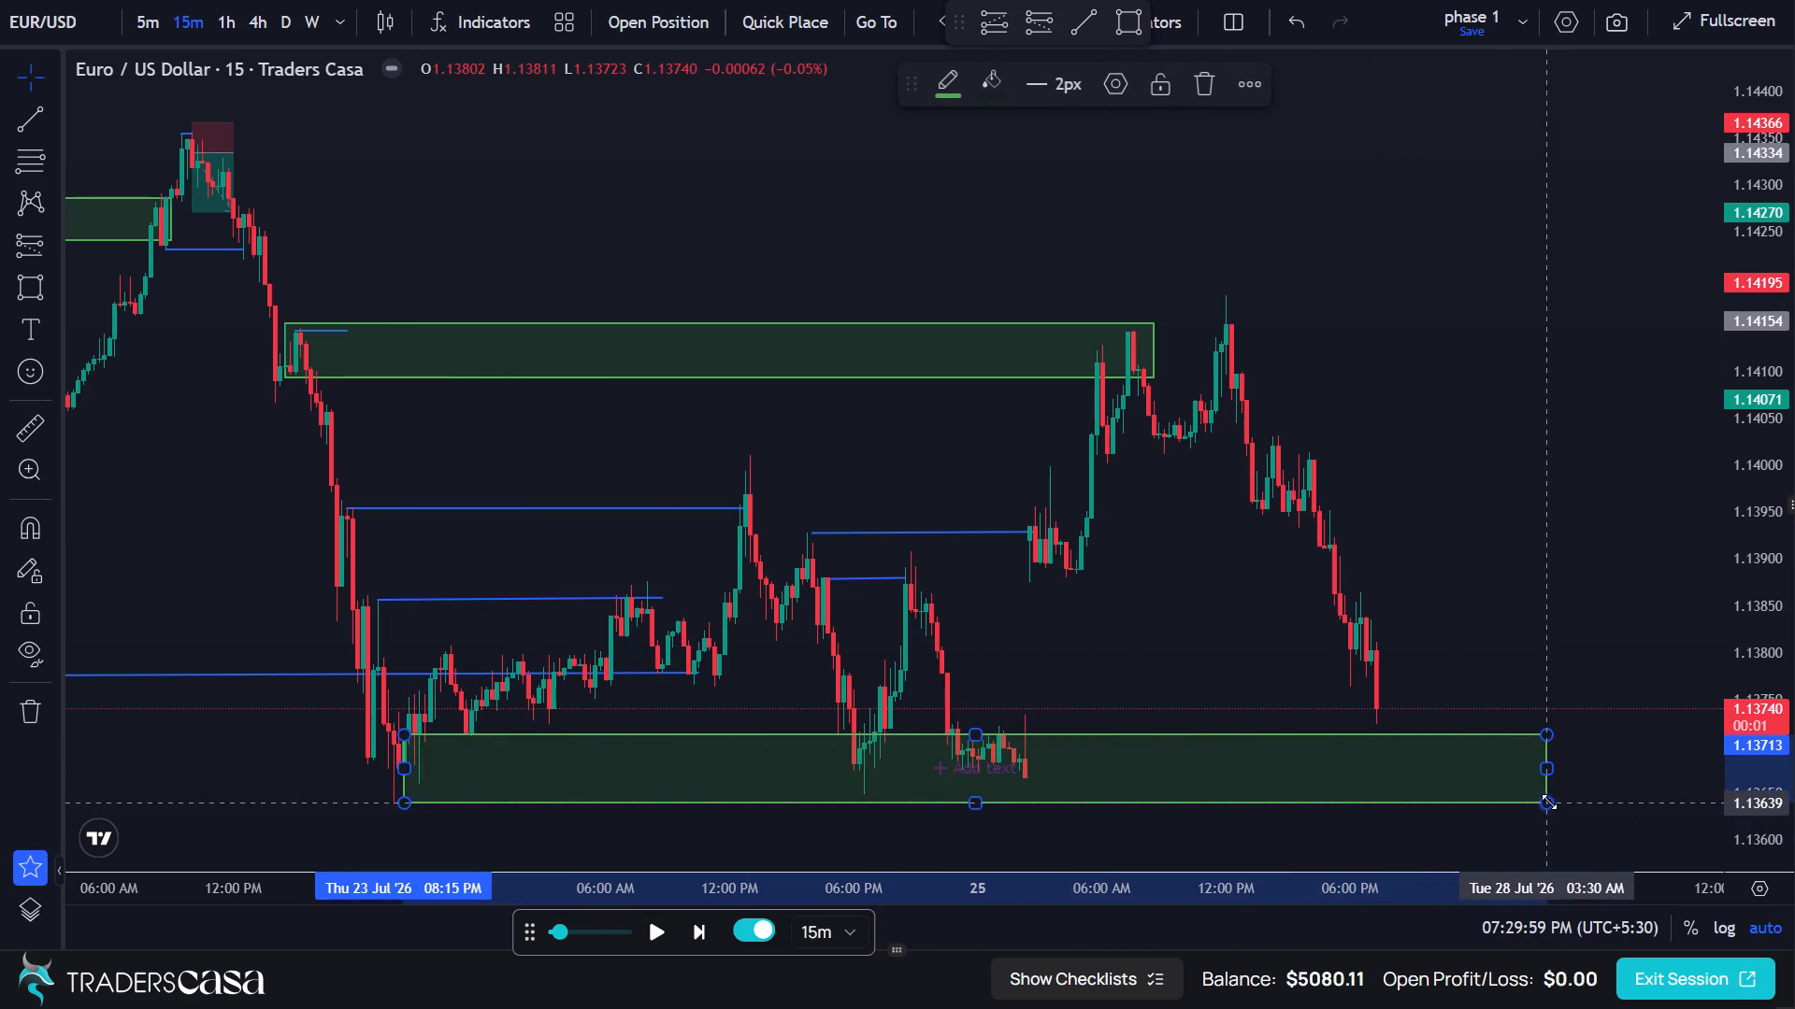
pyautogui.click(1278, 638)
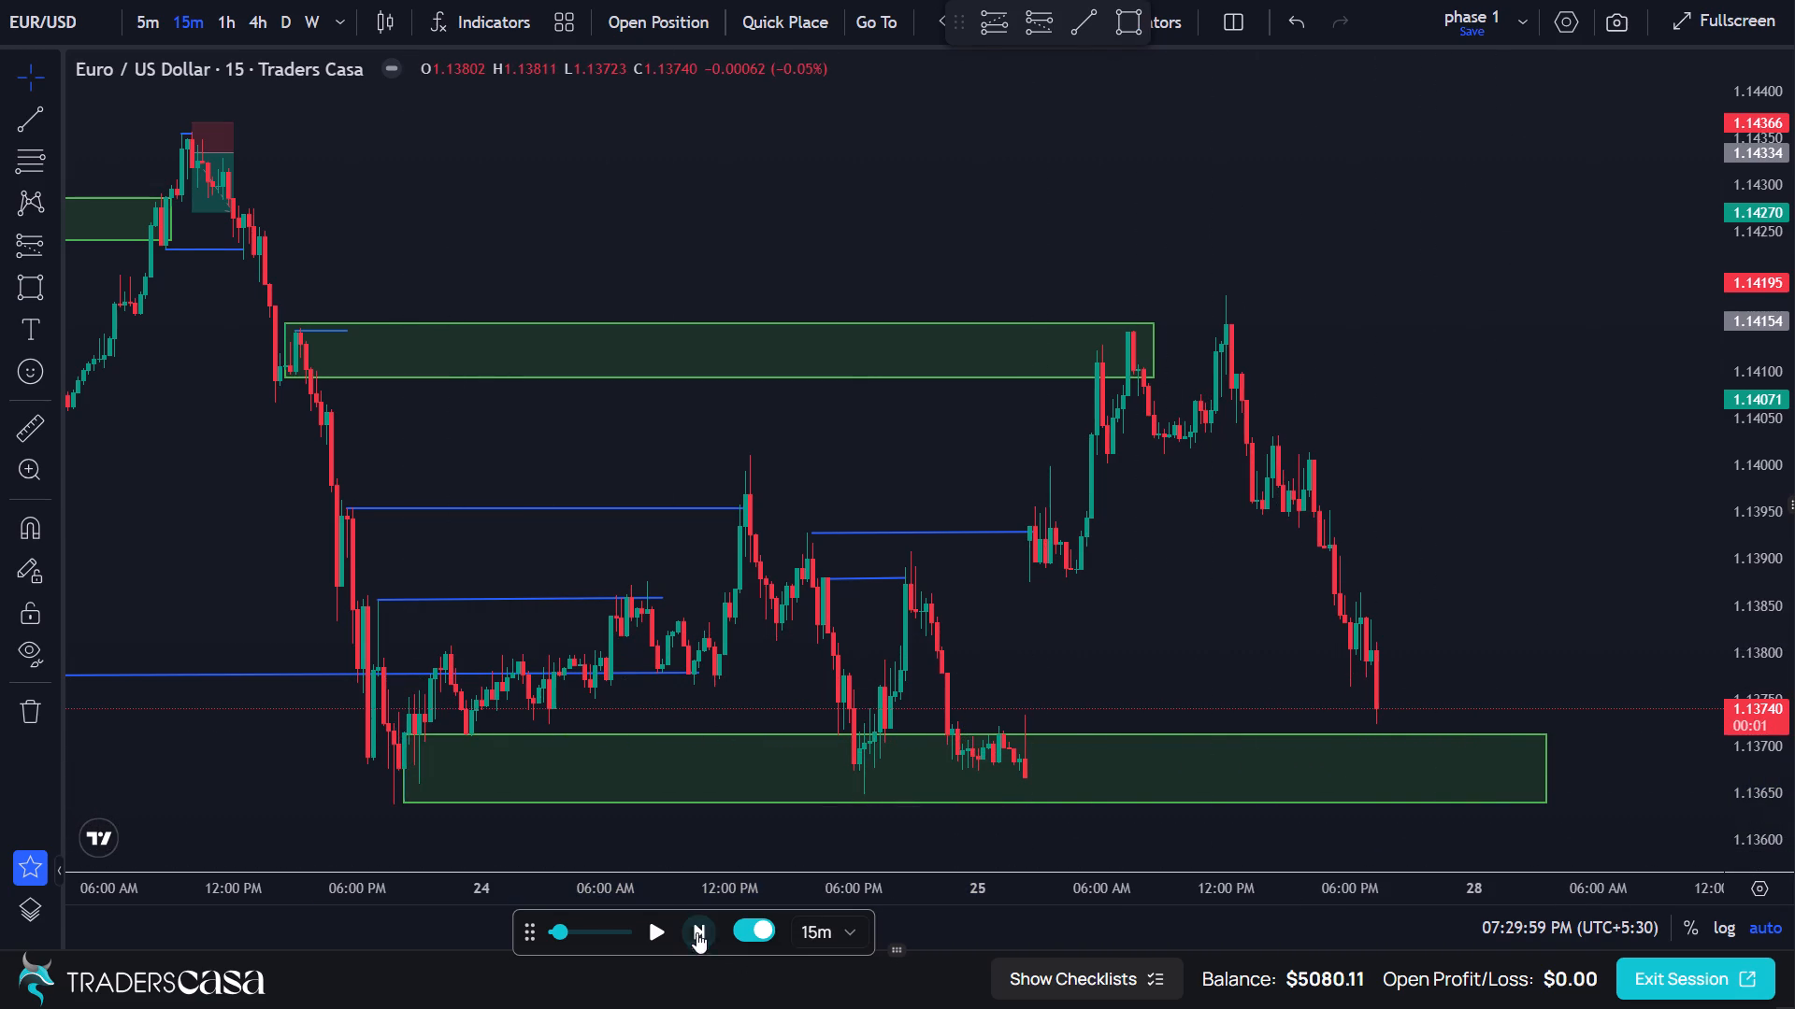
# Advance the 15-minute replay candle by candle to about 9:00 PM on 27 Jul.
pyautogui.click(695, 925)
pyautogui.click(695, 925)
pyautogui.click(695, 925)
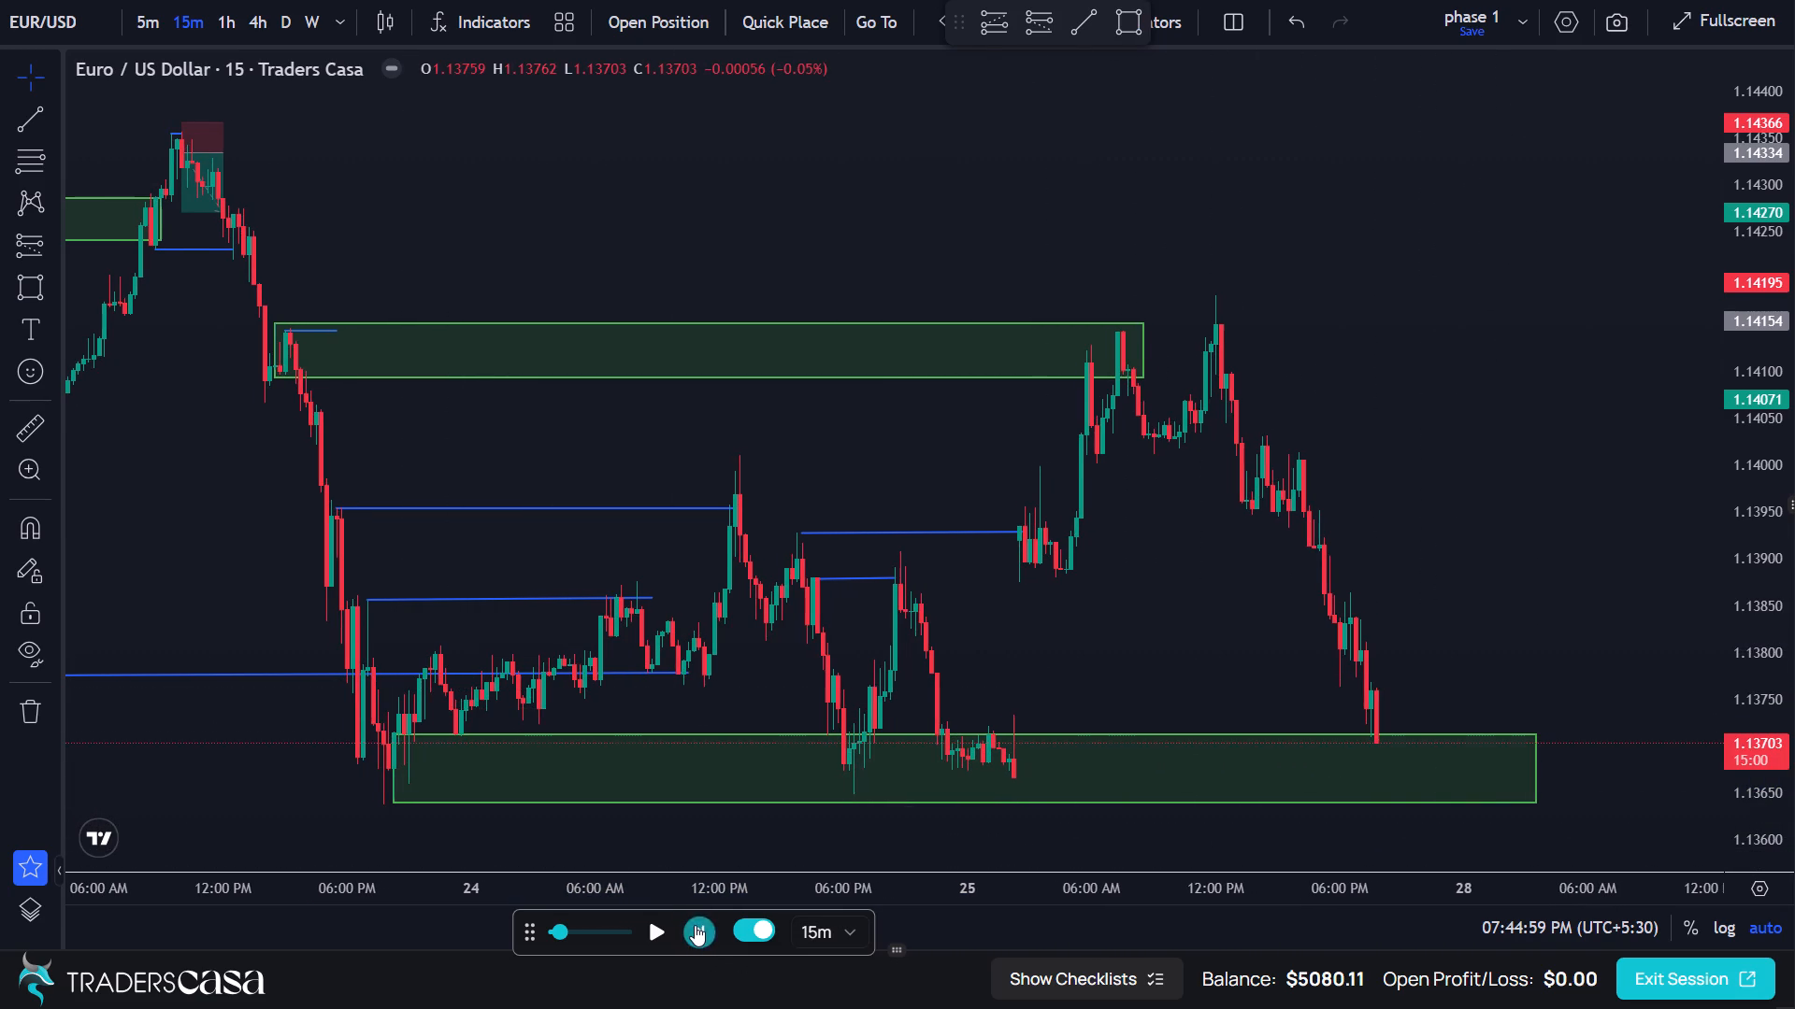
pyautogui.click(695, 925)
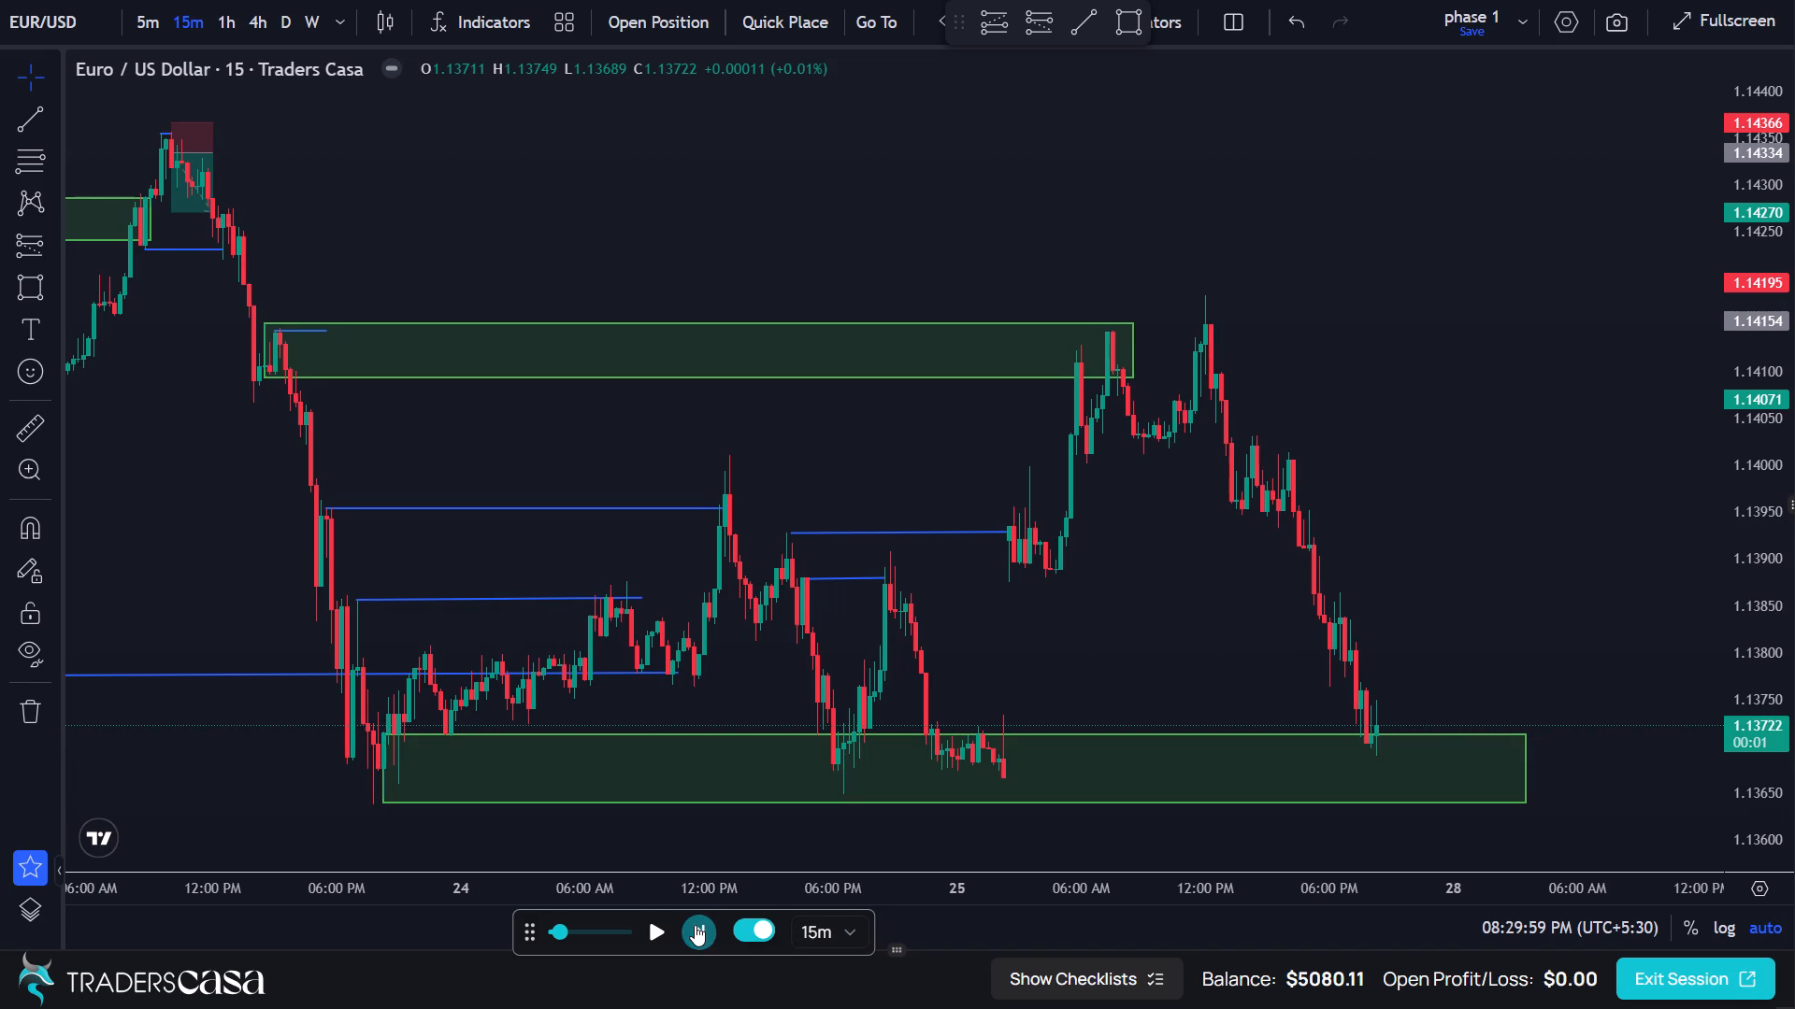
pyautogui.click(695, 925)
pyautogui.click(695, 925)
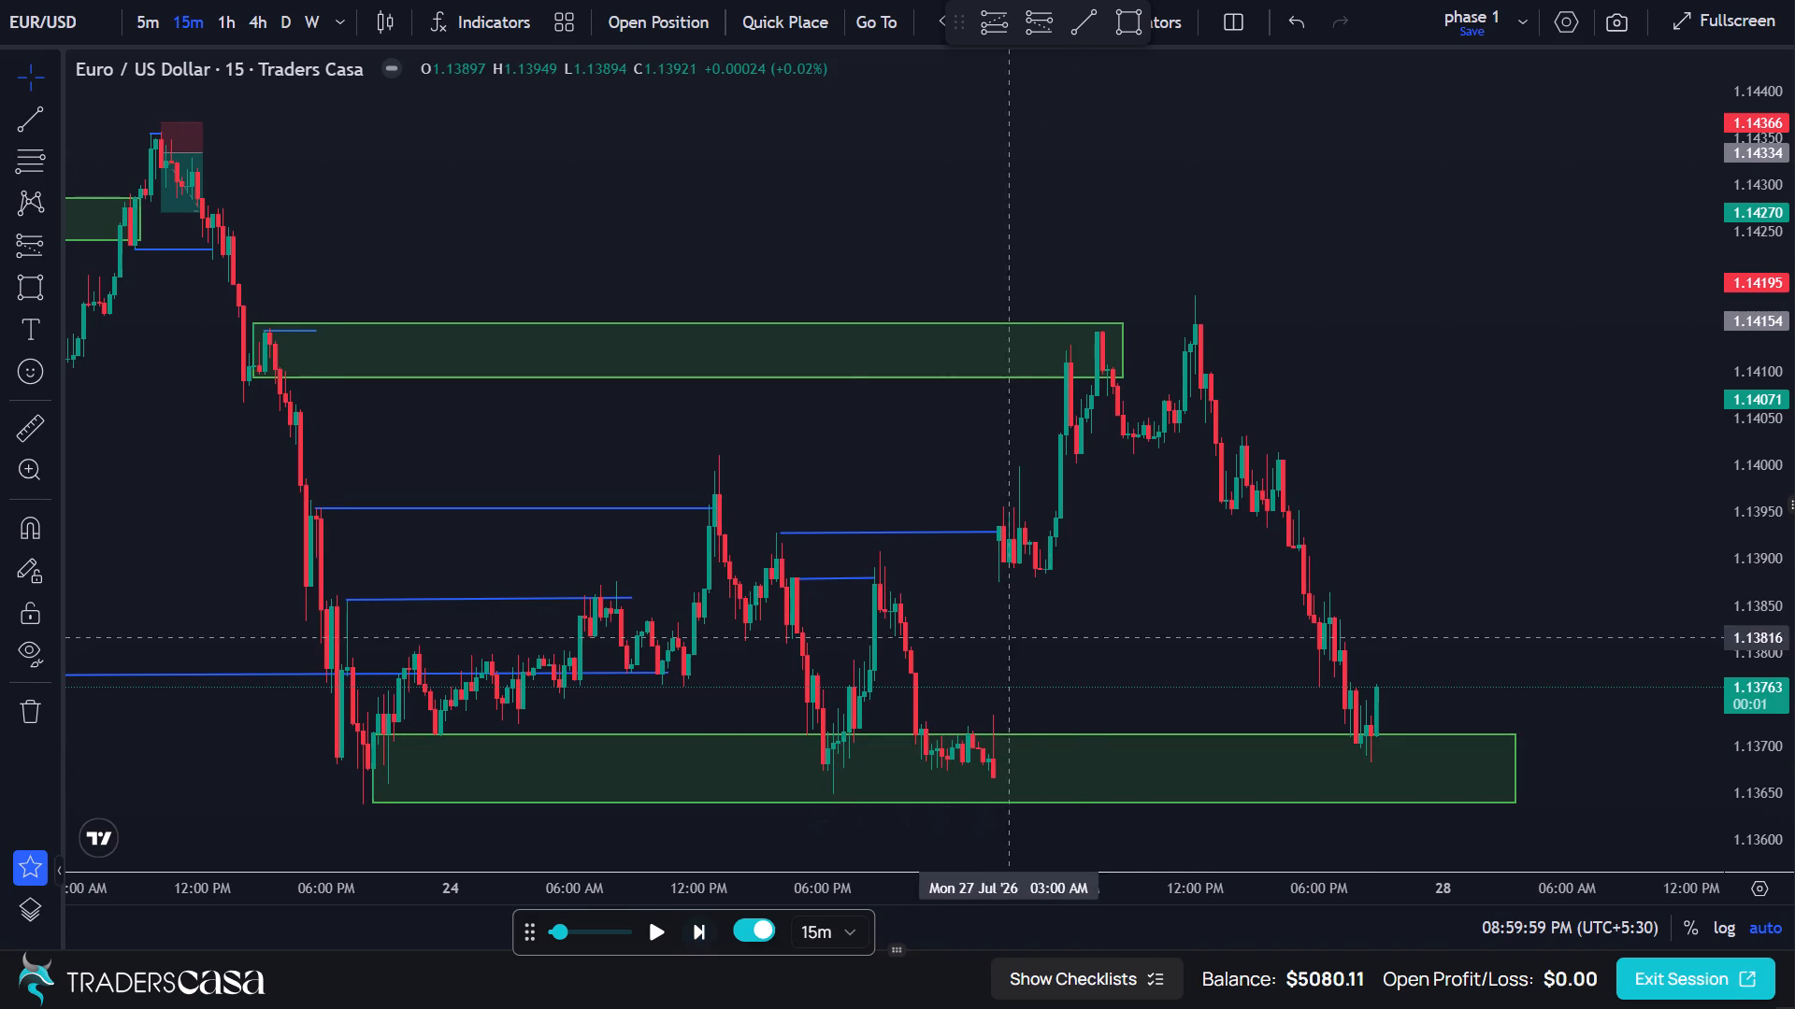
# Draw a long position from the latest candle with entry about 1.13765, target about 1.13978 and stop about 1.13662.
pyautogui.scroll(6, 1309, 617)
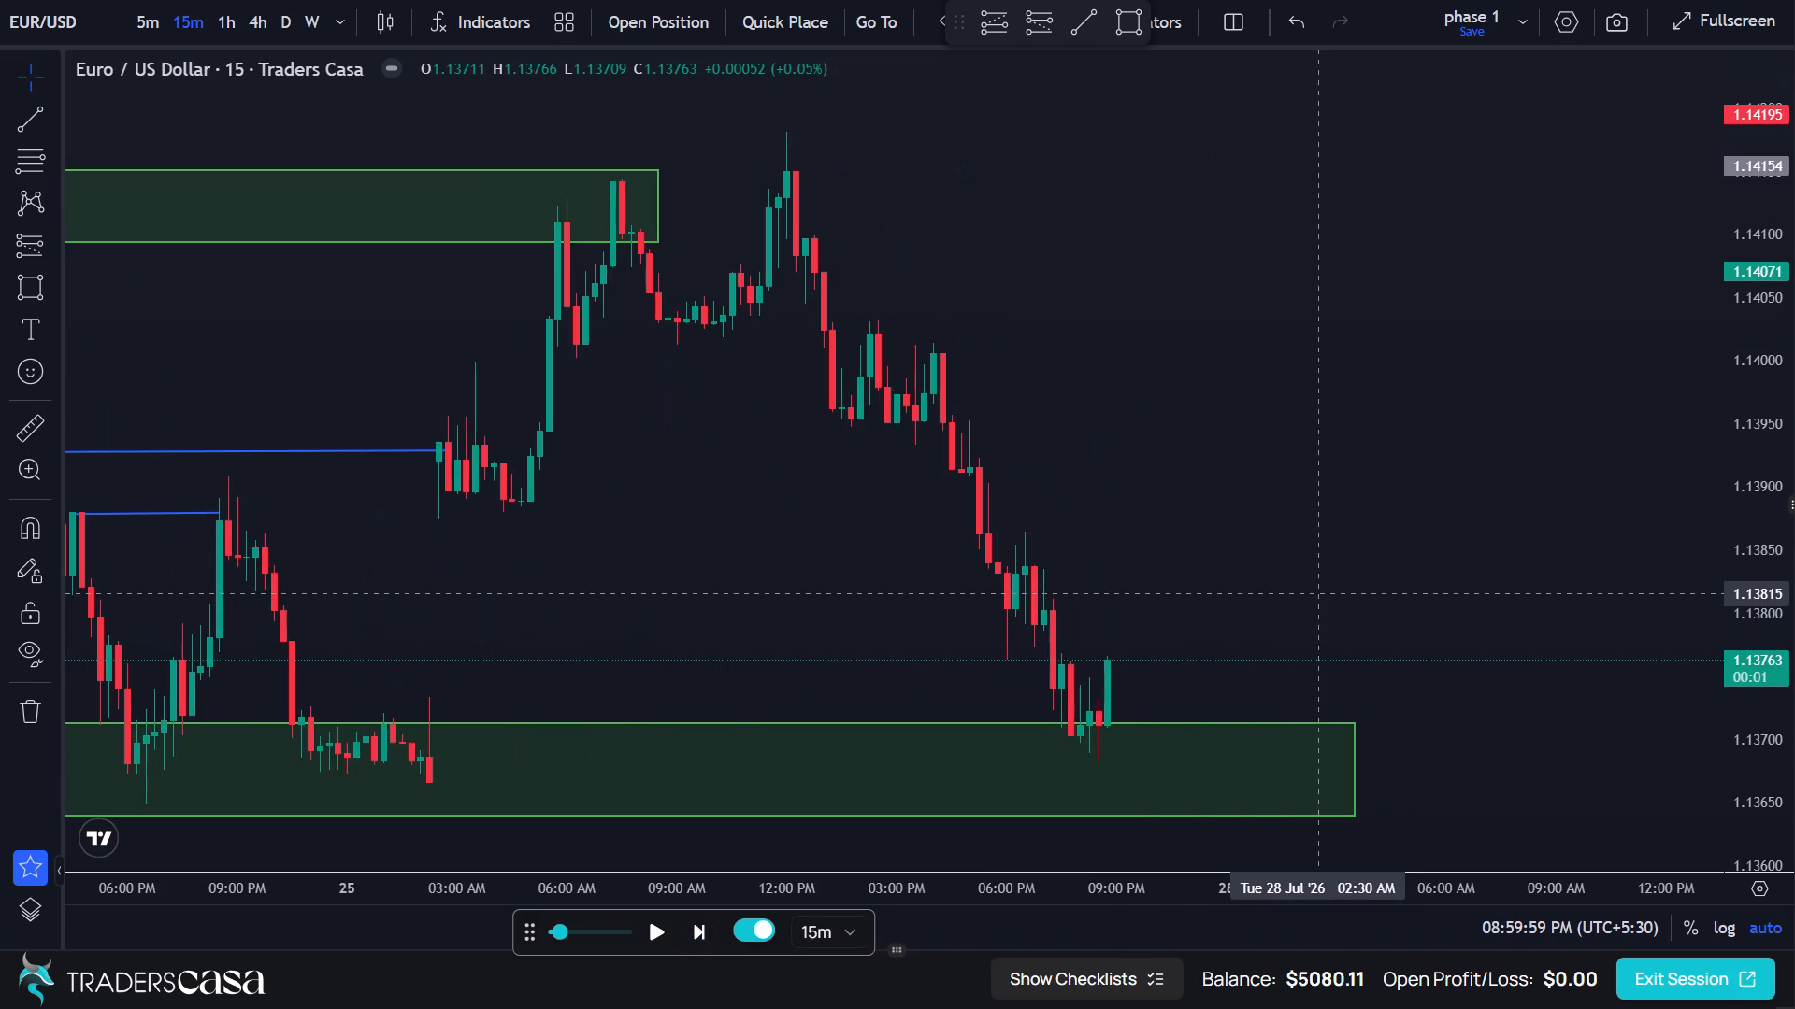
pyautogui.scroll(1, 1183, 655)
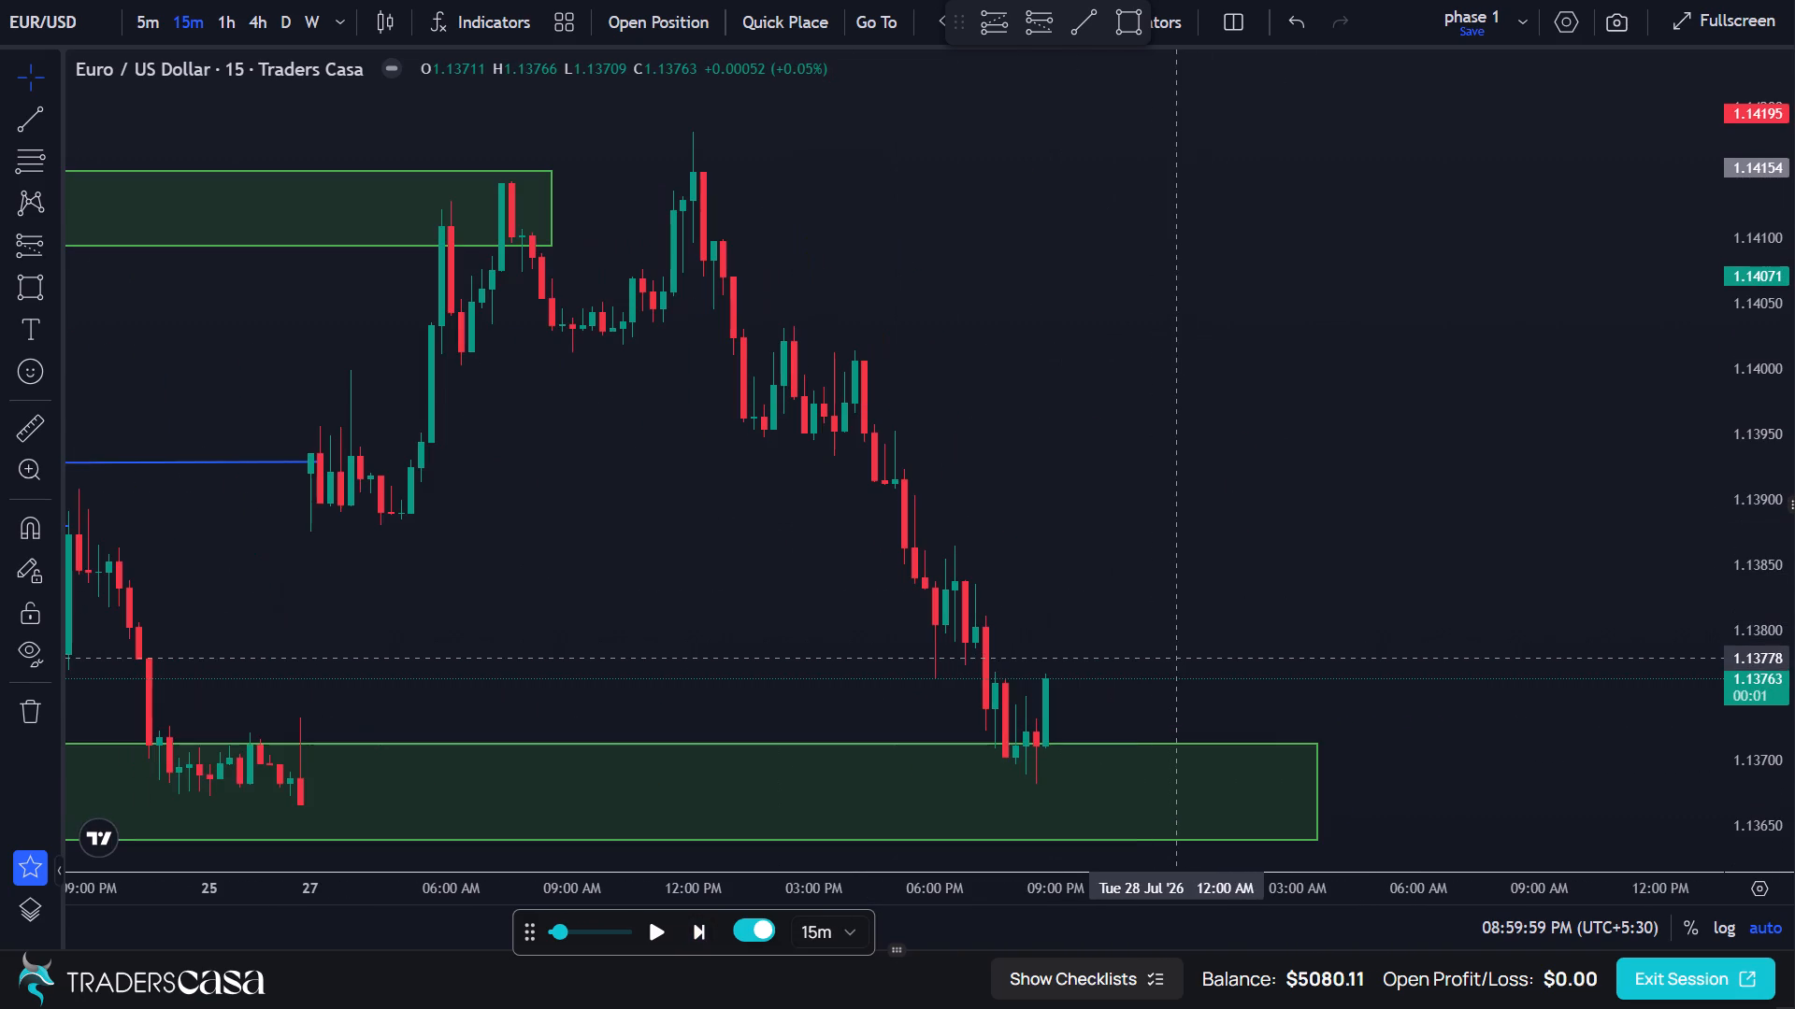
pyautogui.scroll(-1, 1143, 672)
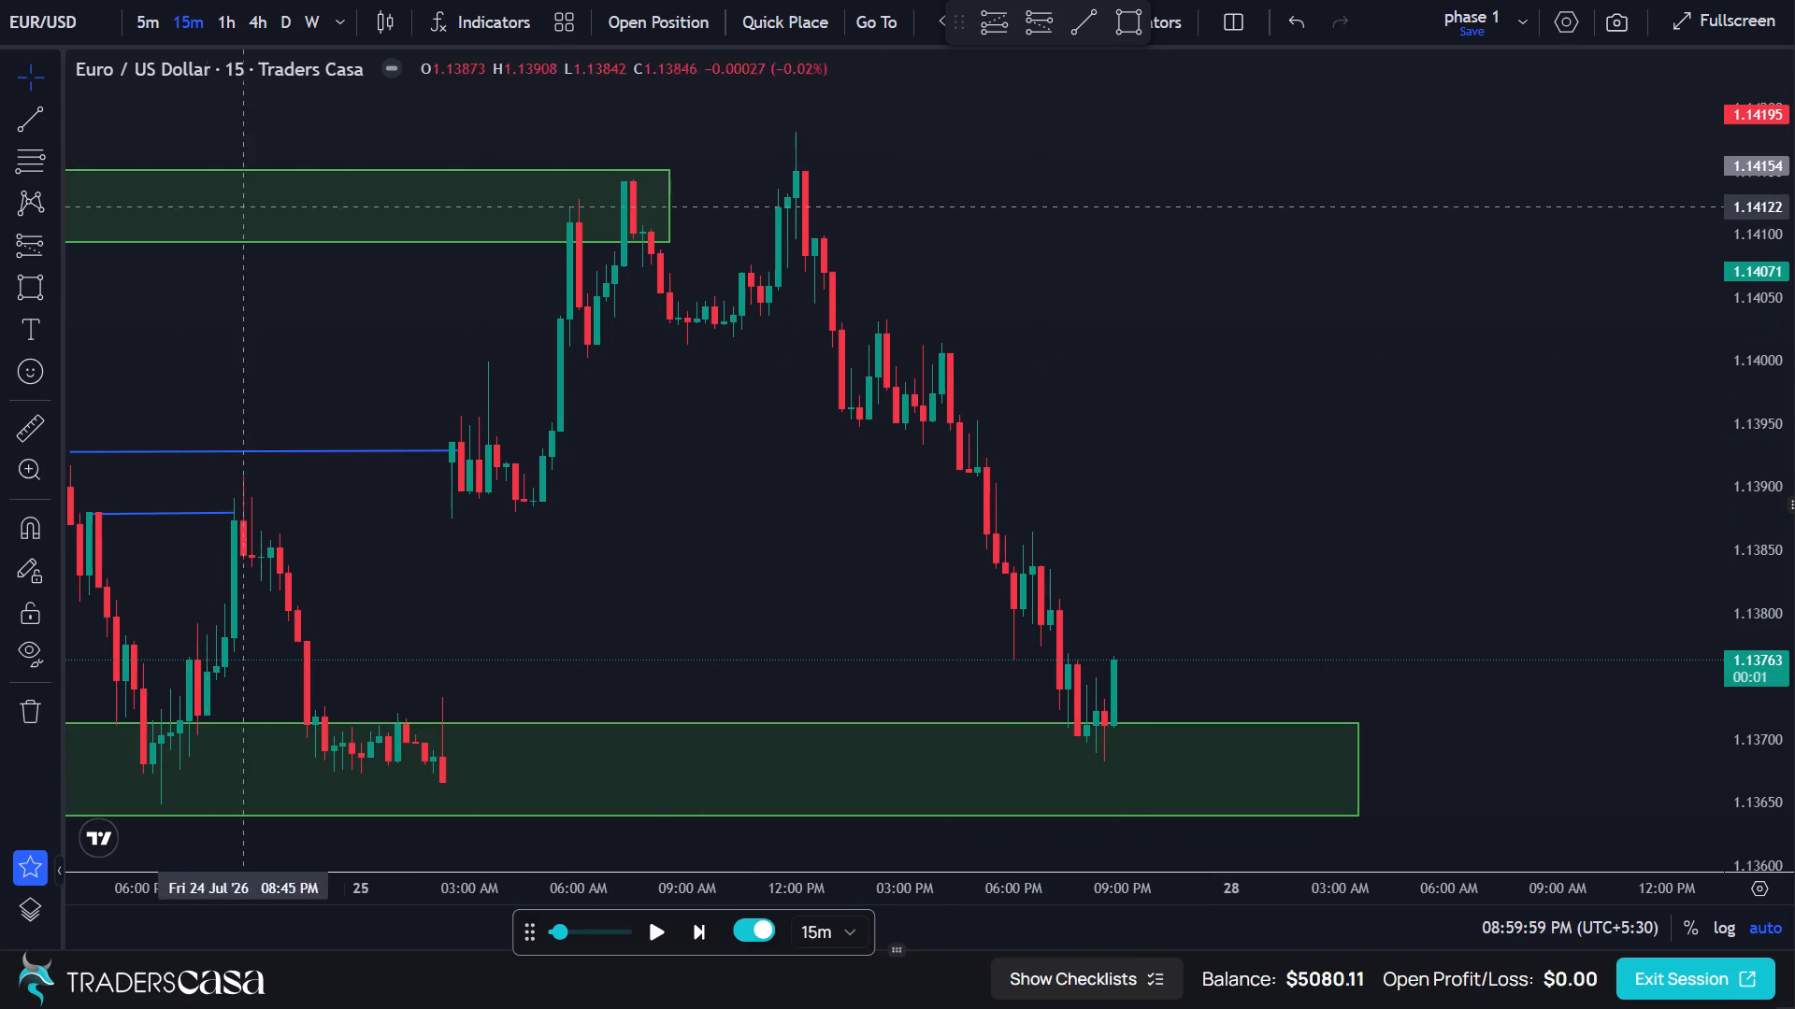
pyautogui.click(999, 26)
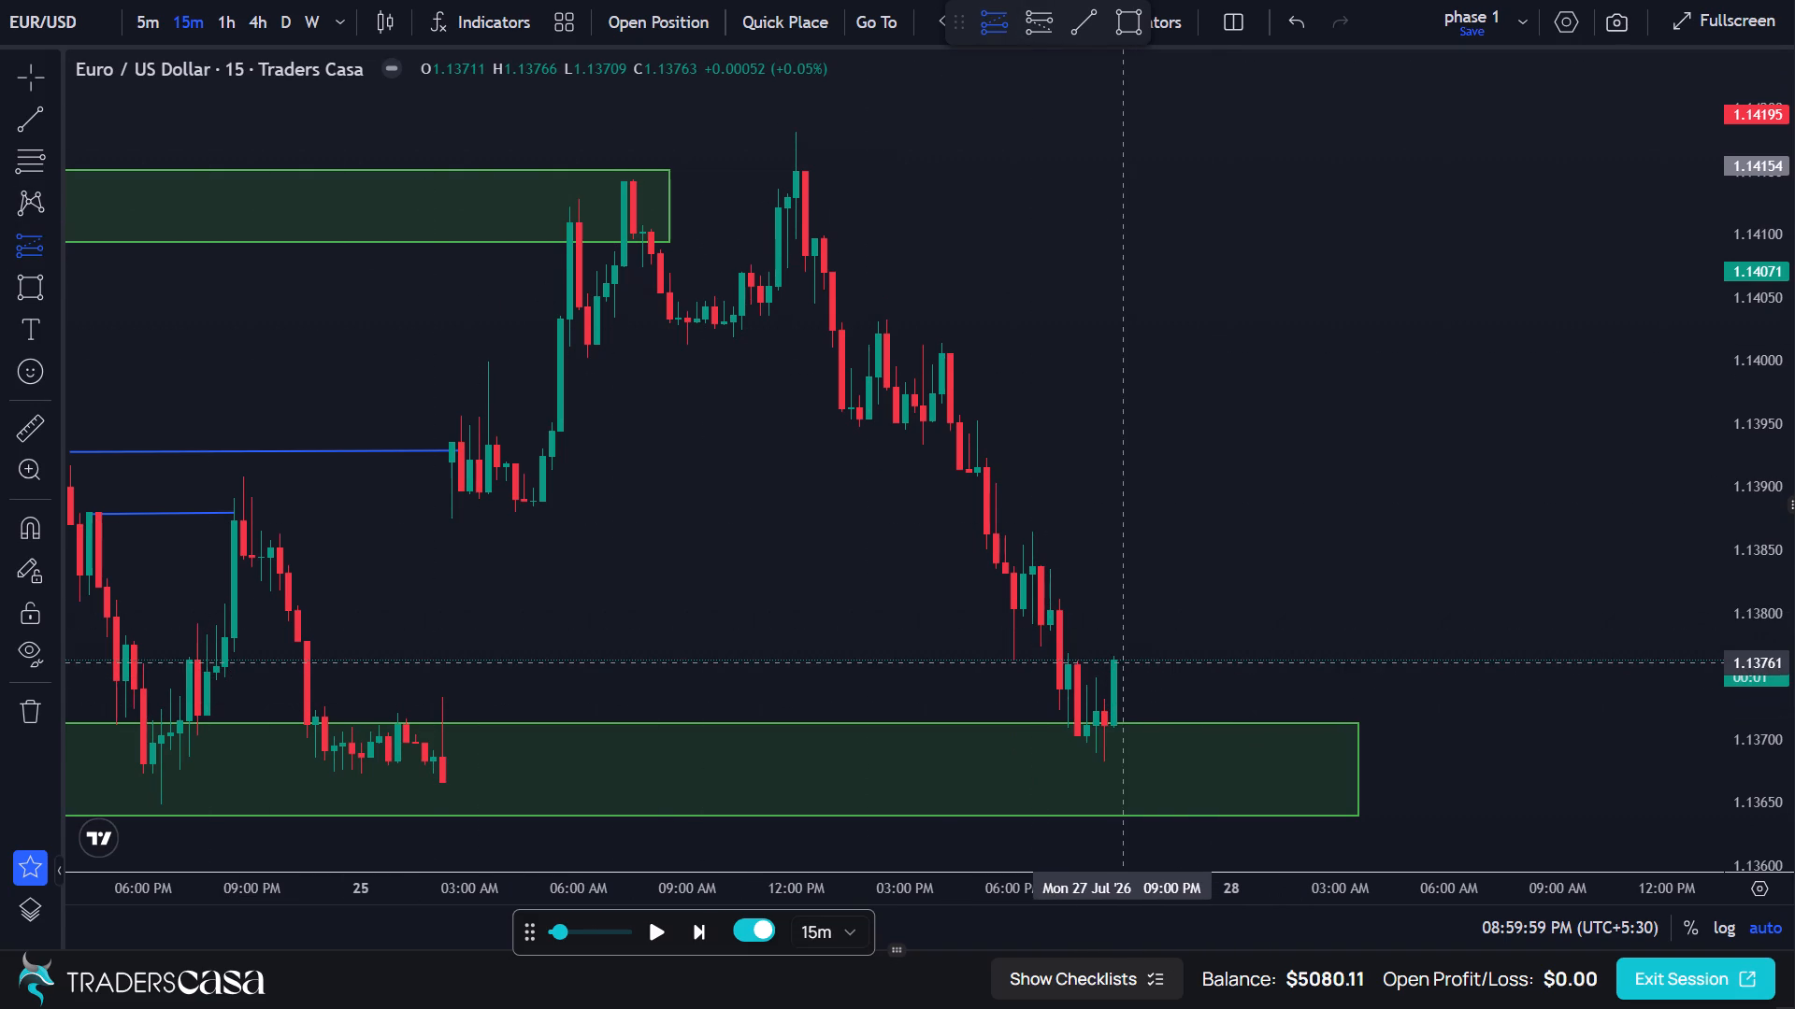
pyautogui.click(1118, 657)
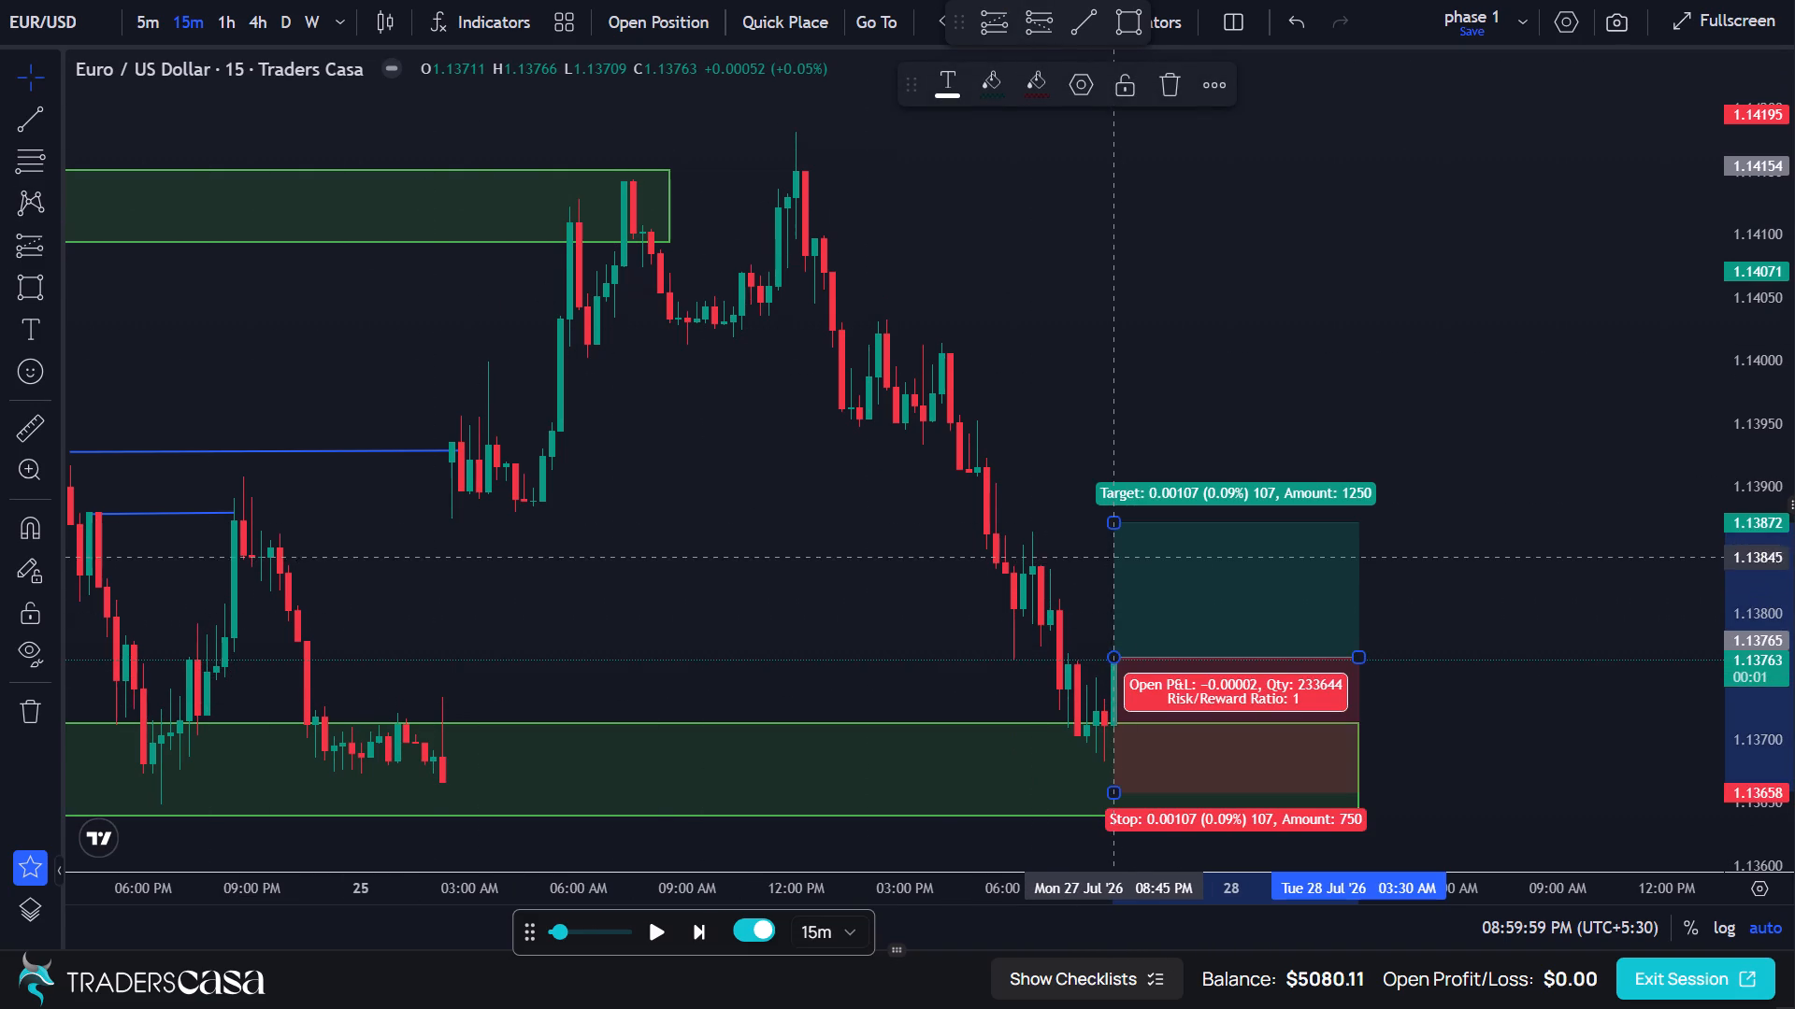
pyautogui.moveTo(1121, 527); pyautogui.dragTo(1115, 398)
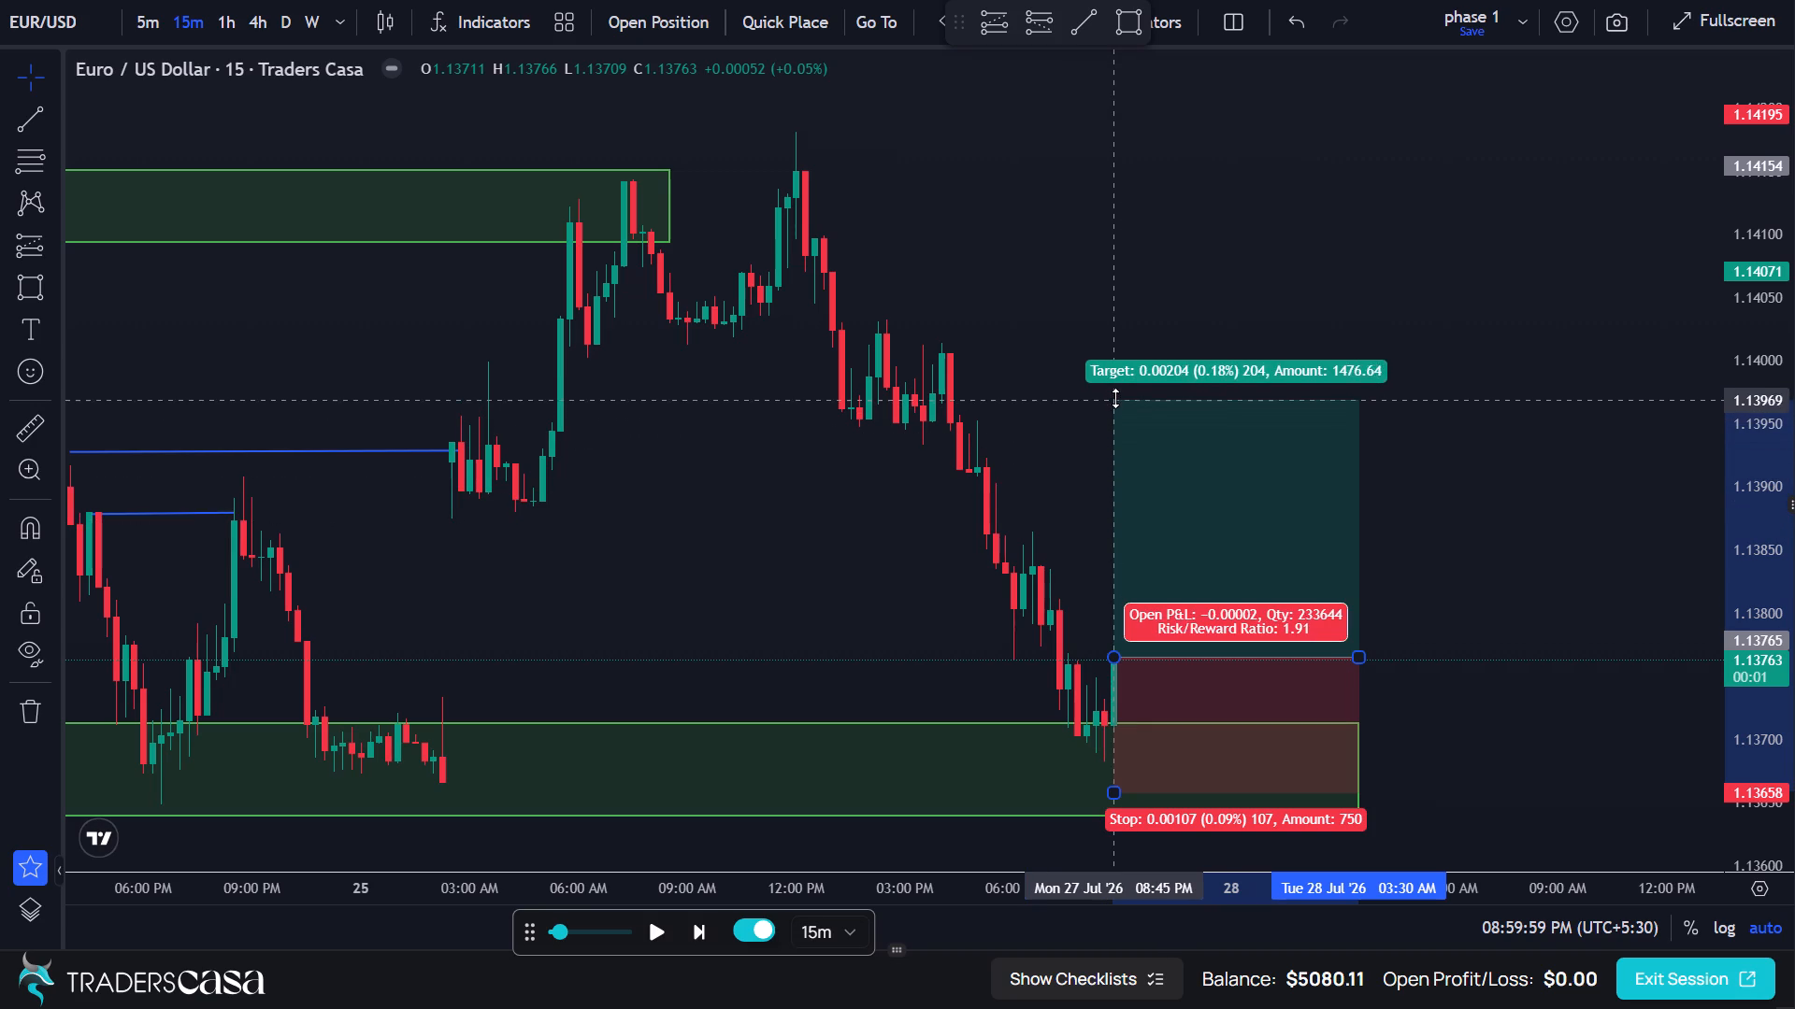
pyautogui.moveTo(1115, 398); pyautogui.dragTo(1115, 389)
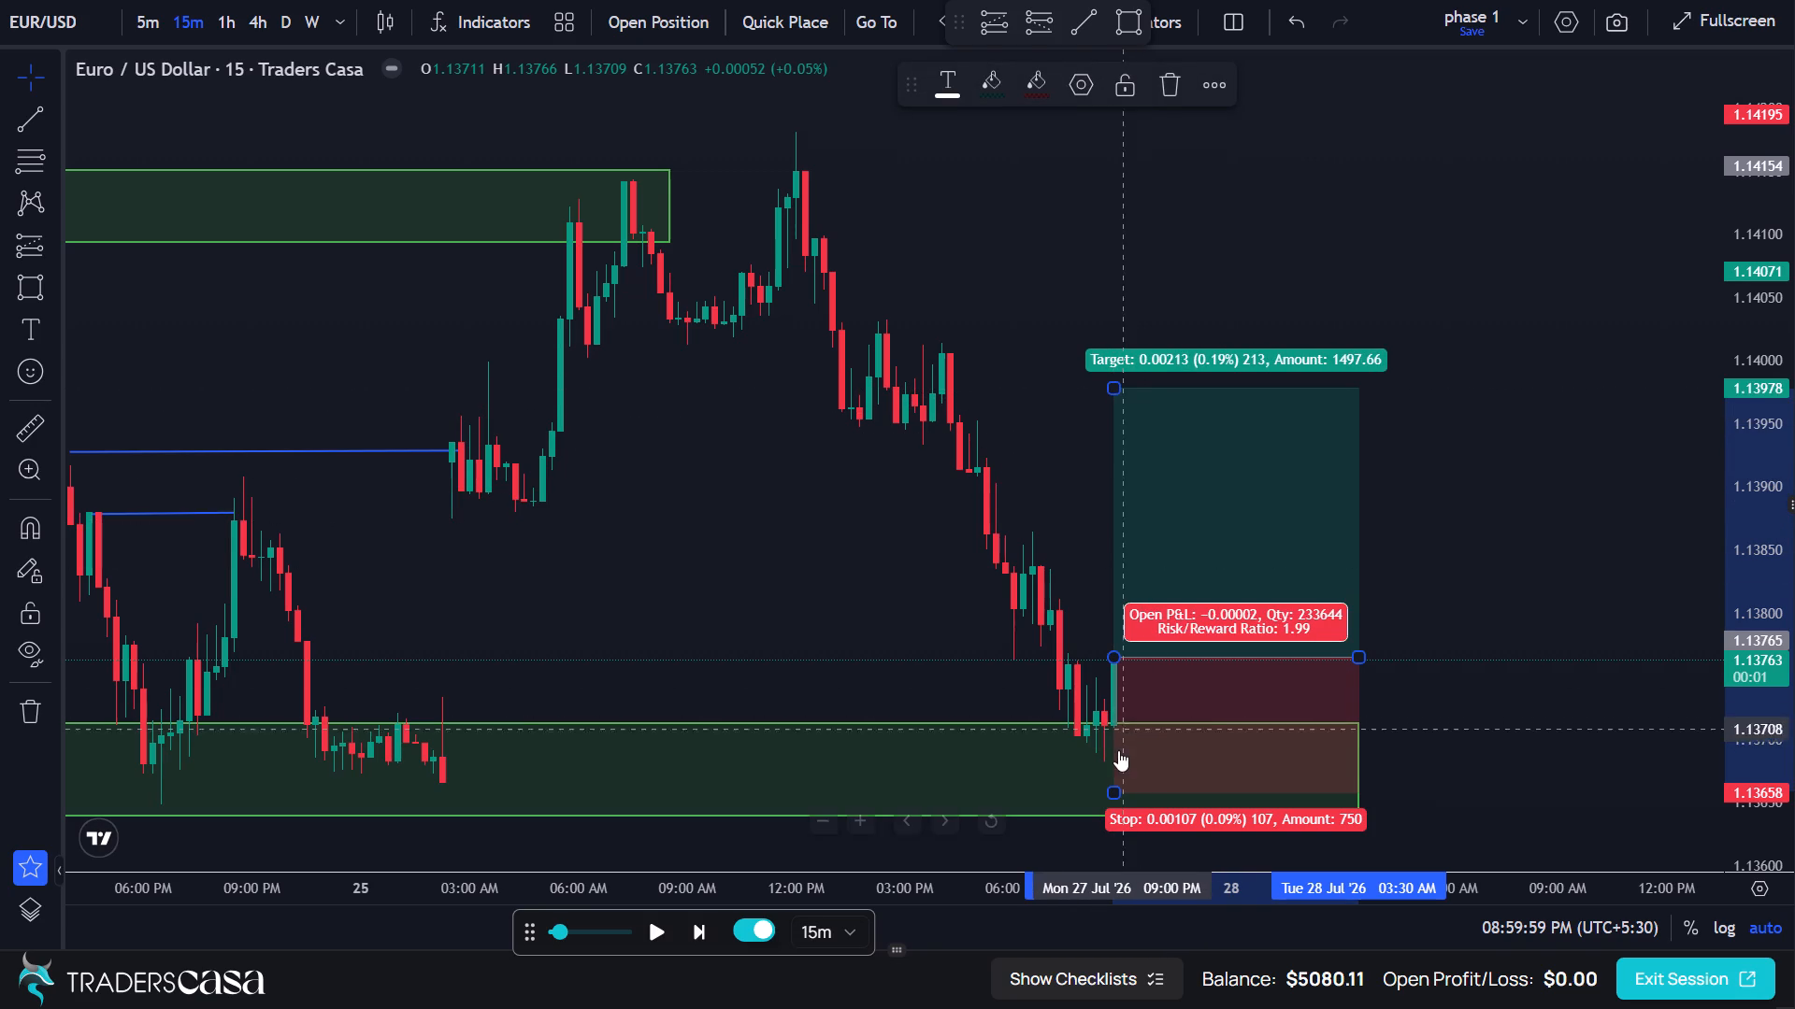
pyautogui.moveTo(1117, 802); pyautogui.dragTo(1119, 780)
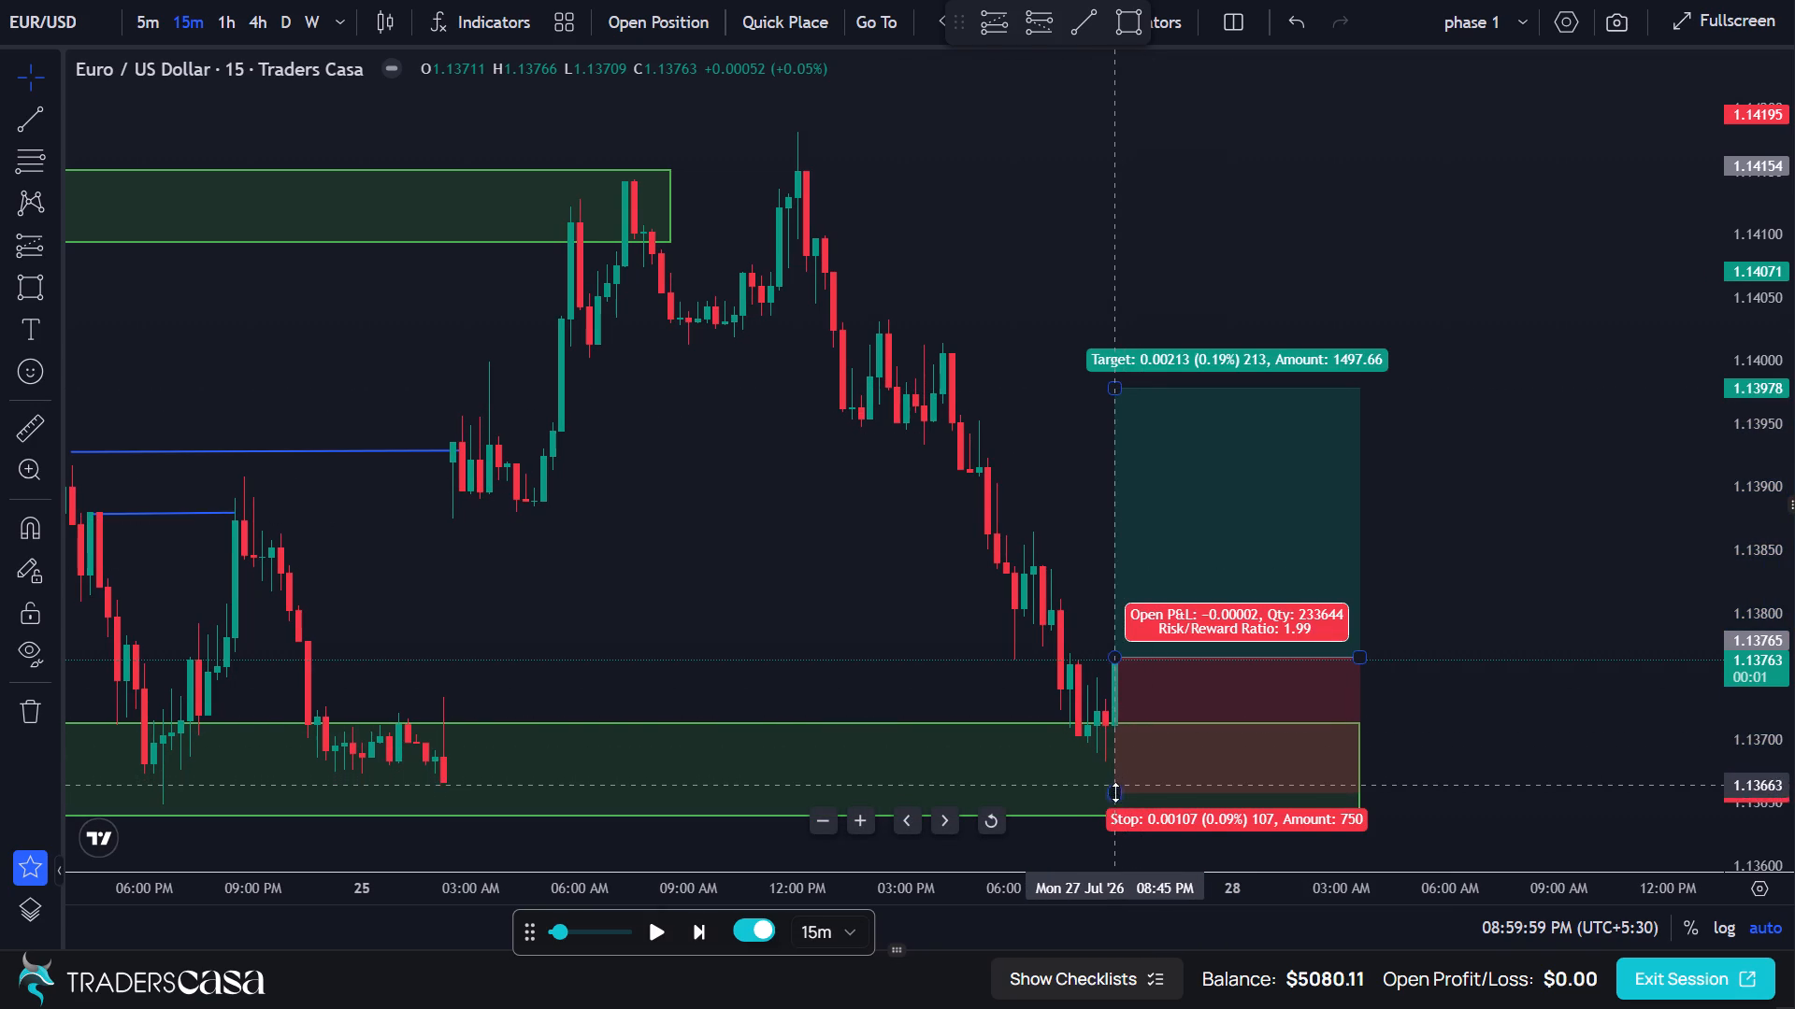
pyautogui.click(1115, 793)
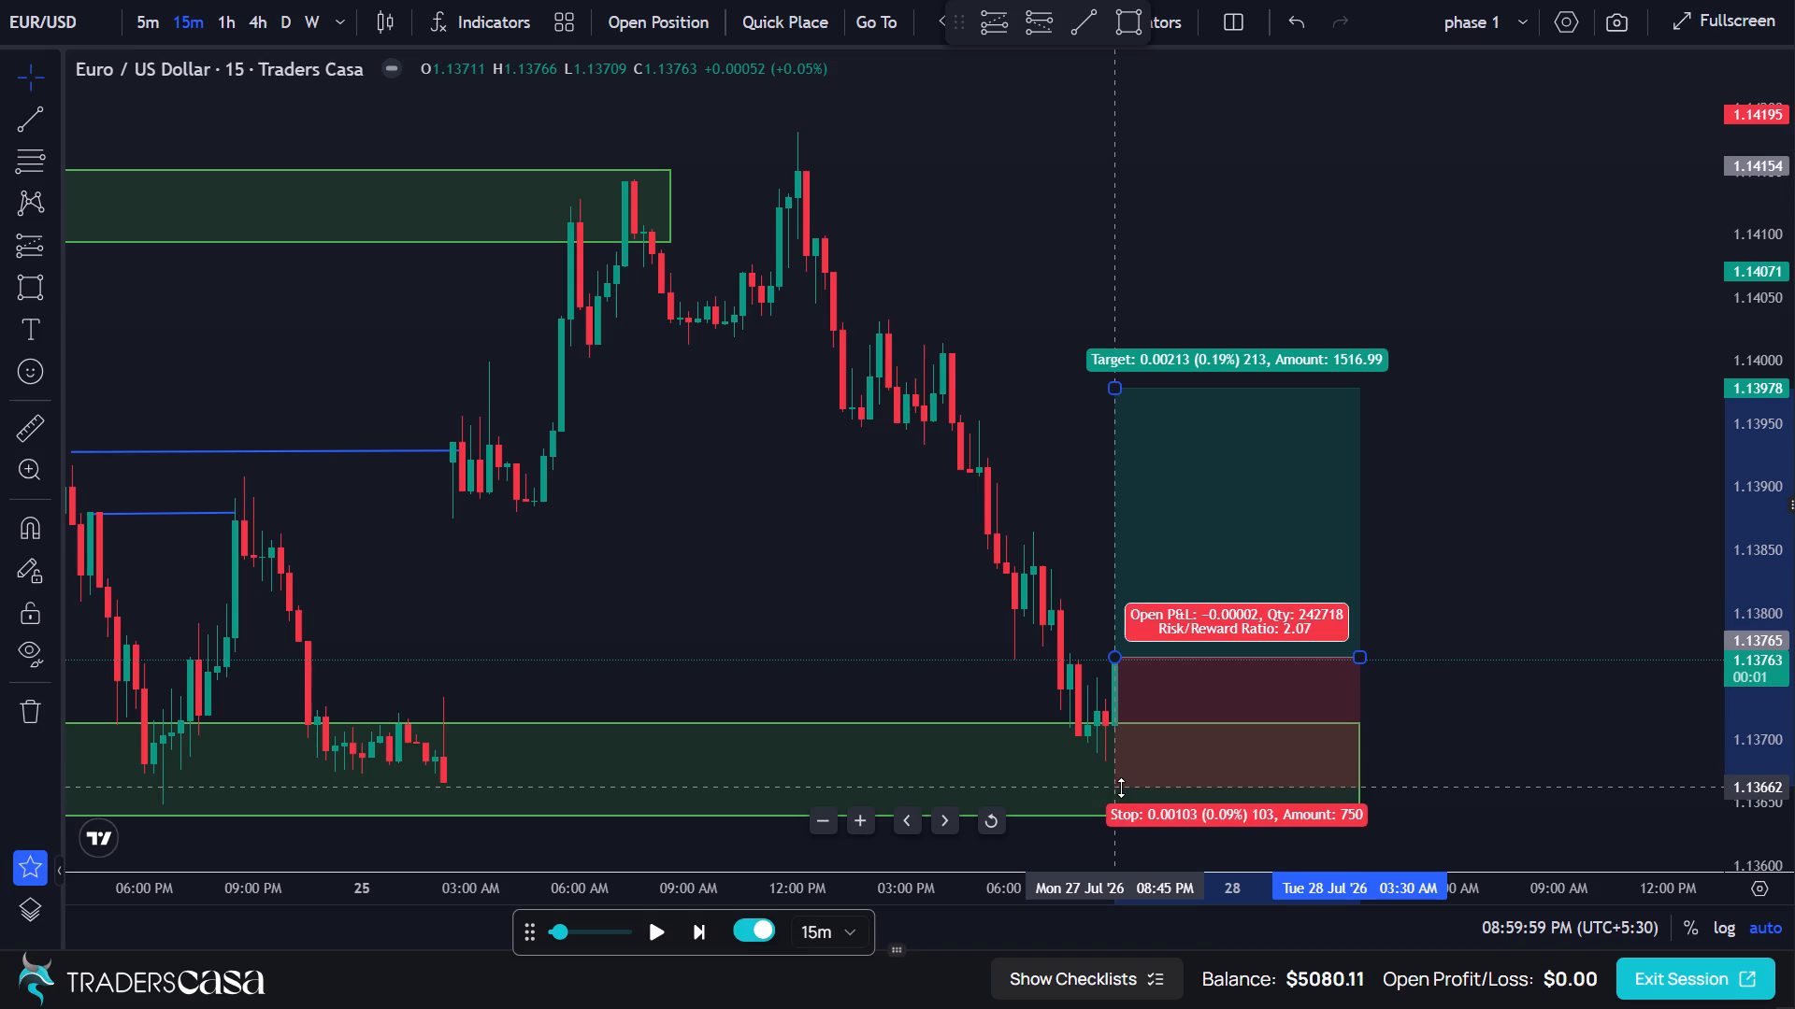
pyautogui.click(1413, 627)
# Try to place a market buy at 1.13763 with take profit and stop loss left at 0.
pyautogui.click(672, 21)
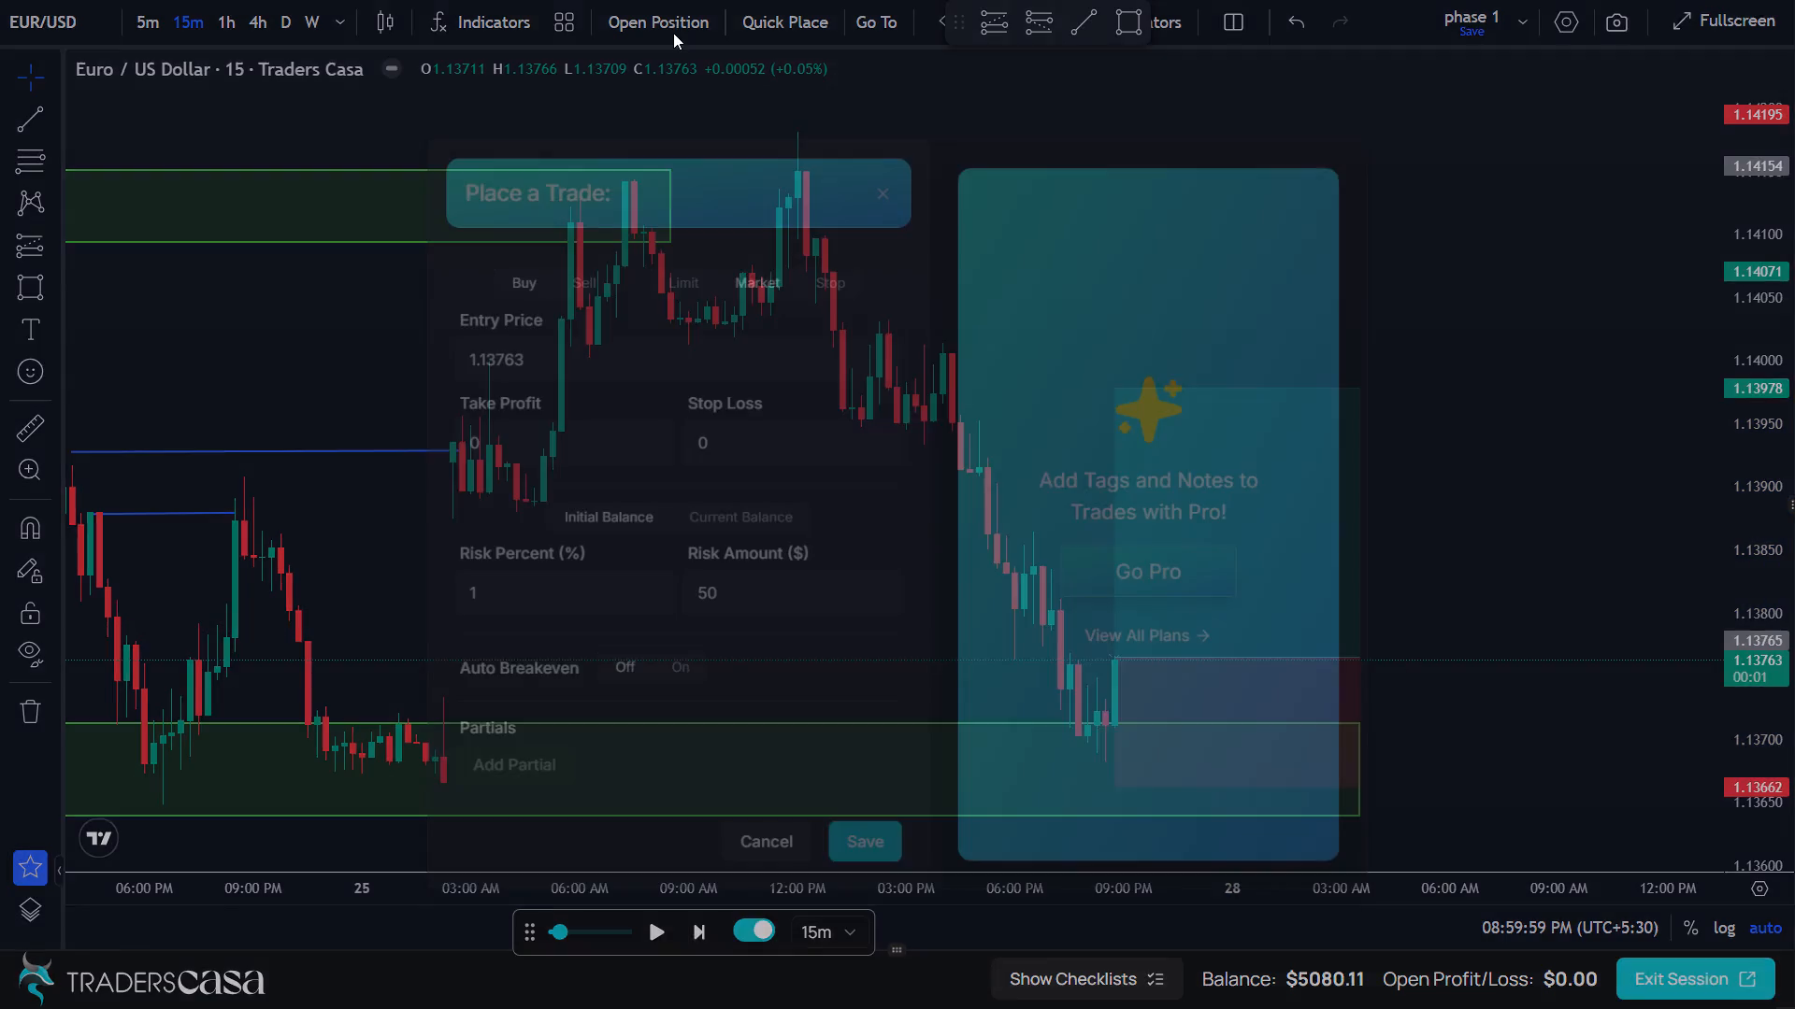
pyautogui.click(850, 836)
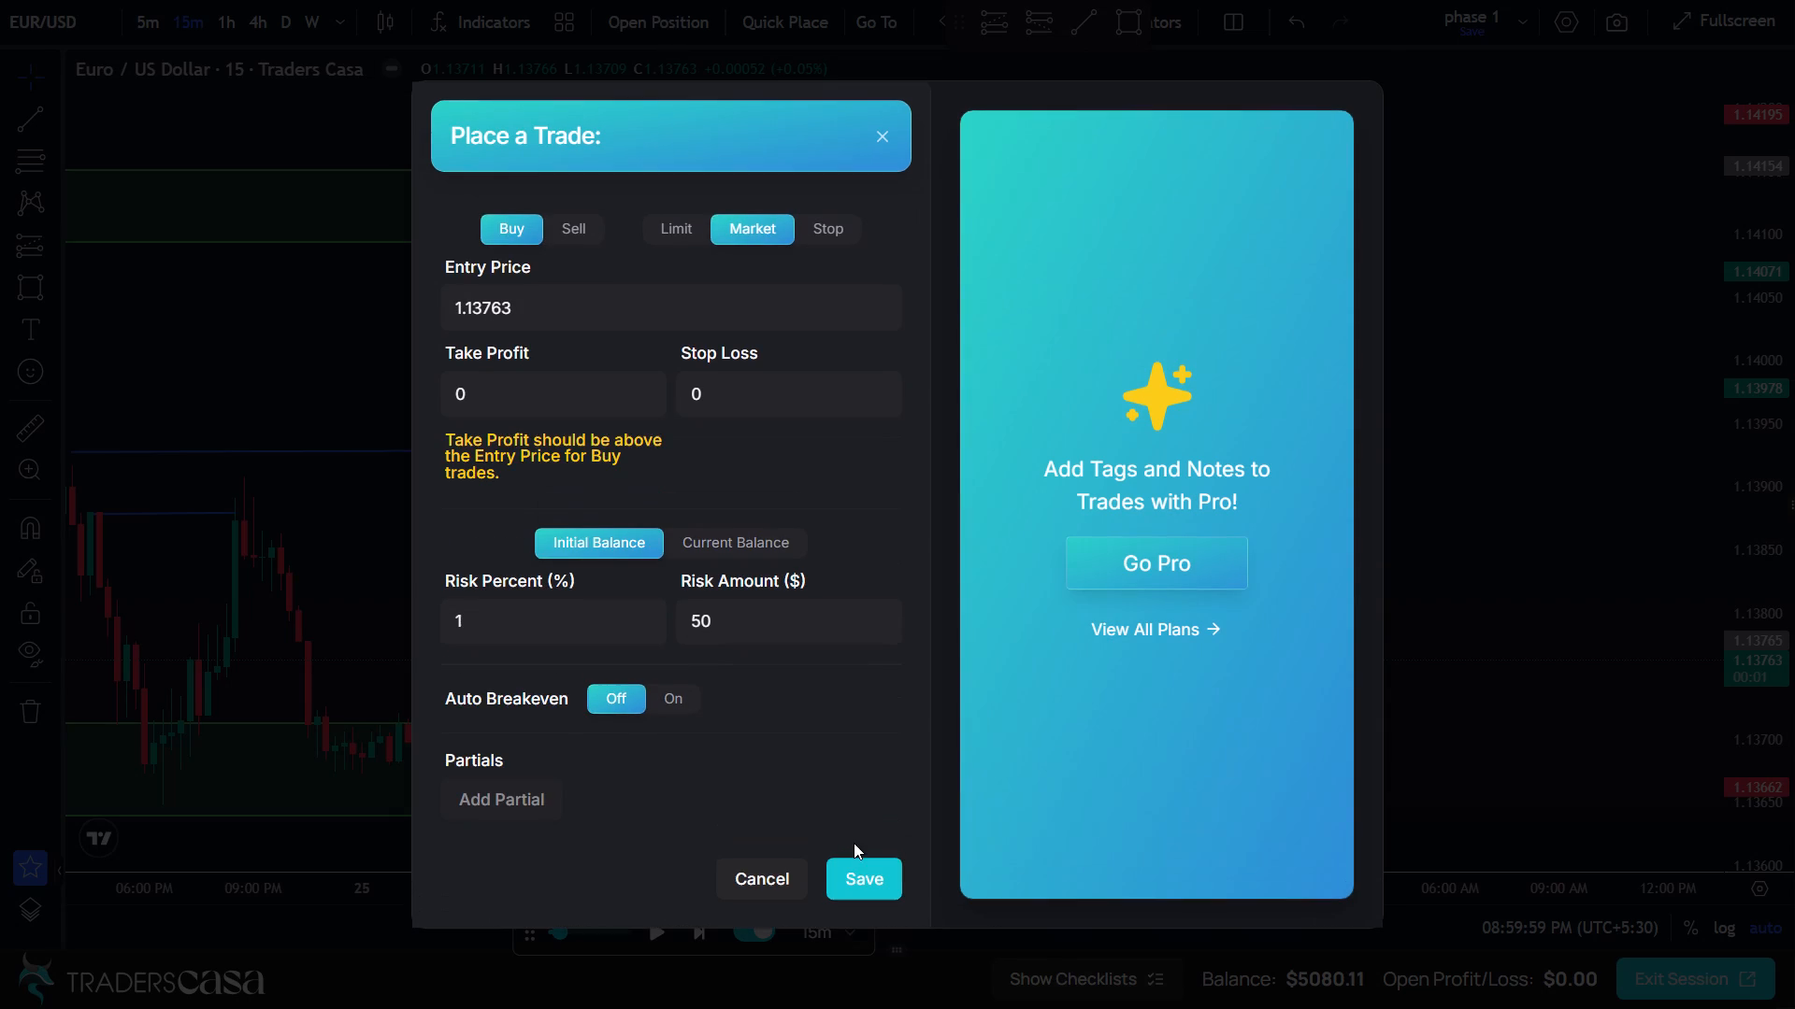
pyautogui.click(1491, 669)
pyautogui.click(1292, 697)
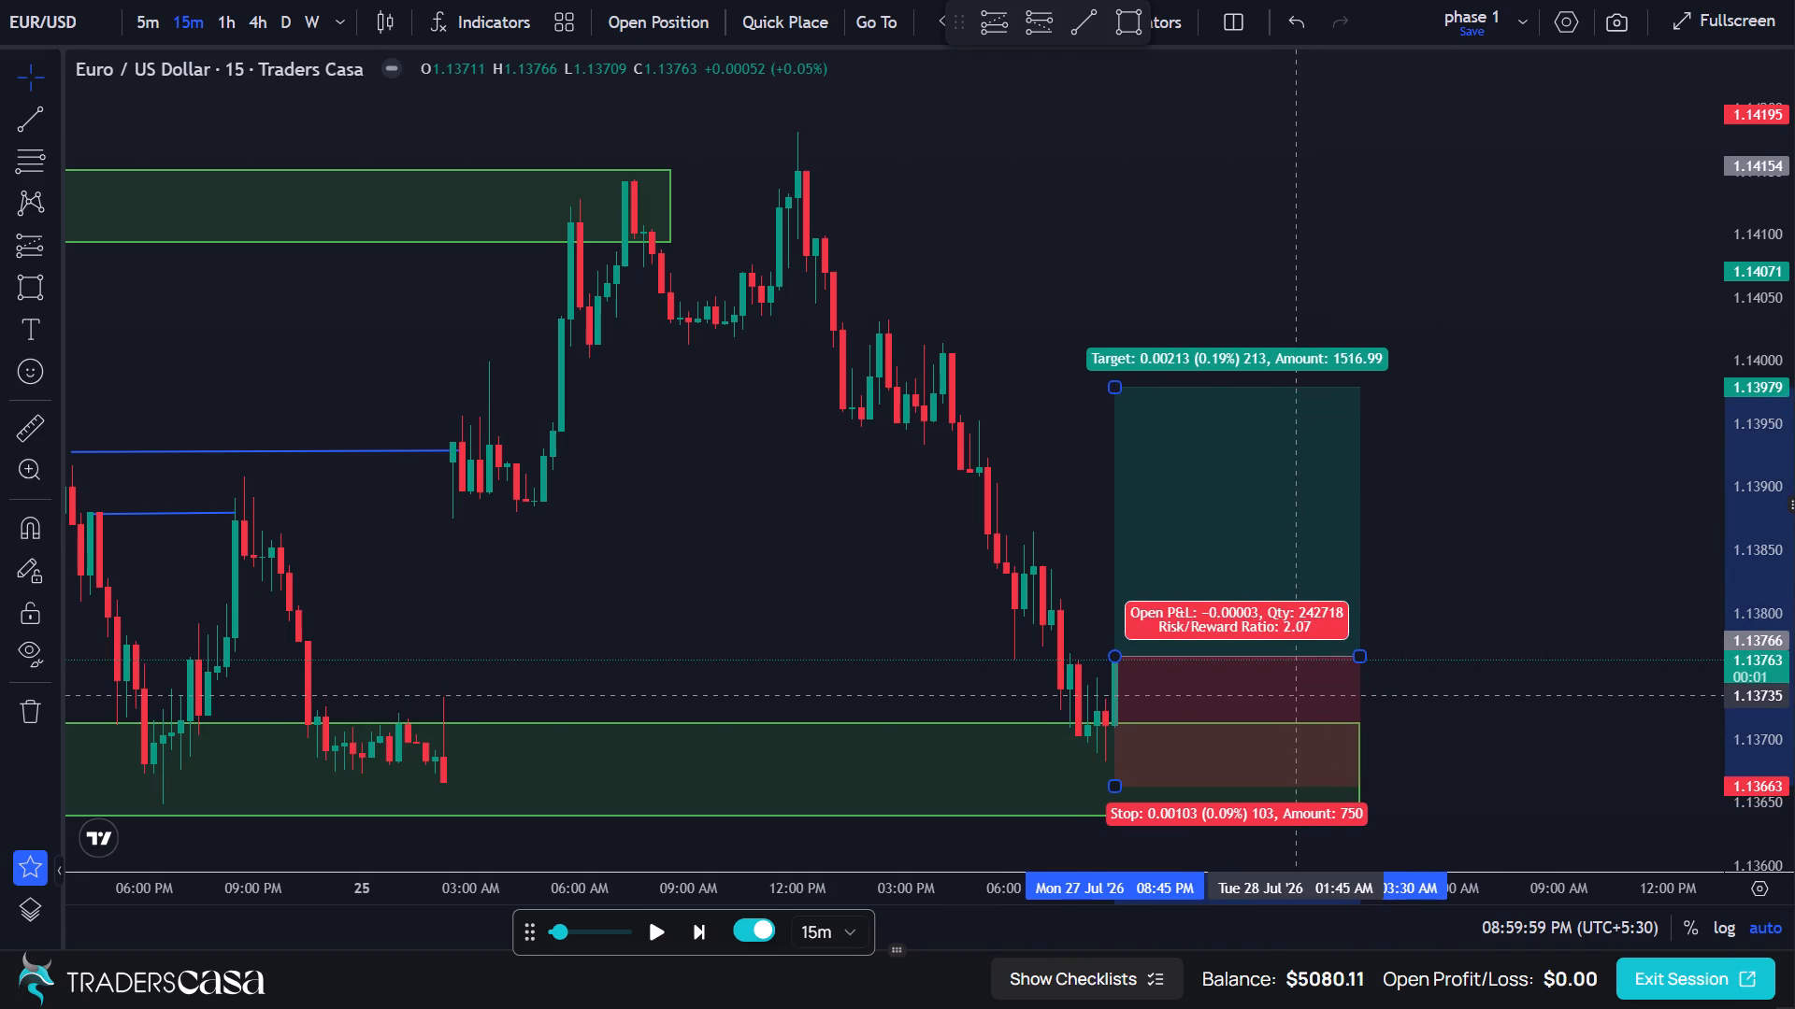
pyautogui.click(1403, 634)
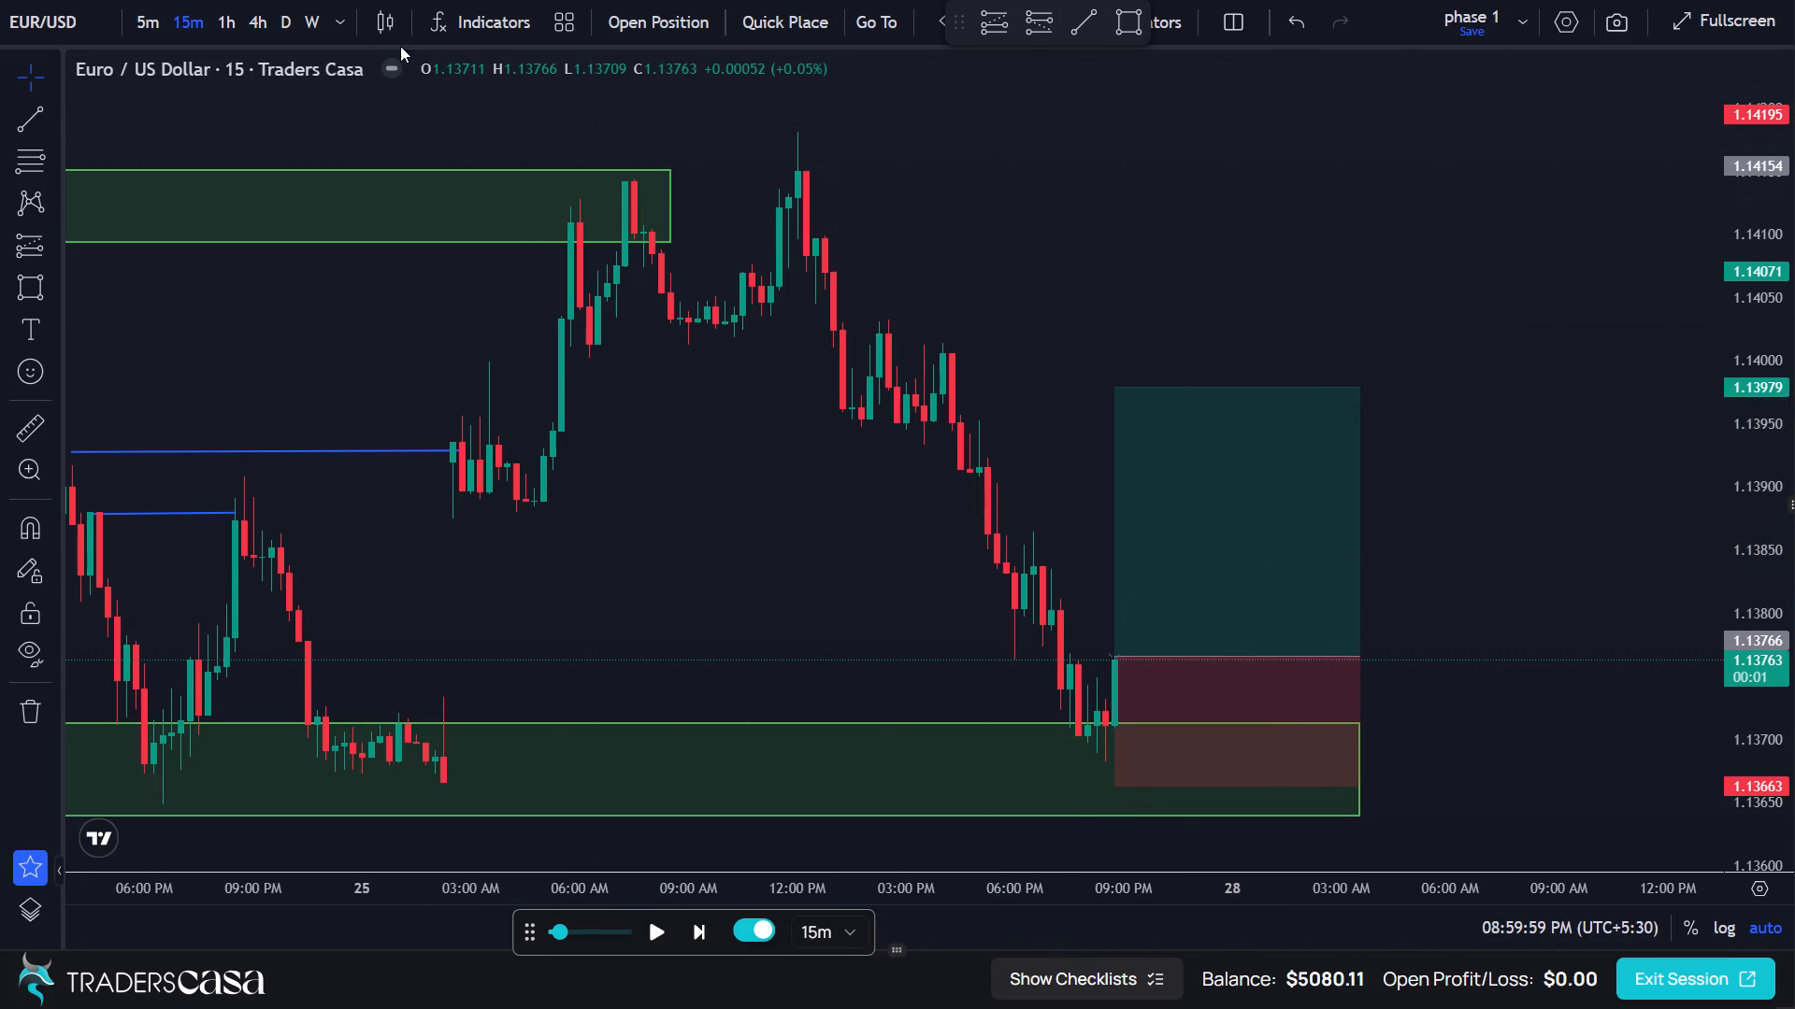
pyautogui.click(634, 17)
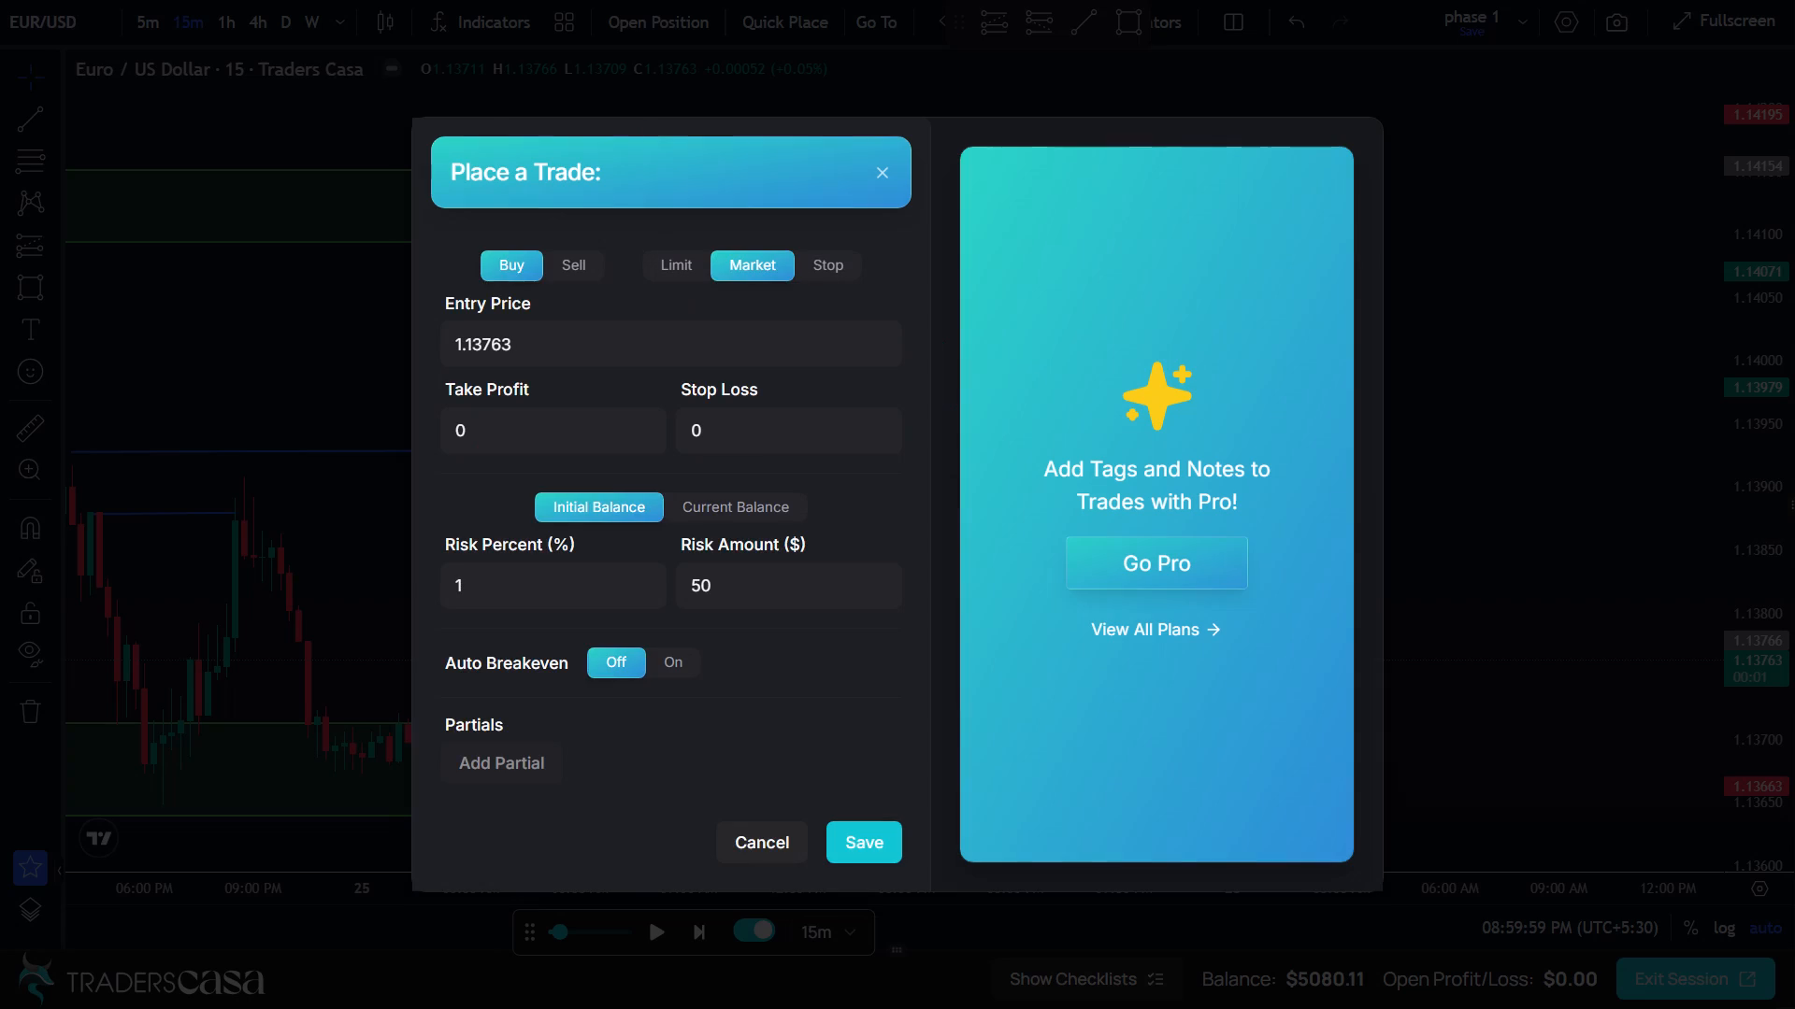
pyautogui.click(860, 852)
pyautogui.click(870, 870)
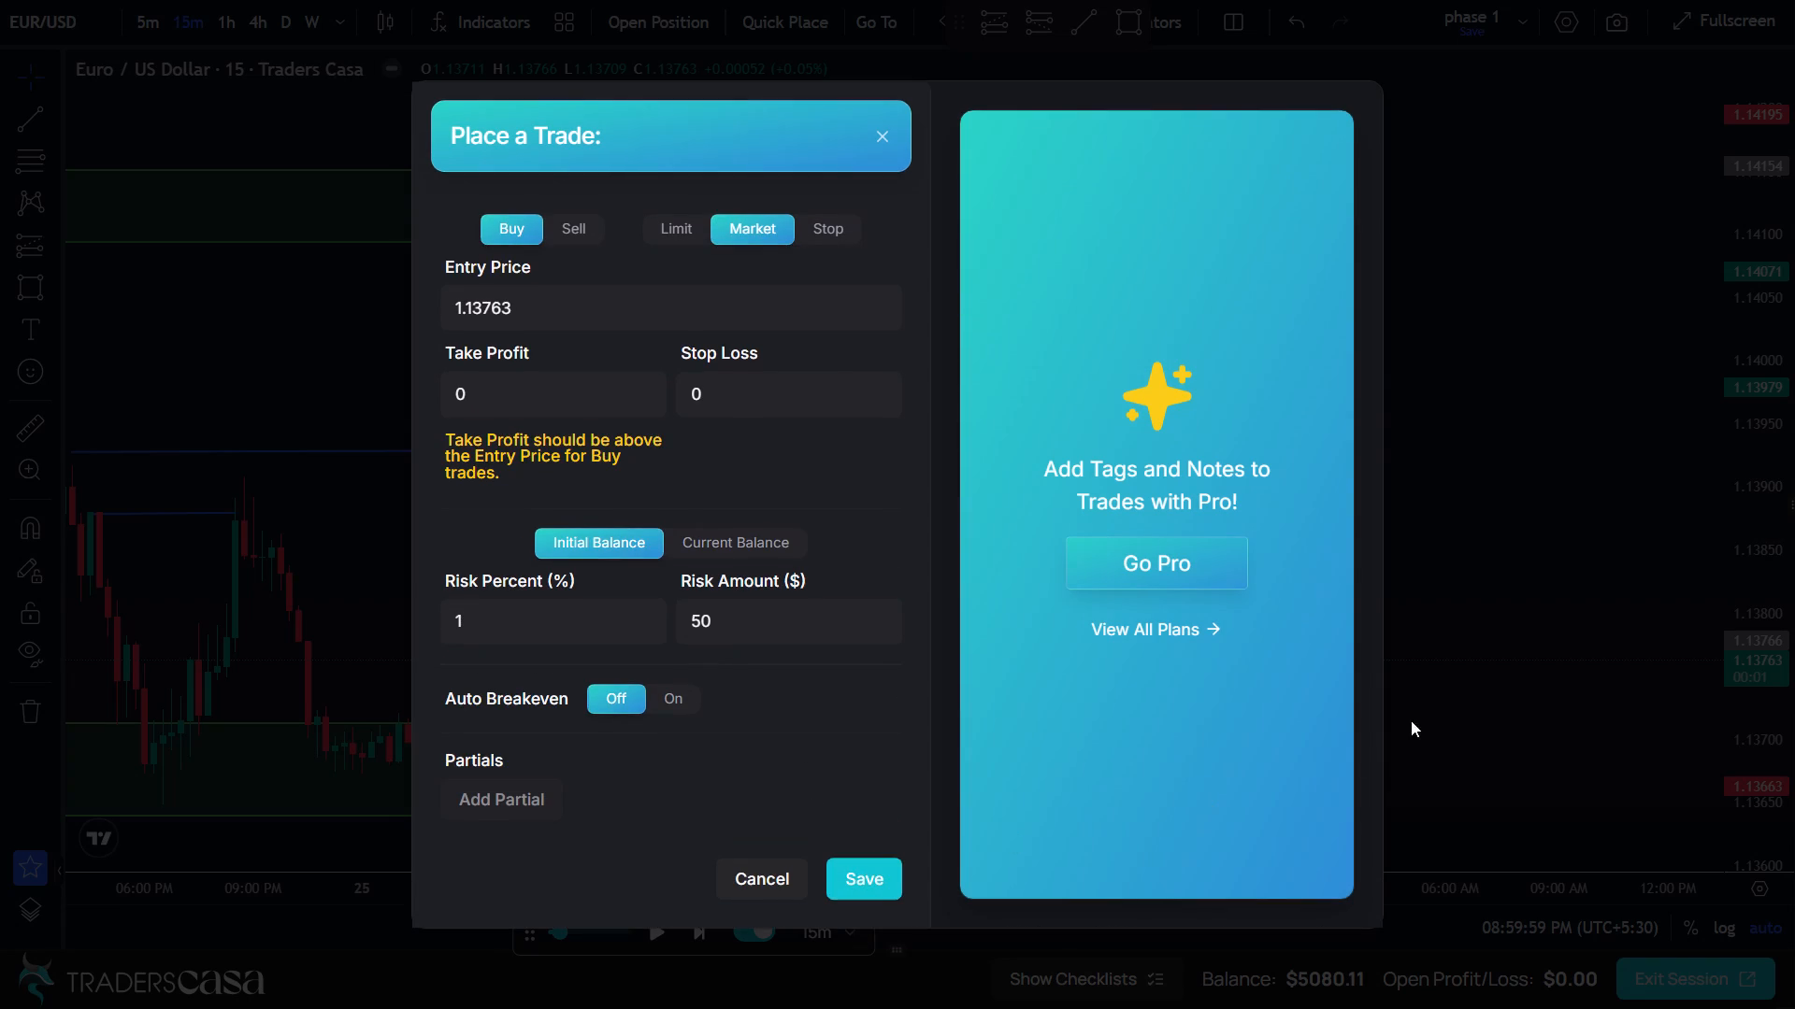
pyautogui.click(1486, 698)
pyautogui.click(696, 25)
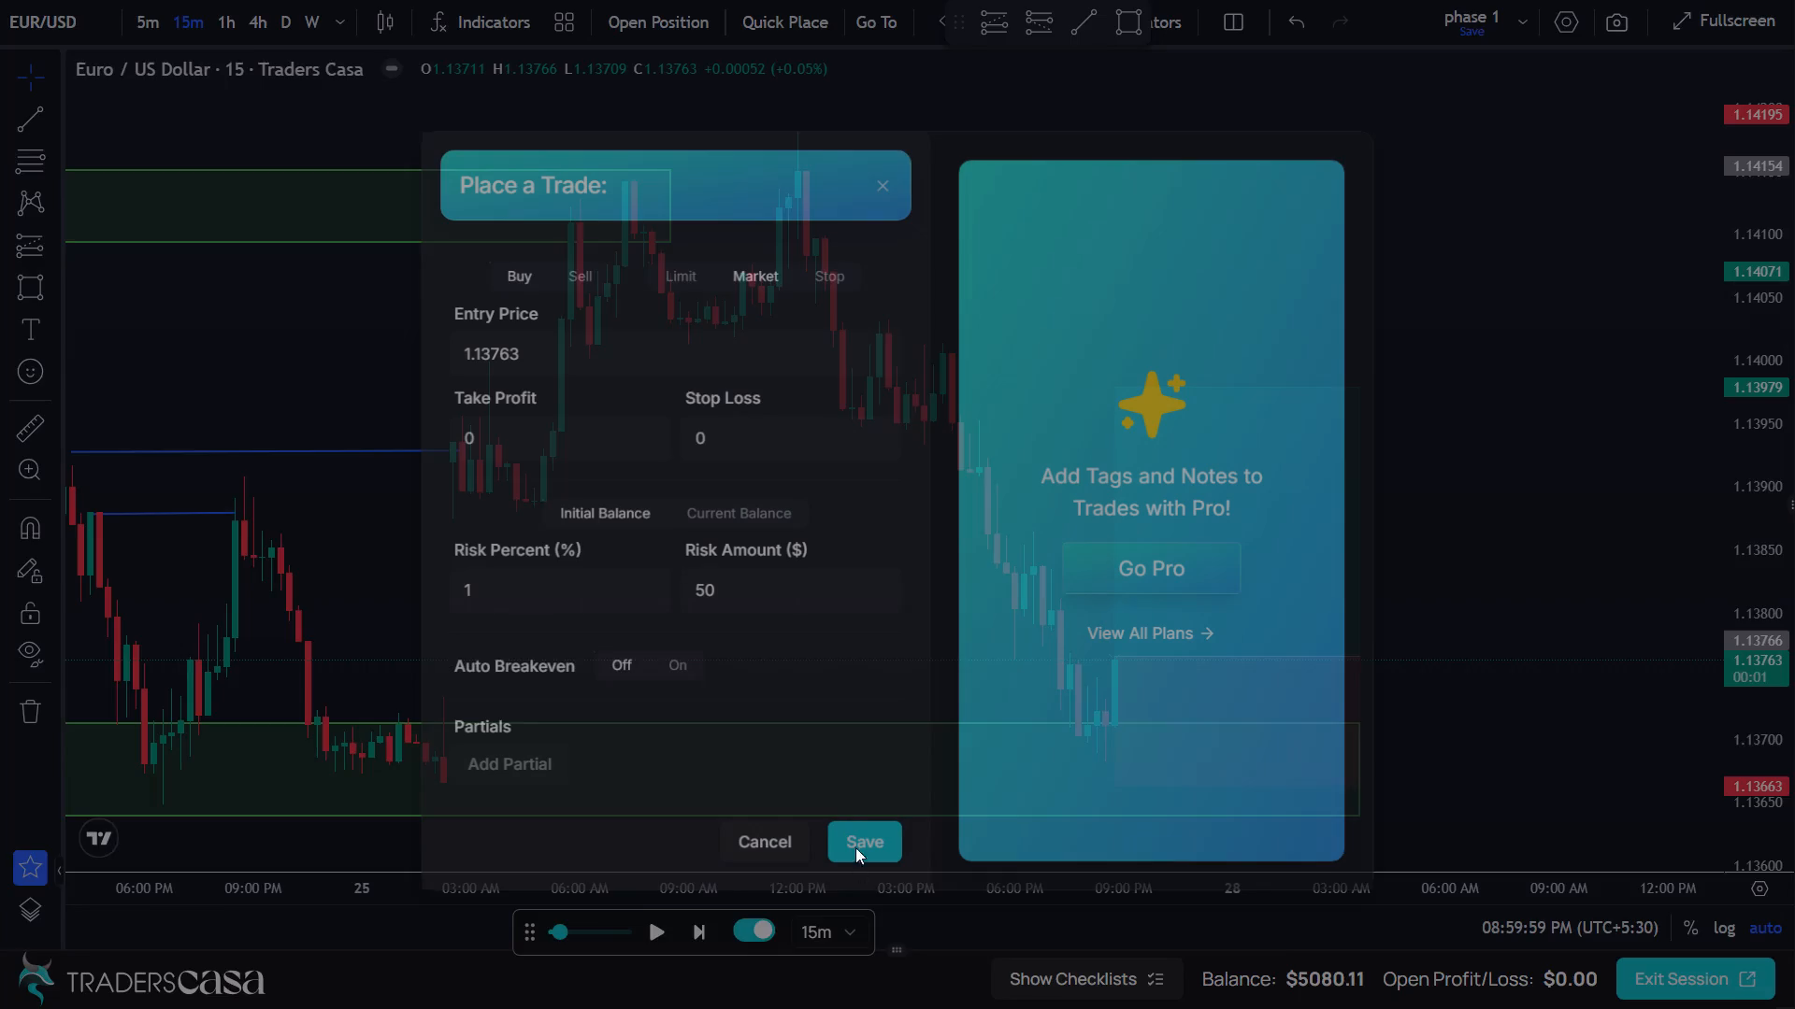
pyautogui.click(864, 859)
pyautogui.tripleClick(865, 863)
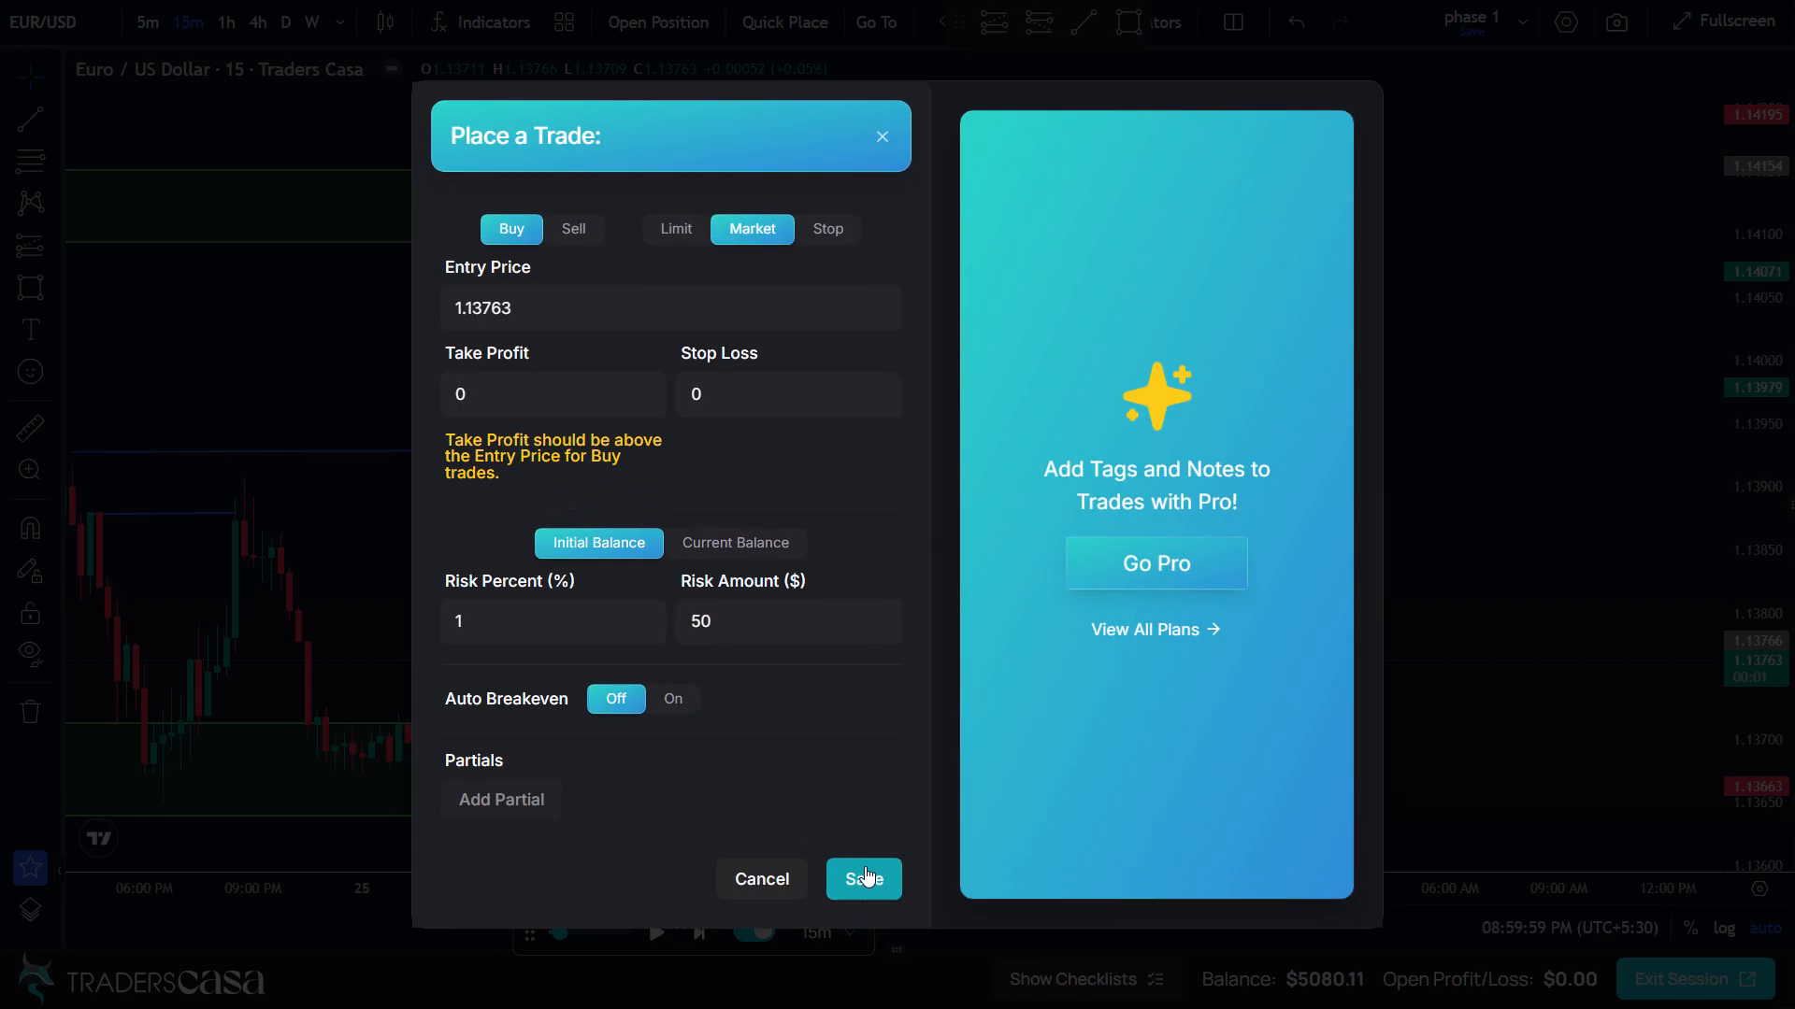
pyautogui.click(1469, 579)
# Place a buy limit order from the drawn long position at 1.13761, with take profit 1.13974, stop loss 1.13658 and 1% risk.
pyautogui.click(1230, 588)
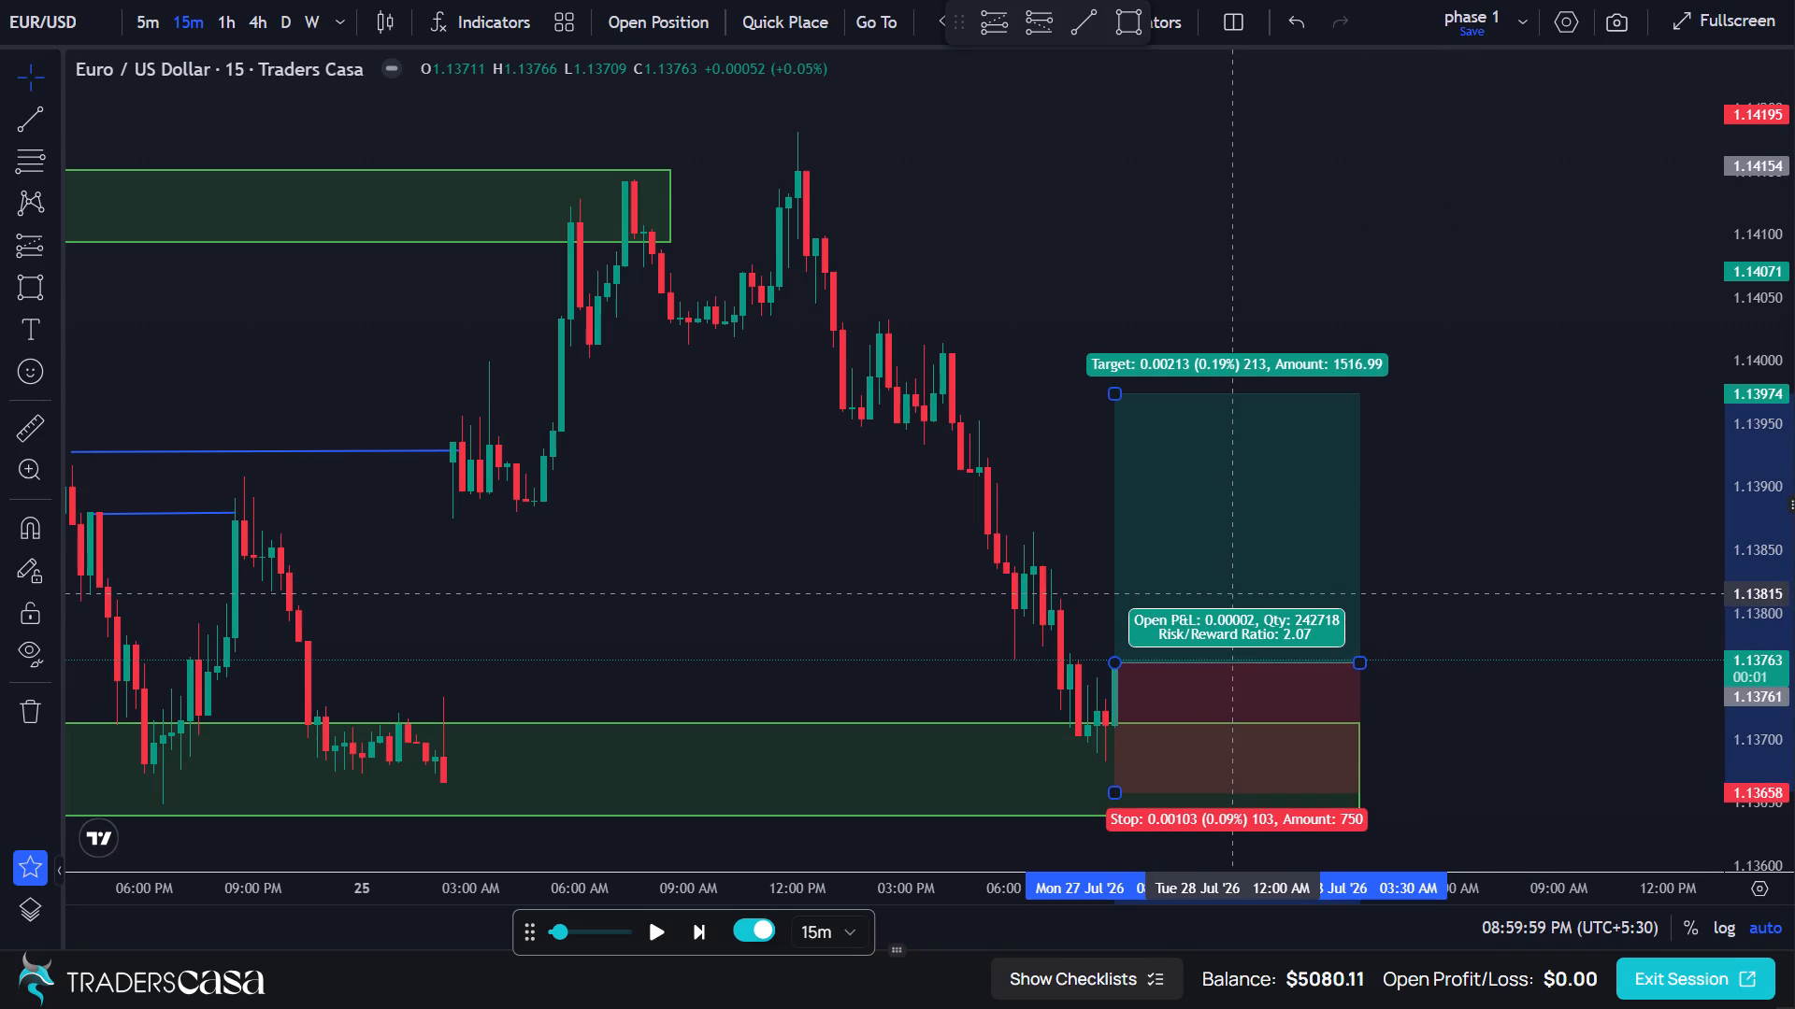
pyautogui.click(672, 39)
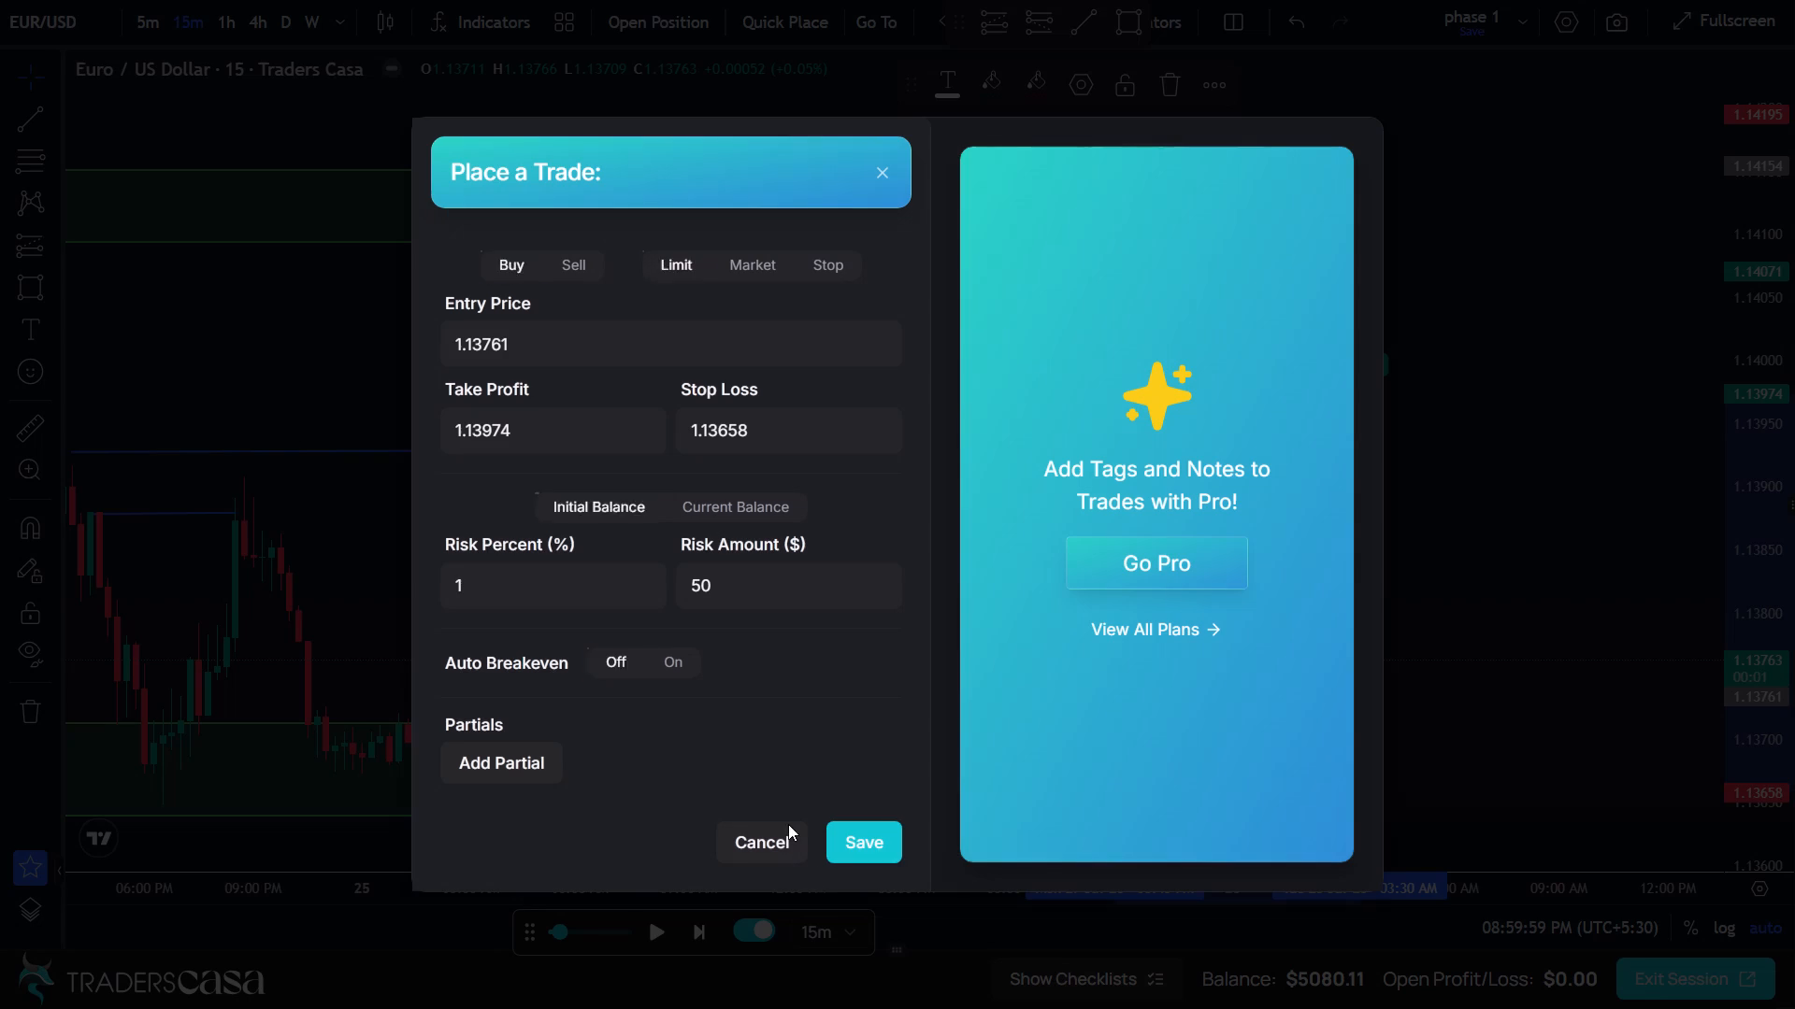
pyautogui.click(831, 852)
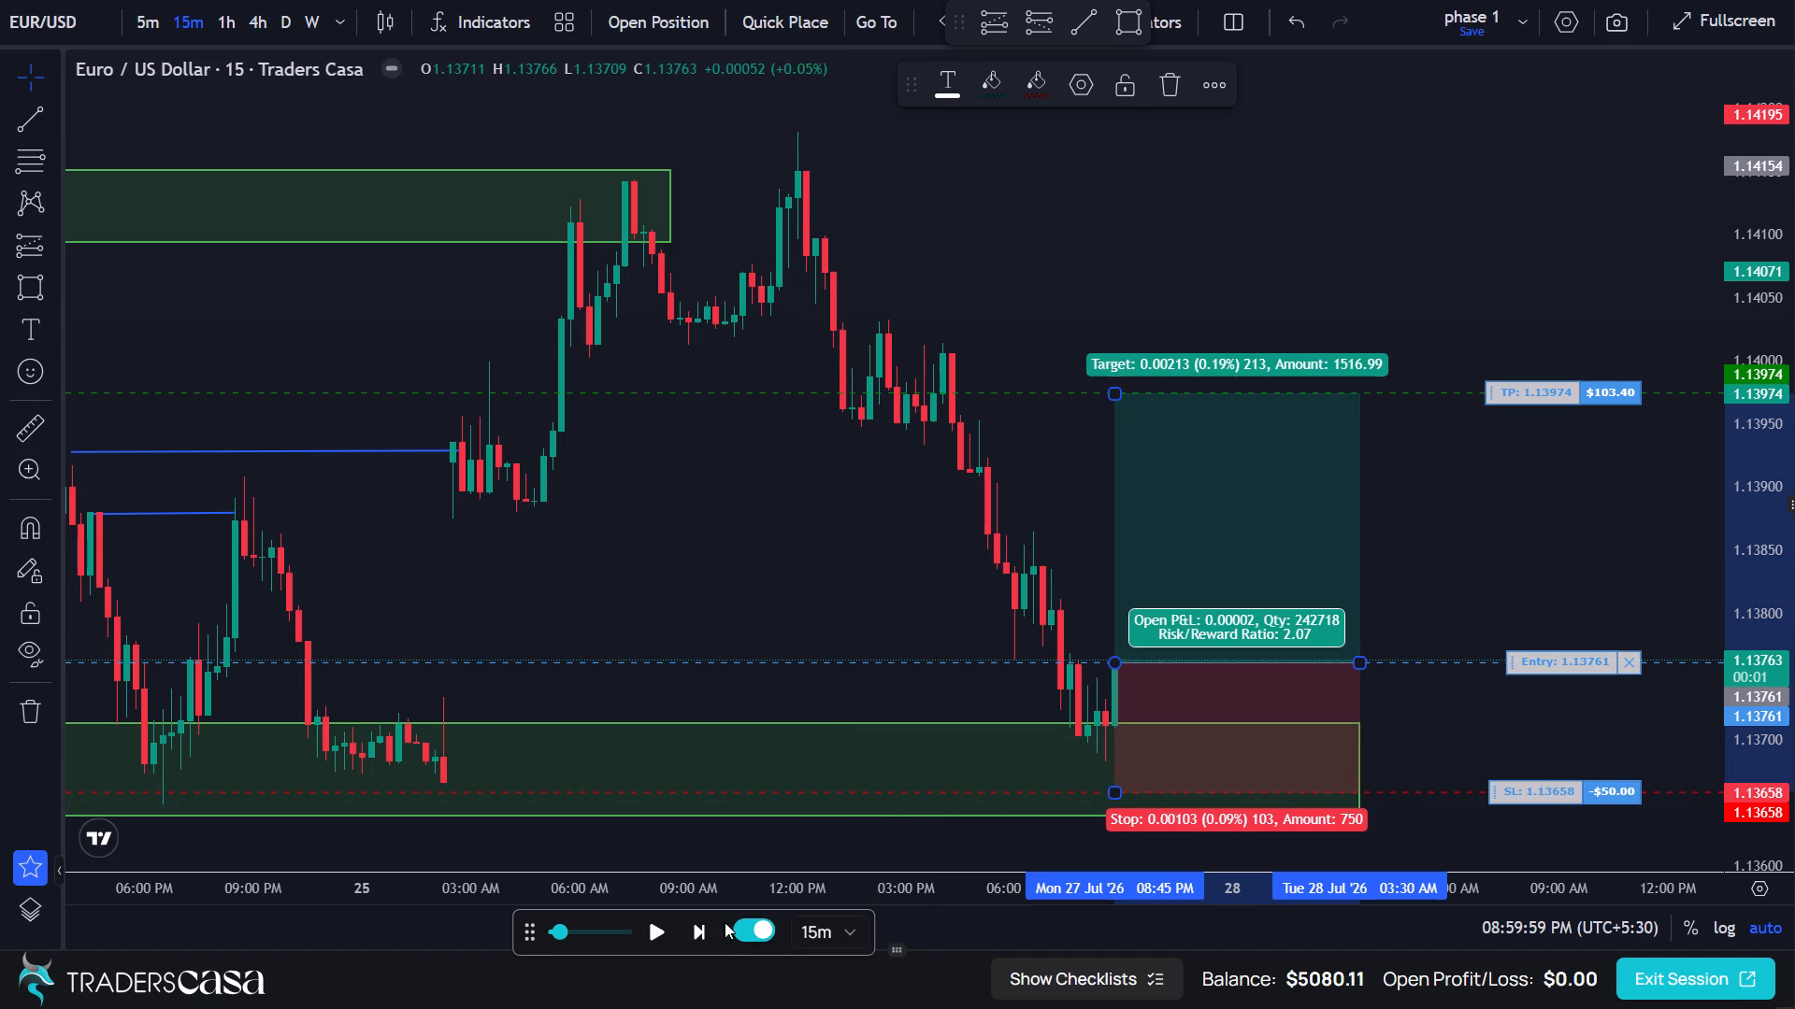
# Advance the 15-minute replay candle by candle to about 11:00 AM on 28 Jul.
pyautogui.click(704, 921)
pyautogui.click(704, 921)
pyautogui.click(704, 921)
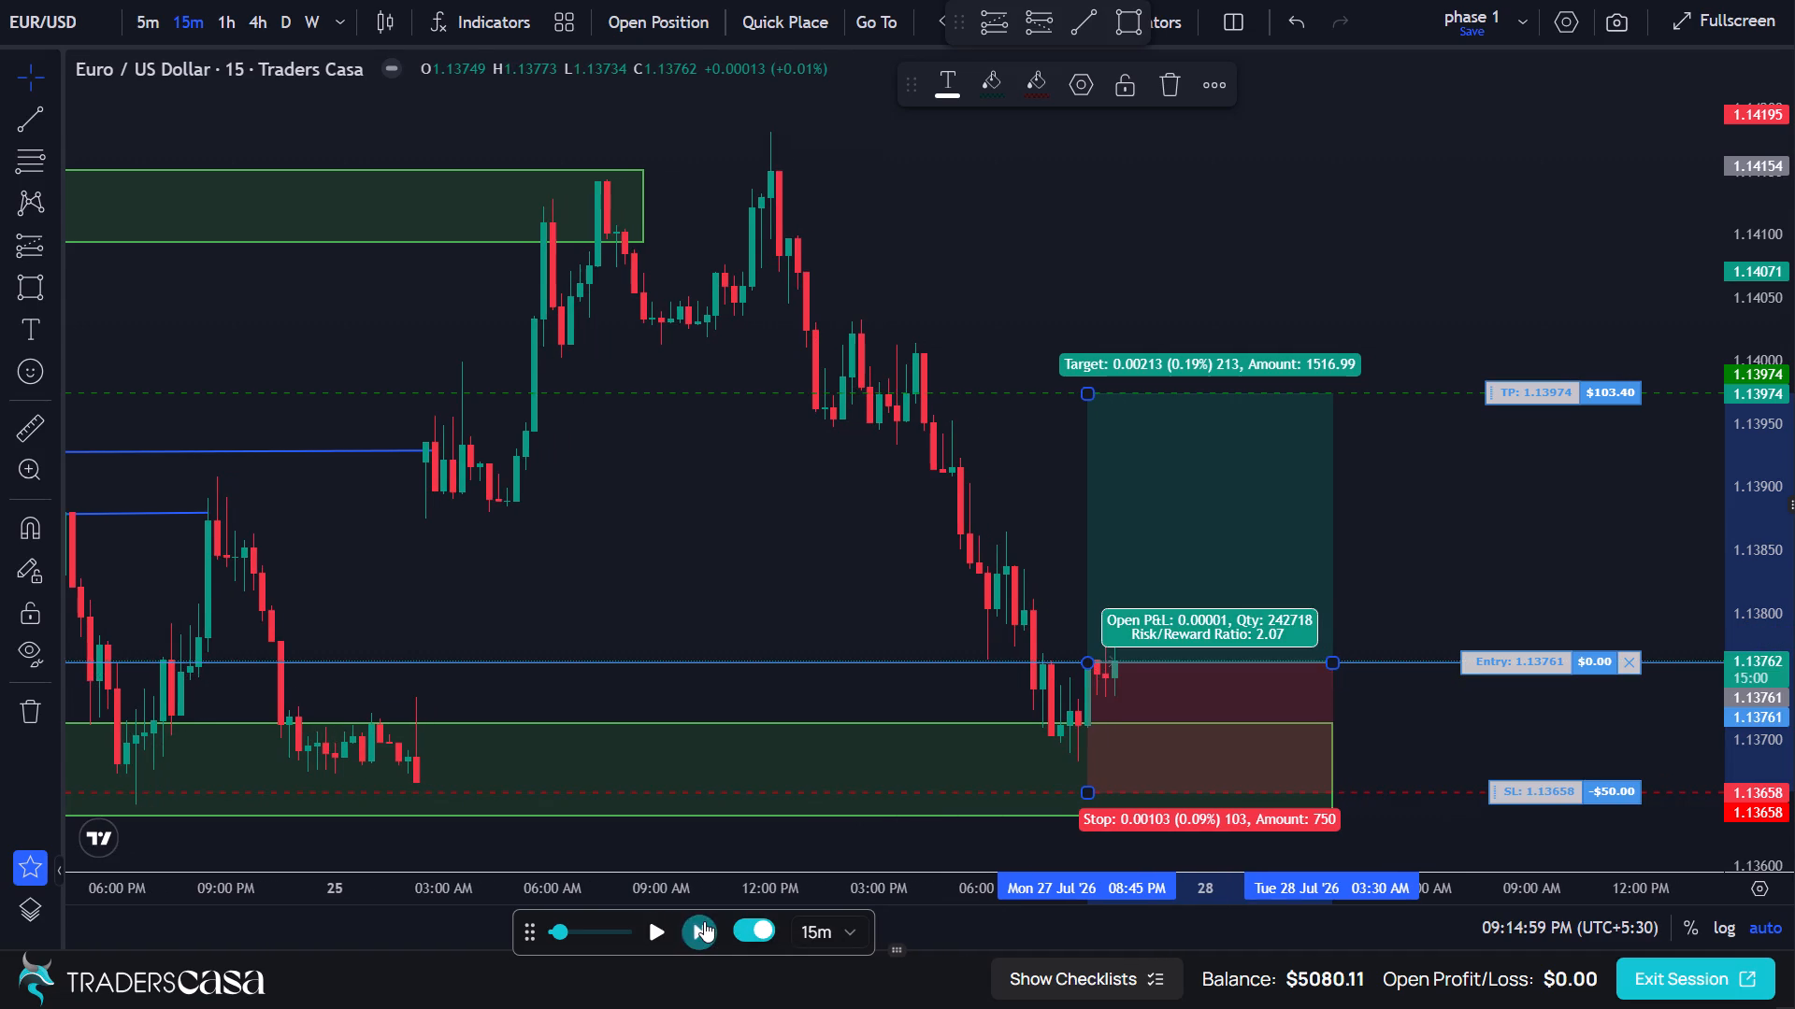
pyautogui.click(704, 921)
pyautogui.click(705, 922)
pyautogui.click(705, 922)
pyautogui.click(705, 922)
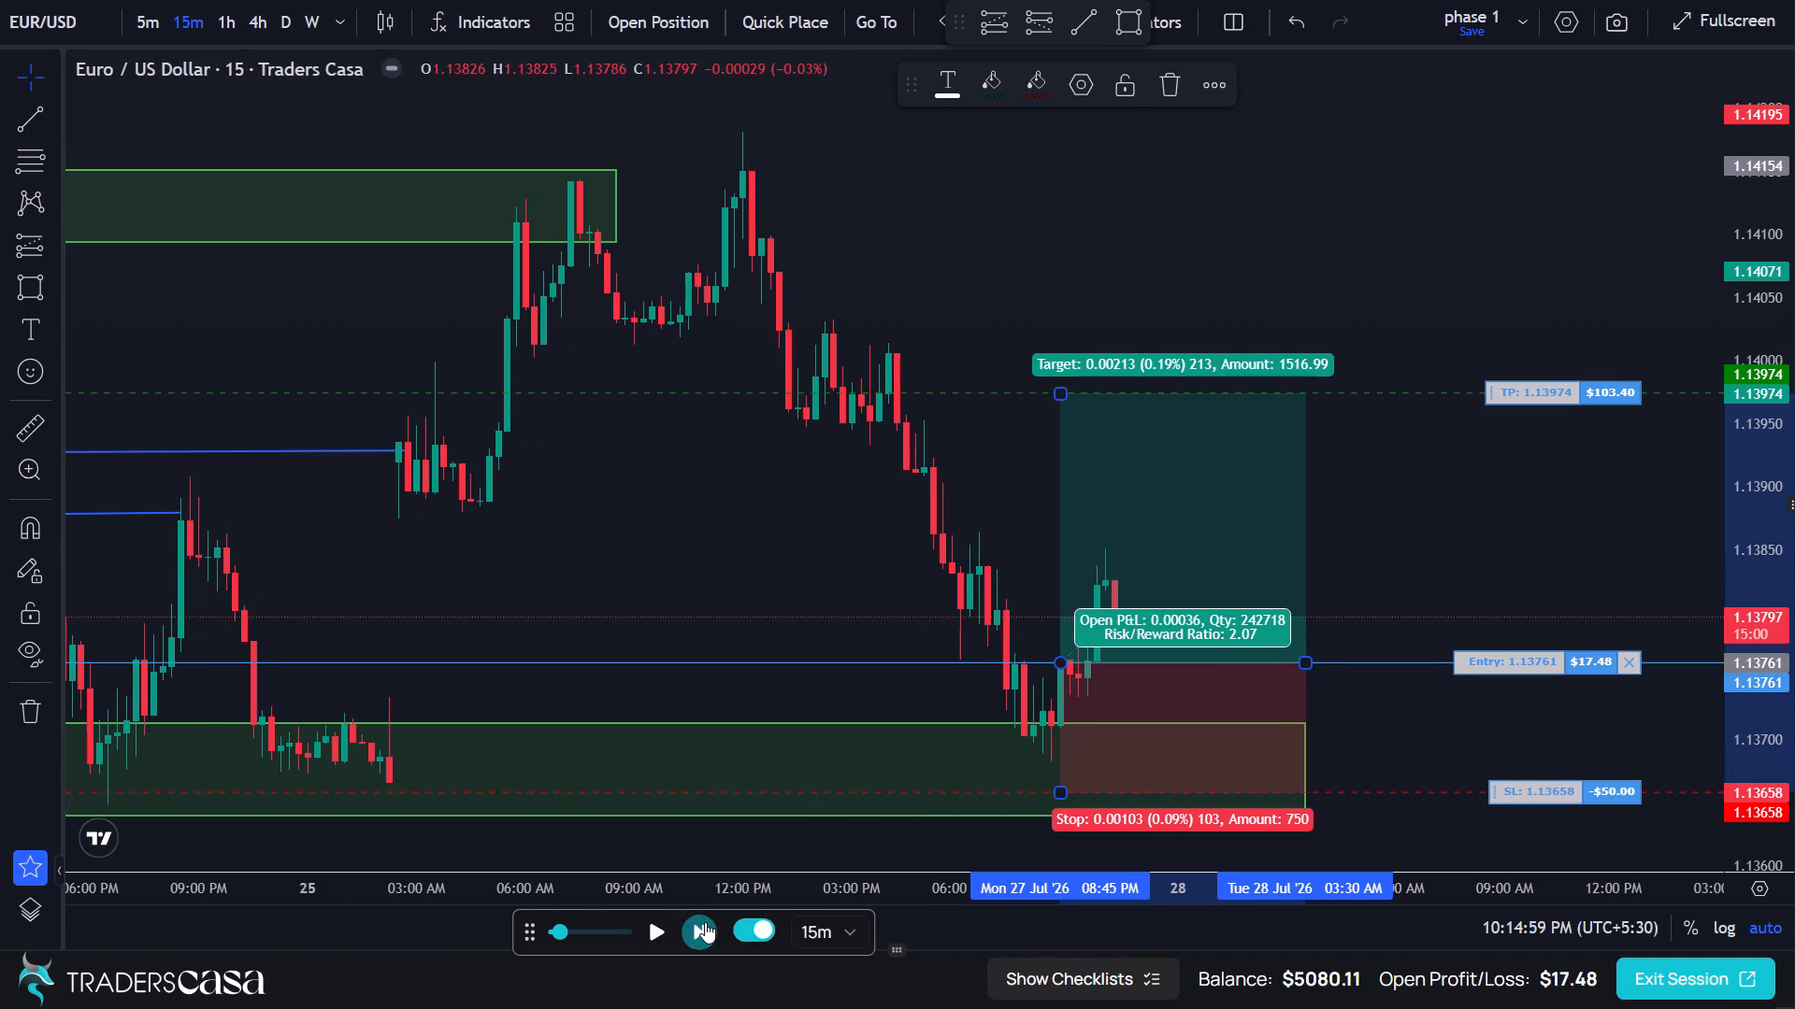
pyautogui.click(705, 922)
pyautogui.click(708, 920)
pyautogui.click(708, 920)
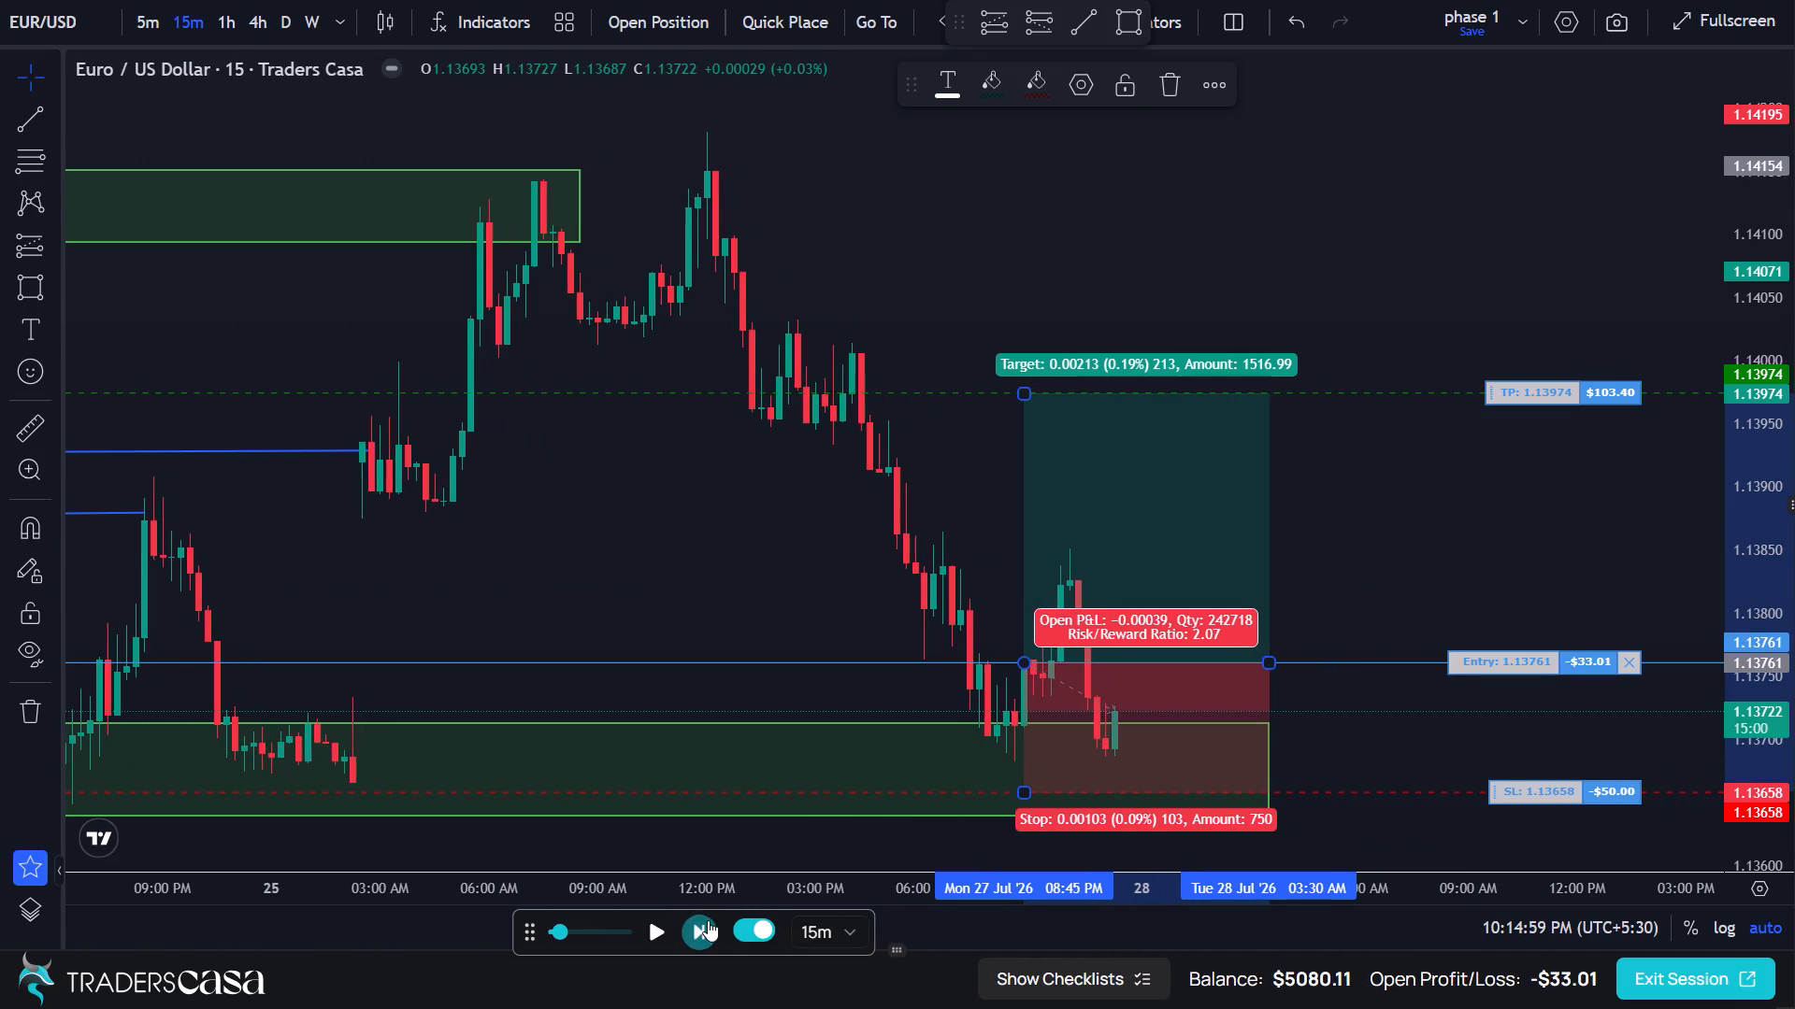
pyautogui.click(708, 920)
pyautogui.click(710, 918)
pyautogui.click(710, 918)
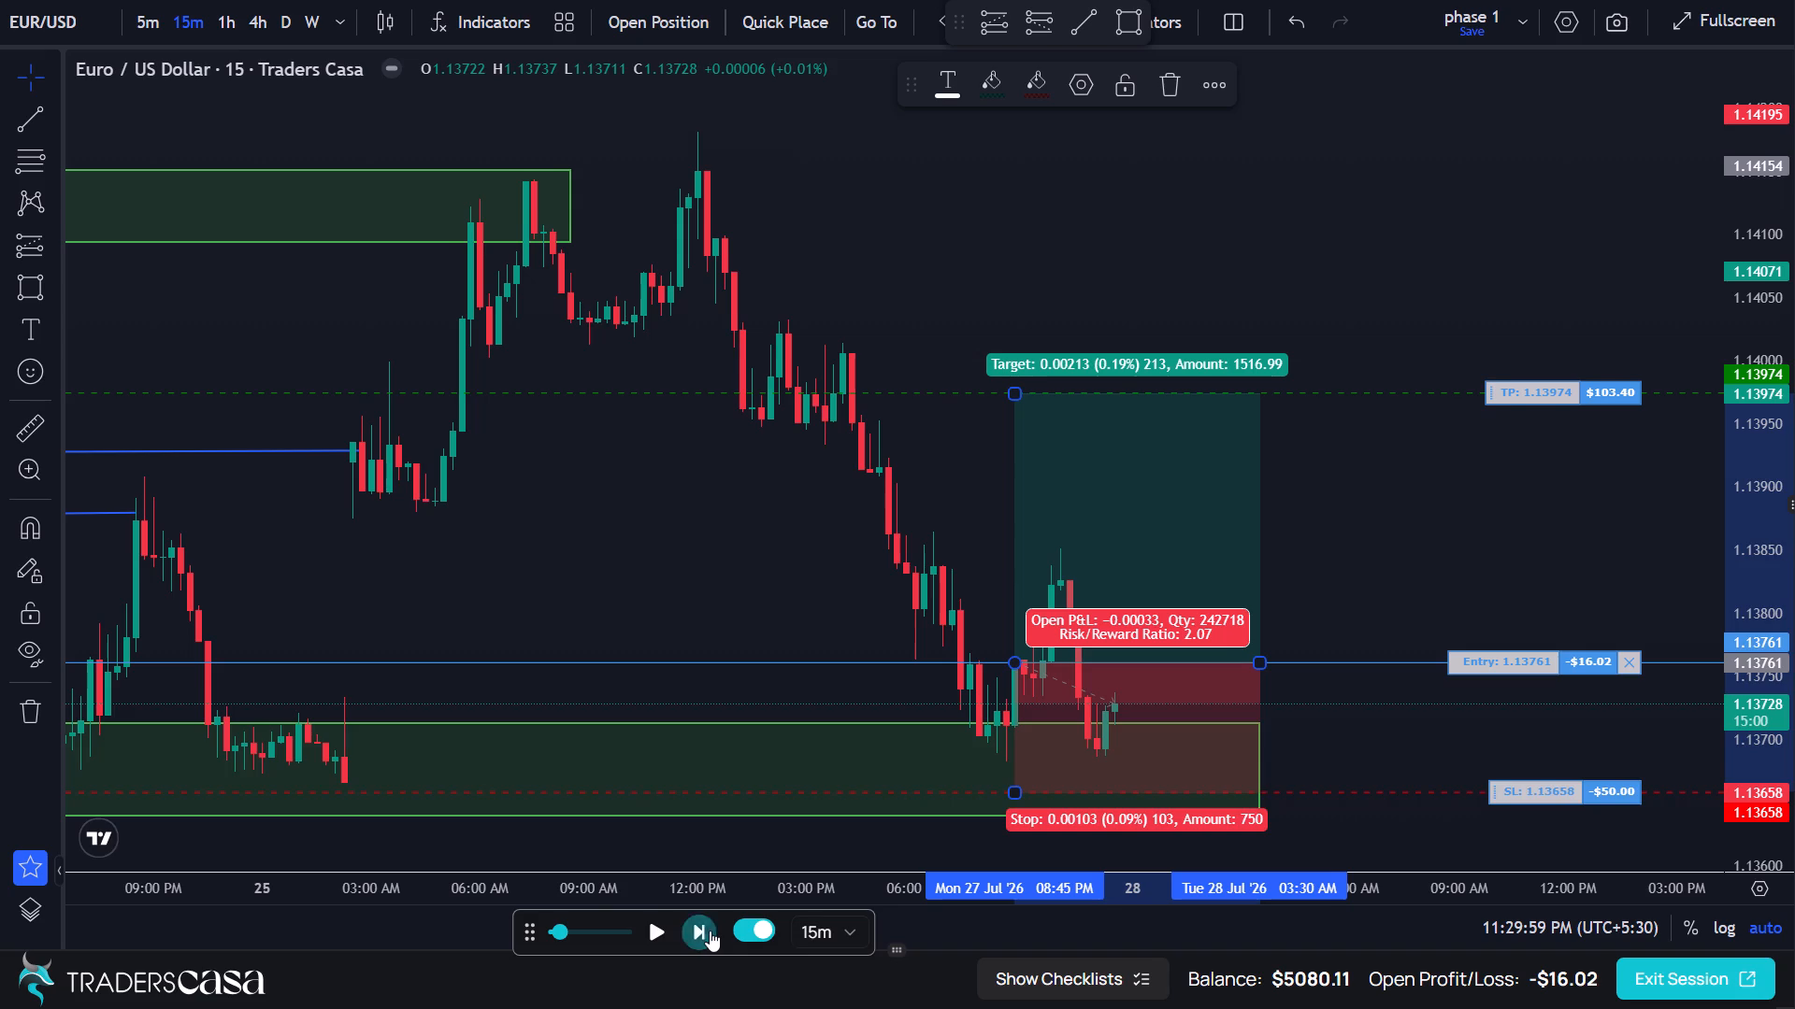
pyautogui.click(710, 931)
pyautogui.click(707, 931)
pyautogui.click(707, 931)
pyautogui.click(707, 931)
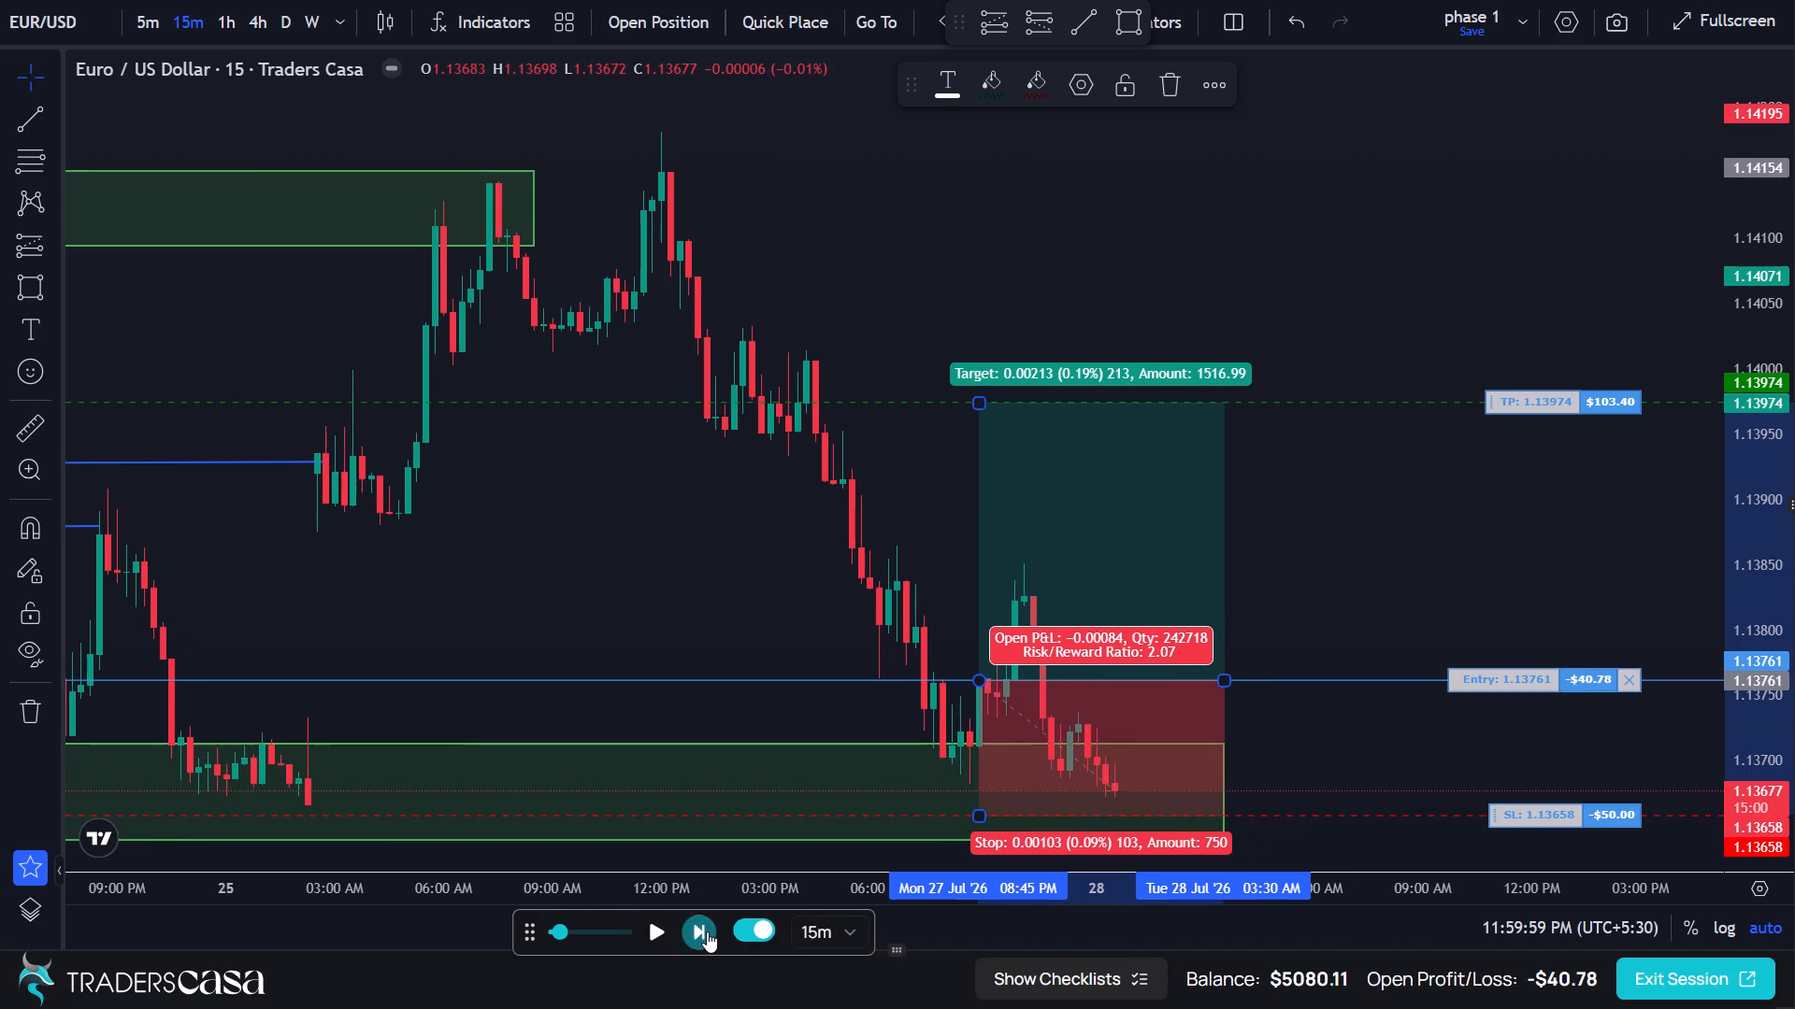
pyautogui.click(707, 931)
pyautogui.click(706, 931)
pyautogui.click(706, 931)
pyautogui.click(706, 931)
pyautogui.click(706, 931)
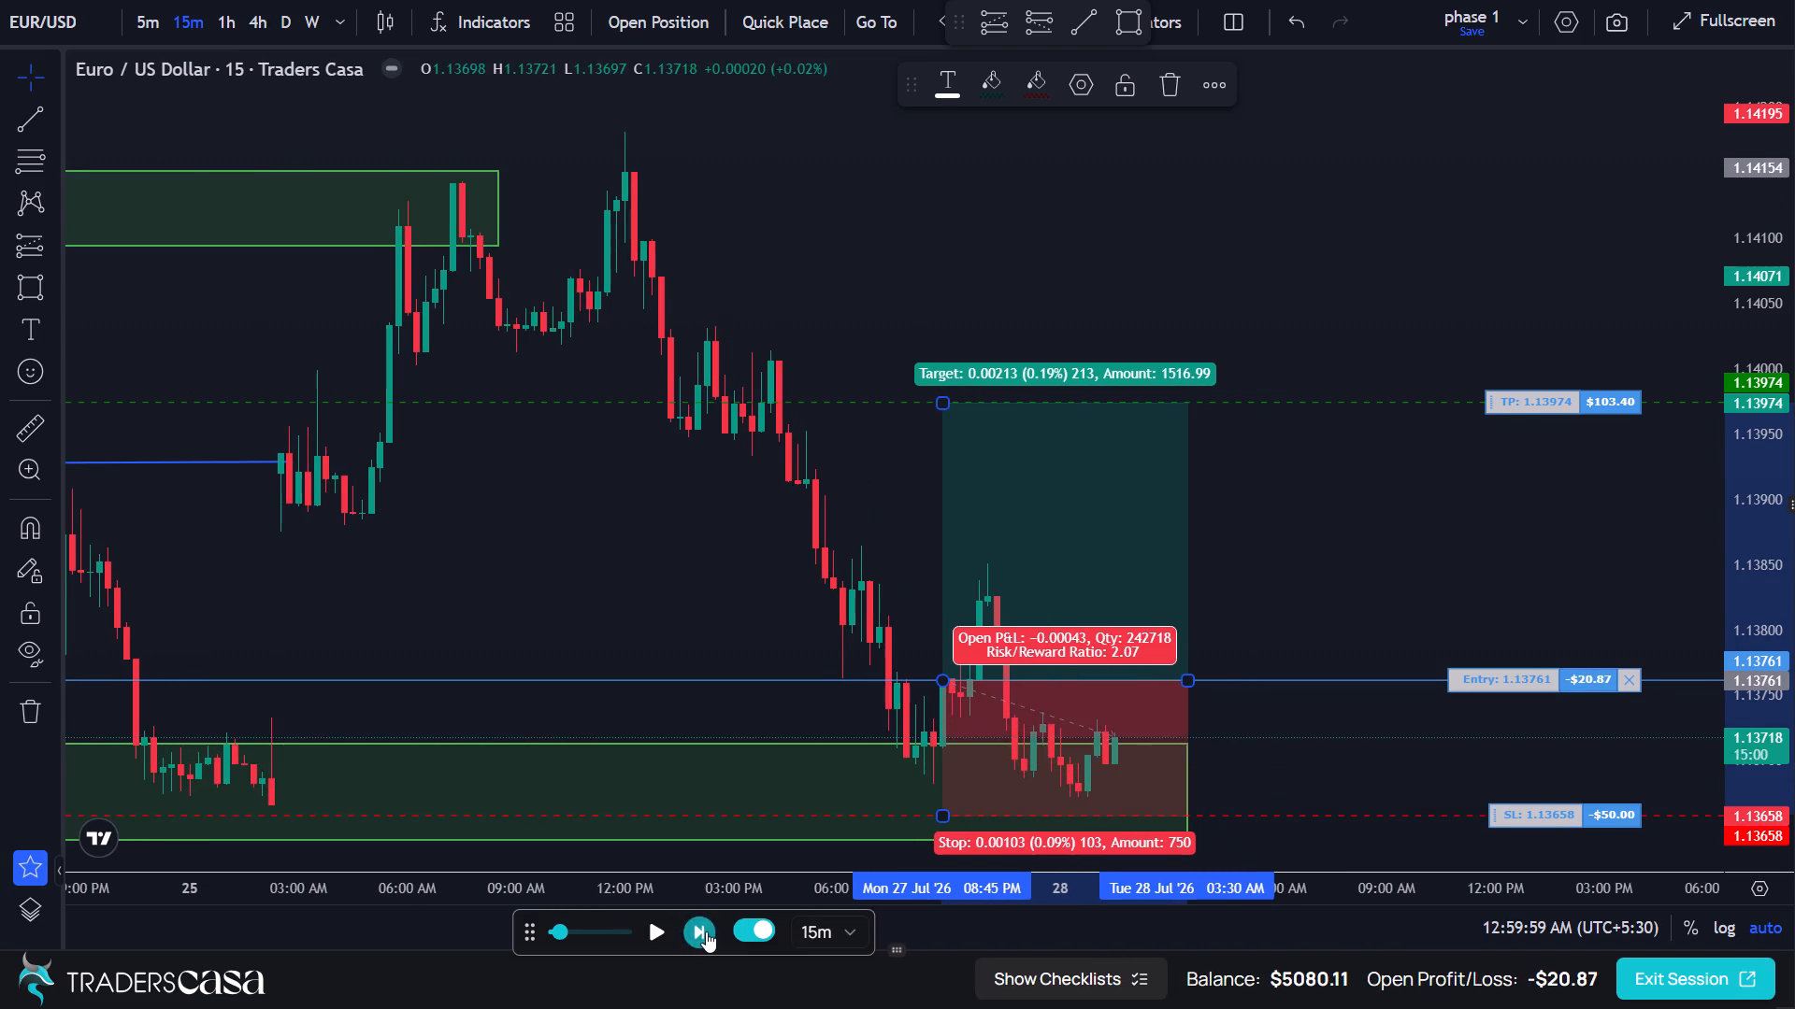
pyautogui.doubleClick(706, 931)
pyautogui.click(706, 931)
pyautogui.click(706, 931)
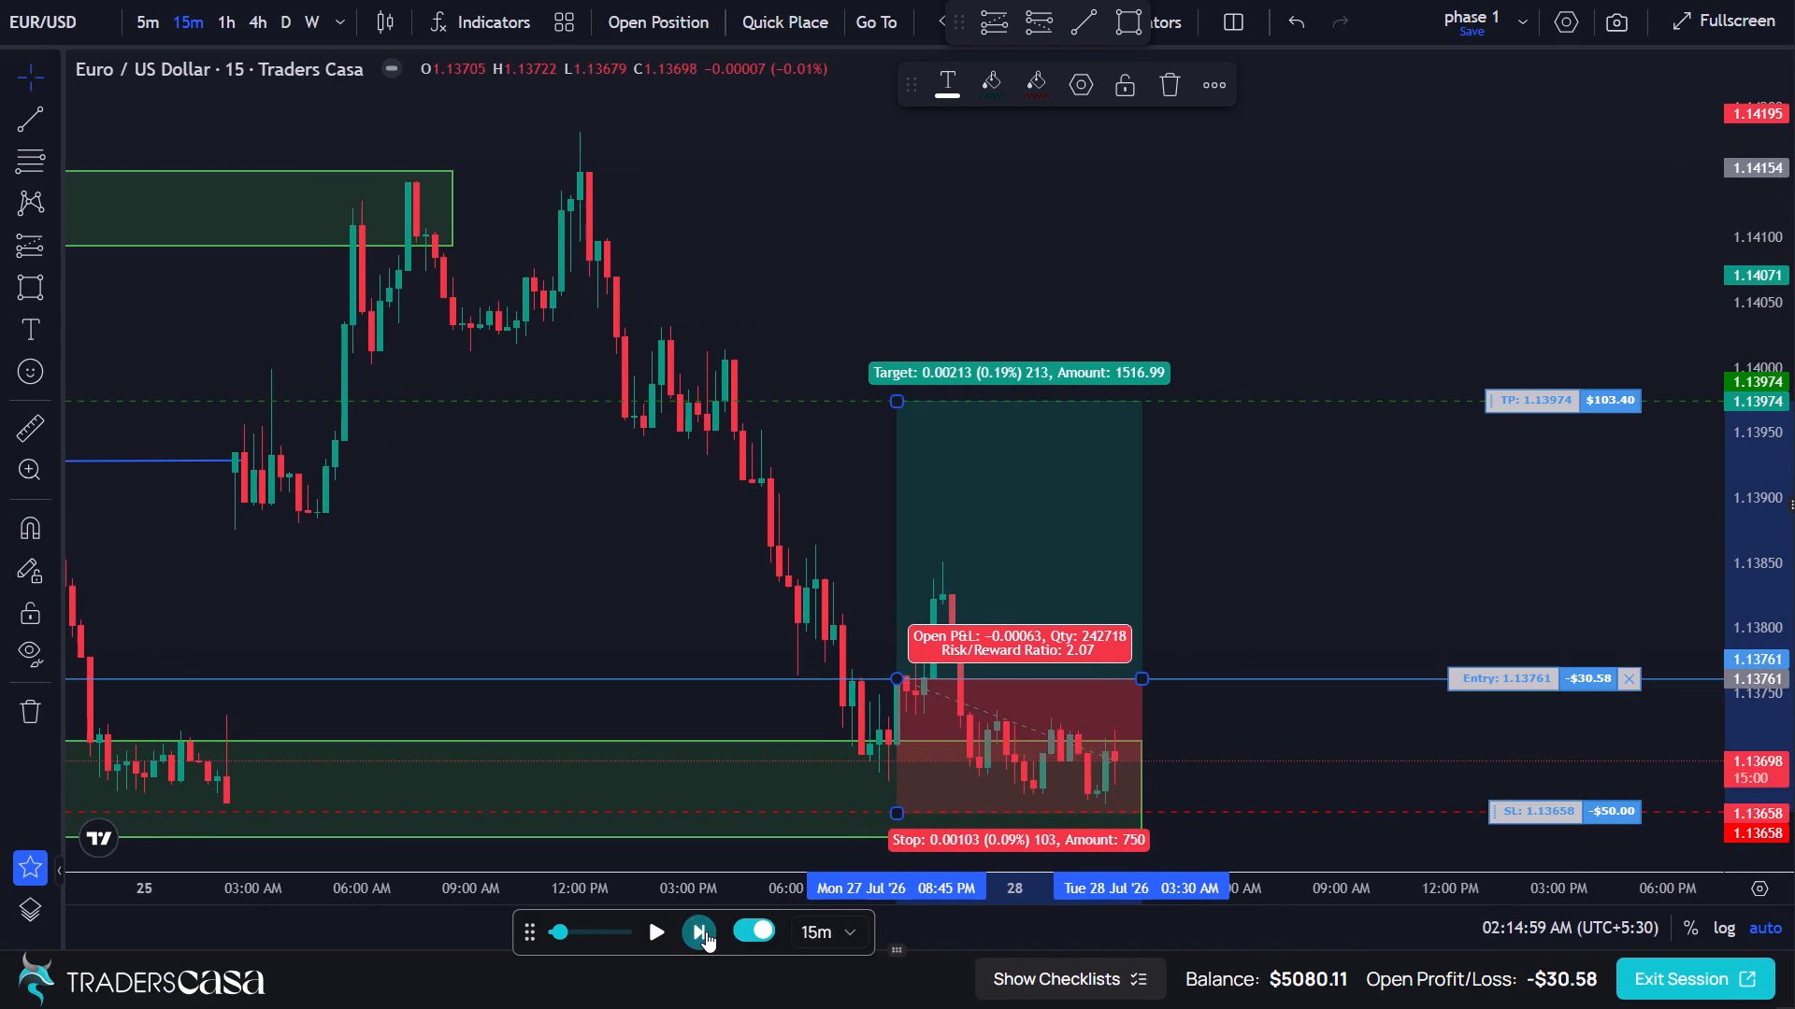
pyautogui.click(706, 931)
pyautogui.click(706, 931)
pyautogui.click(706, 931)
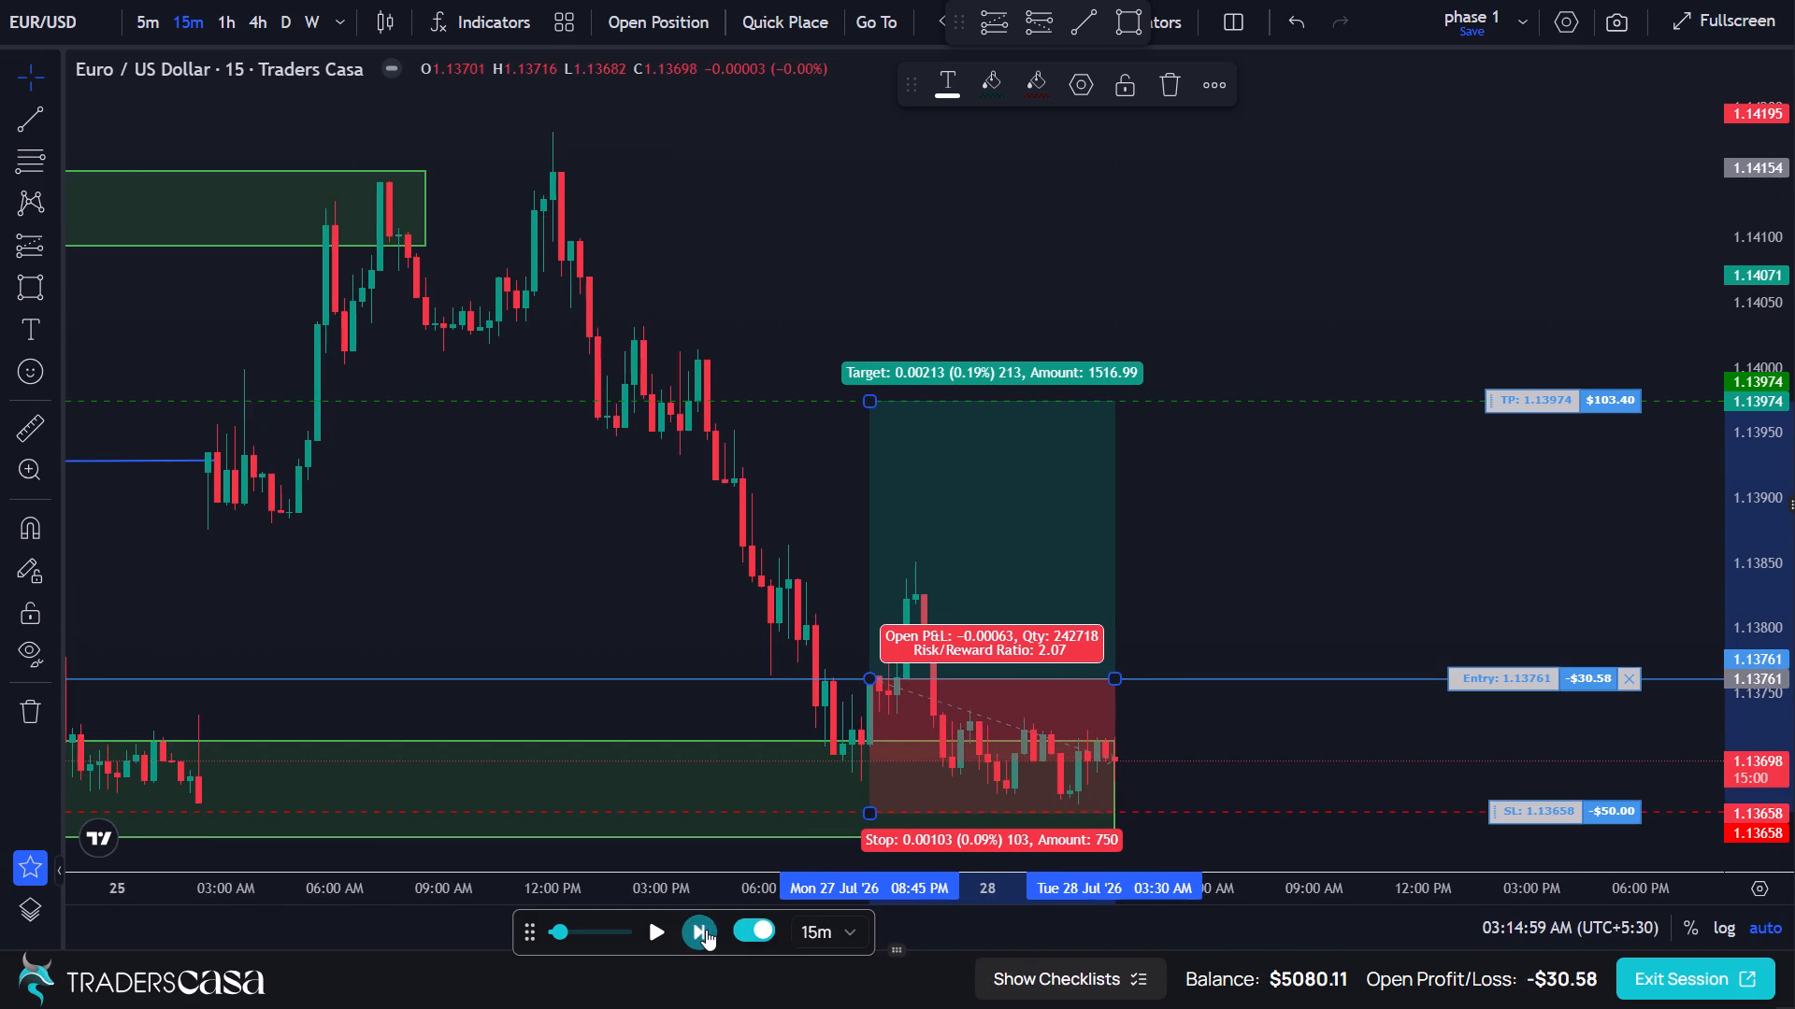
pyautogui.click(706, 930)
pyautogui.click(706, 930)
pyautogui.click(706, 930)
pyautogui.click(706, 930)
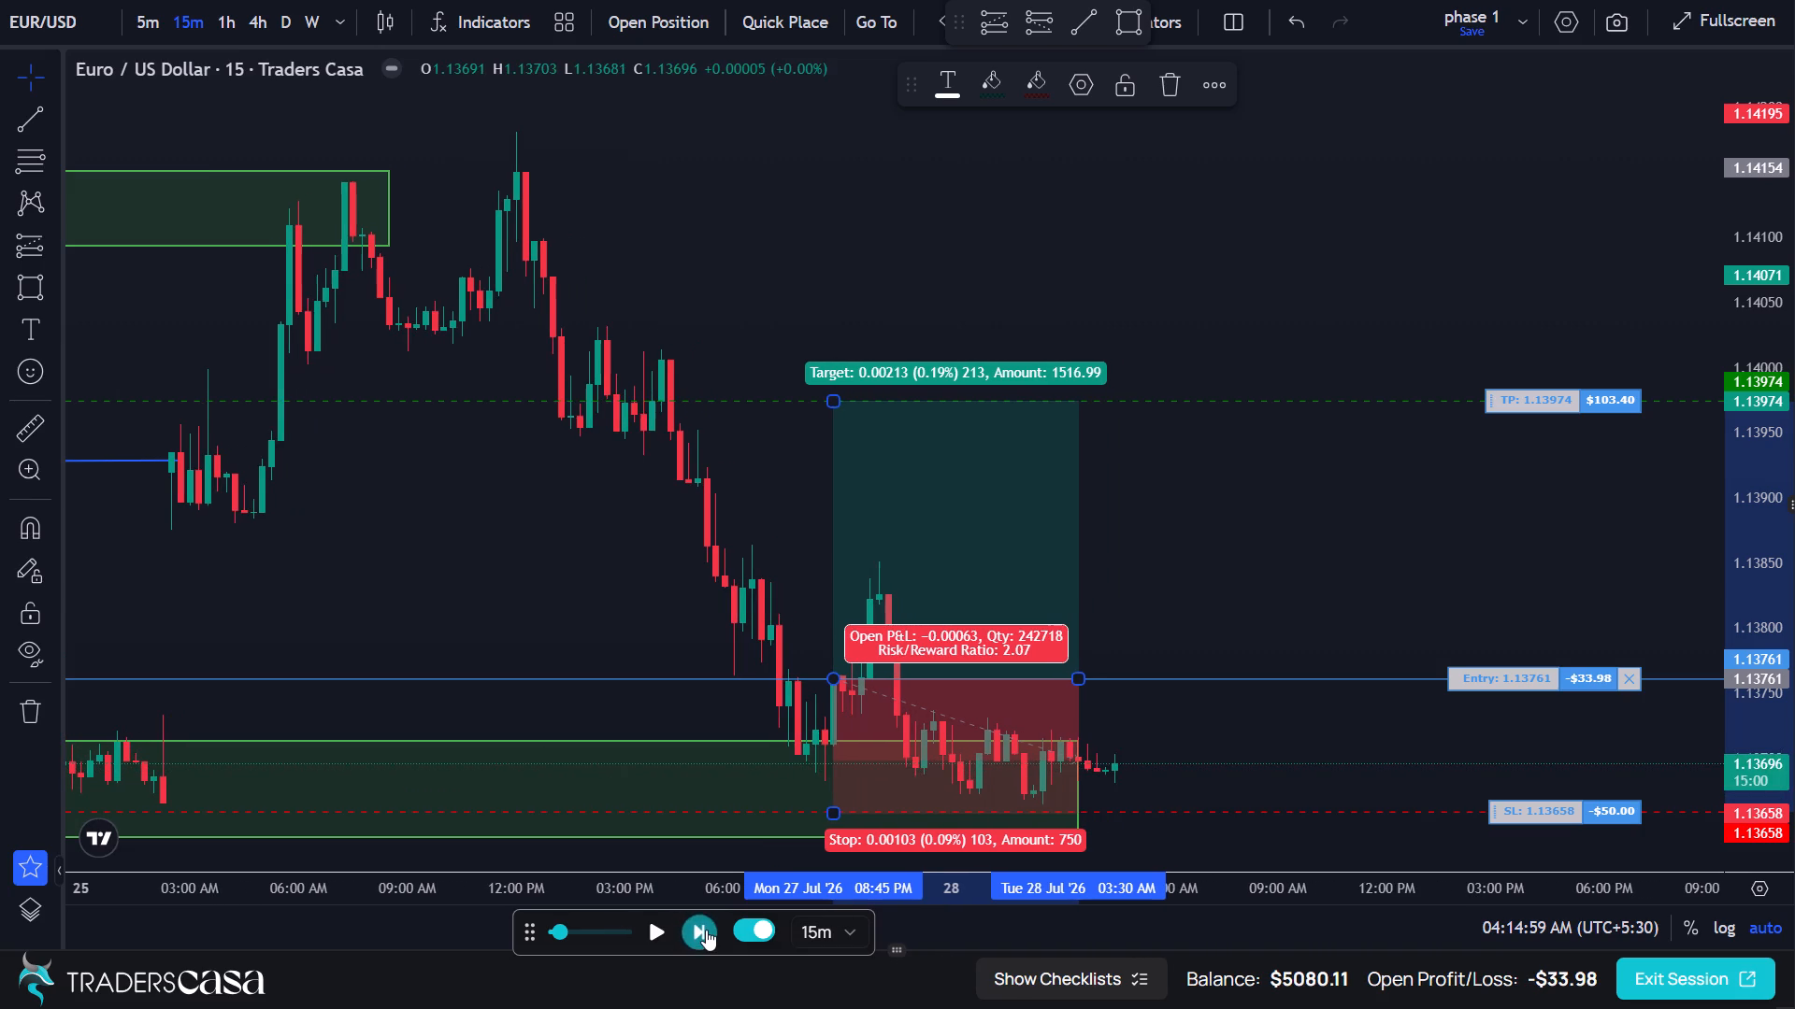
pyautogui.click(706, 930)
pyautogui.tripleClick(706, 930)
pyautogui.click(706, 930)
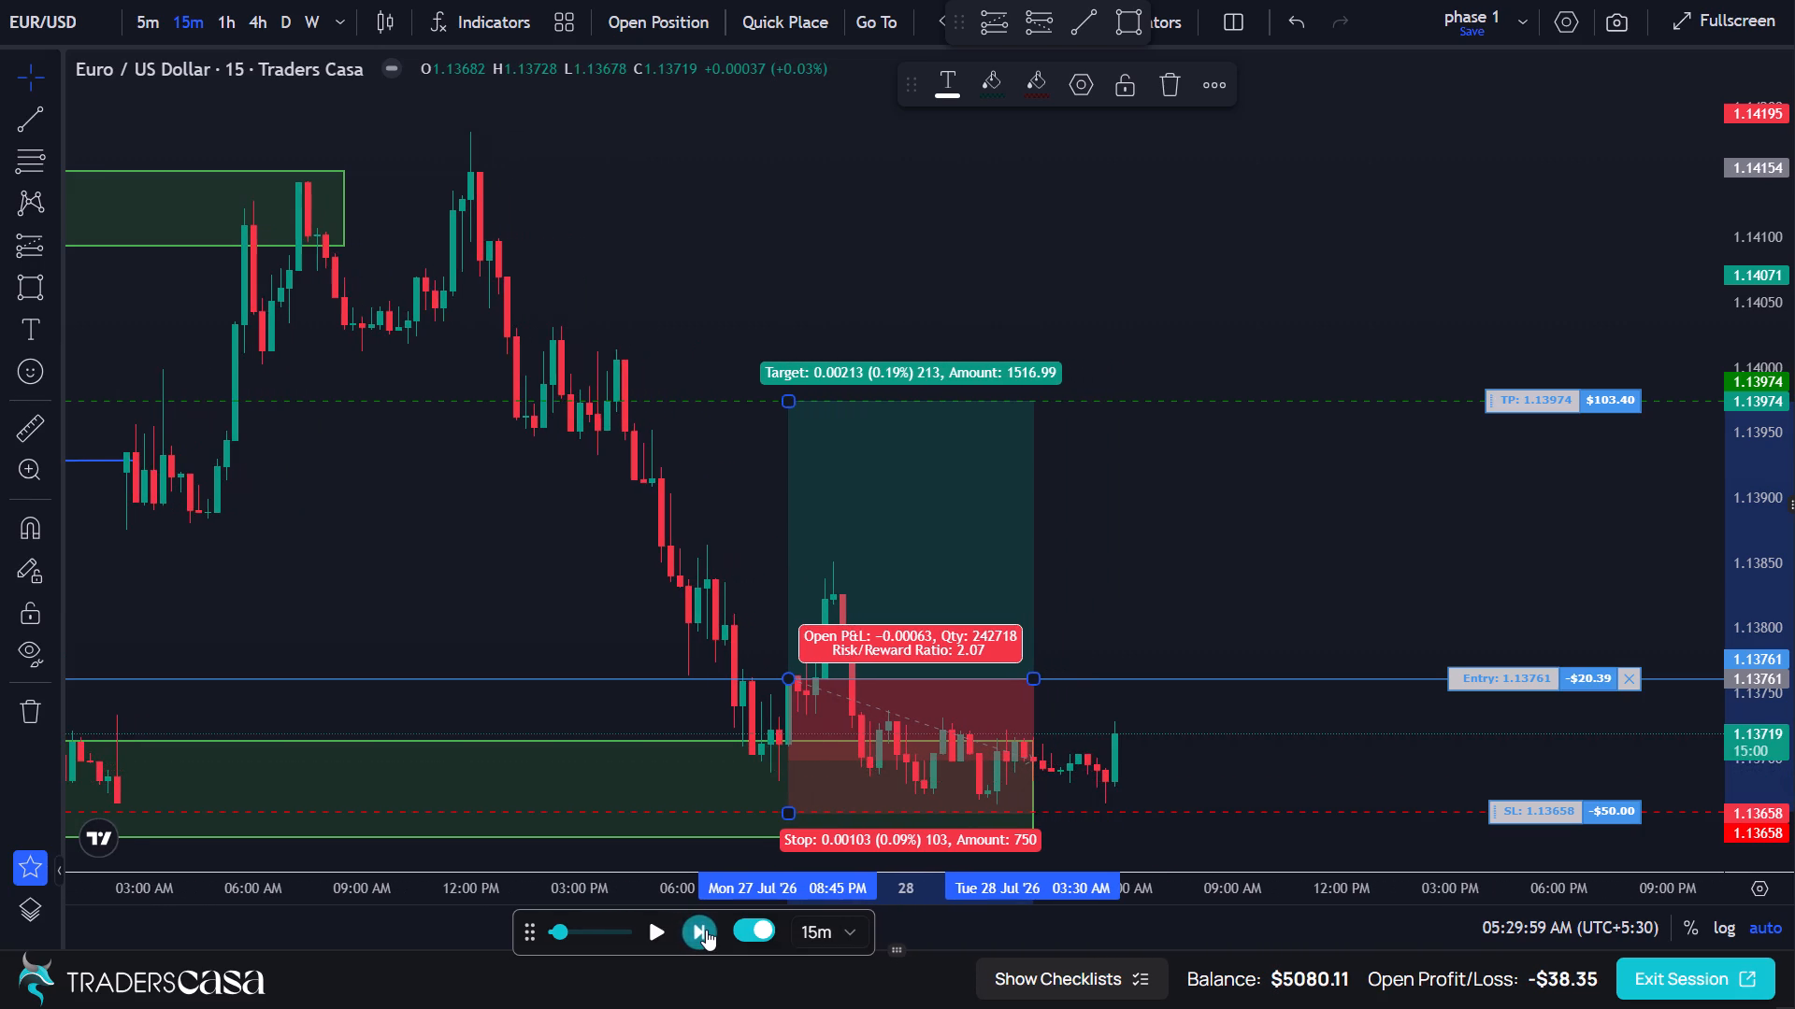
pyautogui.click(706, 930)
pyautogui.click(706, 930)
pyautogui.click(706, 930)
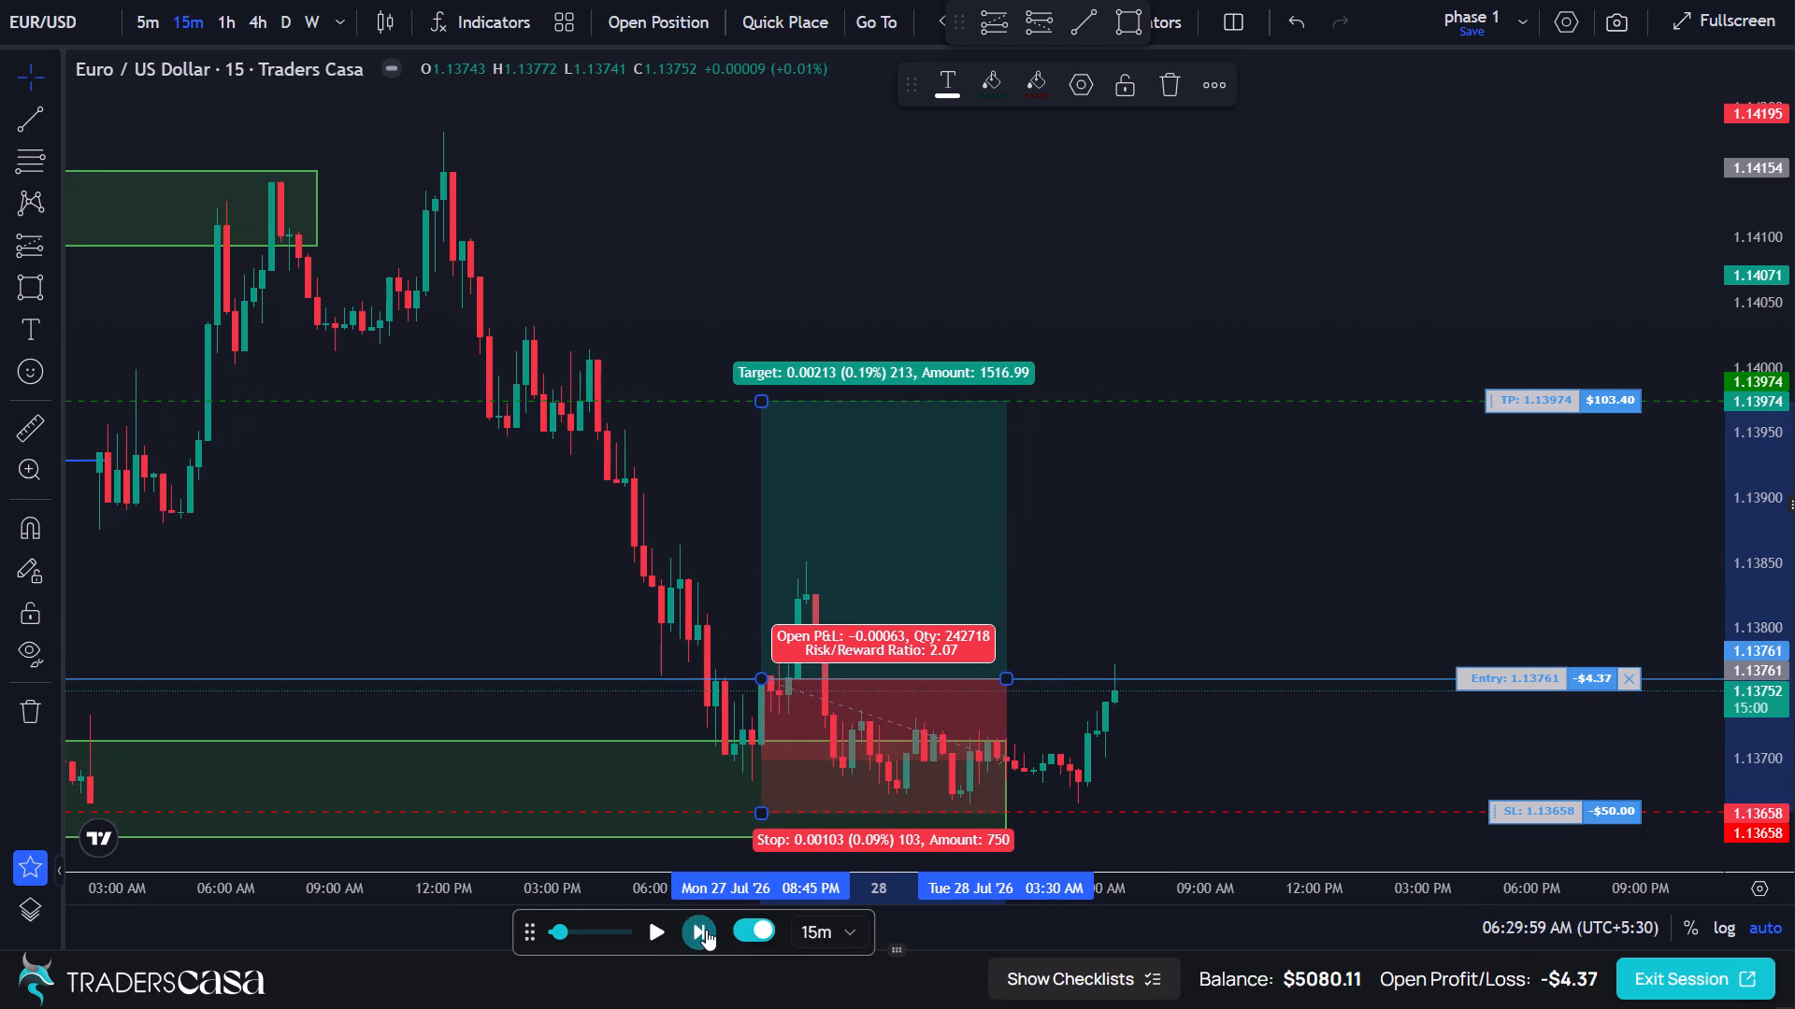
pyautogui.click(706, 930)
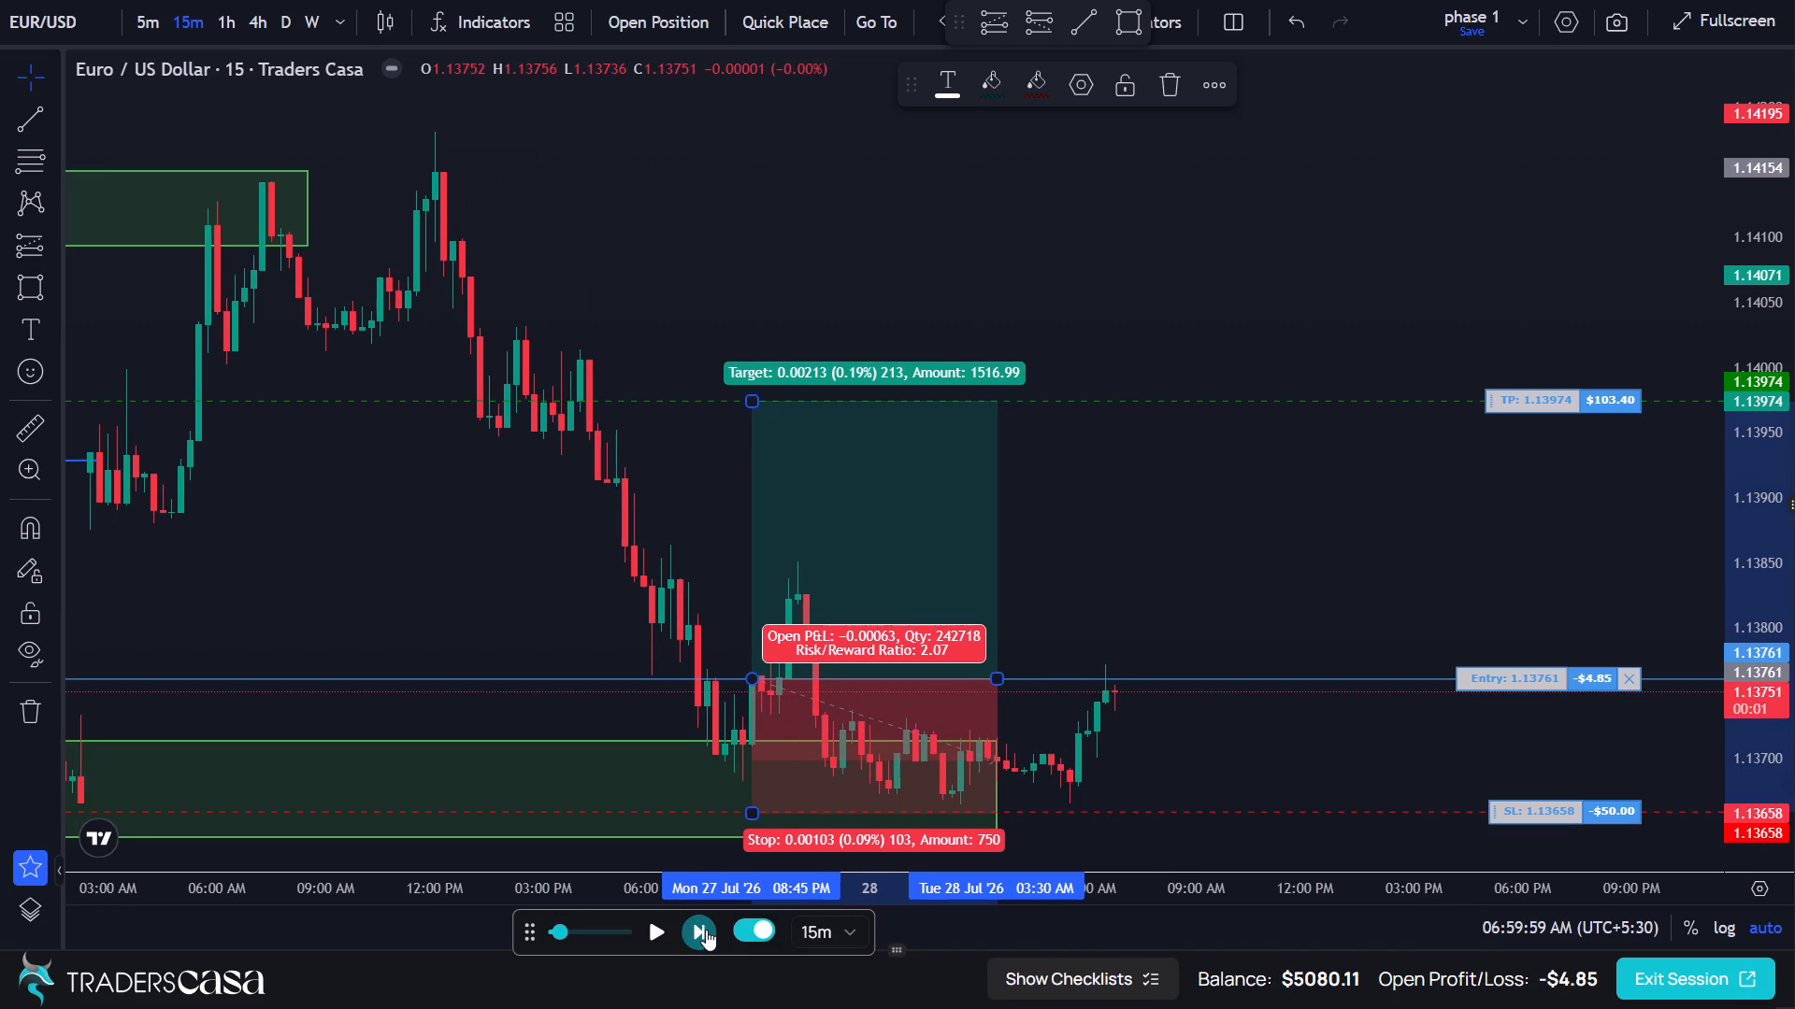
pyautogui.click(706, 930)
pyautogui.click(706, 930)
pyautogui.click(706, 930)
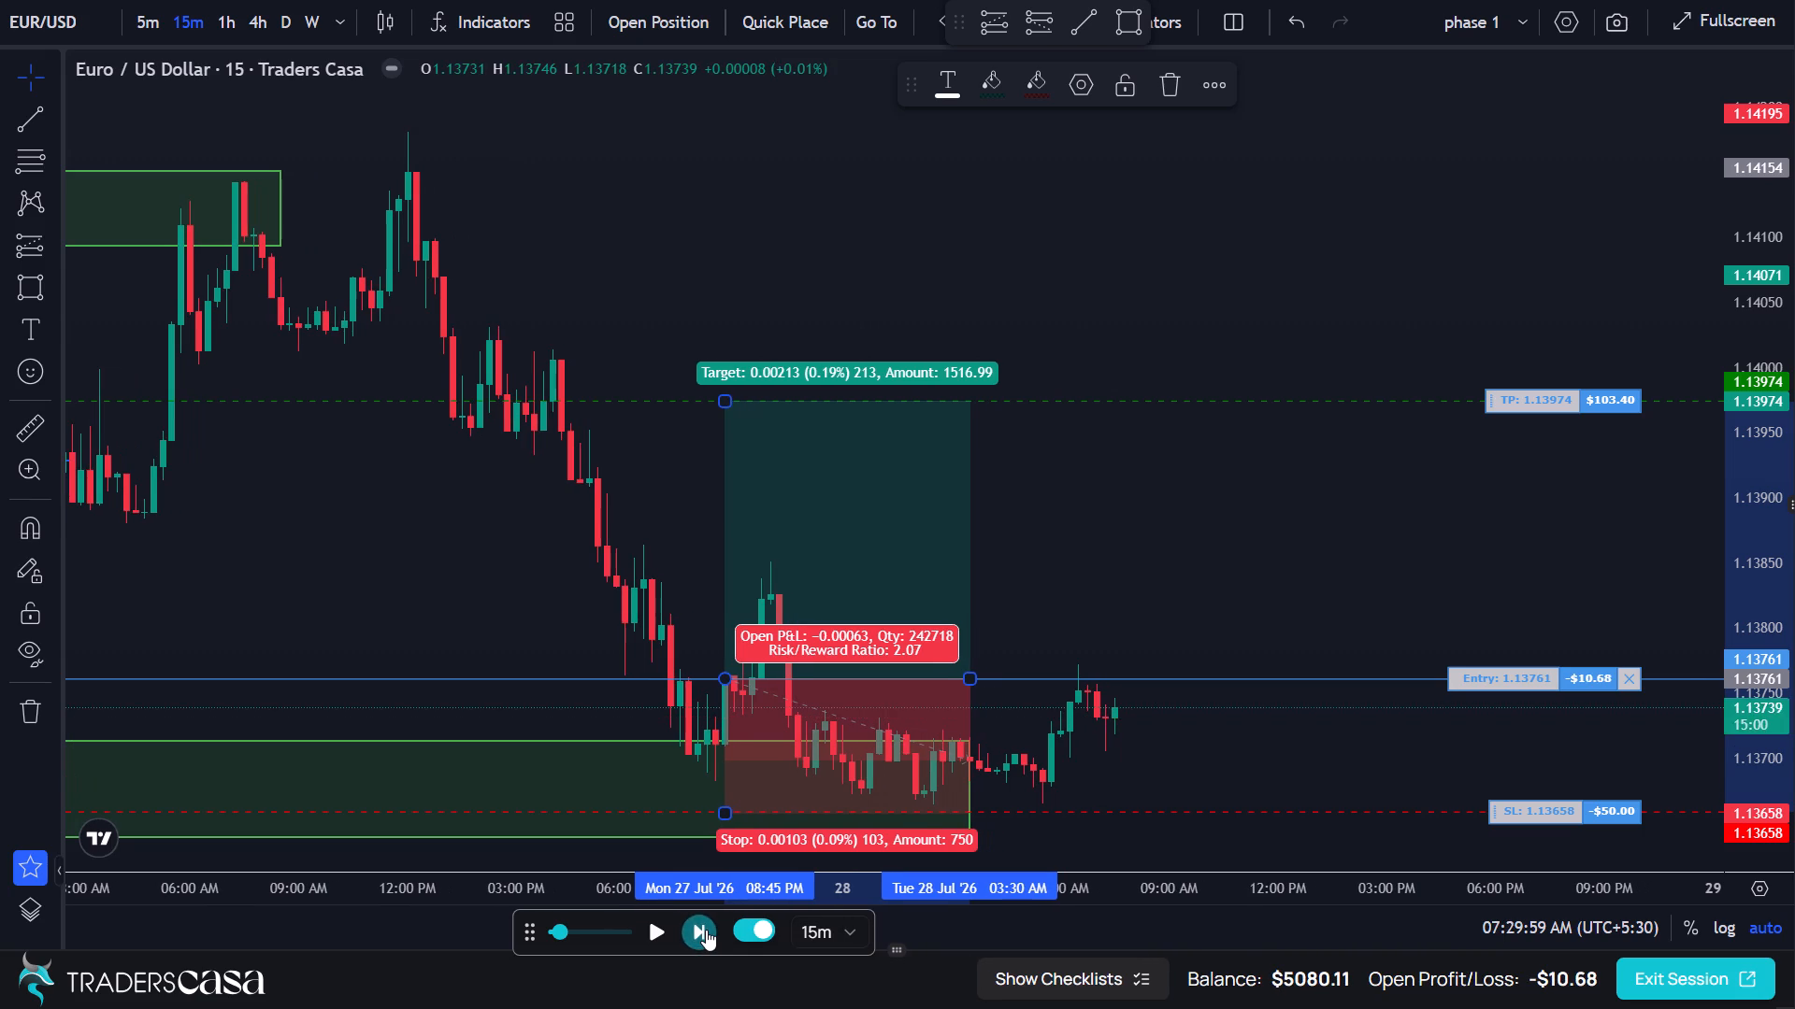
pyautogui.click(706, 930)
pyautogui.click(706, 930)
pyautogui.click(706, 930)
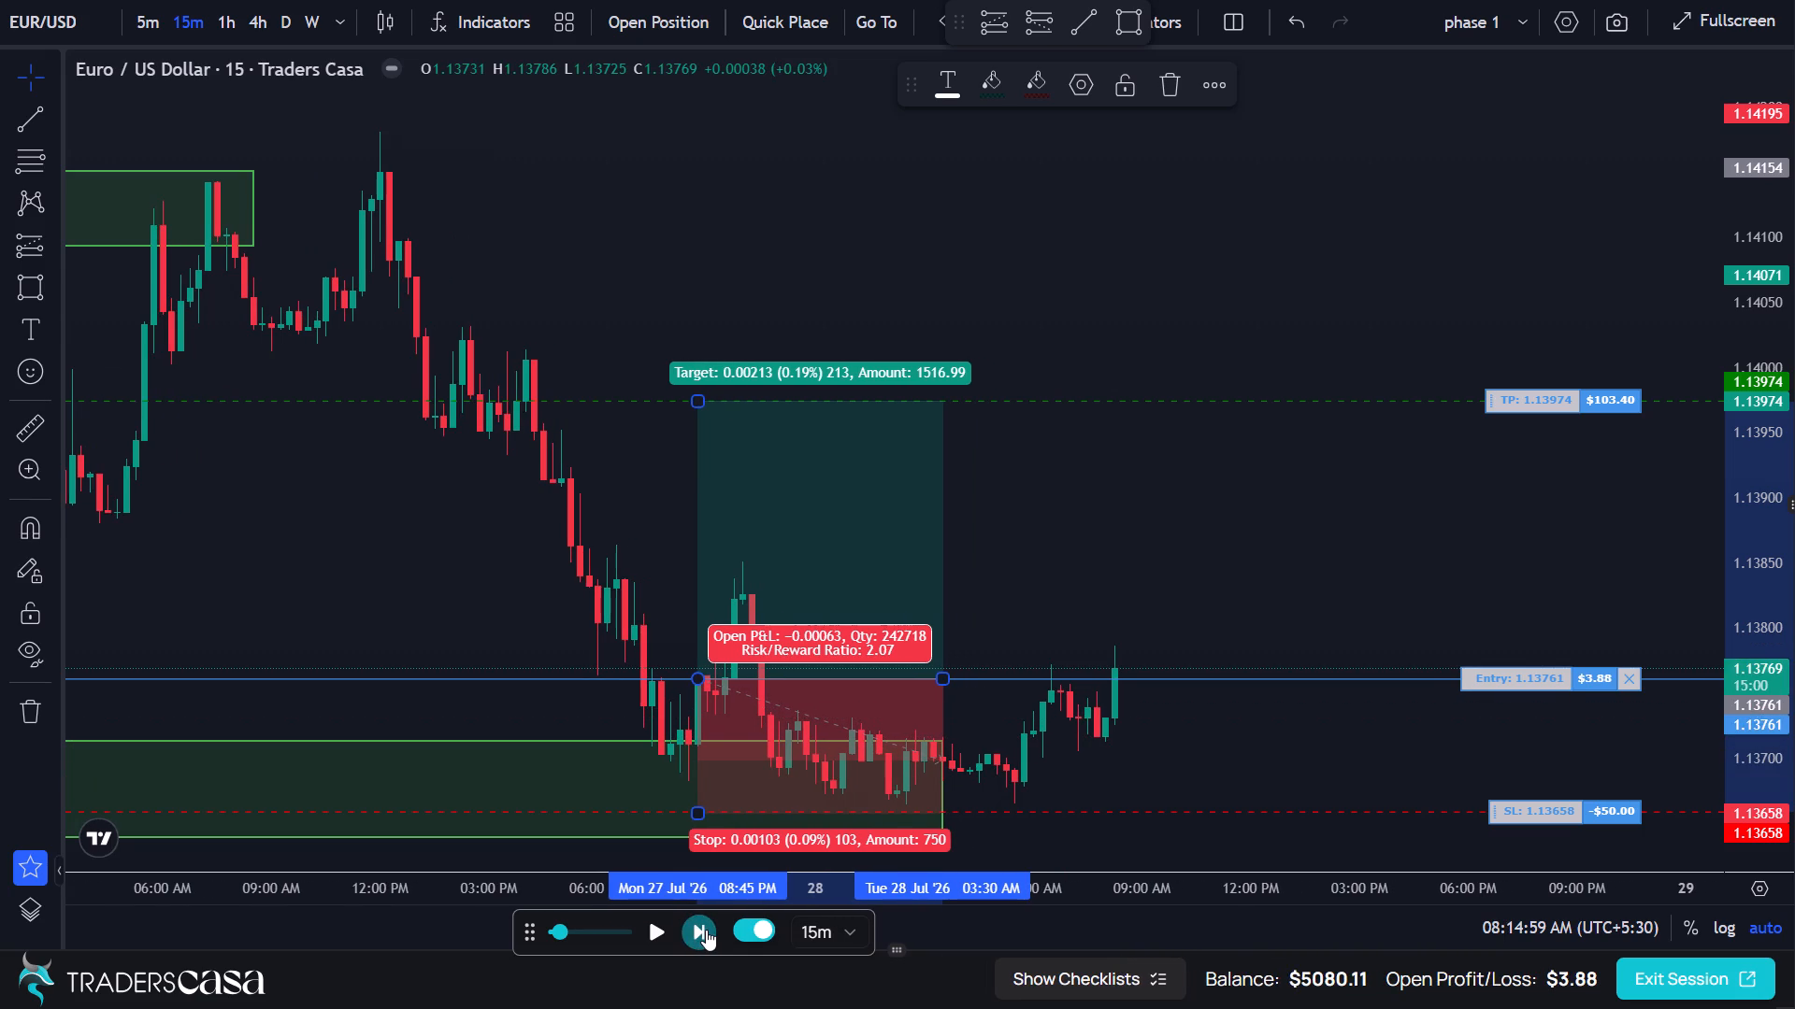
pyautogui.click(706, 930)
pyautogui.click(706, 930)
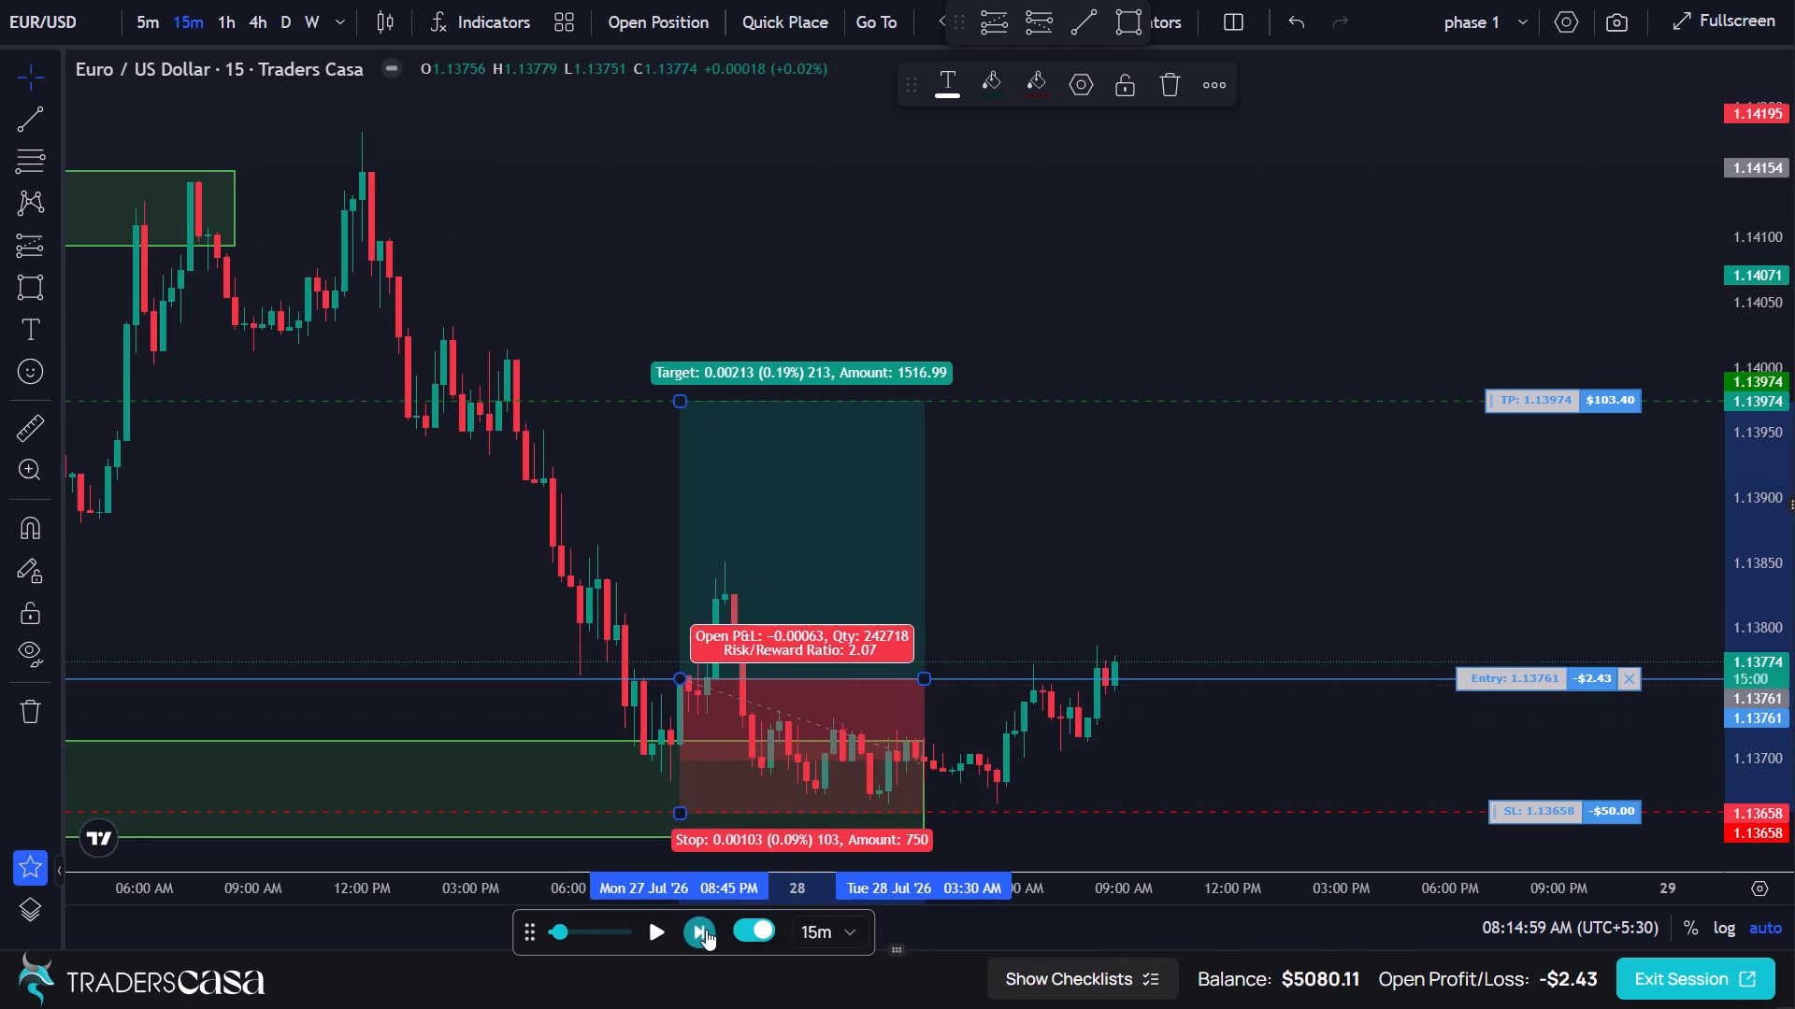
pyautogui.click(706, 930)
pyautogui.click(706, 930)
pyautogui.click(706, 930)
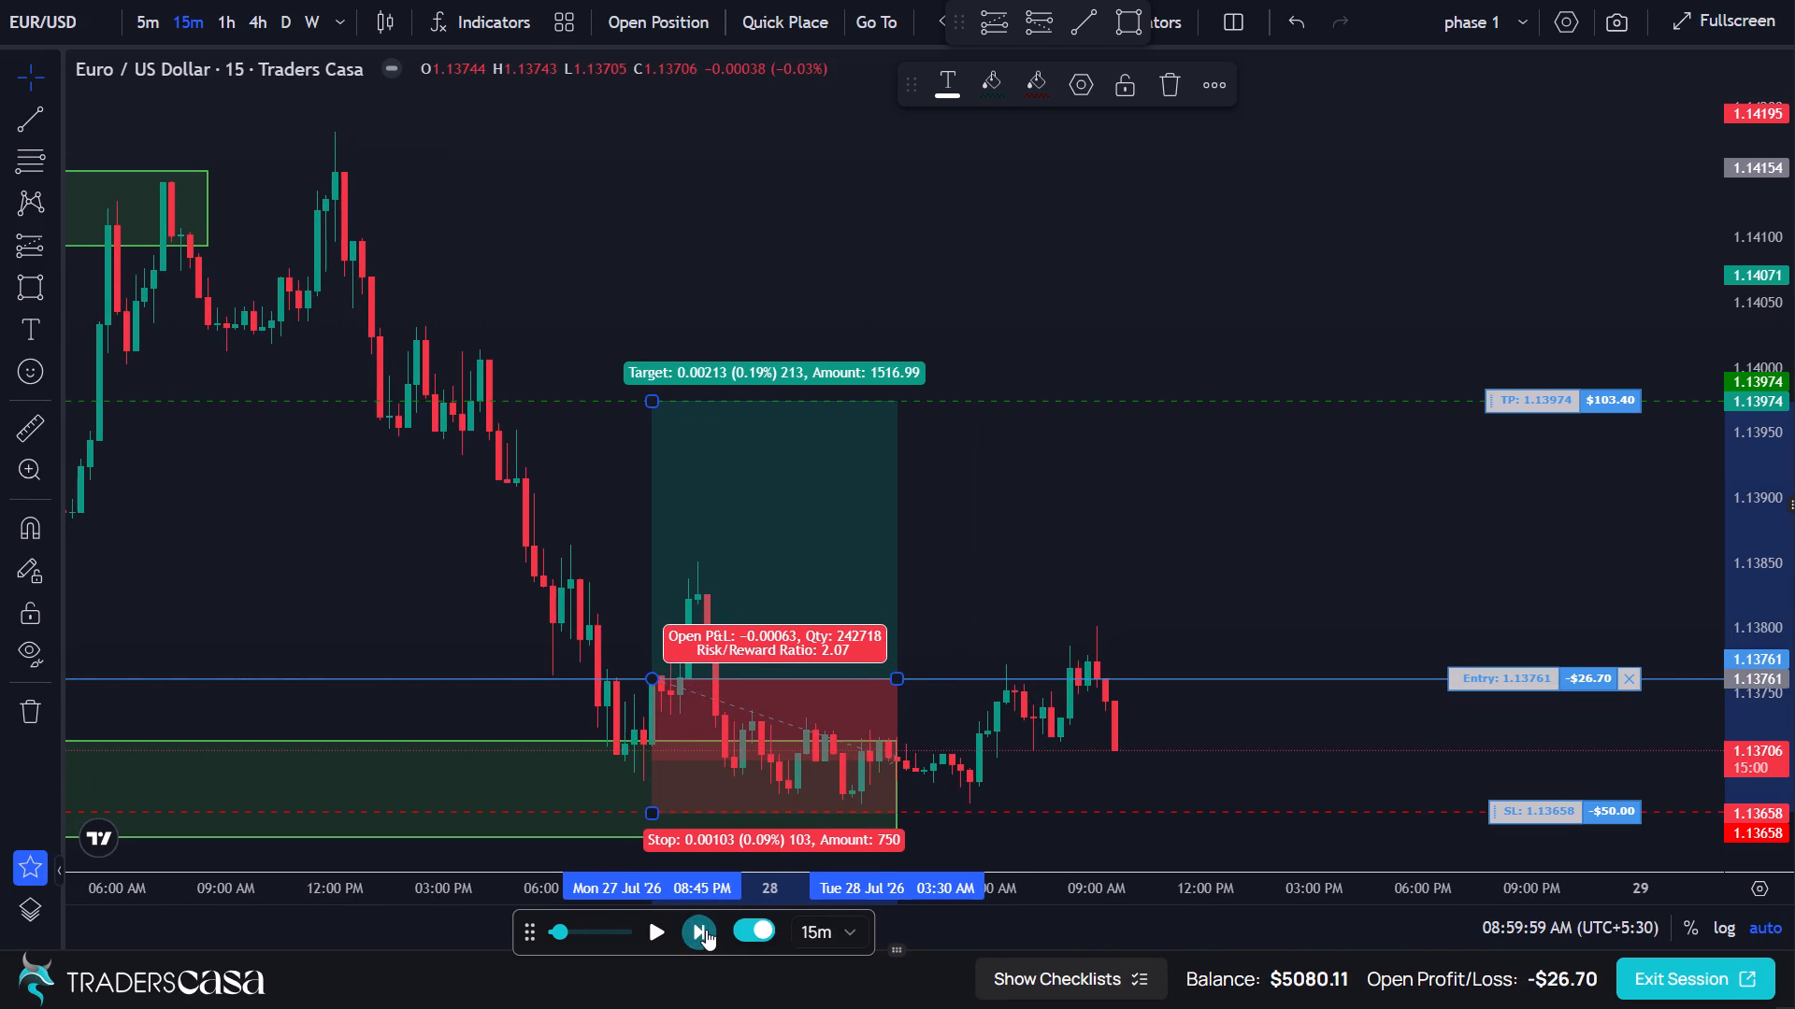
pyautogui.click(706, 930)
pyautogui.click(706, 930)
pyautogui.tripleClick(706, 930)
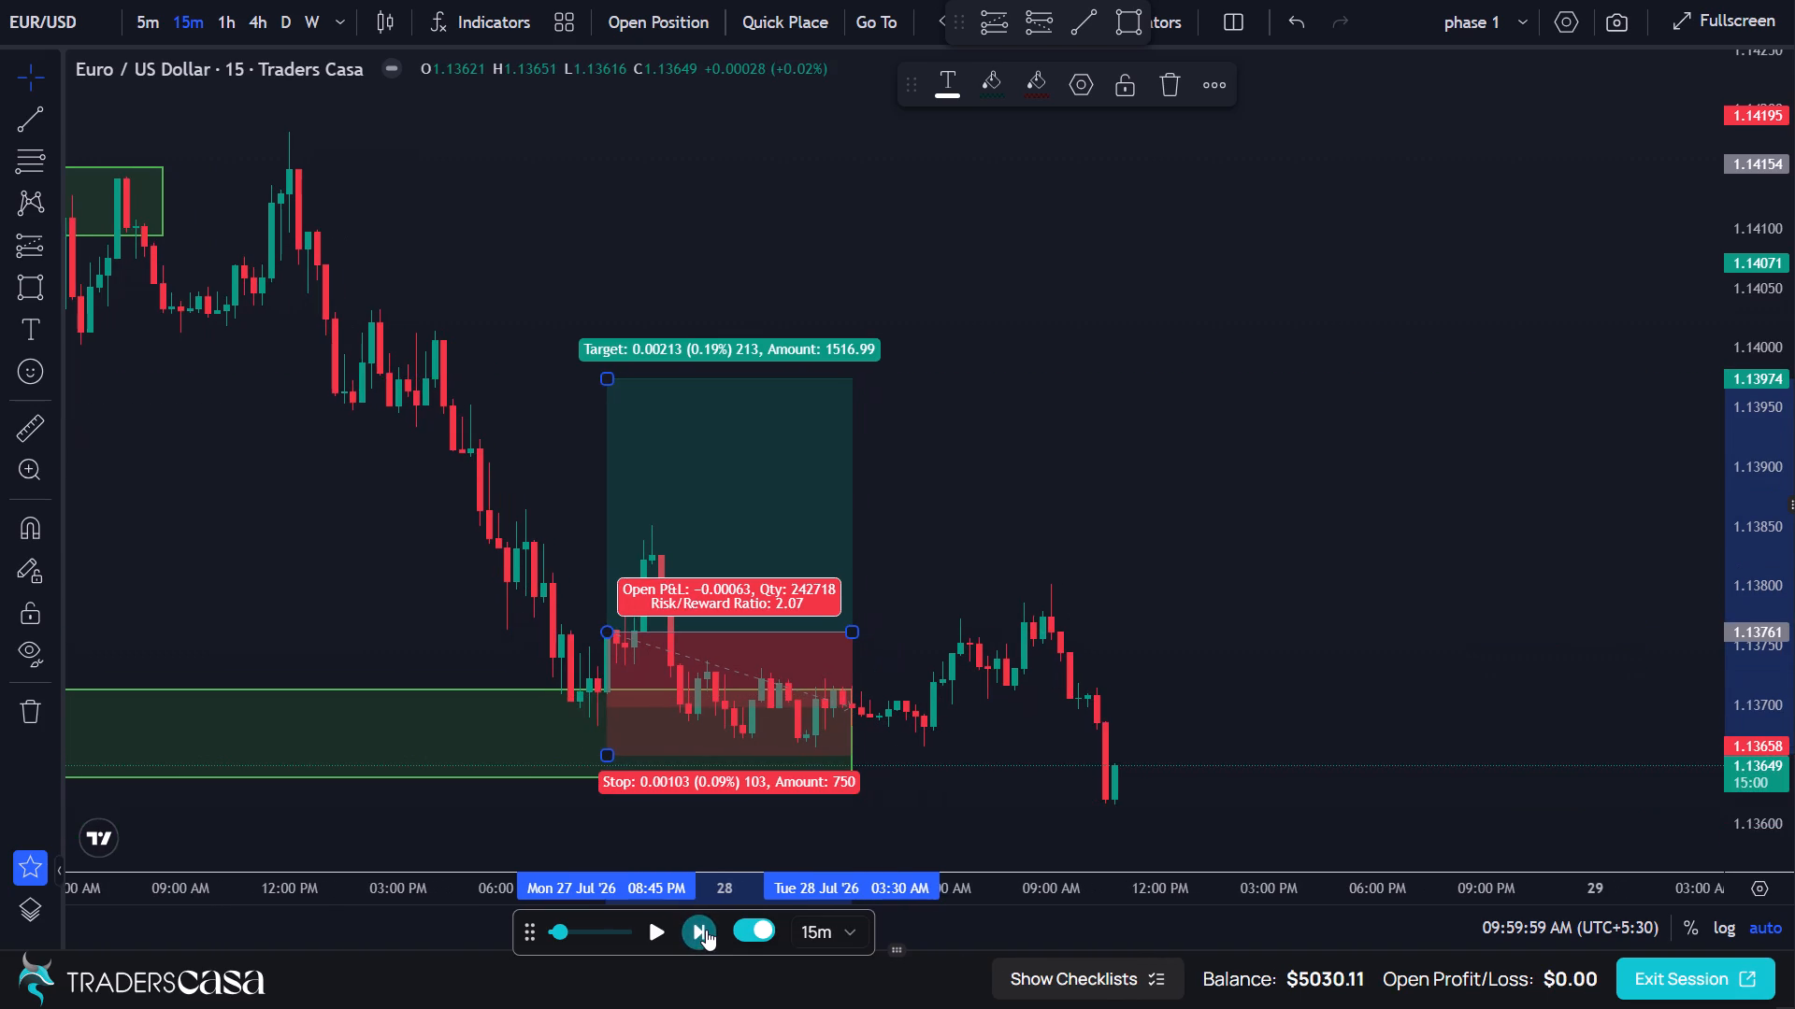
# Delete the long position drawing with its entry at 1.13761.
pyautogui.click(689, 418)
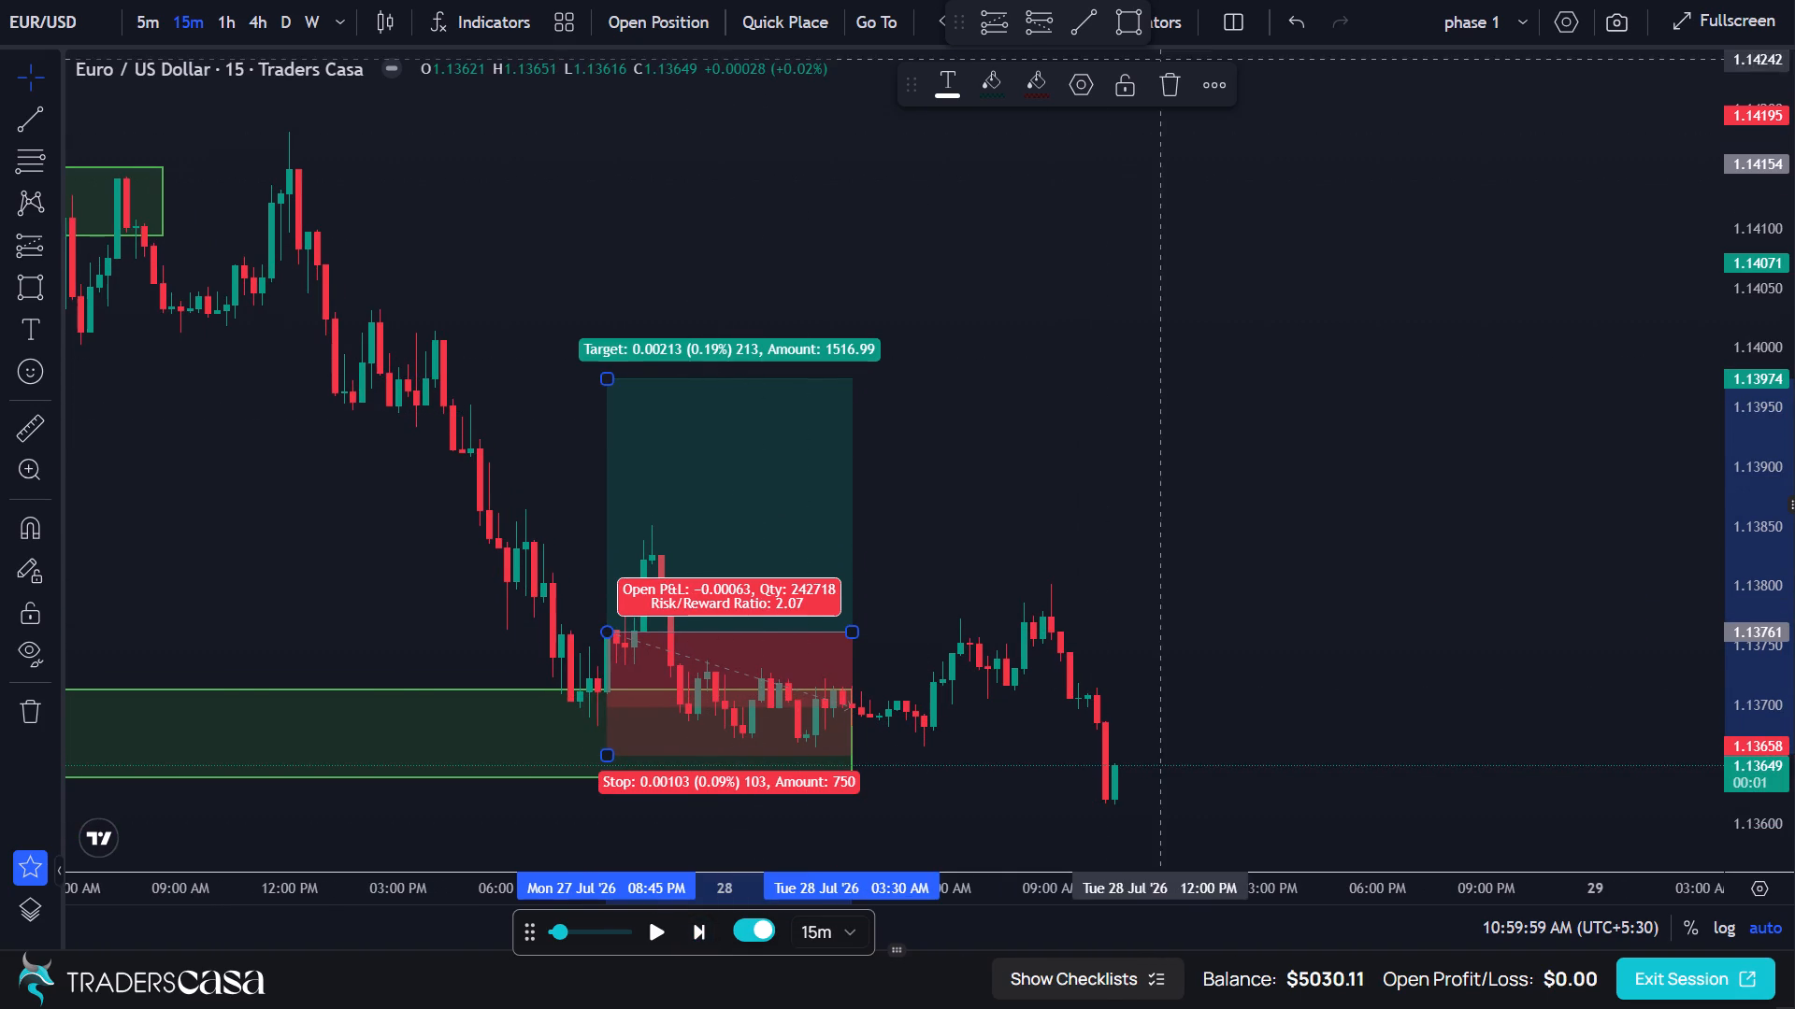
pyautogui.click(1166, 83)
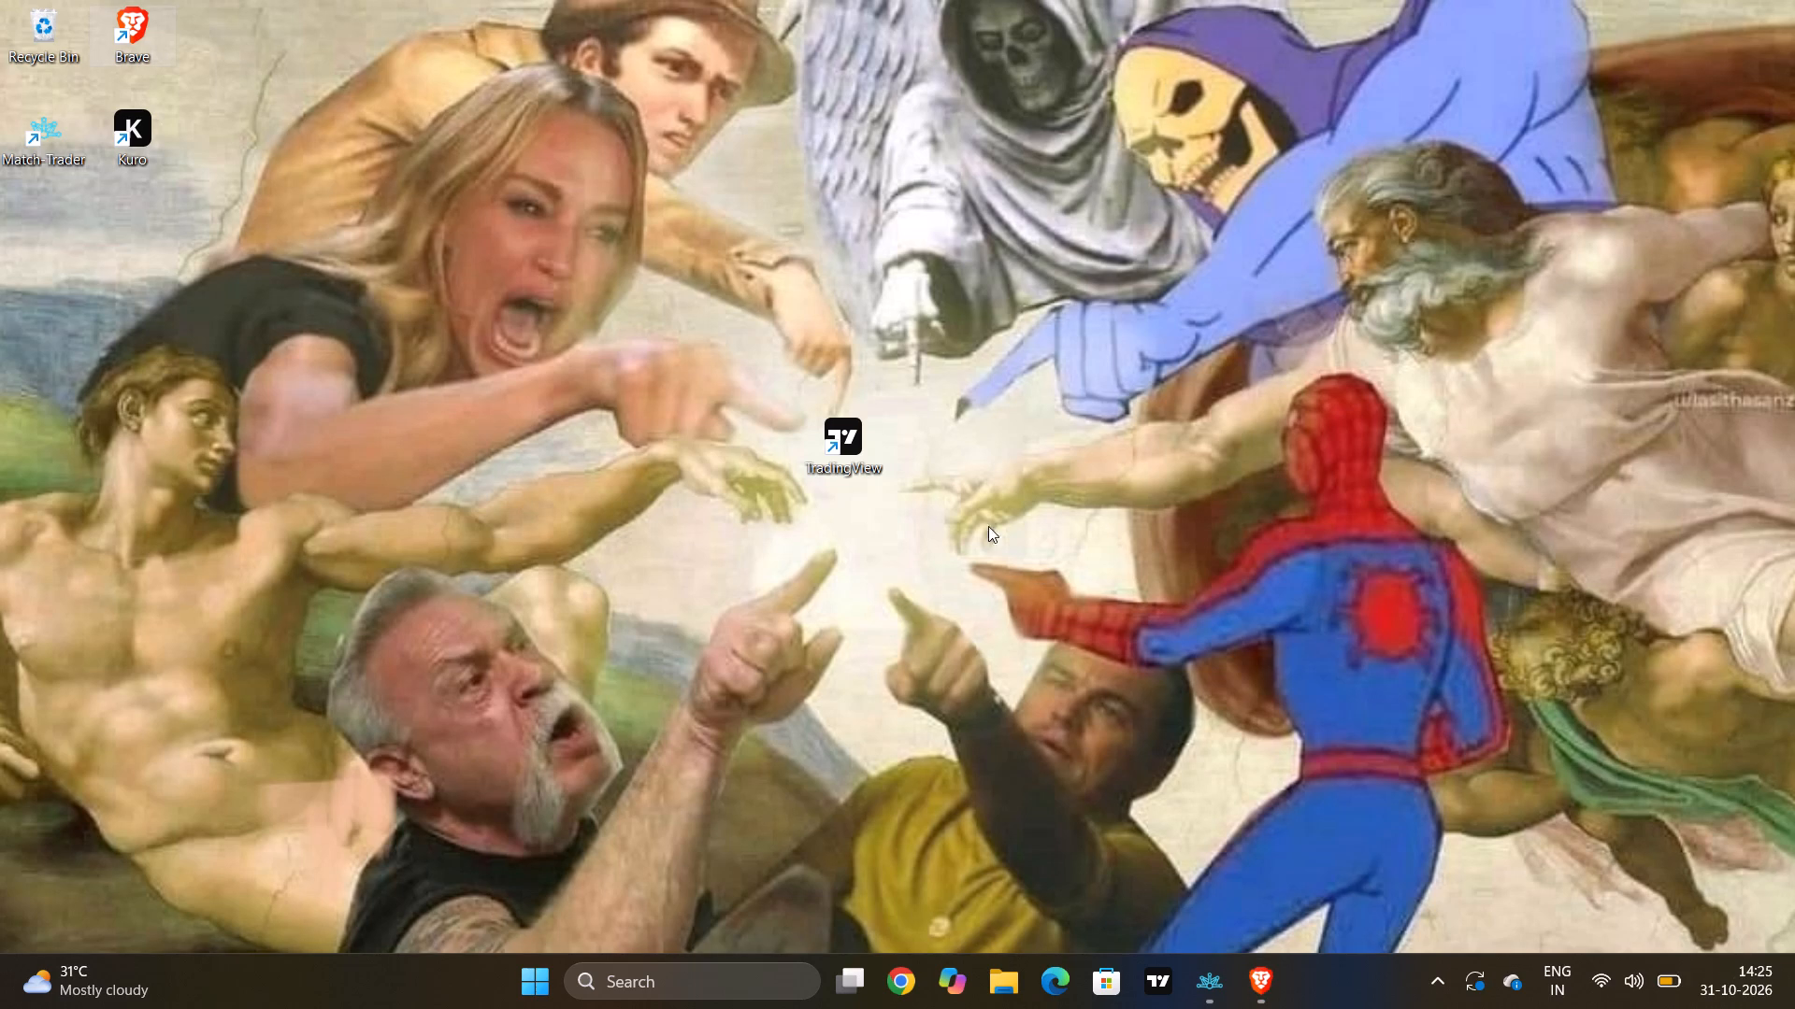
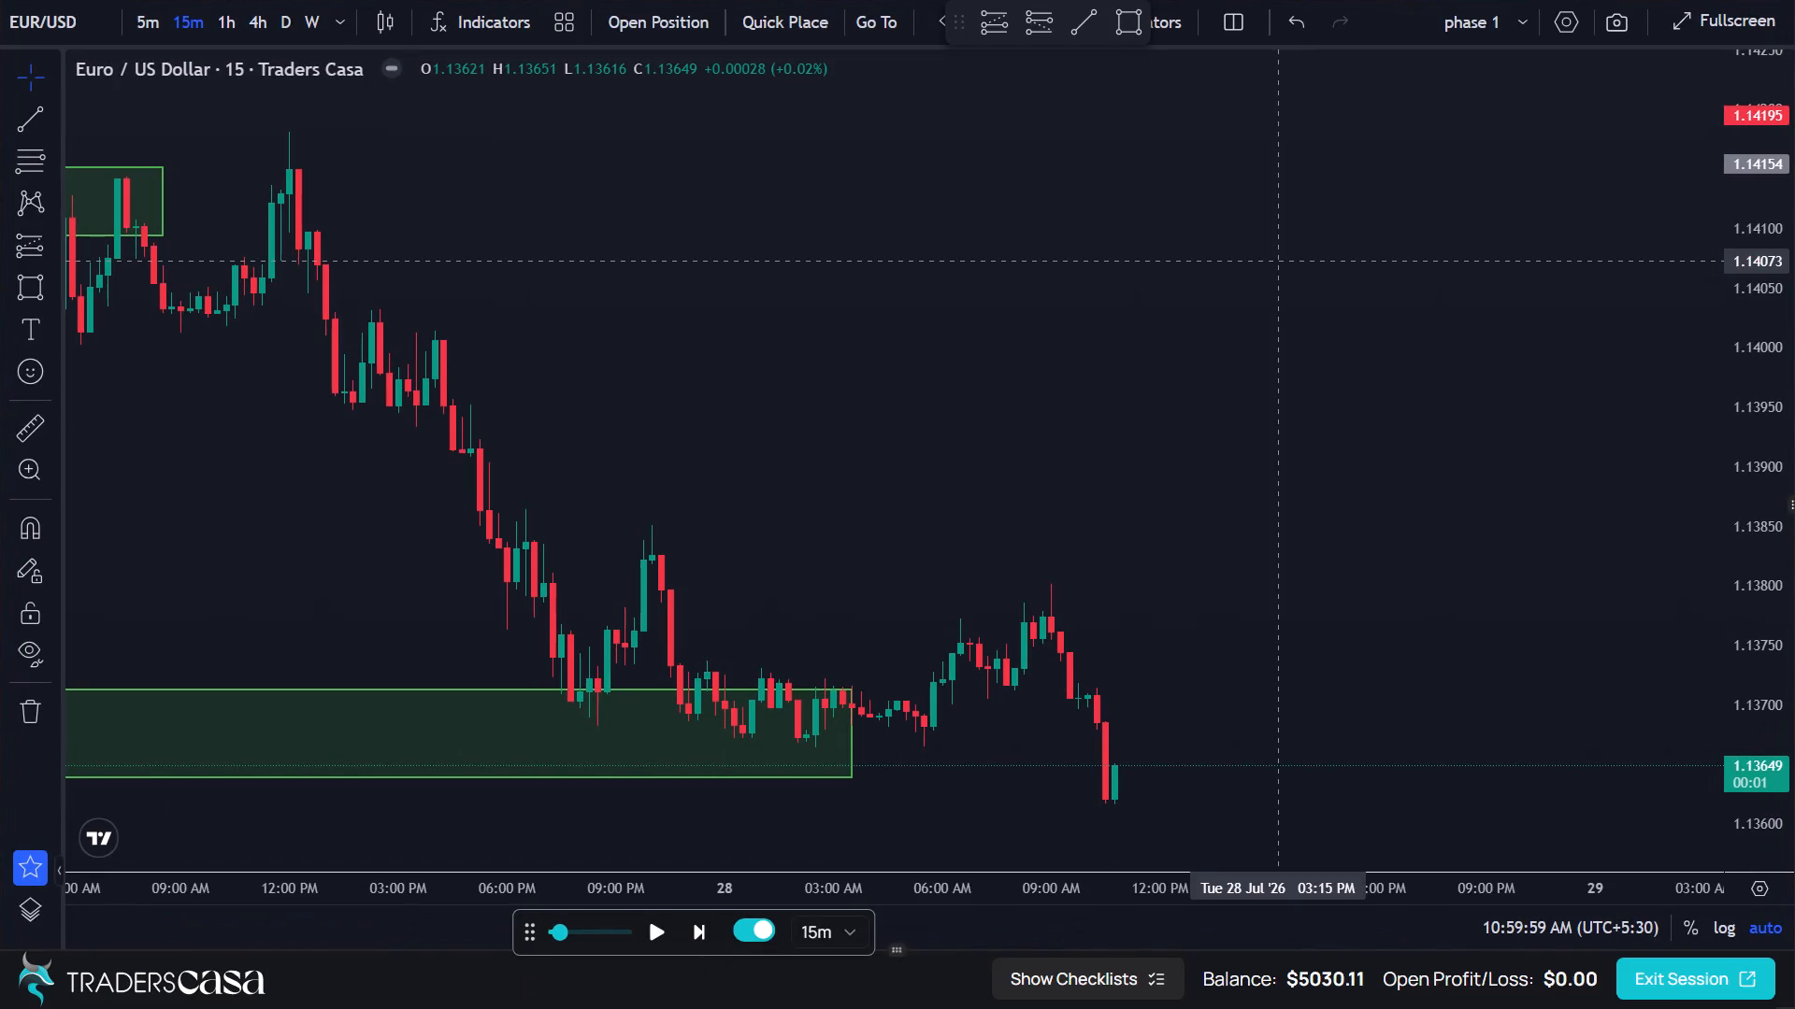
# Review the wider EUR/USD 15-minute price history, examining the overall structure around the marked zones and horizontal levels through July.
pyautogui.scroll(-4, 639, 317)
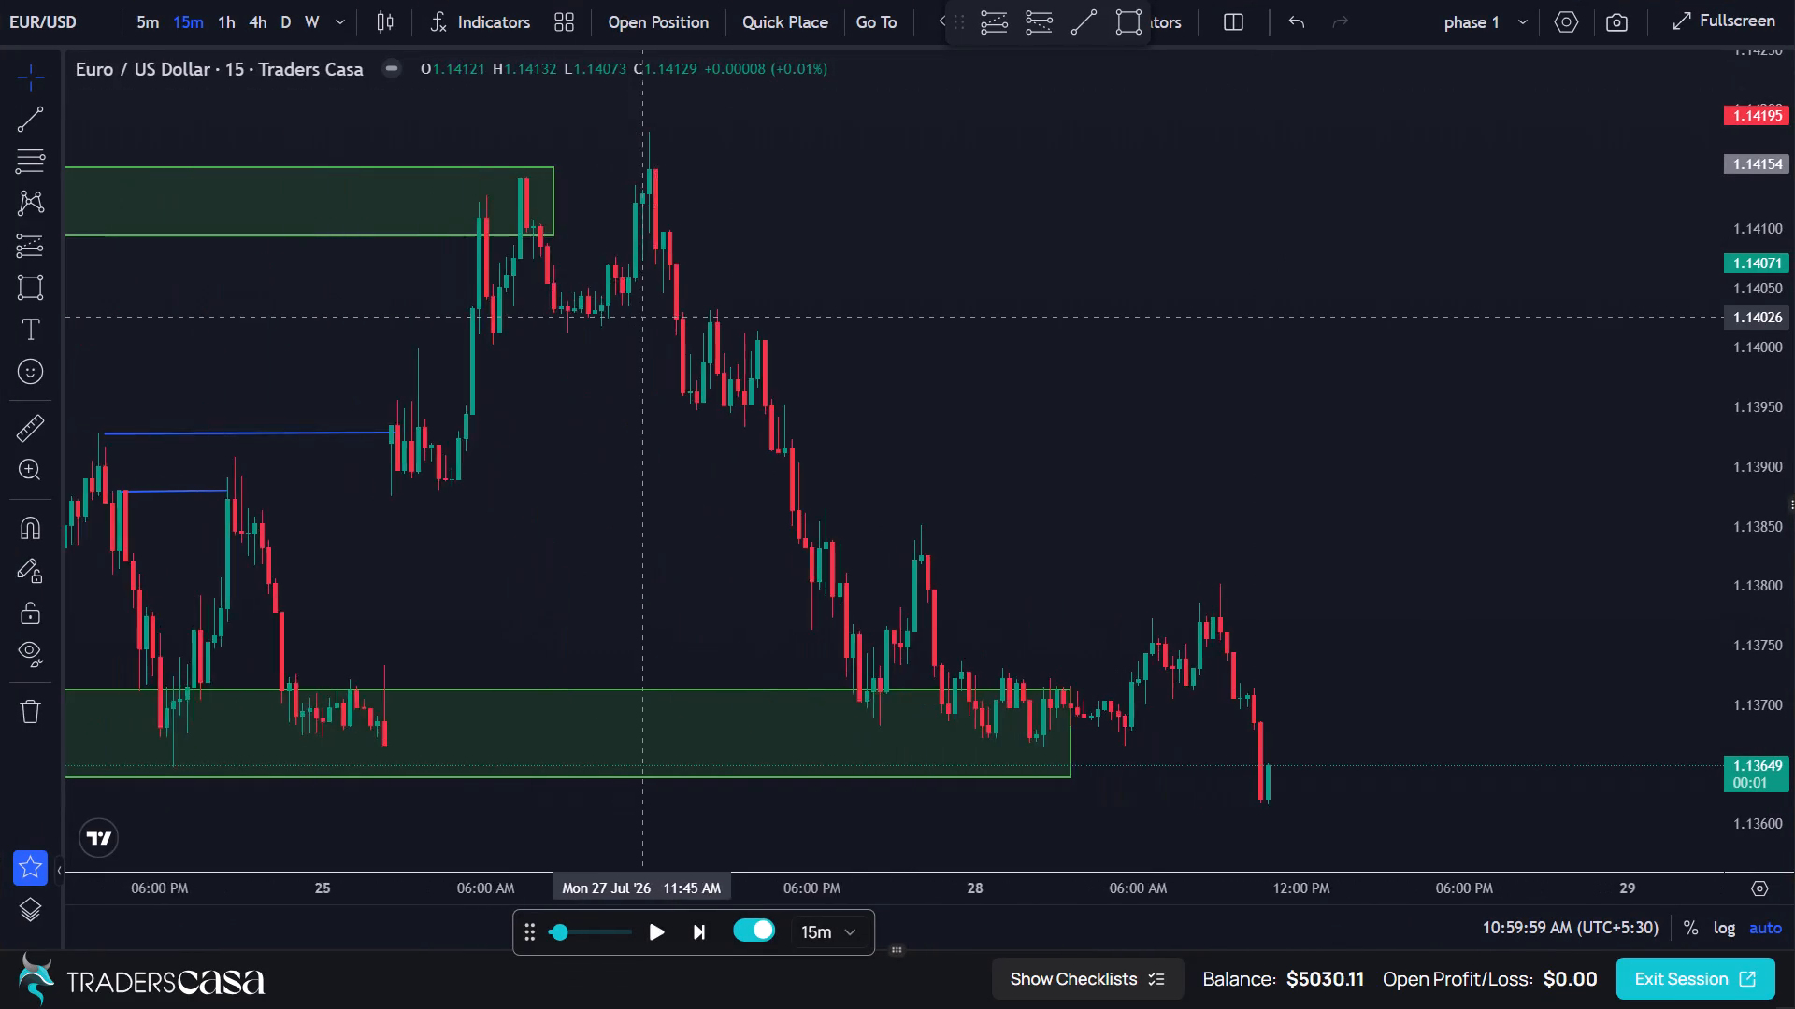
pyautogui.scroll(-3, 639, 317)
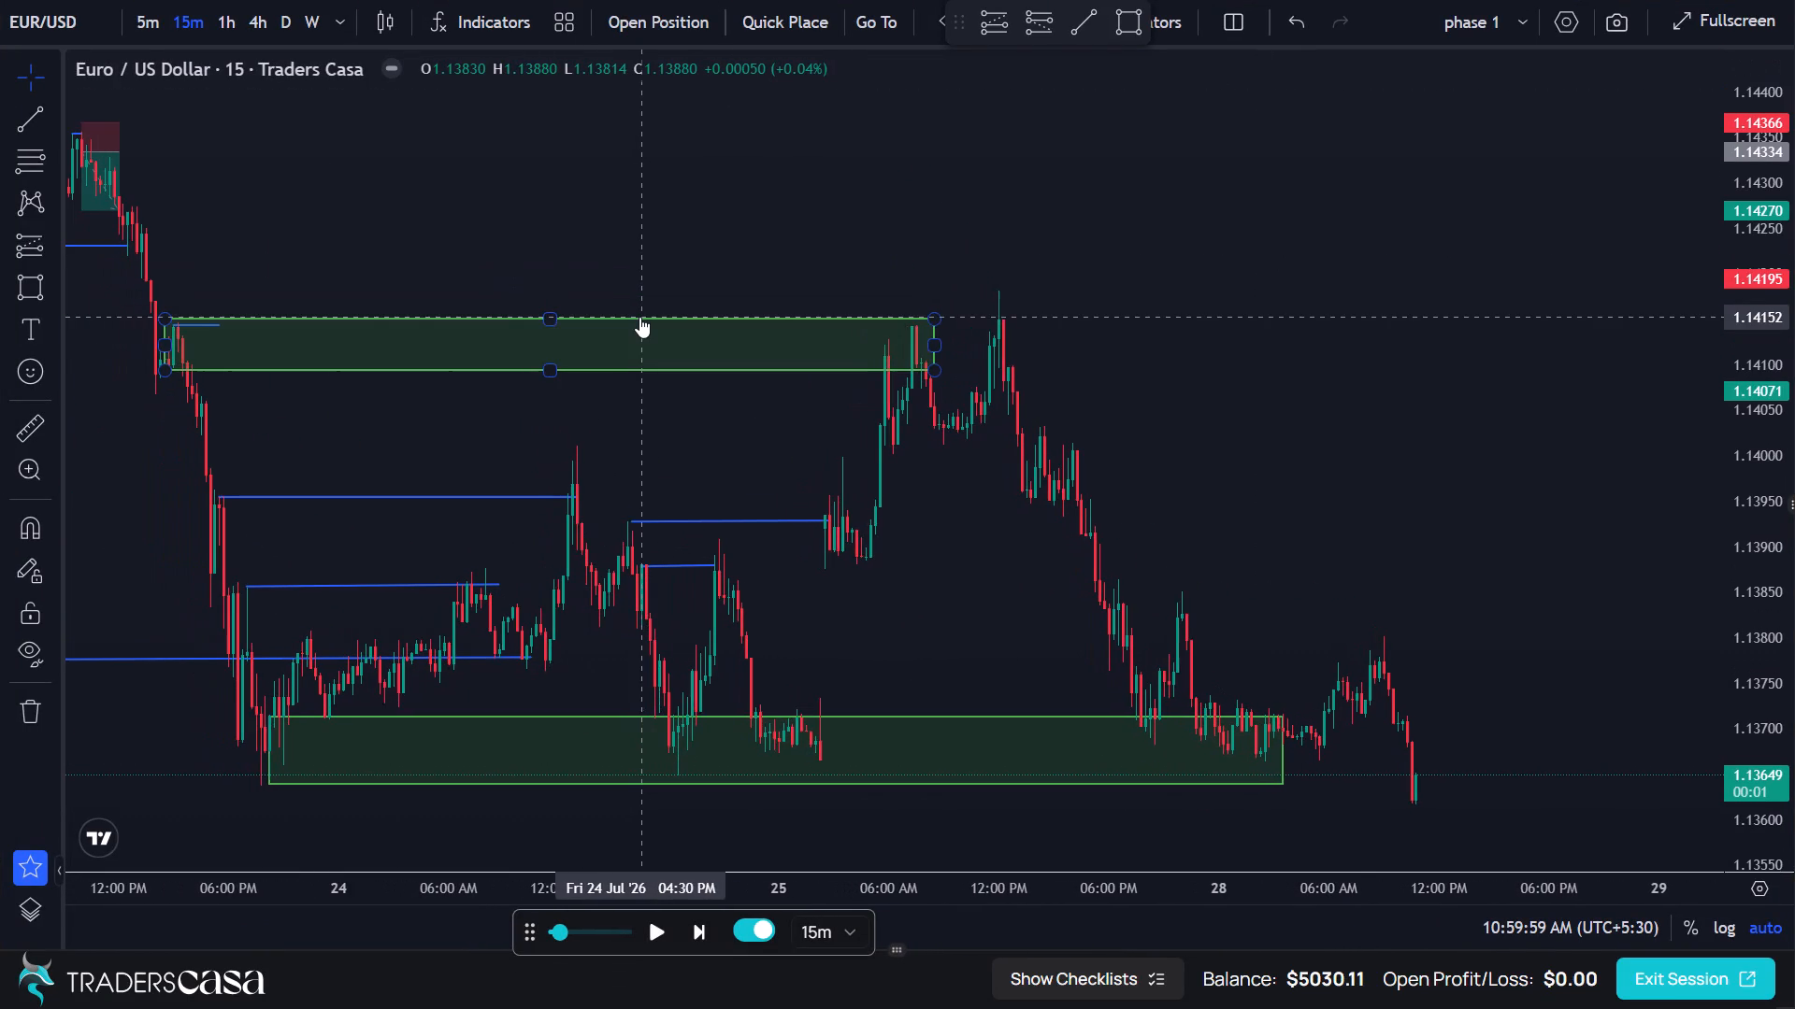
pyautogui.scroll(-8, 639, 317)
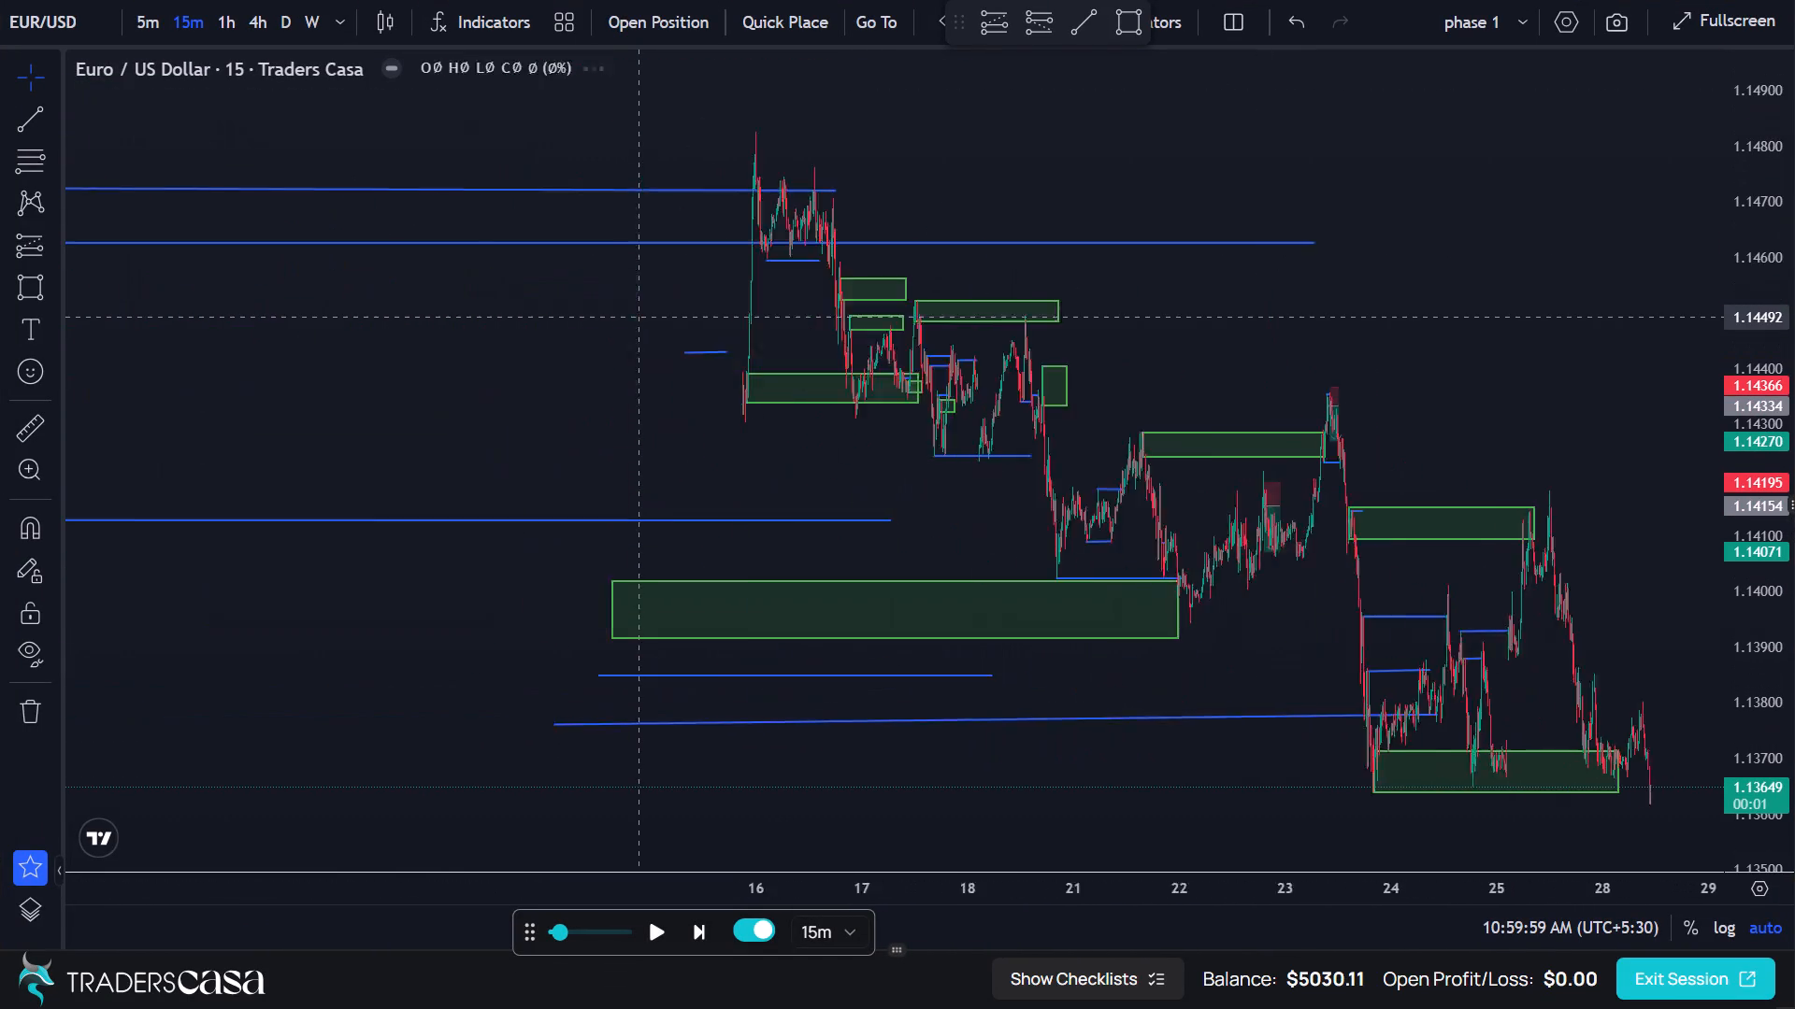
pyautogui.scroll(-6, 639, 317)
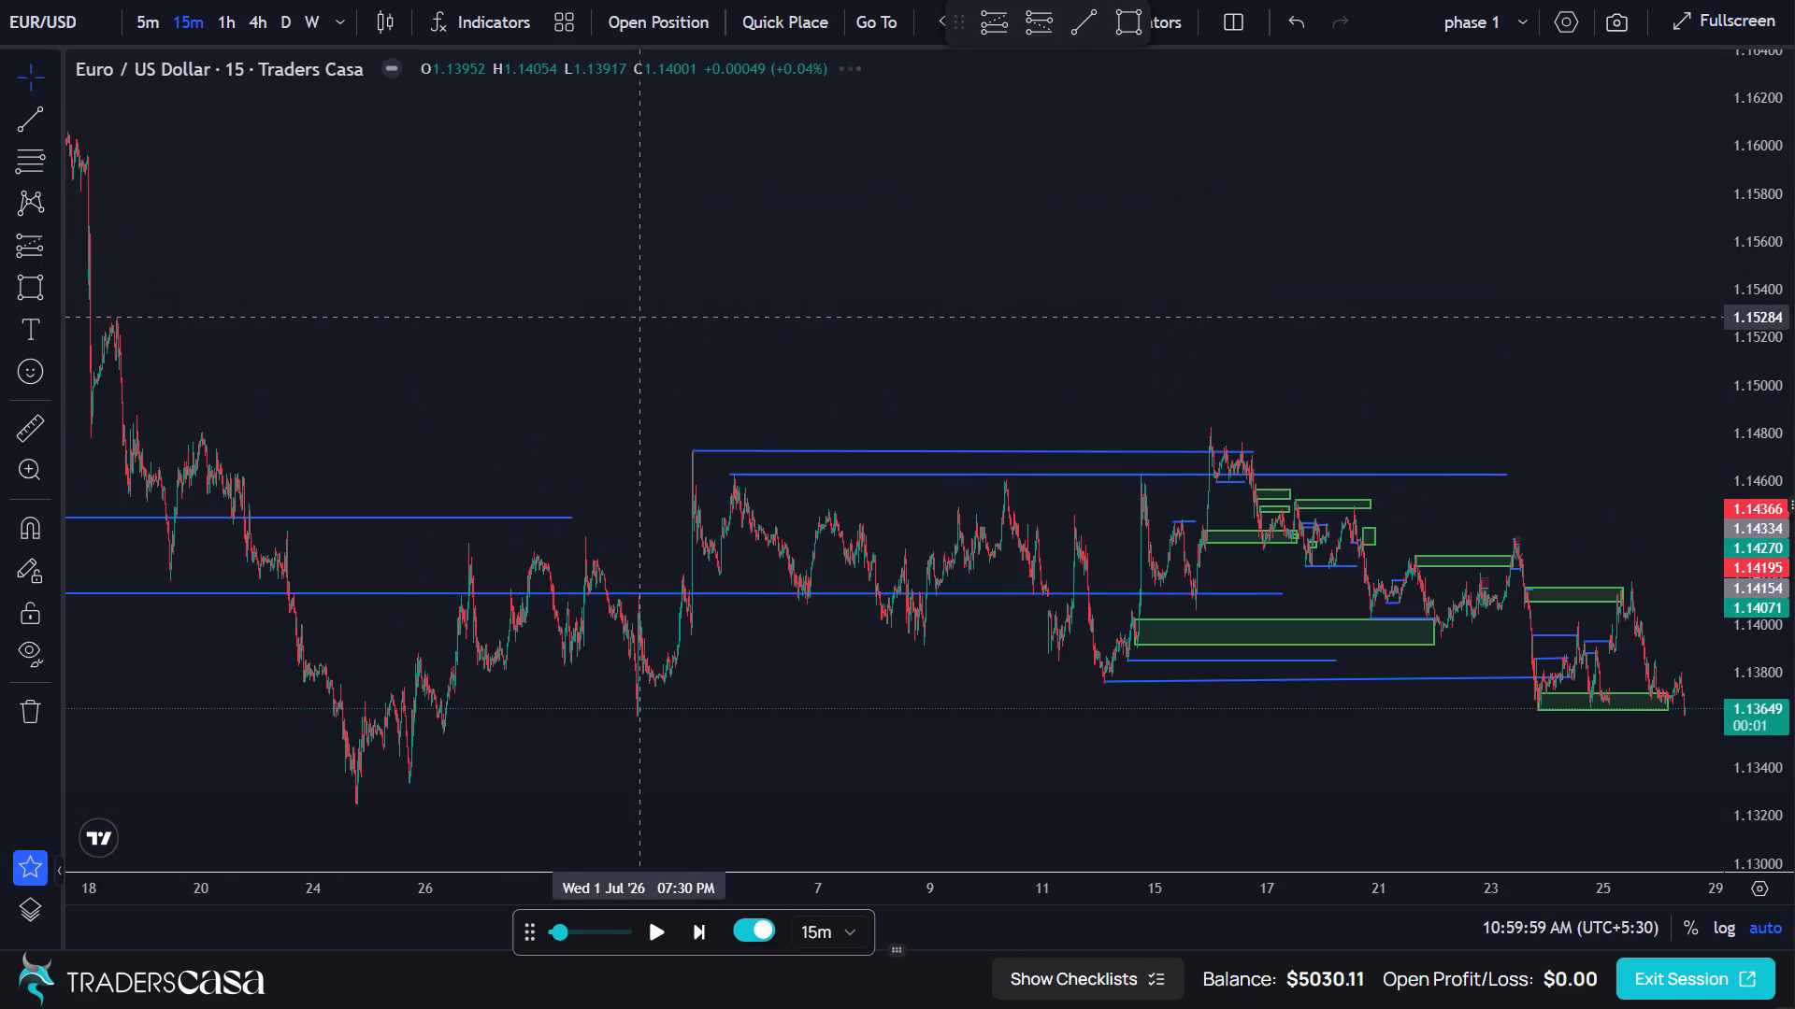
pyautogui.scroll(-3, 639, 317)
pyautogui.scroll(6, 639, 317)
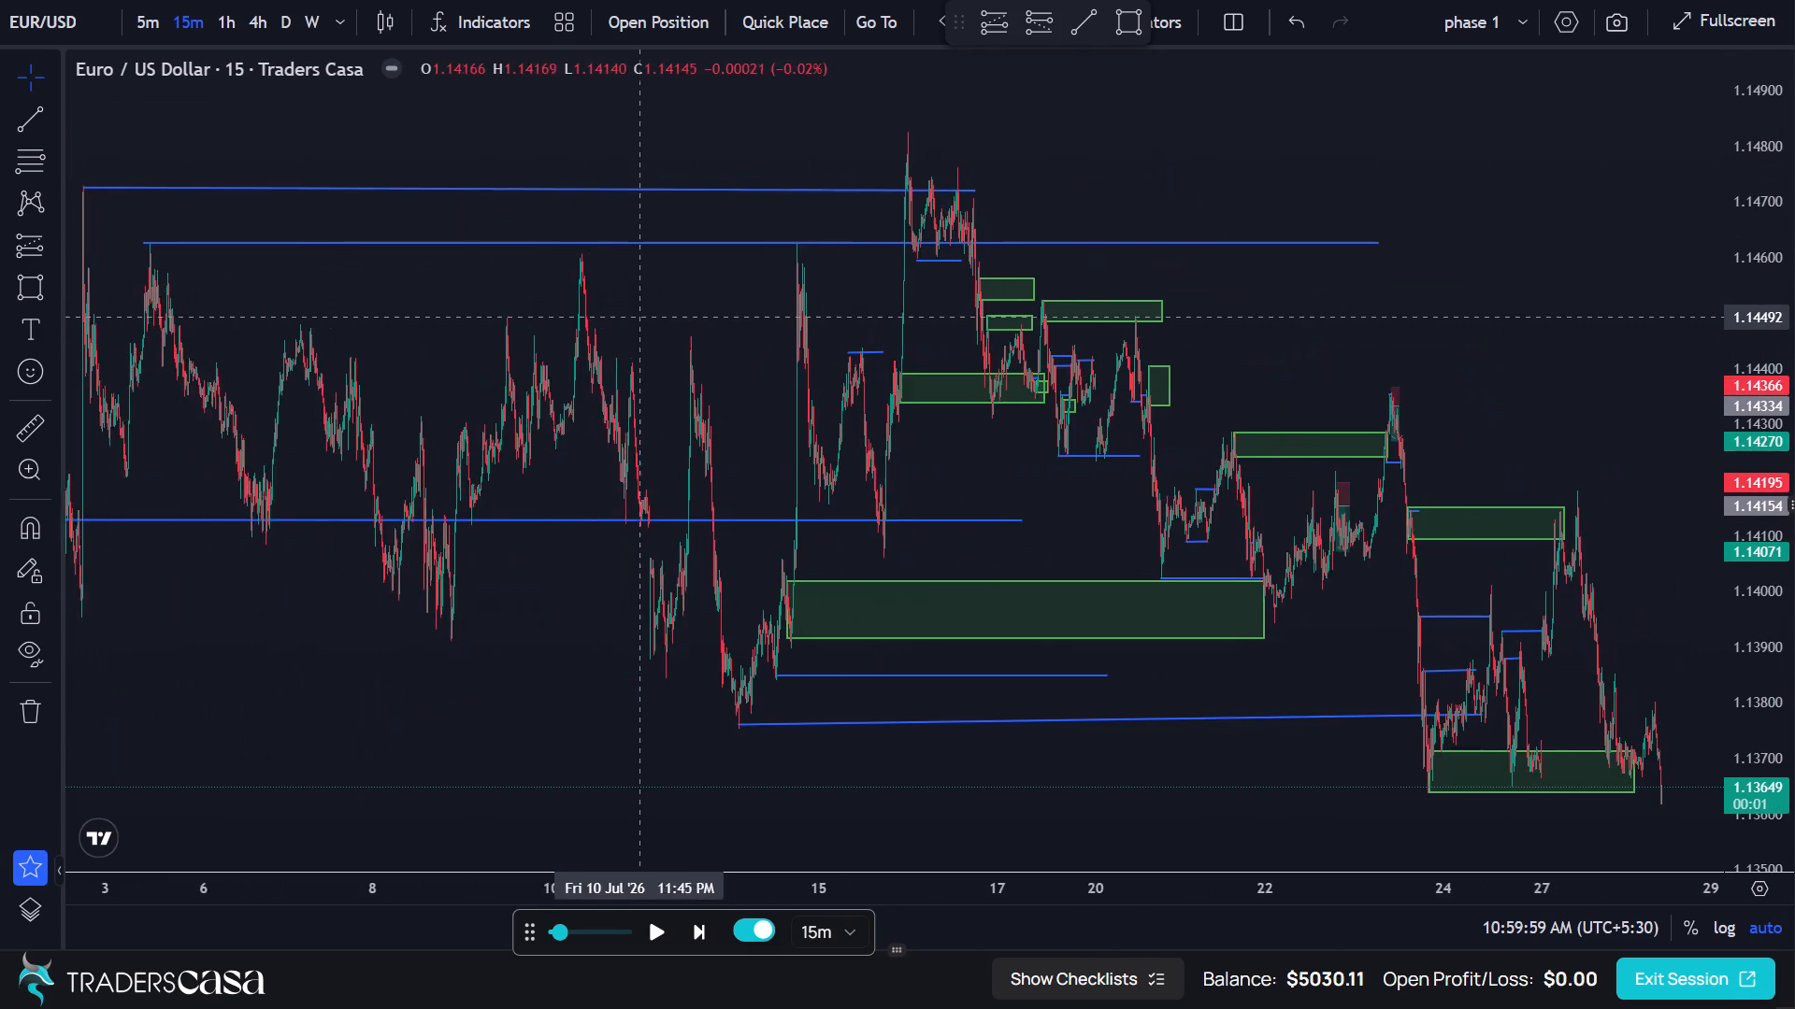
pyautogui.scroll(8, 639, 317)
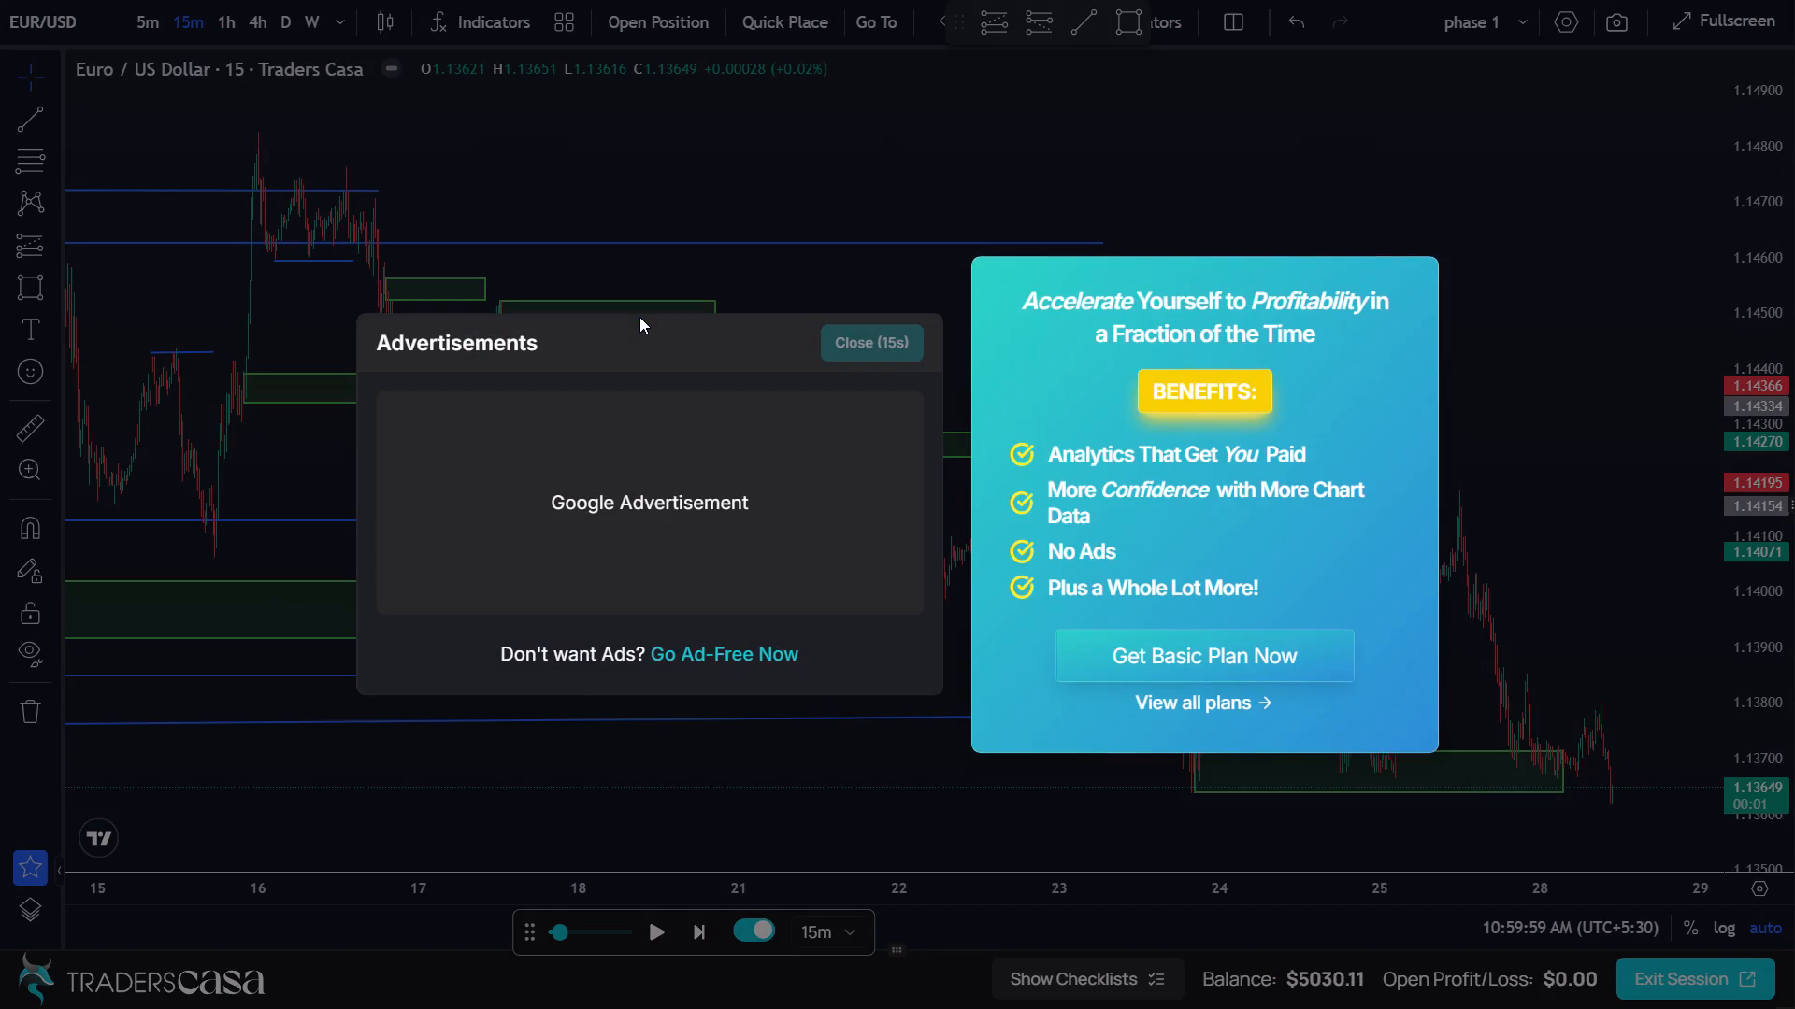
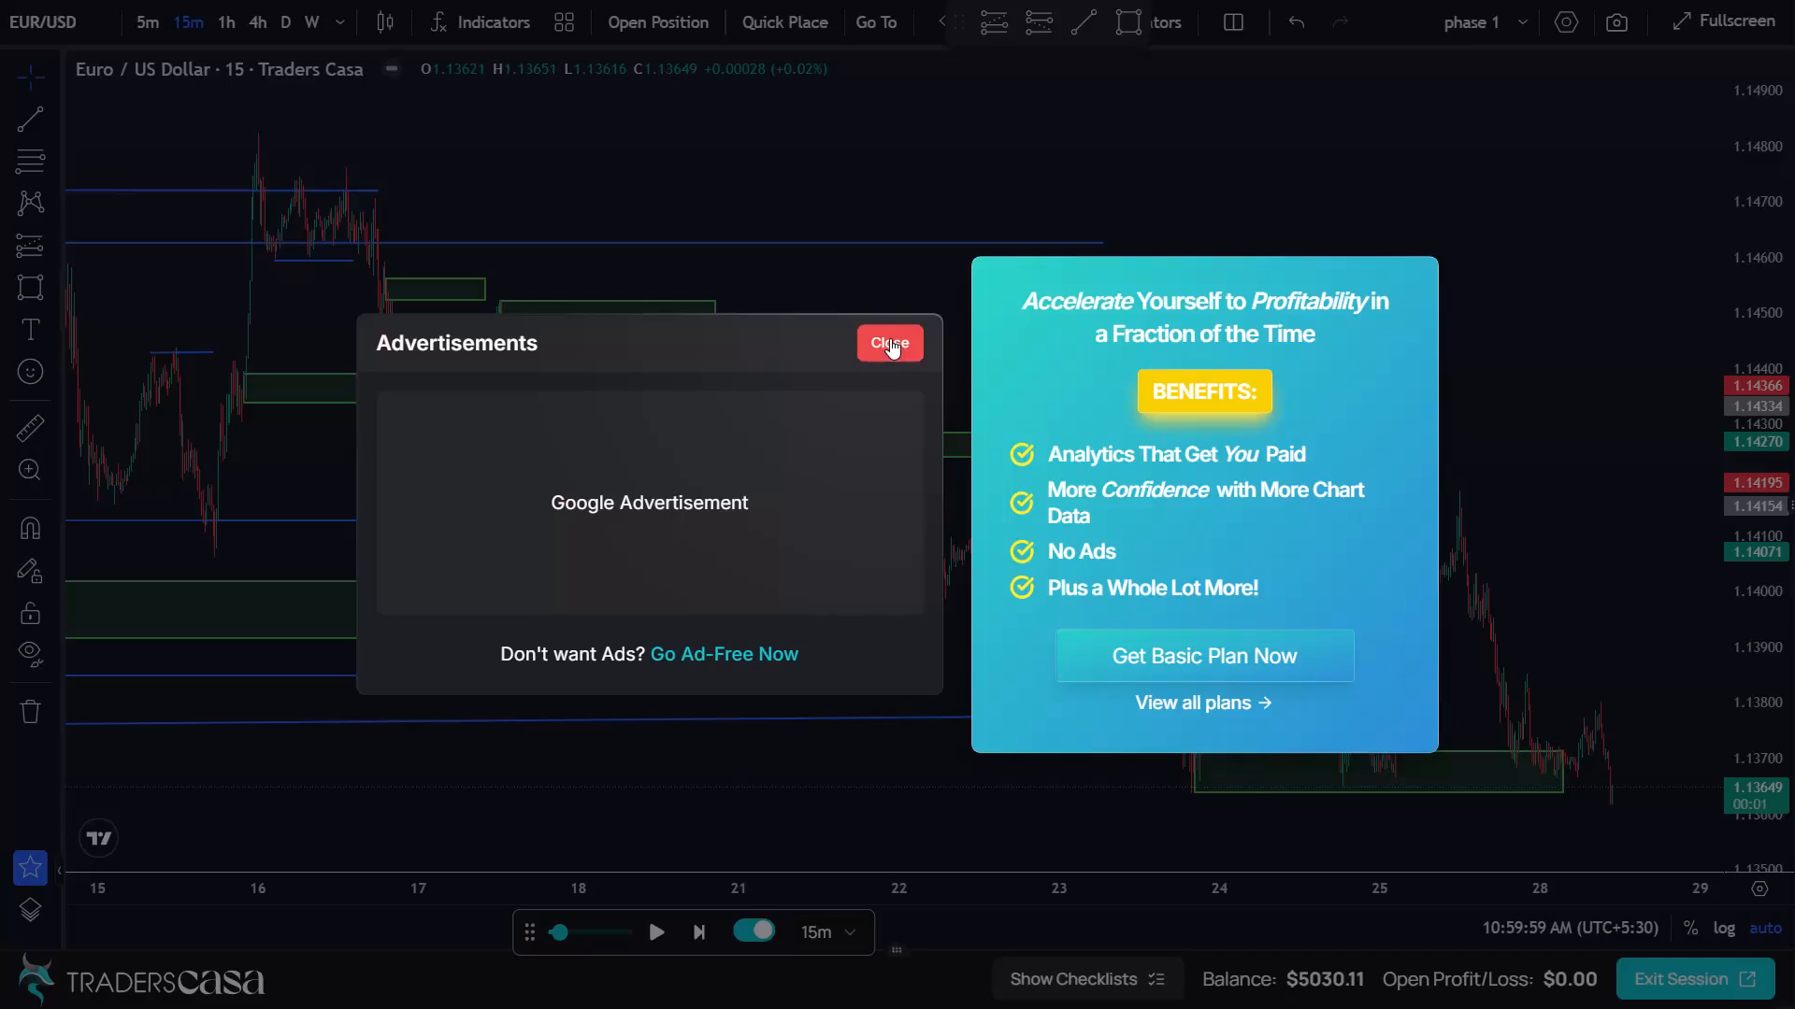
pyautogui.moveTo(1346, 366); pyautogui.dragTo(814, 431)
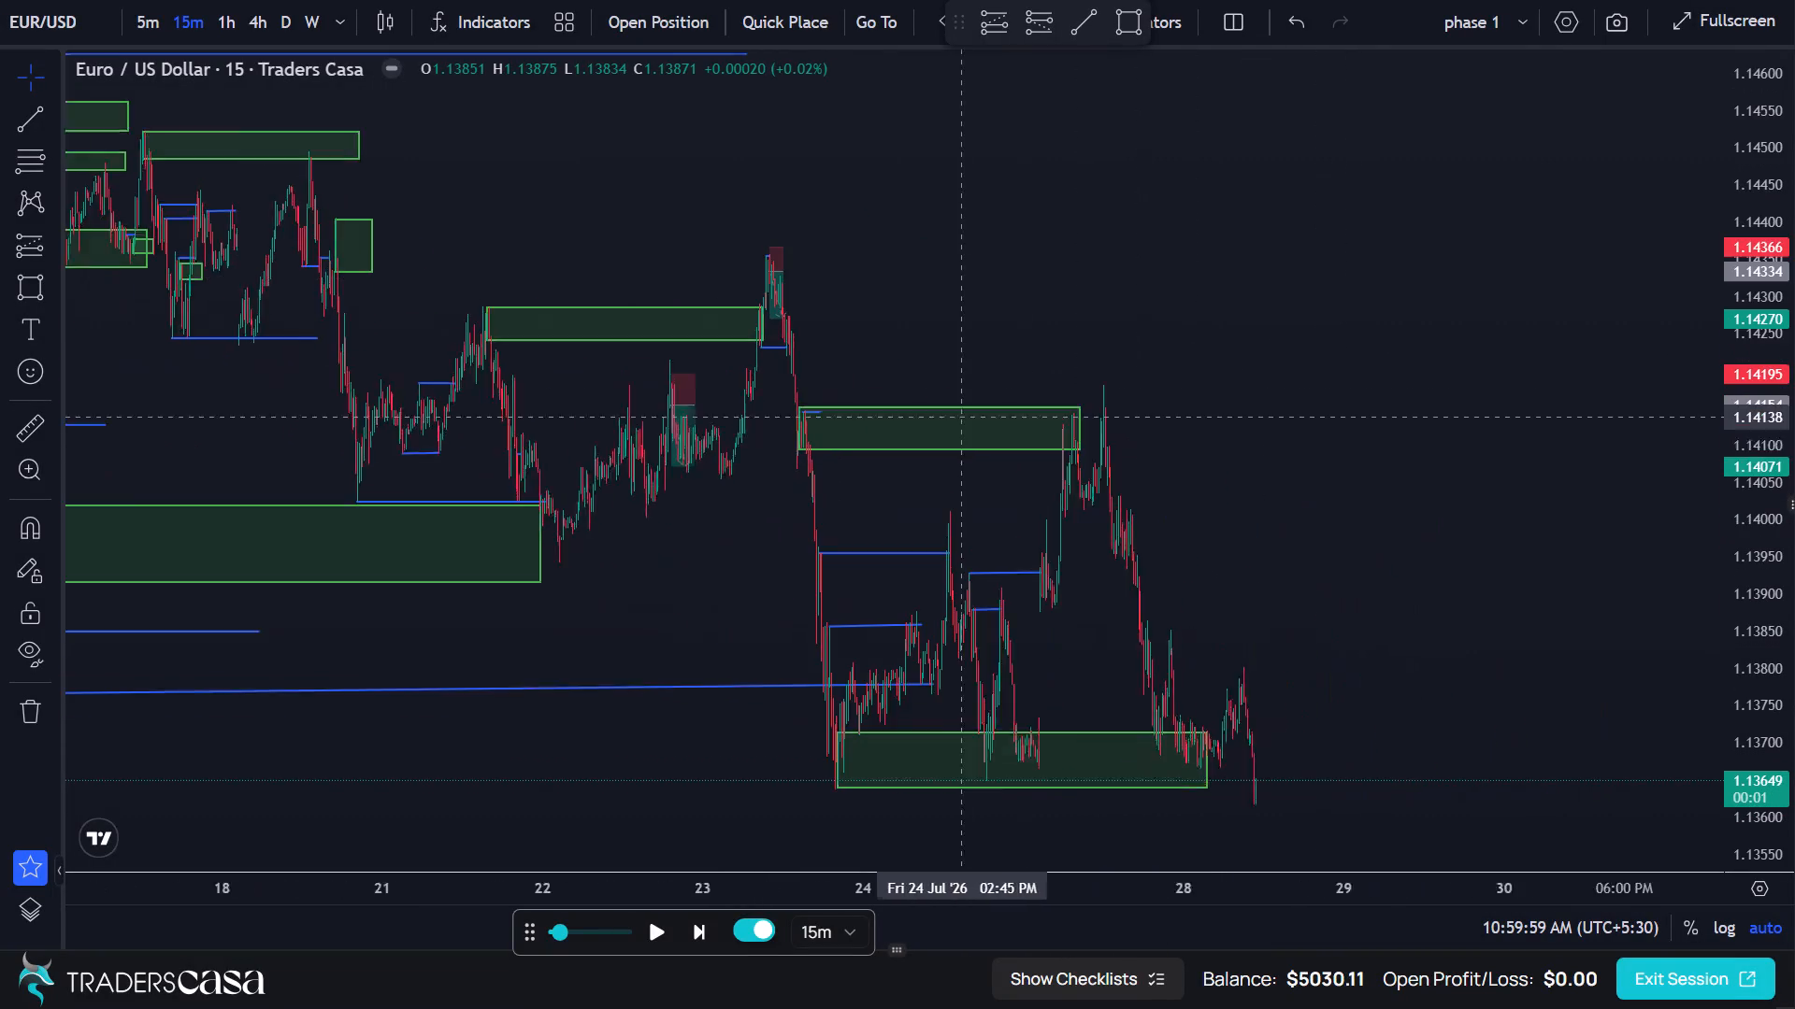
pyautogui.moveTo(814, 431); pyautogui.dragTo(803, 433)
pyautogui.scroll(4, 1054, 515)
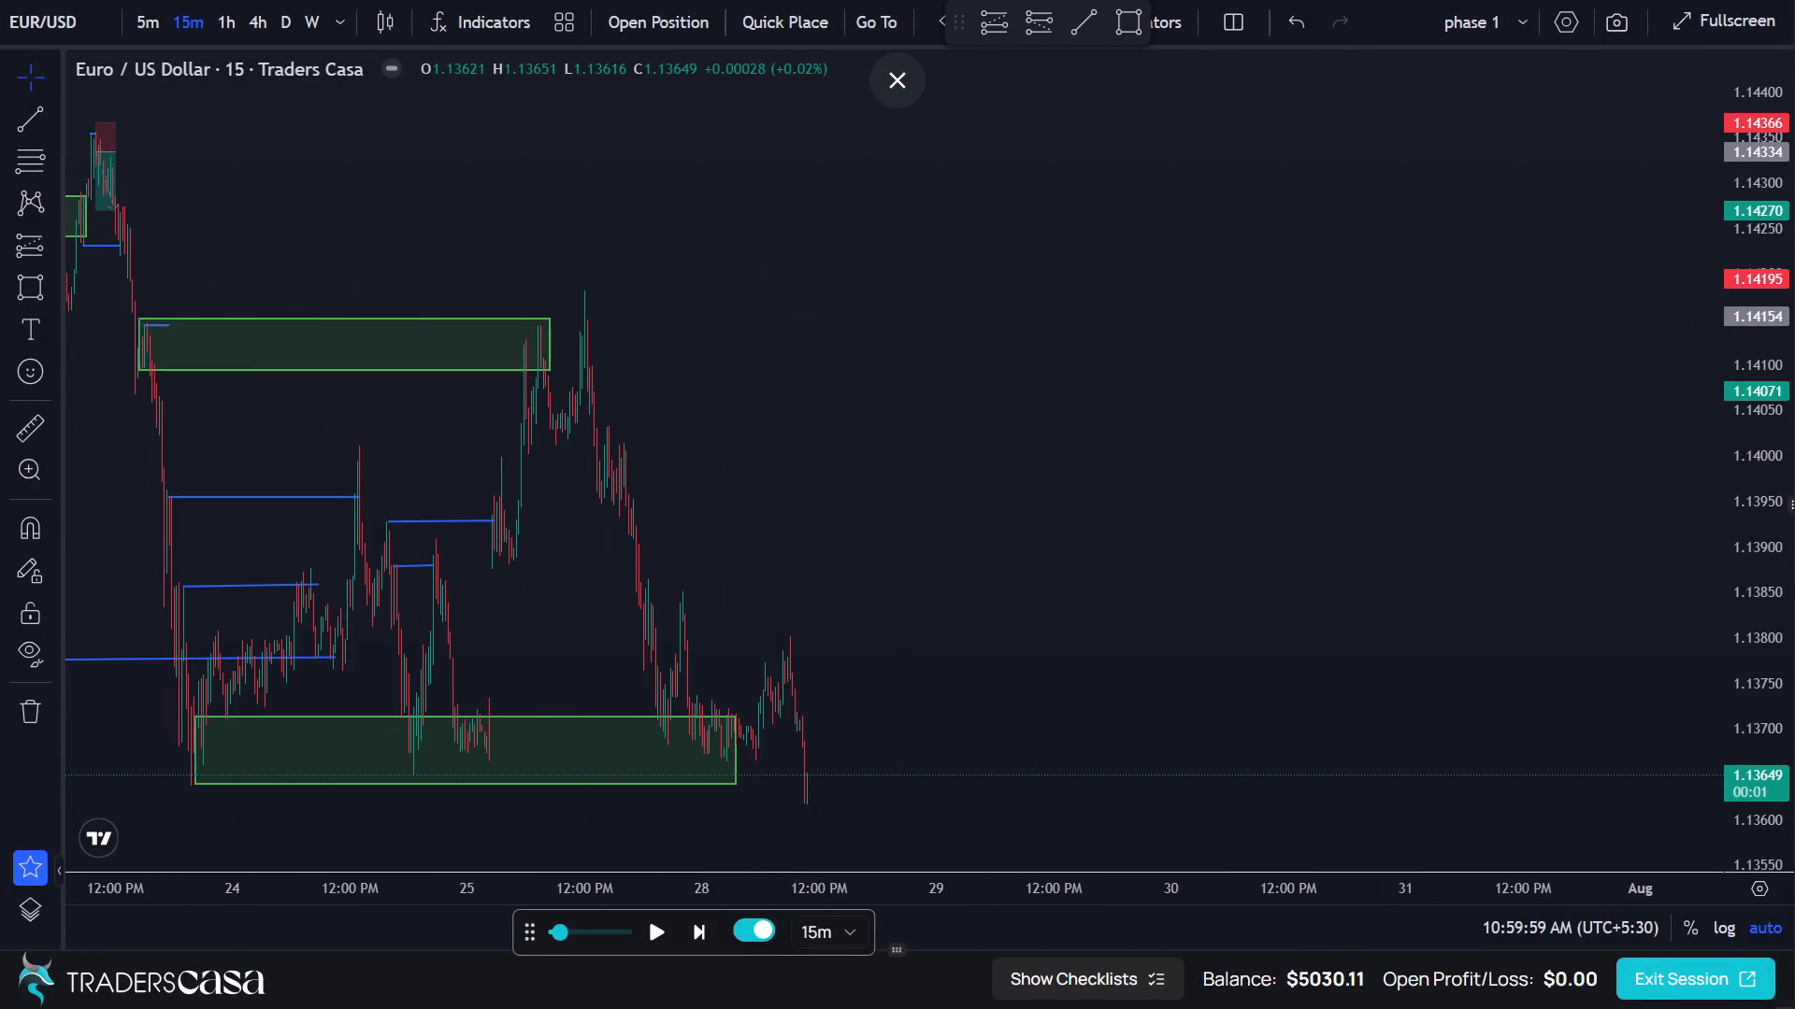
# Leave the full-screen view to check the system's battery status, and return the backtesting chart to full screen.
pyautogui.click(901, 78)
pyautogui.click(1678, 978)
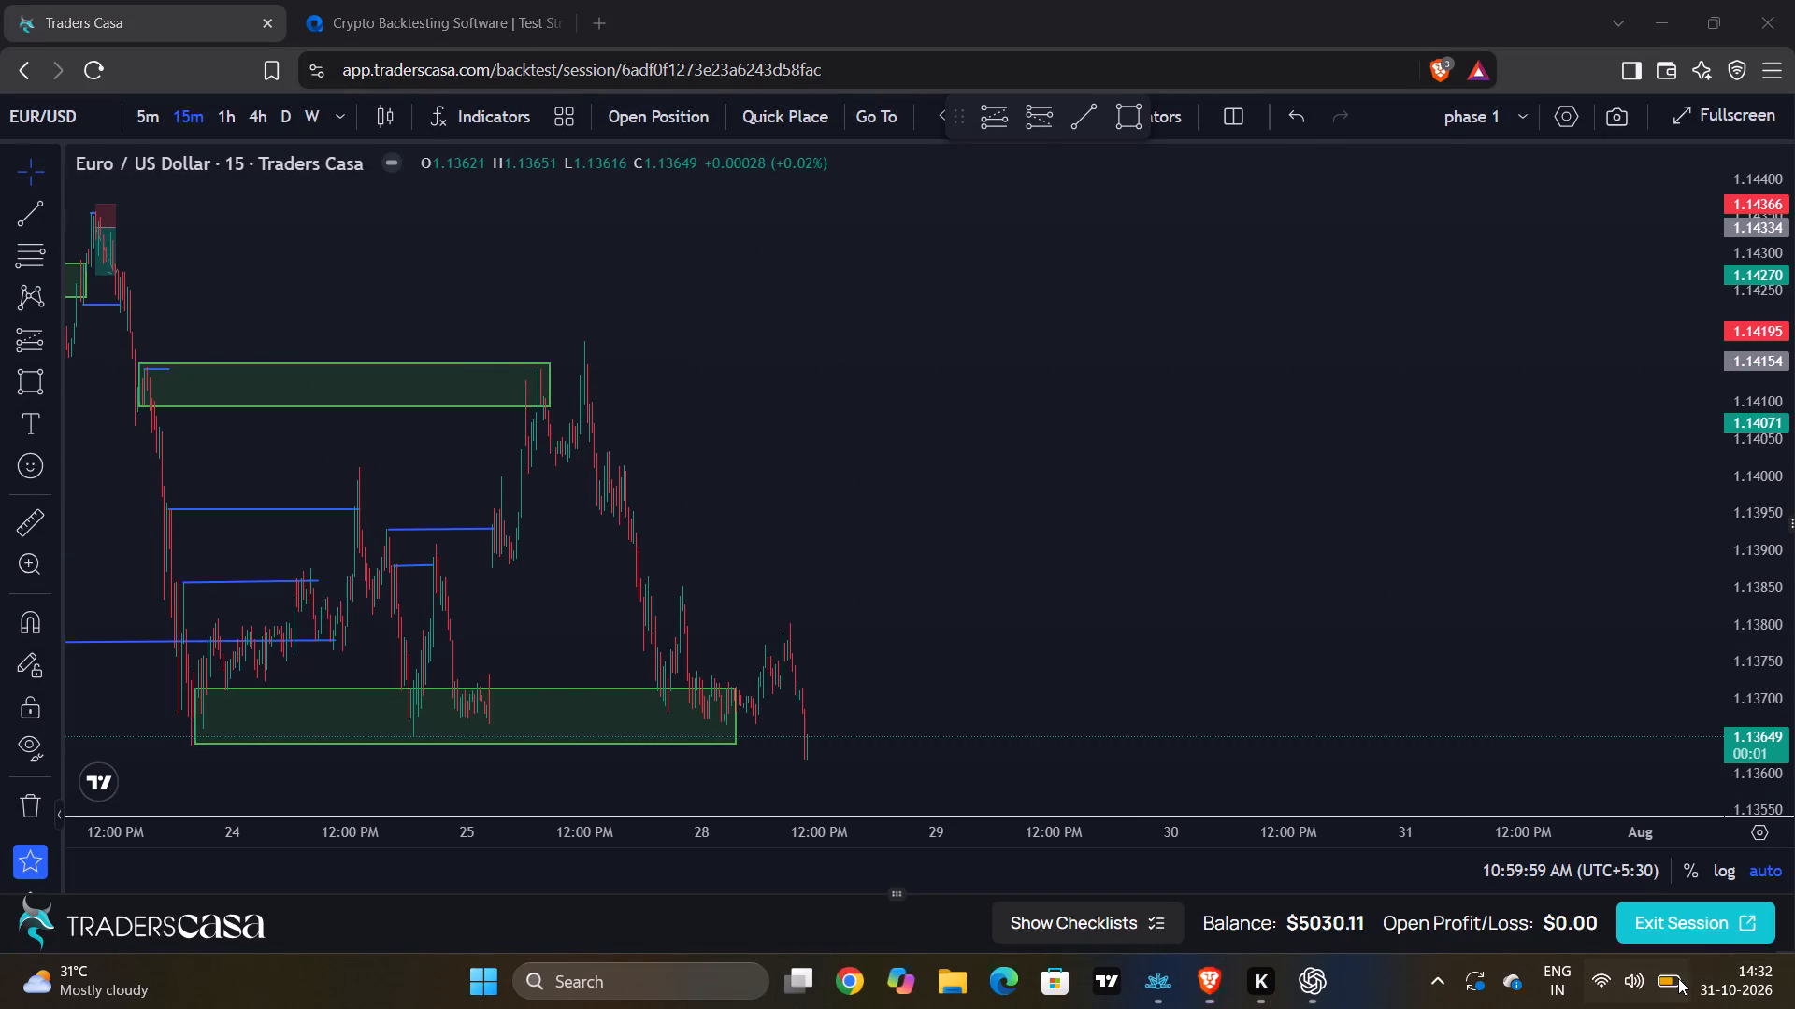
pyautogui.click(1674, 981)
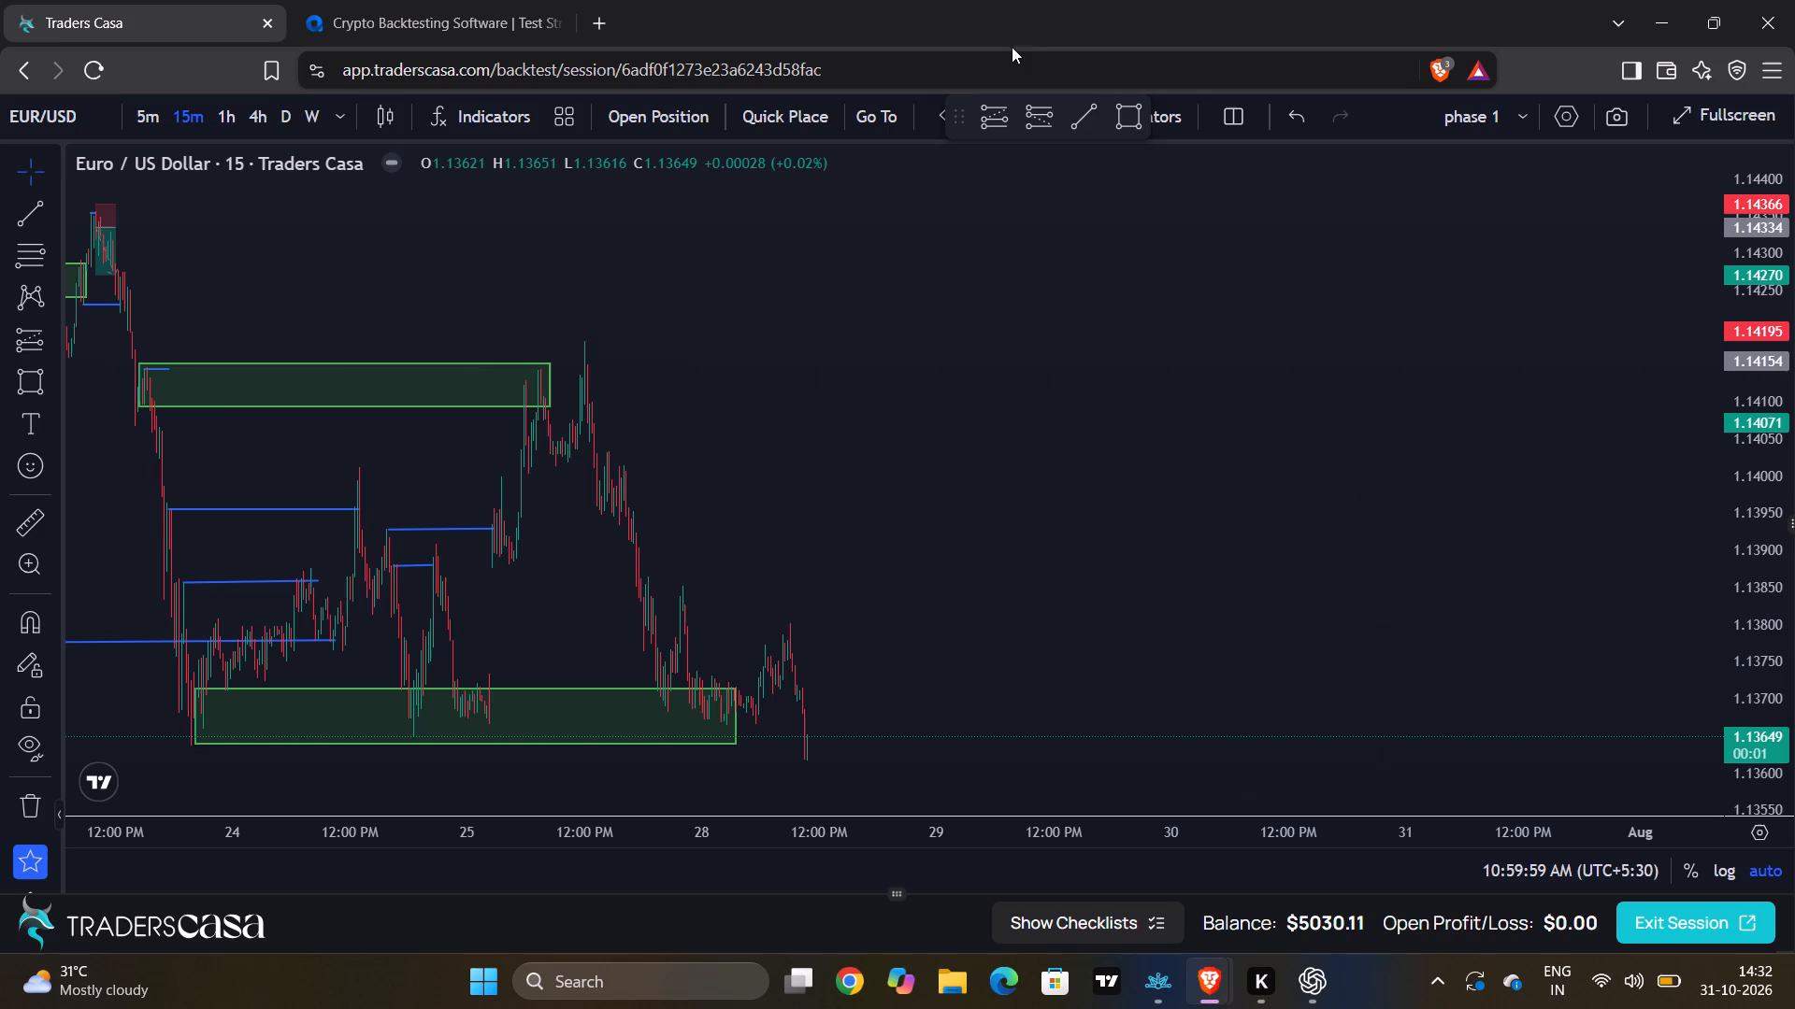
pyautogui.click(1747, 128)
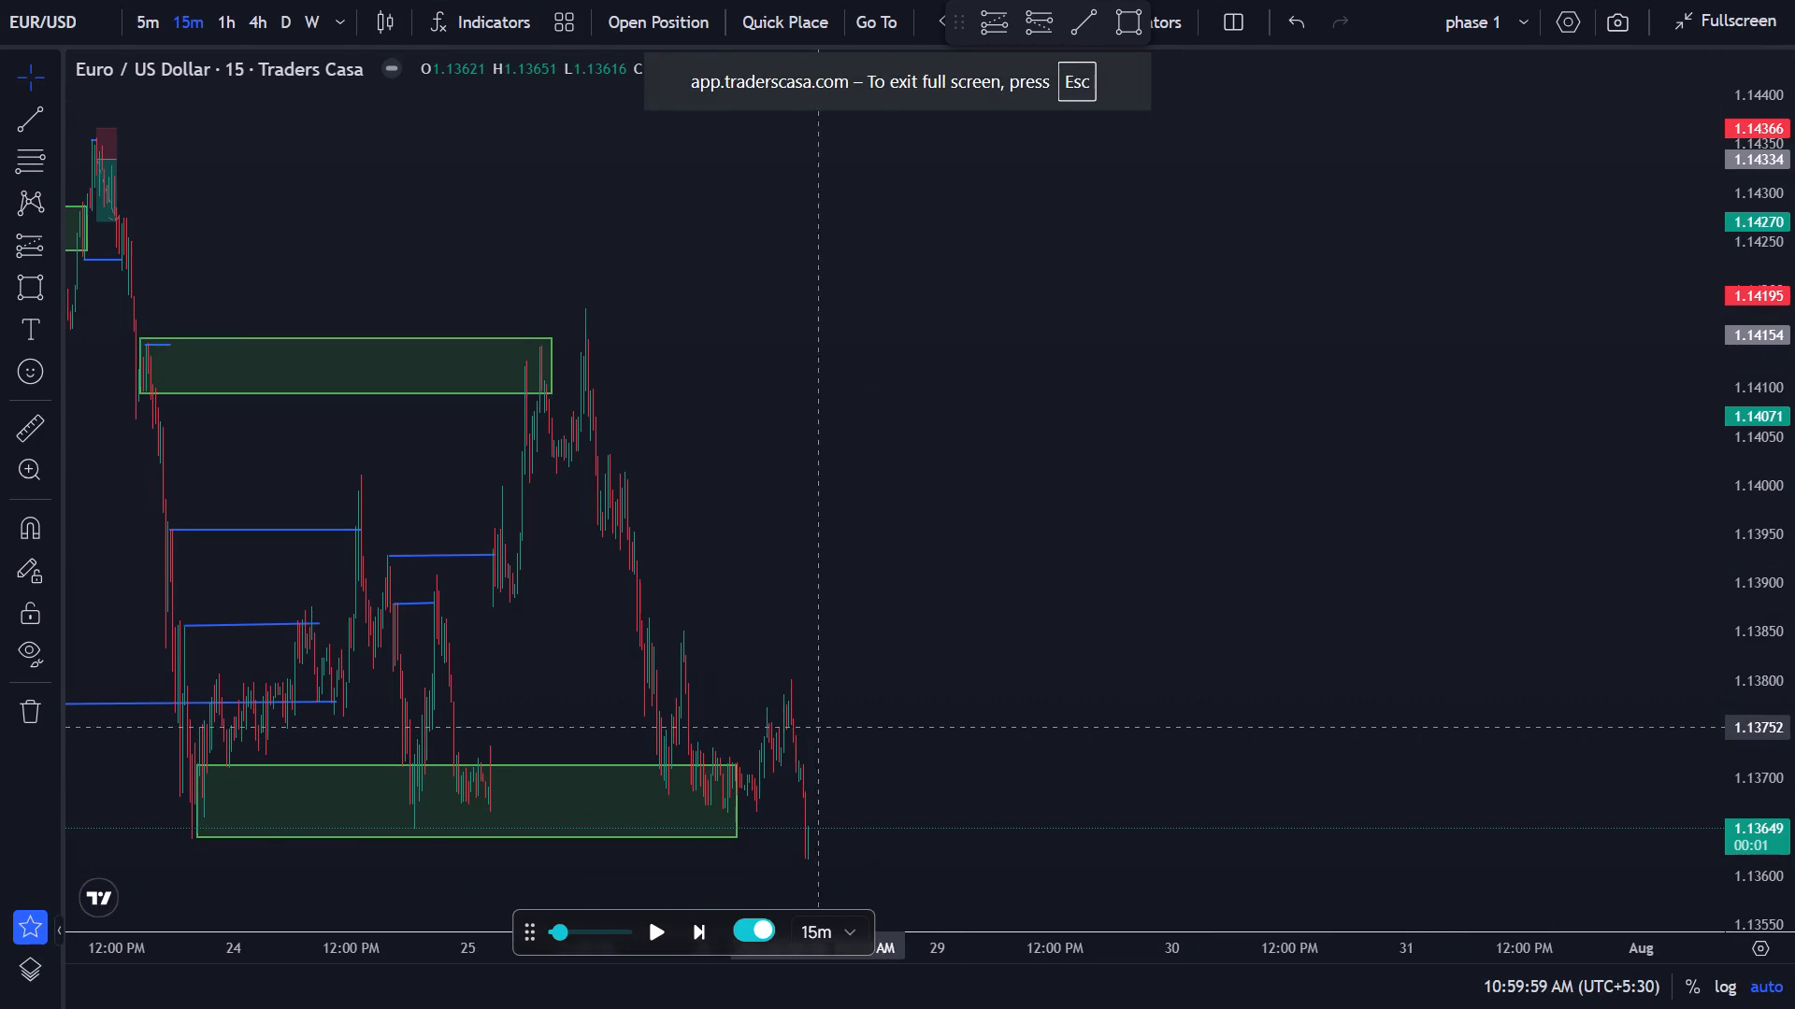
# Examine the EUR/USD 15-minute price action between the upper and lower green zones from 24 to 28 July.
pyautogui.scroll(5, 872, 736)
pyautogui.moveTo(539, 661); pyautogui.dragTo(1127, 665)
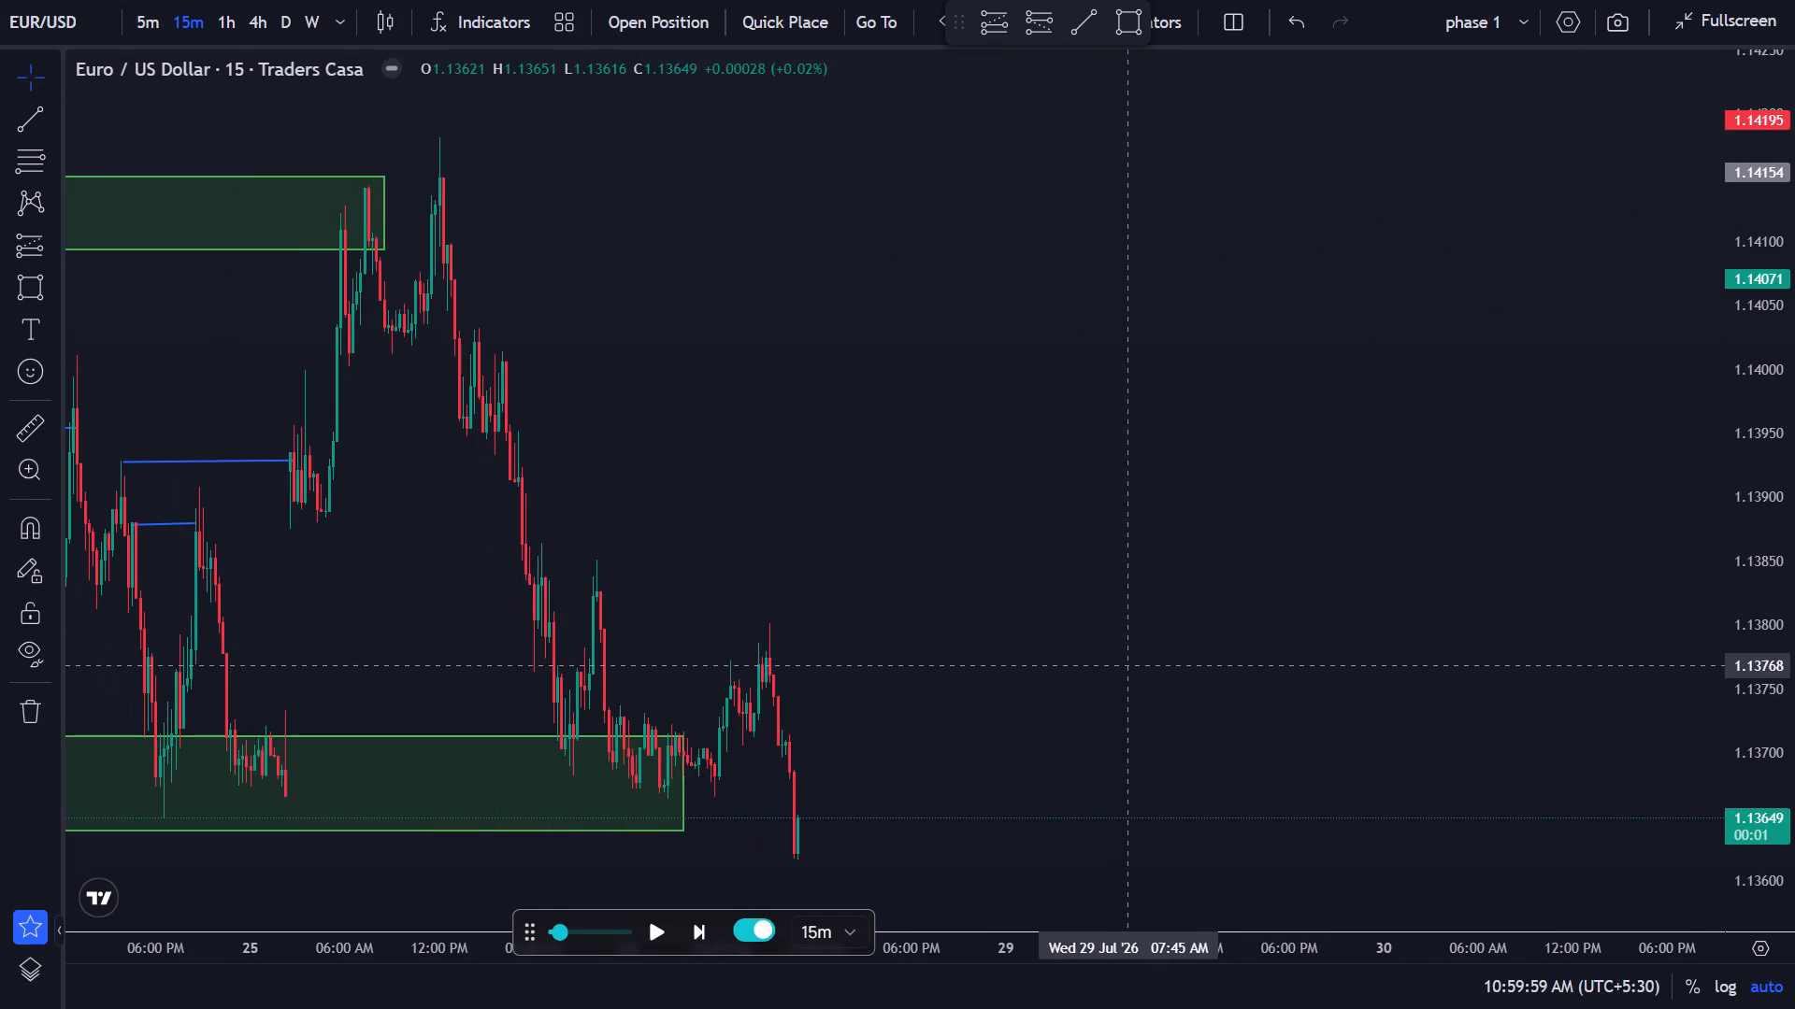
pyautogui.doubleClick(1747, 552)
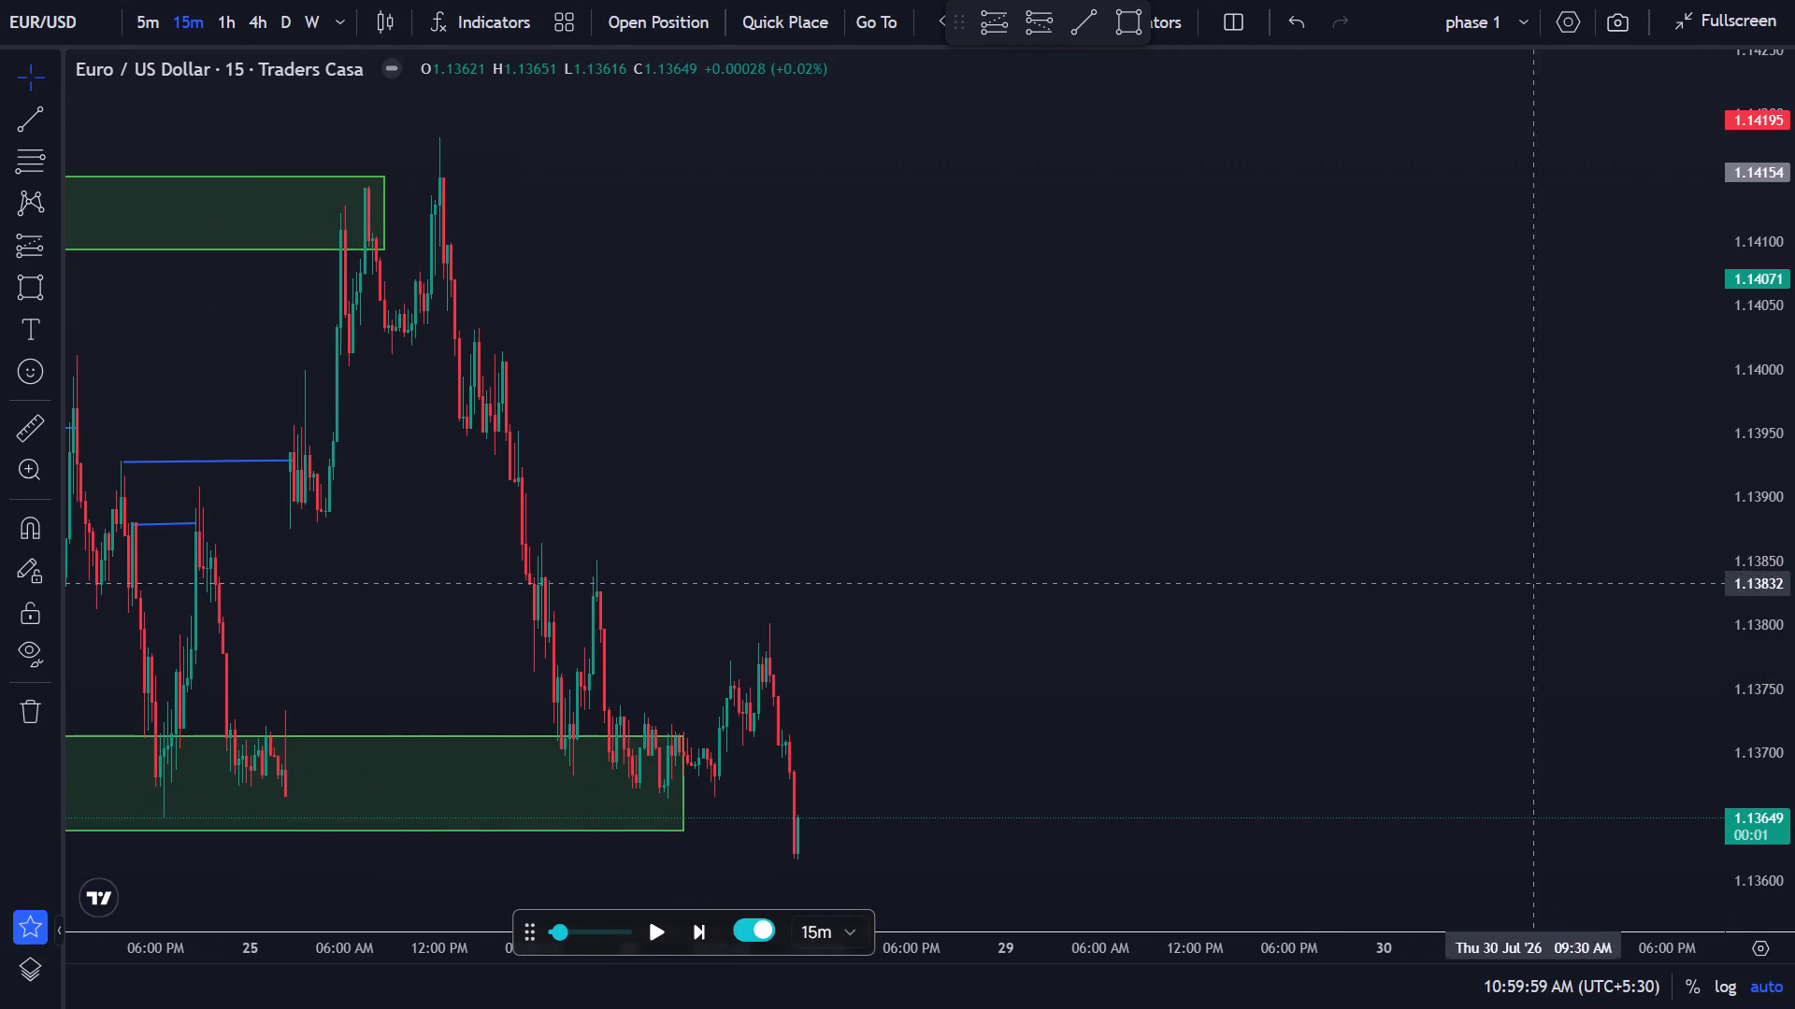
pyautogui.moveTo(1022, 635); pyautogui.dragTo(1408, 467)
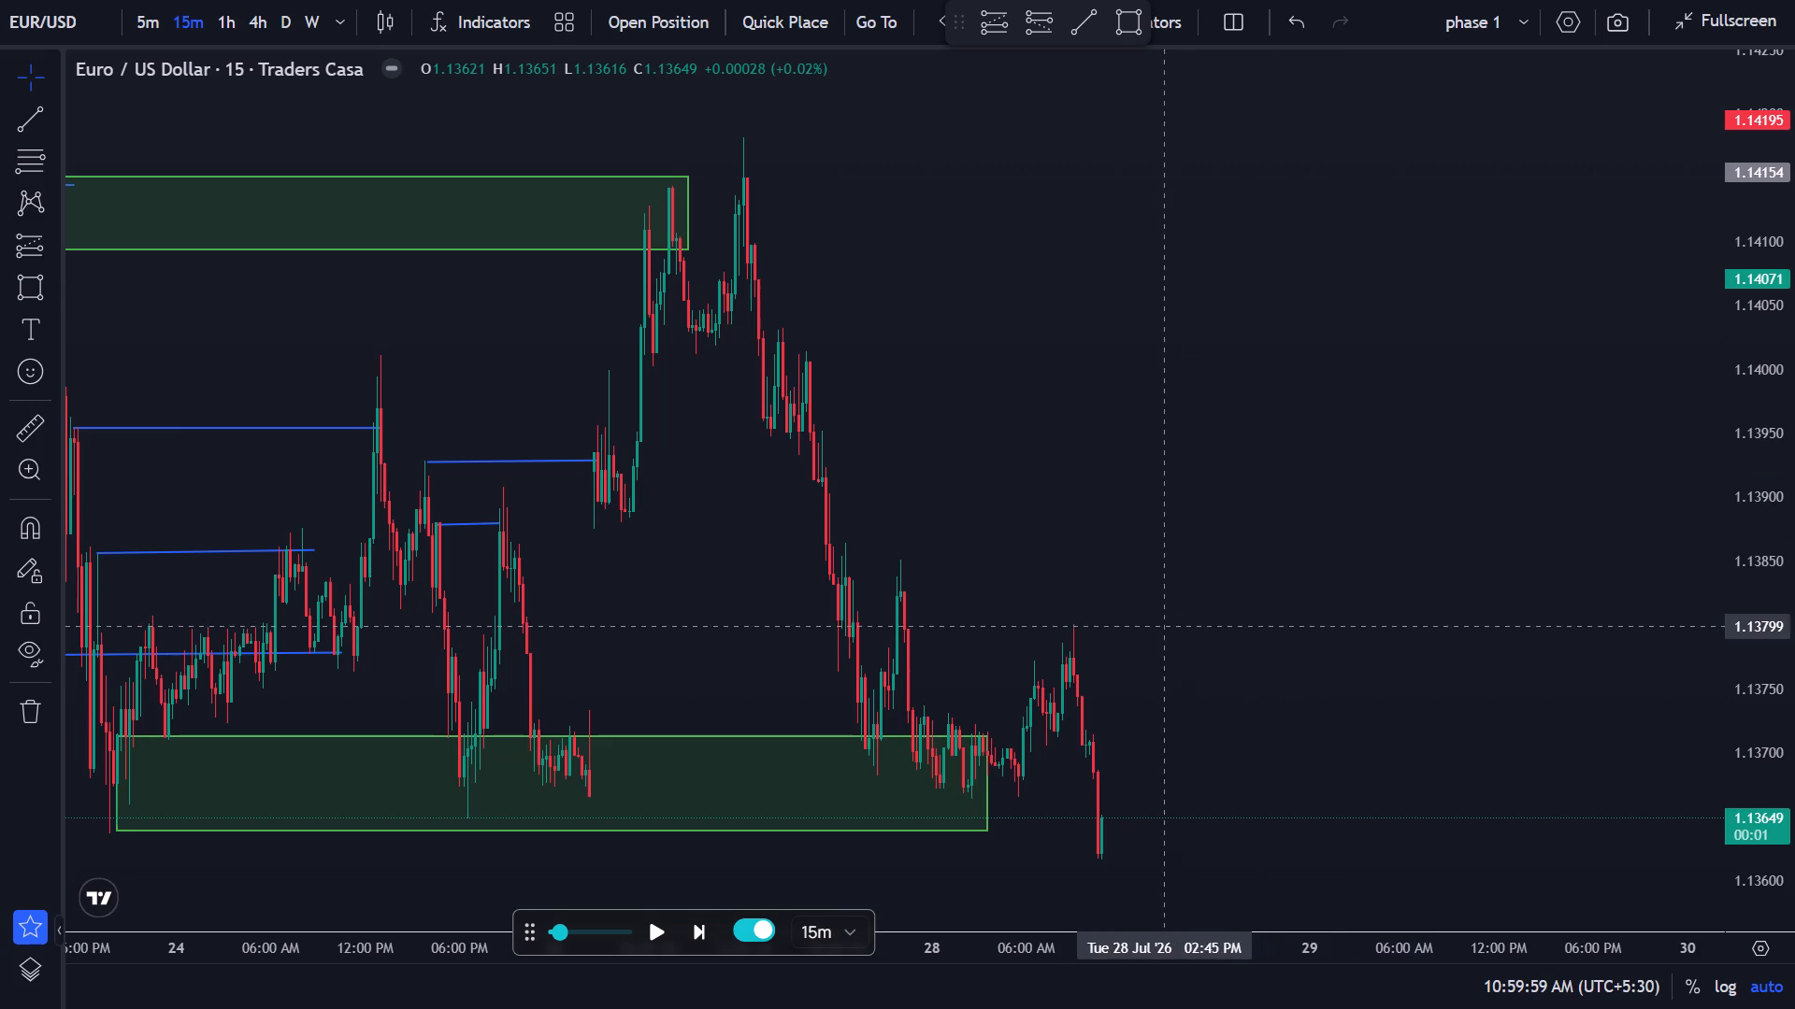
# Draw a horizontal trend line at about 1.13664 from the early 28 July swing low to about 11:15 AM.
pyautogui.scroll(3, 1142, 604)
pyautogui.moveTo(1141, 664); pyautogui.dragTo(1226, 561)
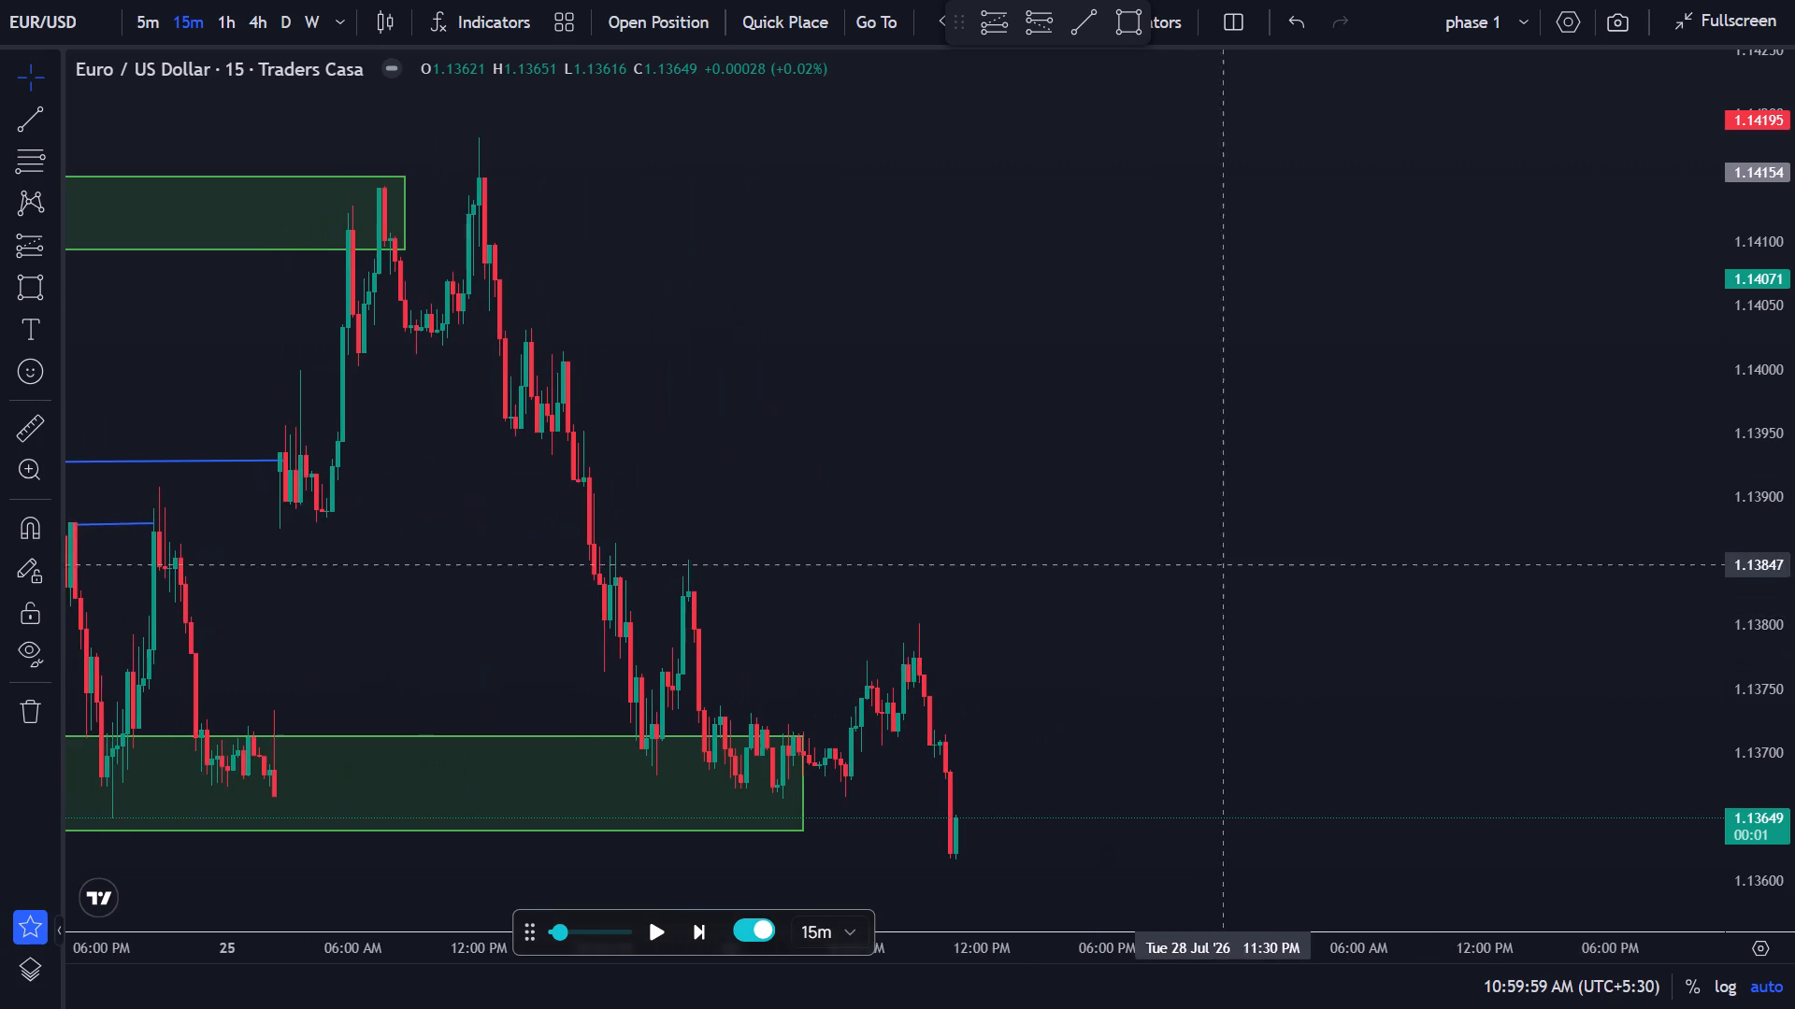
pyautogui.click(1763, 615)
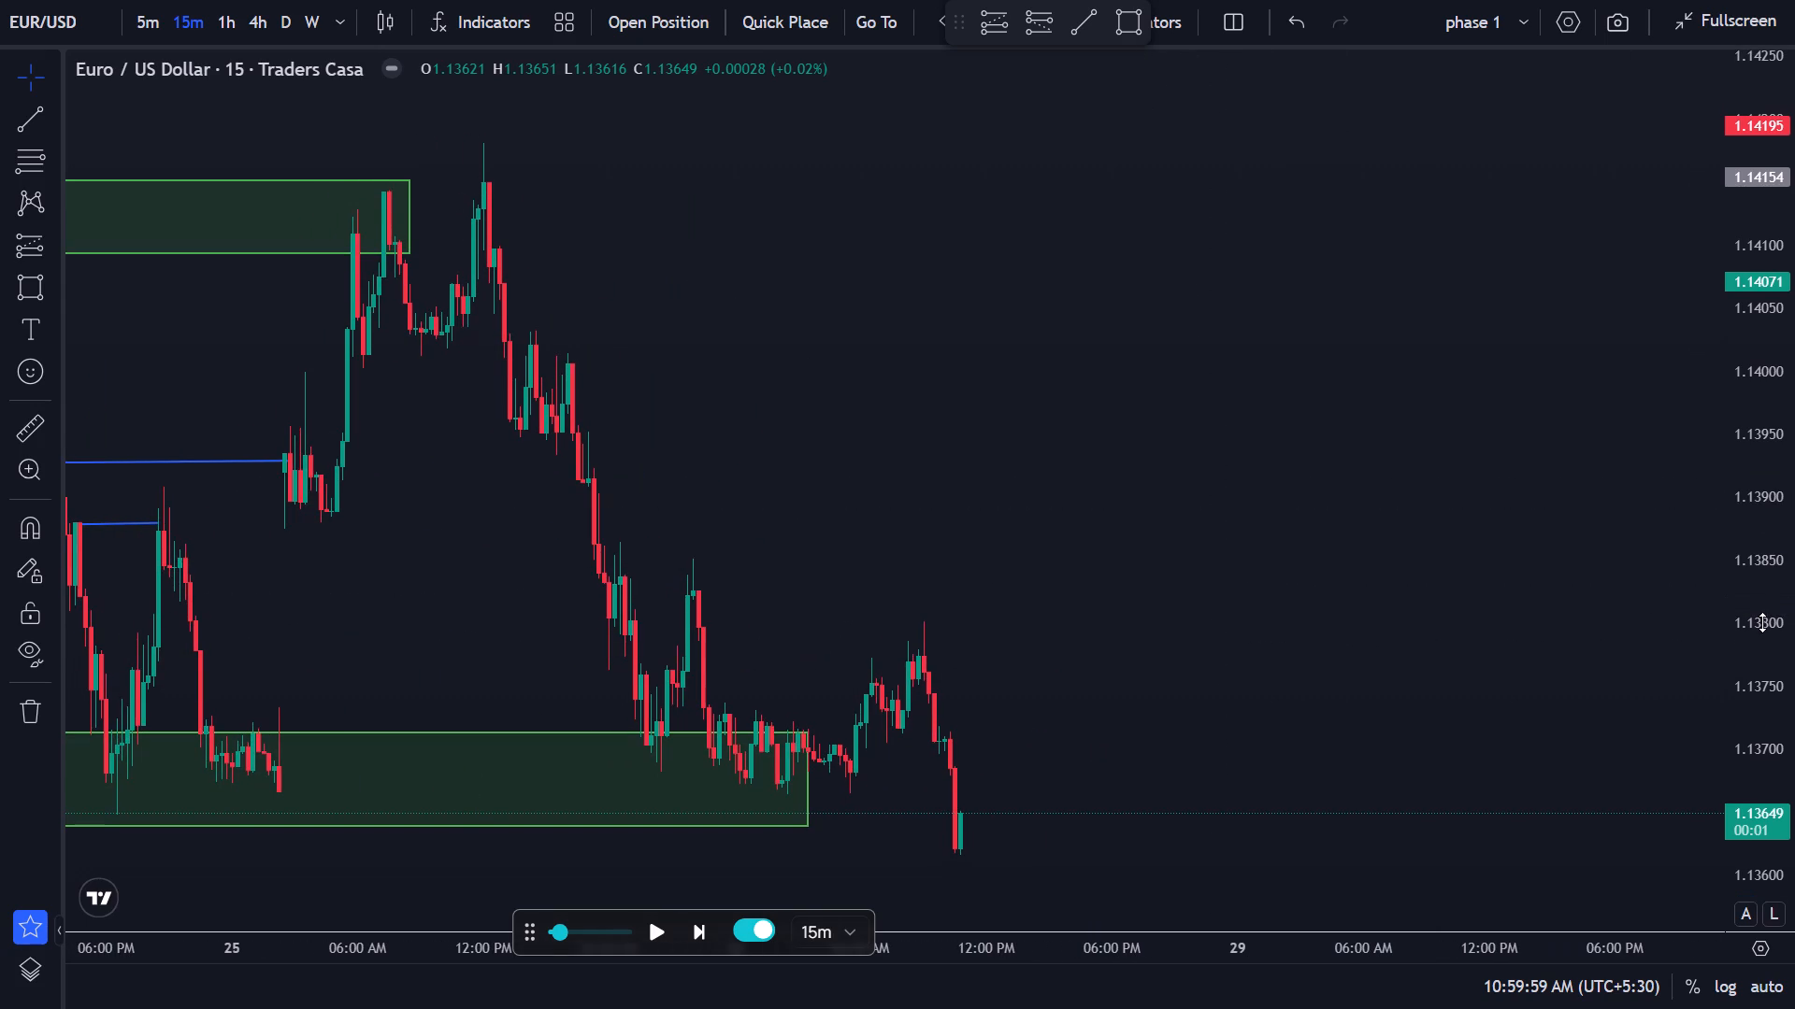
pyautogui.moveTo(1336, 676); pyautogui.dragTo(1389, 356)
pyautogui.moveTo(1282, 482); pyautogui.dragTo(1505, 499)
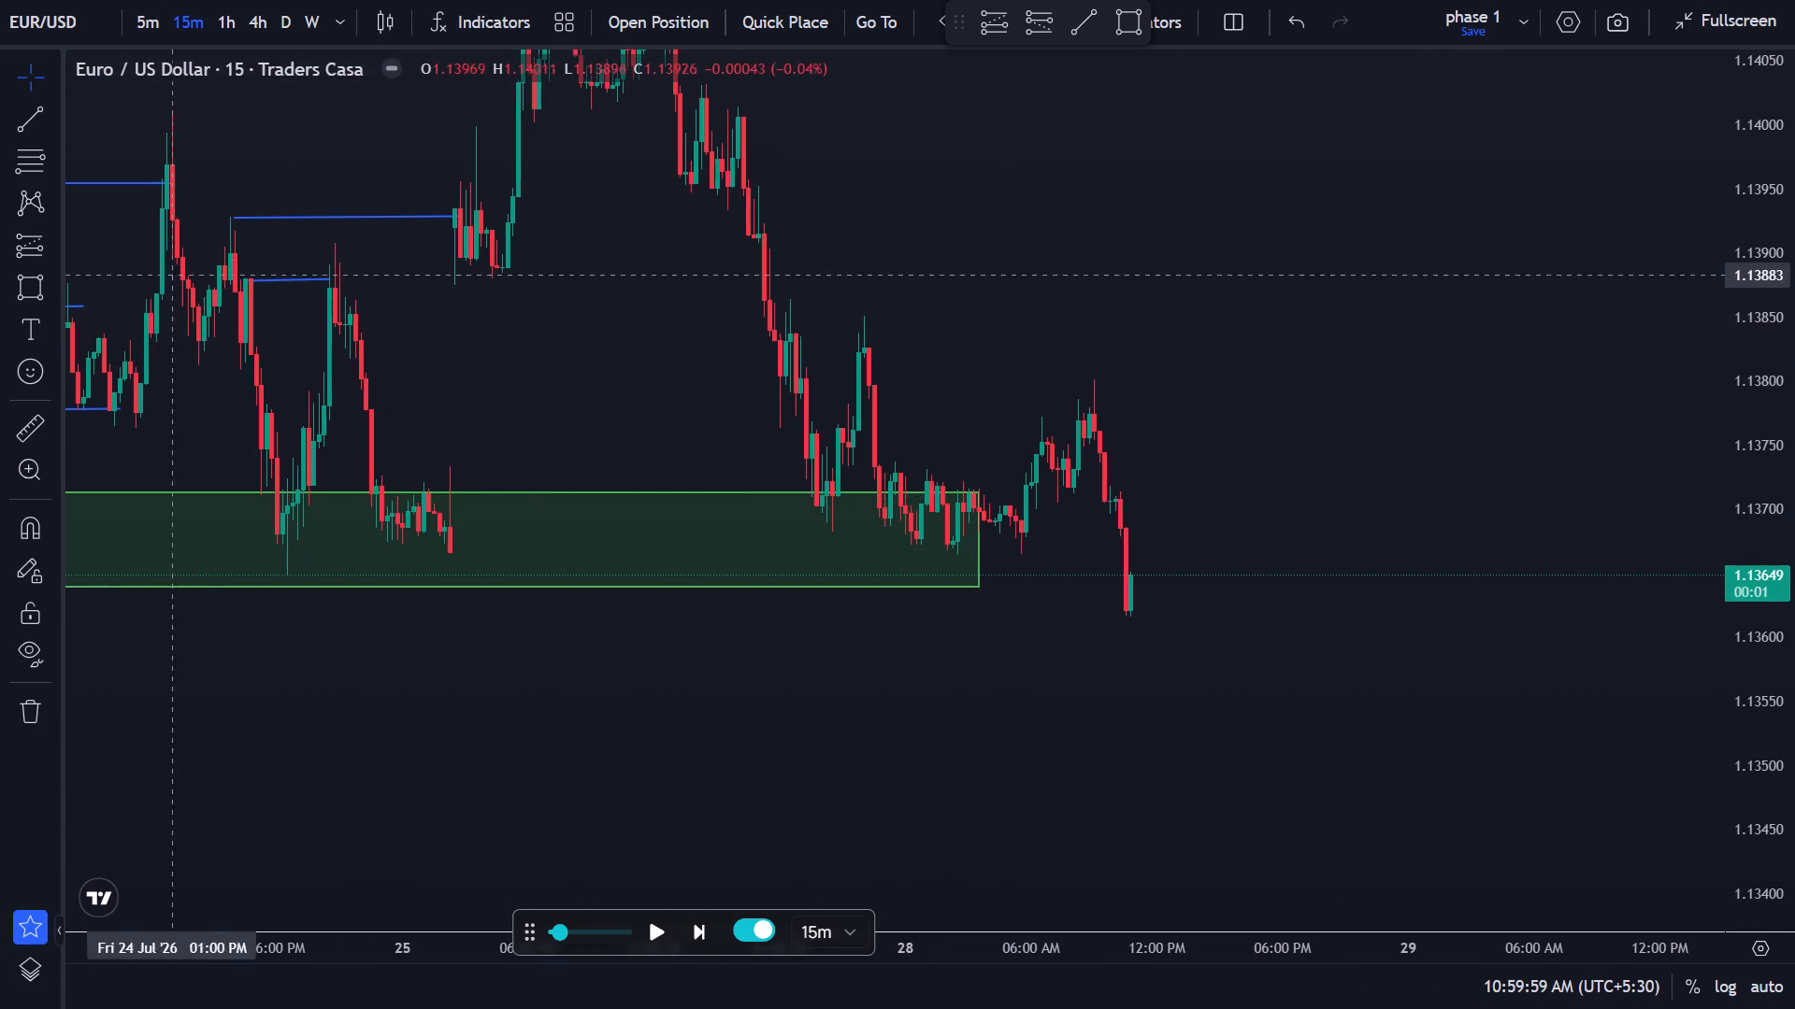
pyautogui.click(14, 118)
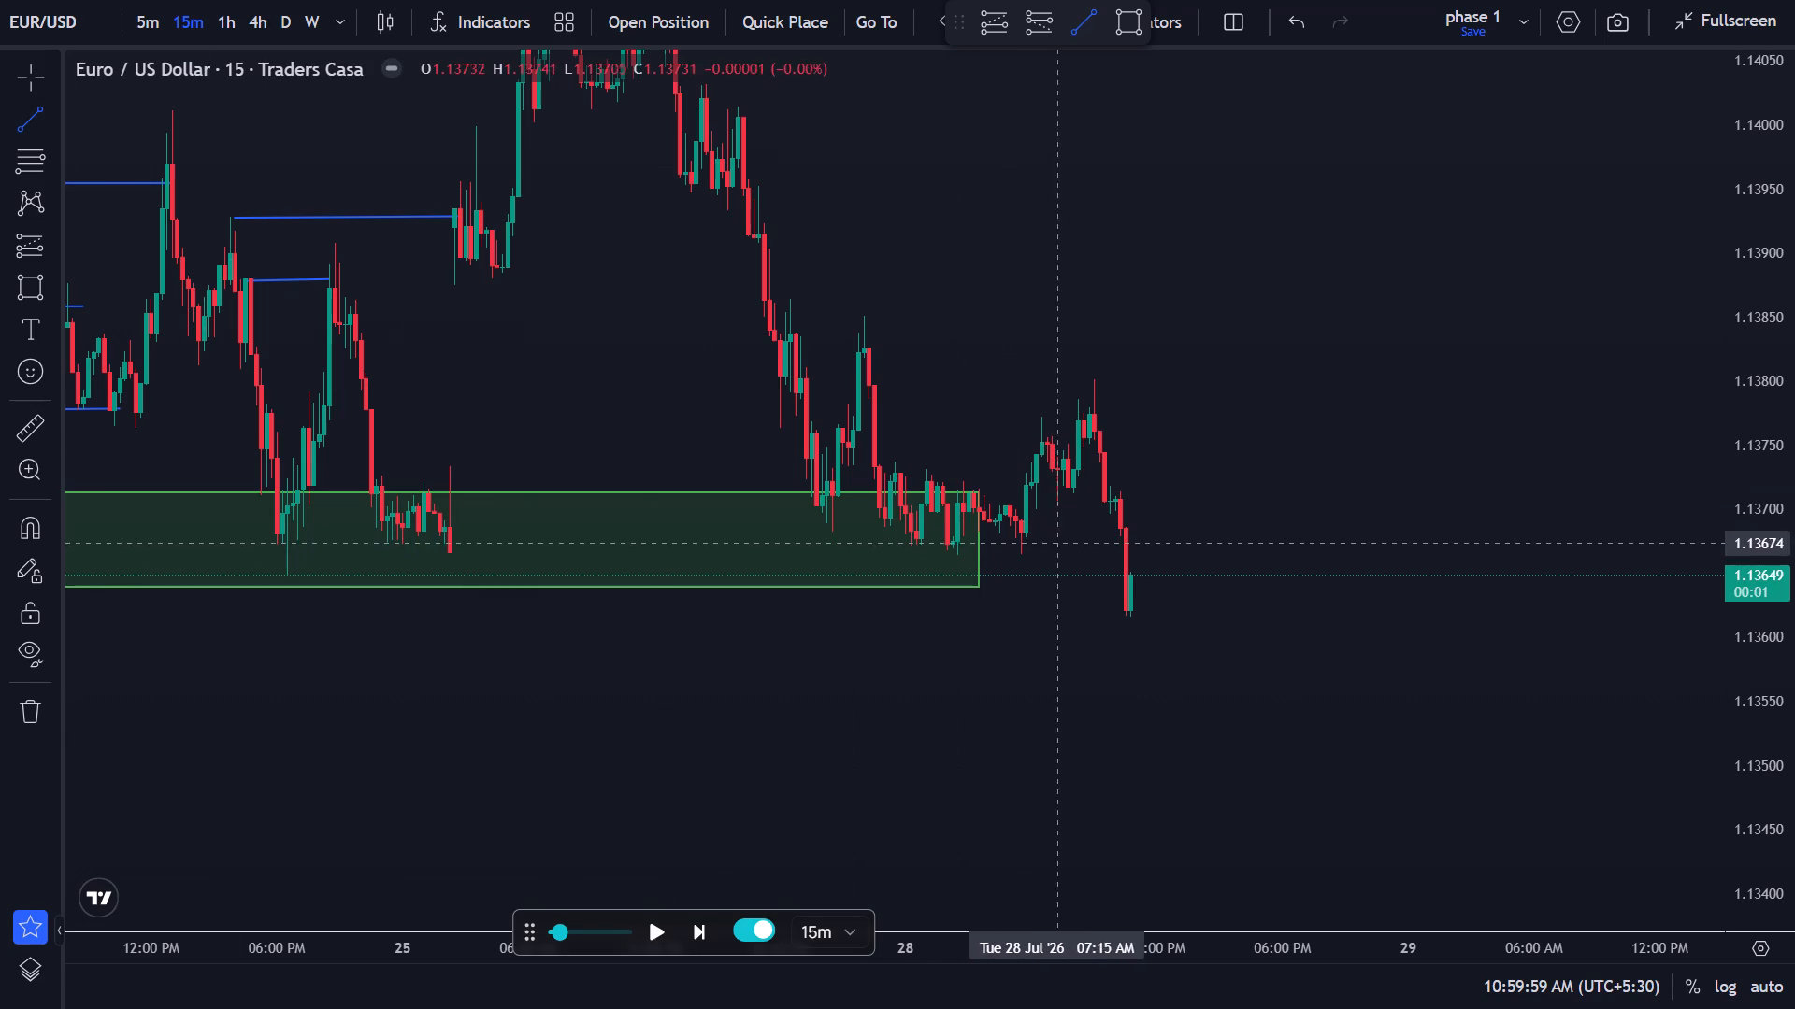
pyautogui.click(1023, 555)
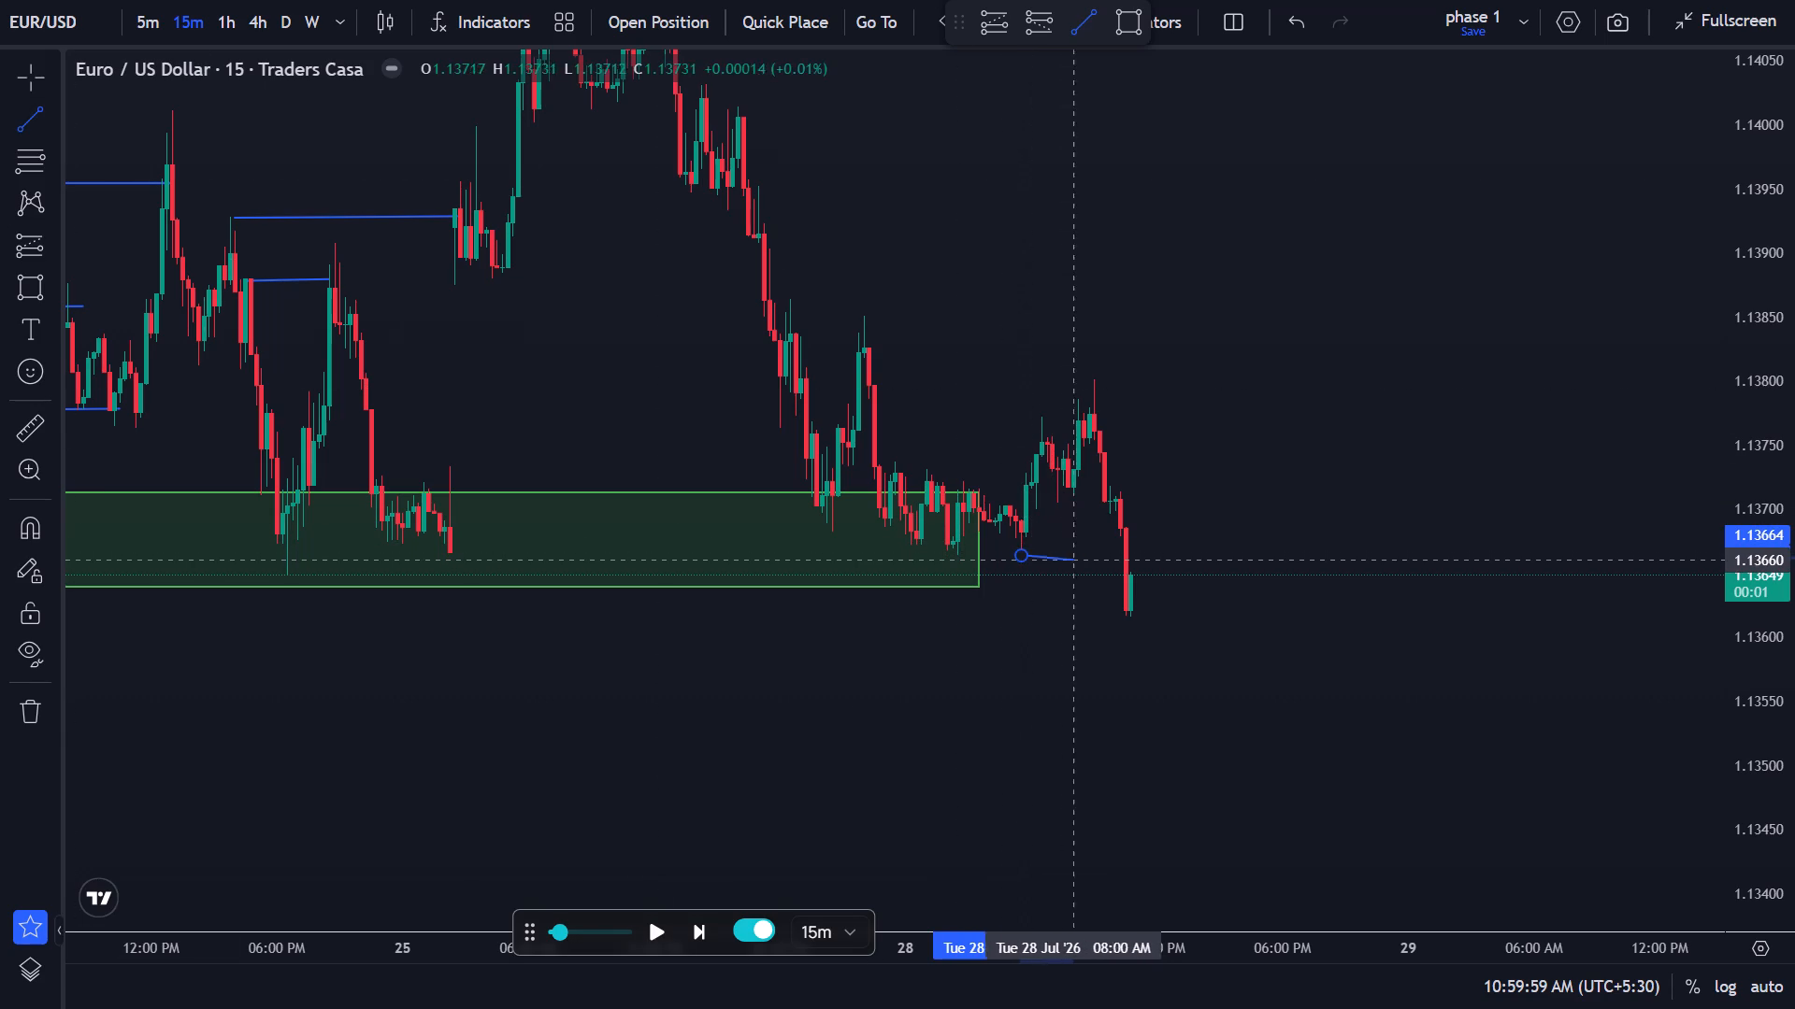
pyautogui.click(1140, 556)
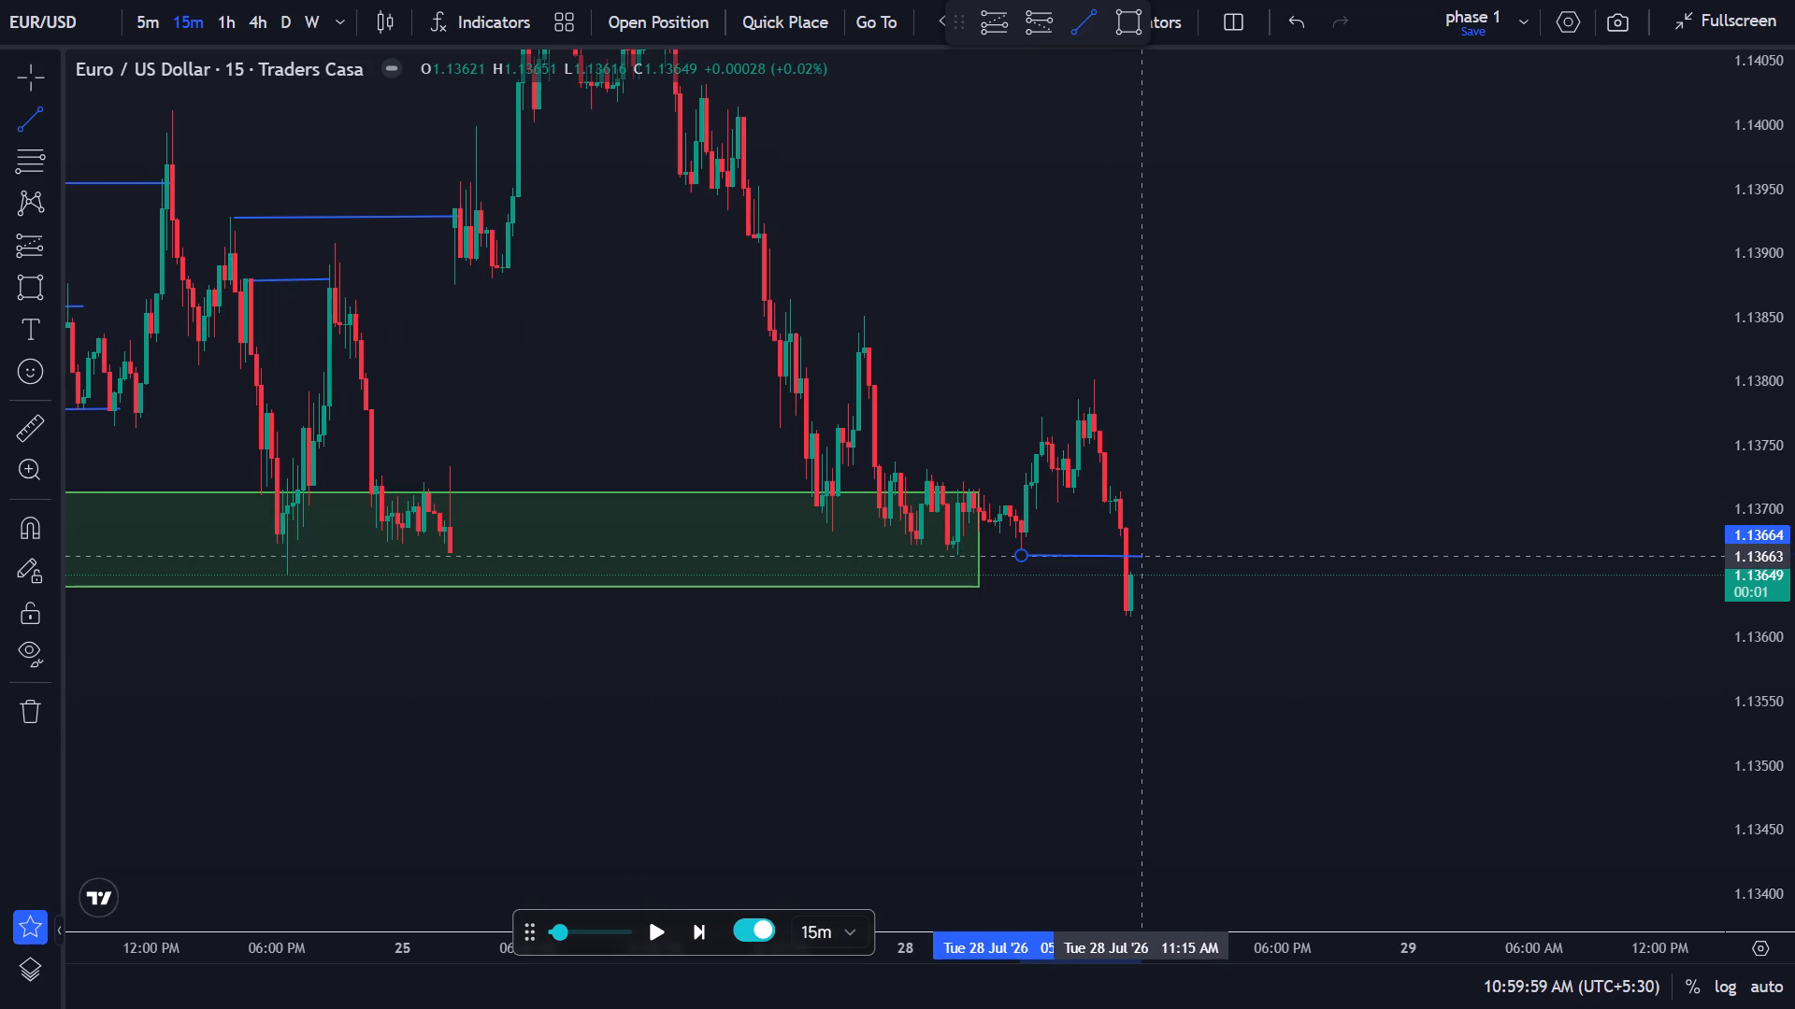
pyautogui.click(1141, 533)
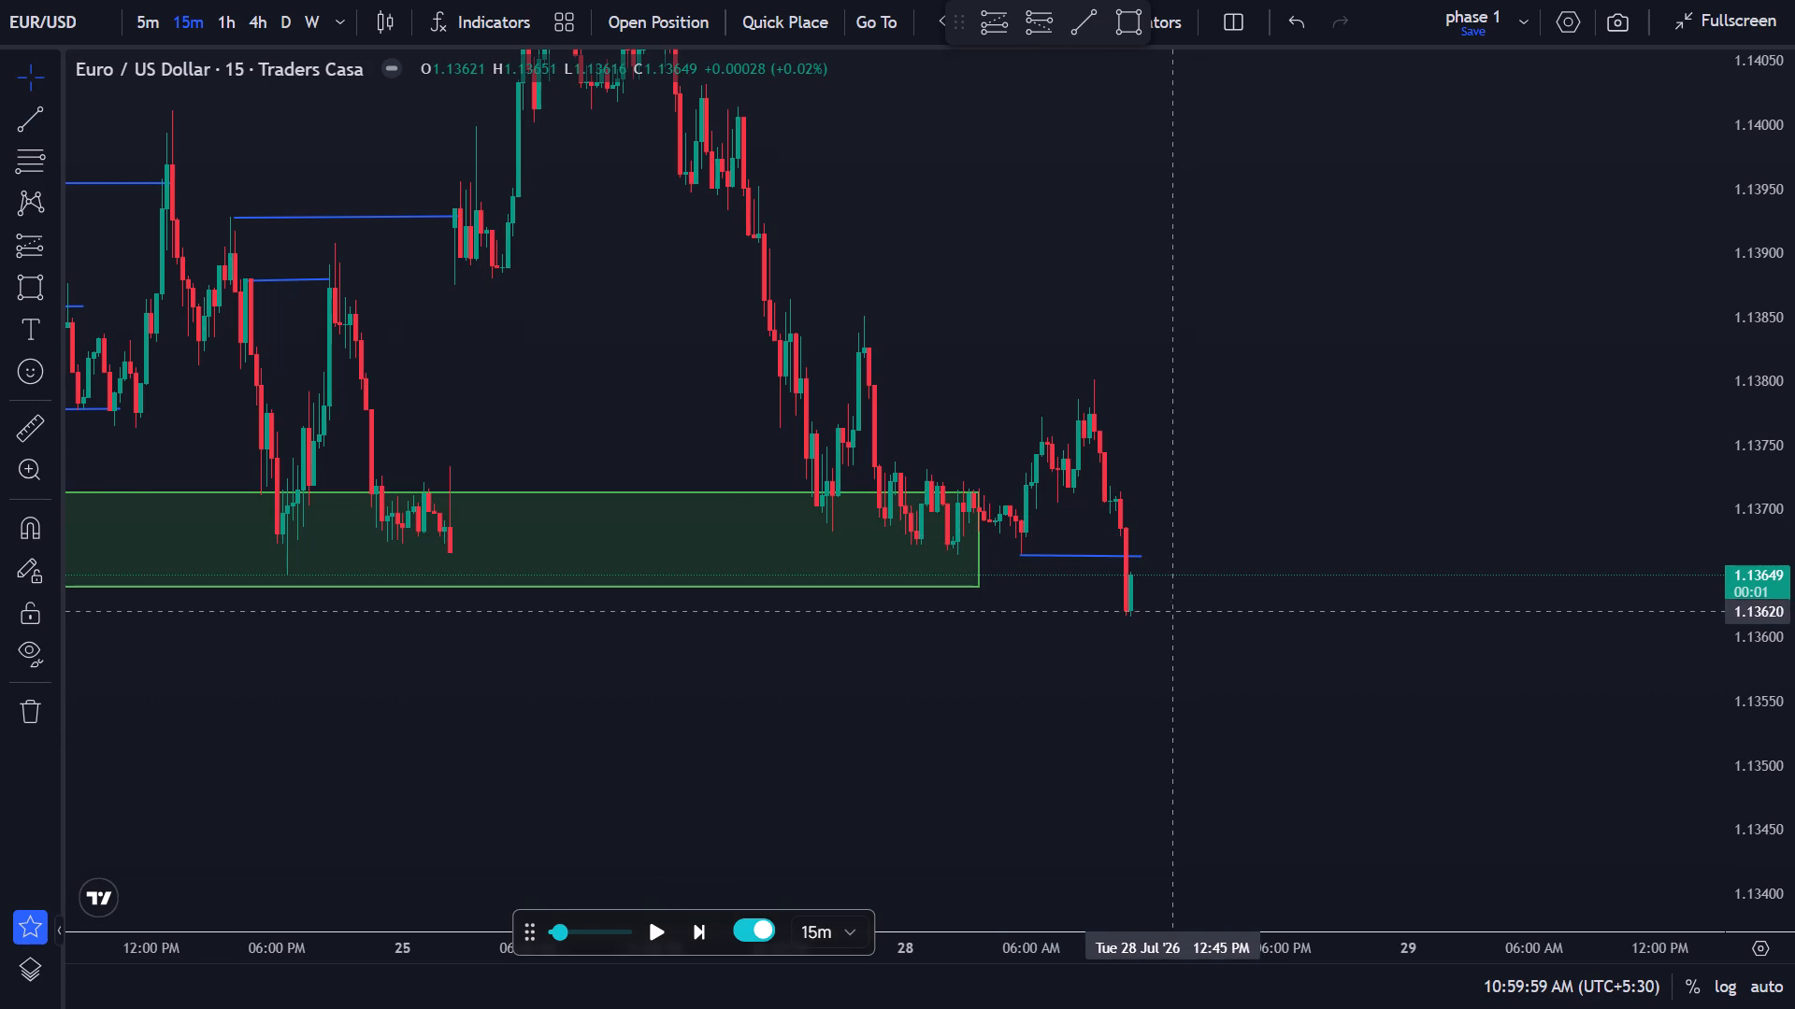
# Switch the chart to the 5-minute timeframe and advance the replay to about 12:05 PM on 28 July.
pyautogui.scroll(3, 1172, 605)
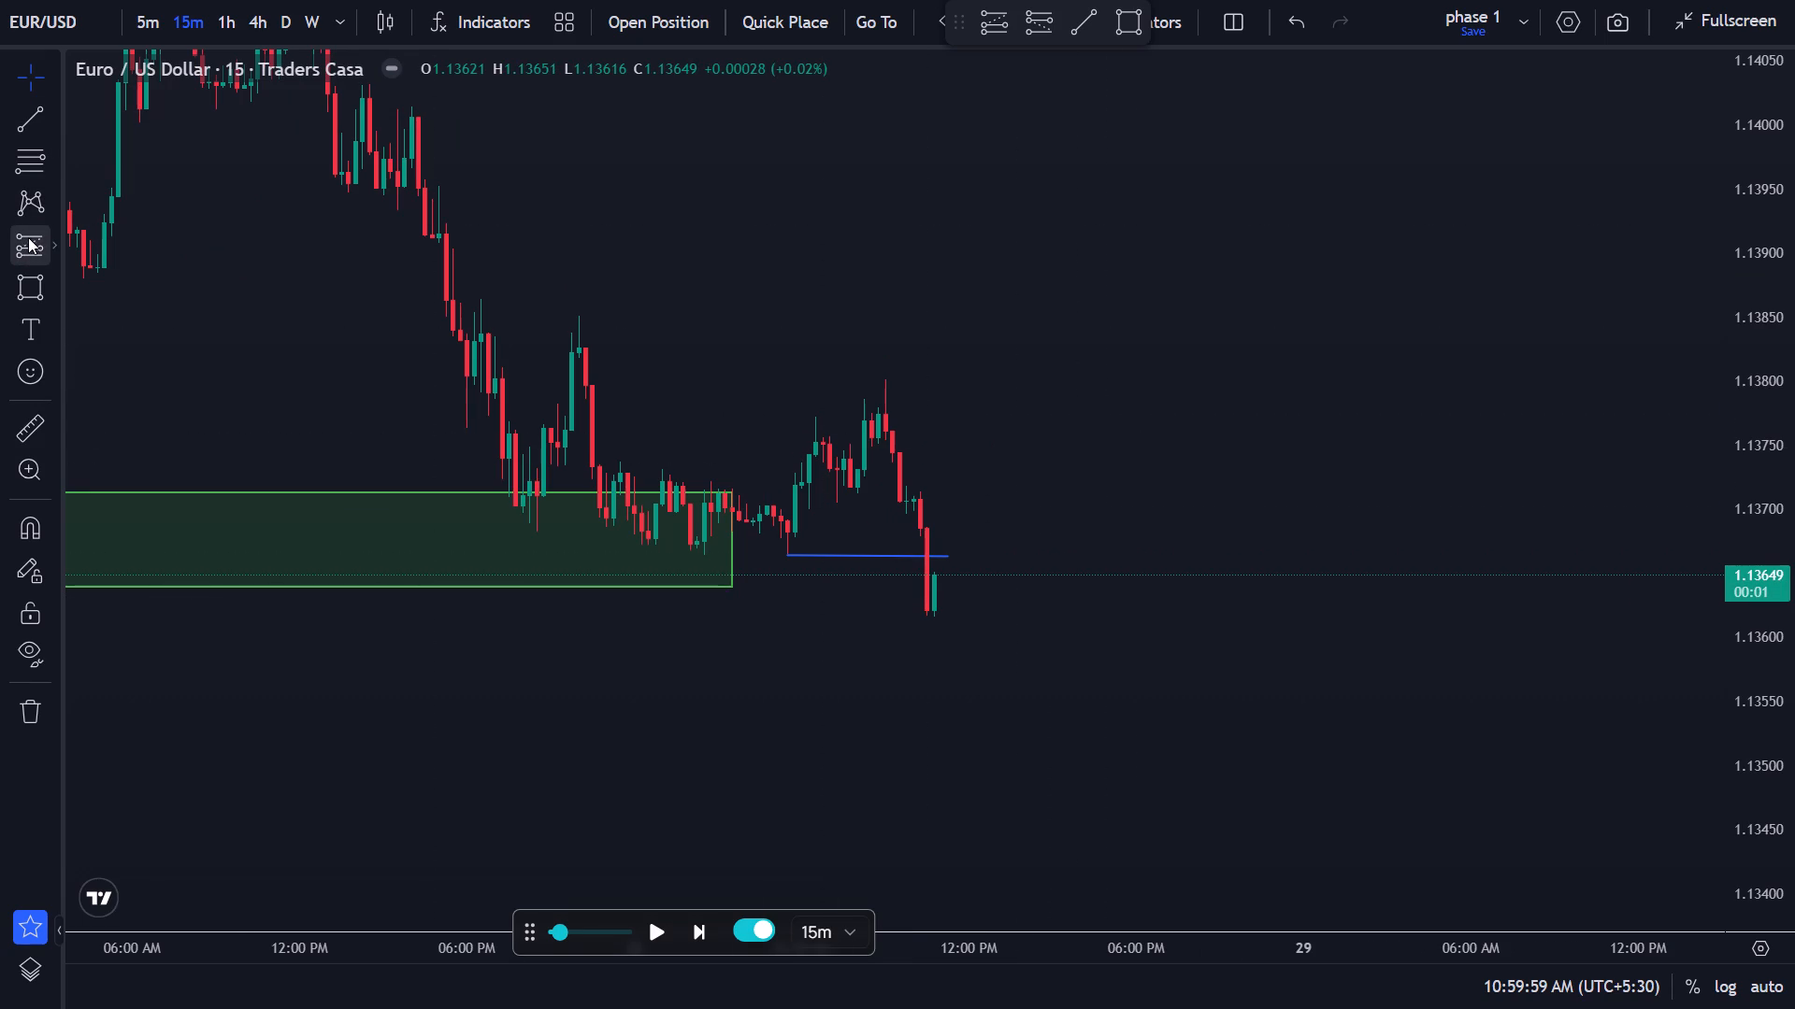
pyautogui.click(151, 33)
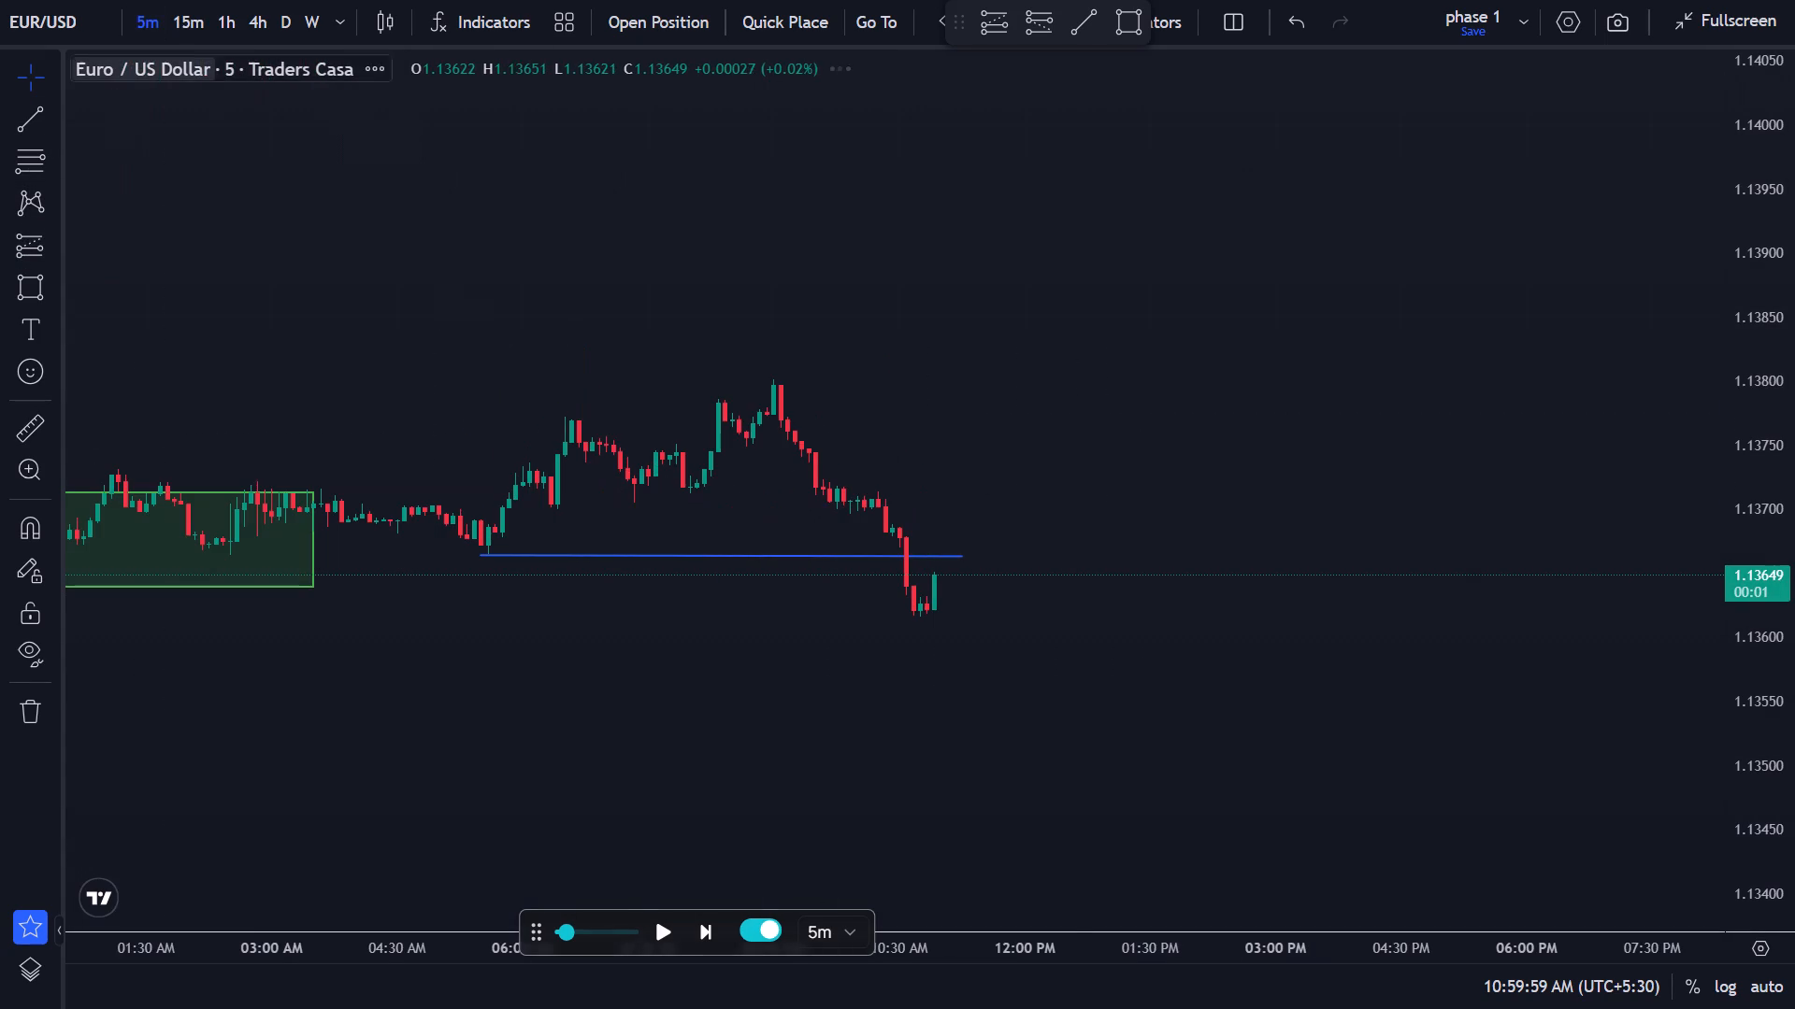
pyautogui.scroll(2, 989, 469)
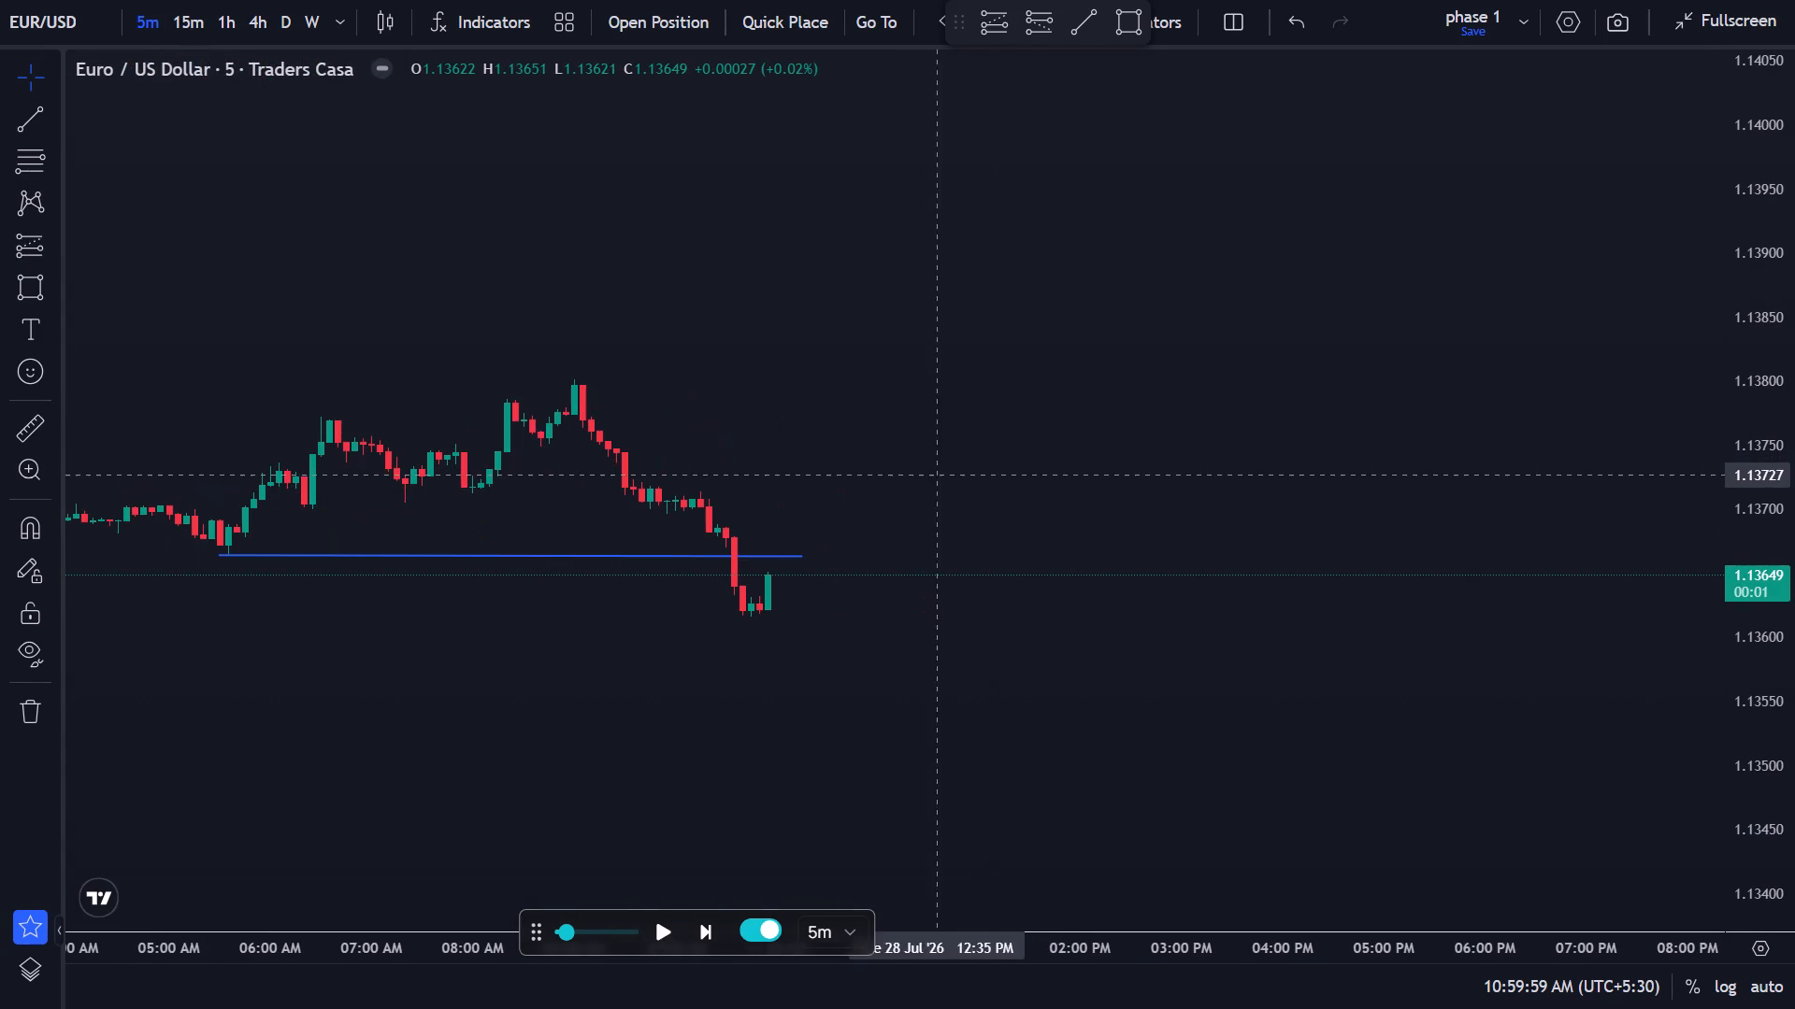
pyautogui.tripleClick(711, 944)
pyautogui.tripleClick(711, 944)
pyautogui.tripleClick(710, 944)
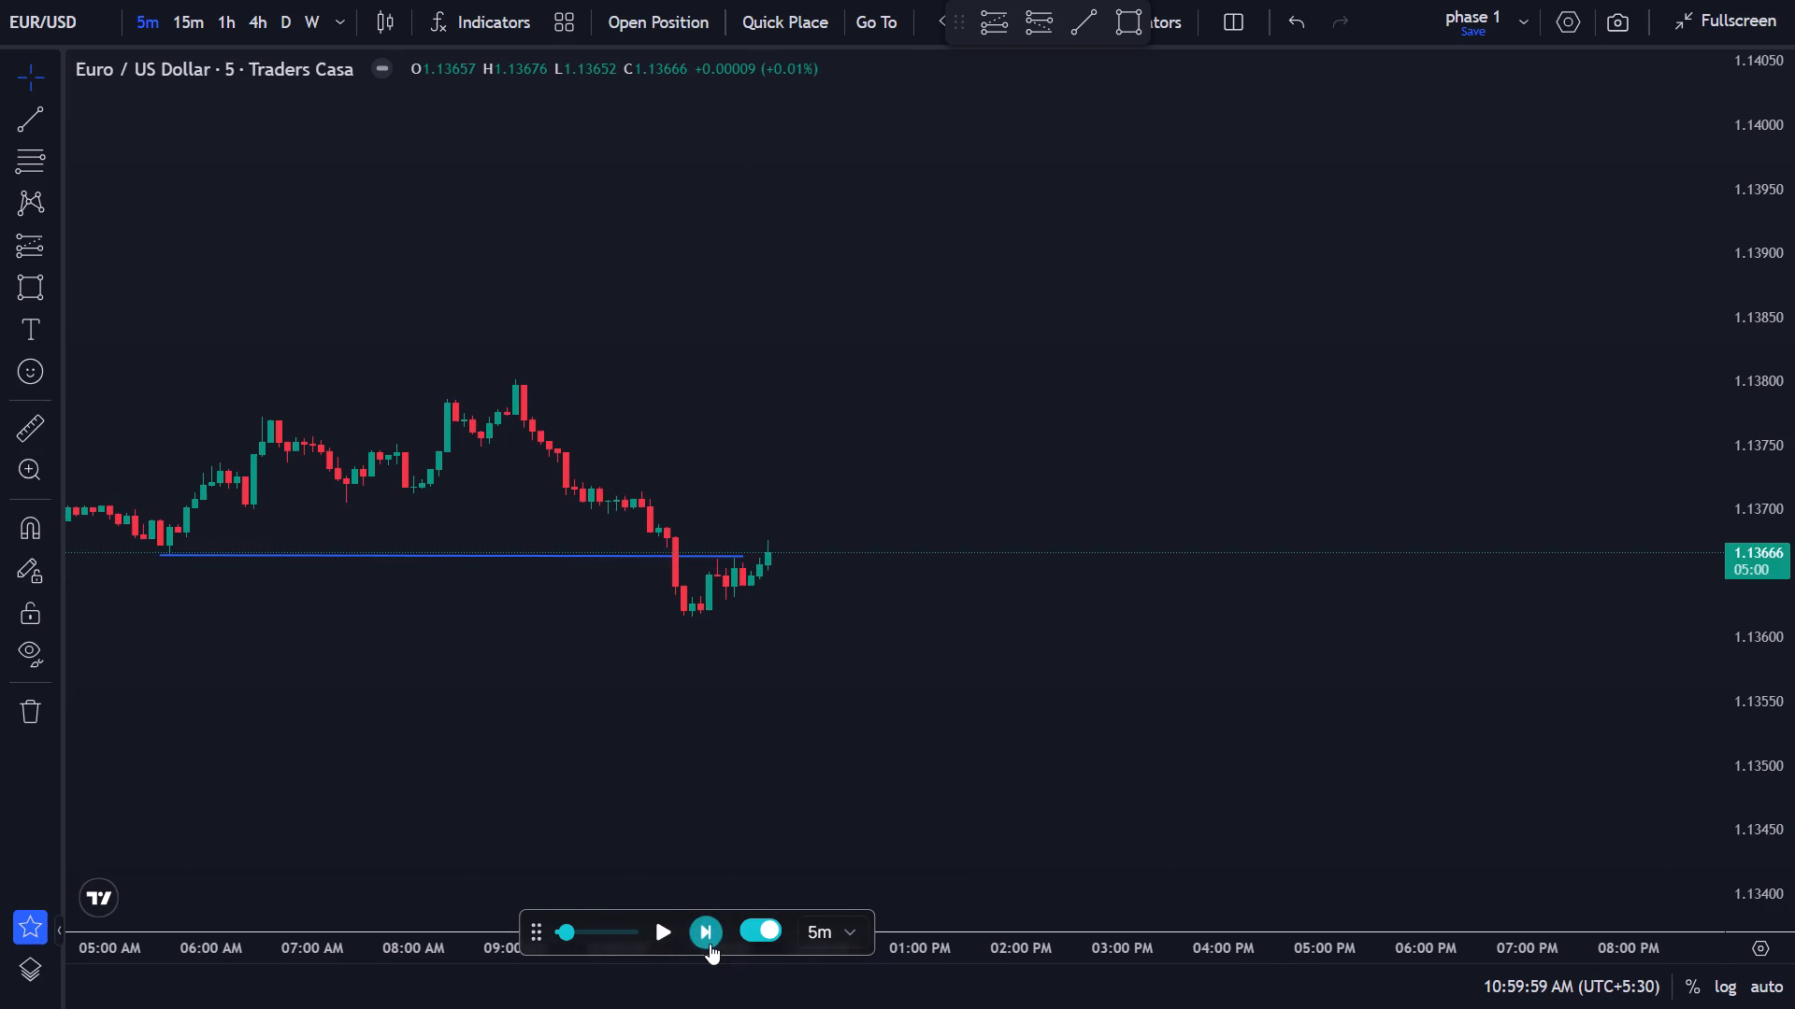
pyautogui.tripleClick(708, 944)
pyautogui.click(706, 941)
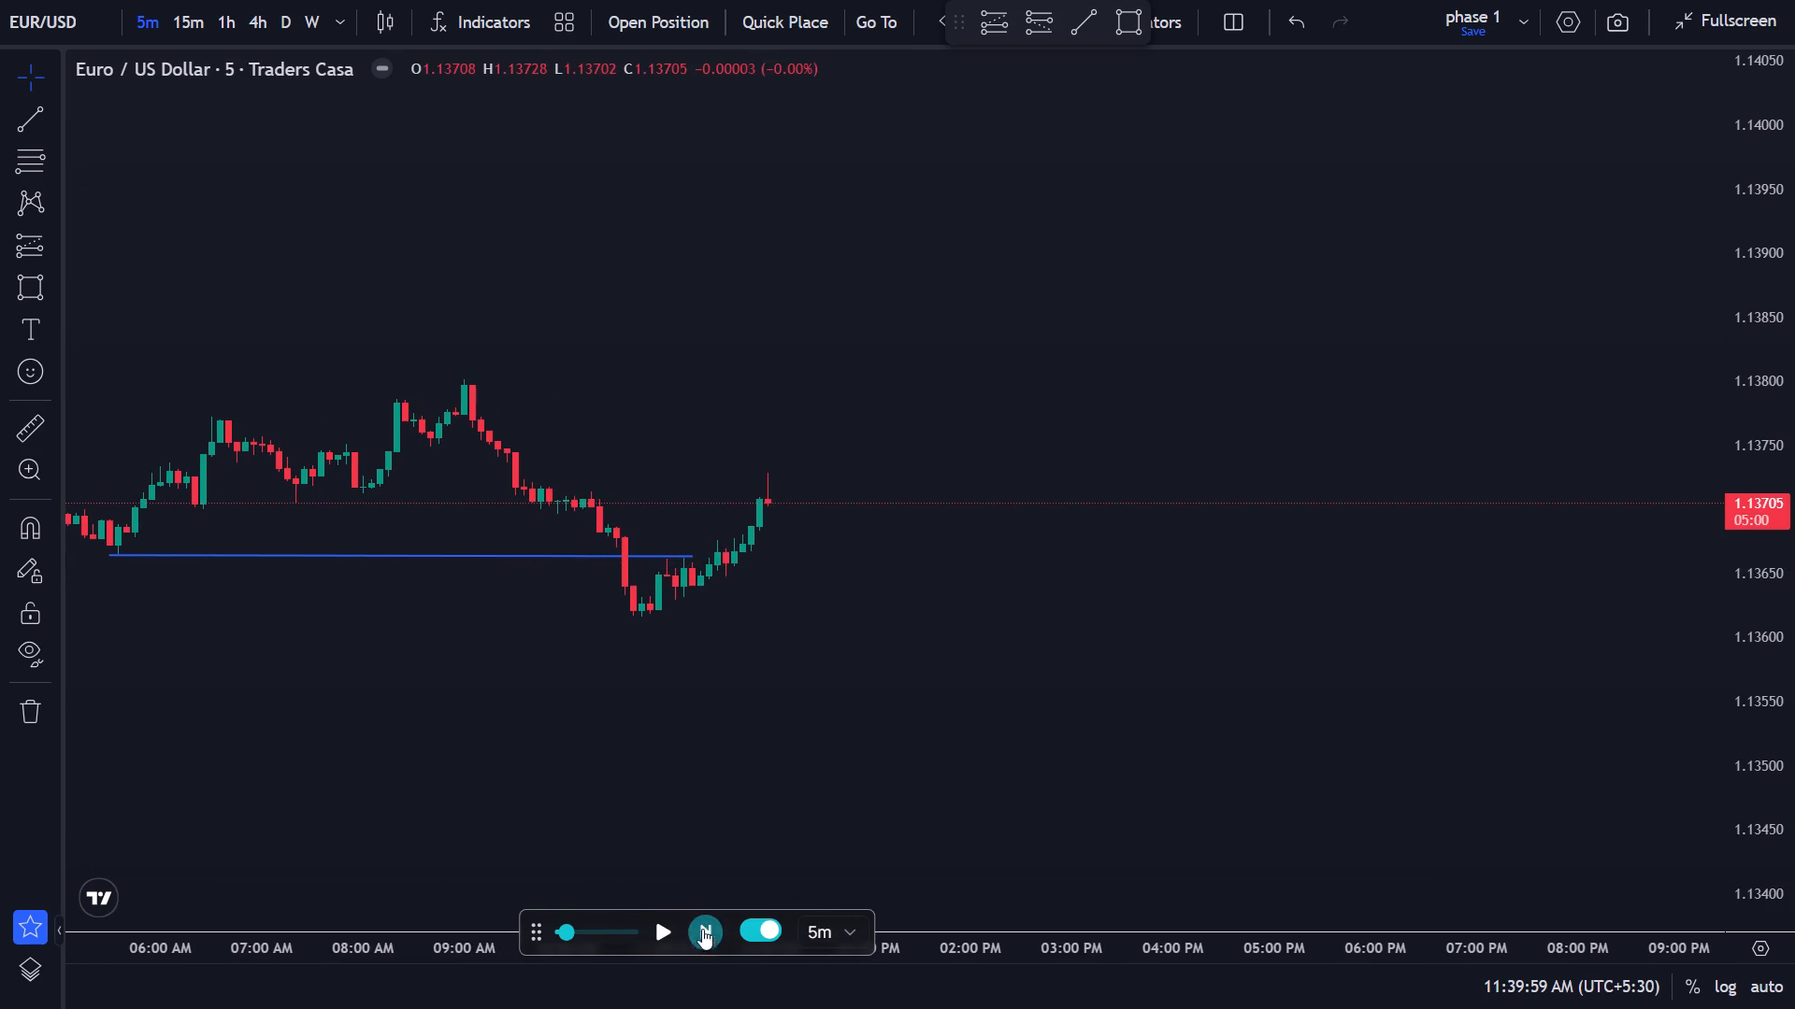
# Draw a horizontal trend line at about 1.13687 from the sell-off candles before the drop to the latest upward break.
pyautogui.click(7, 119)
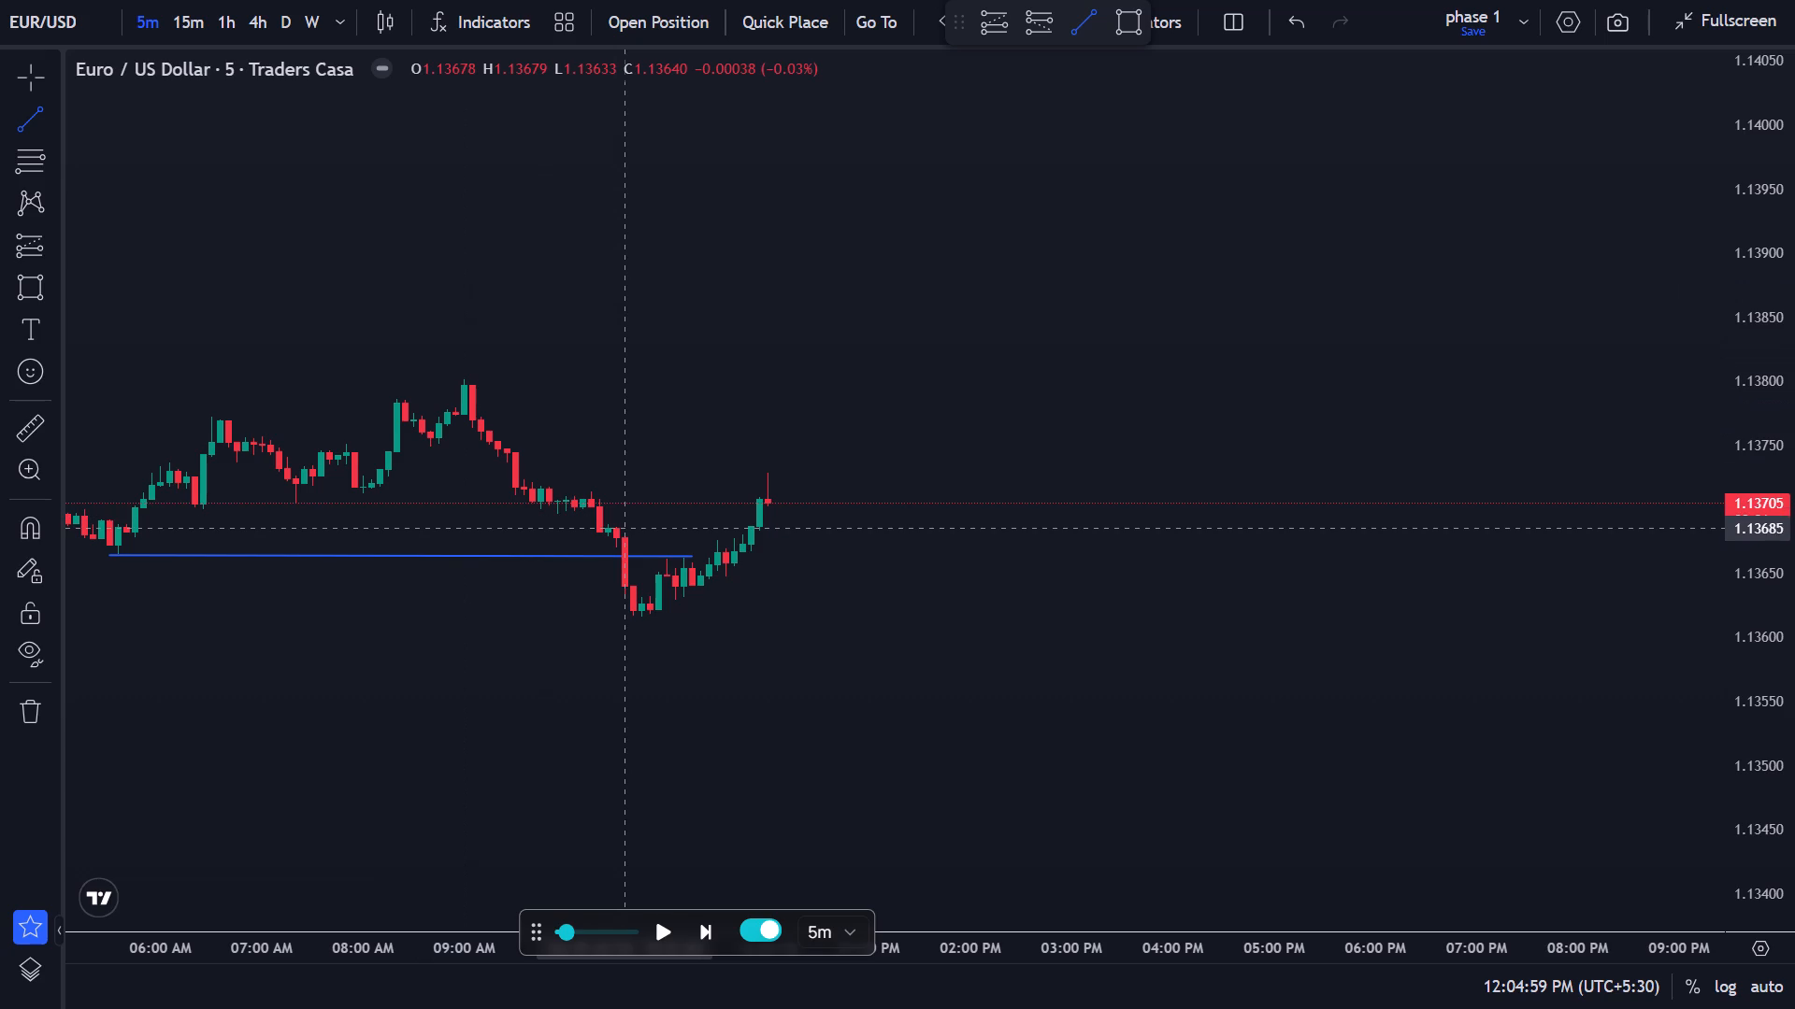
pyautogui.click(611, 525)
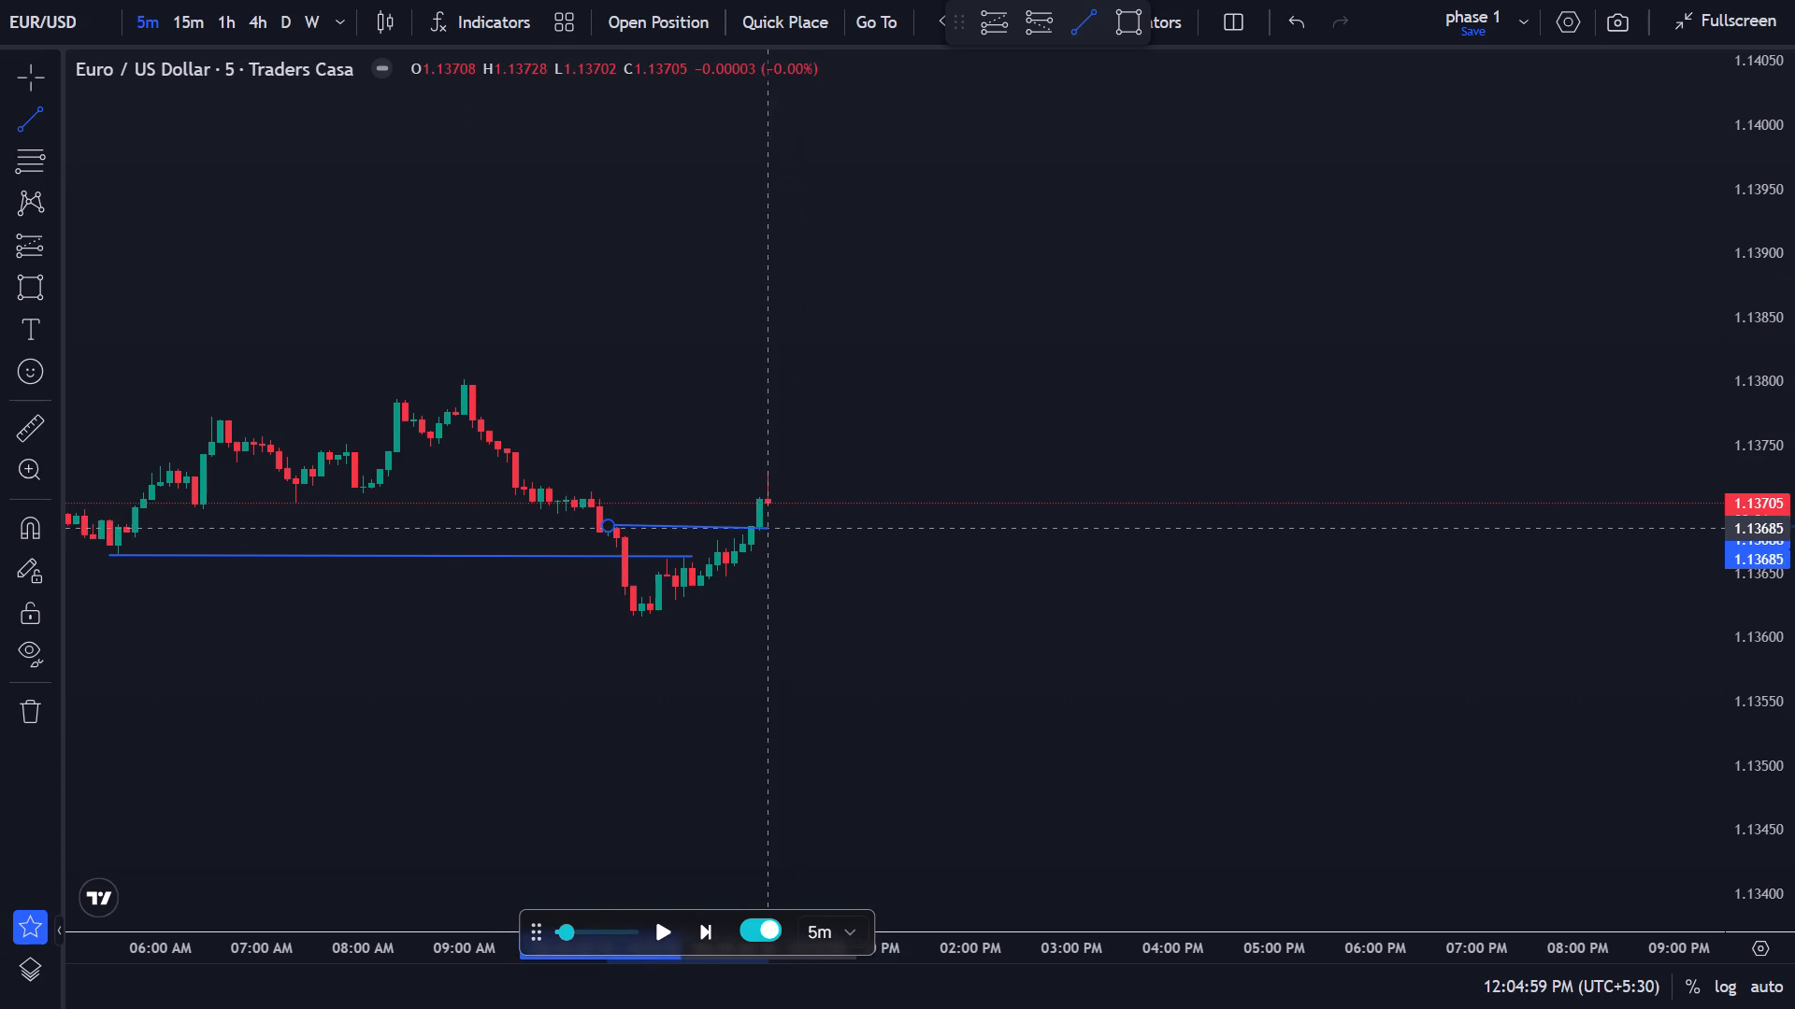
pyautogui.click(752, 524)
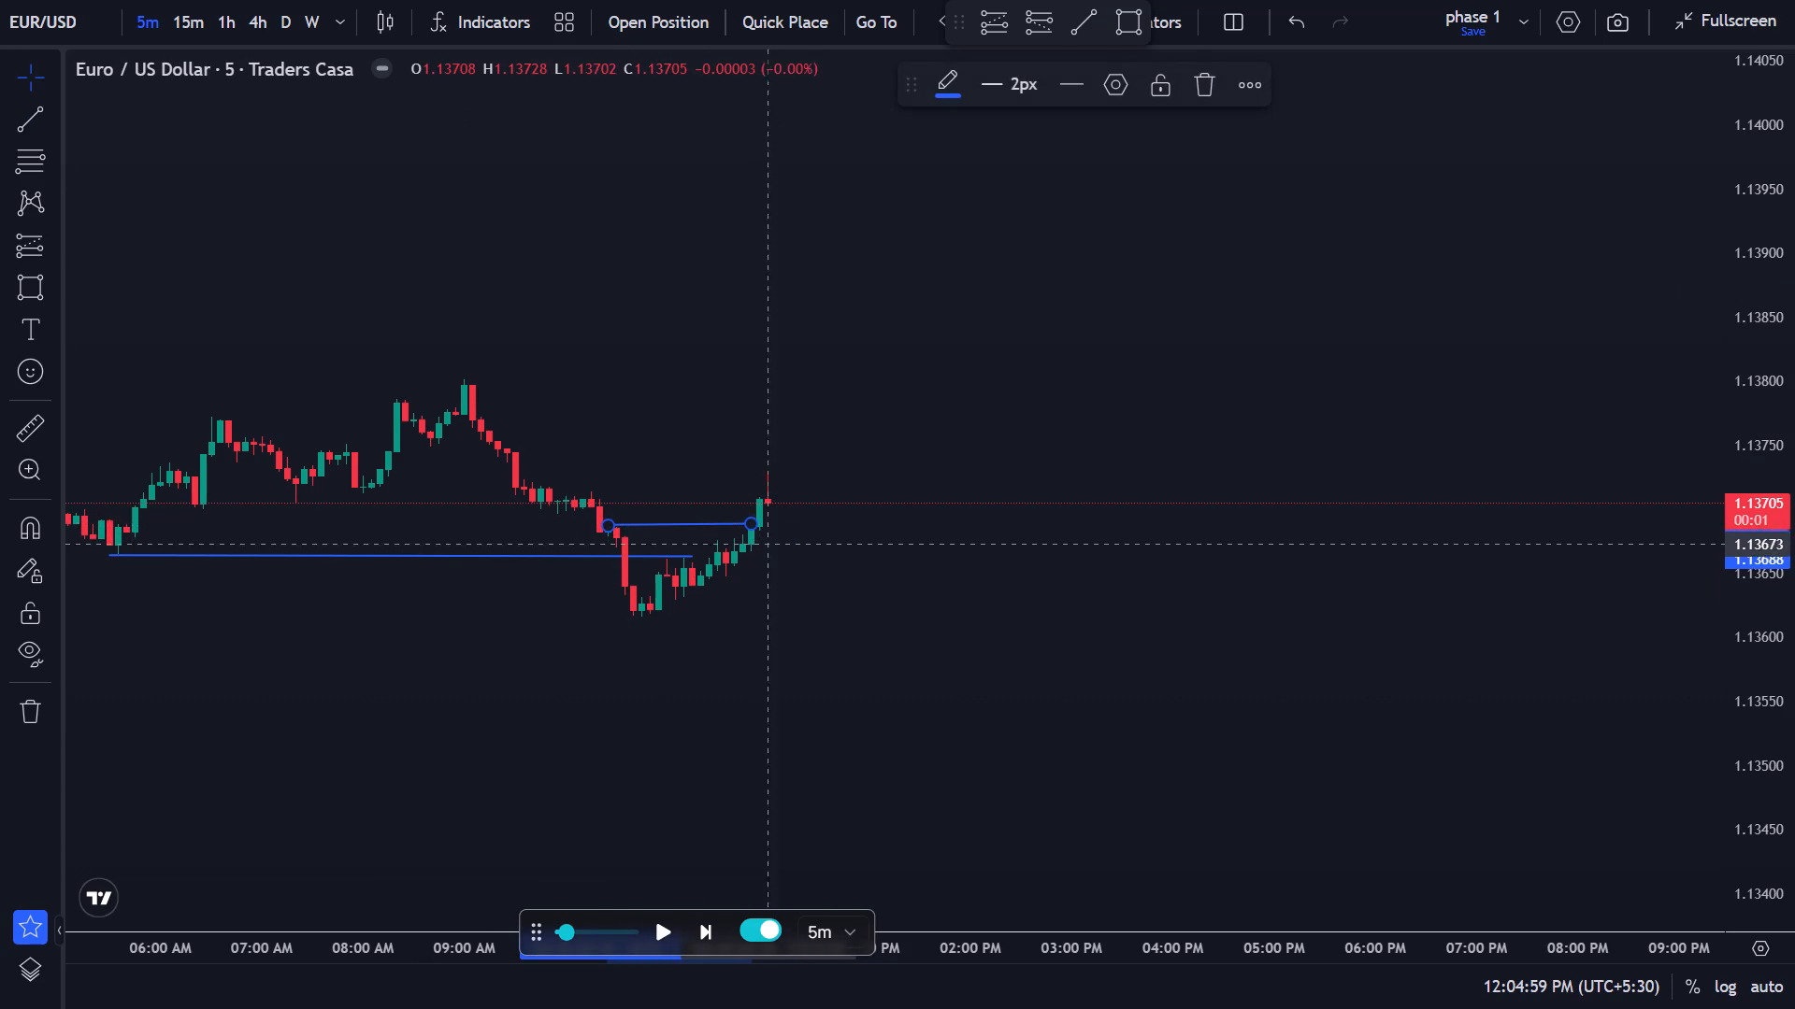
pyautogui.click(783, 561)
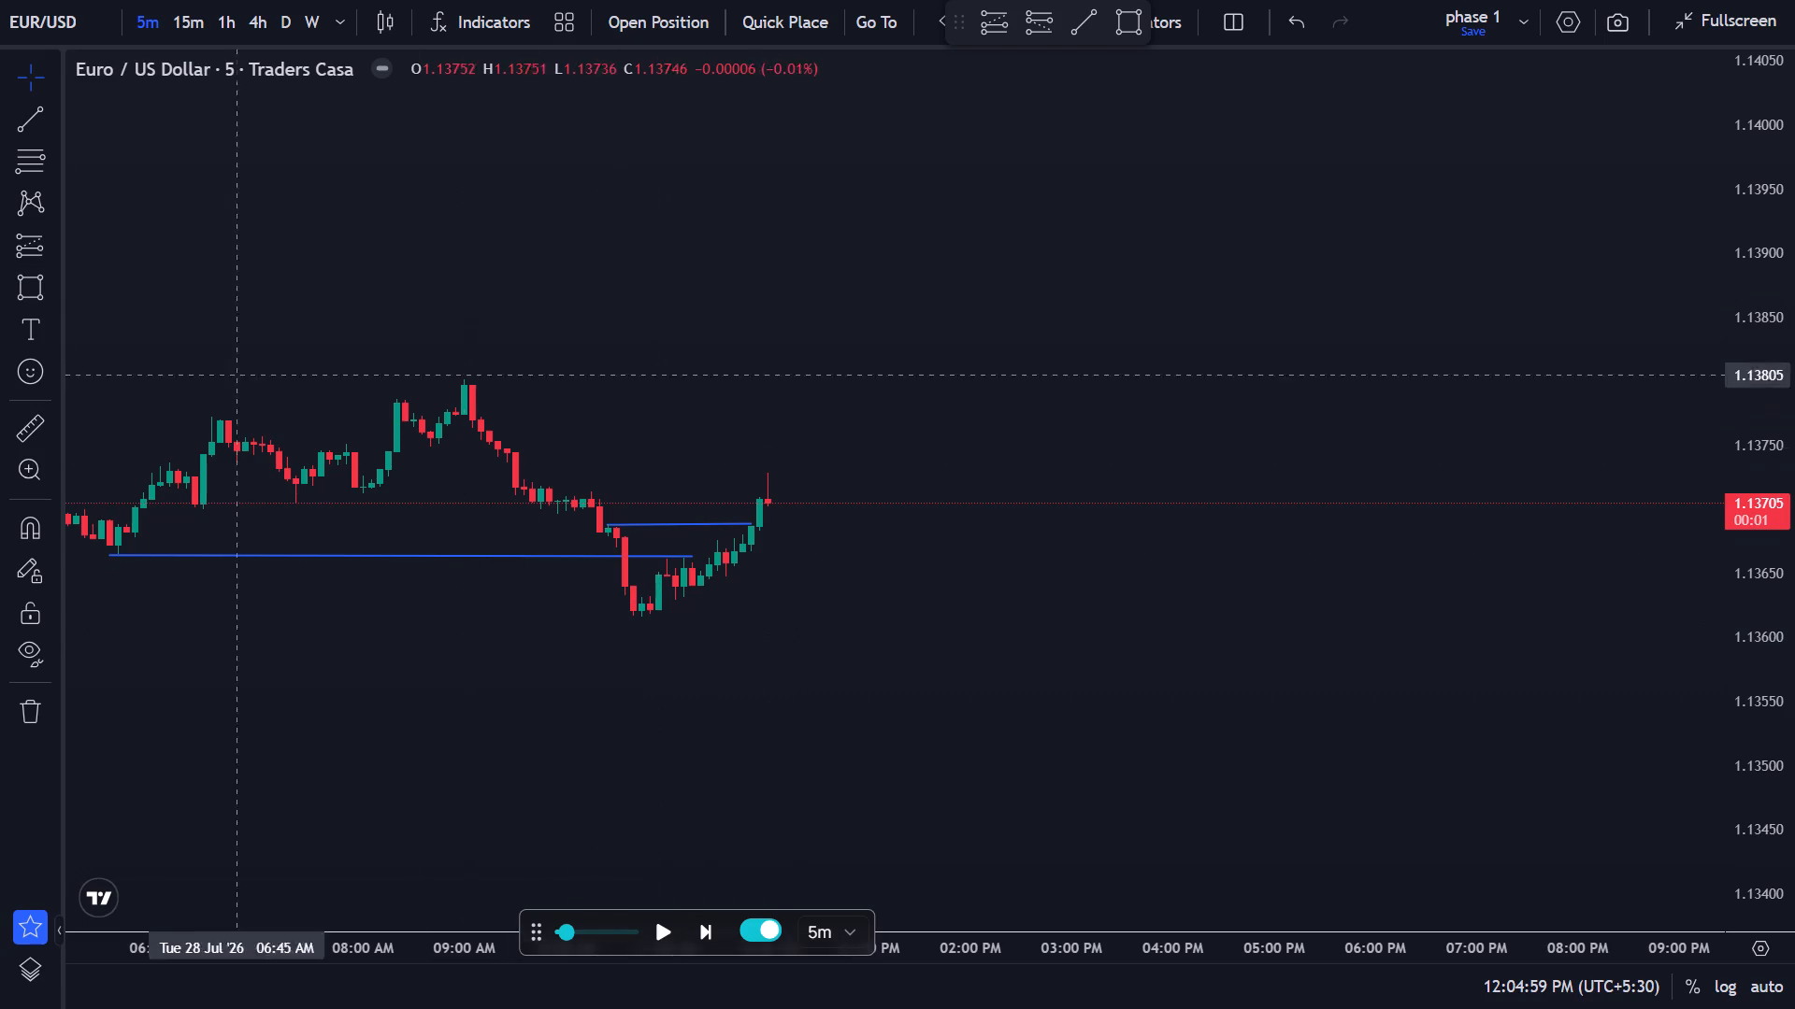
# Draw a horizontal trend line at about 1.13653 from the small pullback low, extending past the latest candle to 12:55 PM.
pyautogui.click(18, 123)
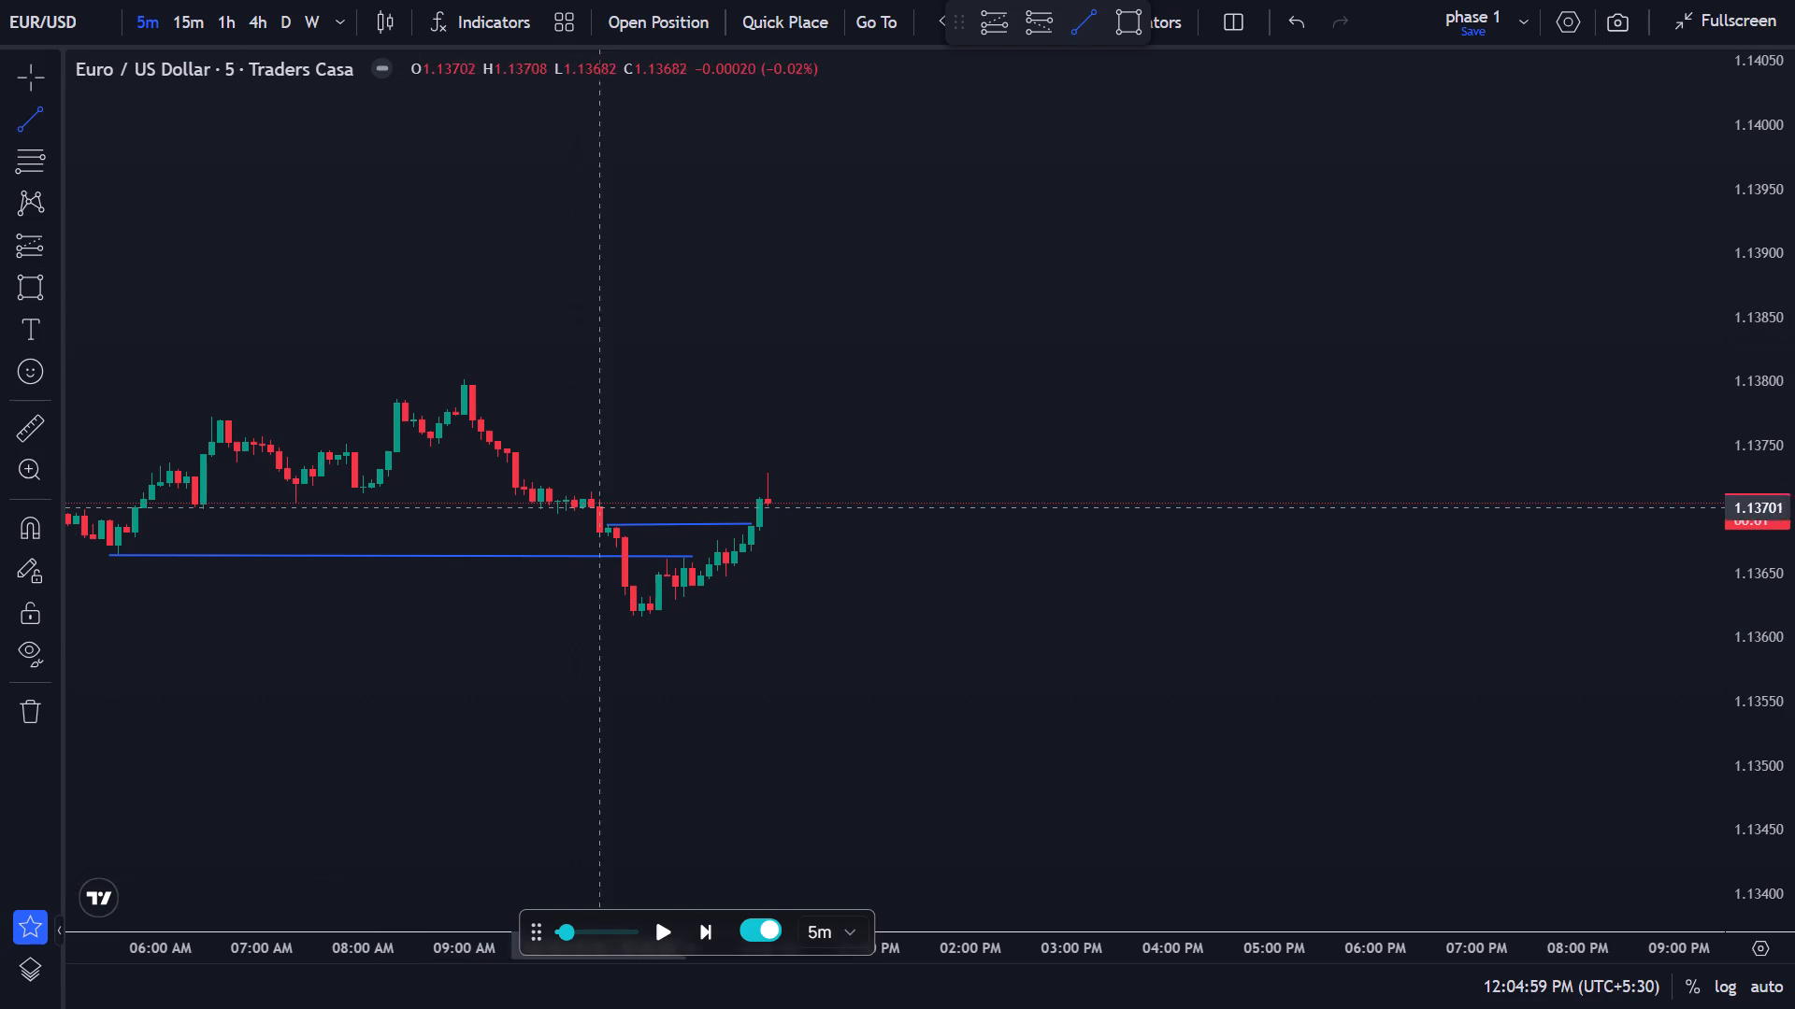
pyautogui.click(727, 569)
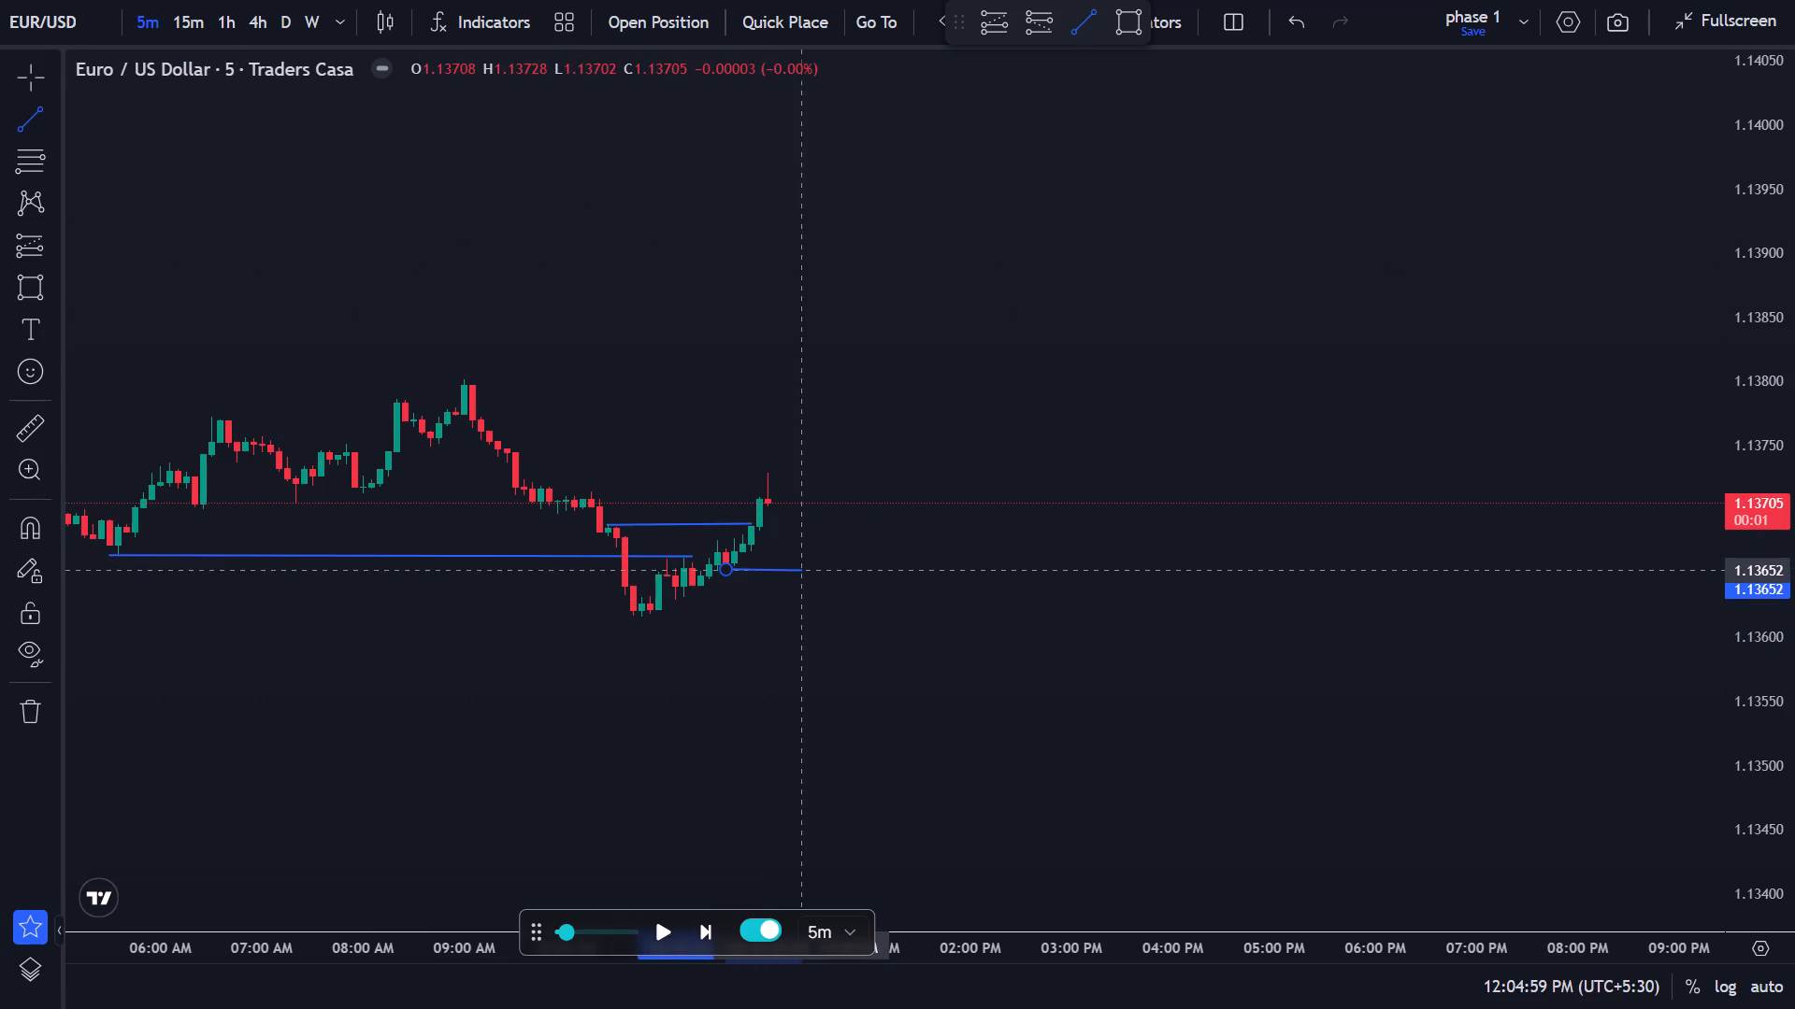
pyautogui.click(861, 568)
pyautogui.click(857, 526)
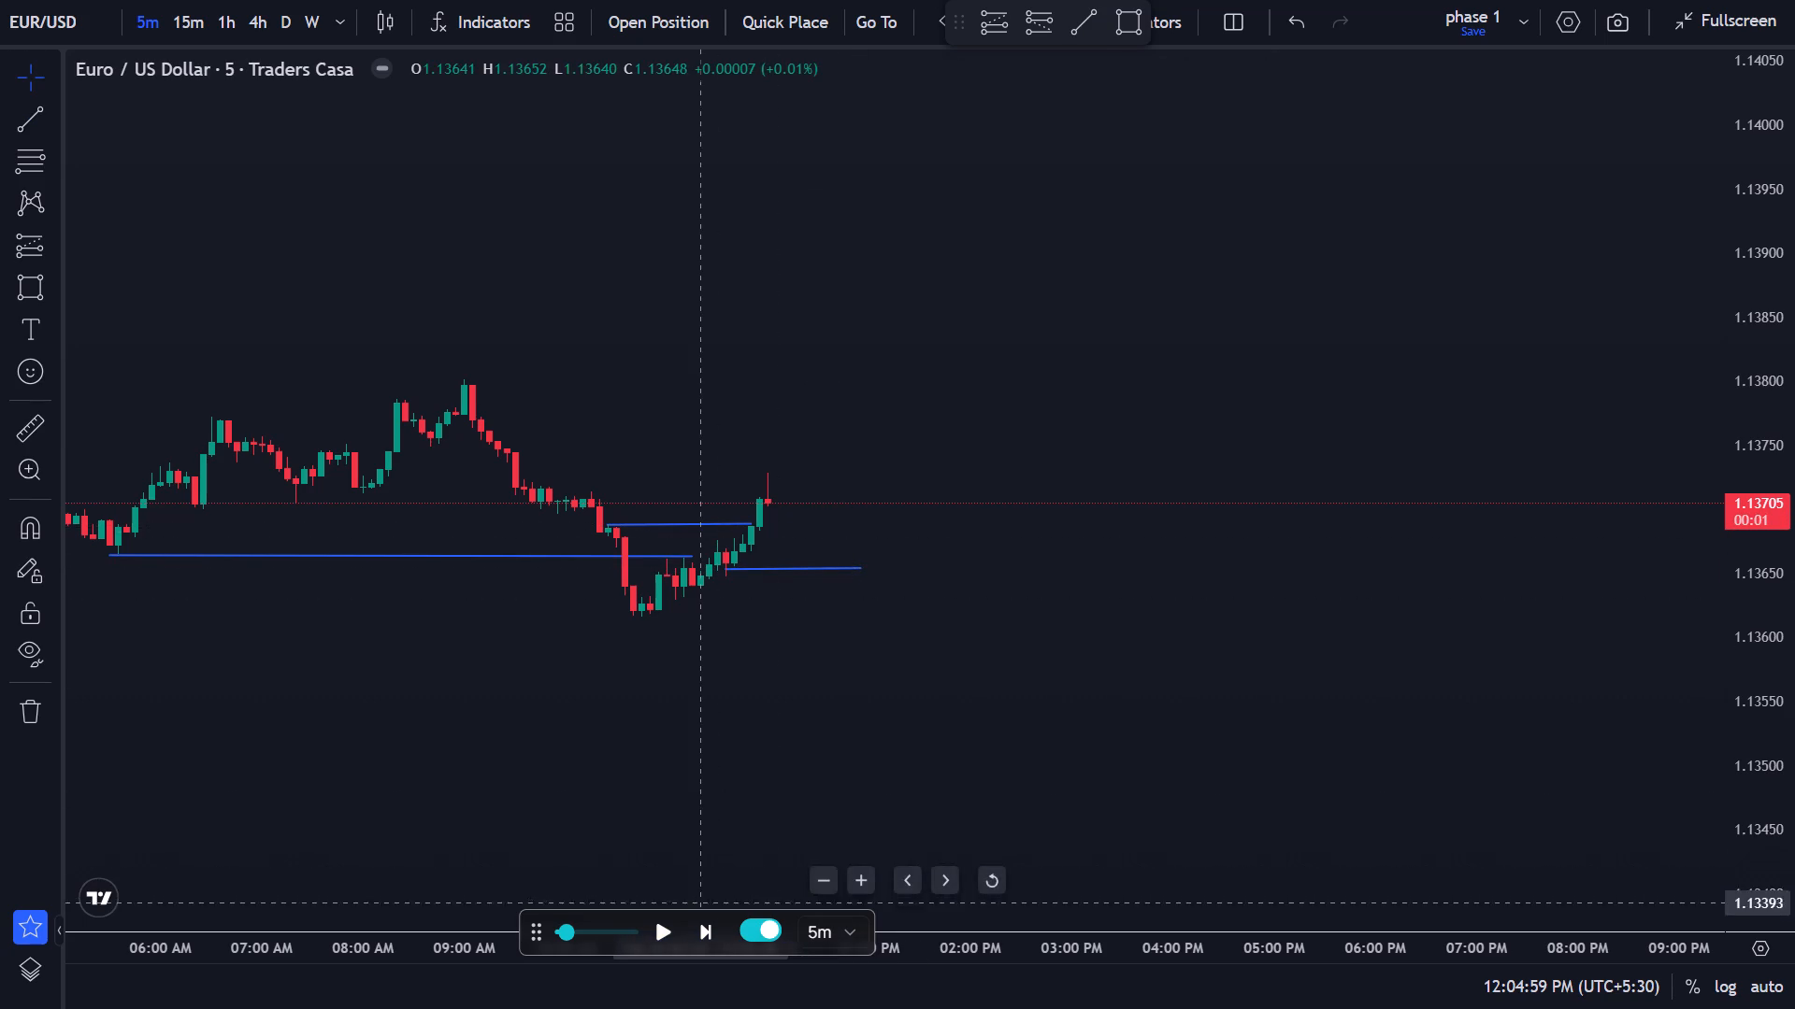
# Advance the 5-minute replay to about 12:40 PM.
pyautogui.click(702, 930)
pyautogui.tripleClick(703, 930)
pyautogui.tripleClick(705, 930)
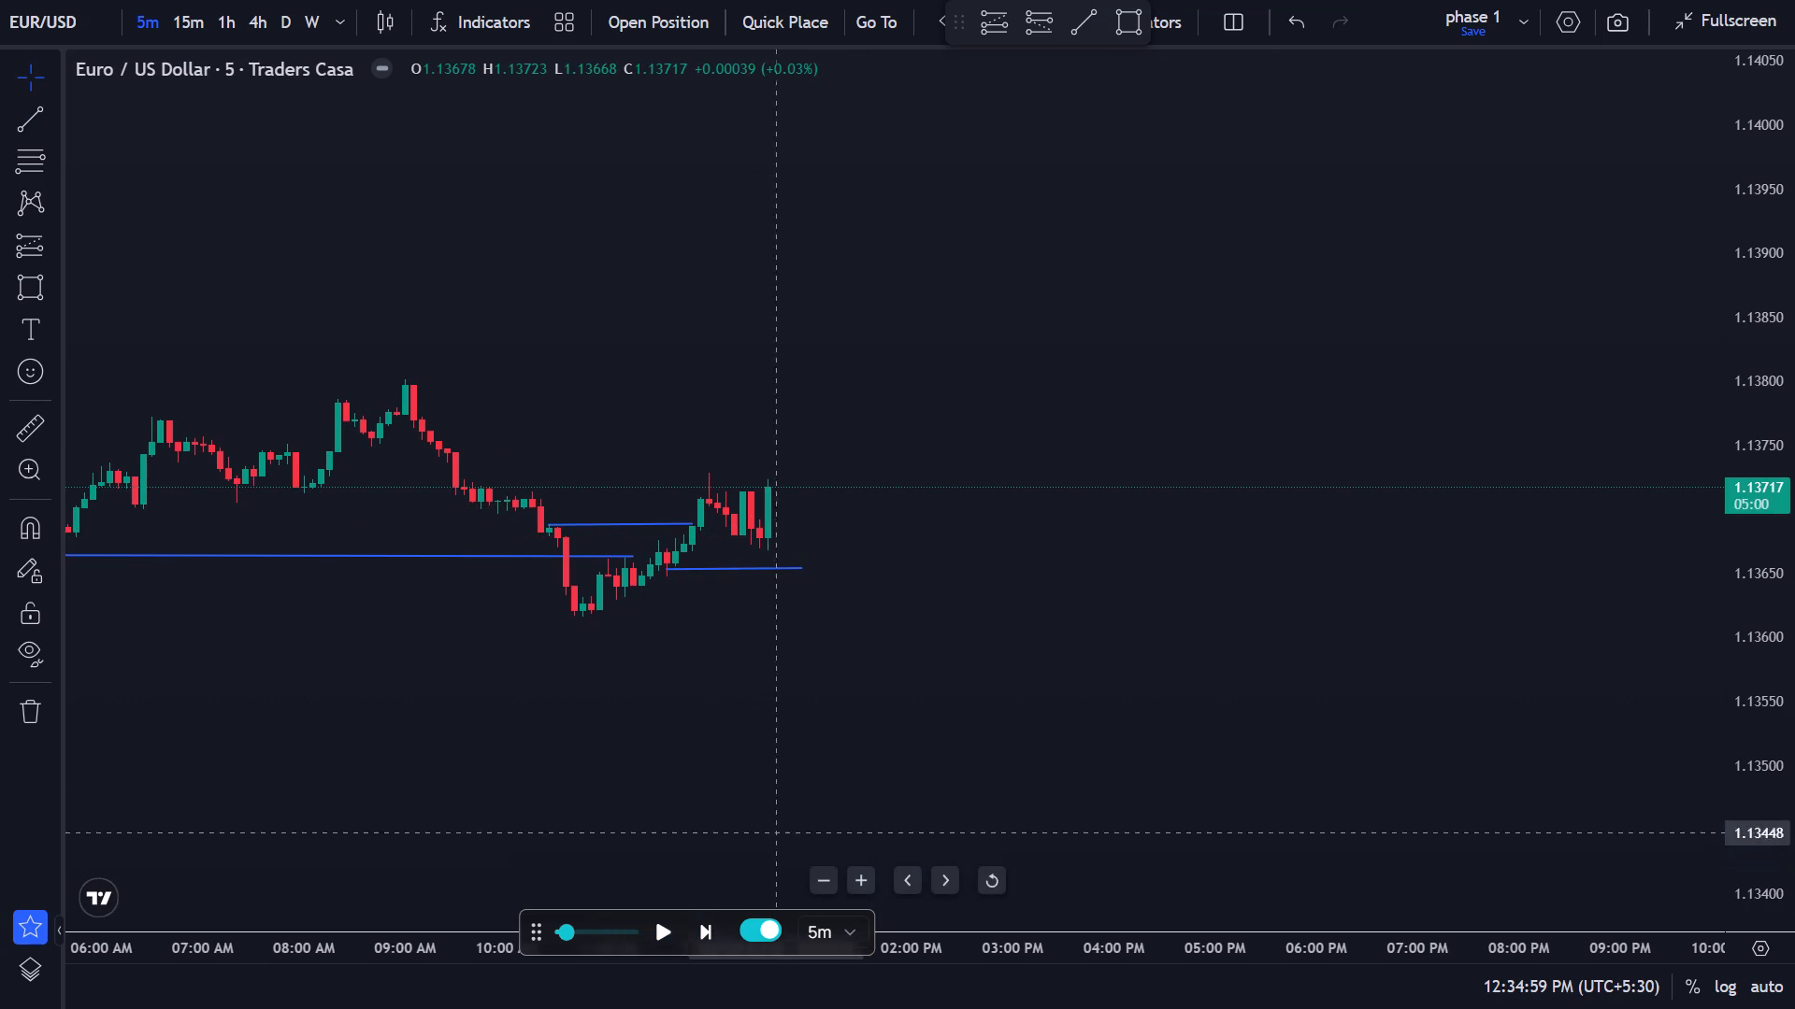
# Draw a long position at the latest candle with entry 1.13719, stop 1.13653 on the lower line and target 1.13827.
pyautogui.scroll(1, 823, 573)
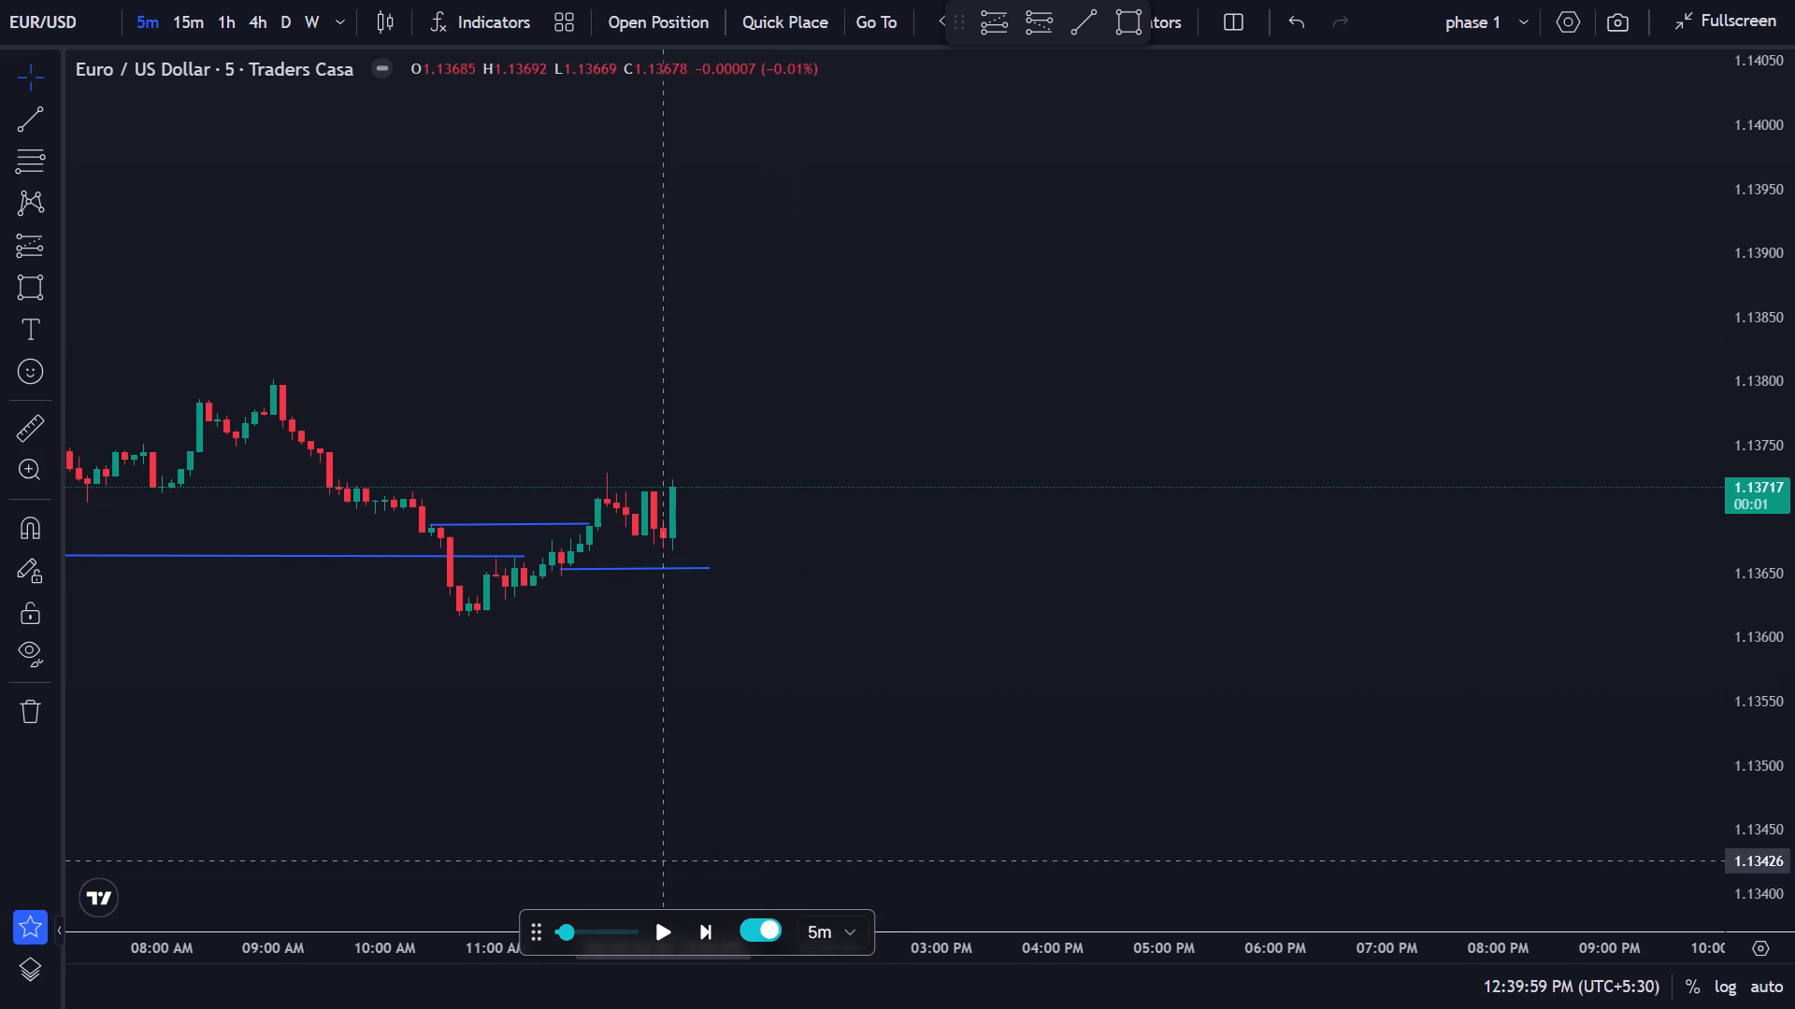
pyautogui.click(36, 253)
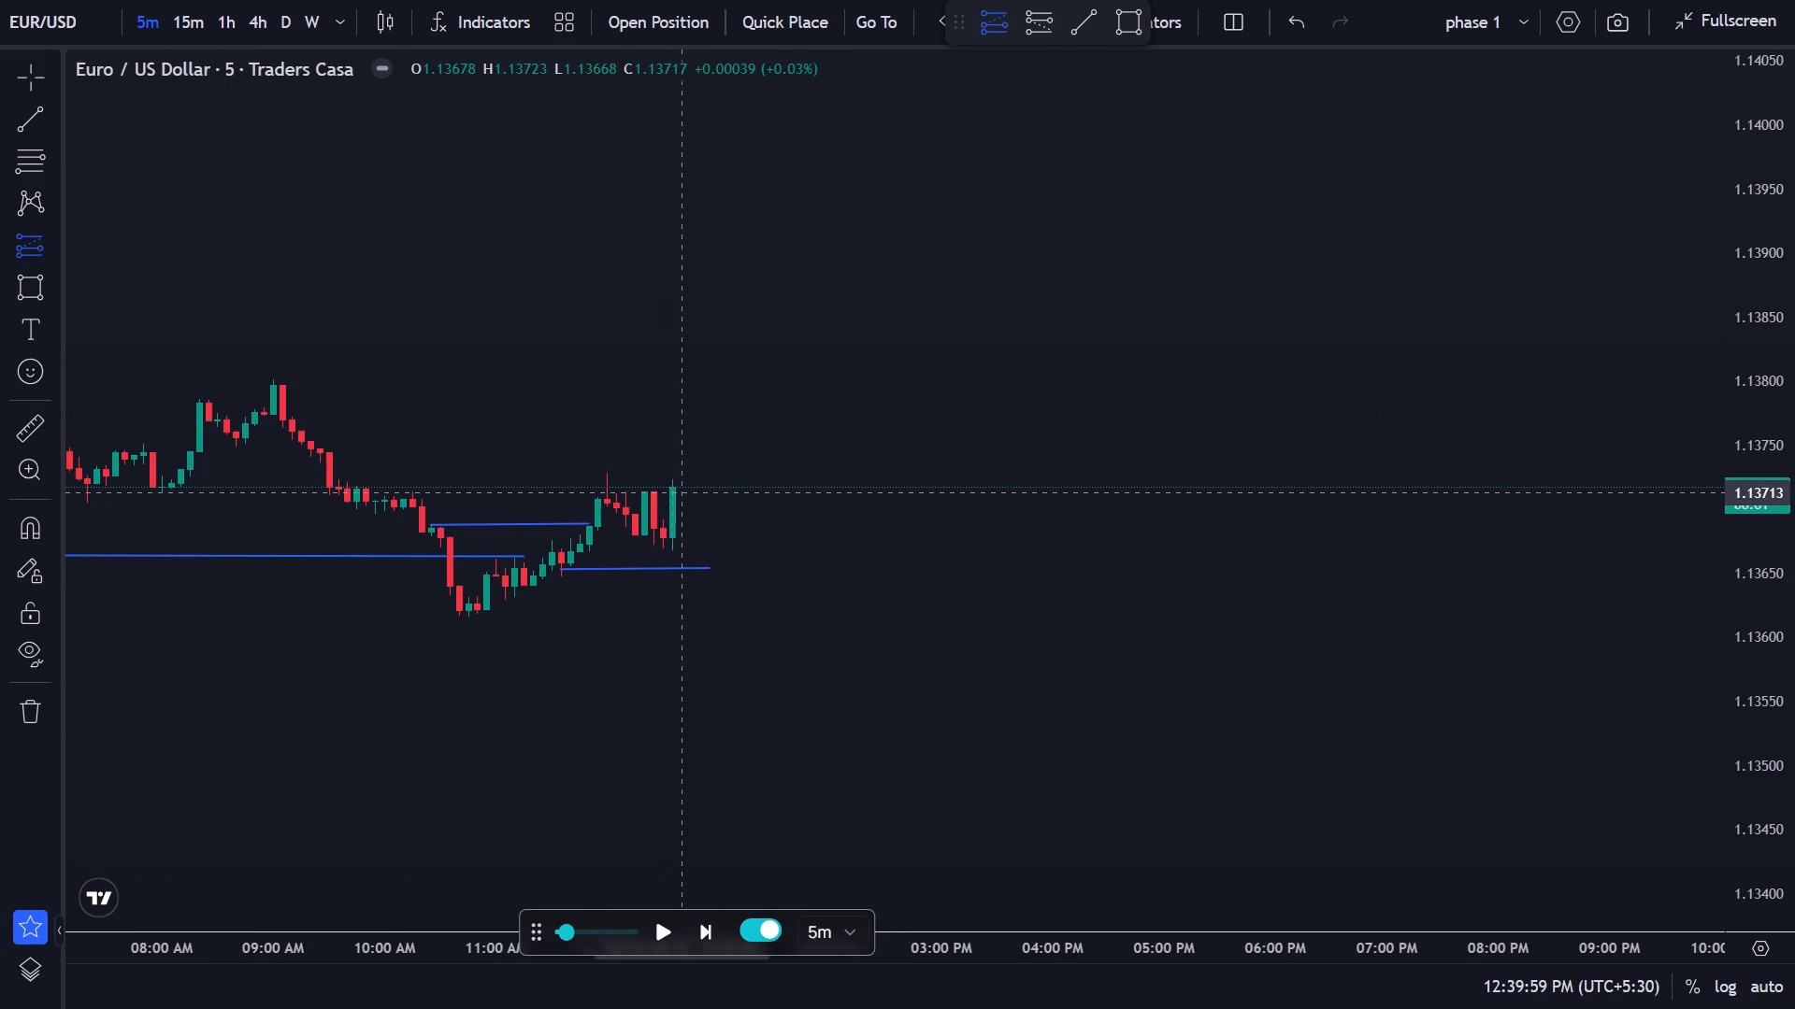
pyautogui.click(673, 485)
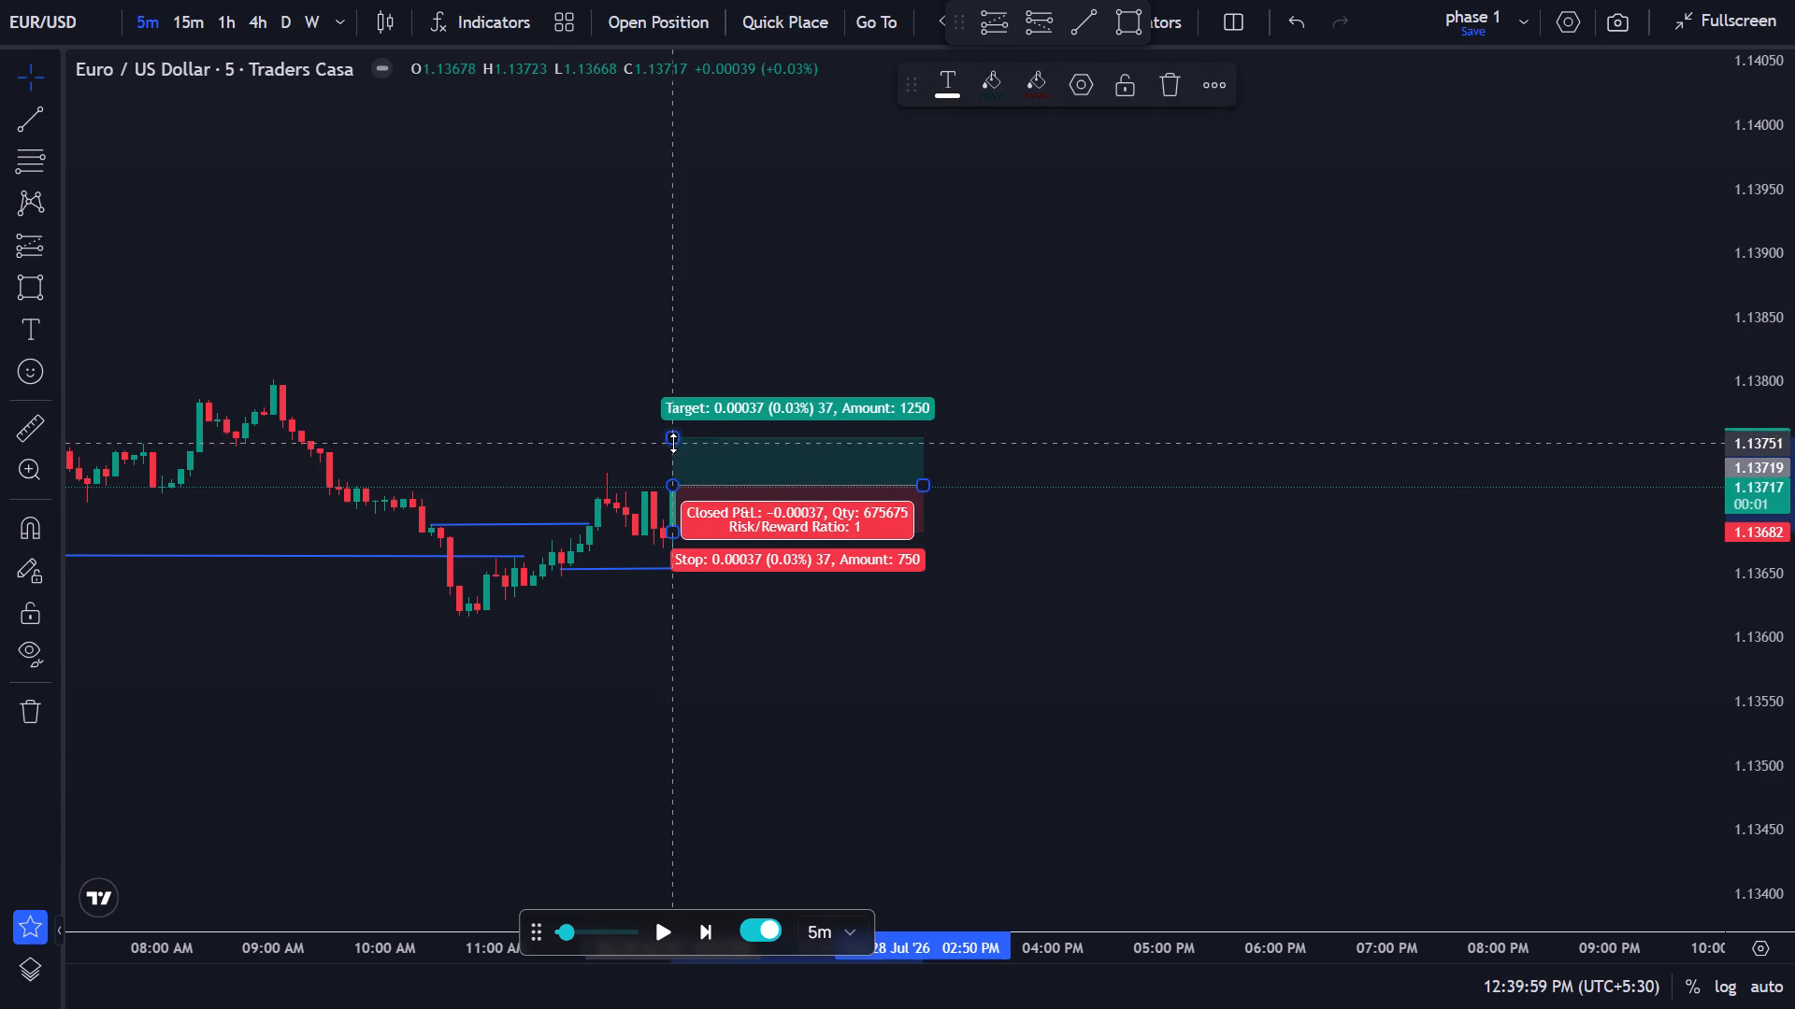
pyautogui.moveTo(673, 443); pyautogui.dragTo(667, 347)
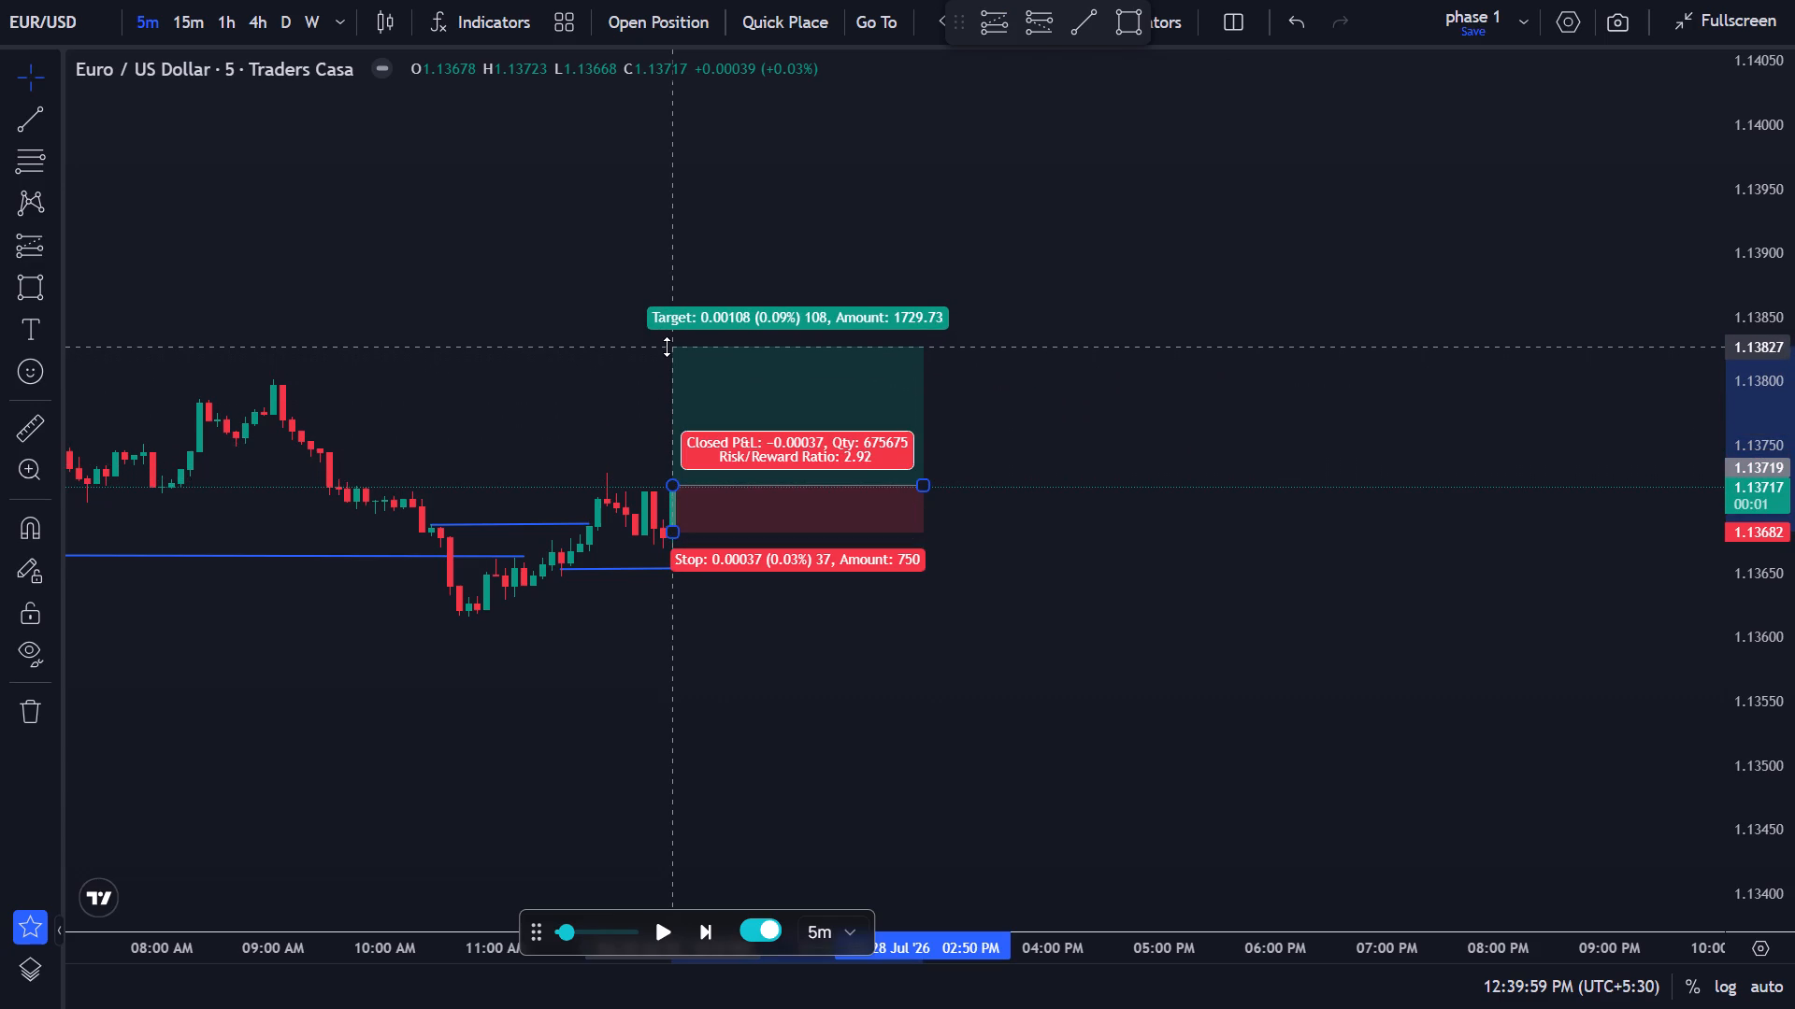
pyautogui.moveTo(667, 347); pyautogui.dragTo(668, 373)
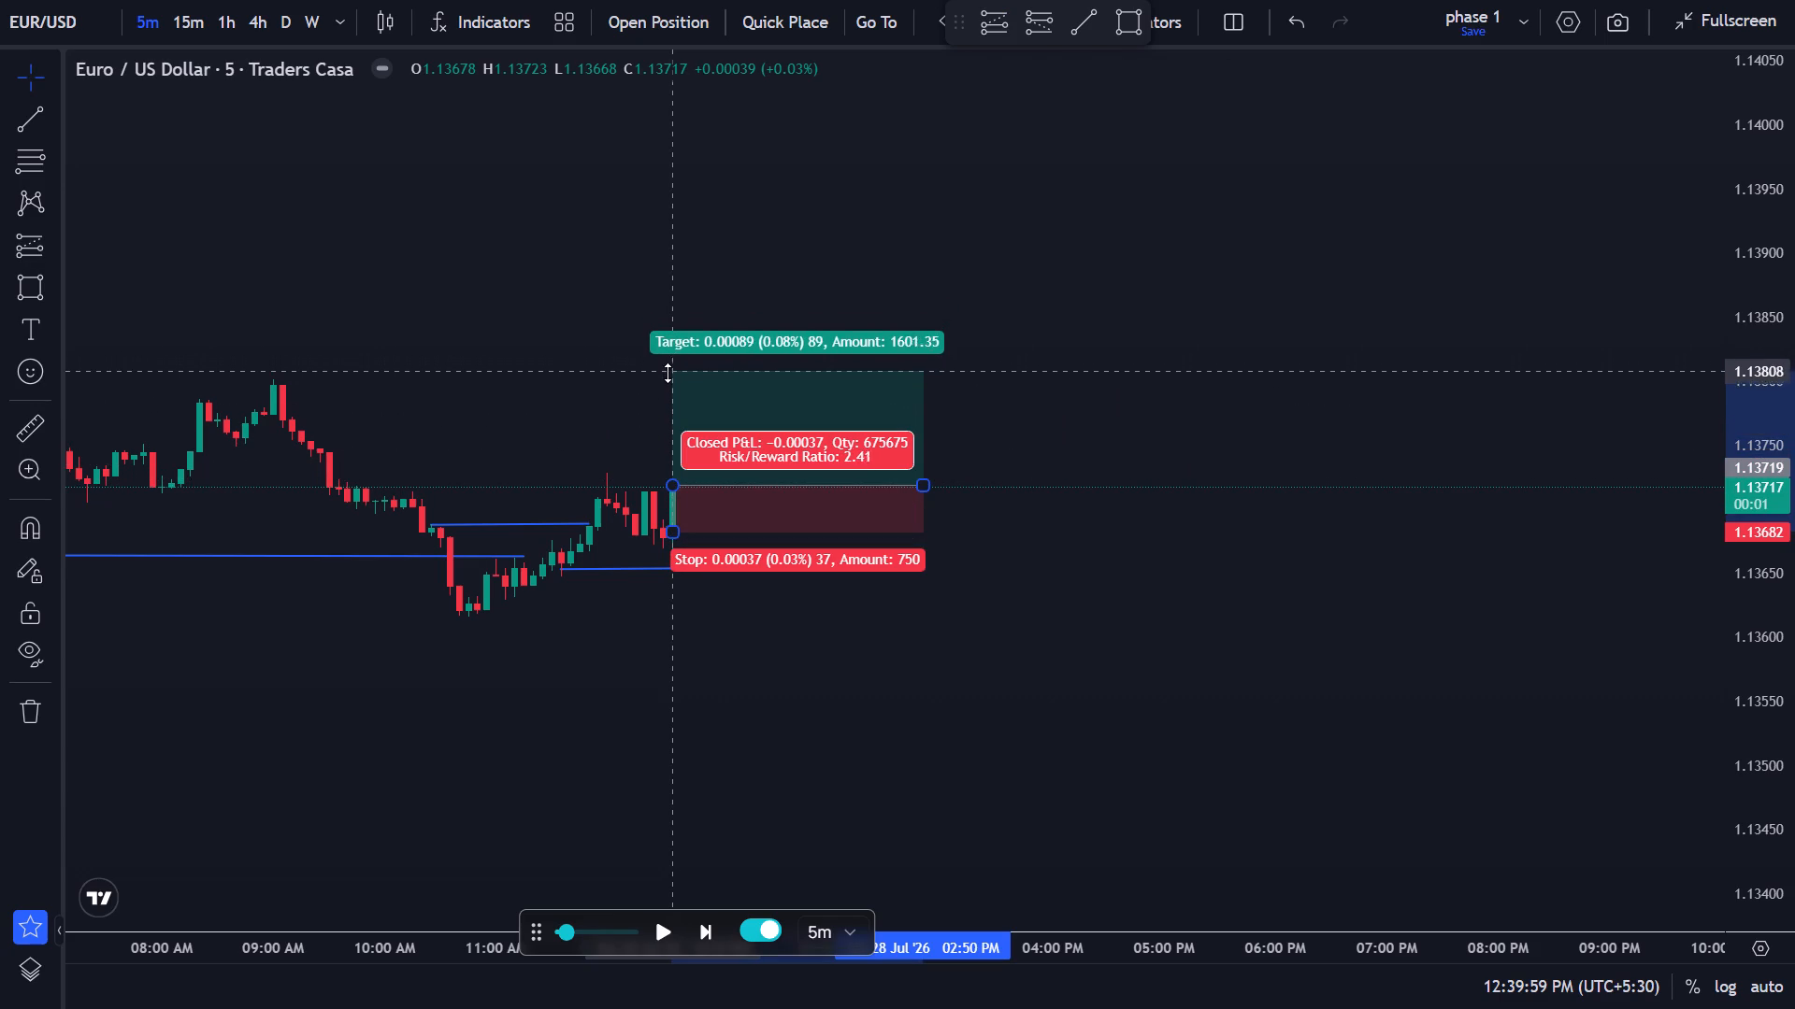
pyautogui.moveTo(668, 373); pyautogui.dragTo(668, 378)
pyautogui.moveTo(672, 529); pyautogui.dragTo(673, 530)
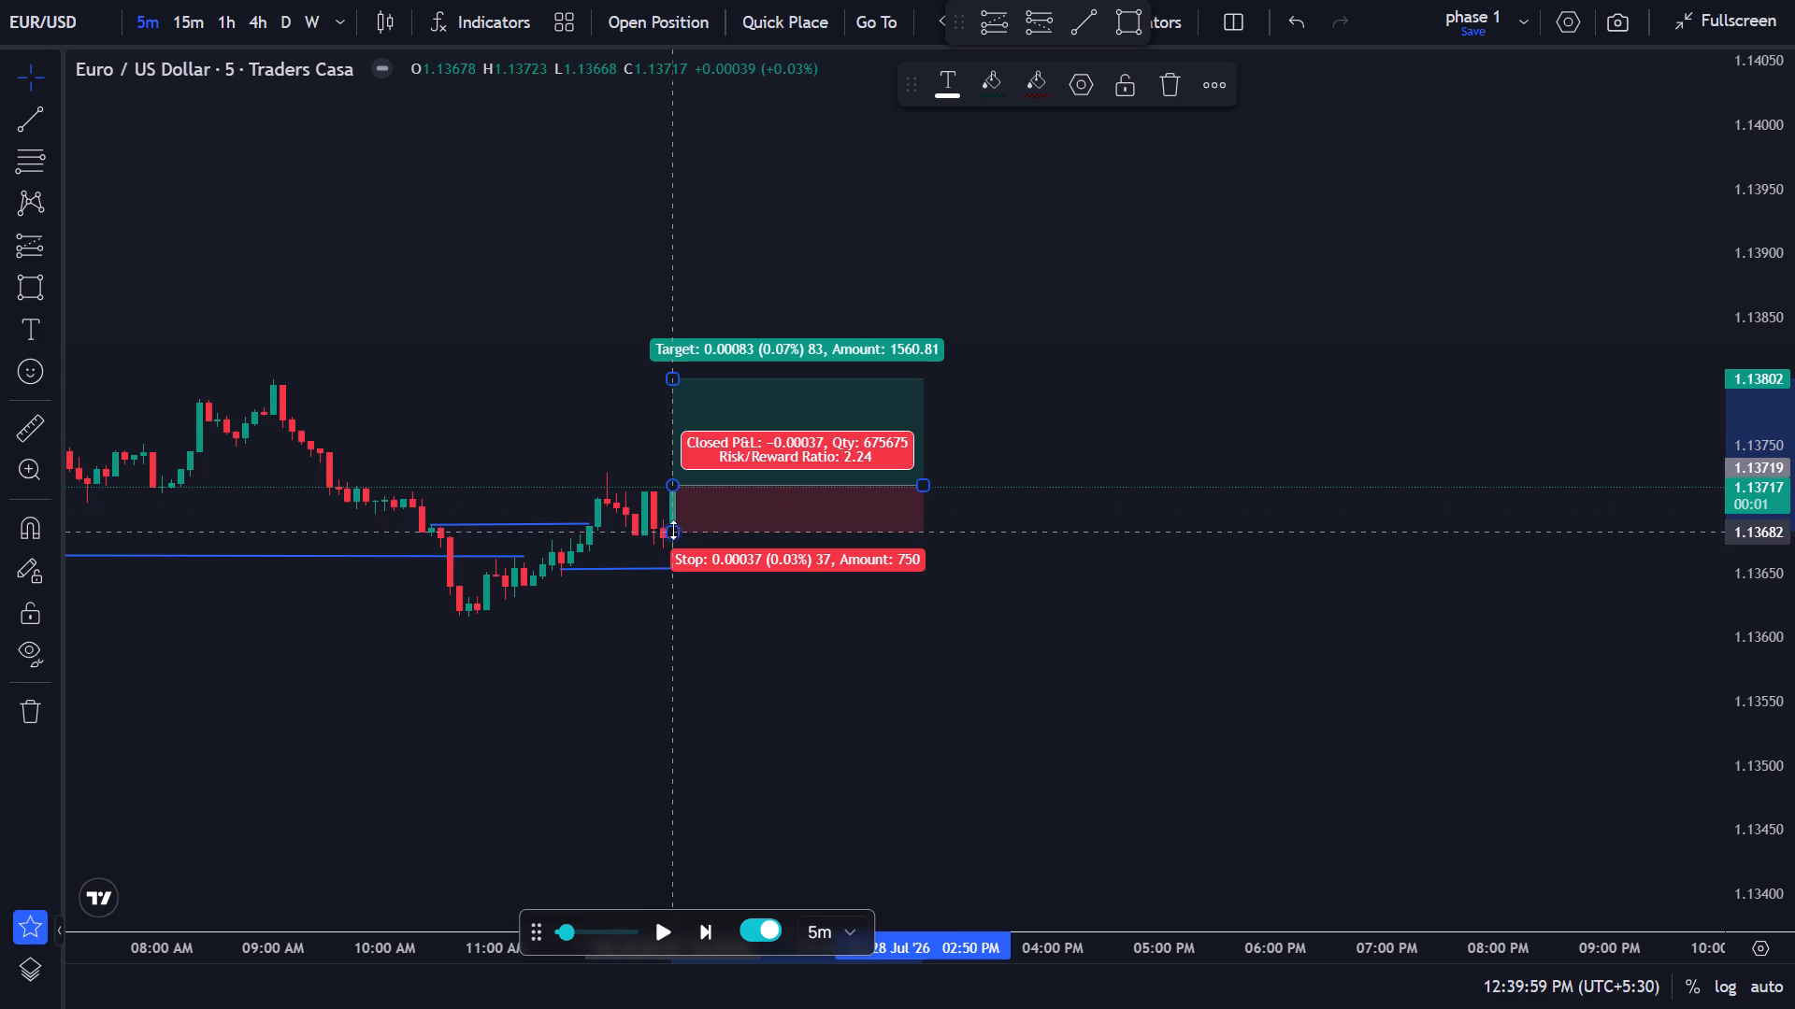
pyautogui.moveTo(673, 530); pyautogui.dragTo(680, 553)
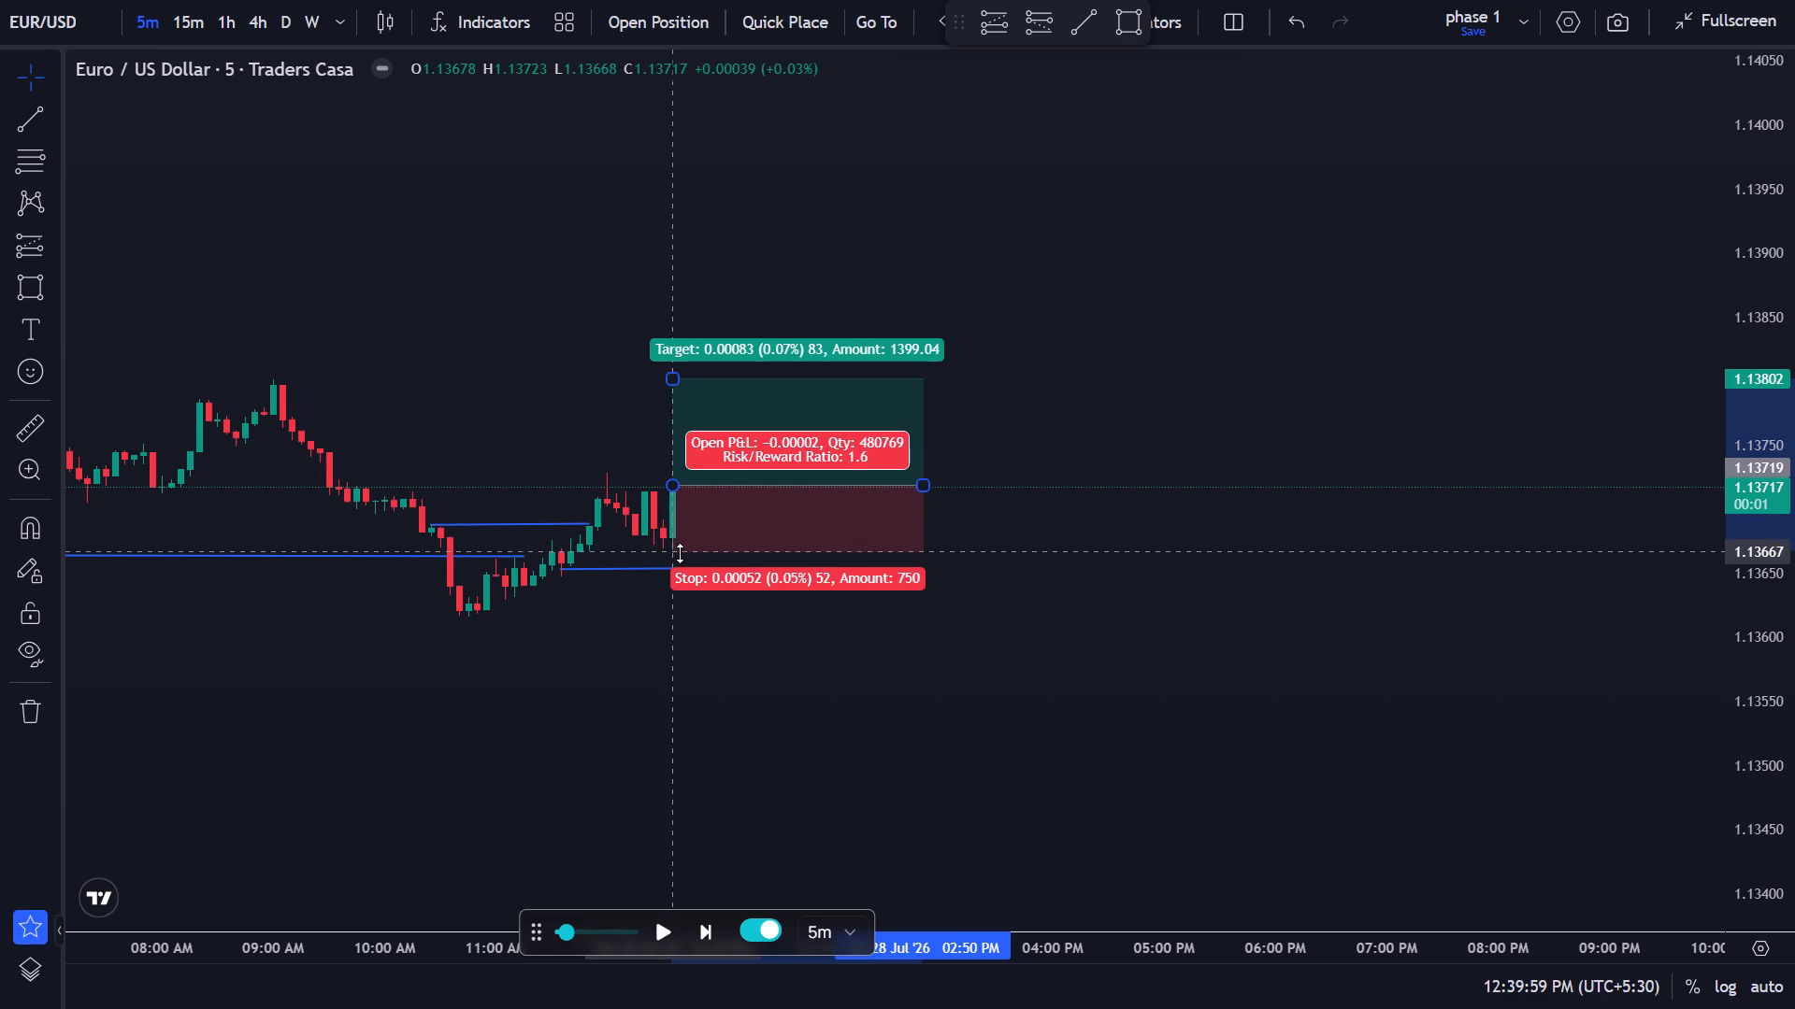
pyautogui.moveTo(680, 553); pyautogui.dragTo(683, 569)
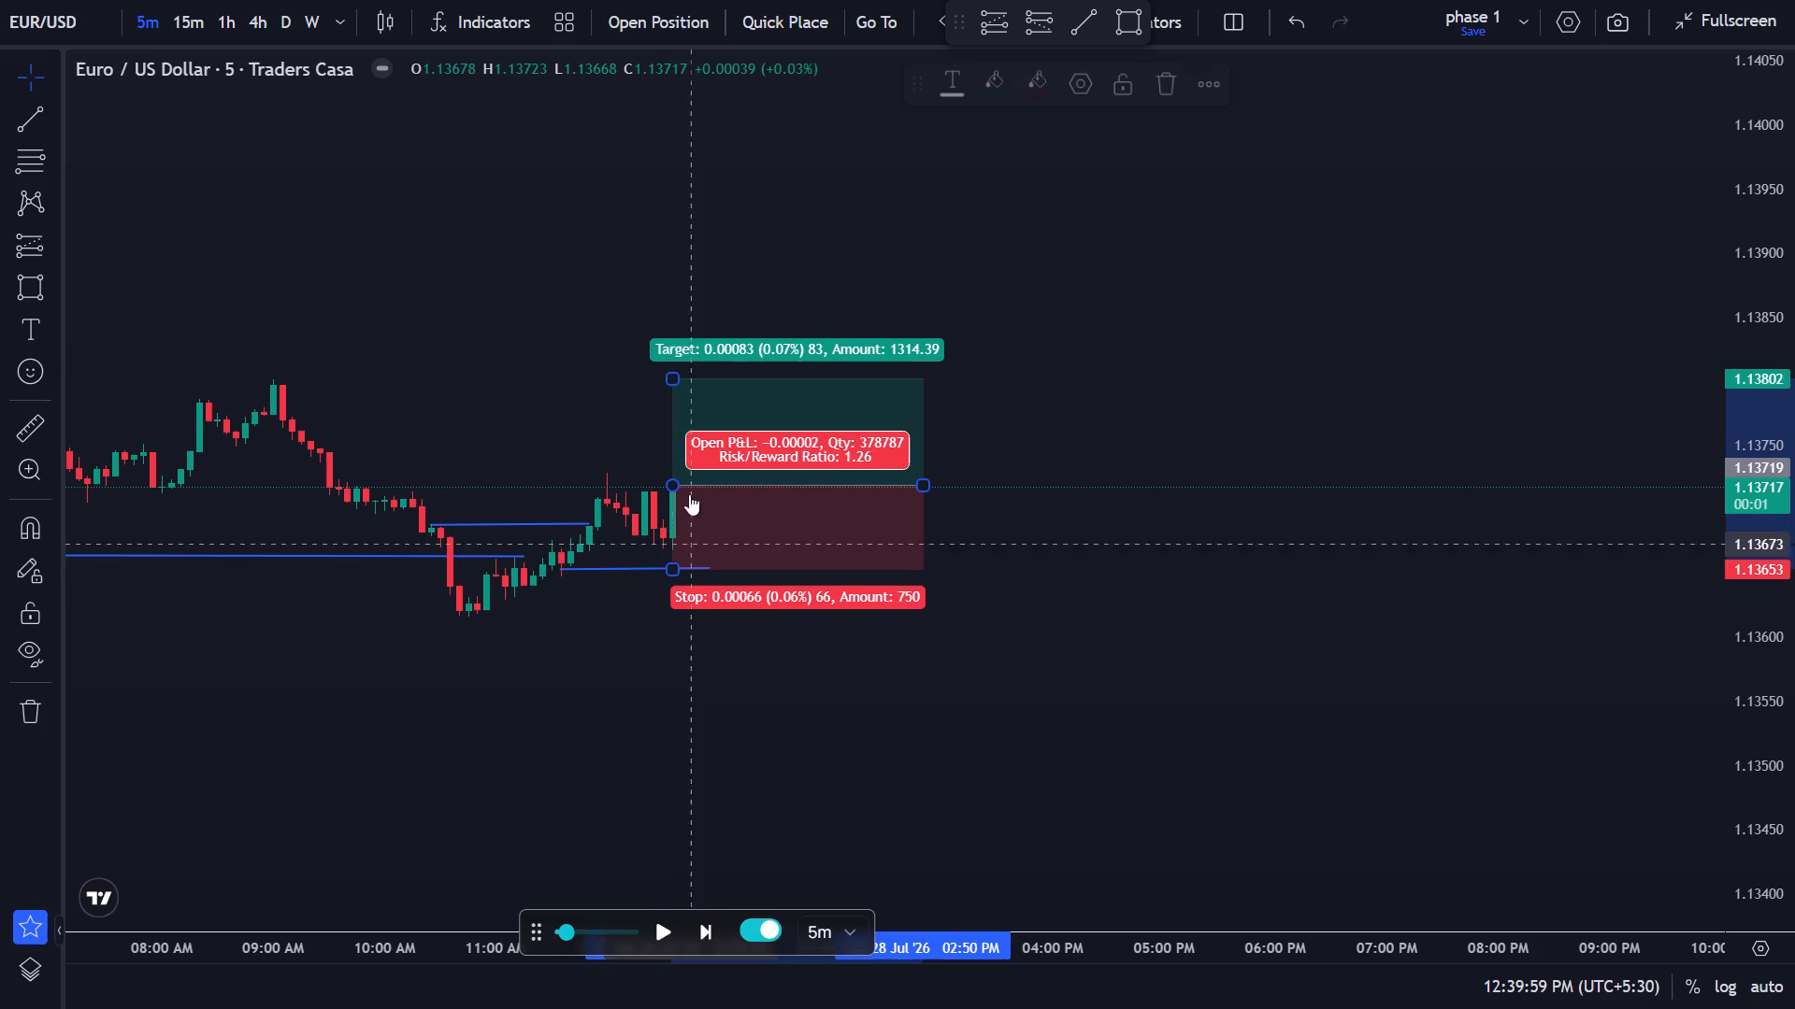
pyautogui.moveTo(674, 379); pyautogui.dragTo(681, 360)
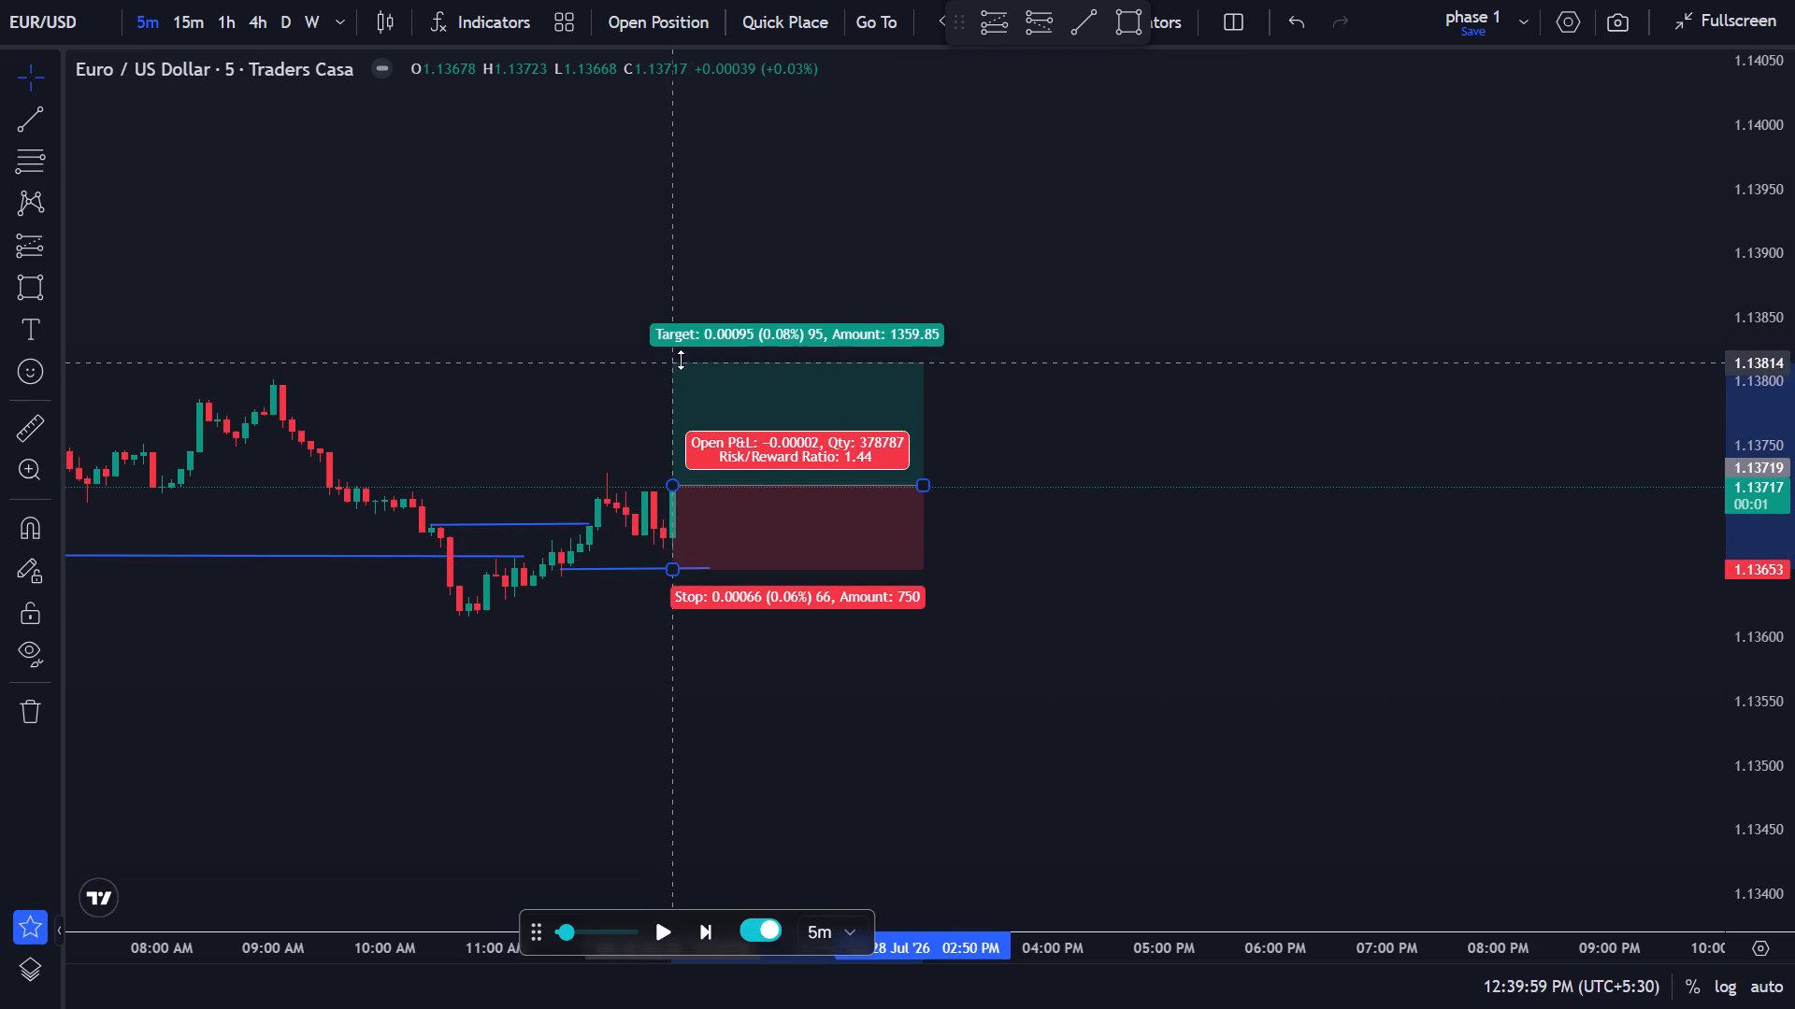
pyautogui.moveTo(681, 360); pyautogui.dragTo(685, 346)
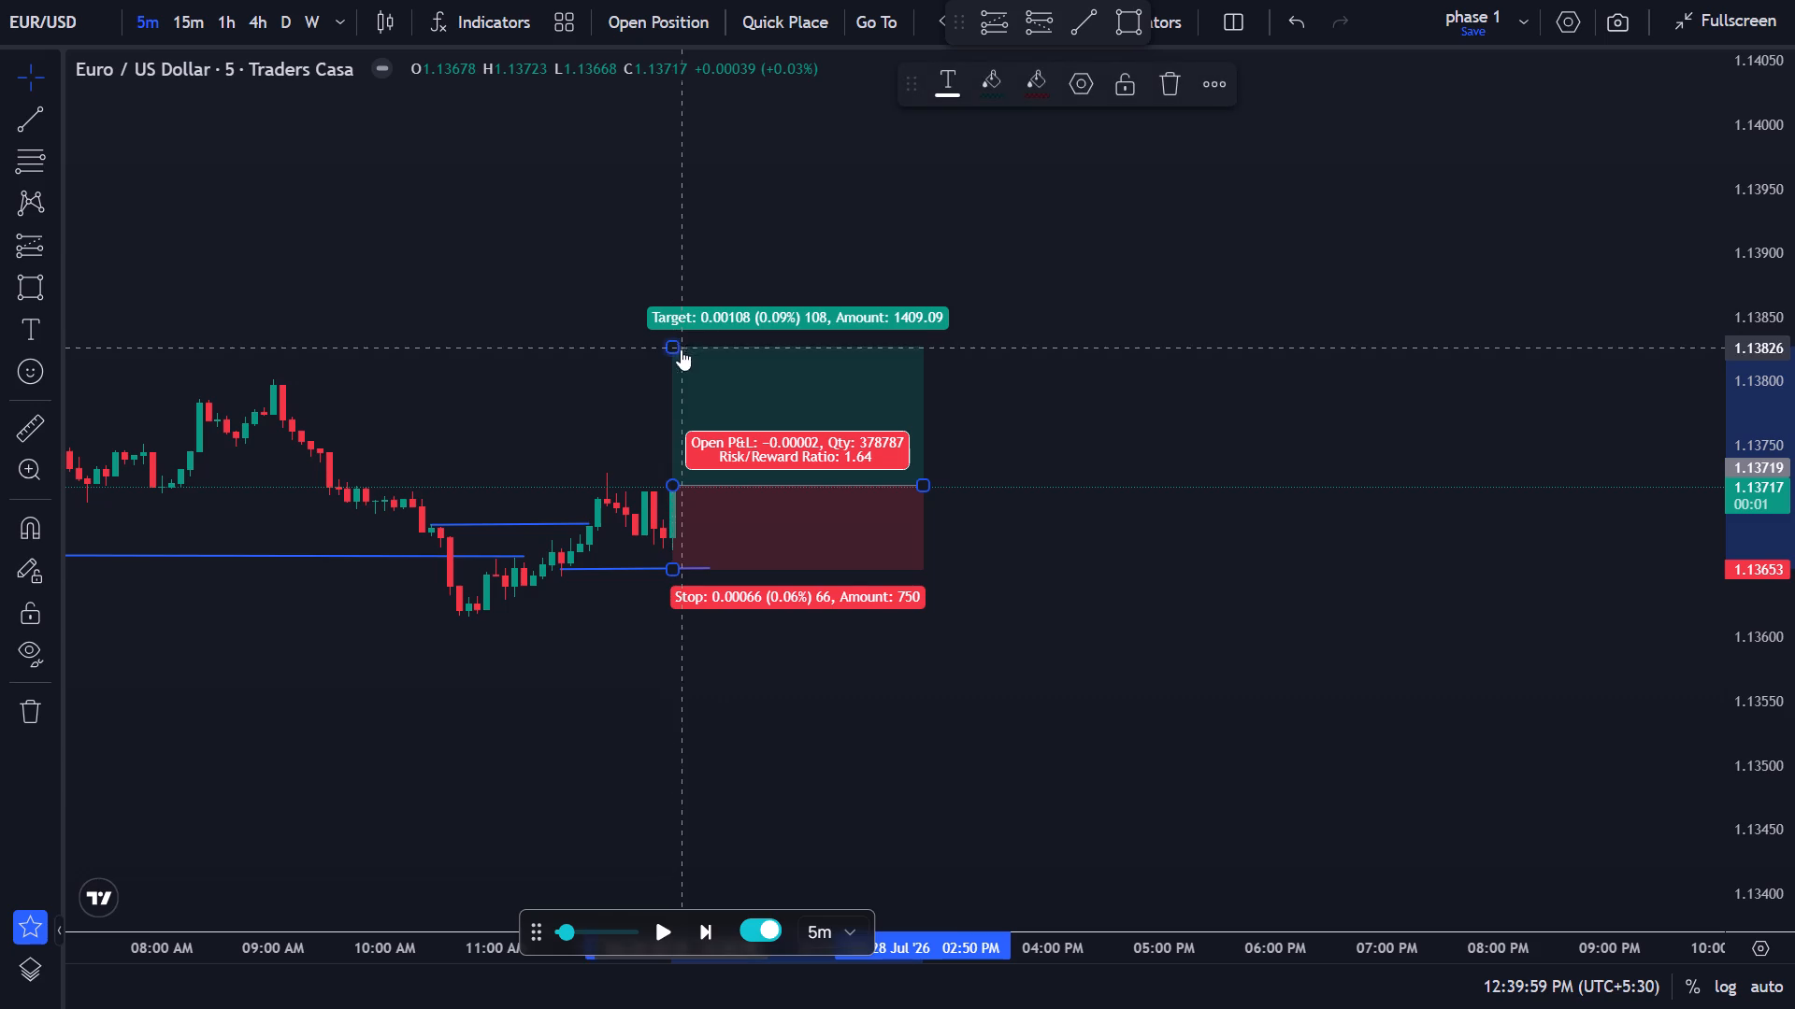
# Place a buy stop trade with entry 1.13719, take profit 1.13827, stop loss 1.13653 and $50 risk.
pyautogui.click(636, 40)
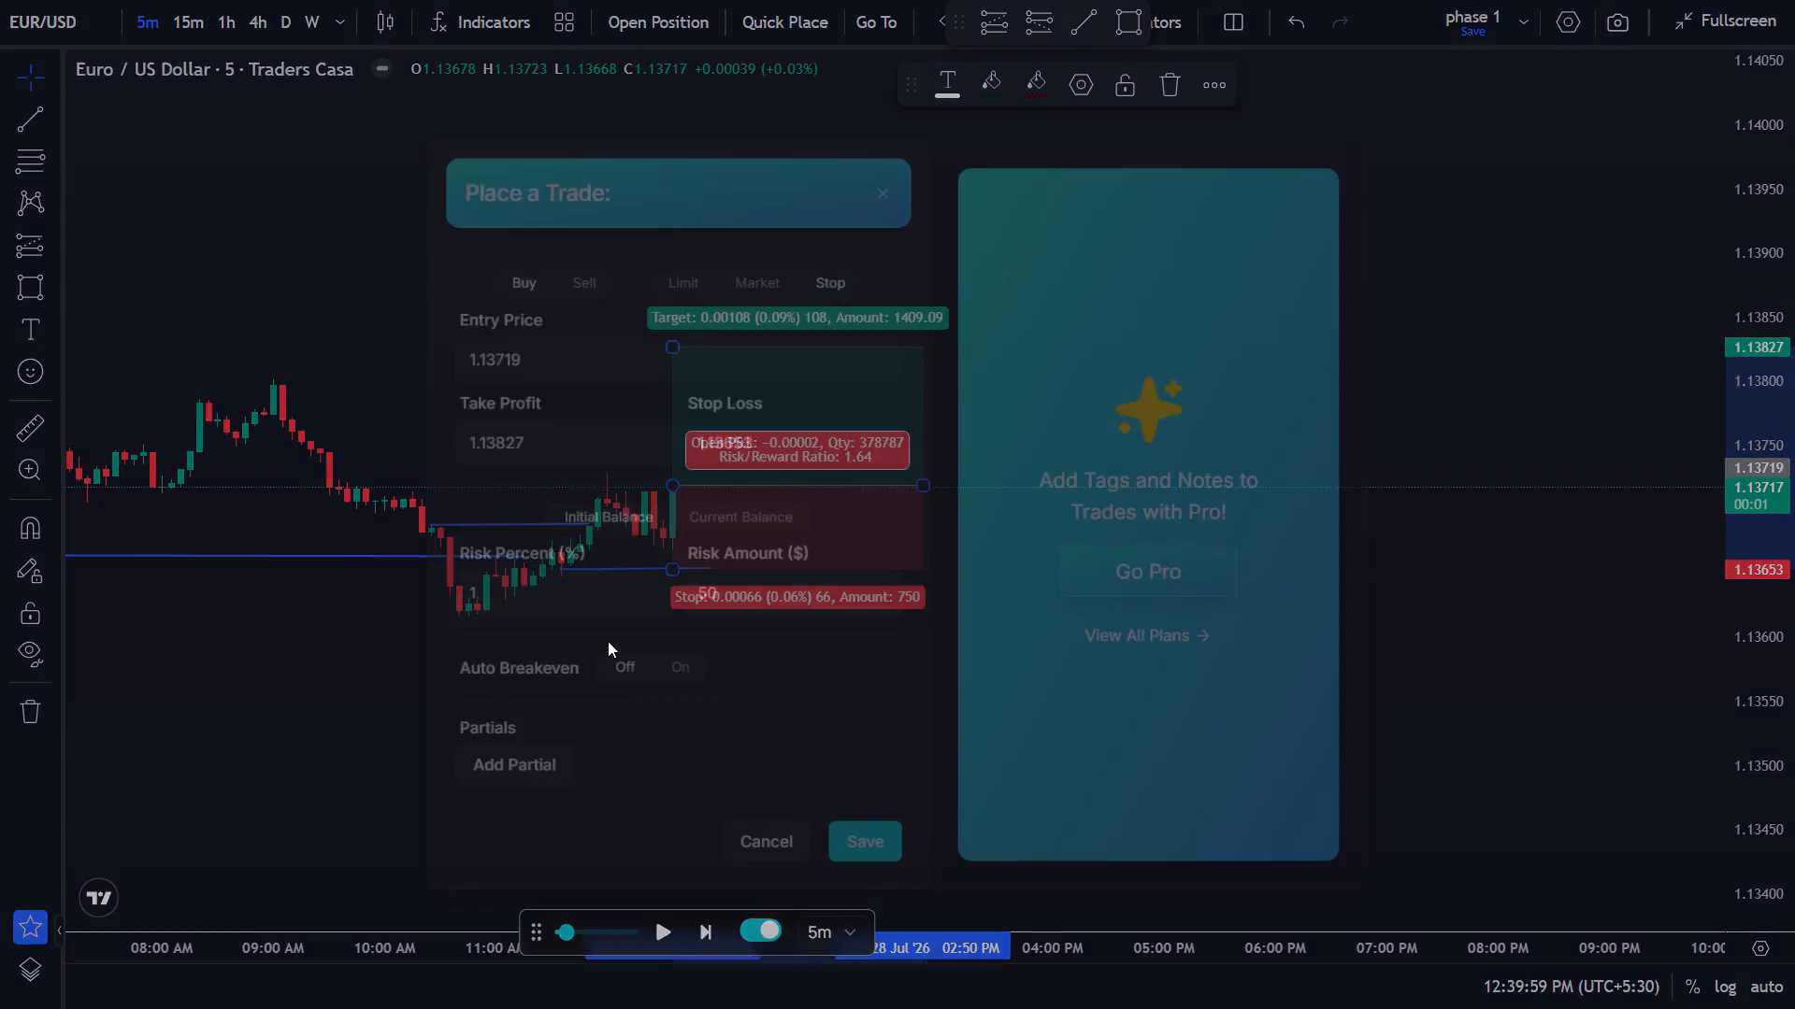
pyautogui.click(863, 850)
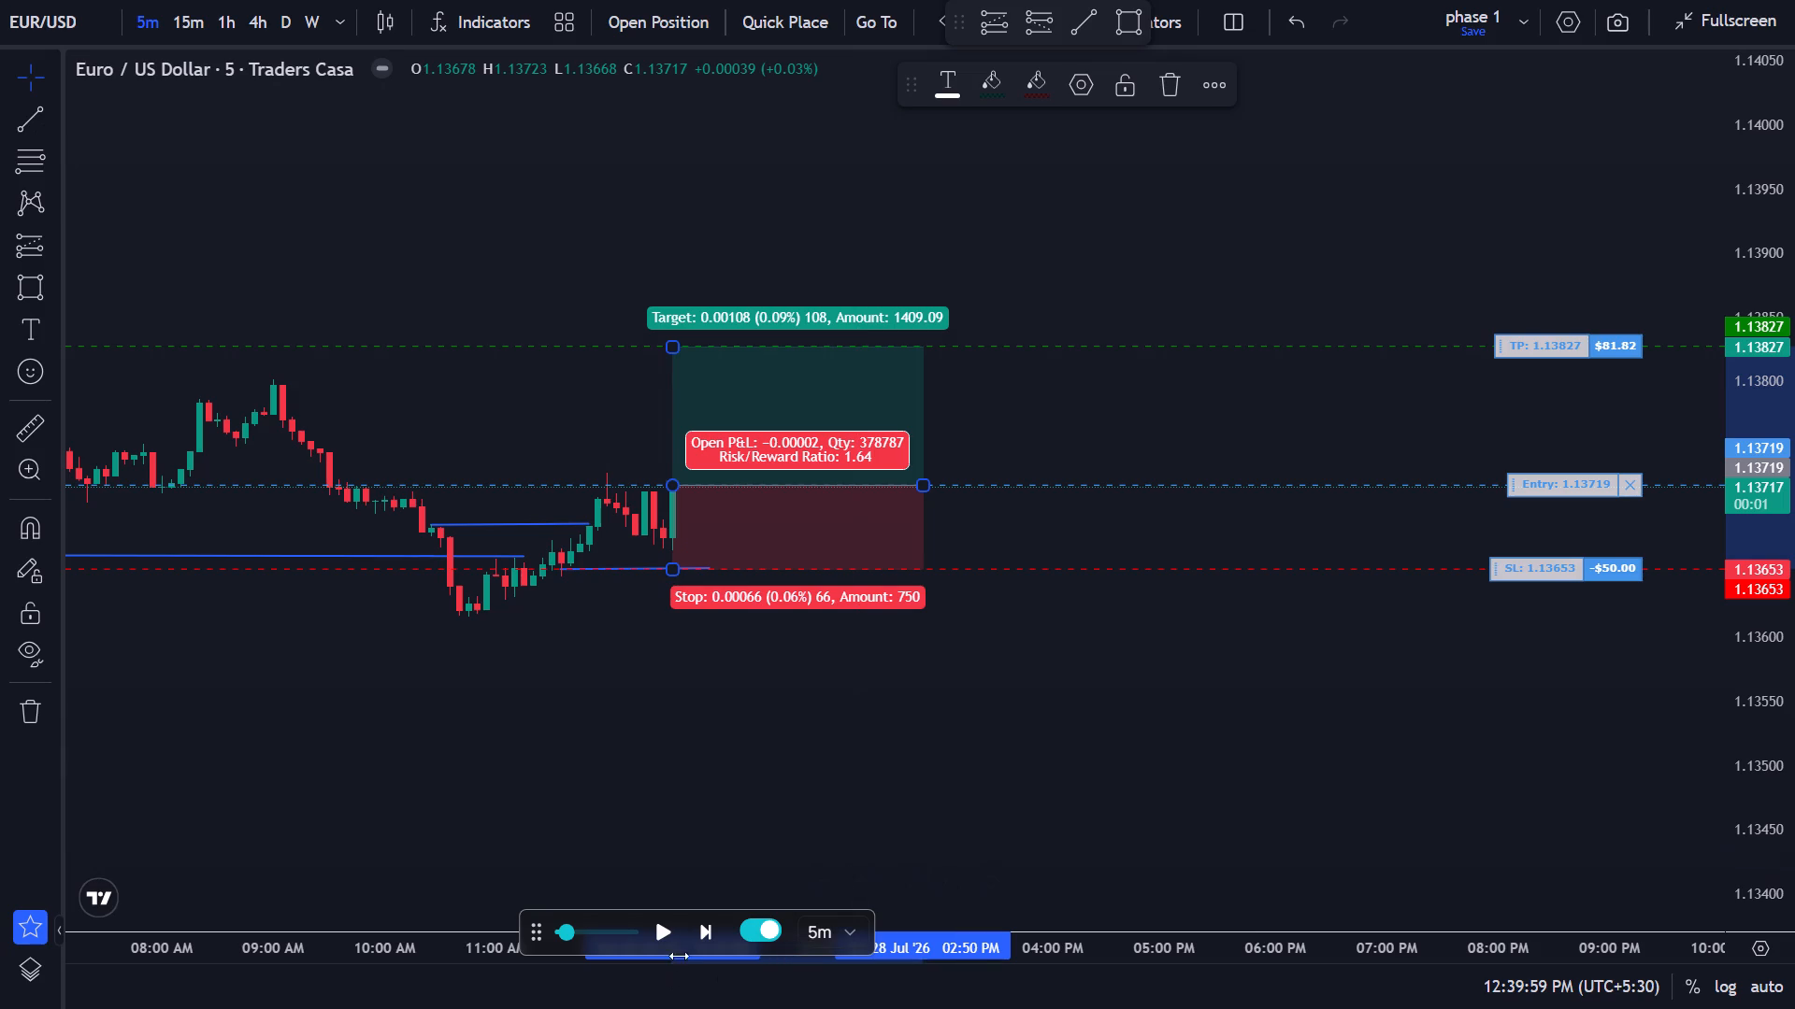
# Advance the 5-minute replay to about 1:30 PM to play out the placed trade.
pyautogui.click(703, 935)
pyautogui.click(705, 933)
pyautogui.tripleClick(705, 933)
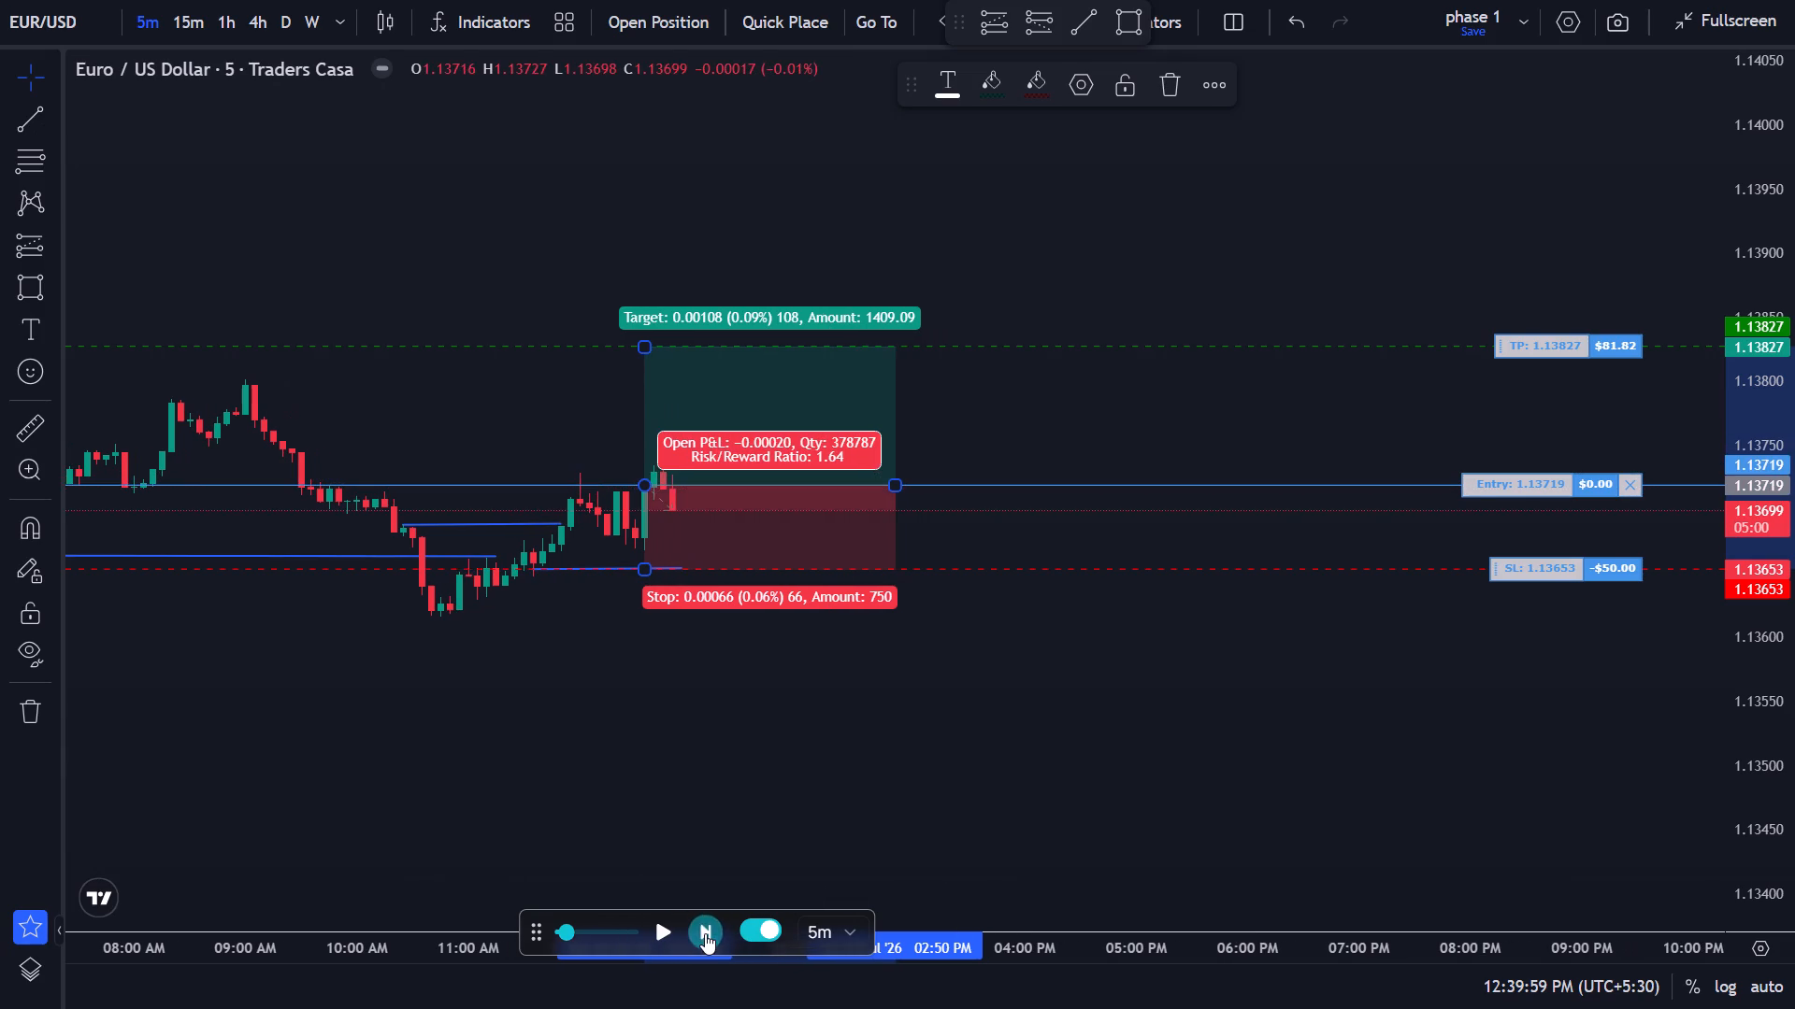
pyautogui.tripleClick(705, 933)
pyautogui.doubleClick(705, 933)
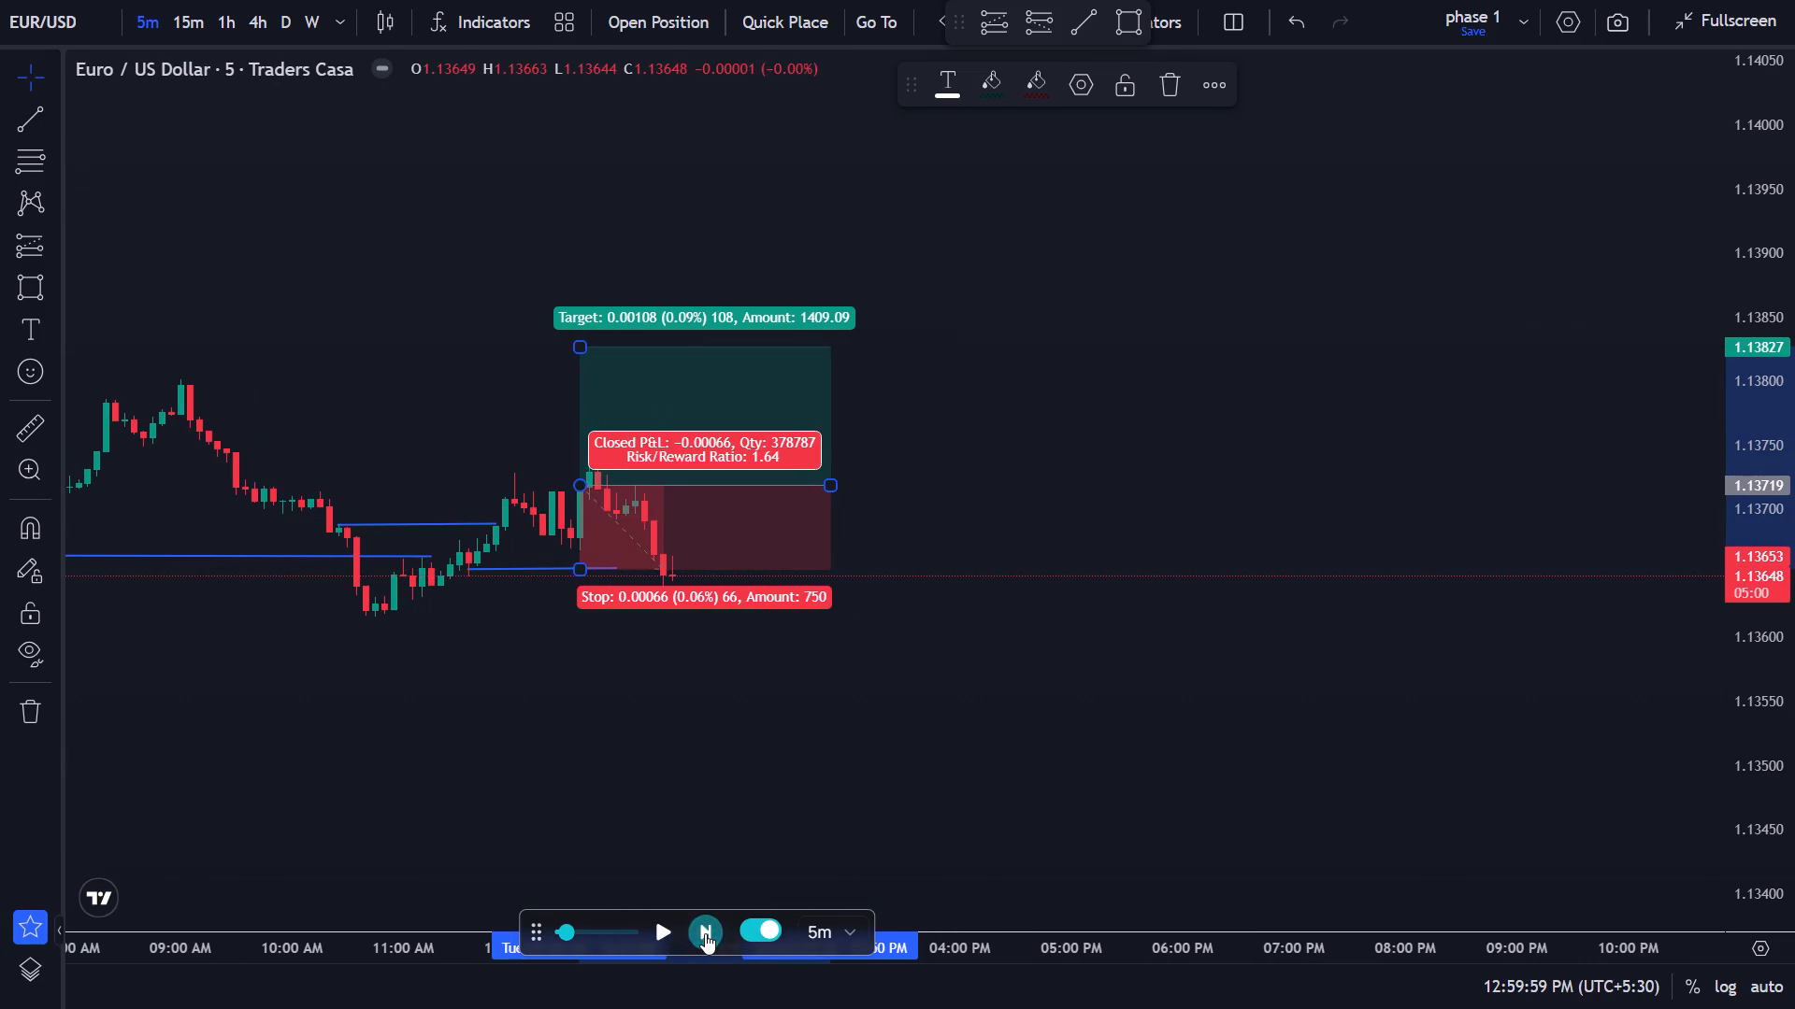
# Delete the long position drawing of the played-out trade.
pyautogui.click(828, 565)
pyautogui.click(1154, 97)
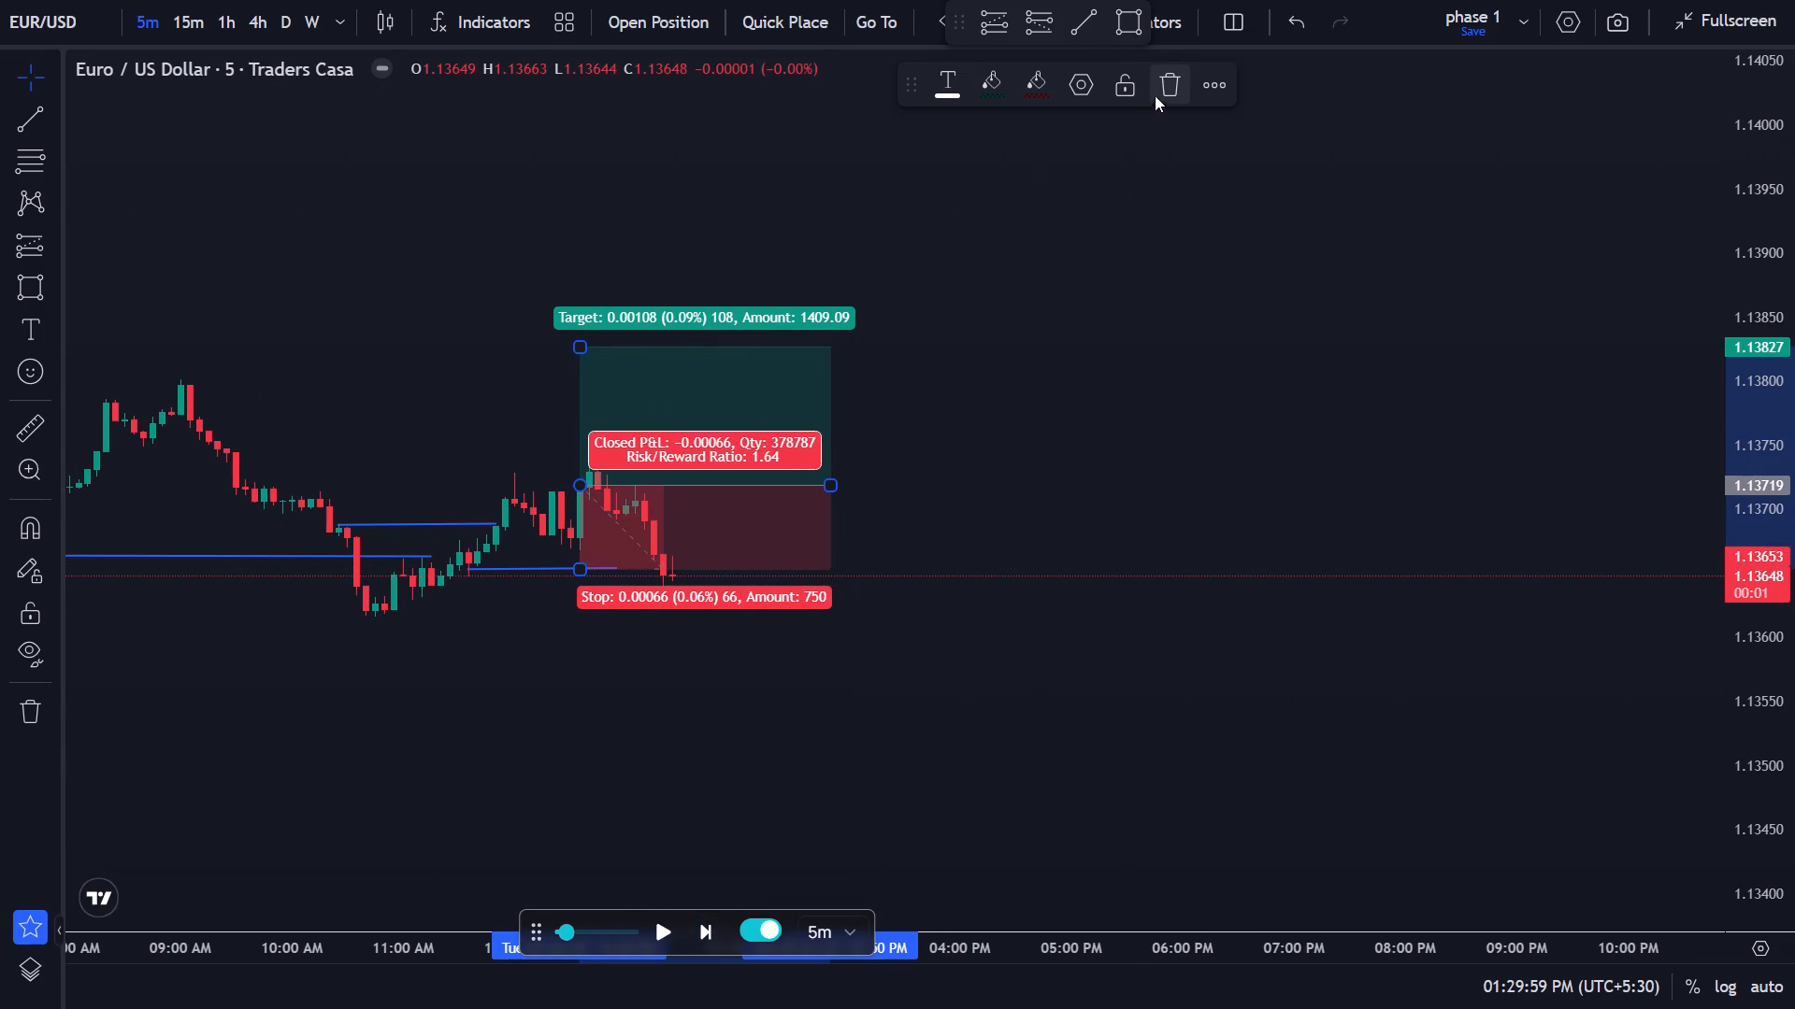
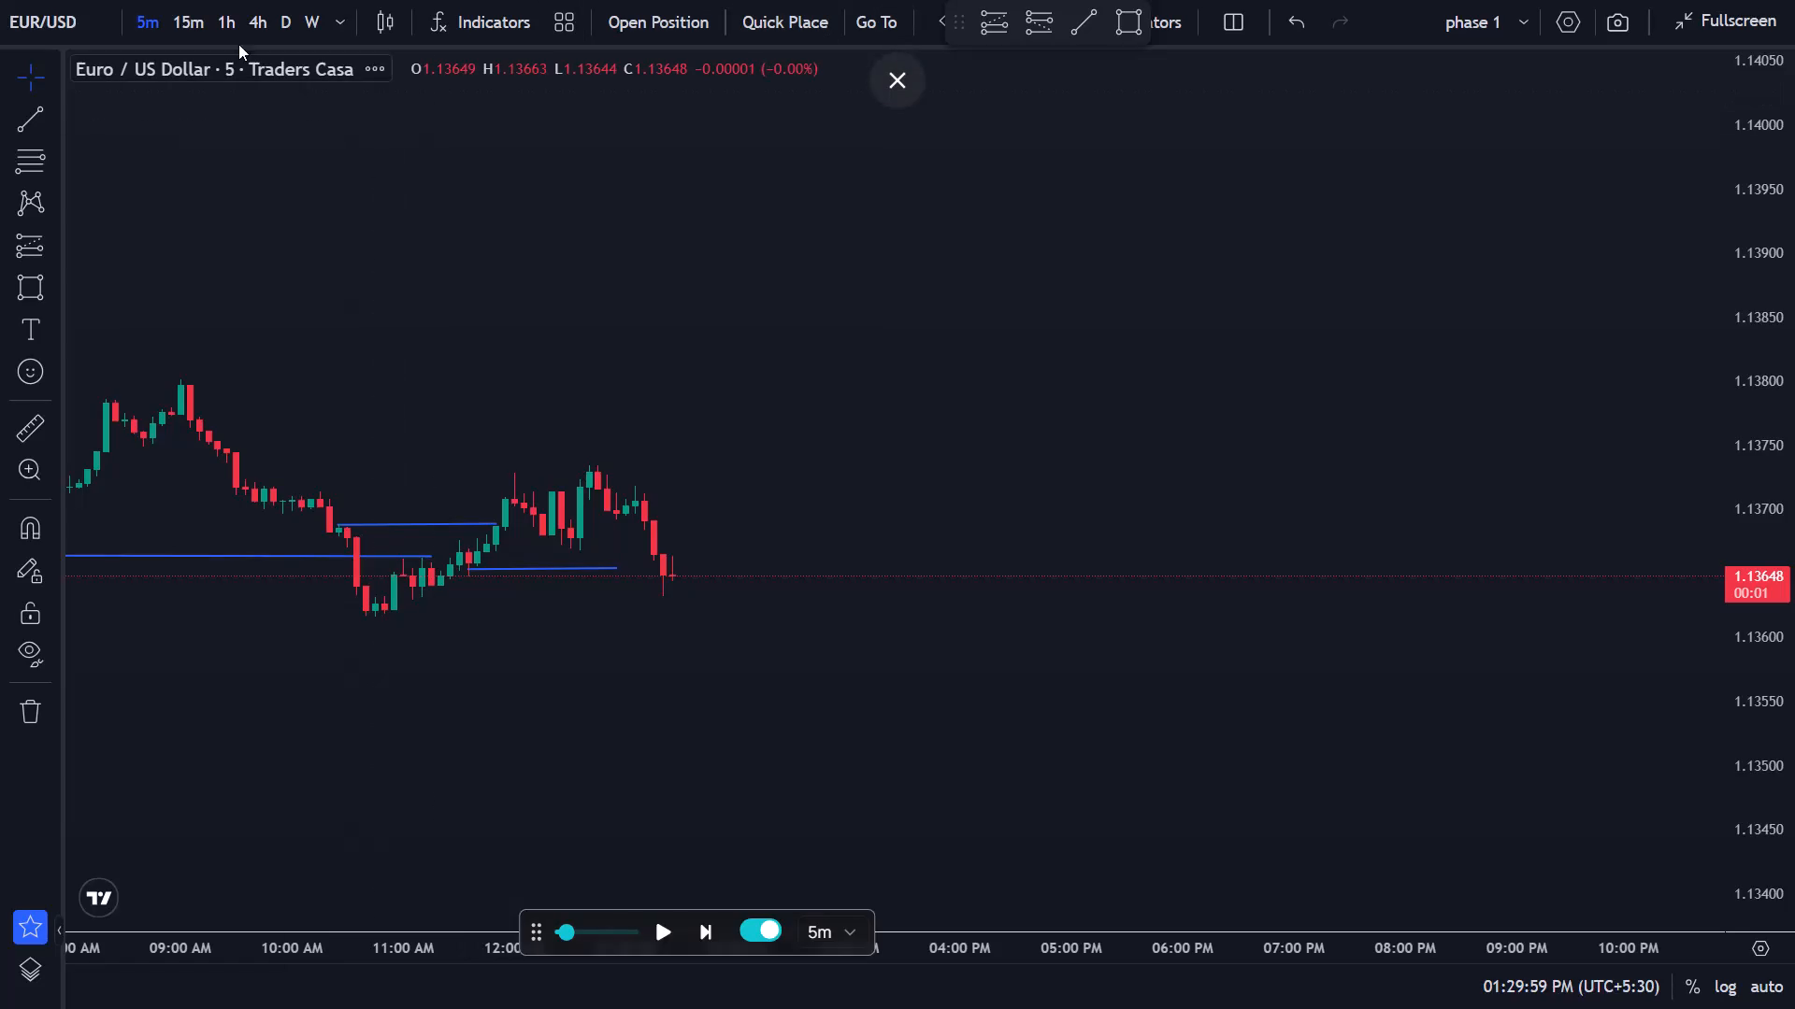
# On the 15-minute chart, draw a trend line at about 1.13711 from the start of the recent drop to the latest candle.
pyautogui.click(181, 18)
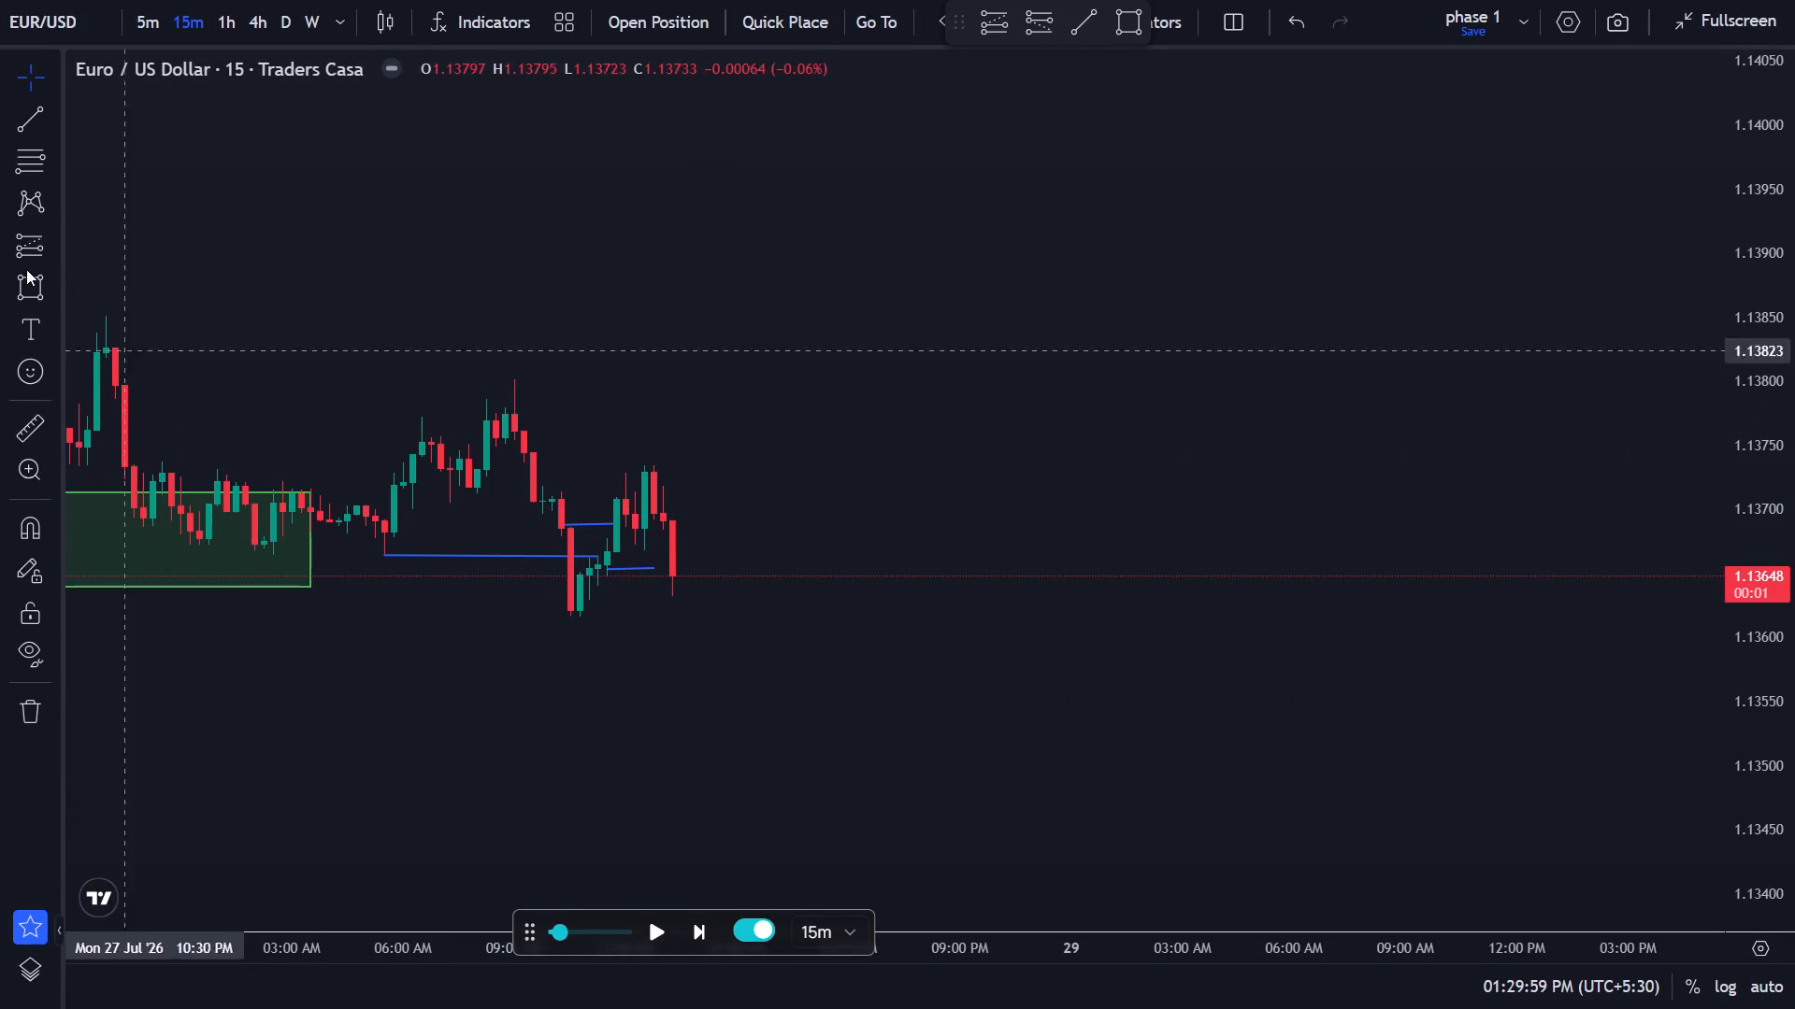
pyautogui.click(20, 131)
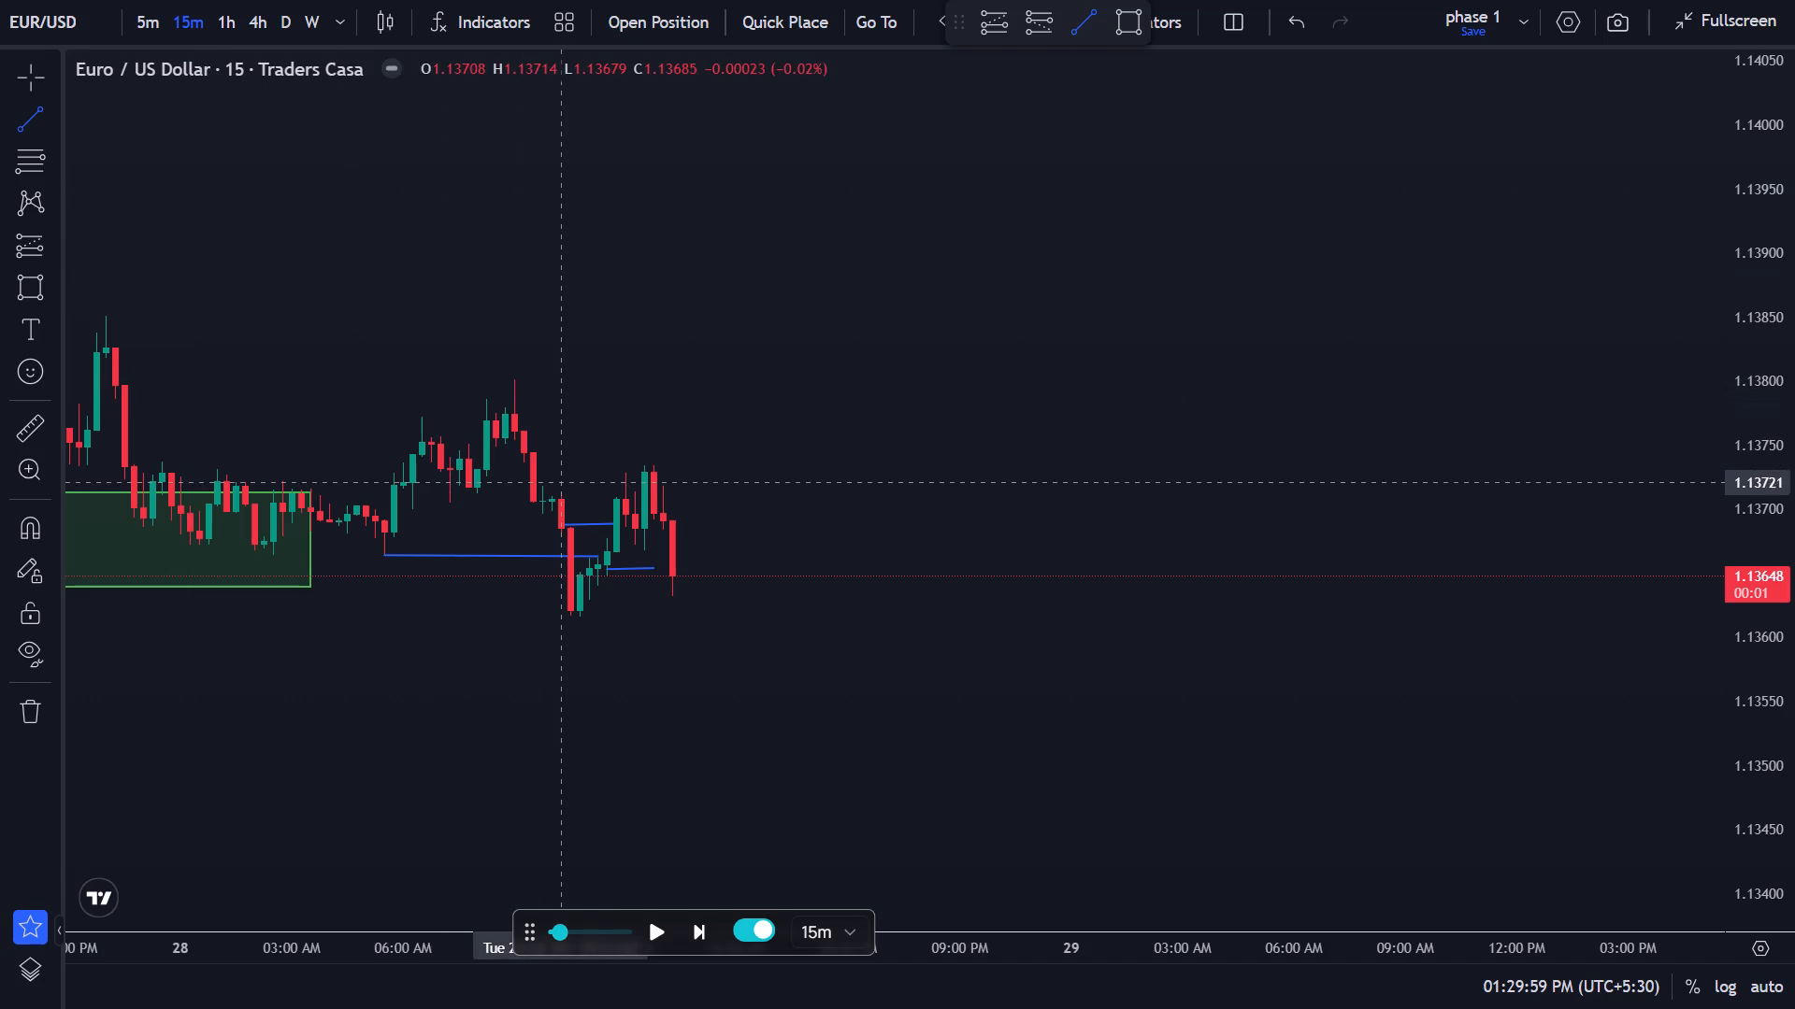
pyautogui.click(560, 494)
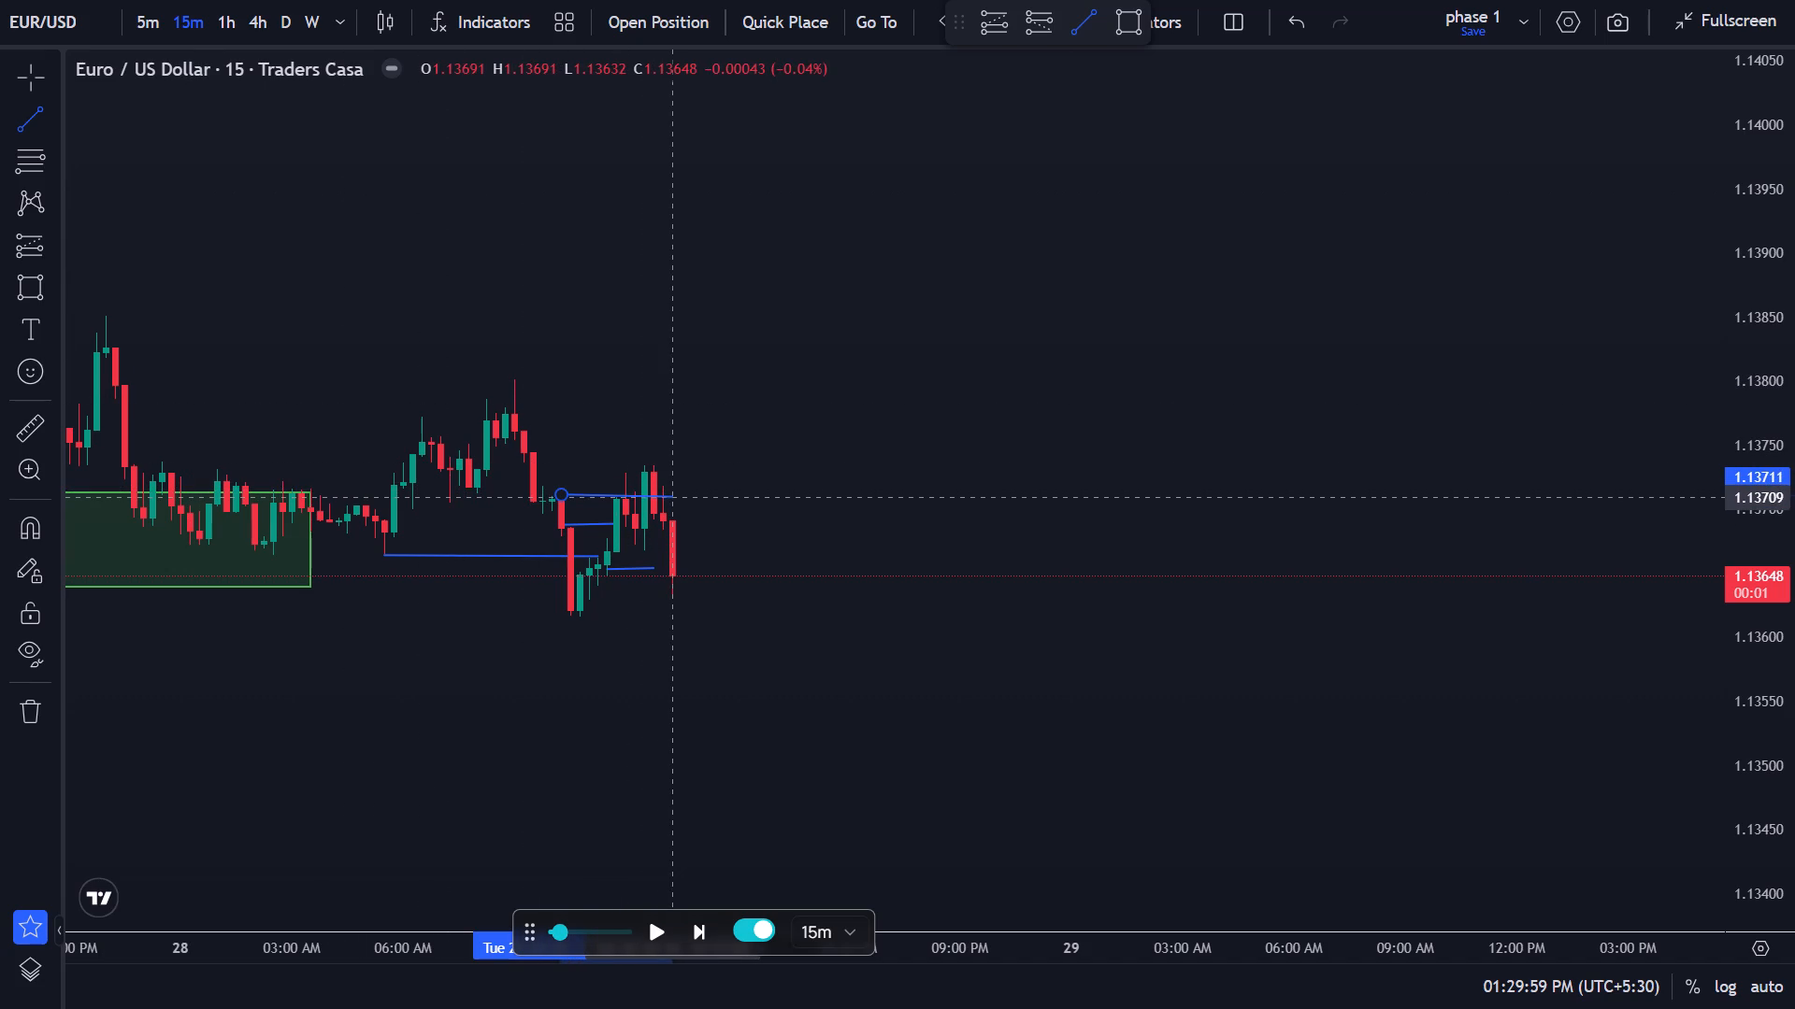
pyautogui.click(674, 494)
pyautogui.click(678, 459)
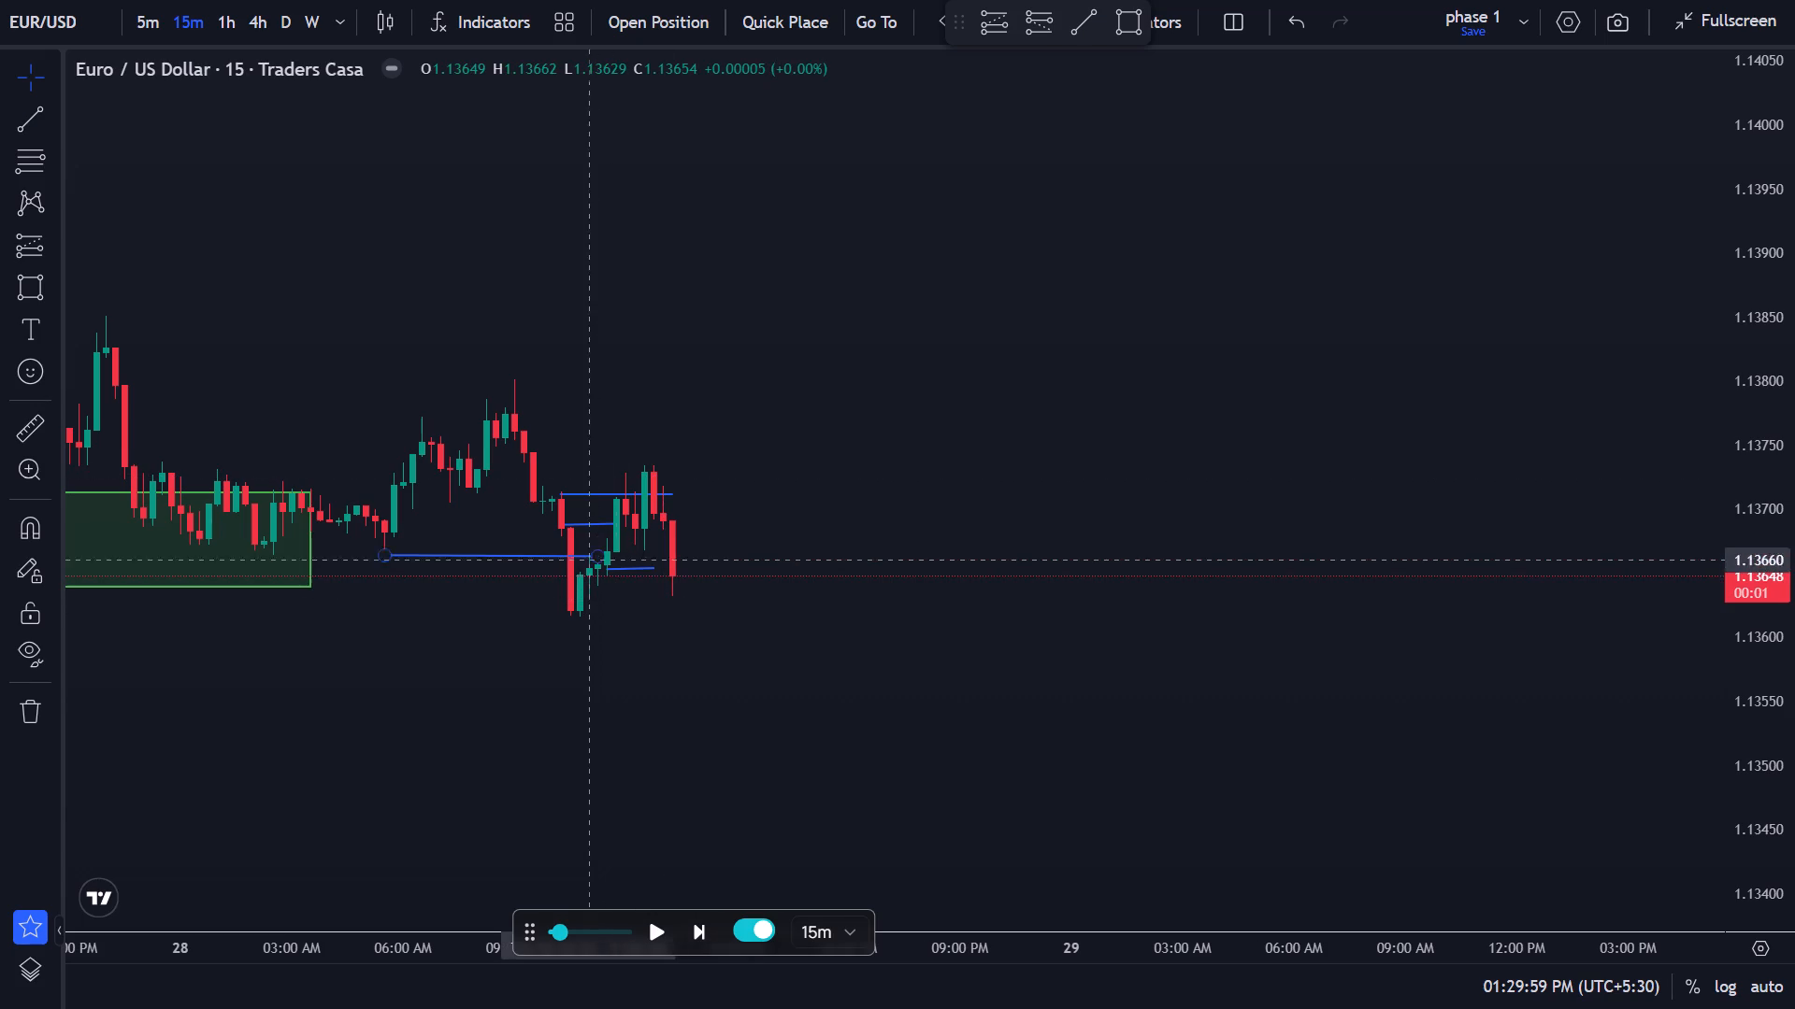
# Delete the two short blue level lines at 1.13688 and 1.13654 near the latest candles.
pyautogui.click(613, 520)
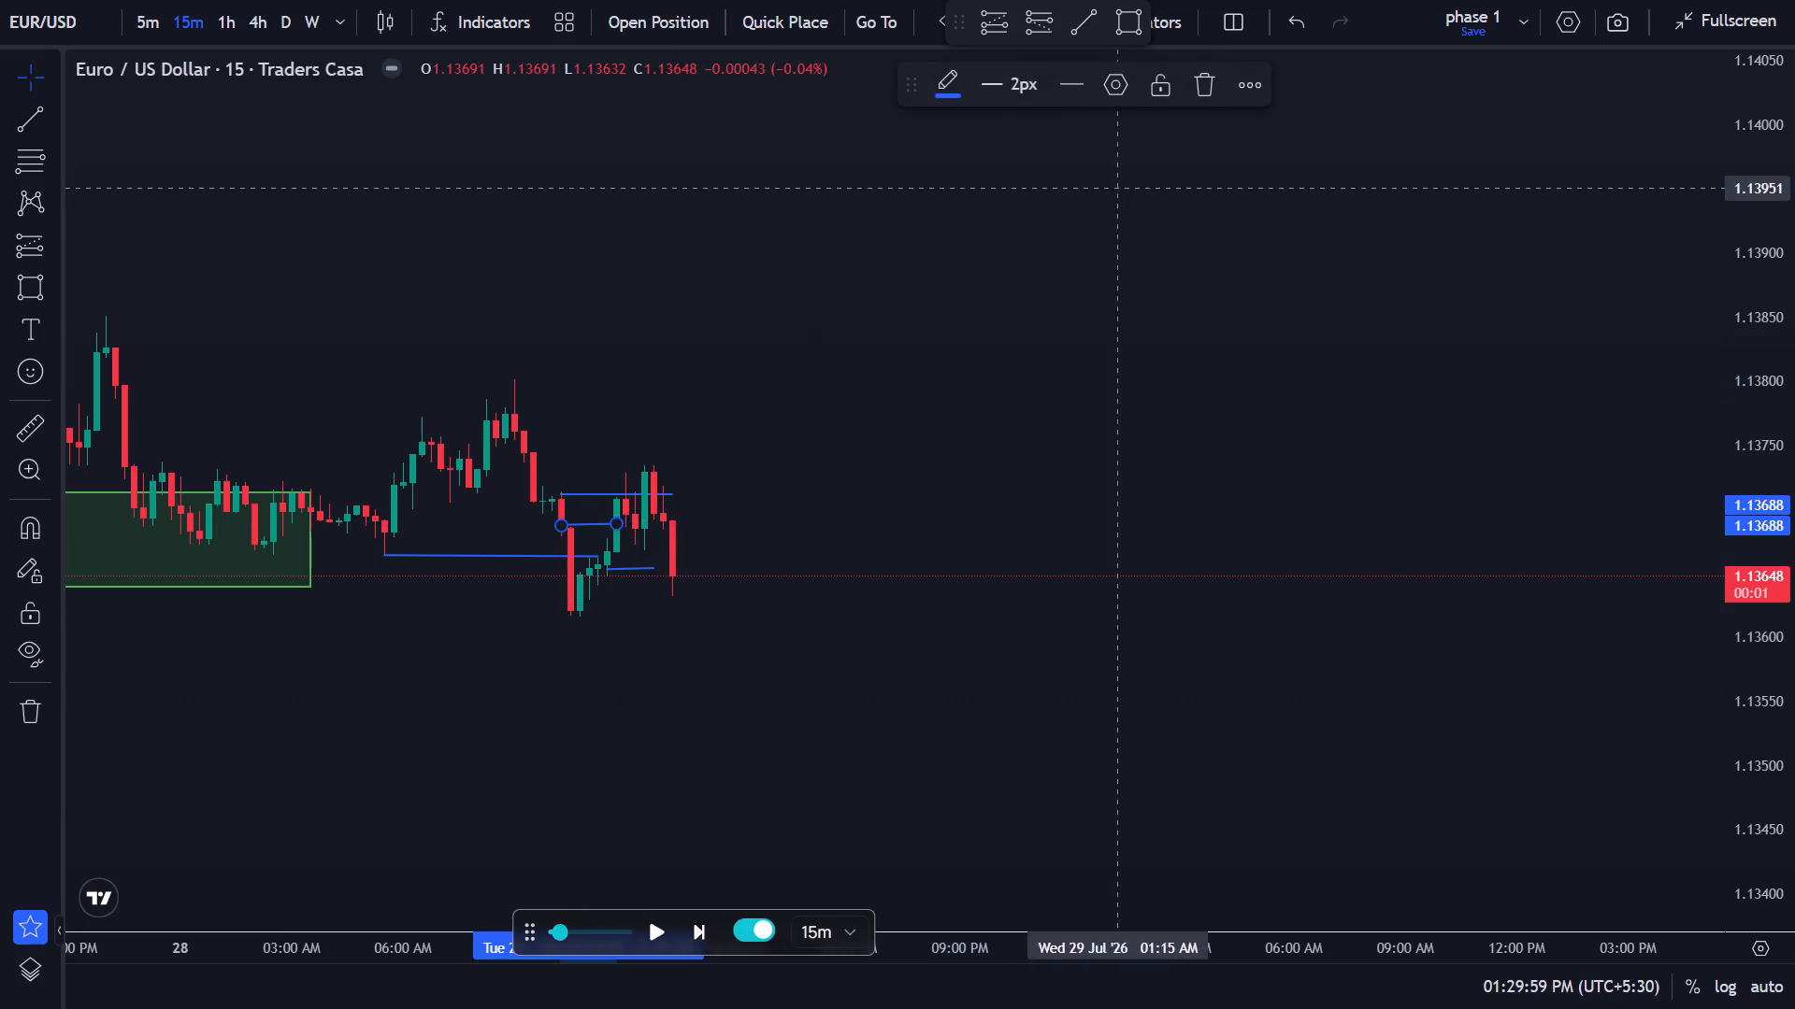
pyautogui.click(1216, 92)
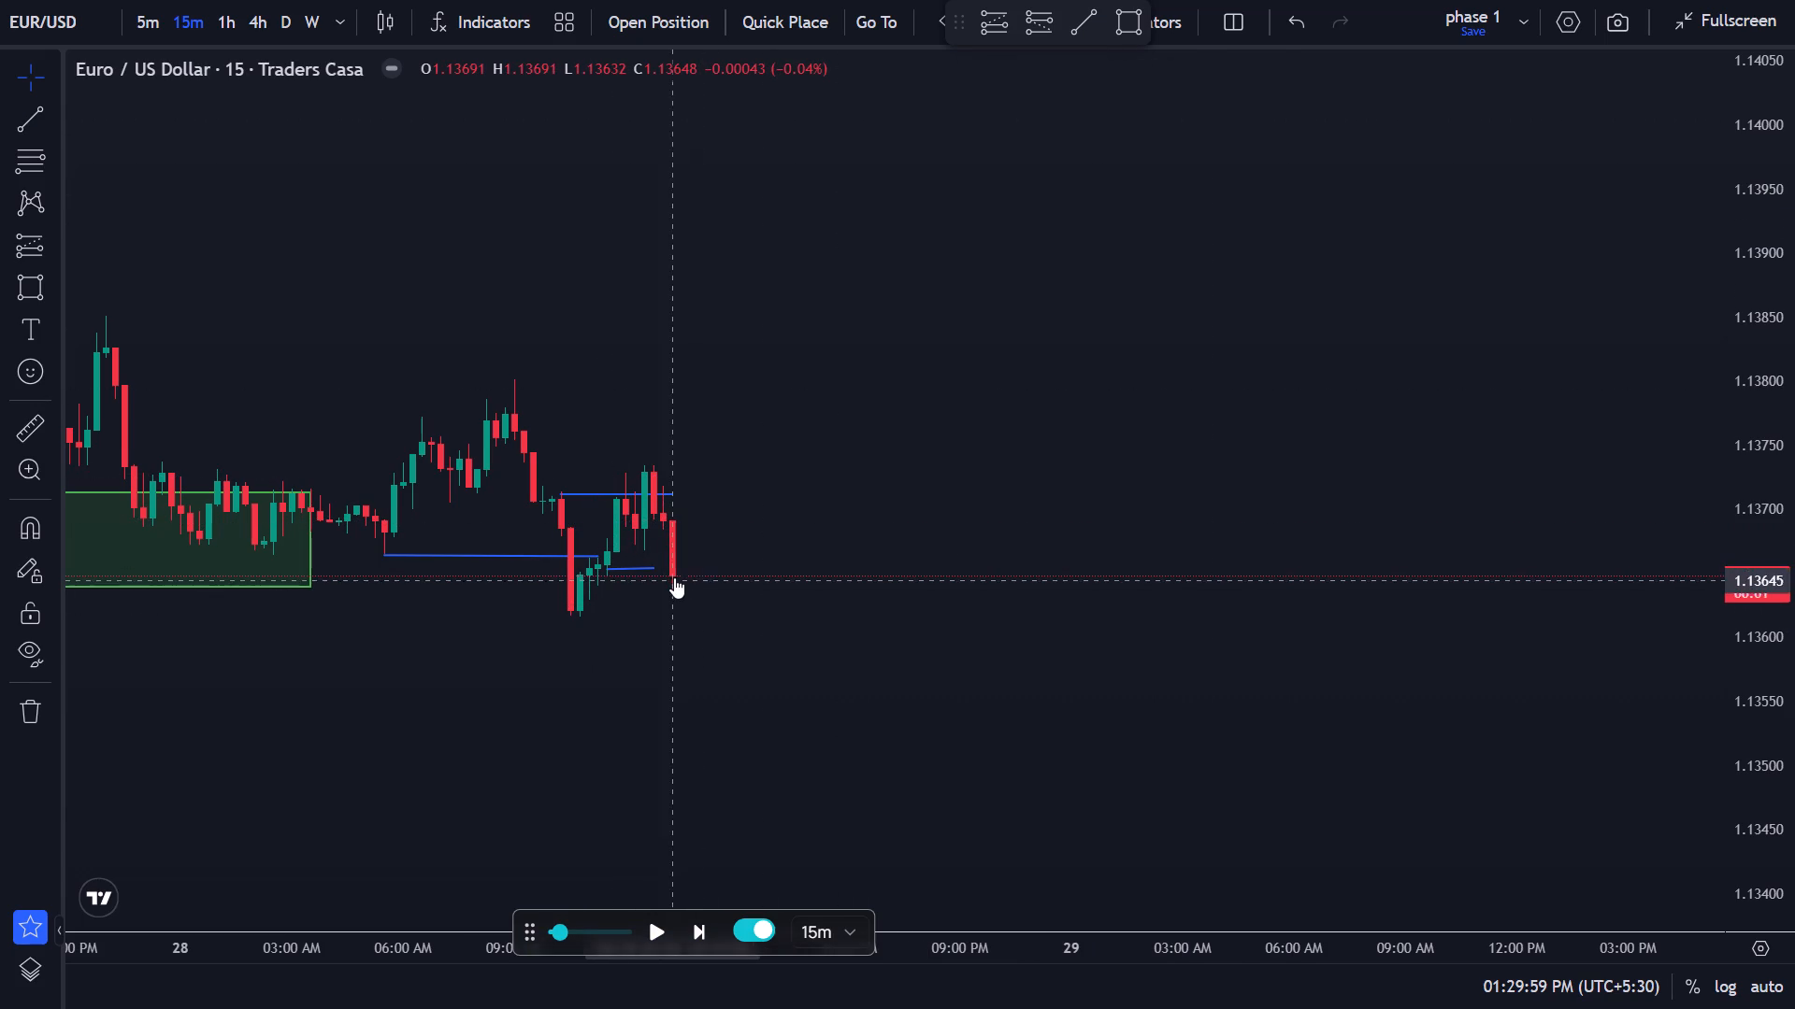
pyautogui.click(649, 568)
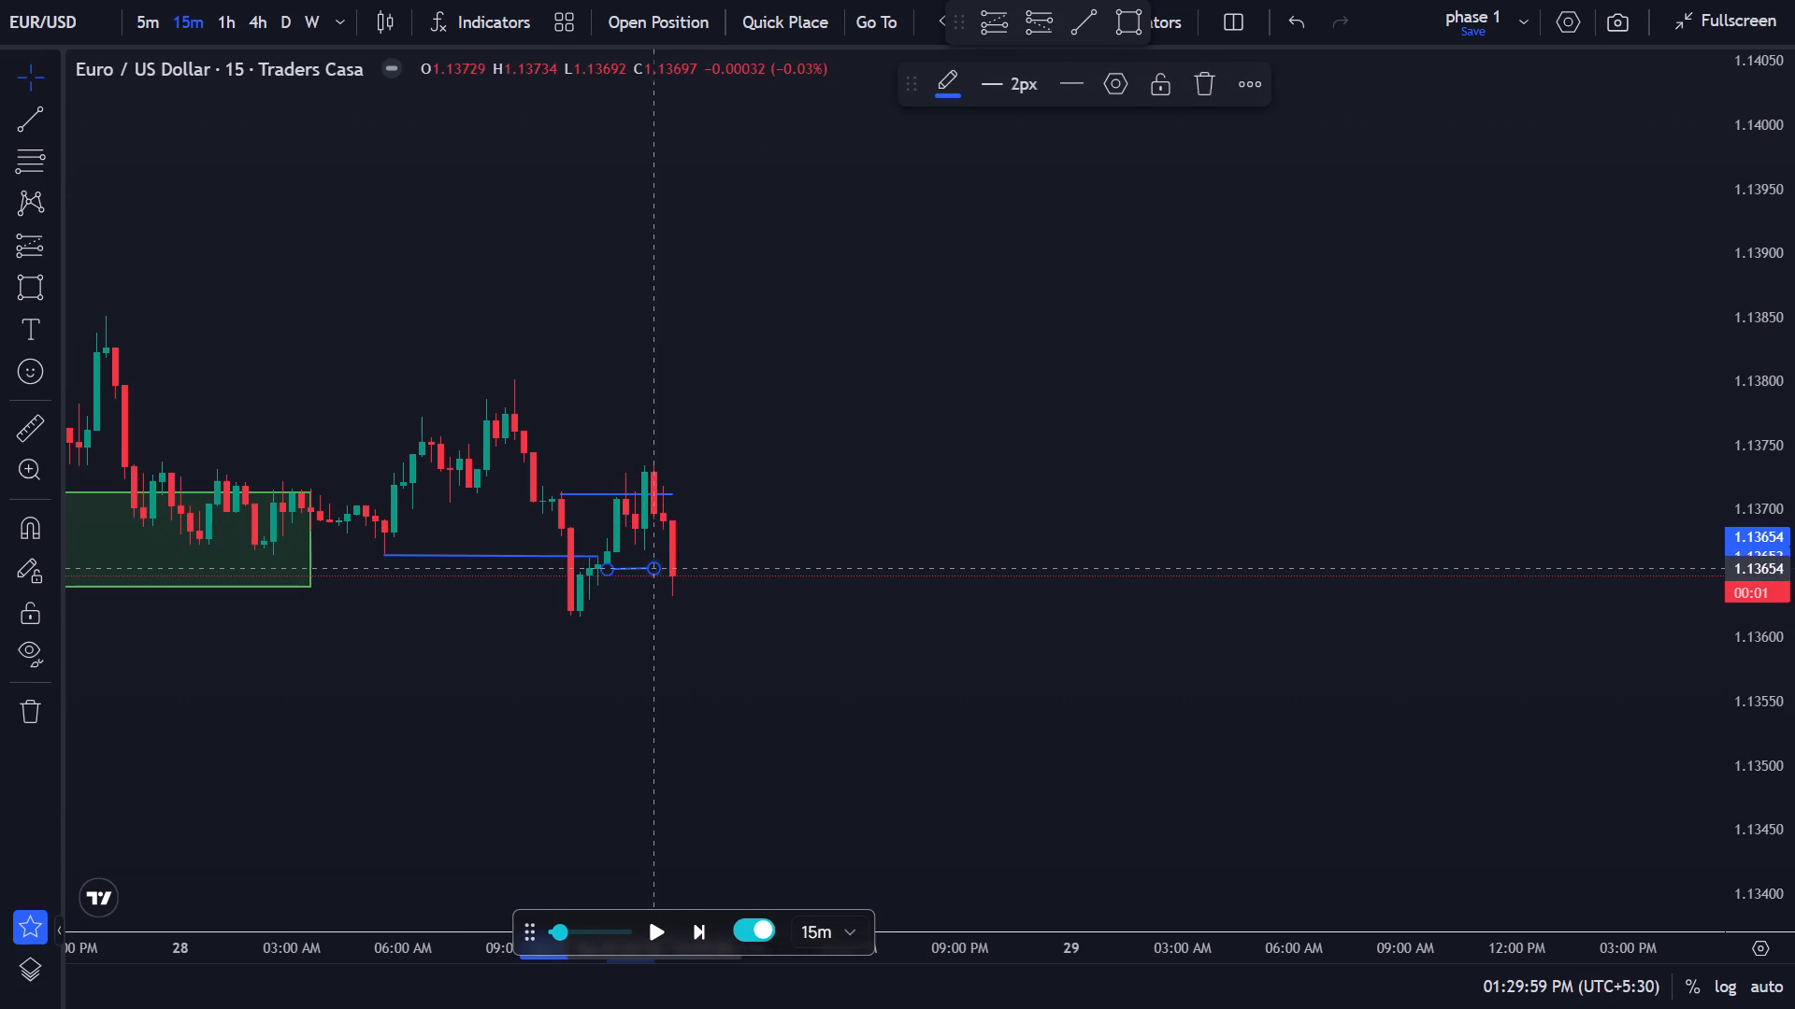
pyautogui.click(1200, 105)
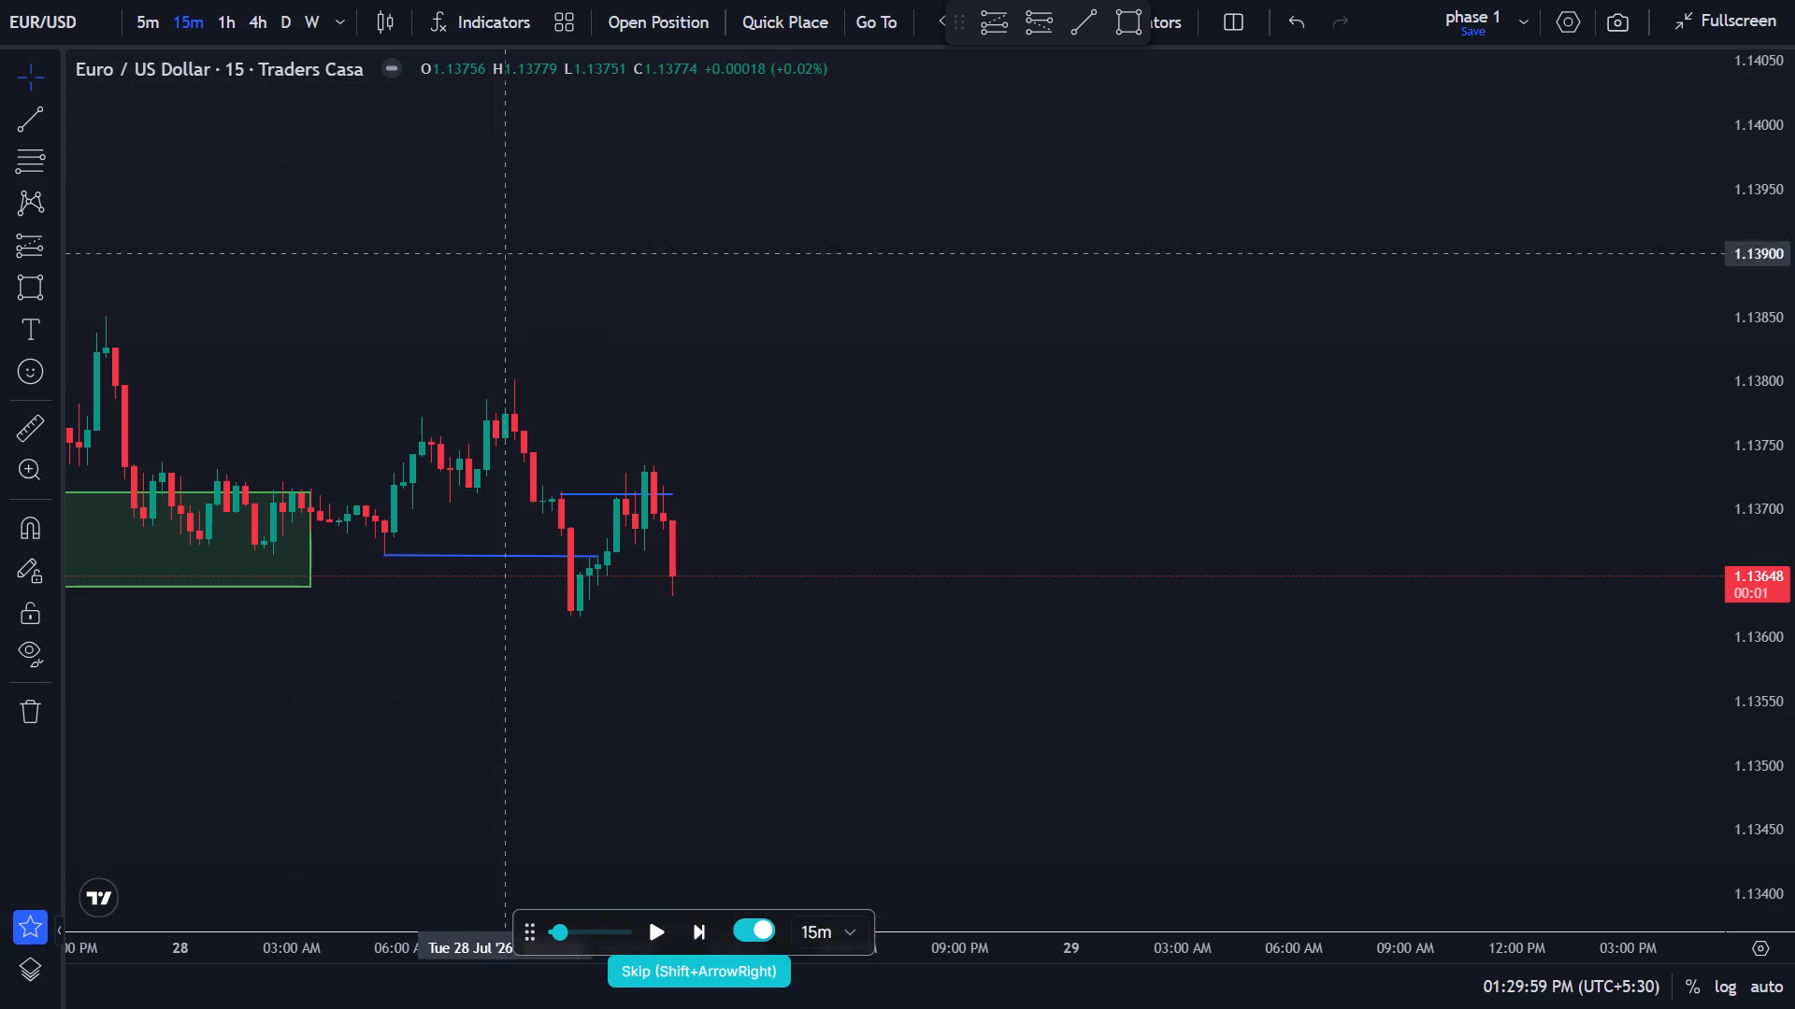
# Draw a rectangle zone from about 1.13651 to 1.13619 at the recent low, ending just past the latest candle.
pyautogui.click(15, 291)
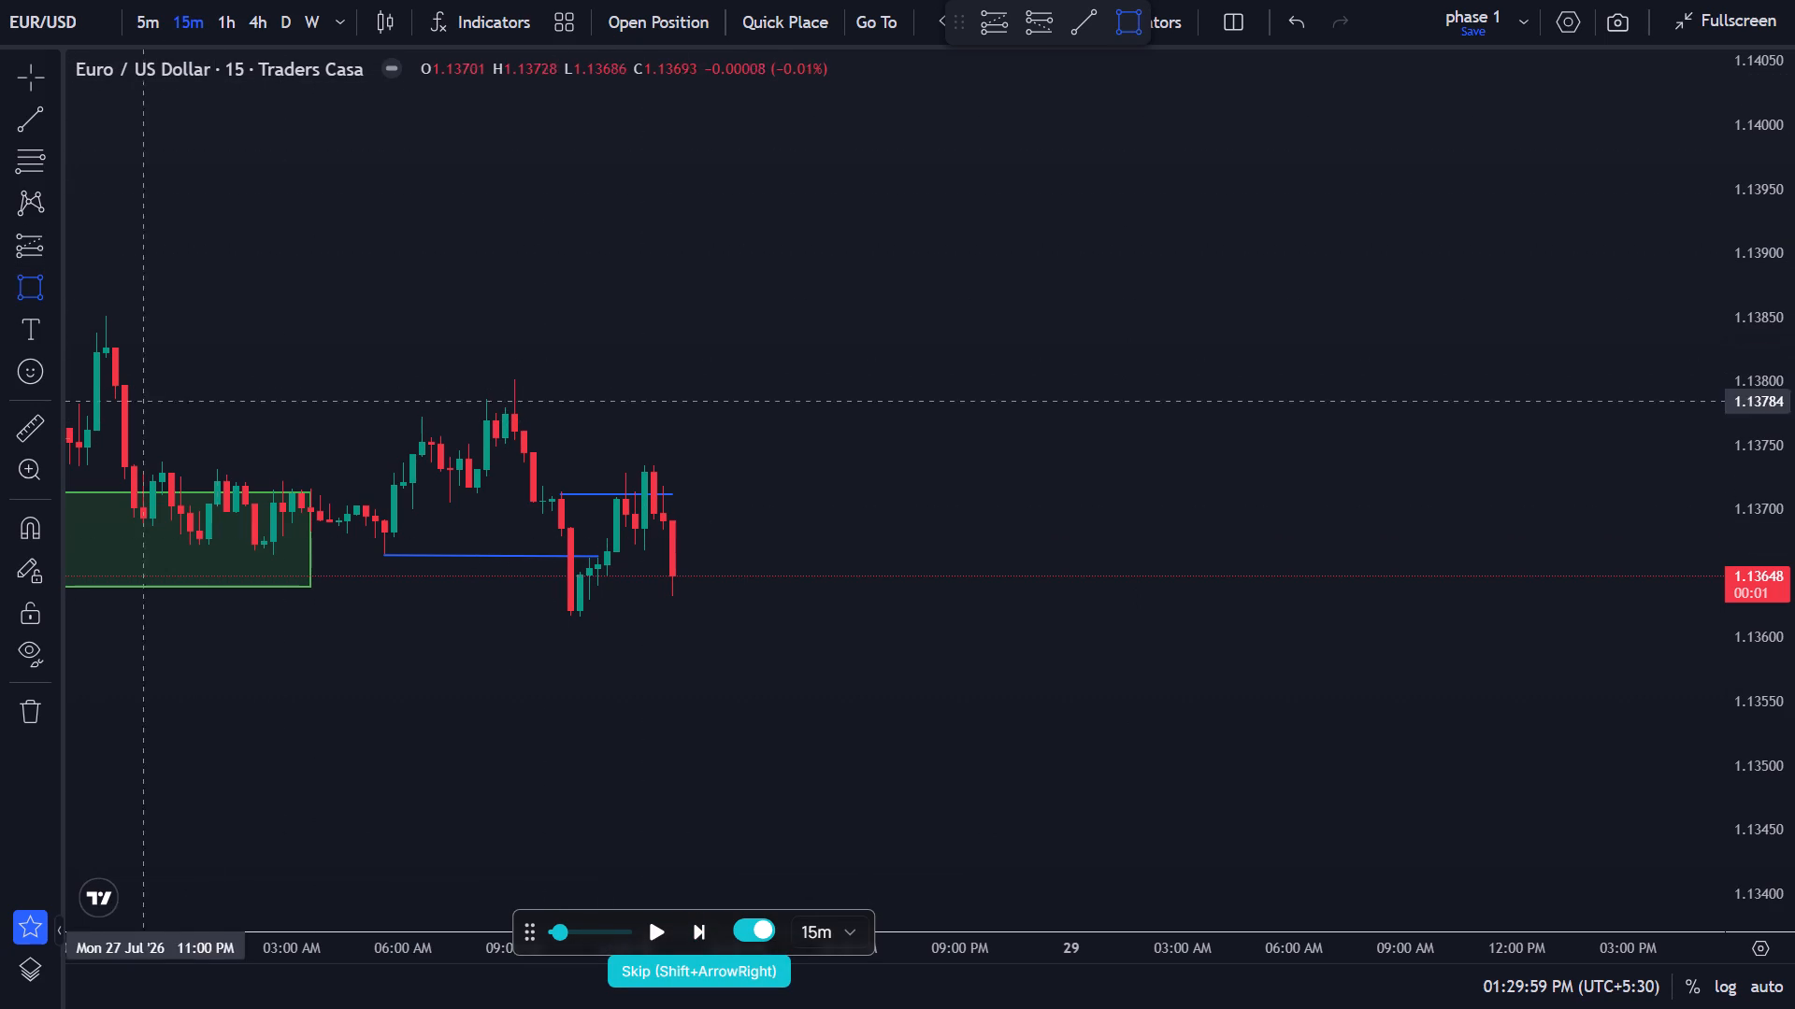
pyautogui.click(580, 572)
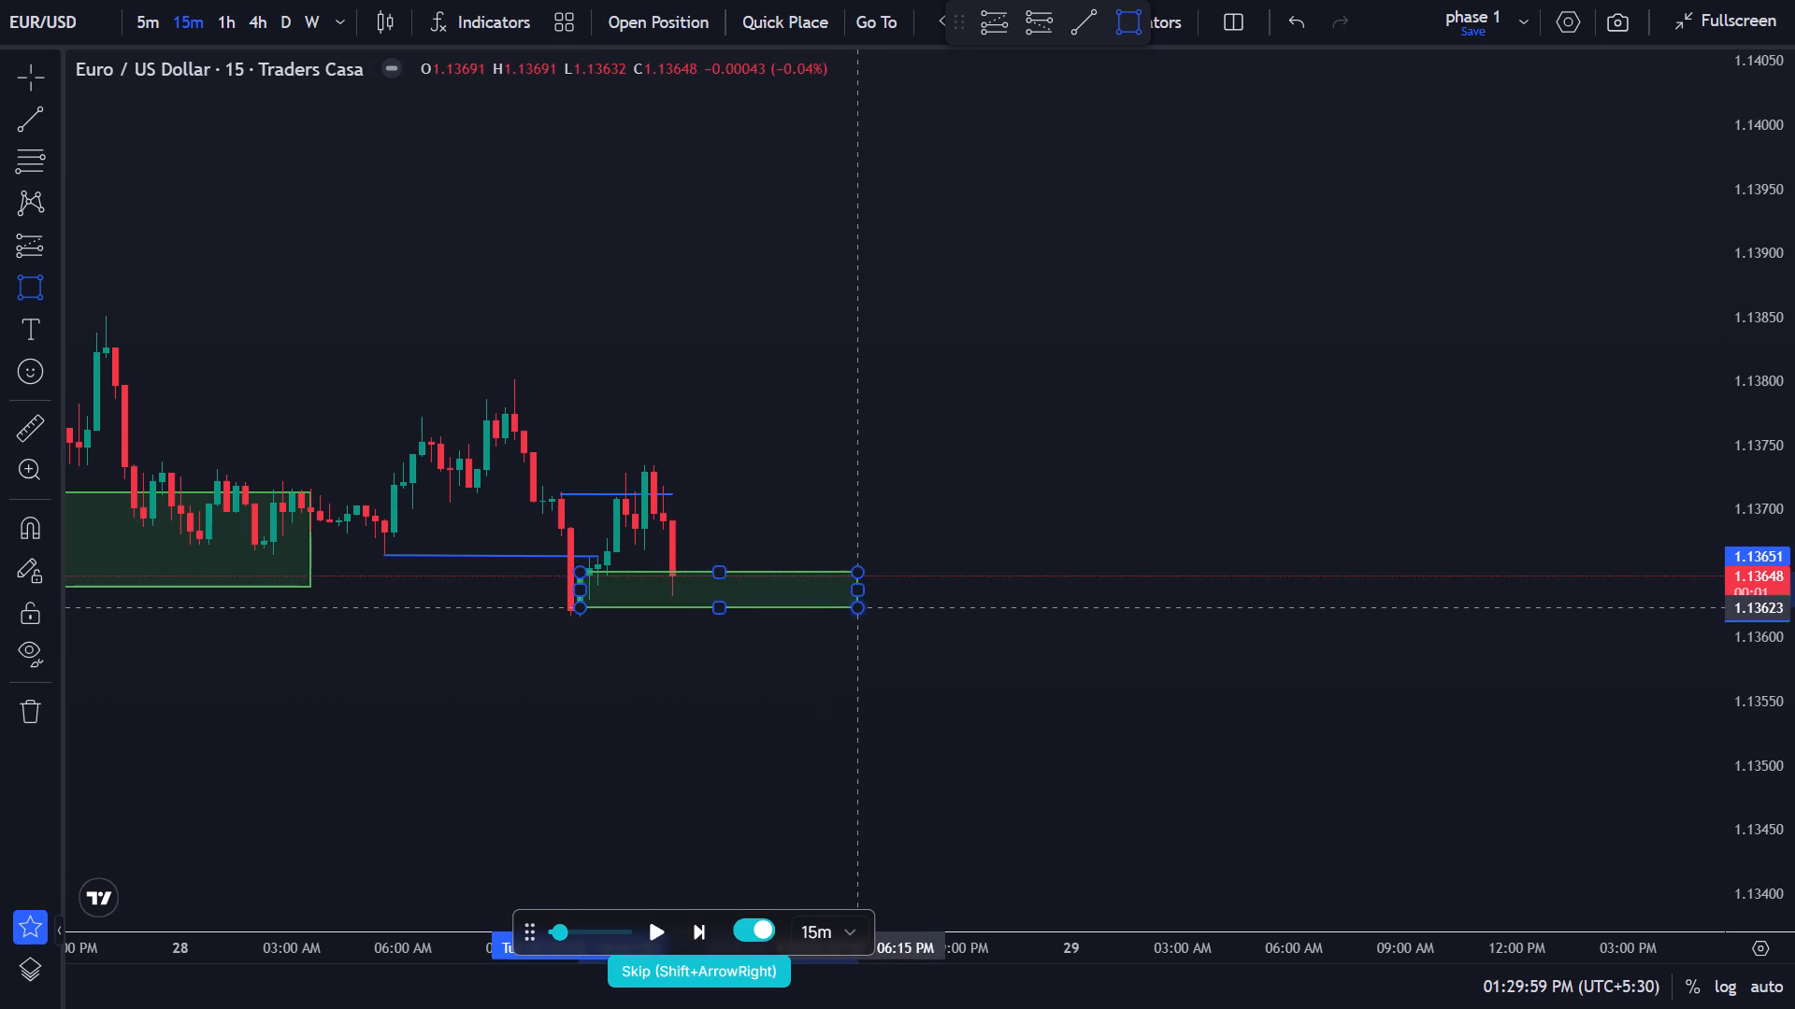
pyautogui.click(898, 613)
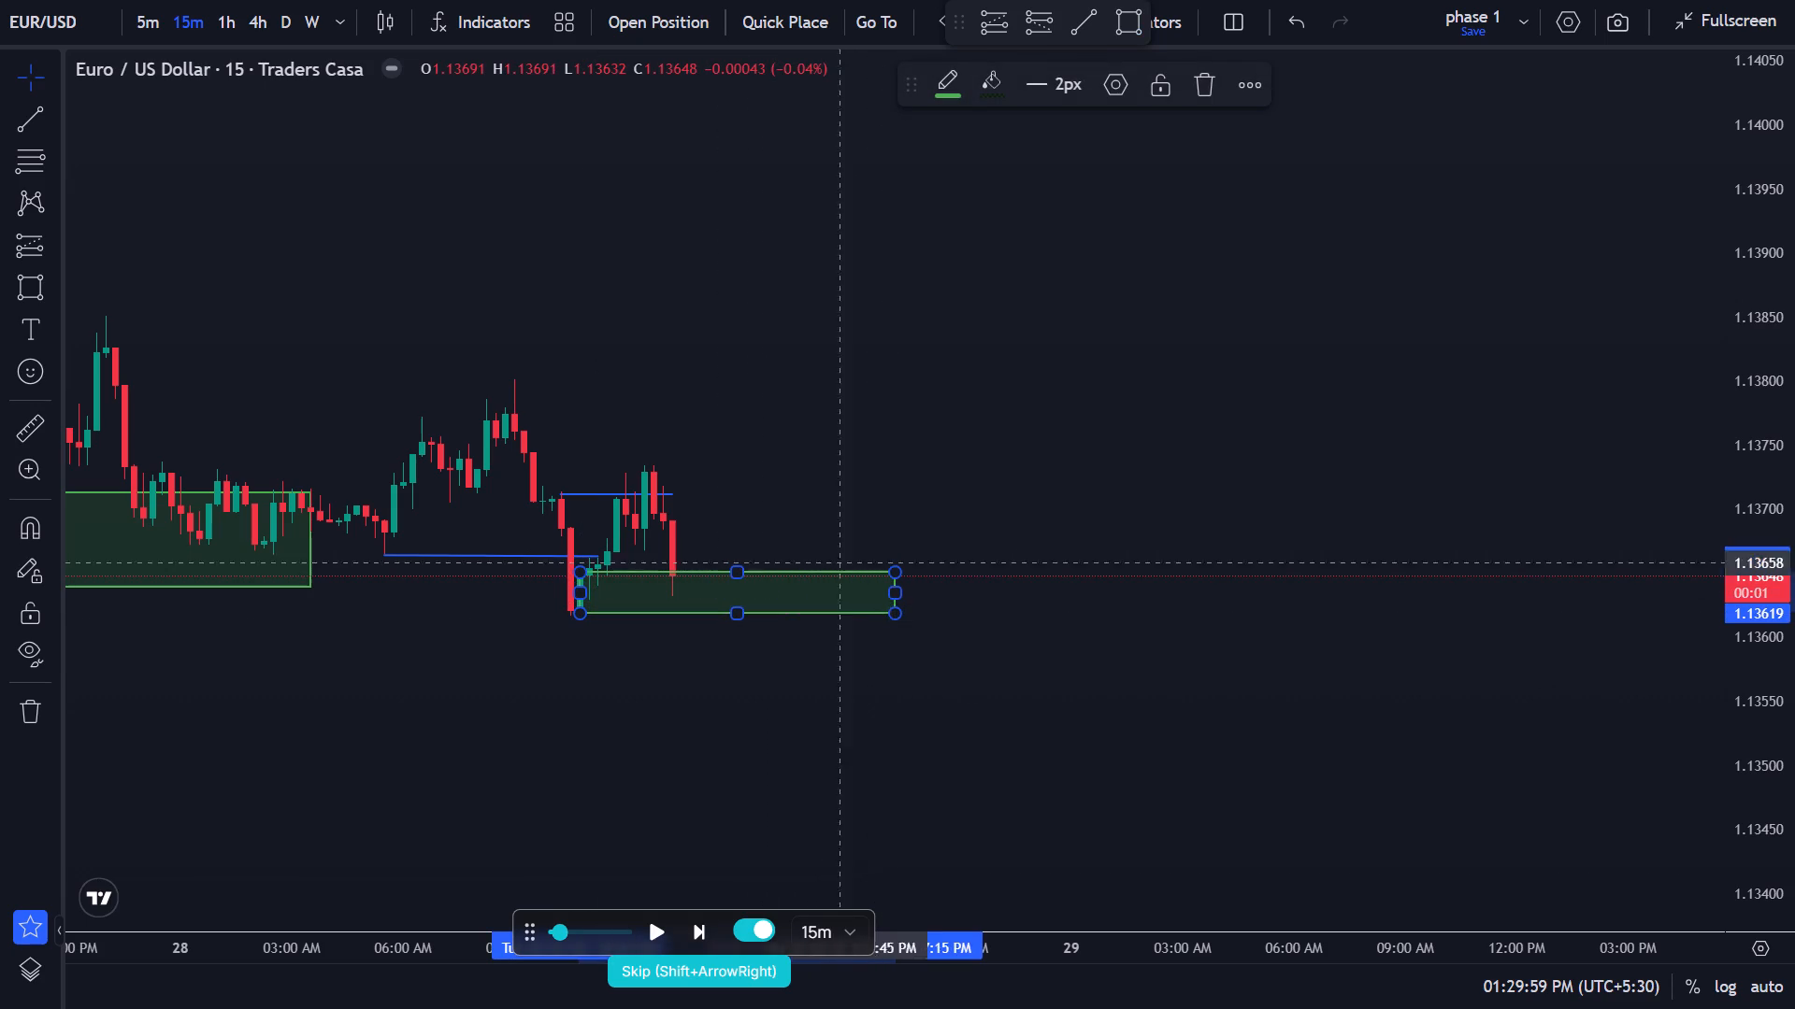
pyautogui.moveTo(893, 592); pyautogui.dragTo(751, 595)
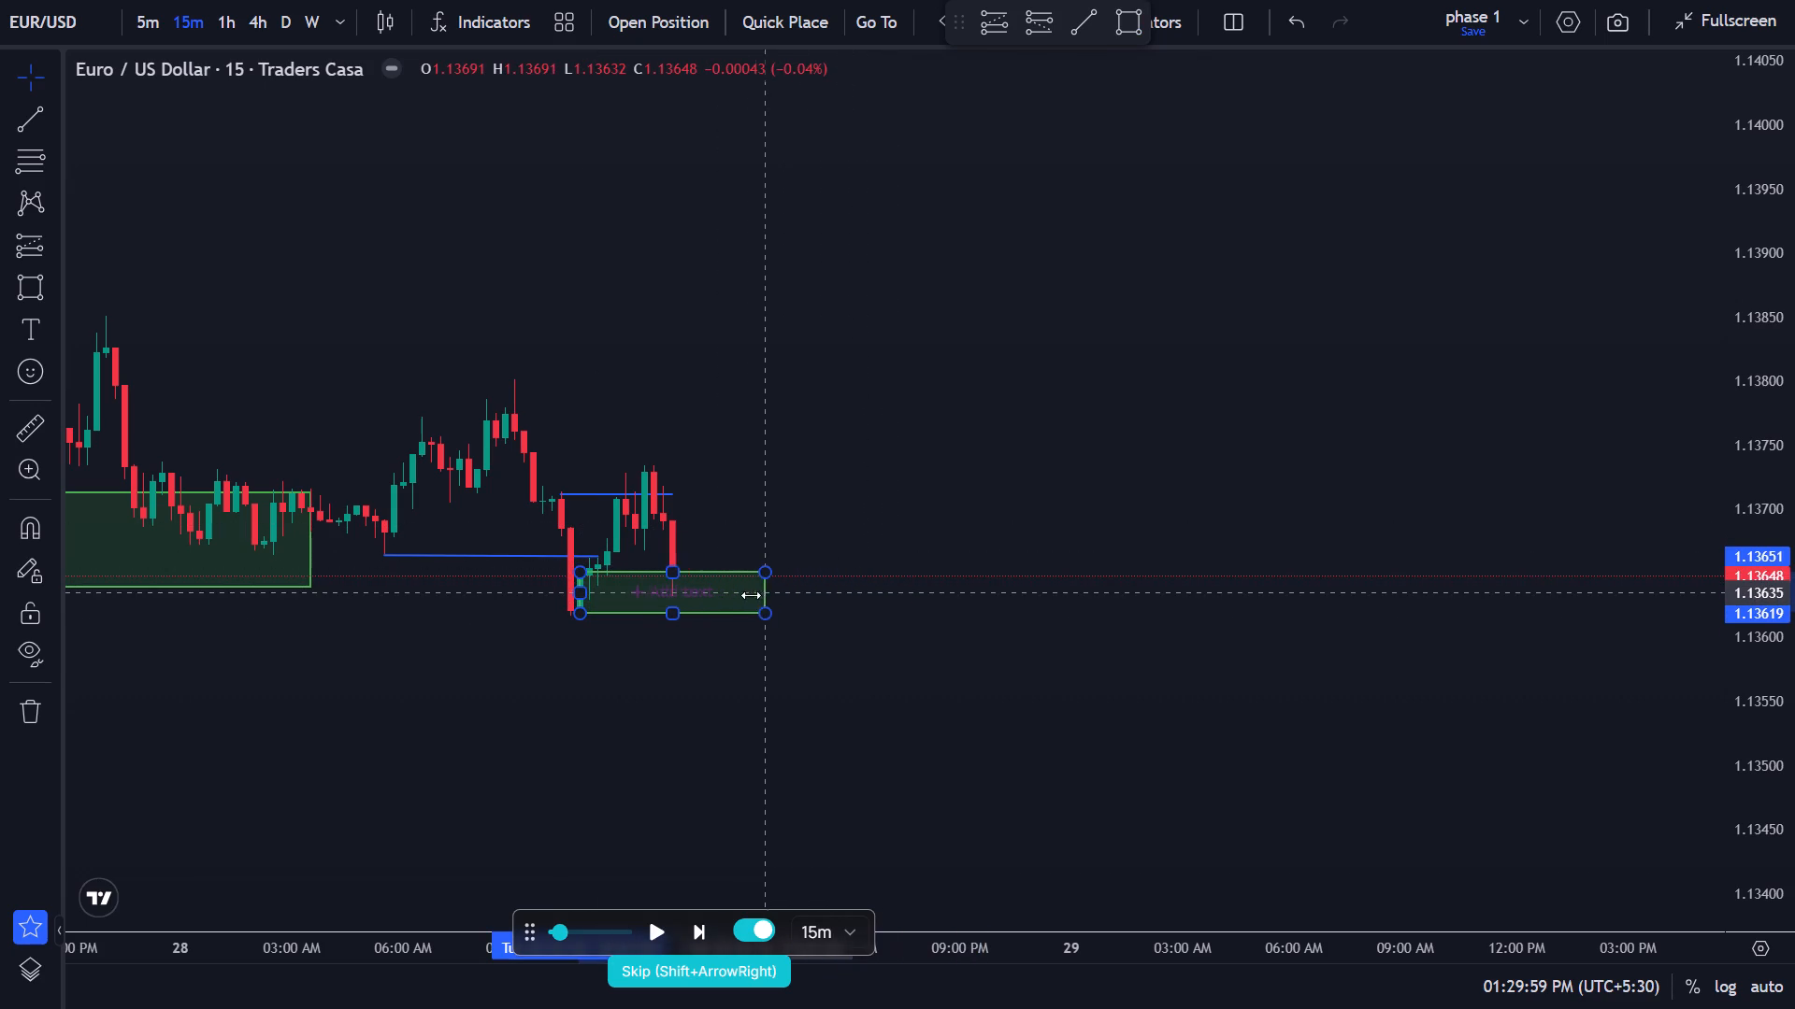
pyautogui.moveTo(751, 595); pyautogui.dragTo(729, 596)
pyautogui.click(769, 470)
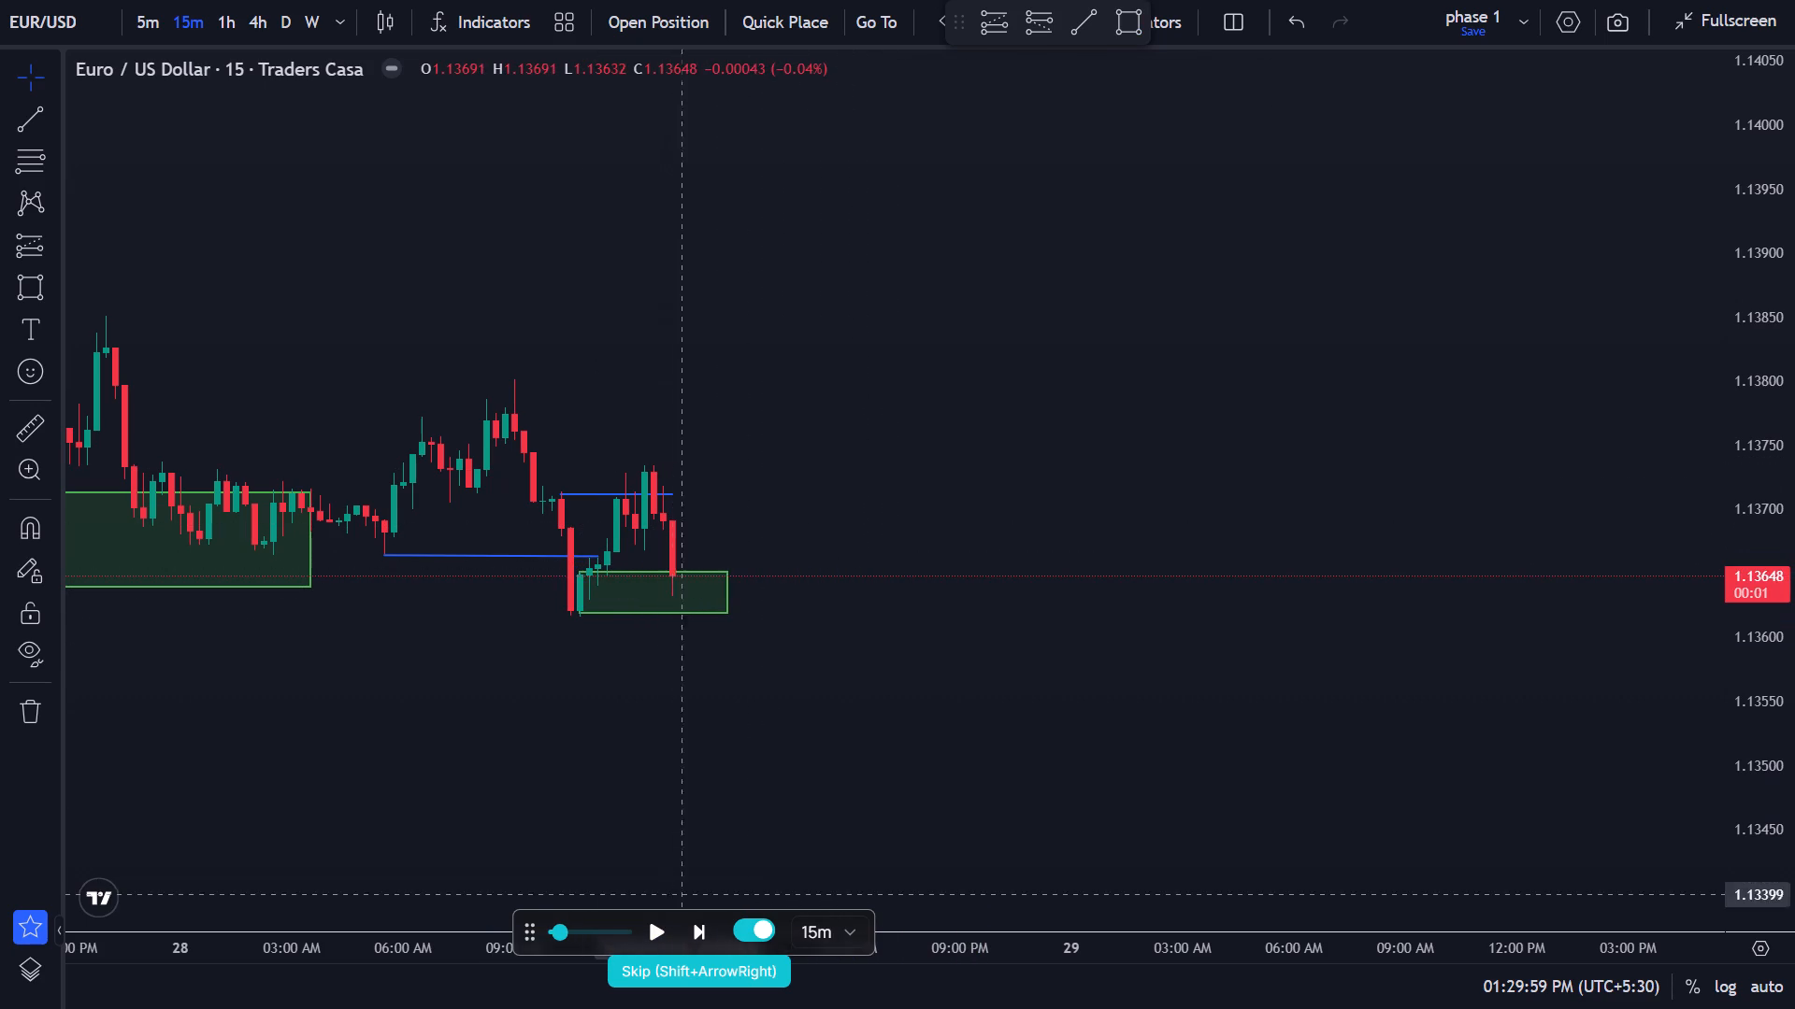
# Advance the replay by one candle on the 5-minute chart, to about 1:35 PM.
pyautogui.click(139, 11)
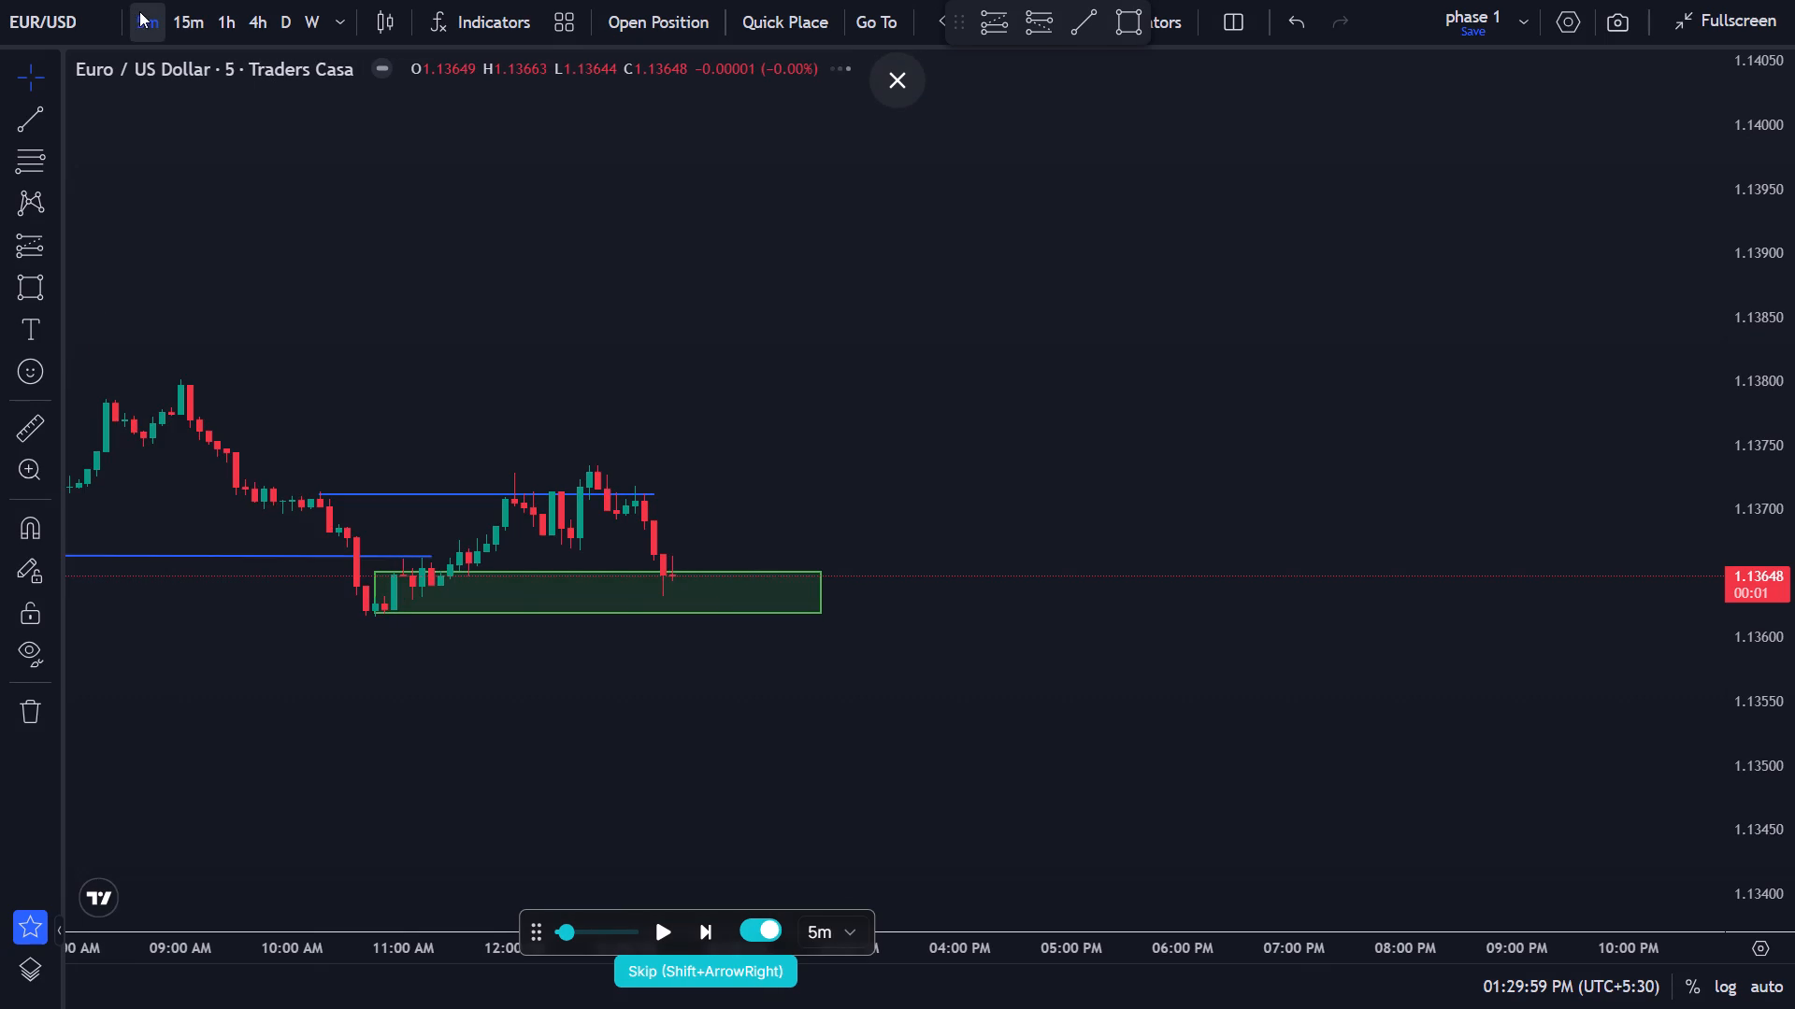
pyautogui.click(705, 940)
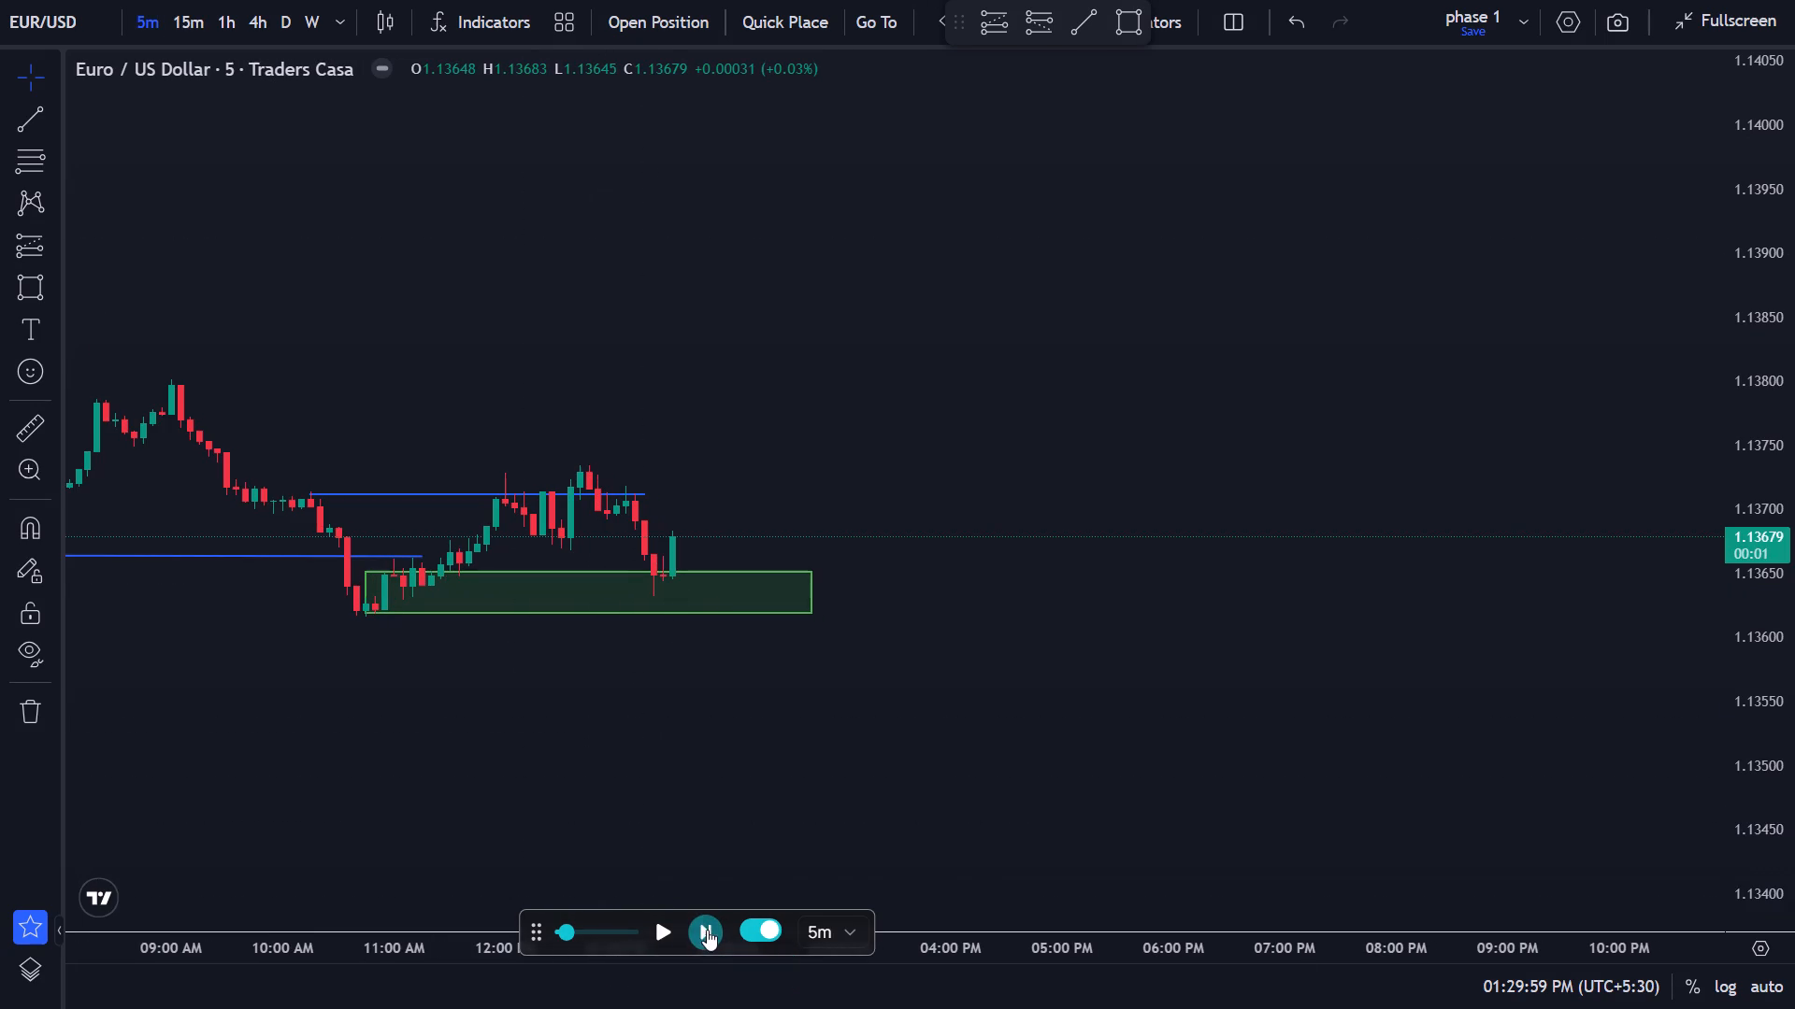
# Draw a long position at the latest candle with entry 1.13678, stop 1.13623 inside the green zone and target 1.13789.
pyautogui.scroll(1, 701, 633)
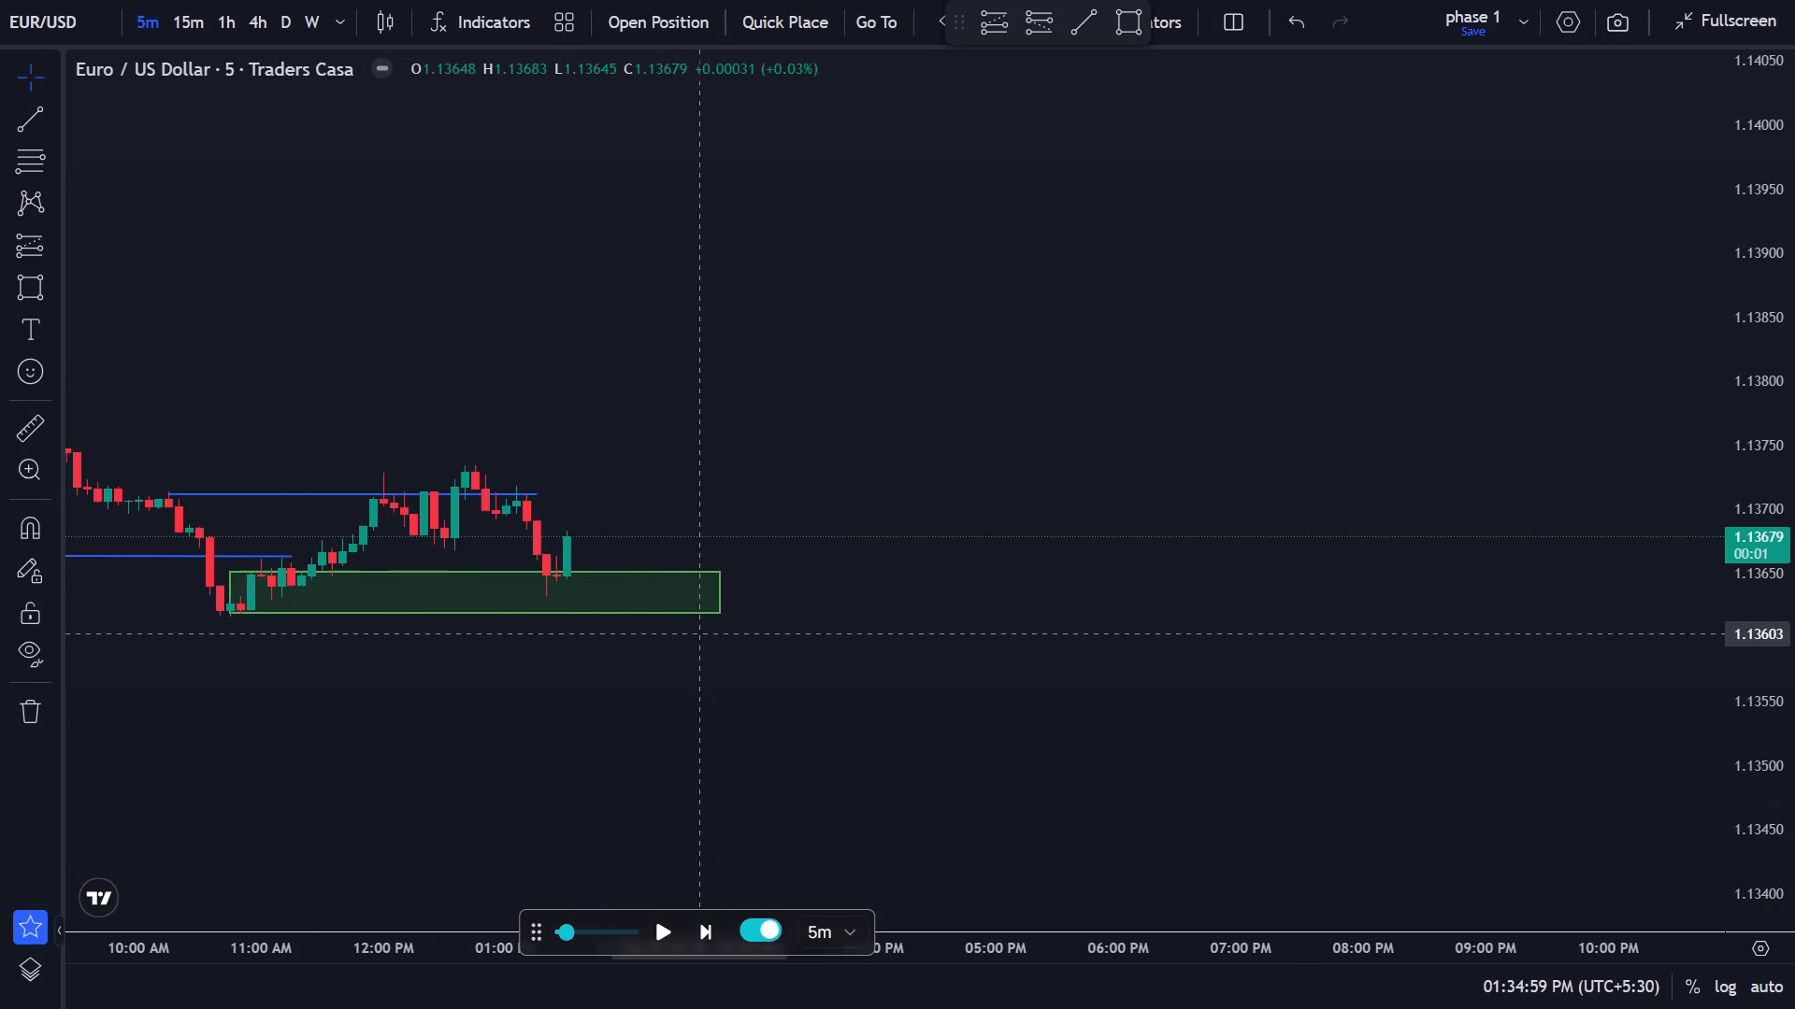
pyautogui.click(984, 17)
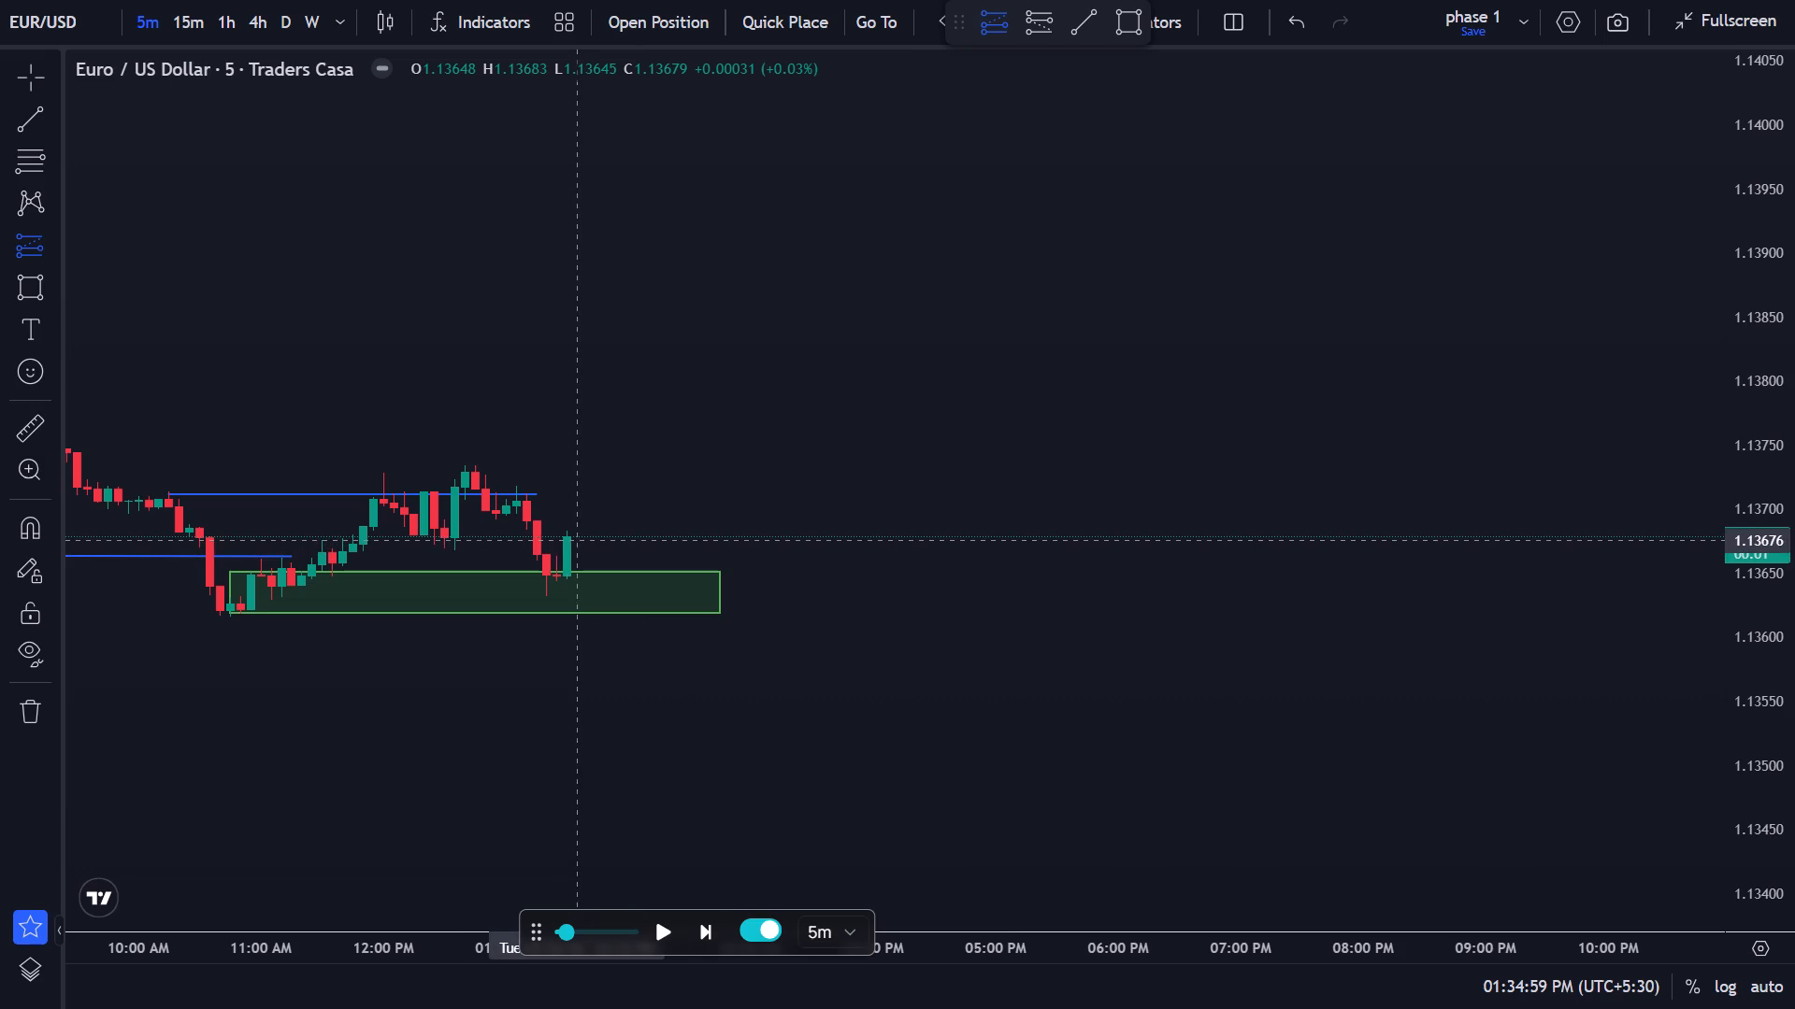
pyautogui.click(573, 539)
pyautogui.moveTo(579, 501); pyautogui.dragTo(579, 484)
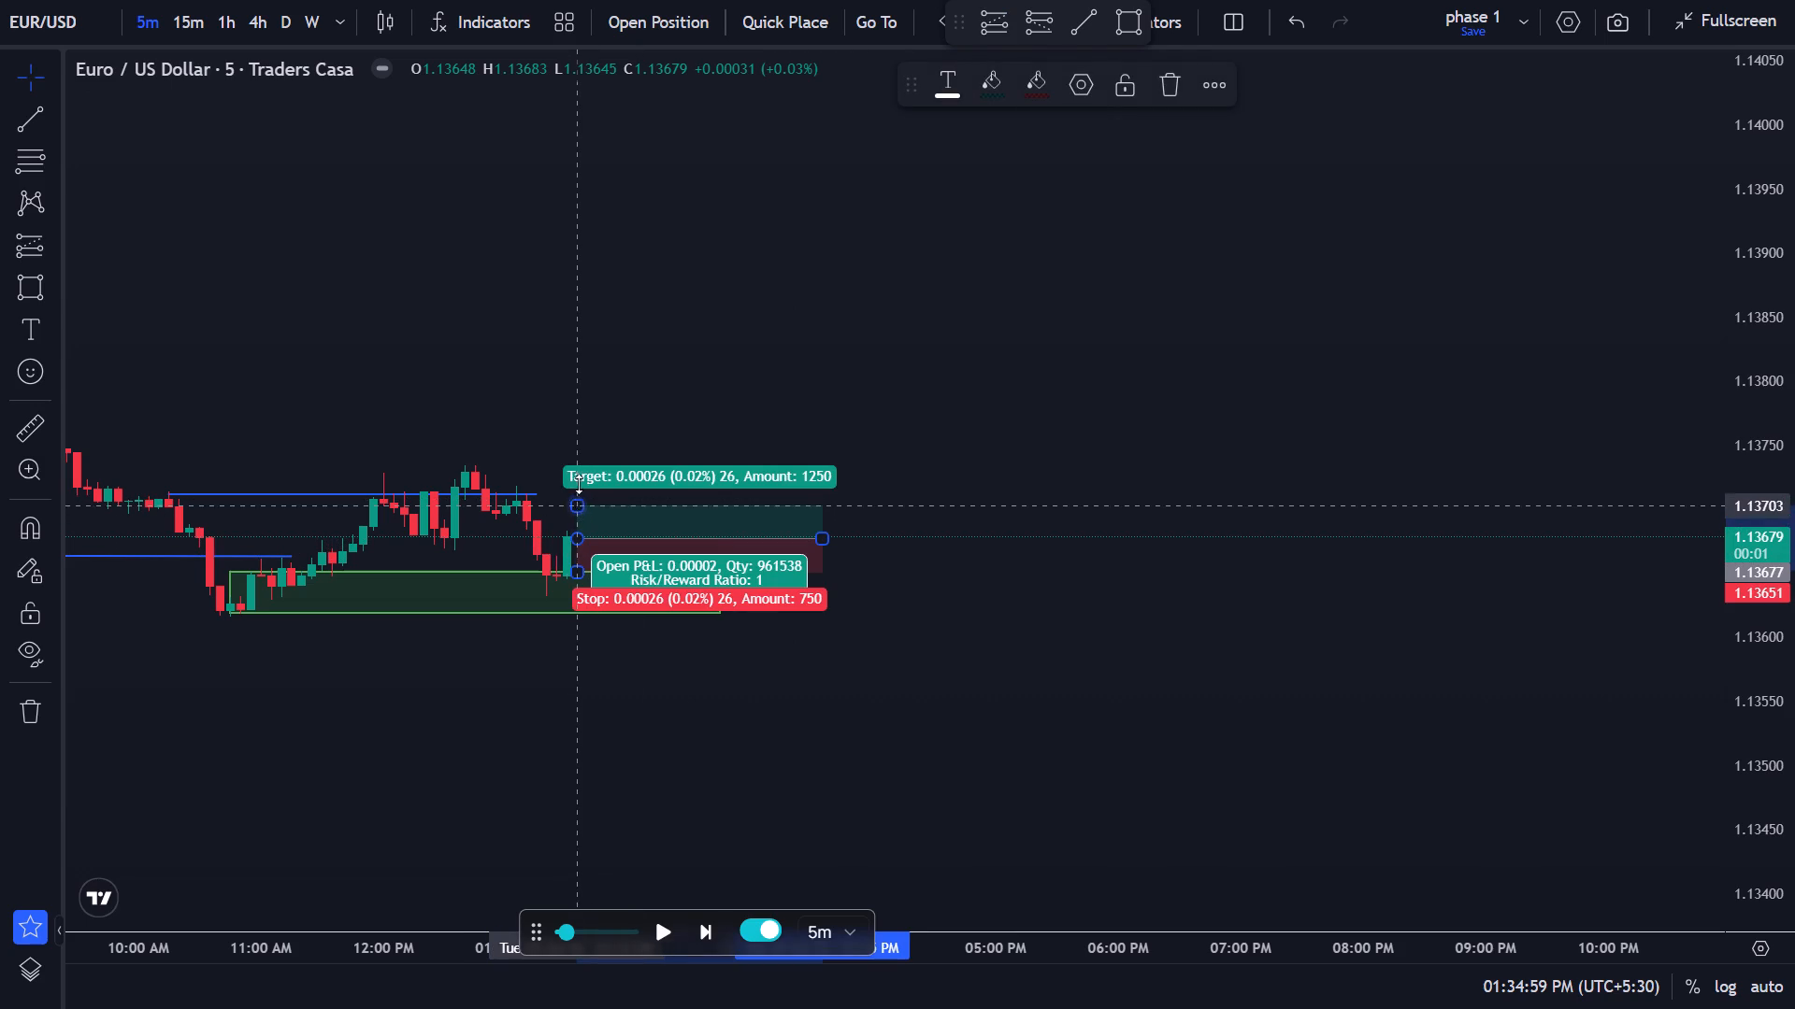
pyautogui.moveTo(579, 484); pyautogui.dragTo(581, 396)
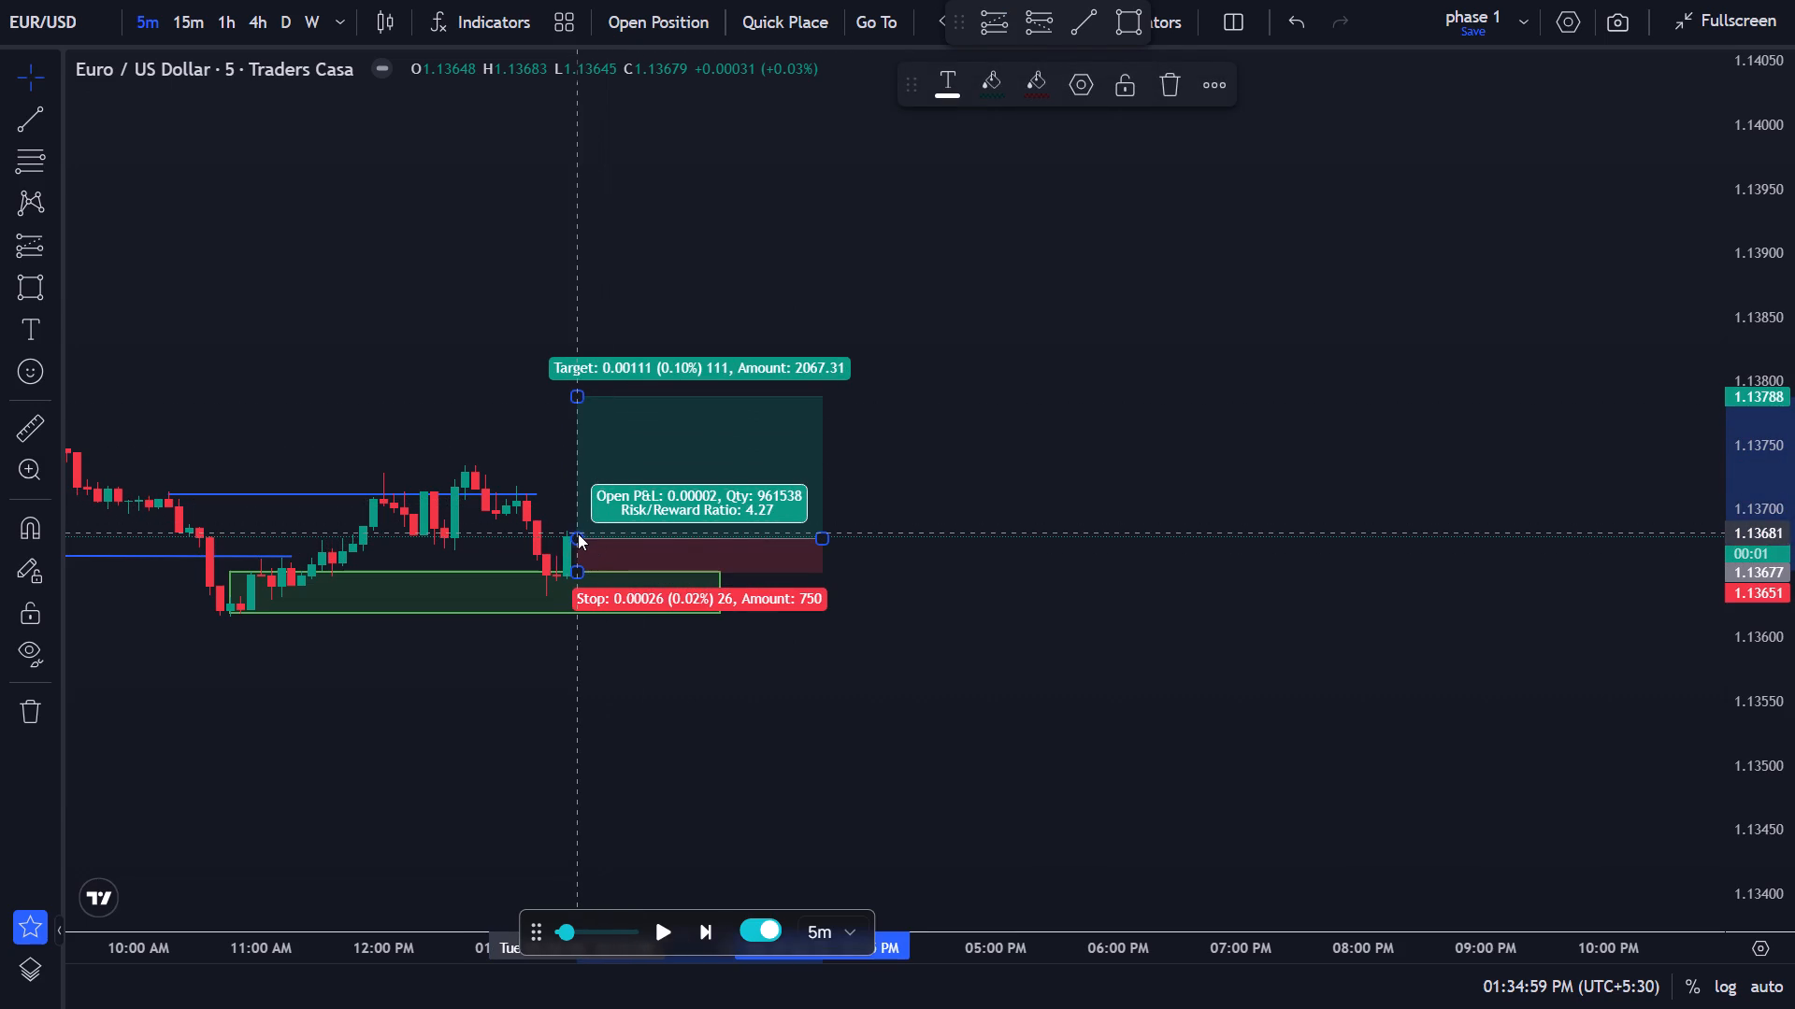
pyautogui.moveTo(578, 533); pyautogui.dragTo(566, 536)
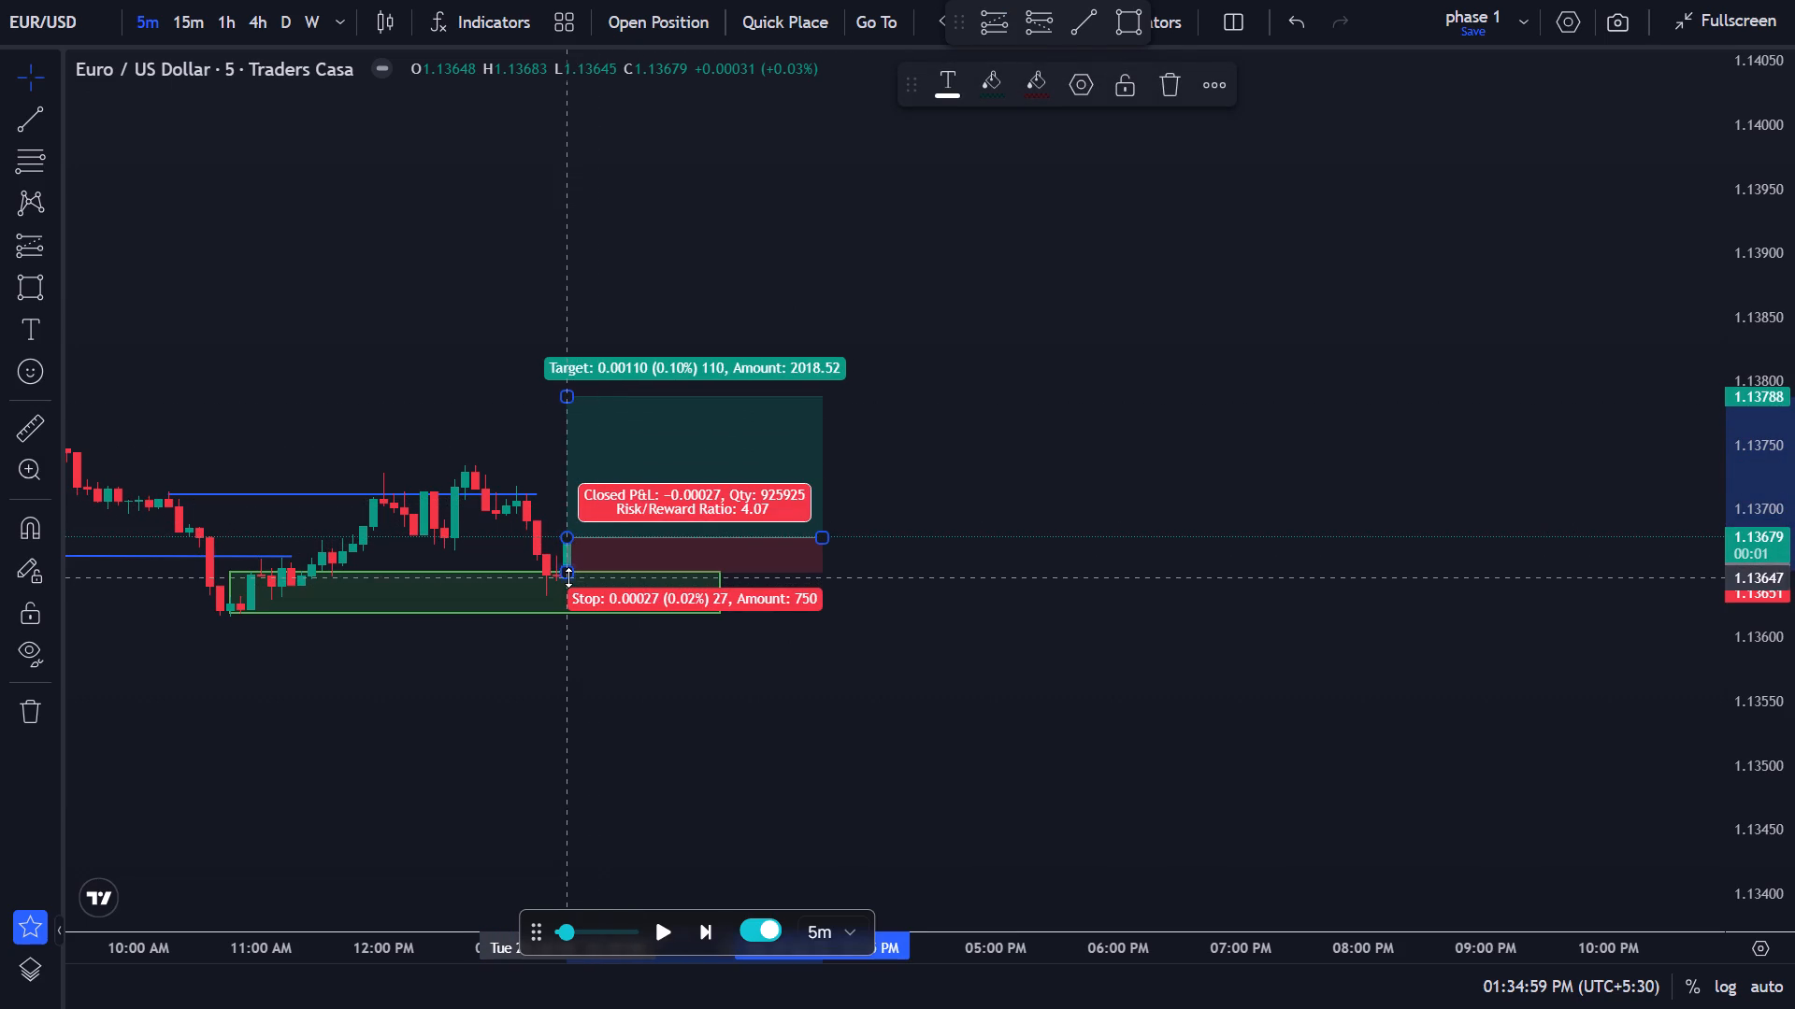
pyautogui.moveTo(568, 577); pyautogui.dragTo(567, 614)
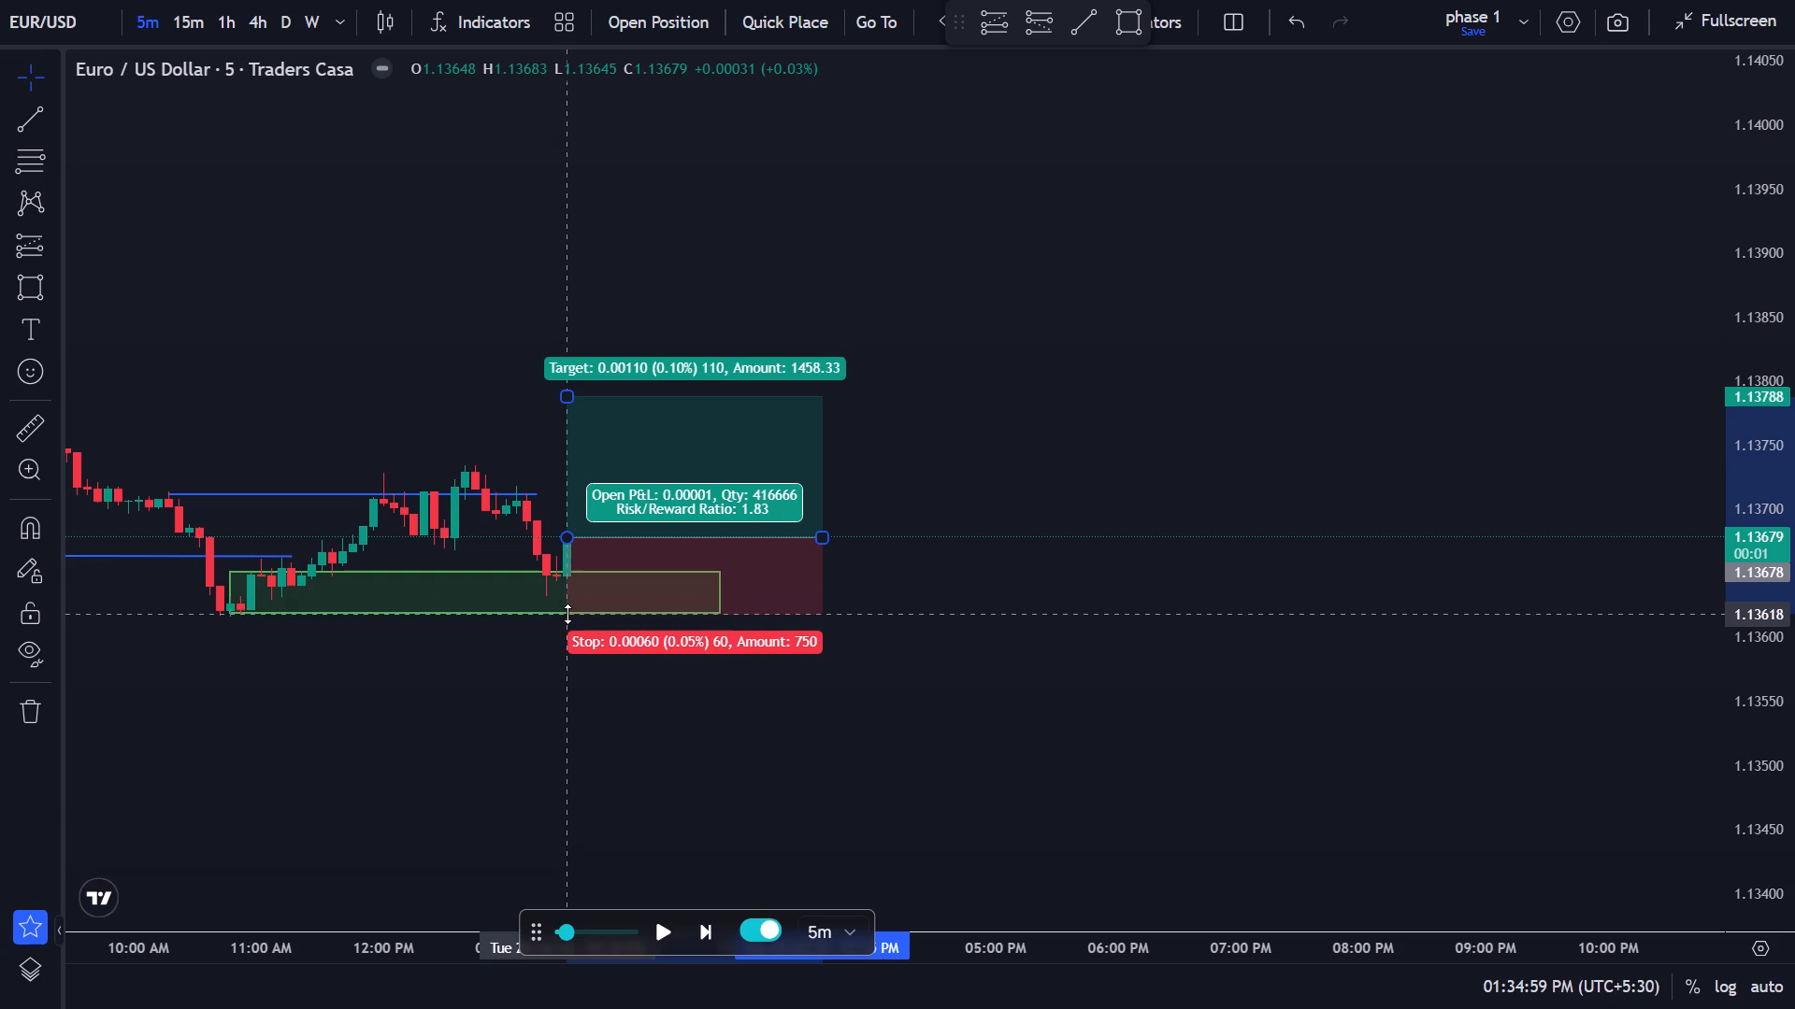
pyautogui.moveTo(567, 614); pyautogui.dragTo(566, 608)
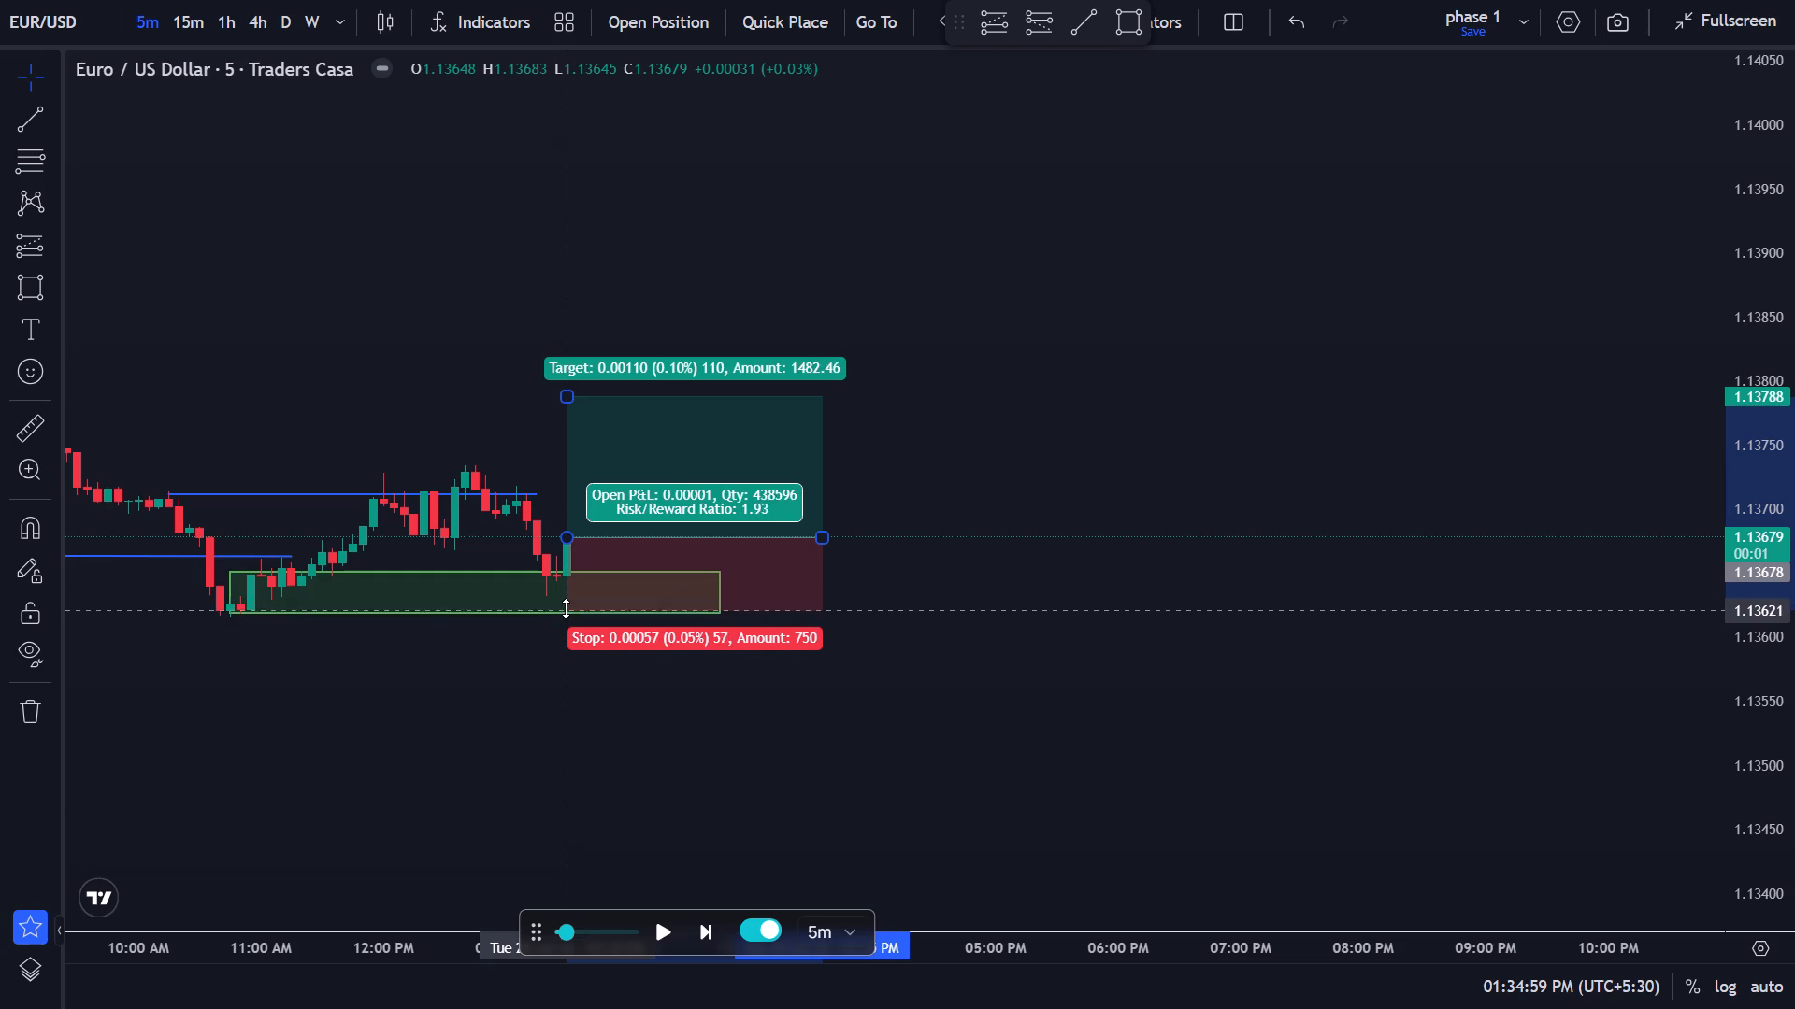
pyautogui.moveTo(566, 608); pyautogui.dragTo(567, 607)
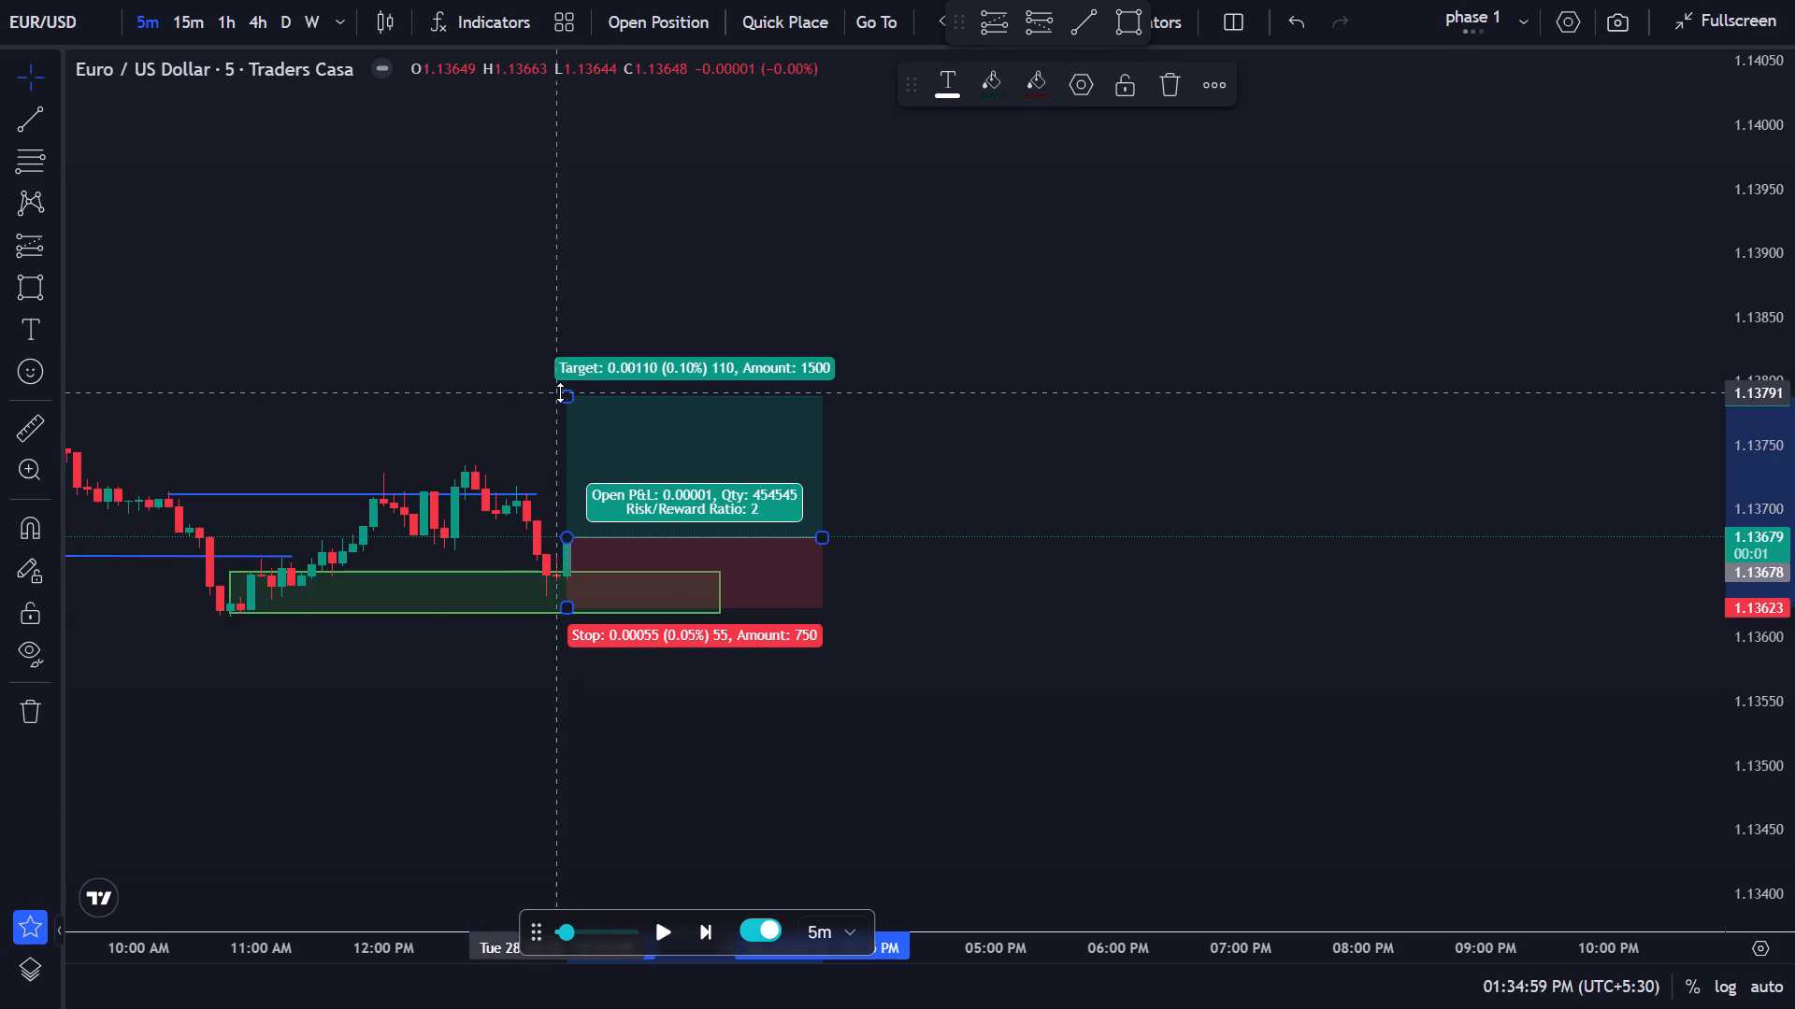
pyautogui.click(567, 392)
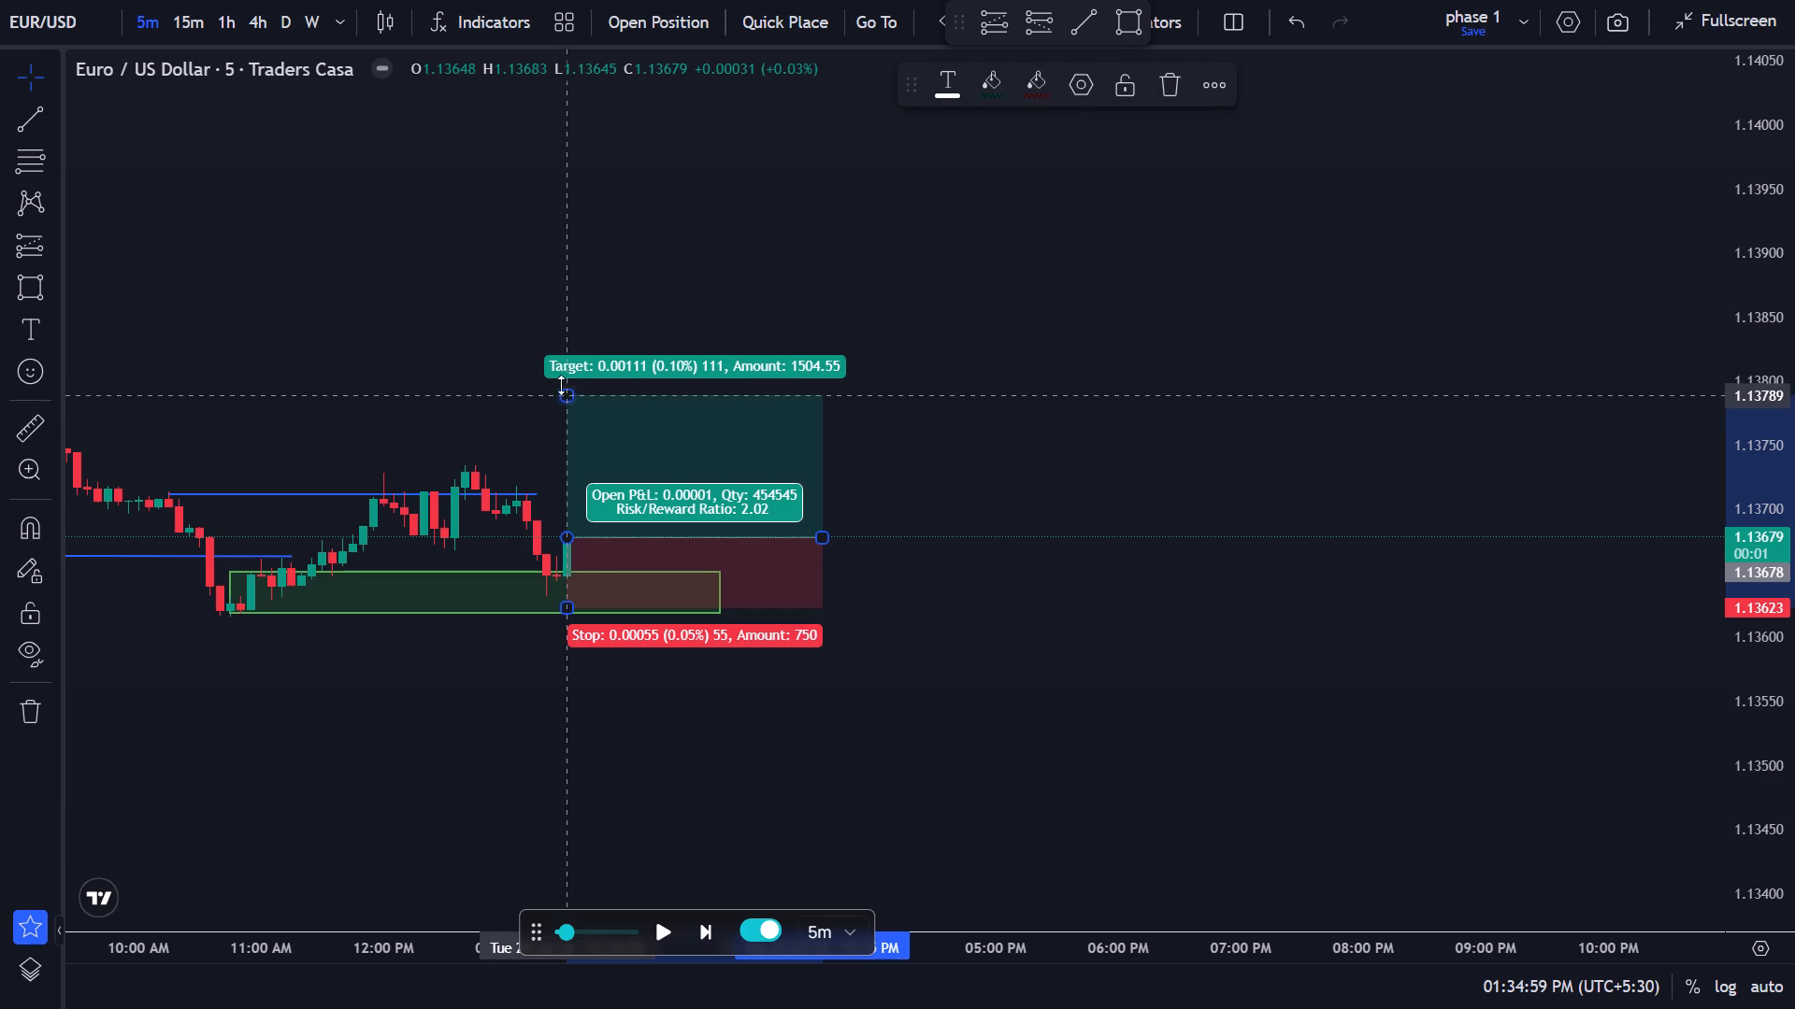
# Place a buy limit trade with entry 1.13678, take profit 1.13789, stop loss 1.13623 and $50 risk.
pyautogui.click(649, 21)
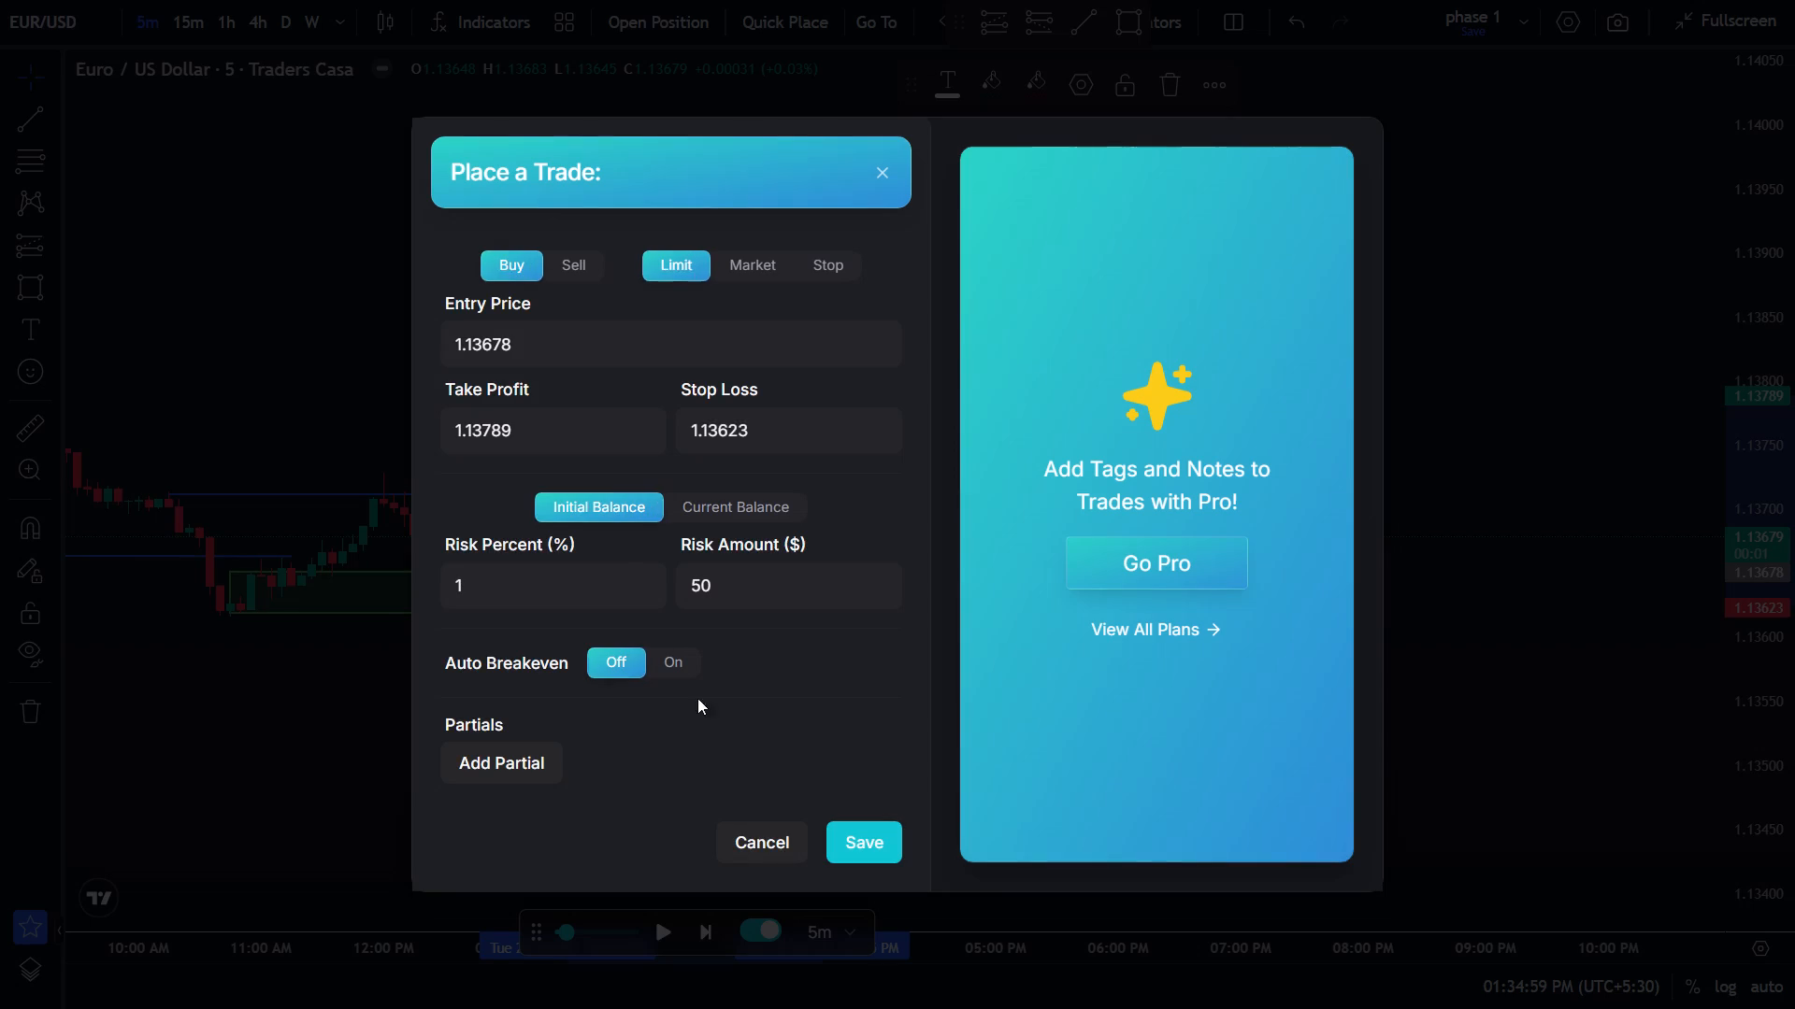
pyautogui.click(872, 844)
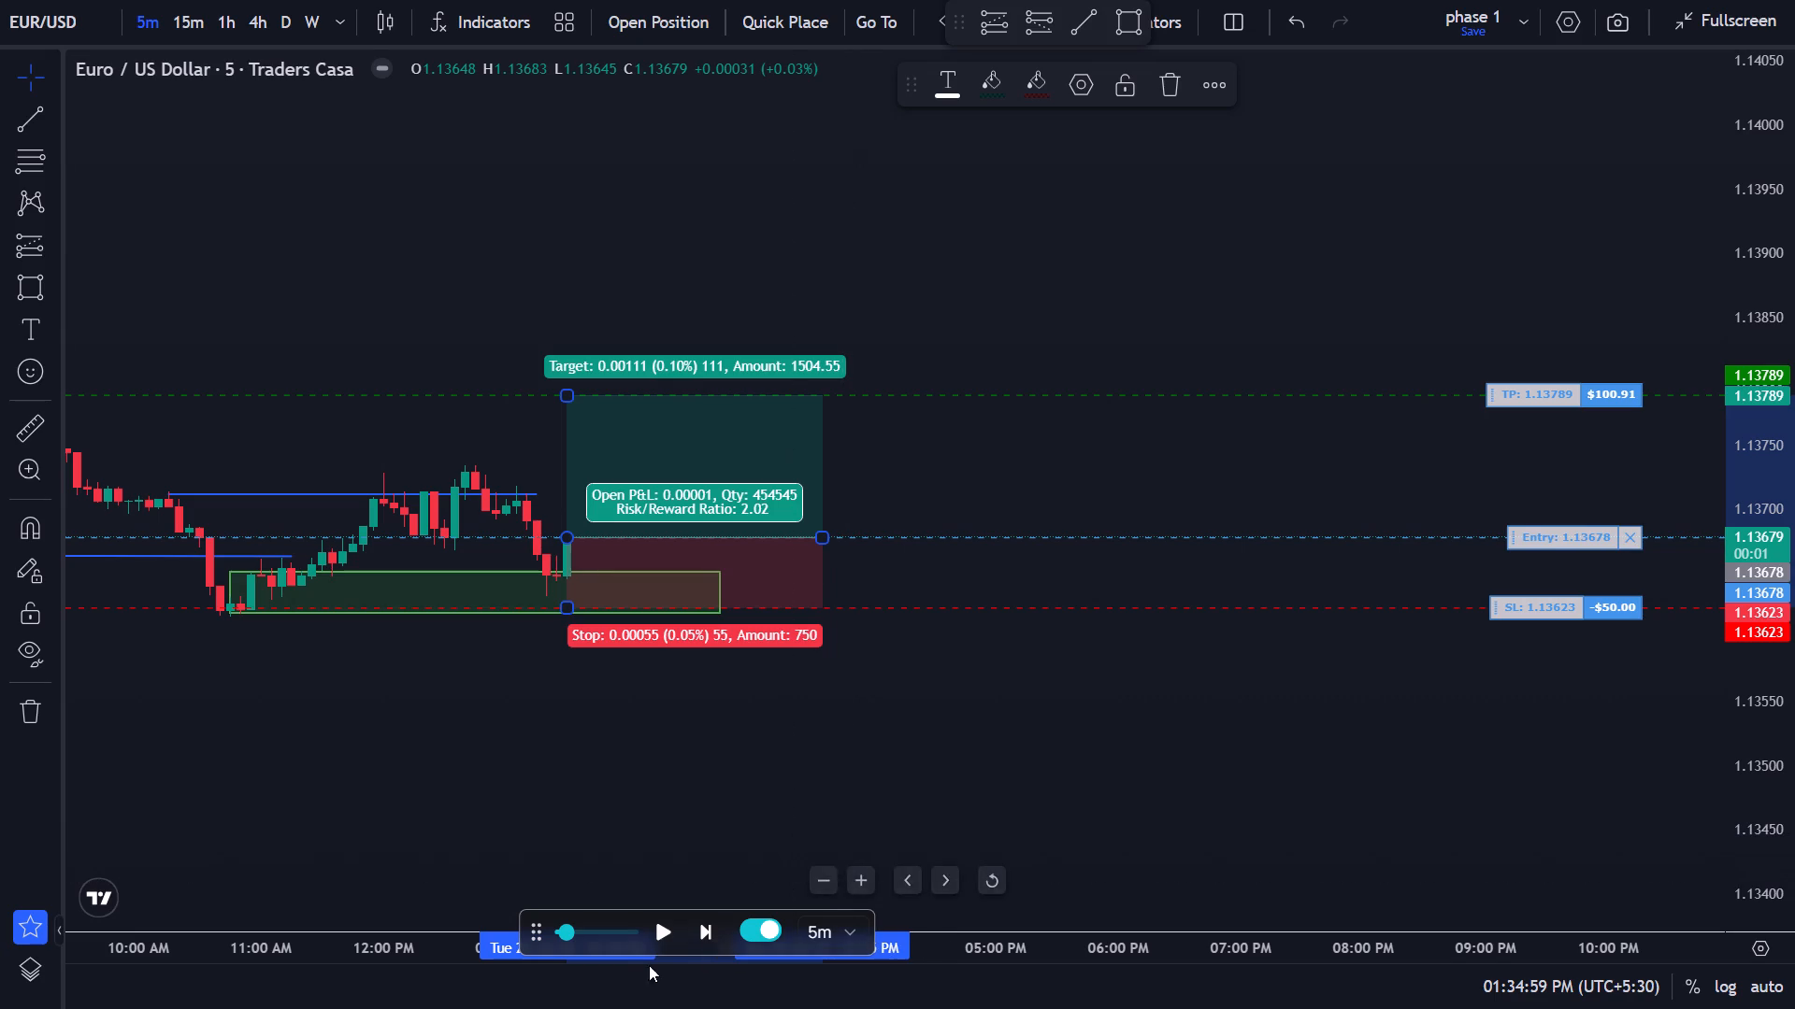
# Advance the 5-minute replay to about 3:15 PM to play out the placed trade.
pyautogui.click(701, 933)
pyautogui.click(701, 933)
pyautogui.doubleClick(701, 933)
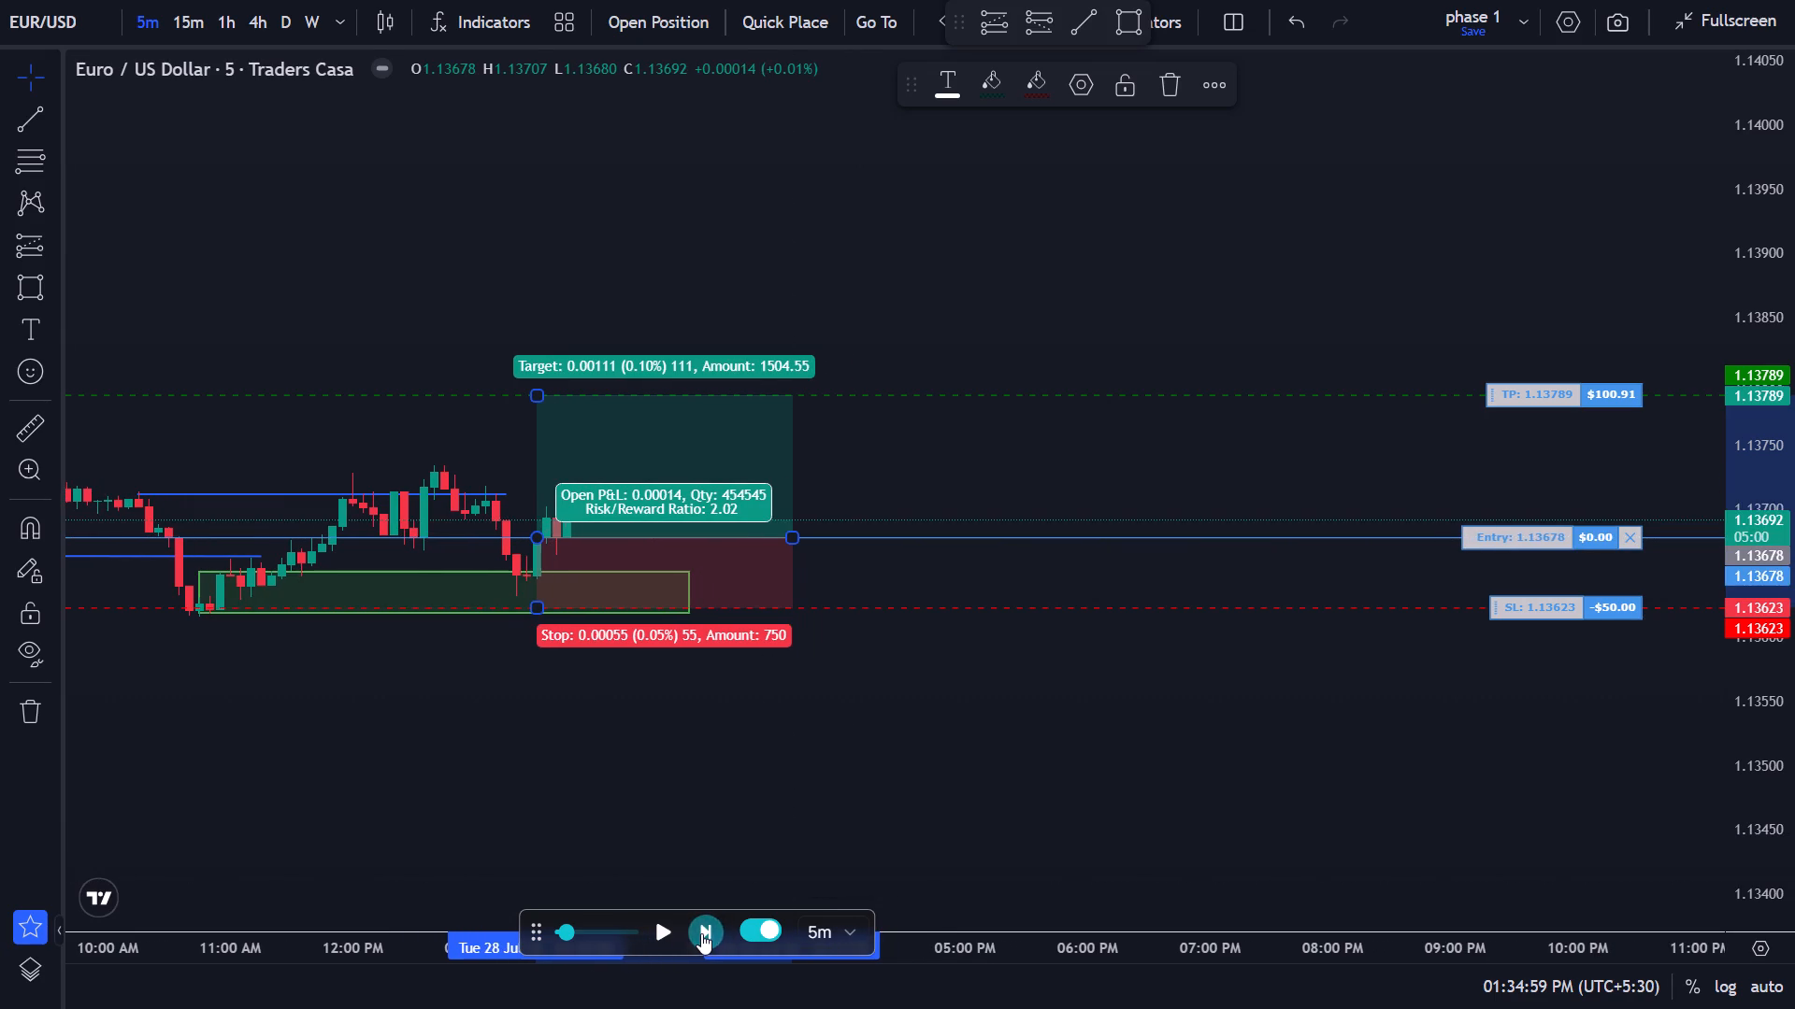
pyautogui.tripleClick(701, 933)
pyautogui.tripleClick(701, 933)
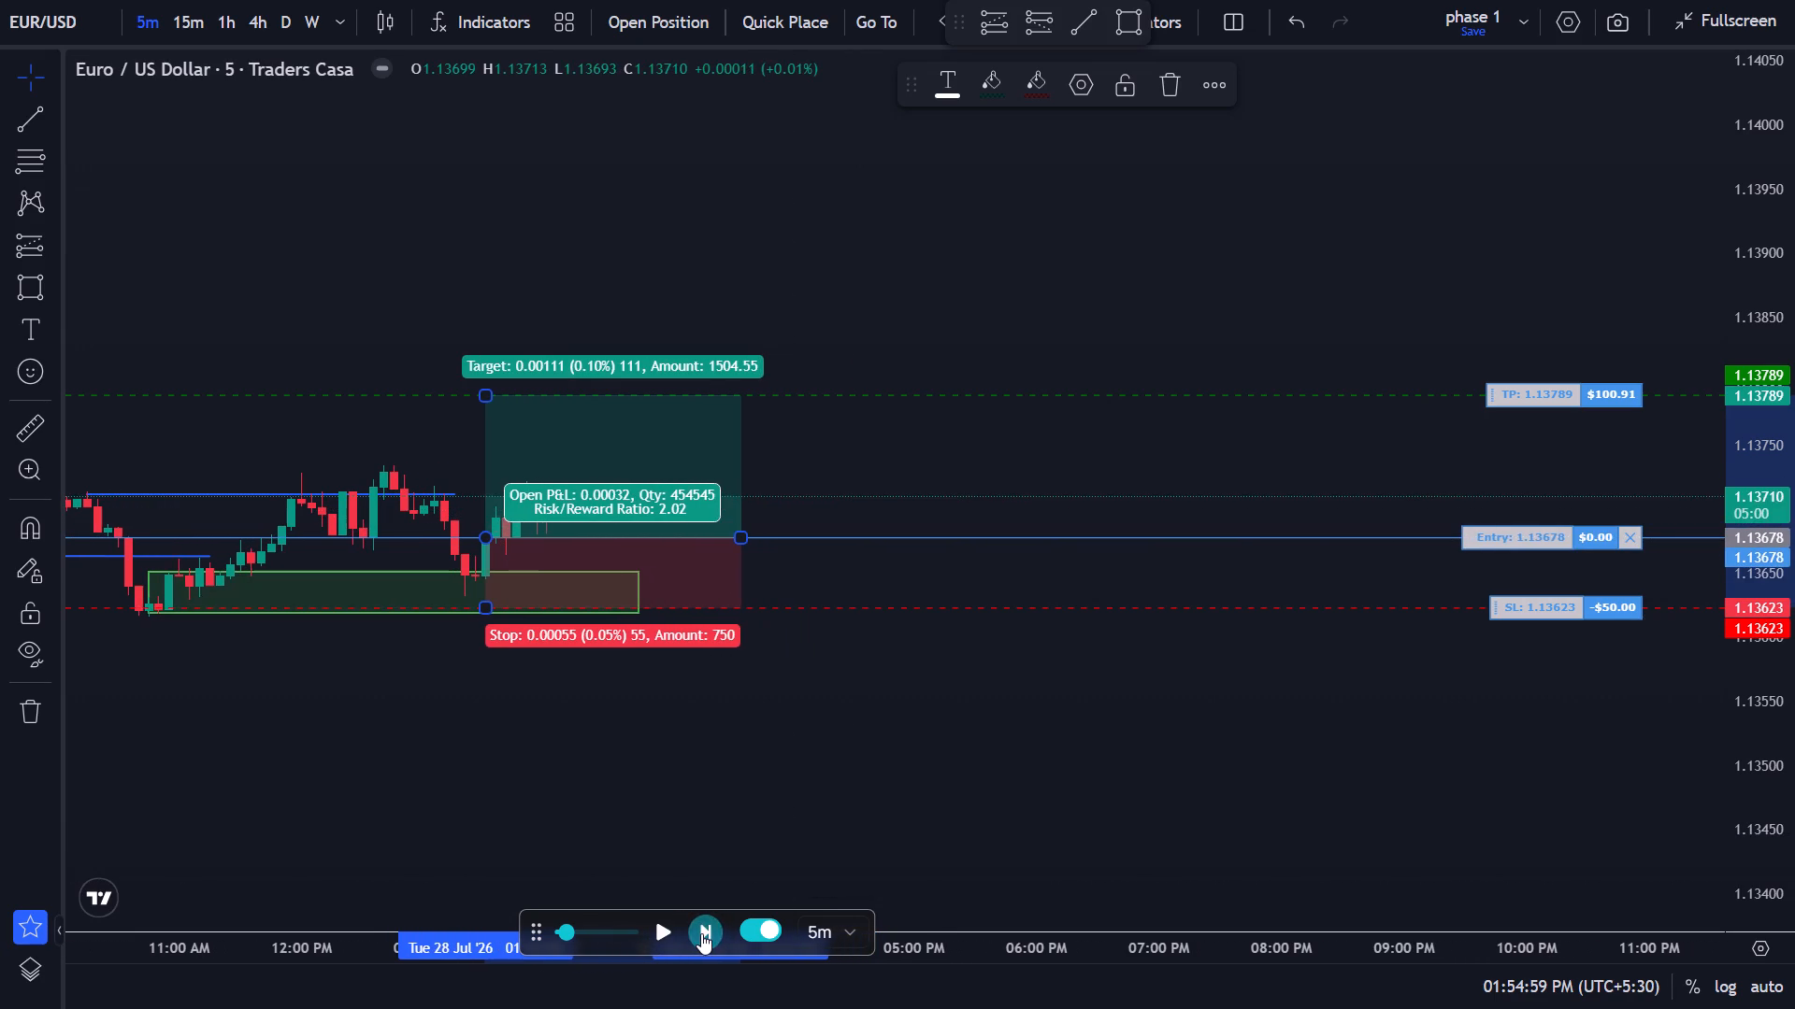
pyautogui.tripleClick(701, 933)
pyautogui.click(700, 933)
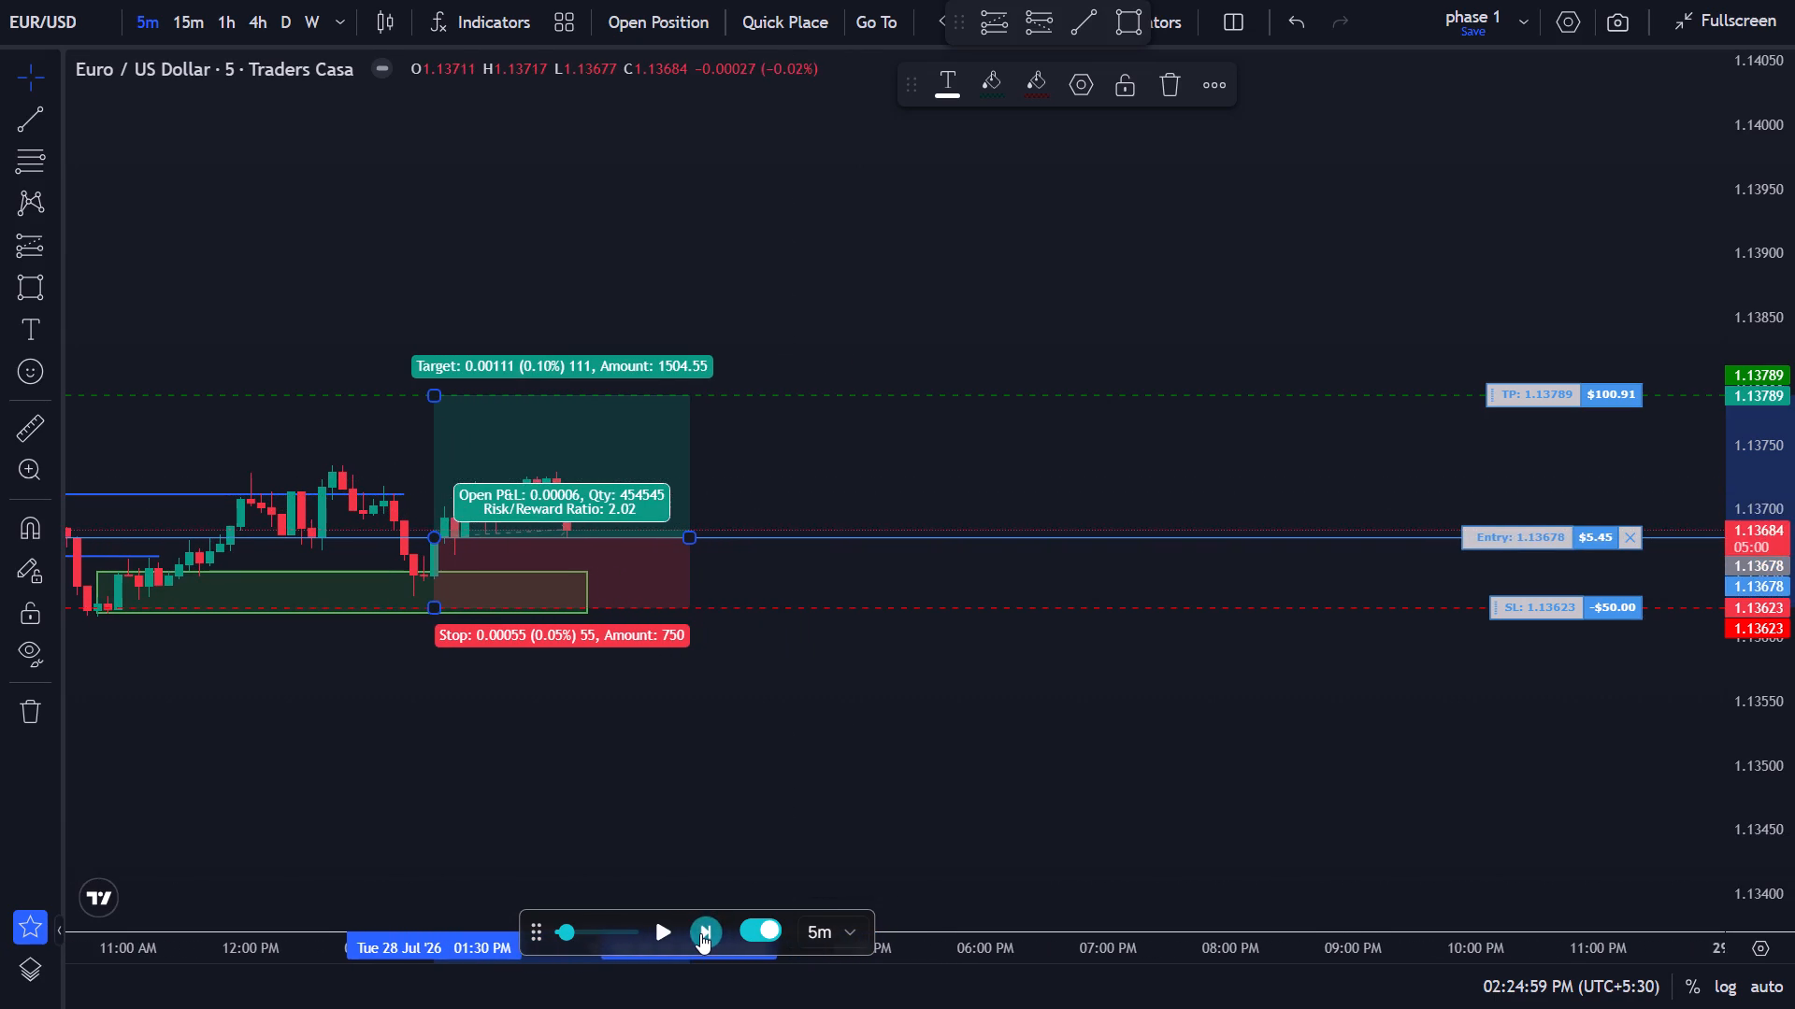
pyautogui.click(700, 933)
pyautogui.click(700, 933)
pyautogui.click(700, 933)
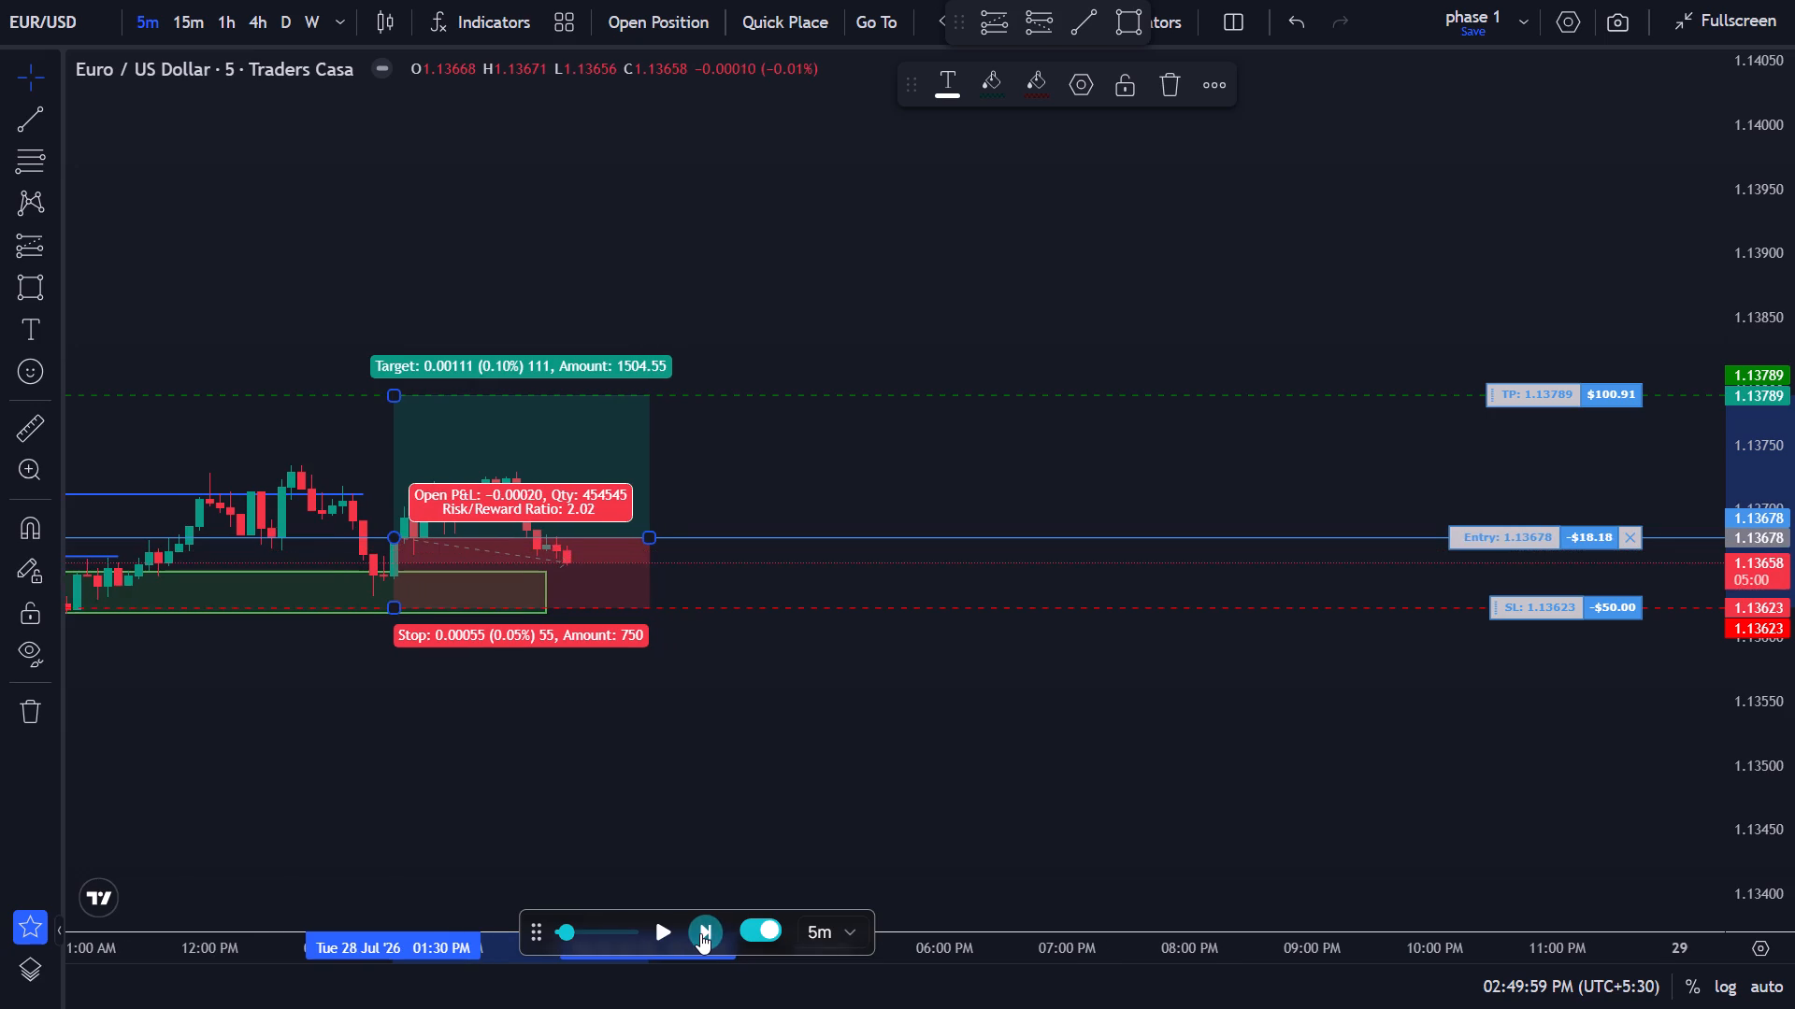
pyautogui.click(700, 933)
pyautogui.click(700, 933)
pyautogui.click(700, 933)
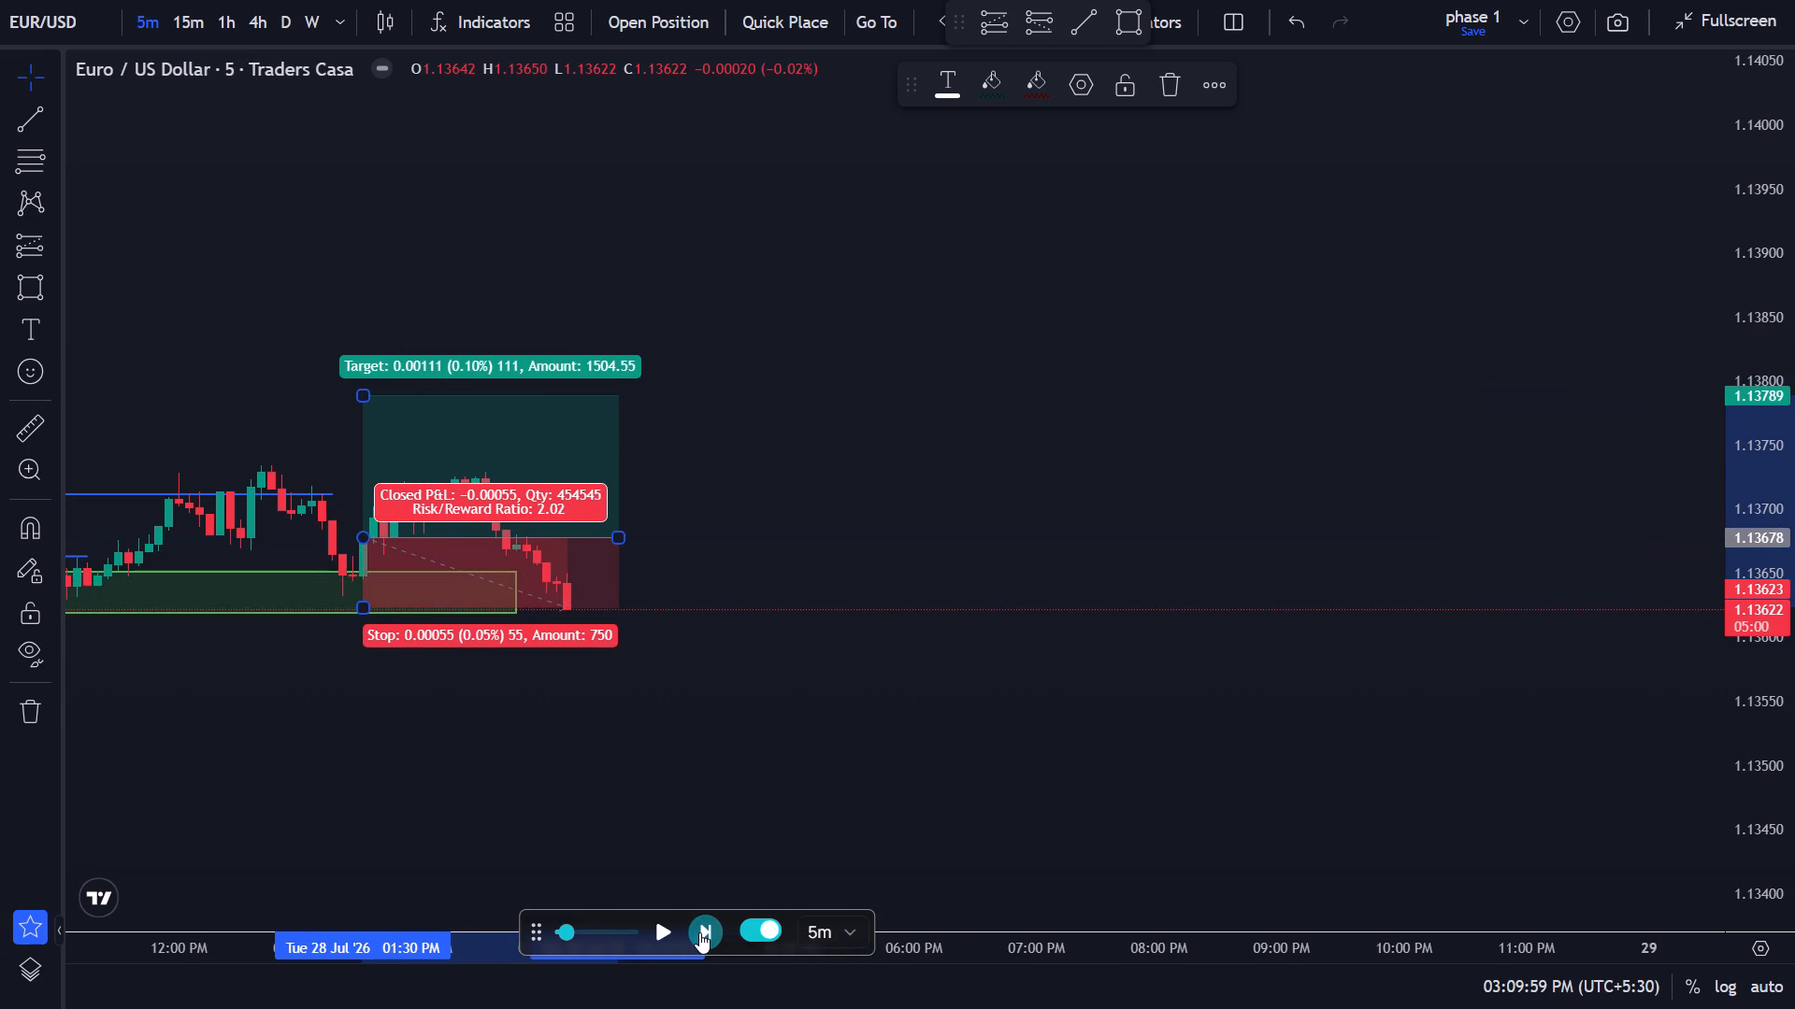
# Delete the long position drawing of the played-out trade.
pyautogui.click(560, 473)
pyautogui.click(1145, 81)
pyautogui.click(1121, 89)
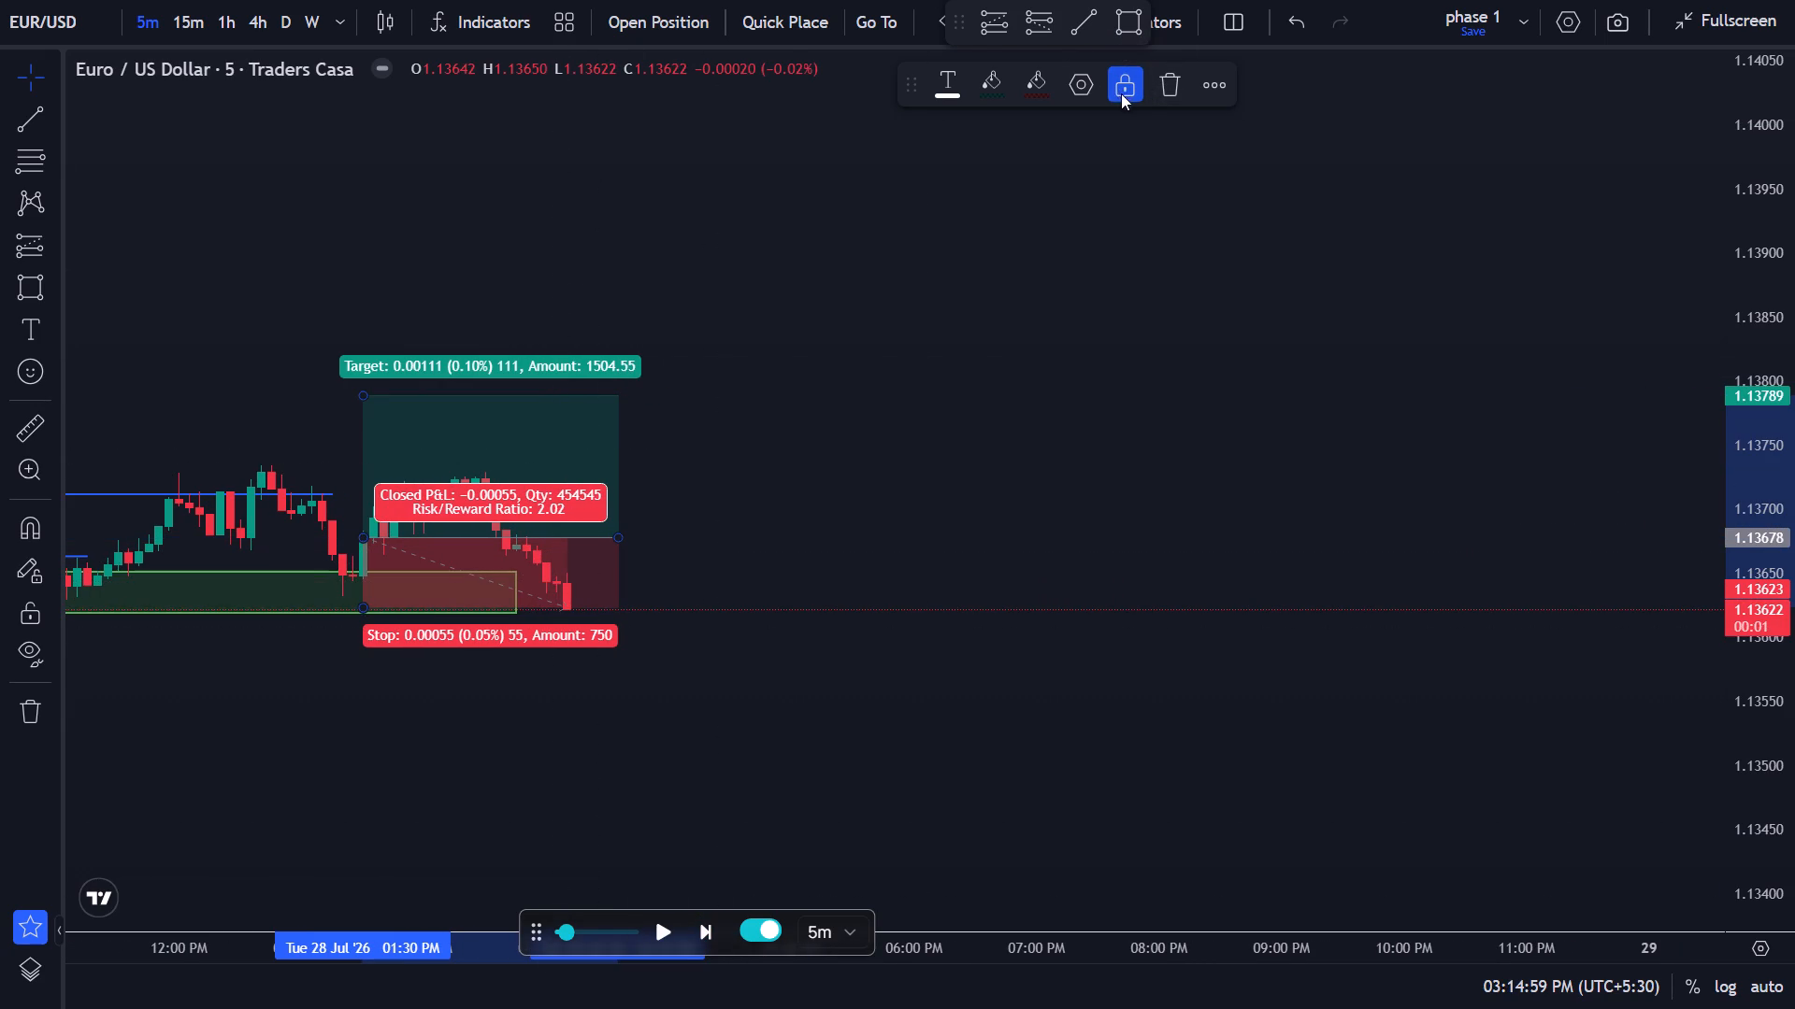
pyautogui.click(1163, 71)
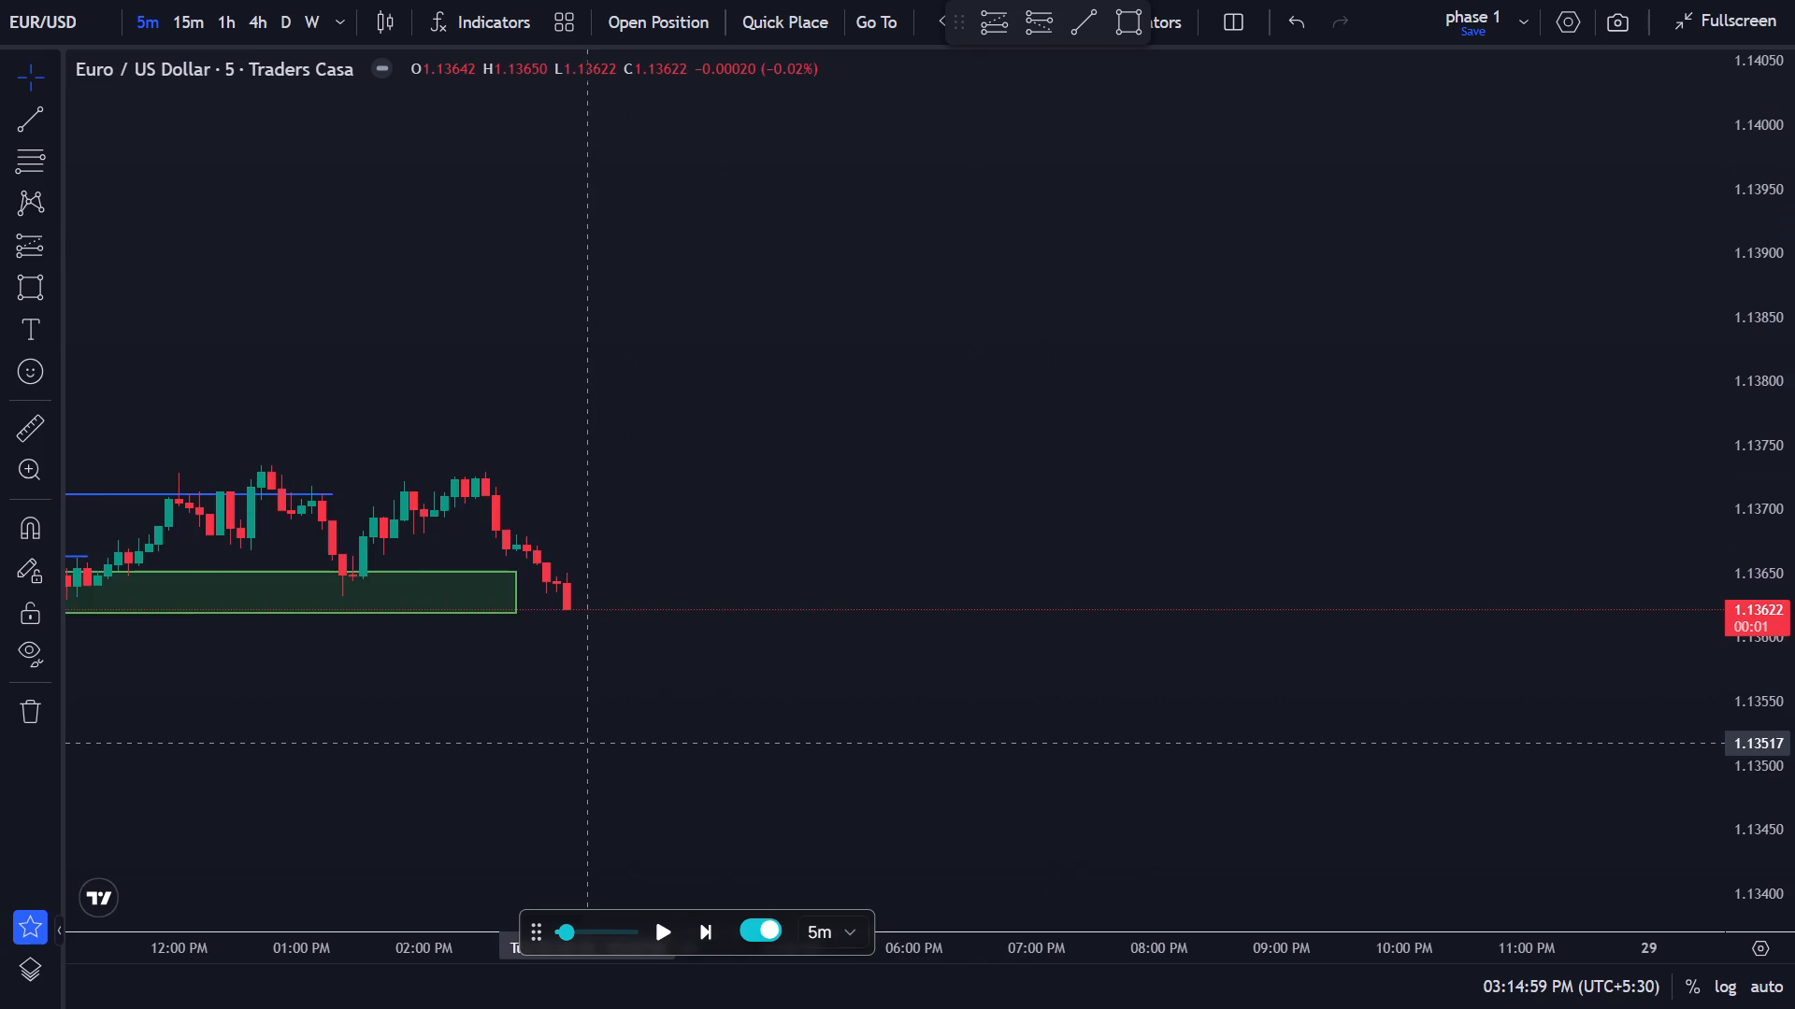
# Examine the wider EUR/USD price history and marked zones on the 15-minute chart with the price scale auto-fitted.
pyautogui.scroll(-13, 586, 746)
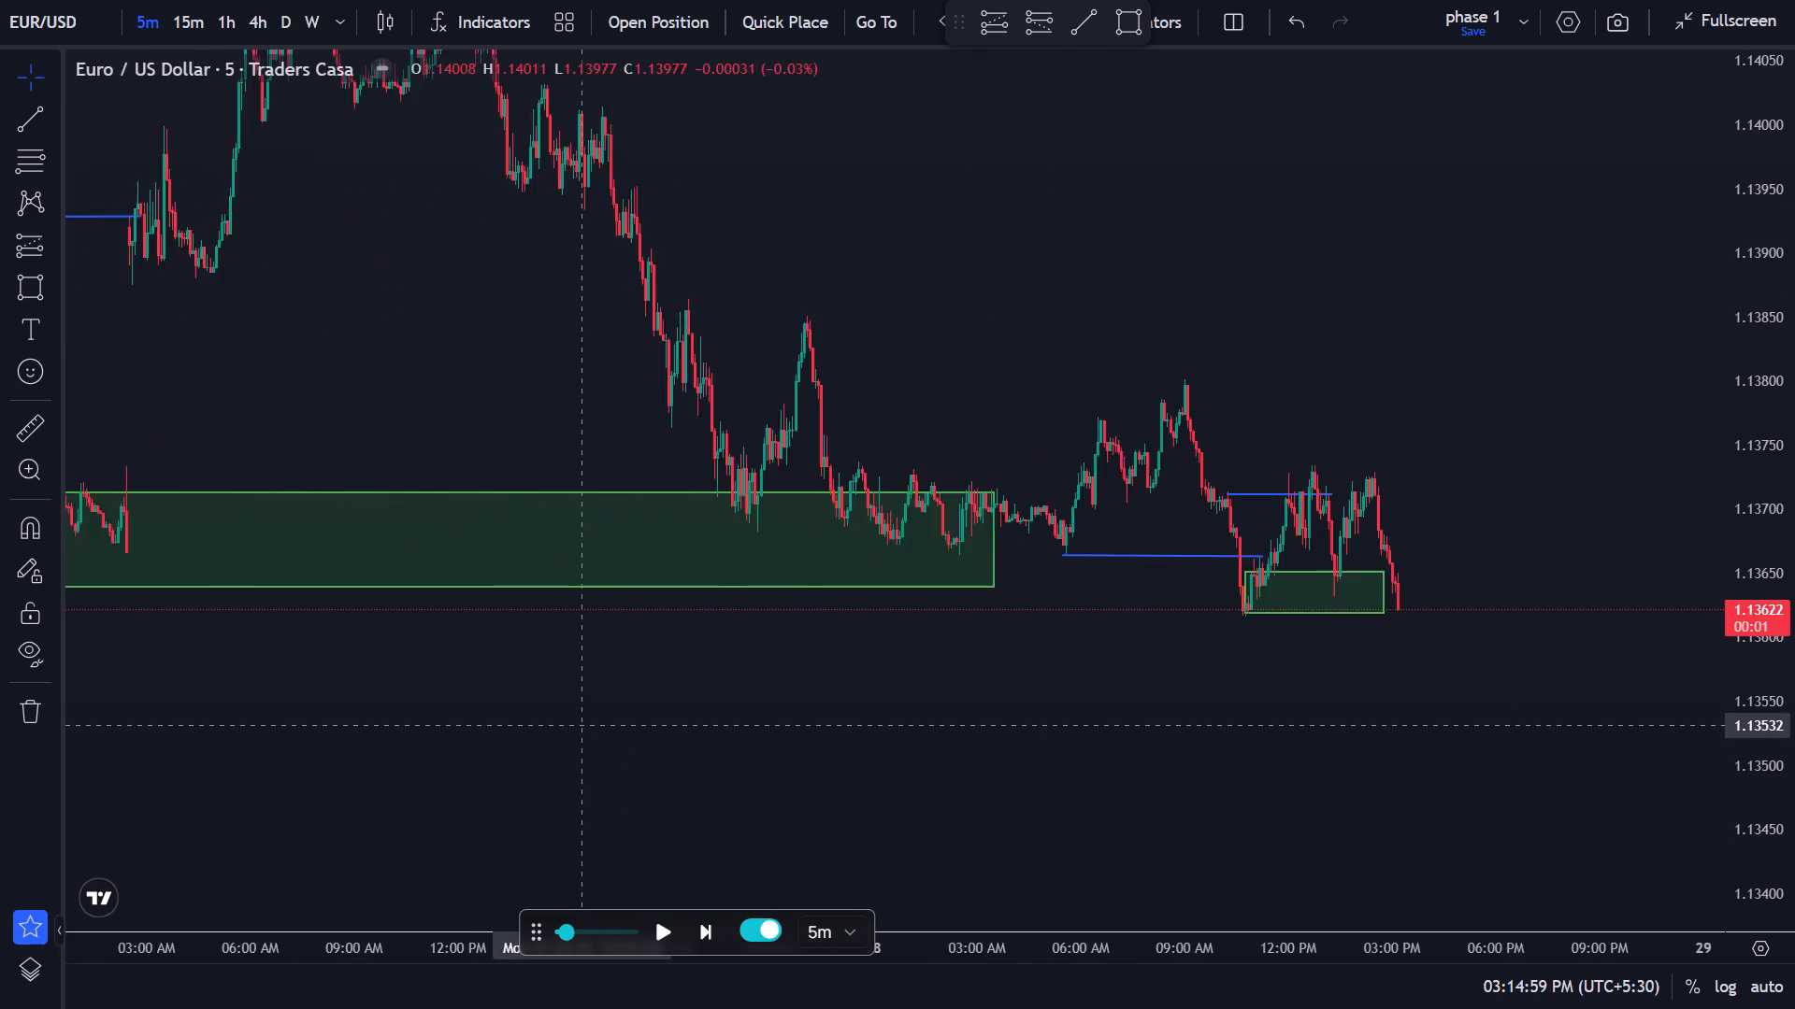
pyautogui.scroll(-11, 582, 725)
pyautogui.scroll(1, 577, 725)
pyautogui.scroll(-1, 577, 725)
pyautogui.scroll(1, 577, 725)
pyautogui.scroll(-2, 575, 721)
pyautogui.scroll(1, 575, 721)
pyautogui.scroll(-3, 575, 721)
pyautogui.scroll(1, 572, 719)
pyautogui.scroll(-7, 571, 720)
pyautogui.click(202, 30)
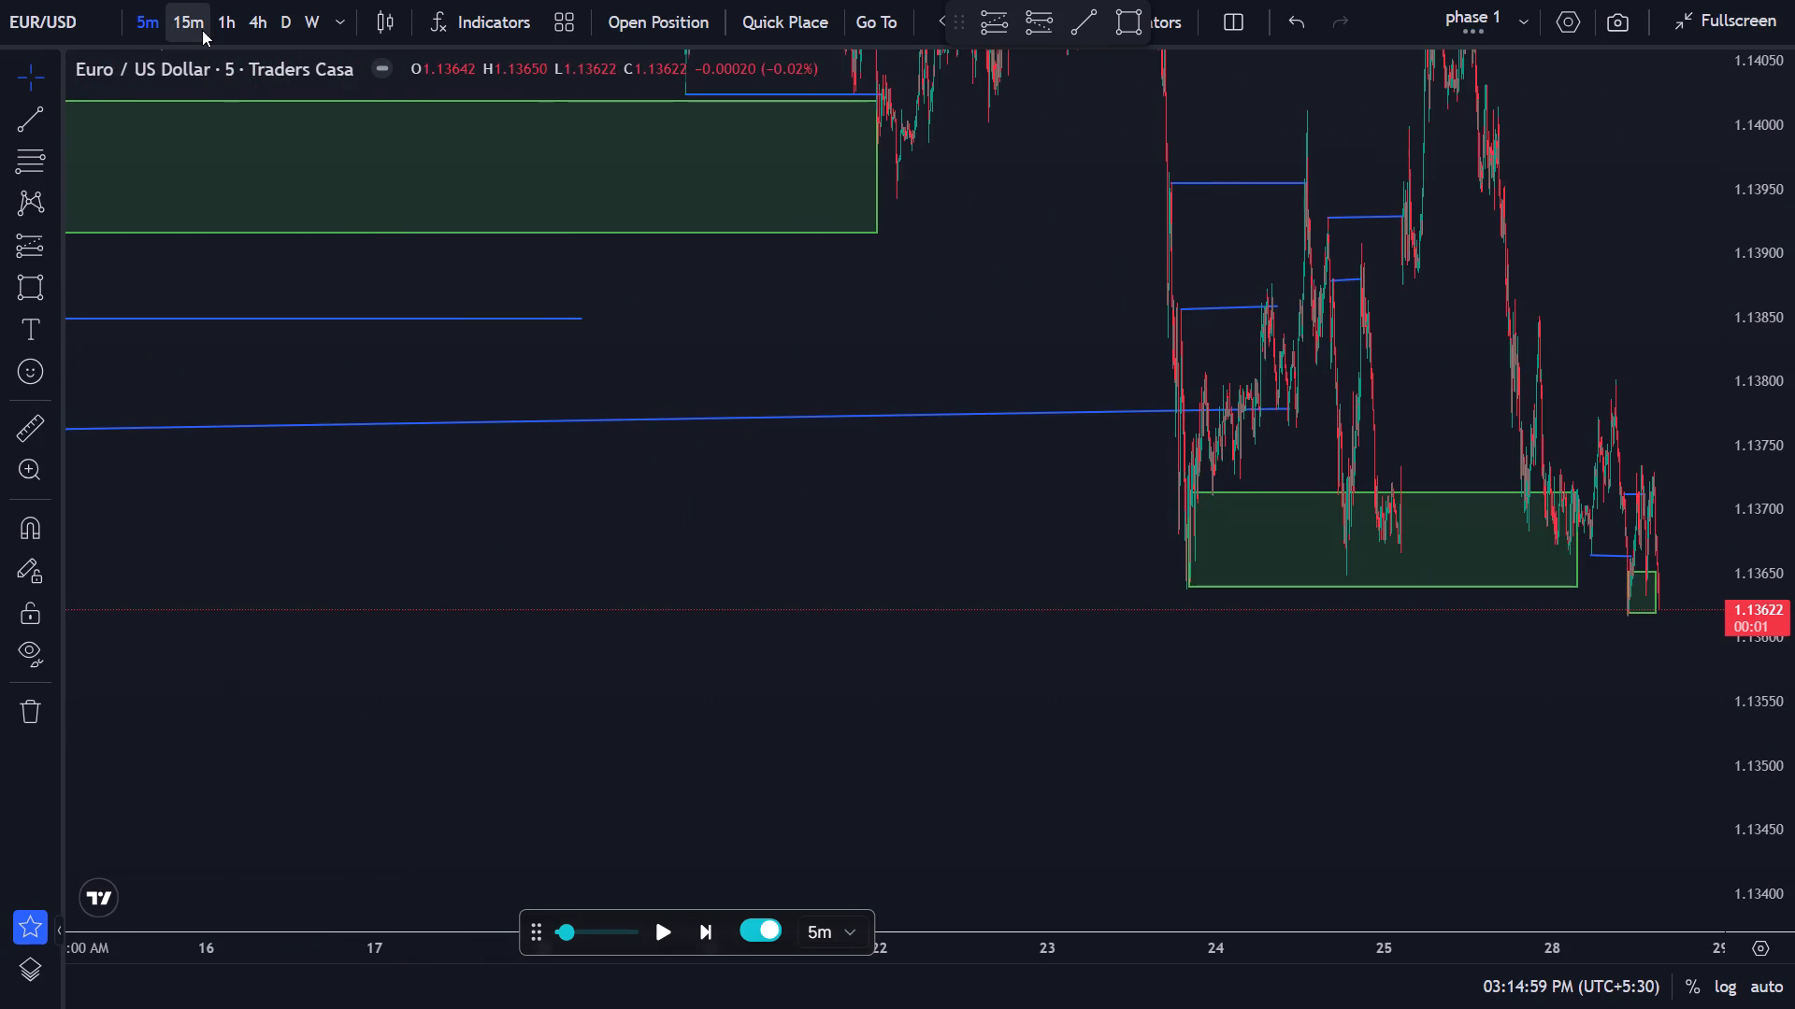
pyautogui.doubleClick(1759, 507)
pyautogui.doubleClick(1757, 512)
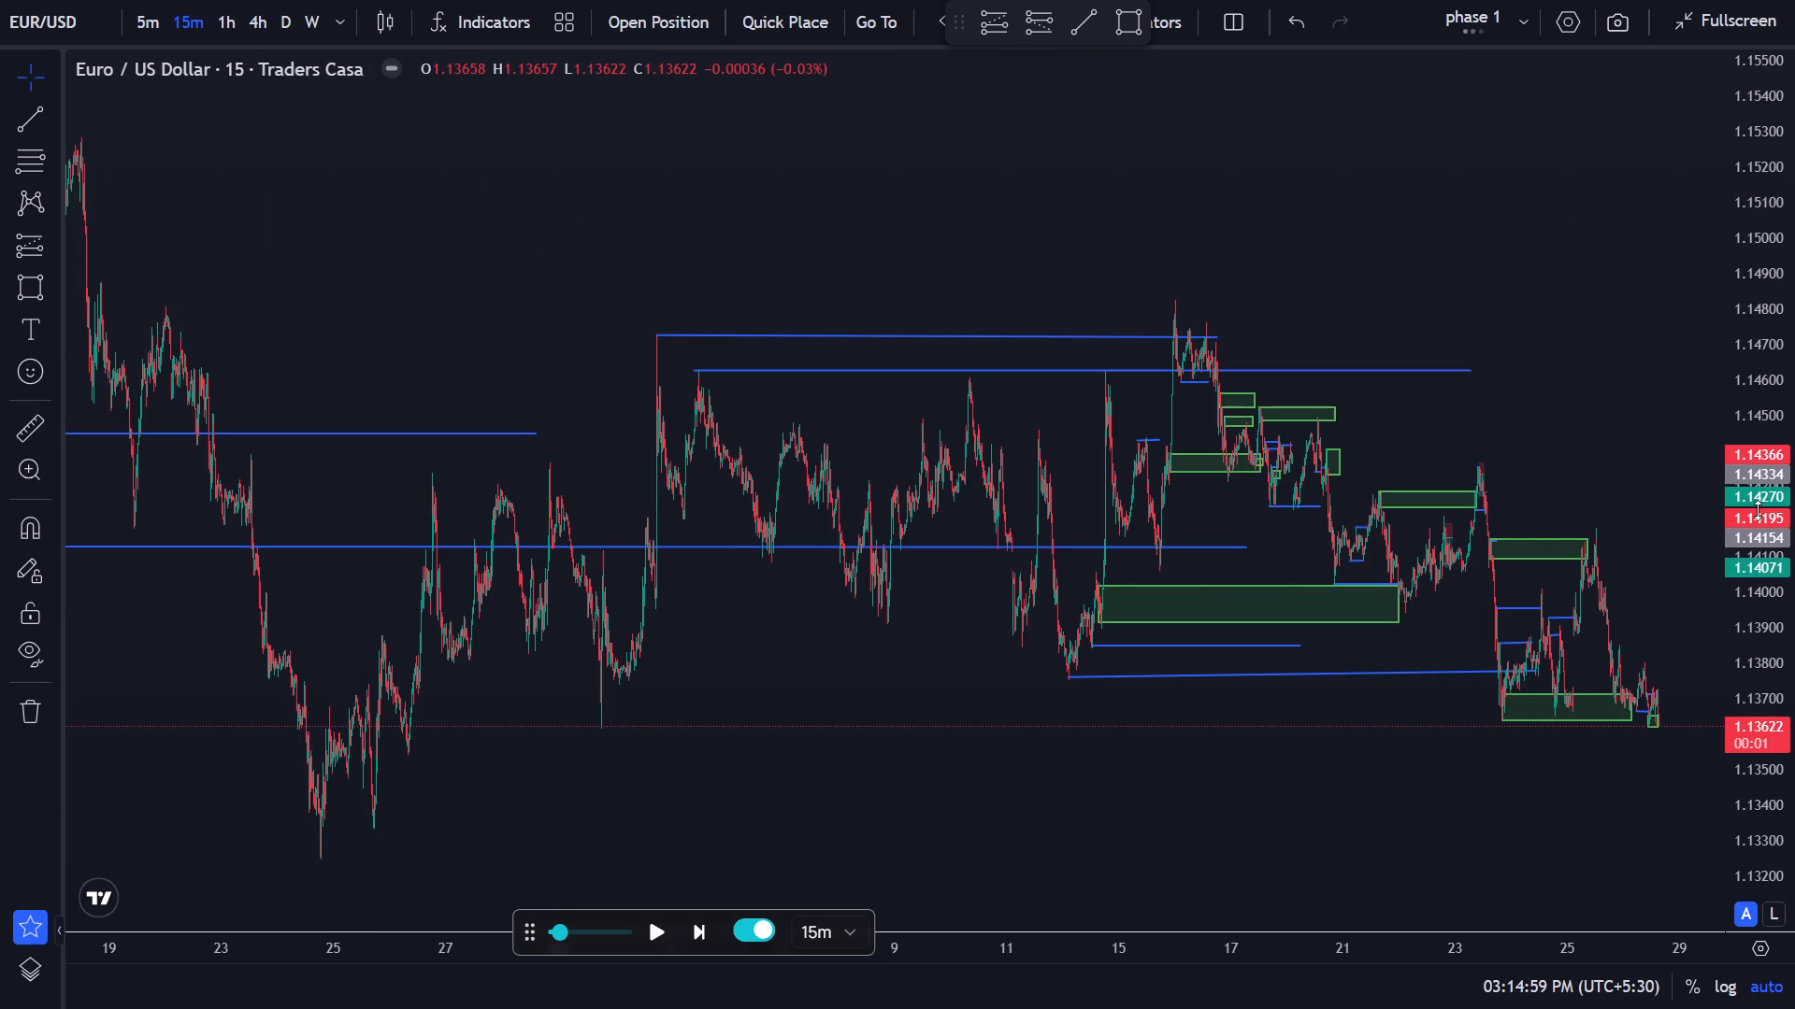
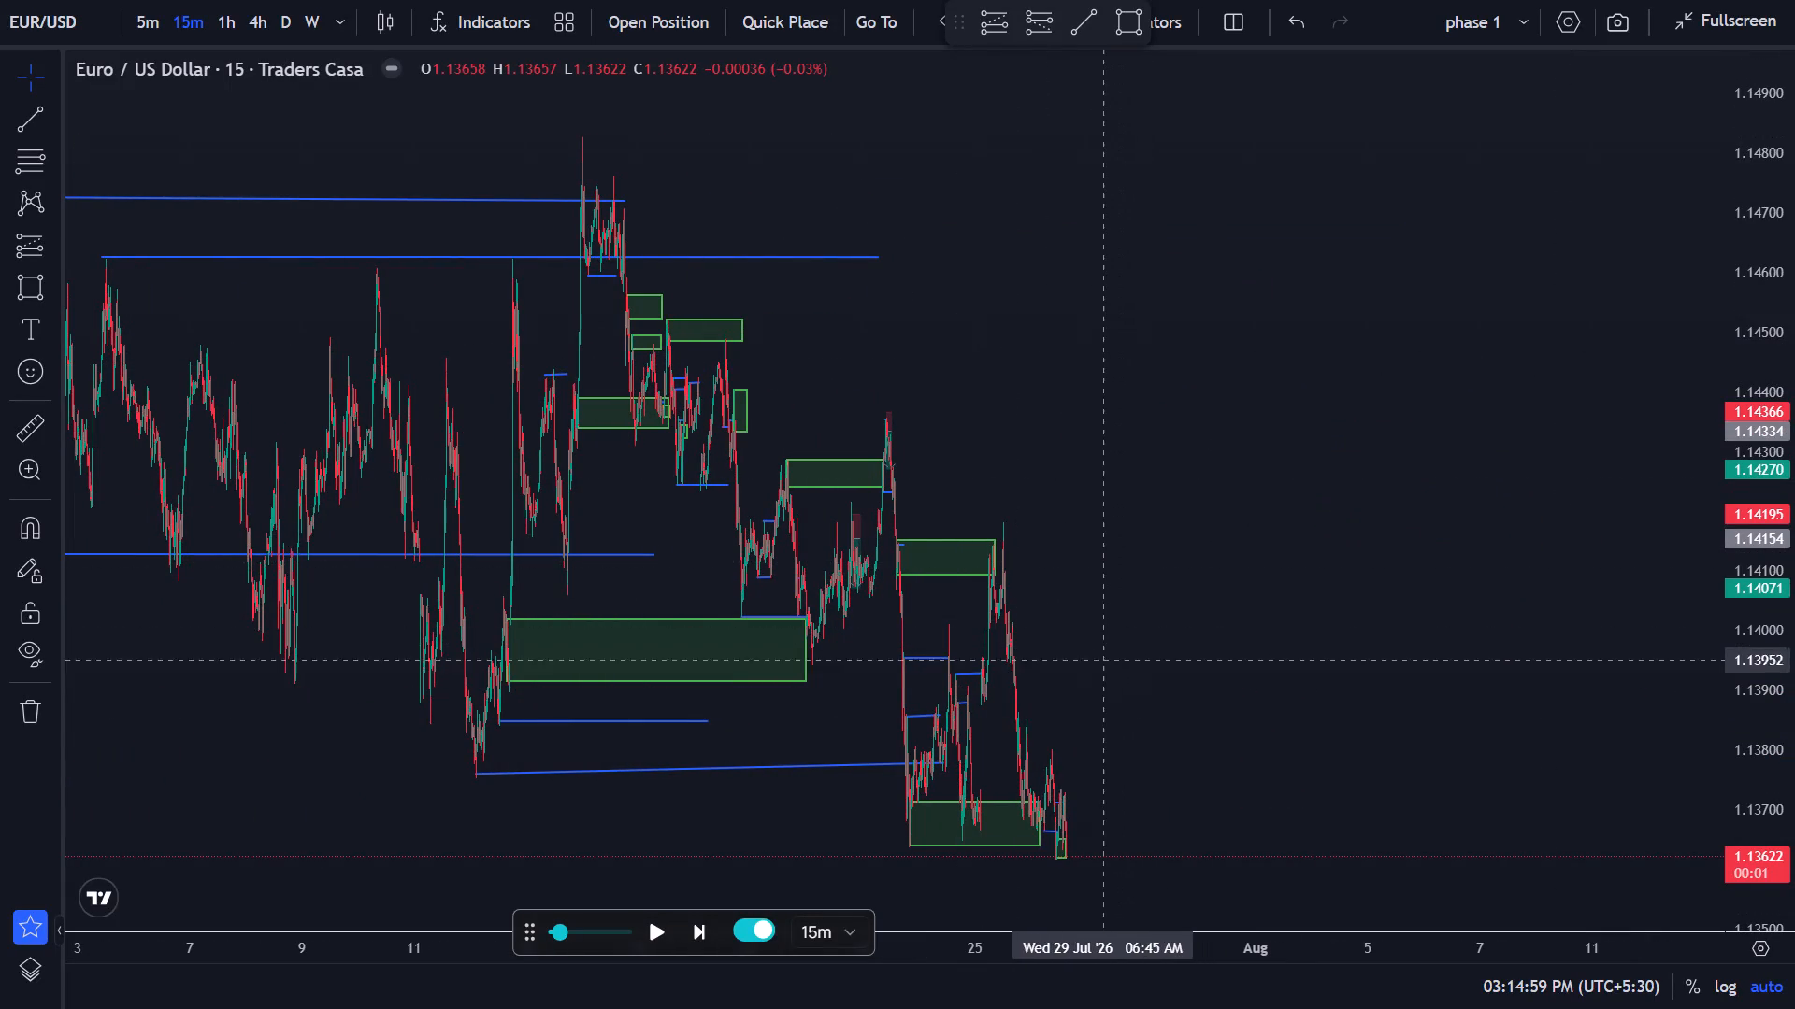
# Examine the recent EUR/USD price action and marked zones around 28 July on the 15-minute chart.
pyautogui.scroll(3, 1089, 699)
pyautogui.moveTo(849, 645); pyautogui.dragTo(1163, 702)
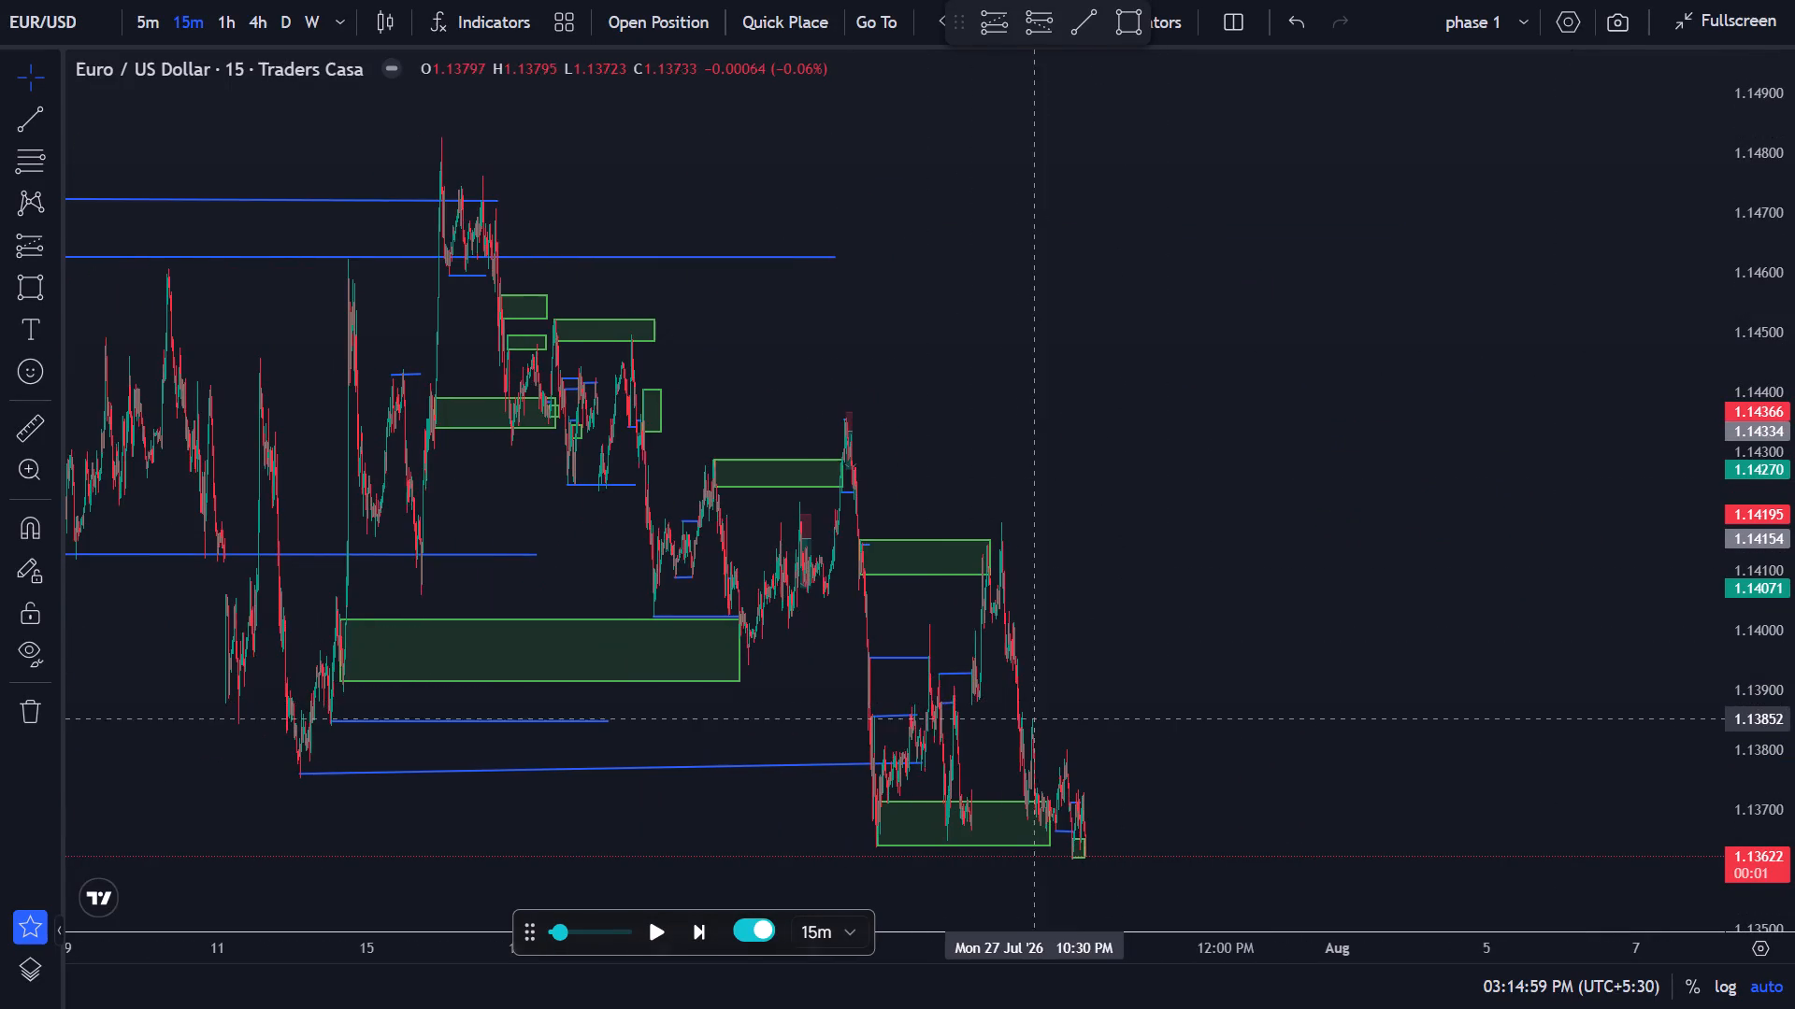
pyautogui.scroll(6, 1028, 719)
pyautogui.moveTo(733, 647); pyautogui.dragTo(908, 651)
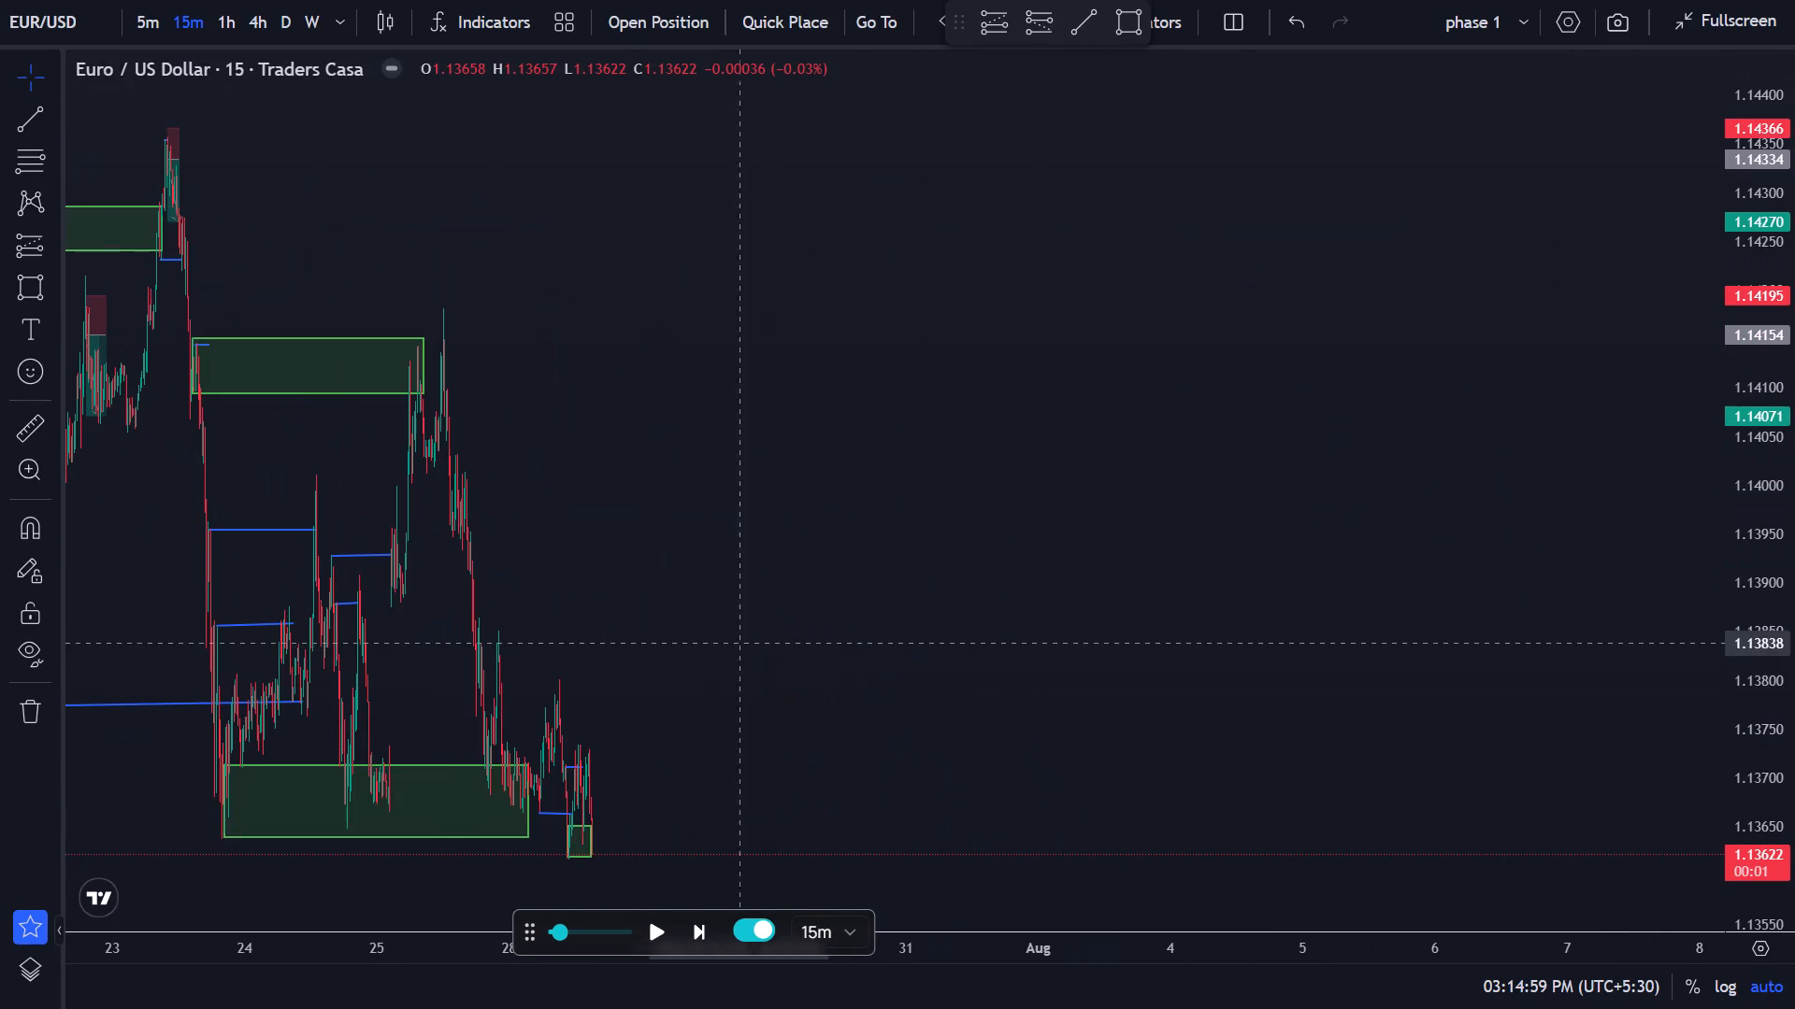
pyautogui.moveTo(908, 651); pyautogui.dragTo(1249, 679)
pyautogui.scroll(6, 1135, 724)
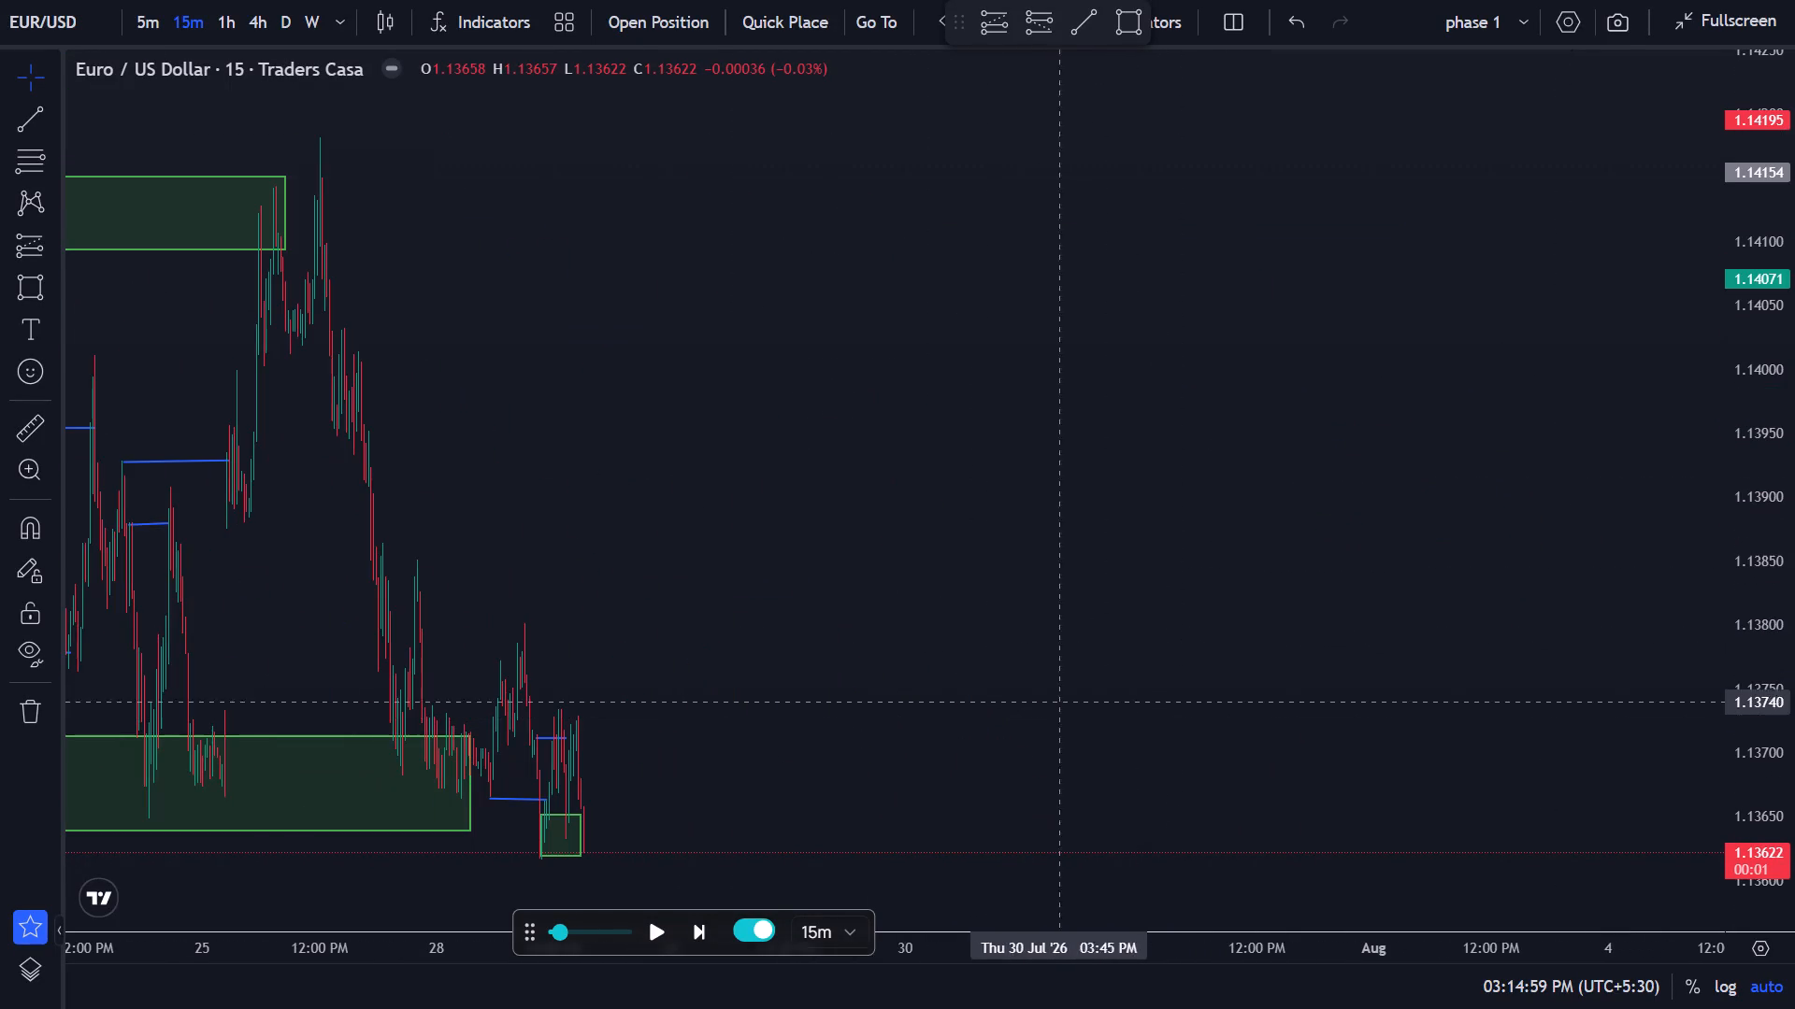
pyautogui.moveTo(798, 629); pyautogui.dragTo(1323, 616)
pyautogui.scroll(3, 1129, 691)
pyautogui.moveTo(950, 635); pyautogui.dragTo(1293, 645)
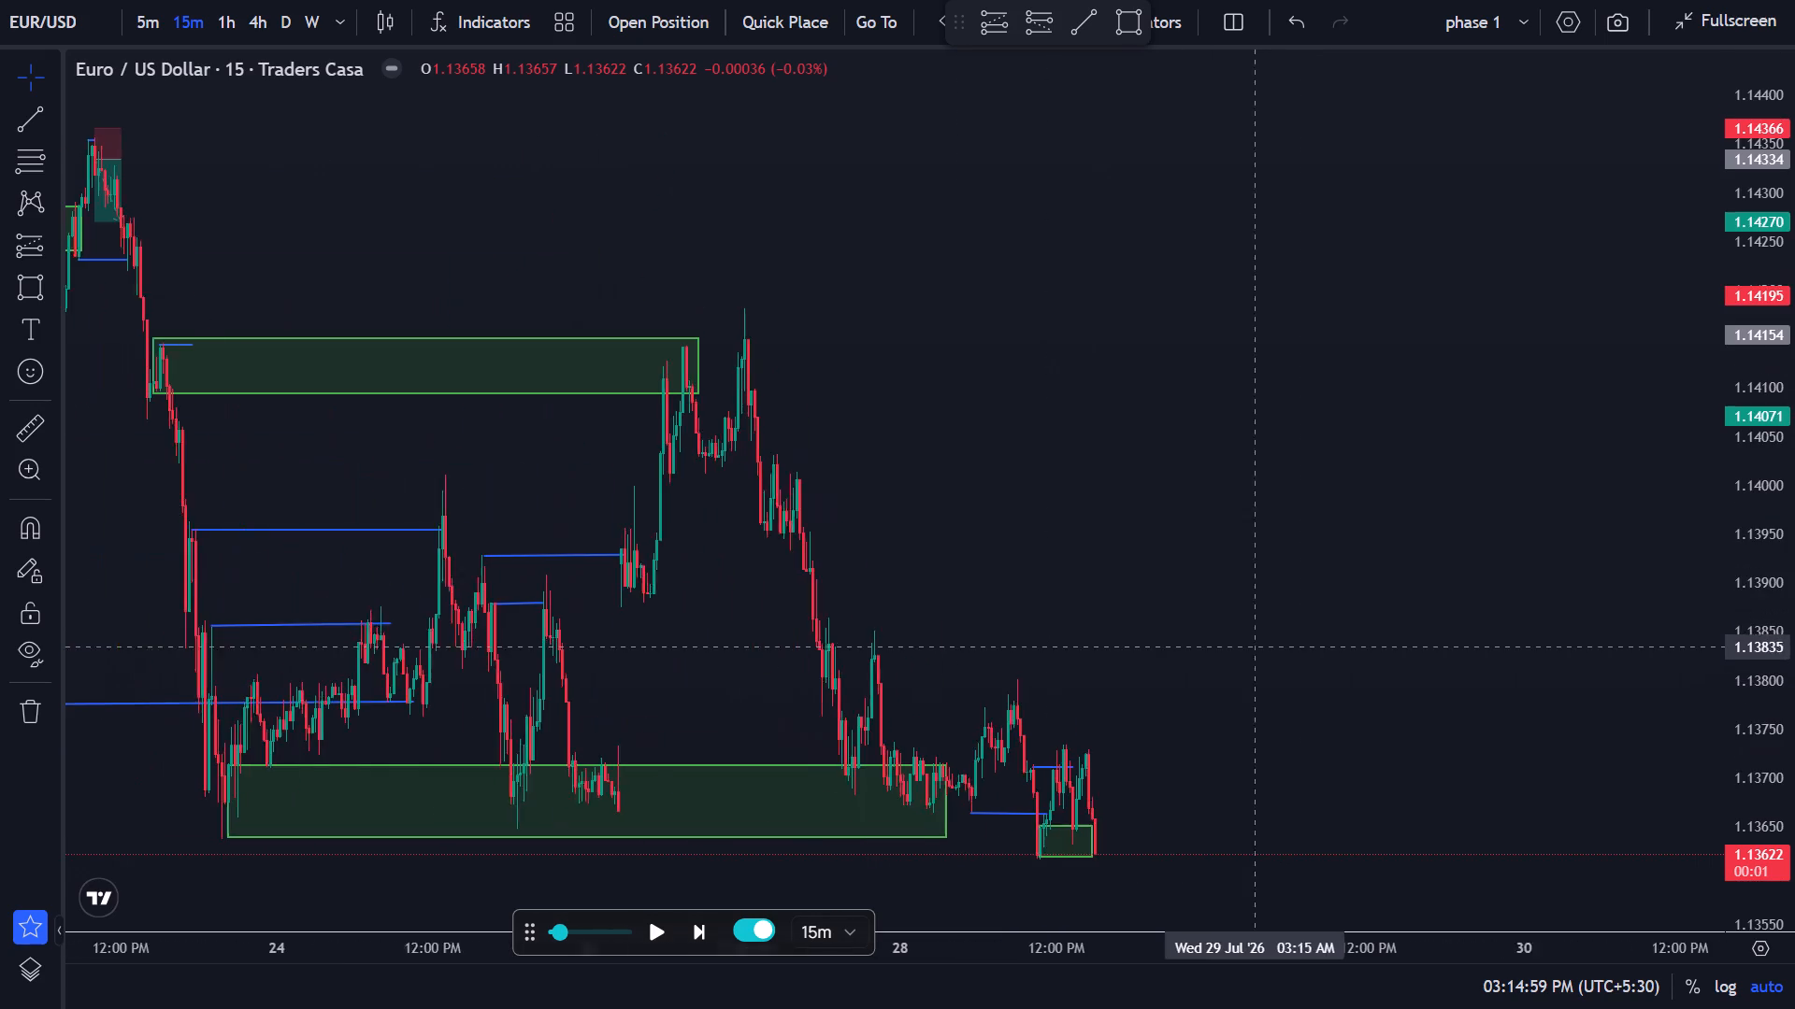
pyautogui.moveTo(1293, 645); pyautogui.dragTo(1307, 639)
pyautogui.scroll(2, 1296, 649)
pyautogui.moveTo(1221, 649); pyautogui.dragTo(1399, 645)
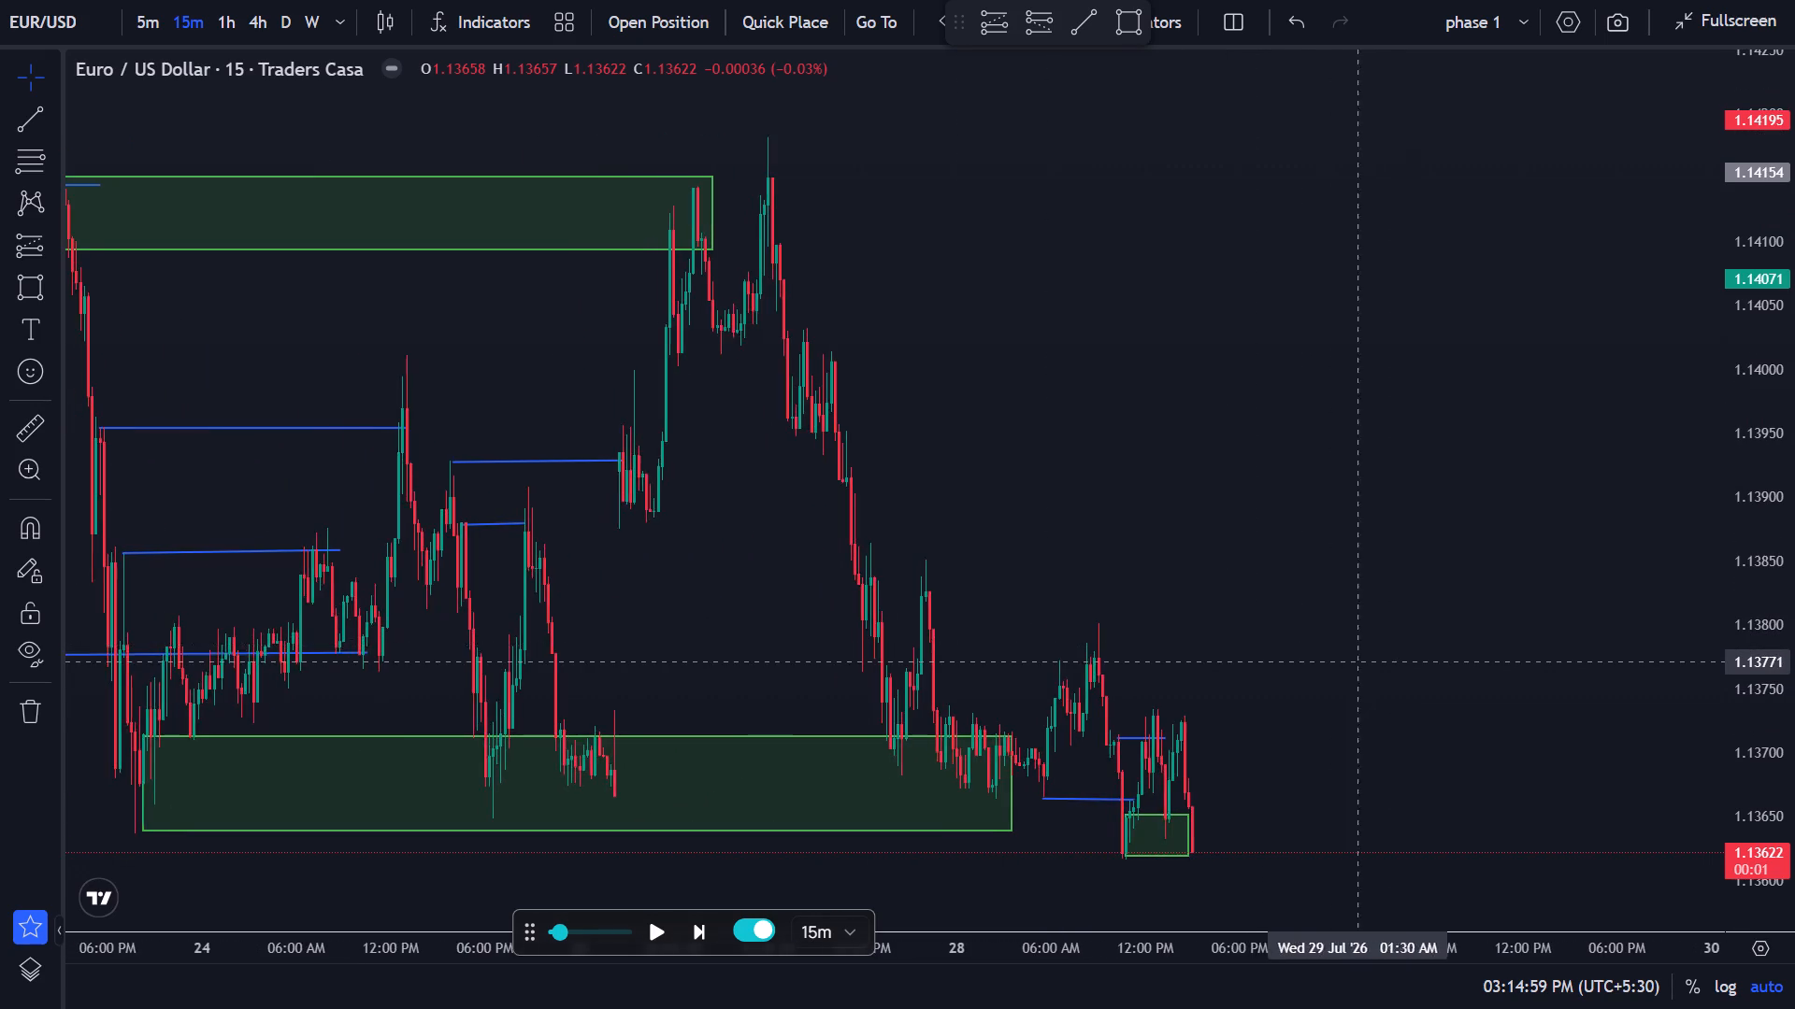
pyautogui.scroll(6, 1320, 661)
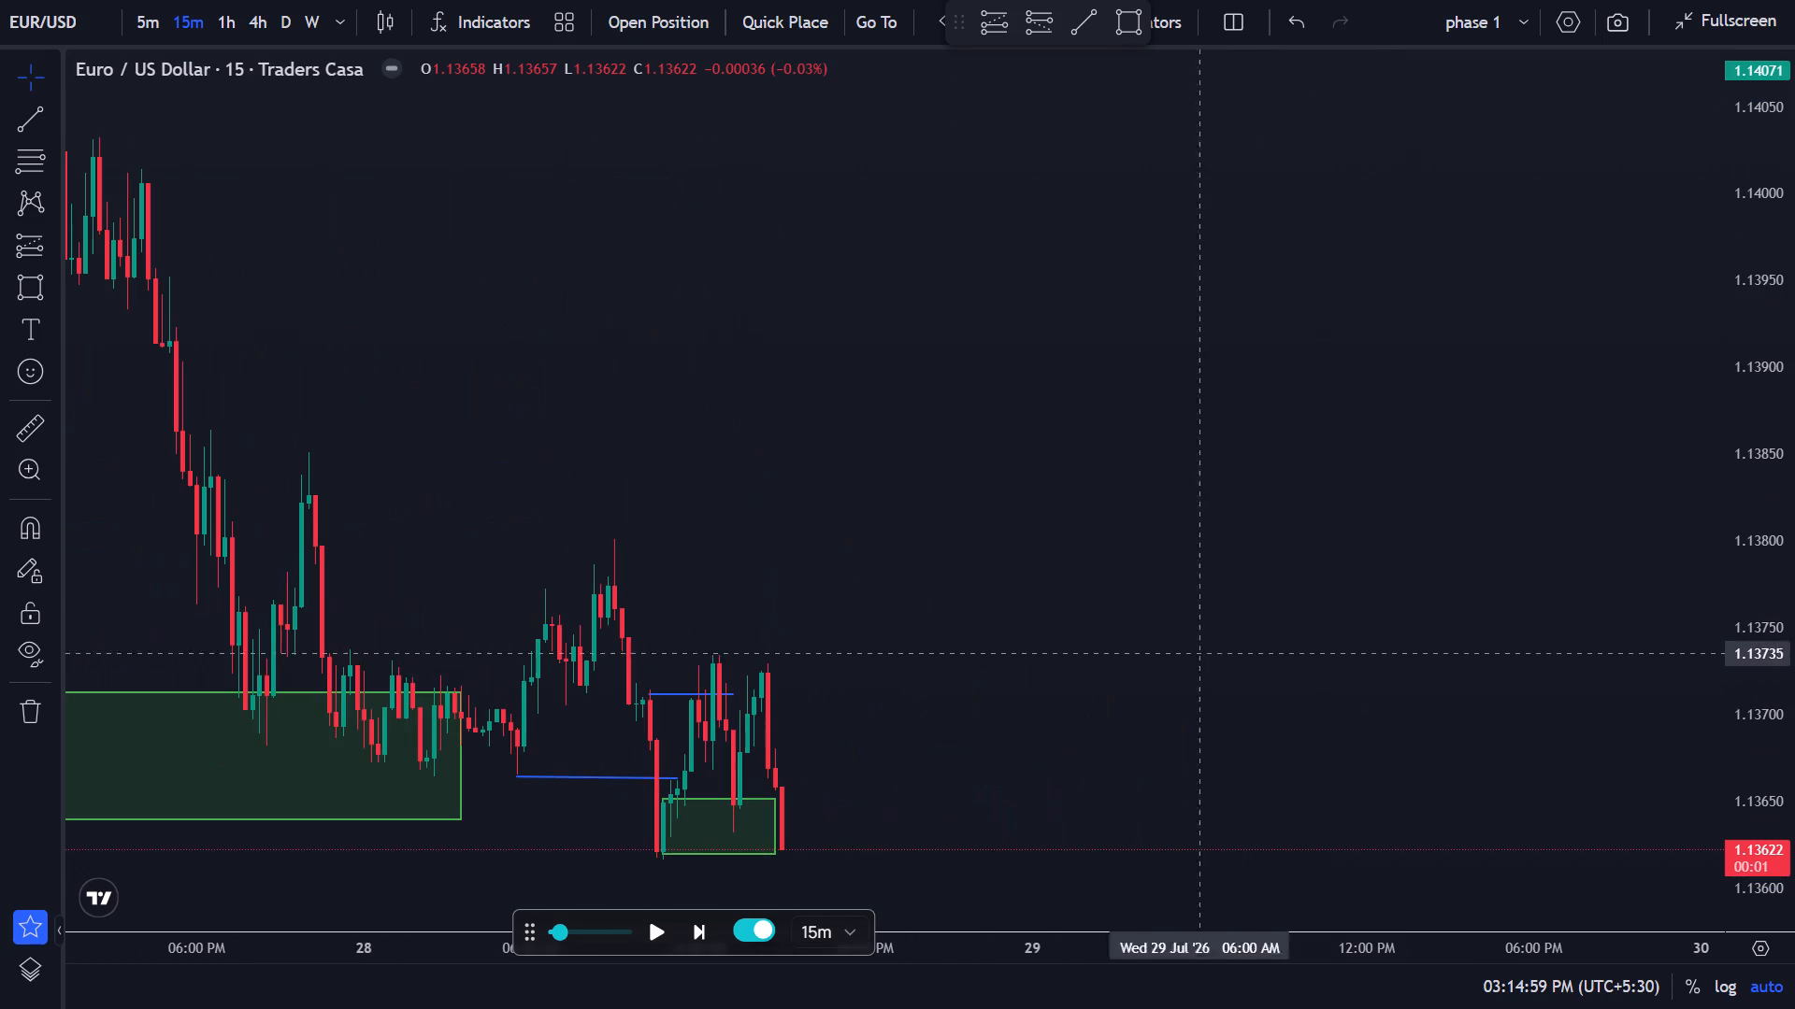
pyautogui.moveTo(985, 598); pyautogui.dragTo(1287, 586)
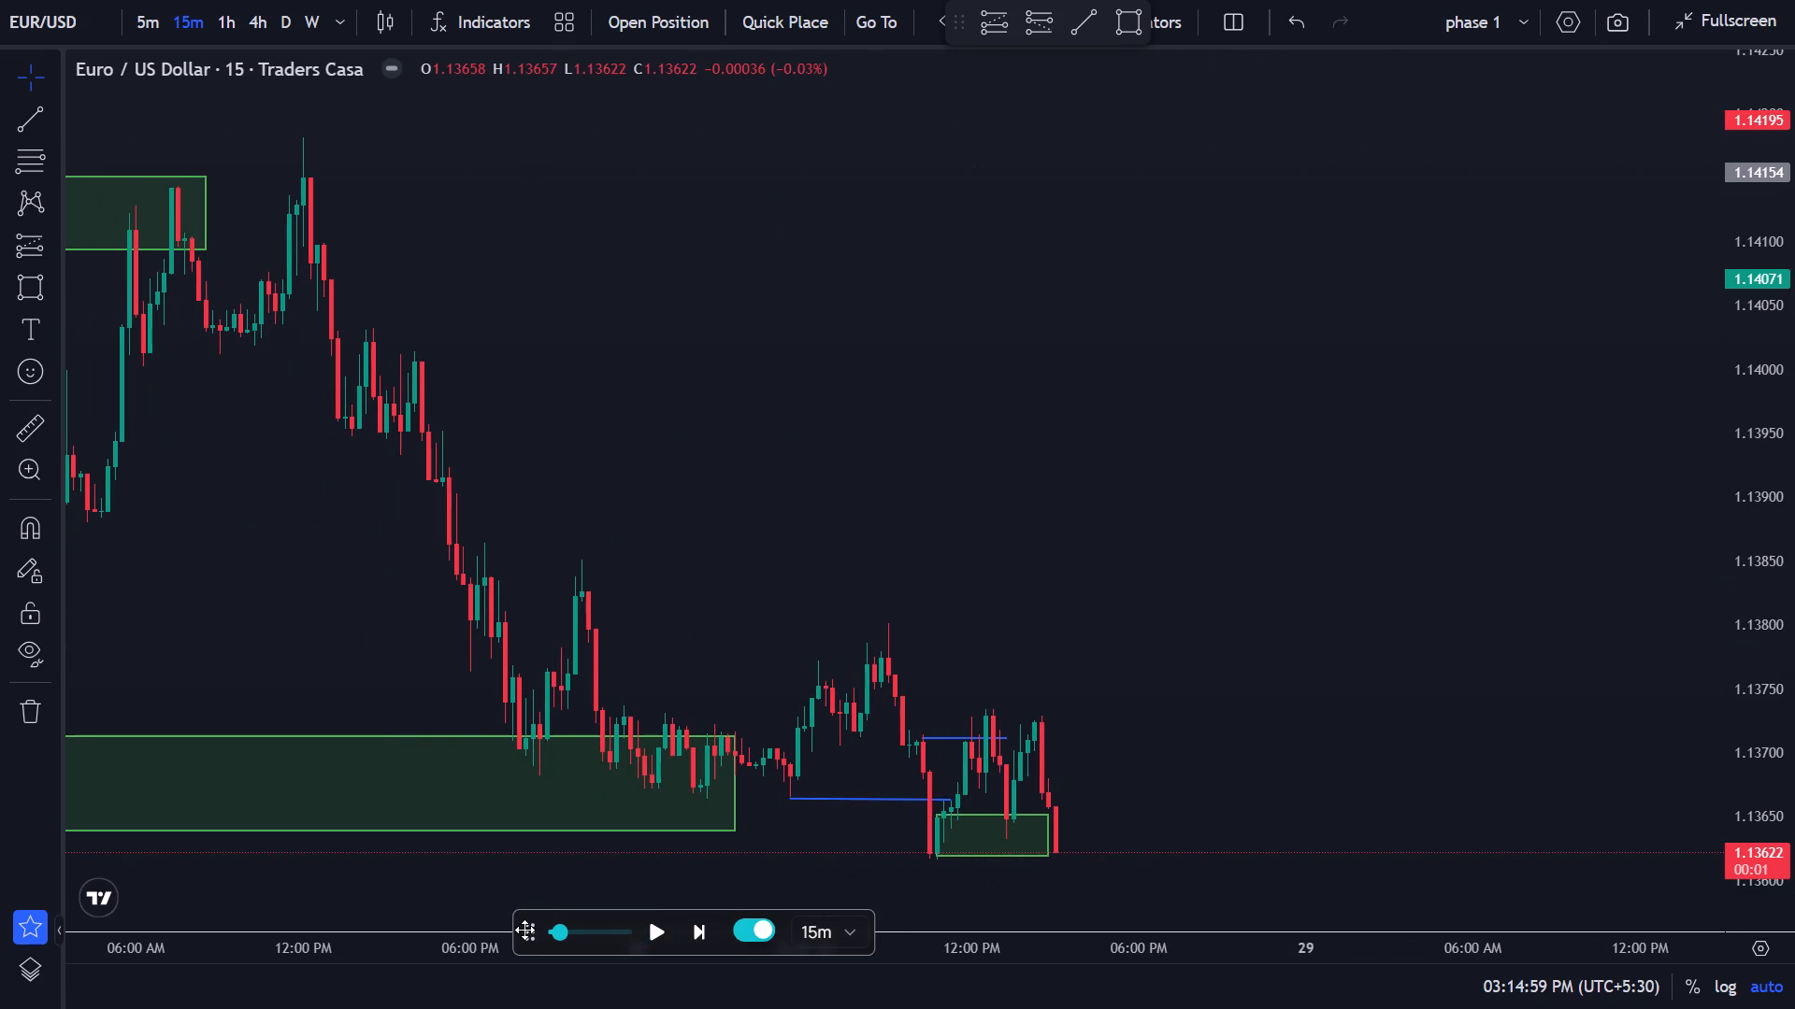
# Exit the chart's fullscreen mode, make the browser full screen, and place the floating replay controls just below the chart.
pyautogui.moveTo(524, 930); pyautogui.dragTo(629, 1008)
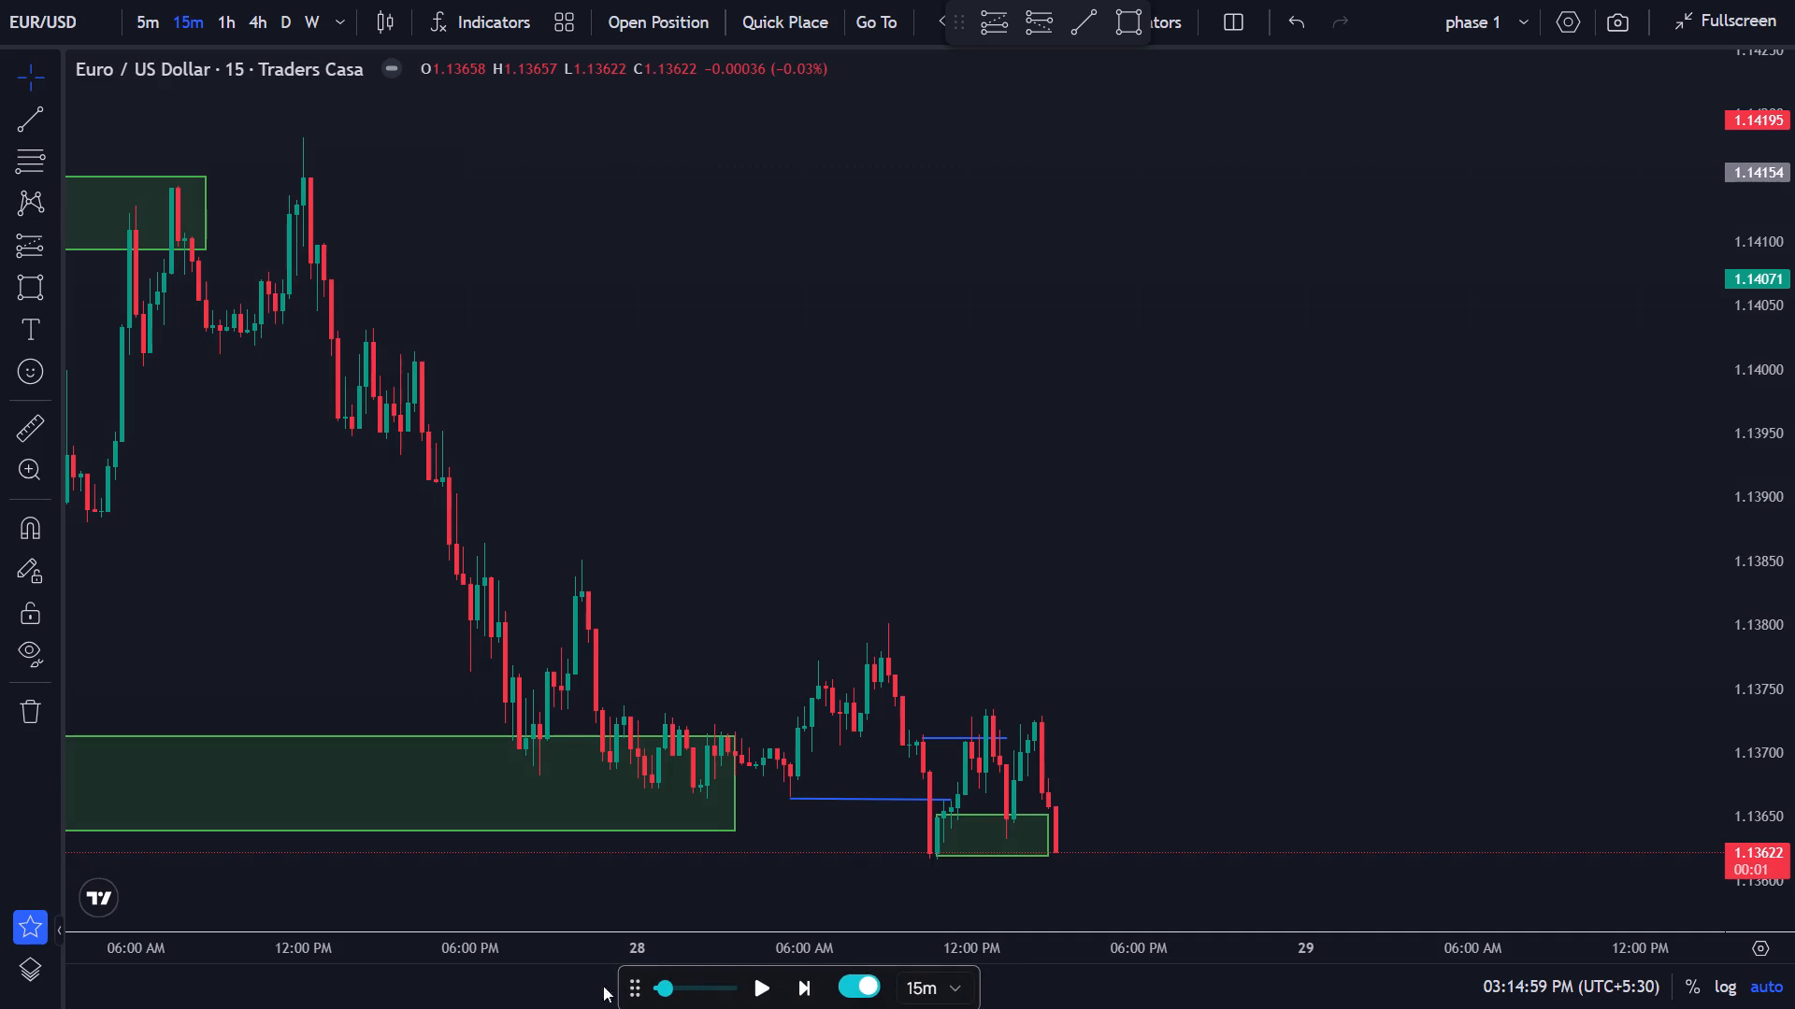
pyautogui.click(1734, 17)
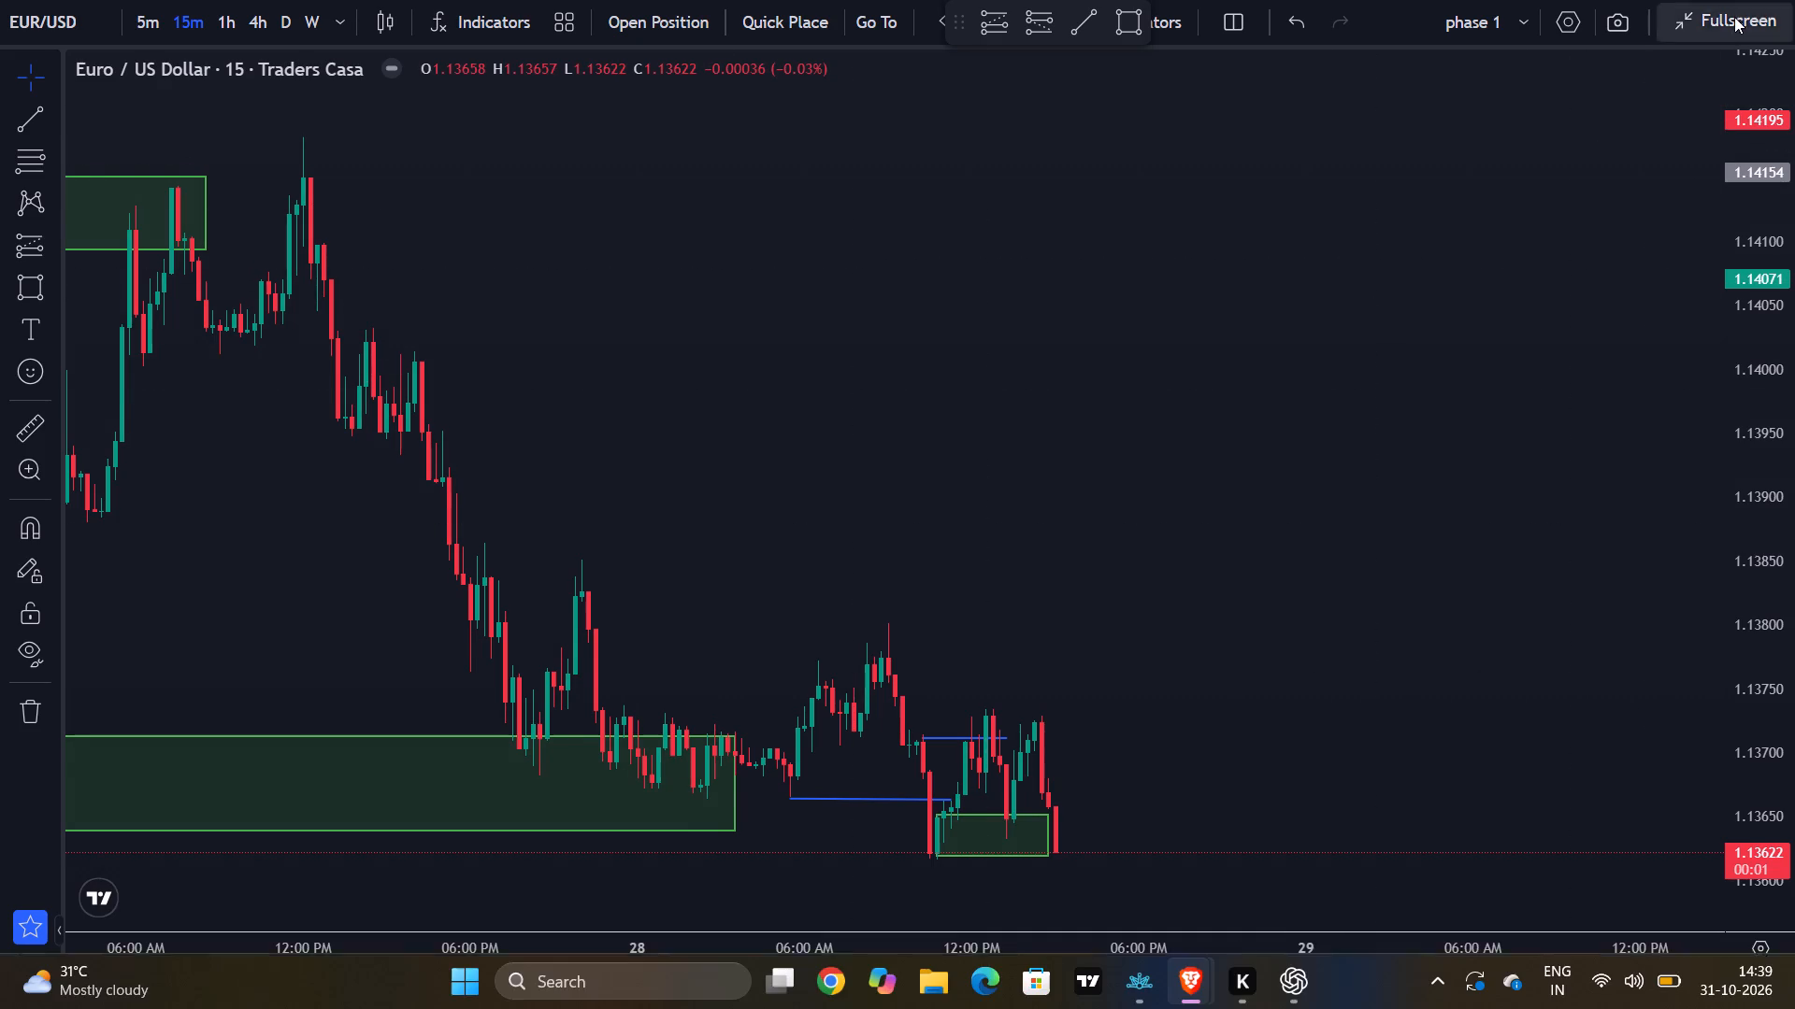
pyautogui.press('F11')
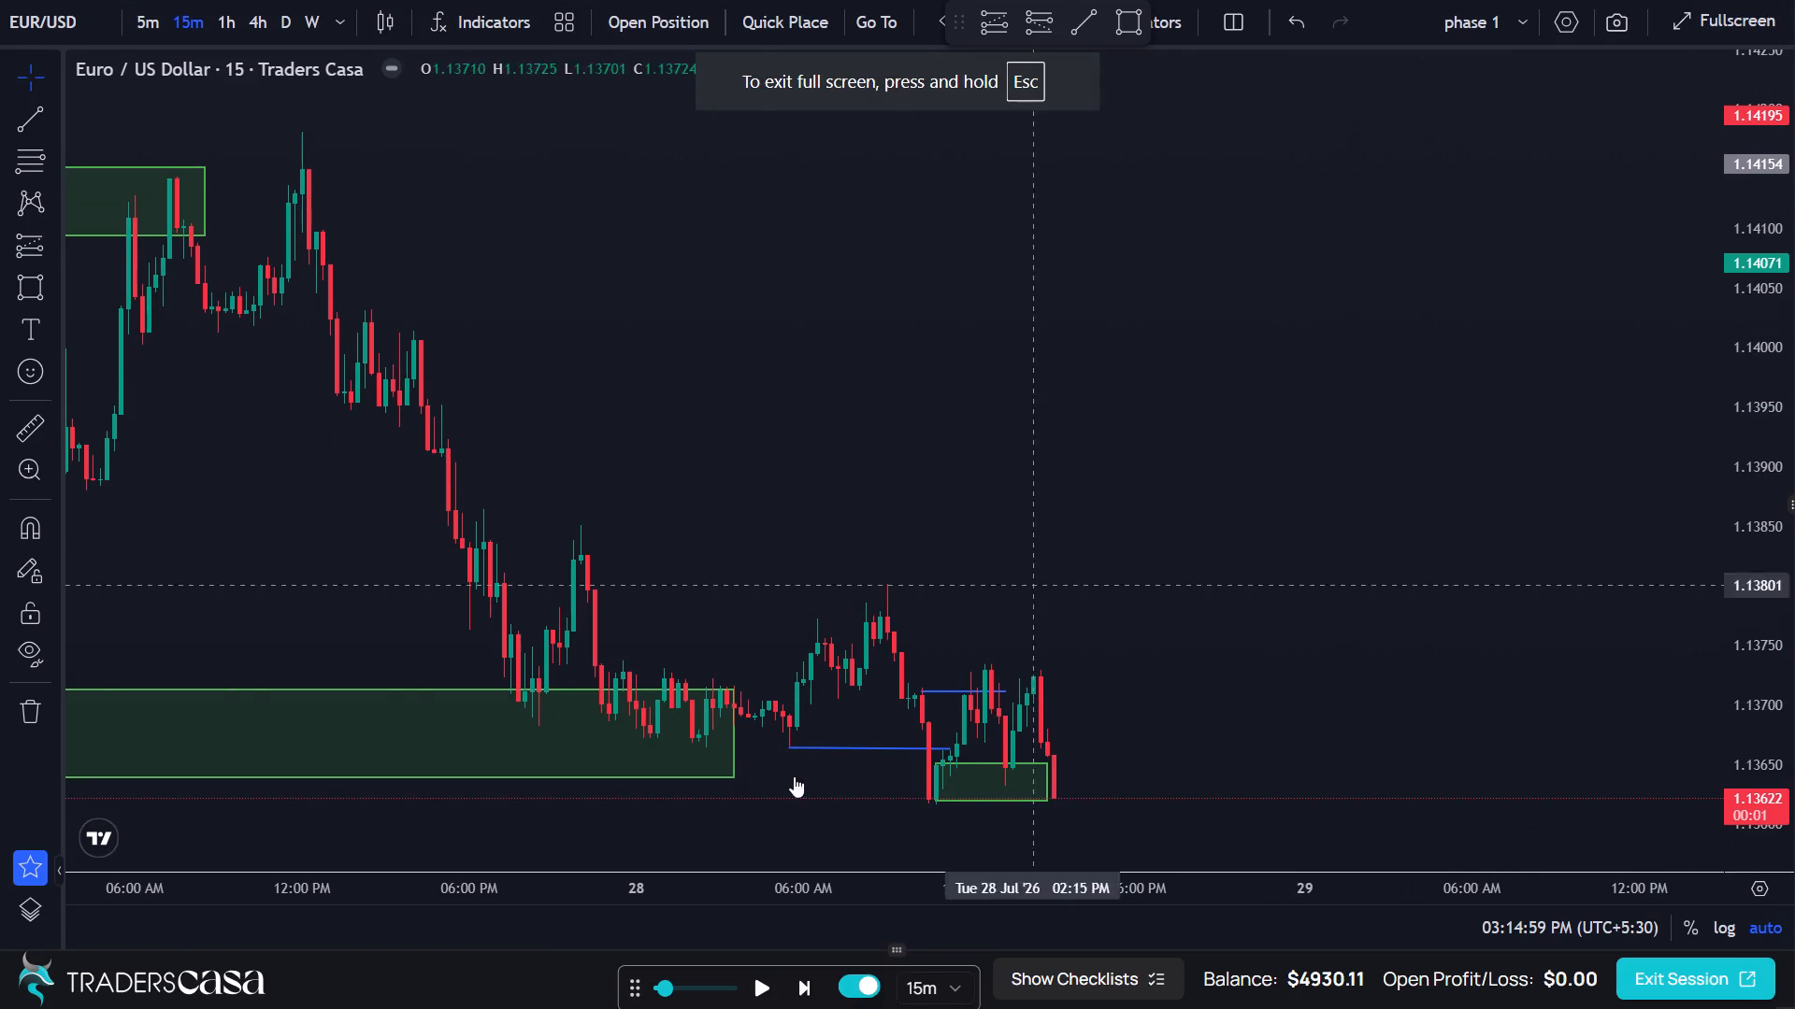
pyautogui.moveTo(638, 991); pyautogui.dragTo(648, 930)
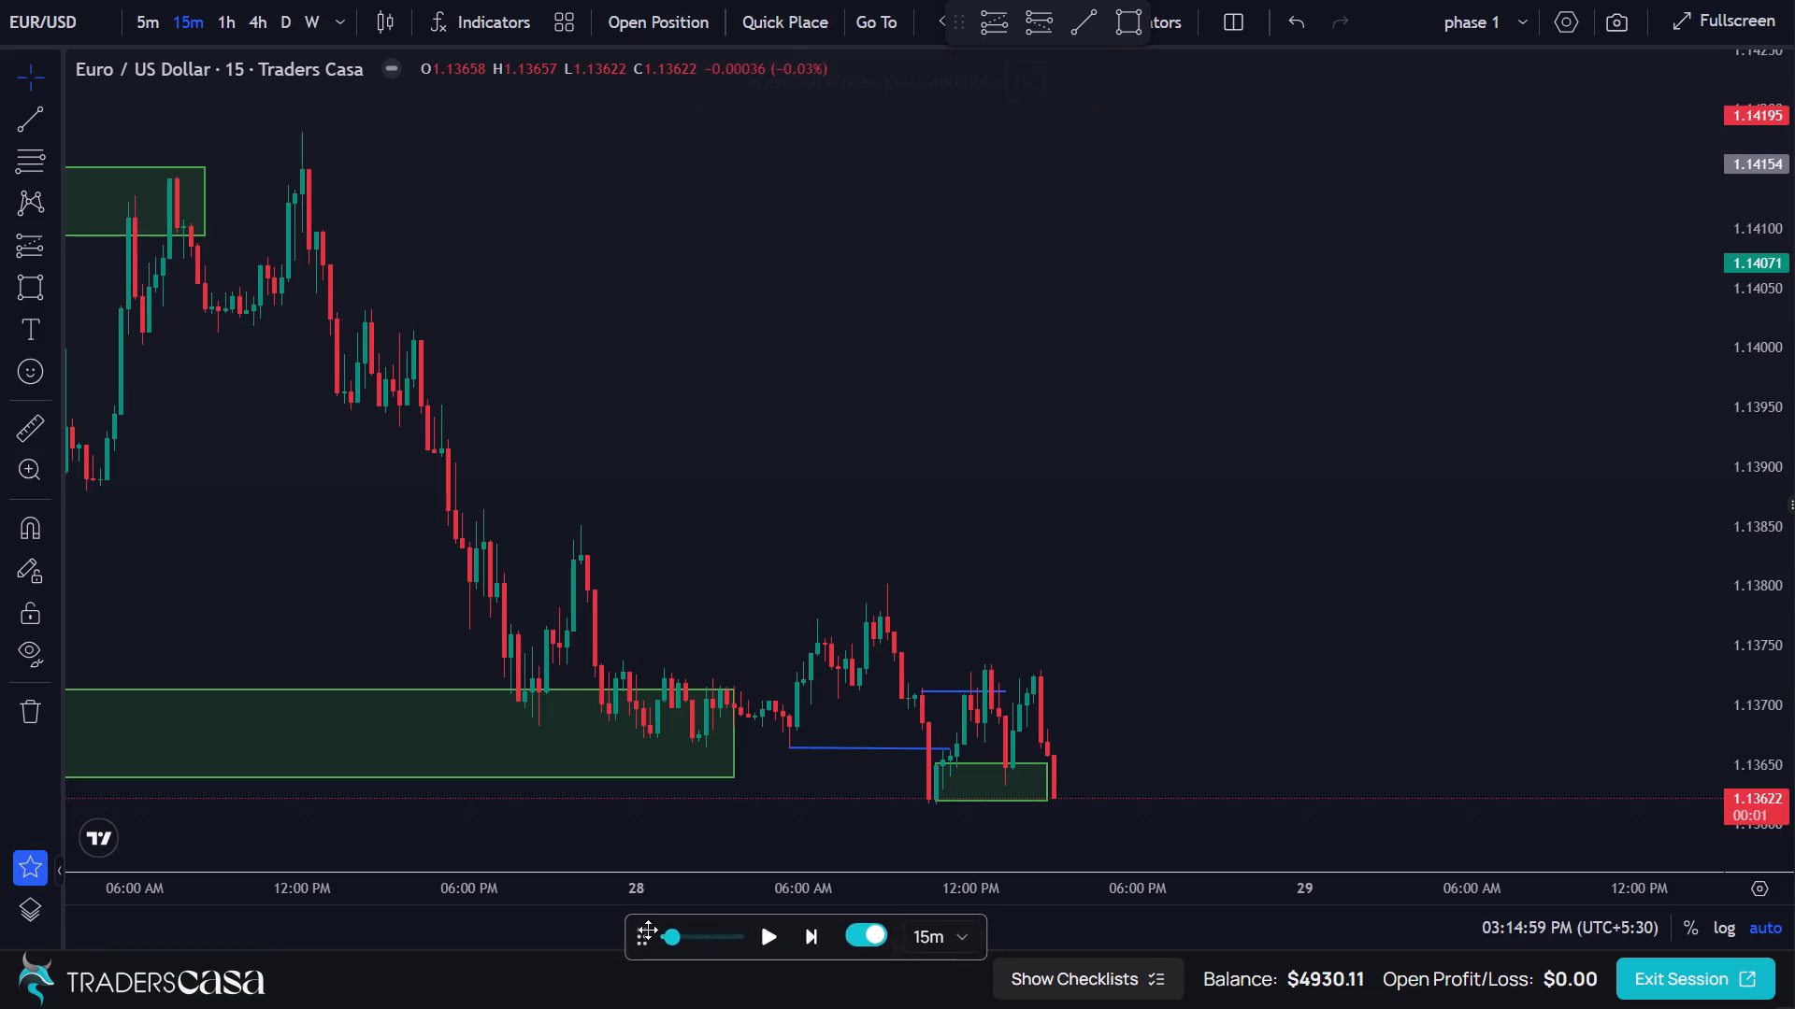
pyautogui.moveTo(648, 930); pyautogui.dragTo(648, 929)
# Advance the 15-minute replay to about 4:45 PM on 28 July.
pyautogui.moveTo(1170, 583); pyautogui.dragTo(955, 594)
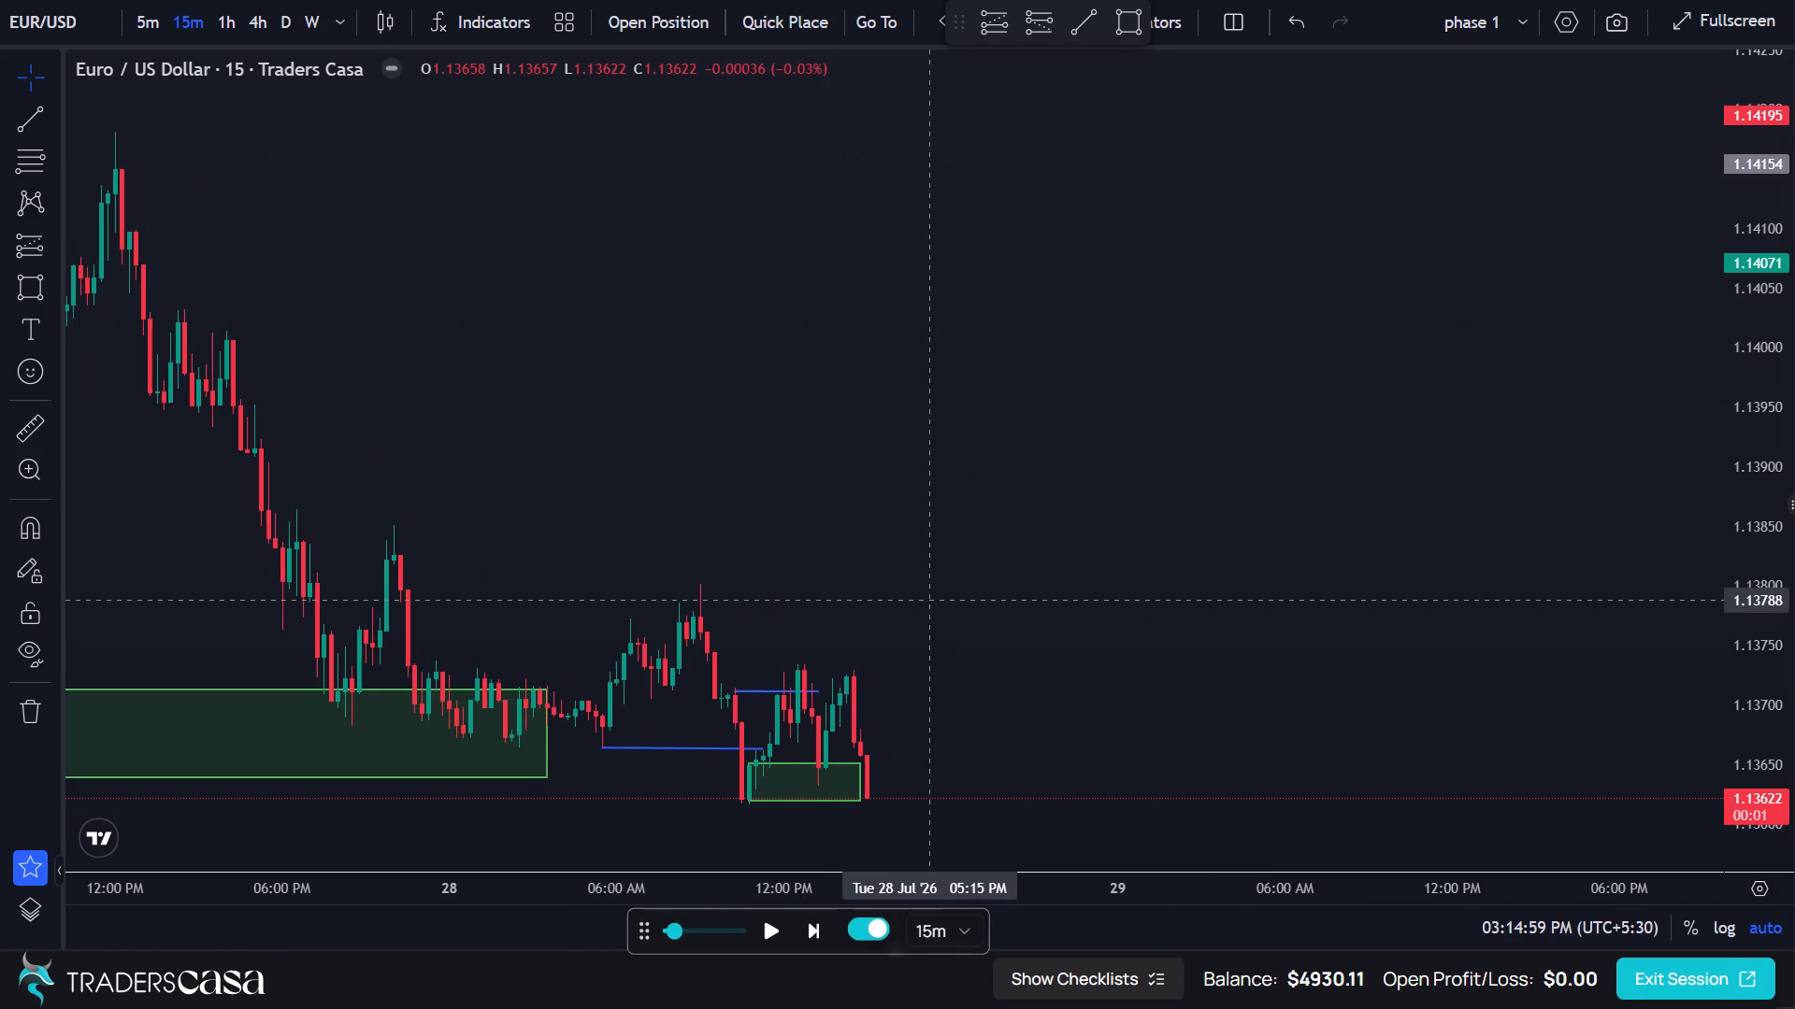
pyautogui.moveTo(941, 591); pyautogui.dragTo(935, 591)
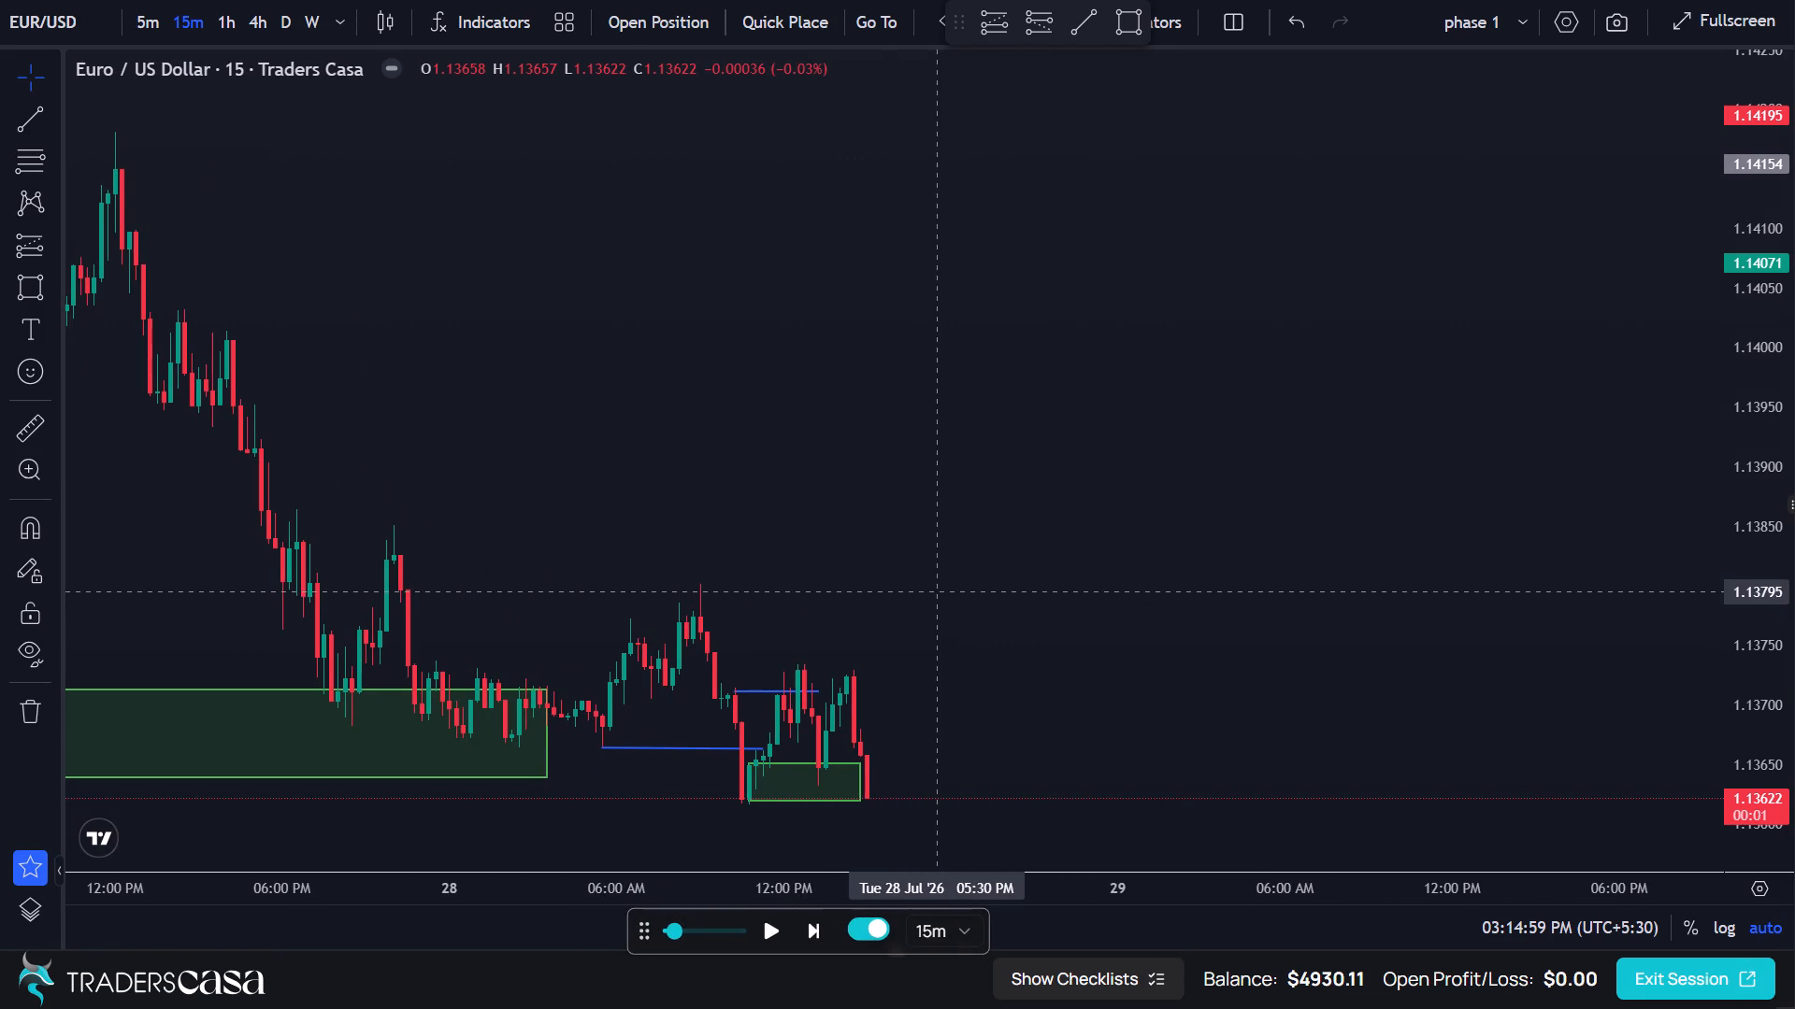
pyautogui.moveTo(935, 591); pyautogui.dragTo(767, 581)
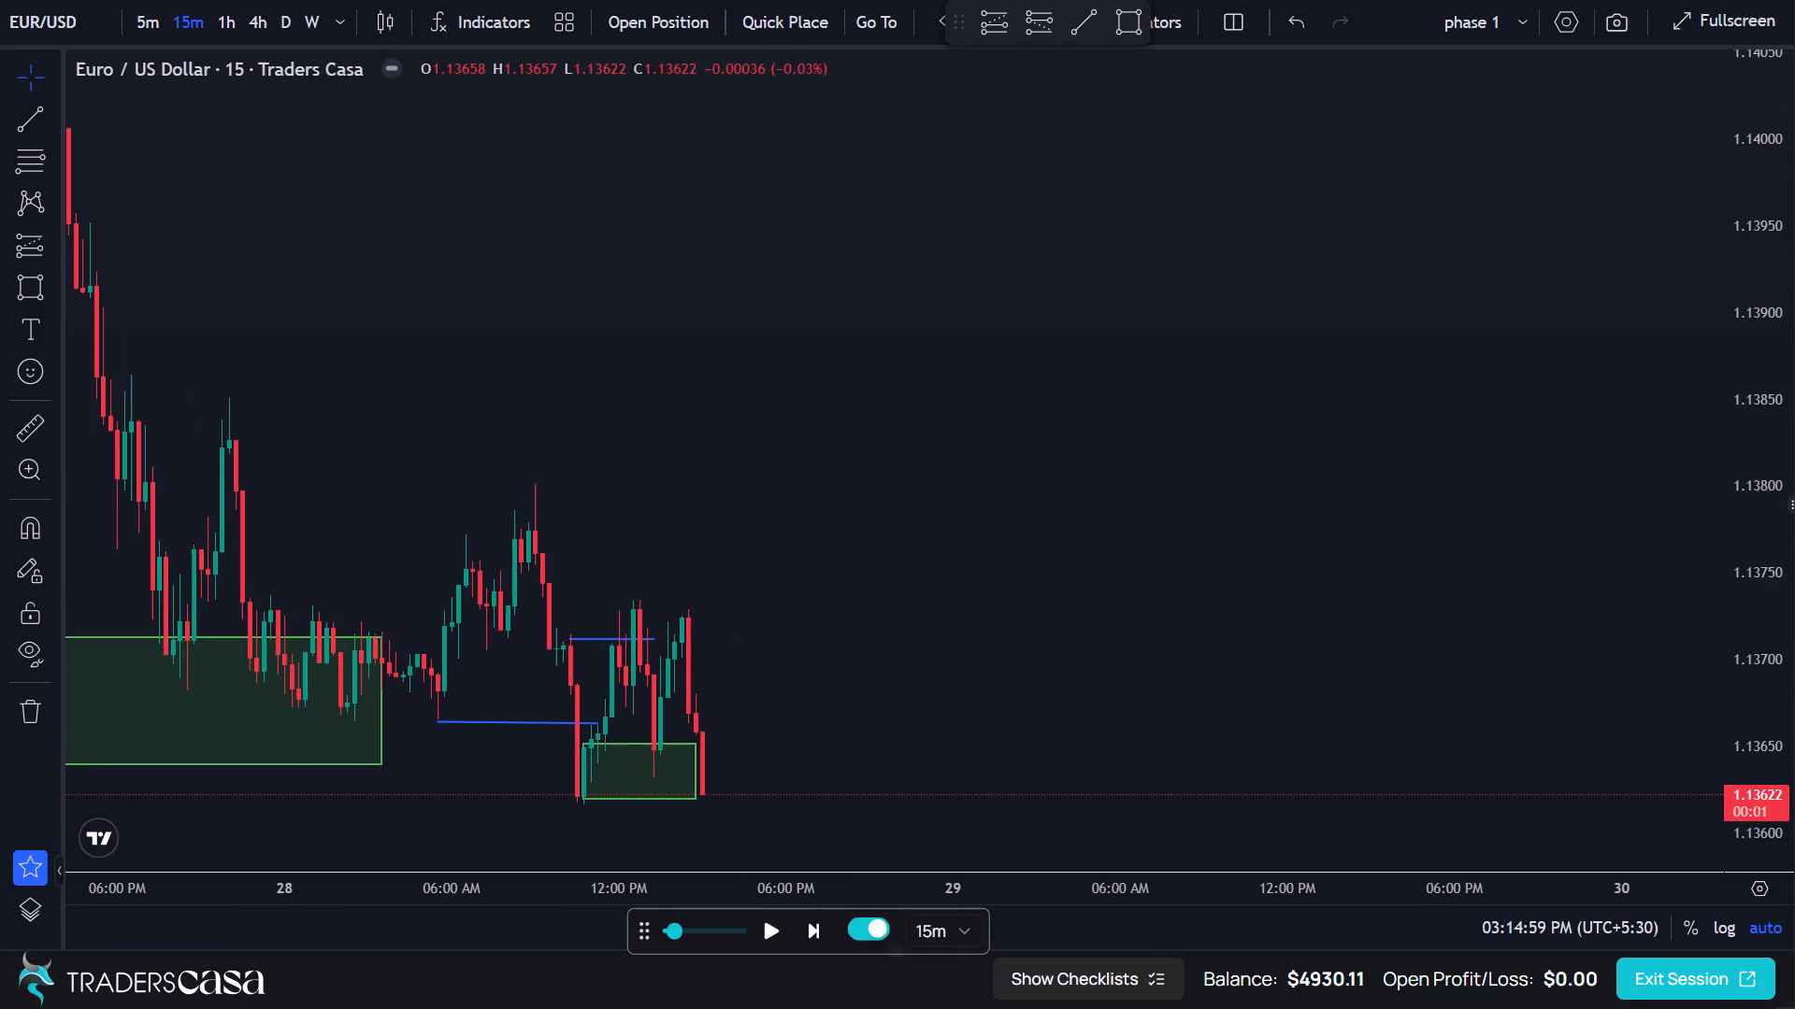
pyautogui.doubleClick(811, 924)
pyautogui.click(811, 924)
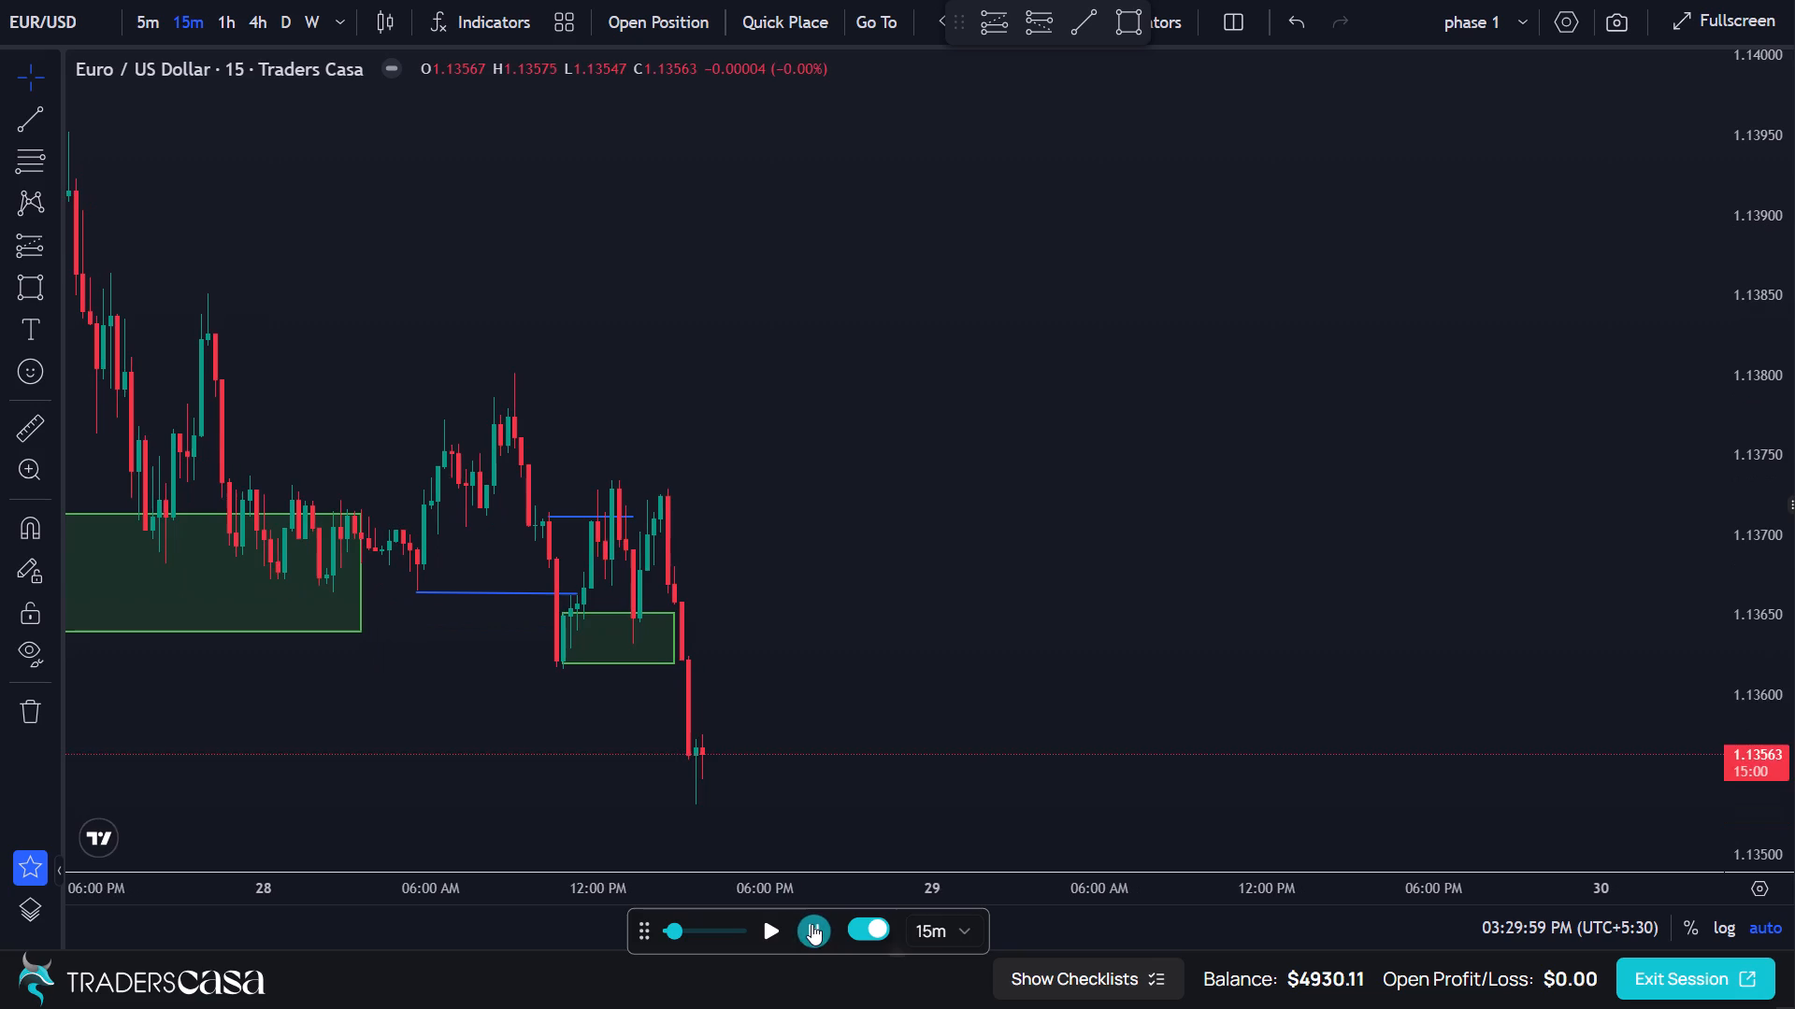
pyautogui.click(811, 924)
pyautogui.click(811, 924)
pyautogui.click(811, 924)
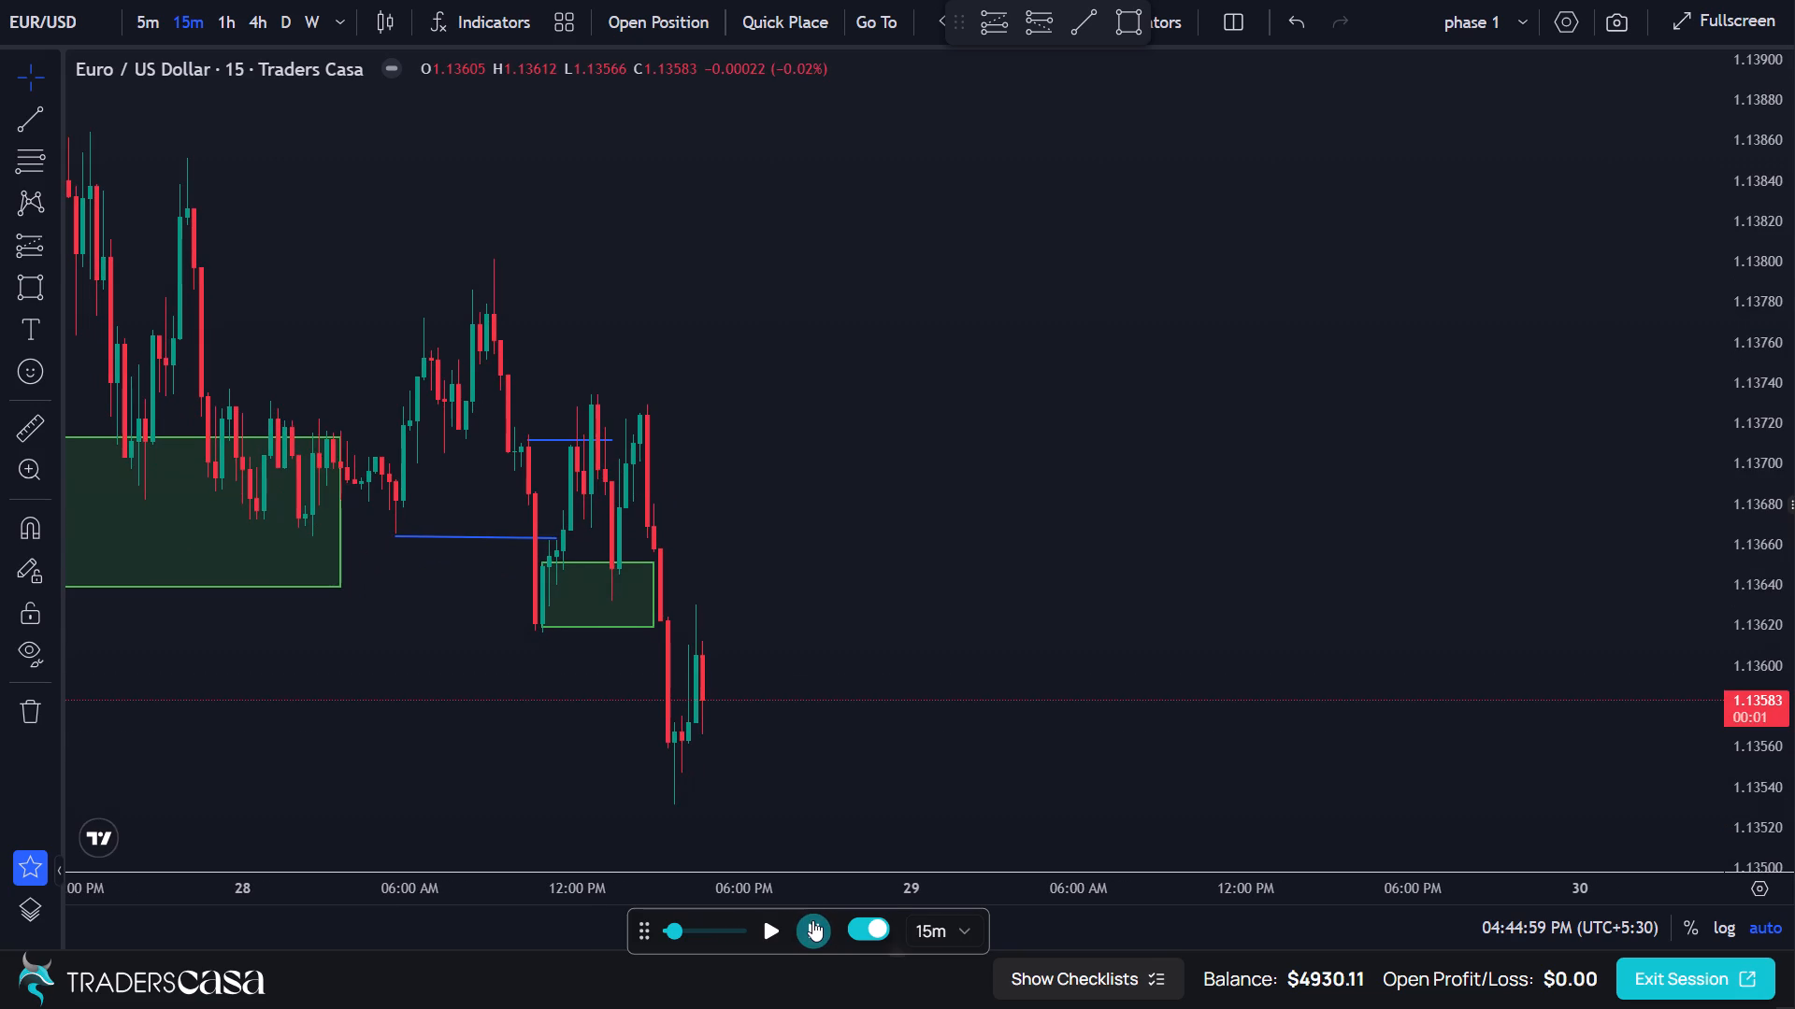
# On the 5-minute chart, draw a short position at the 4:25 PM candle with entry 1.13605, stop 1.13637 and target 1.13541.
pyautogui.scroll(2, 736, 704)
pyautogui.moveTo(624, 636); pyautogui.dragTo(628, 629)
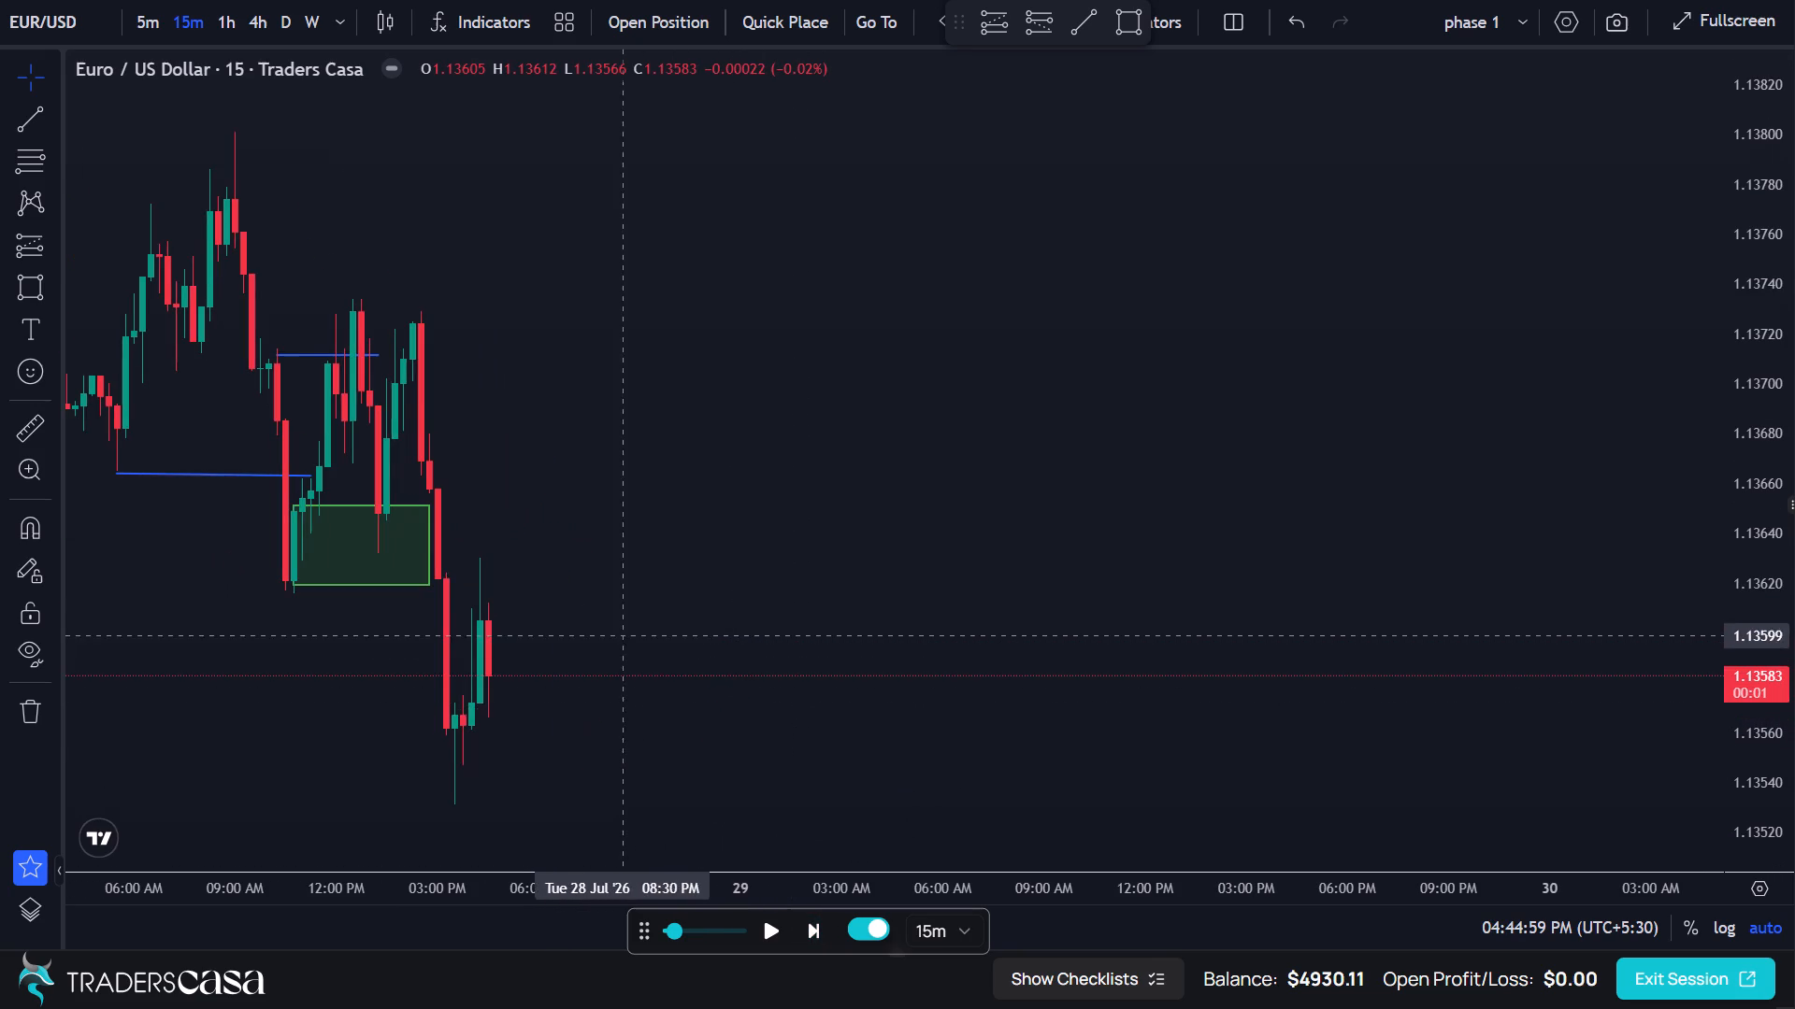
pyautogui.moveTo(628, 629); pyautogui.dragTo(962, 591)
pyautogui.click(136, 21)
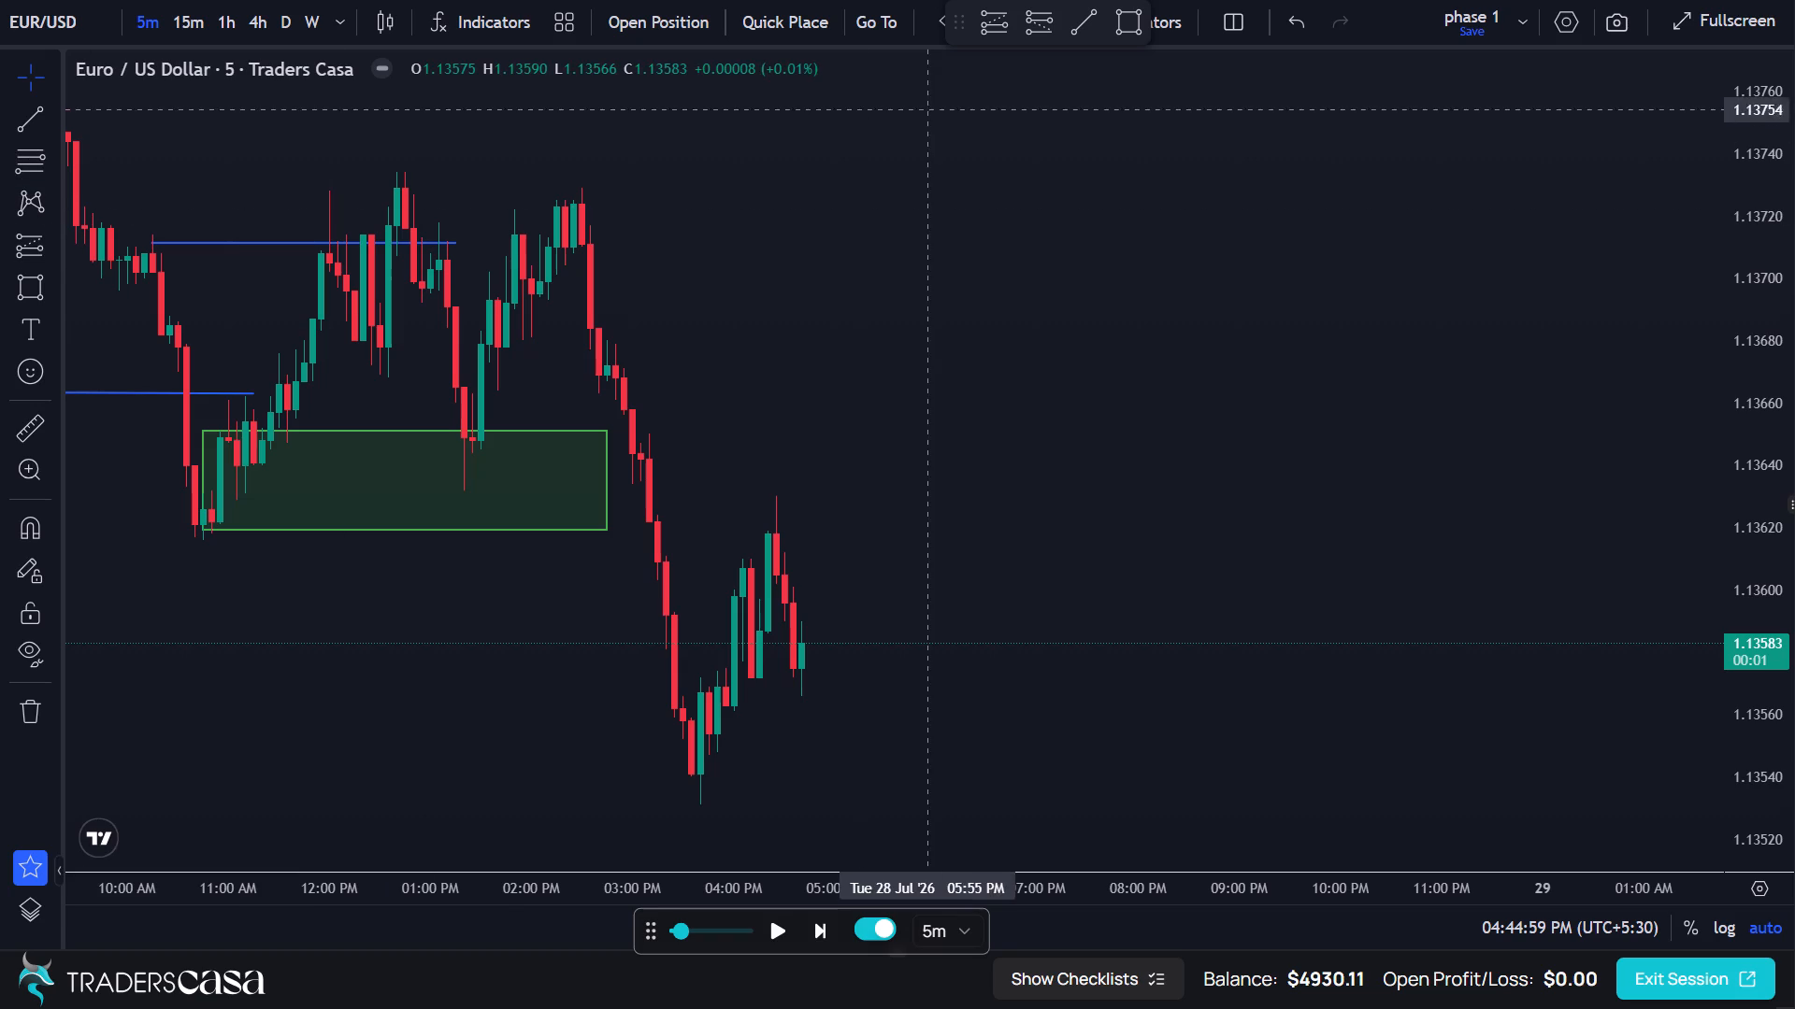
pyautogui.click(1033, 31)
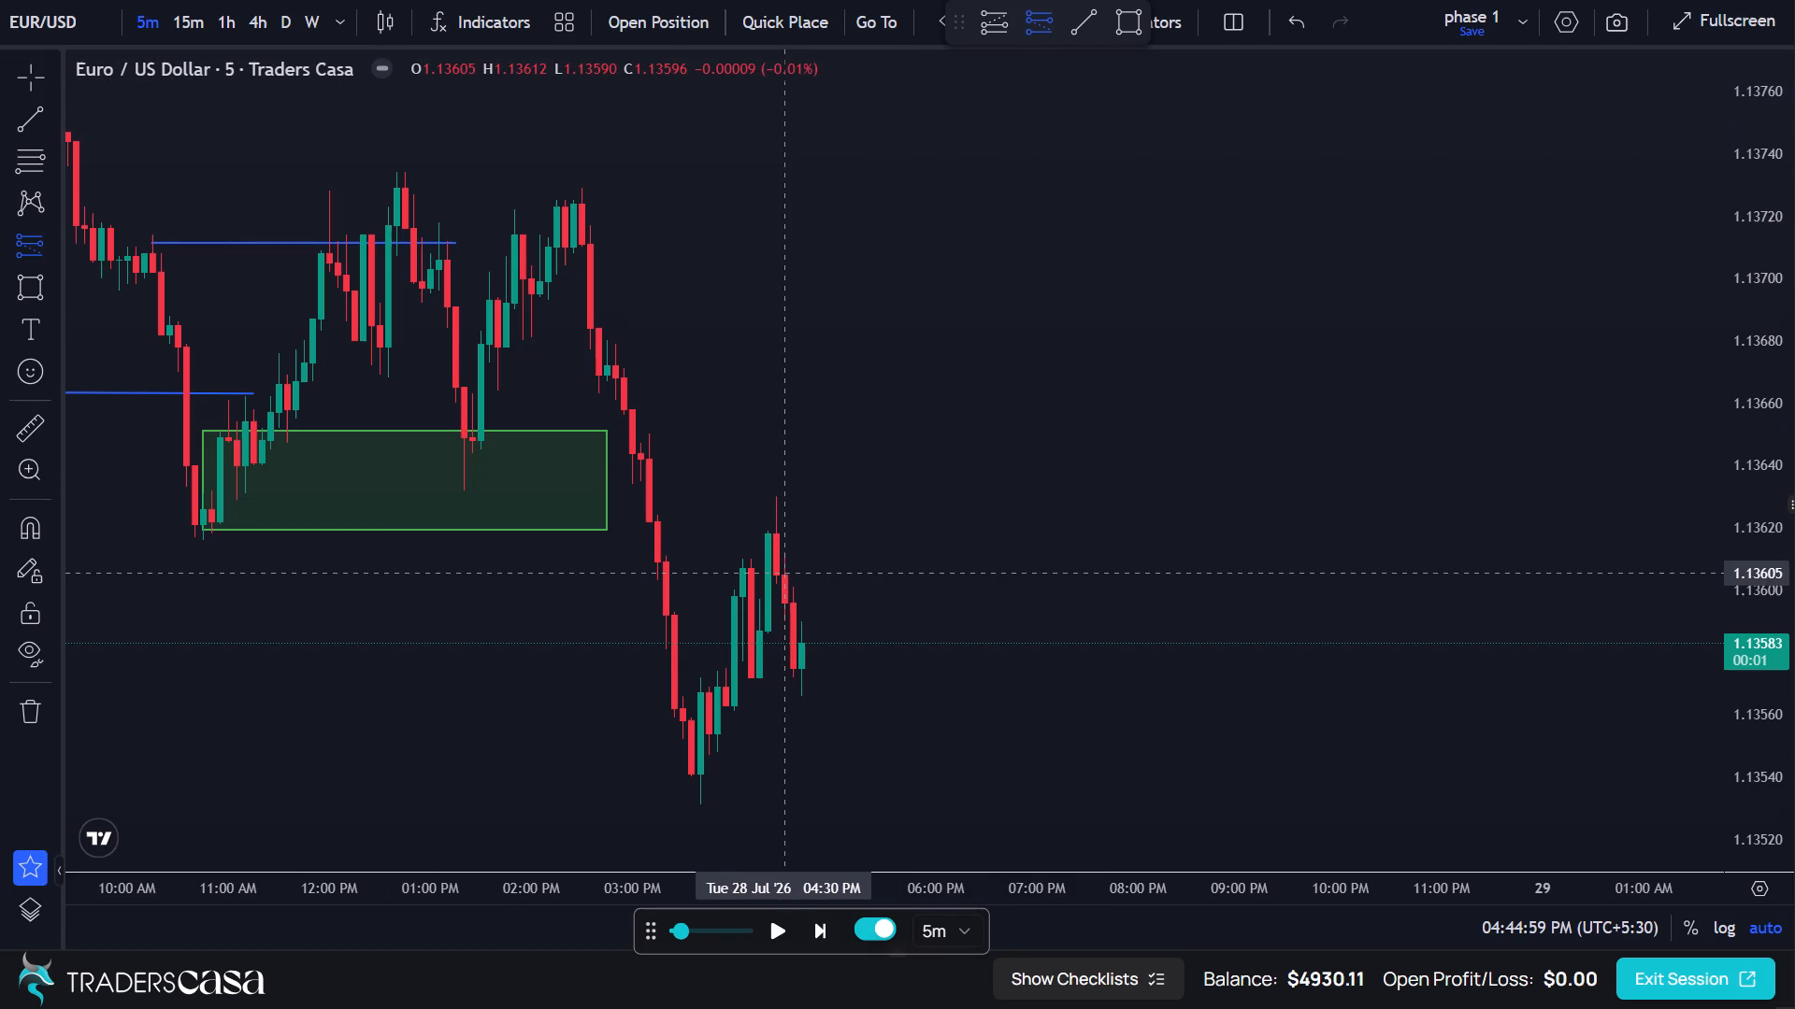
pyautogui.click(779, 576)
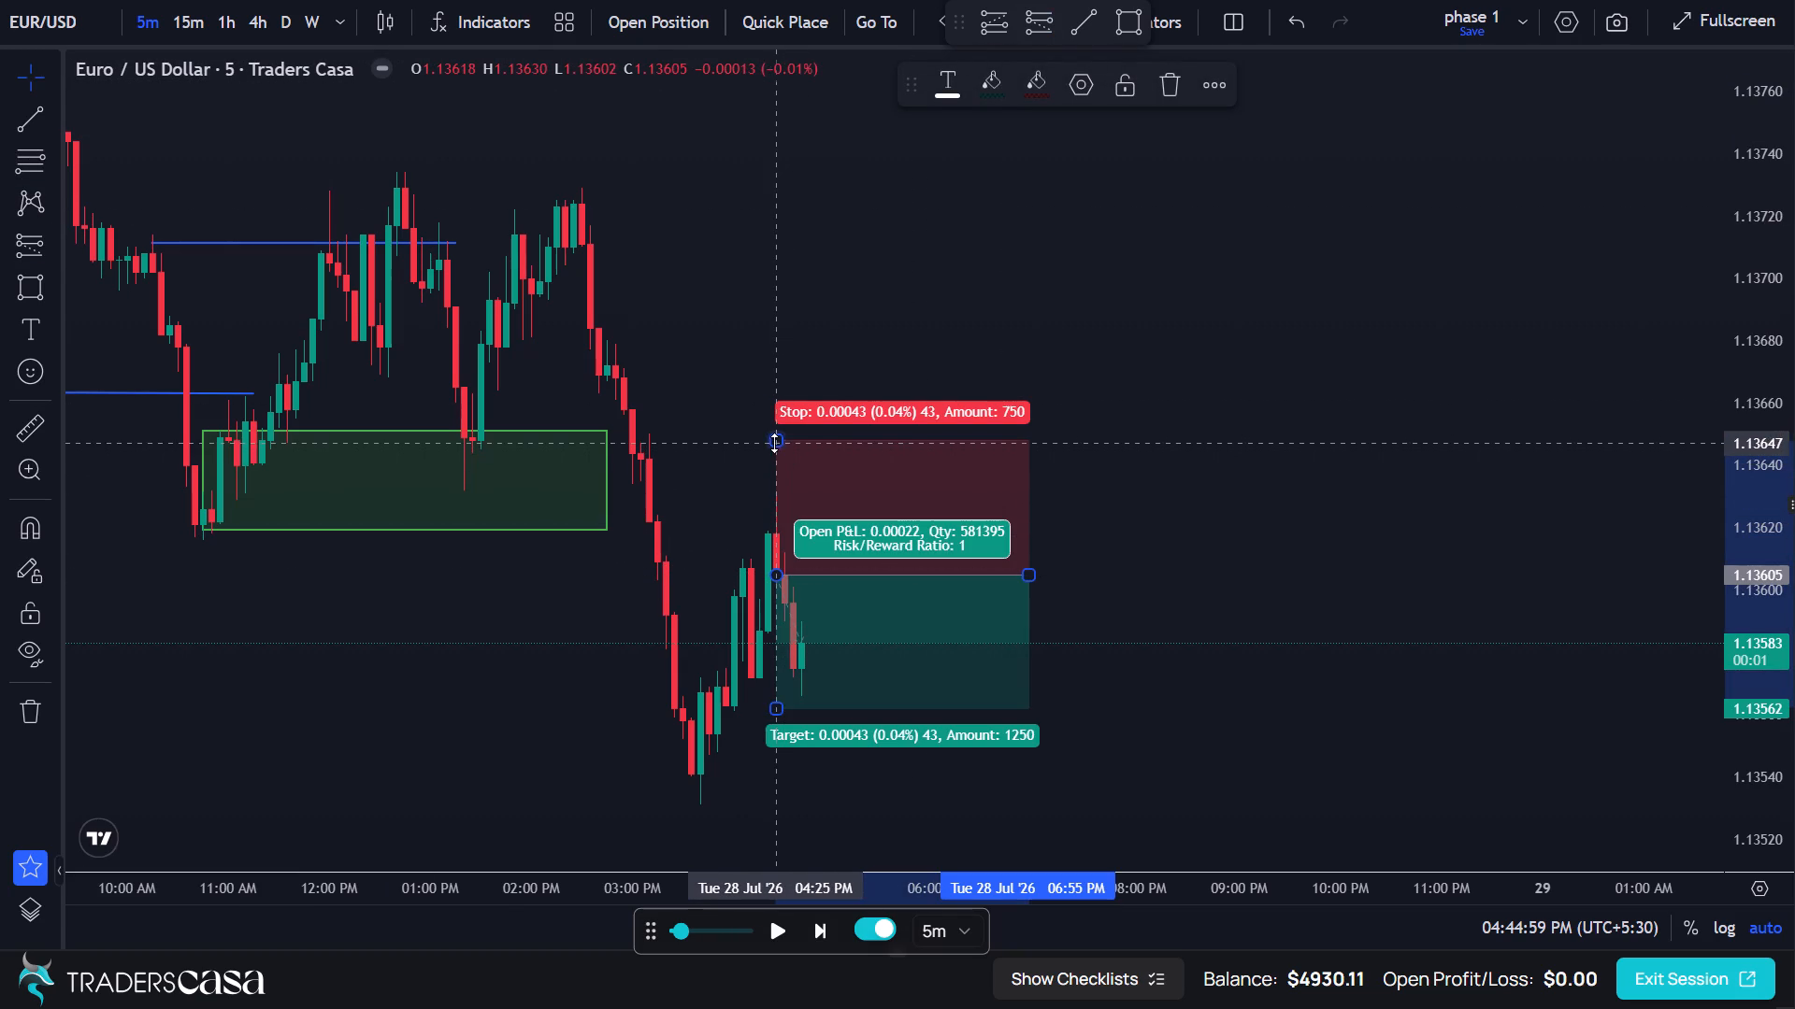
pyautogui.moveTo(774, 443); pyautogui.dragTo(774, 473)
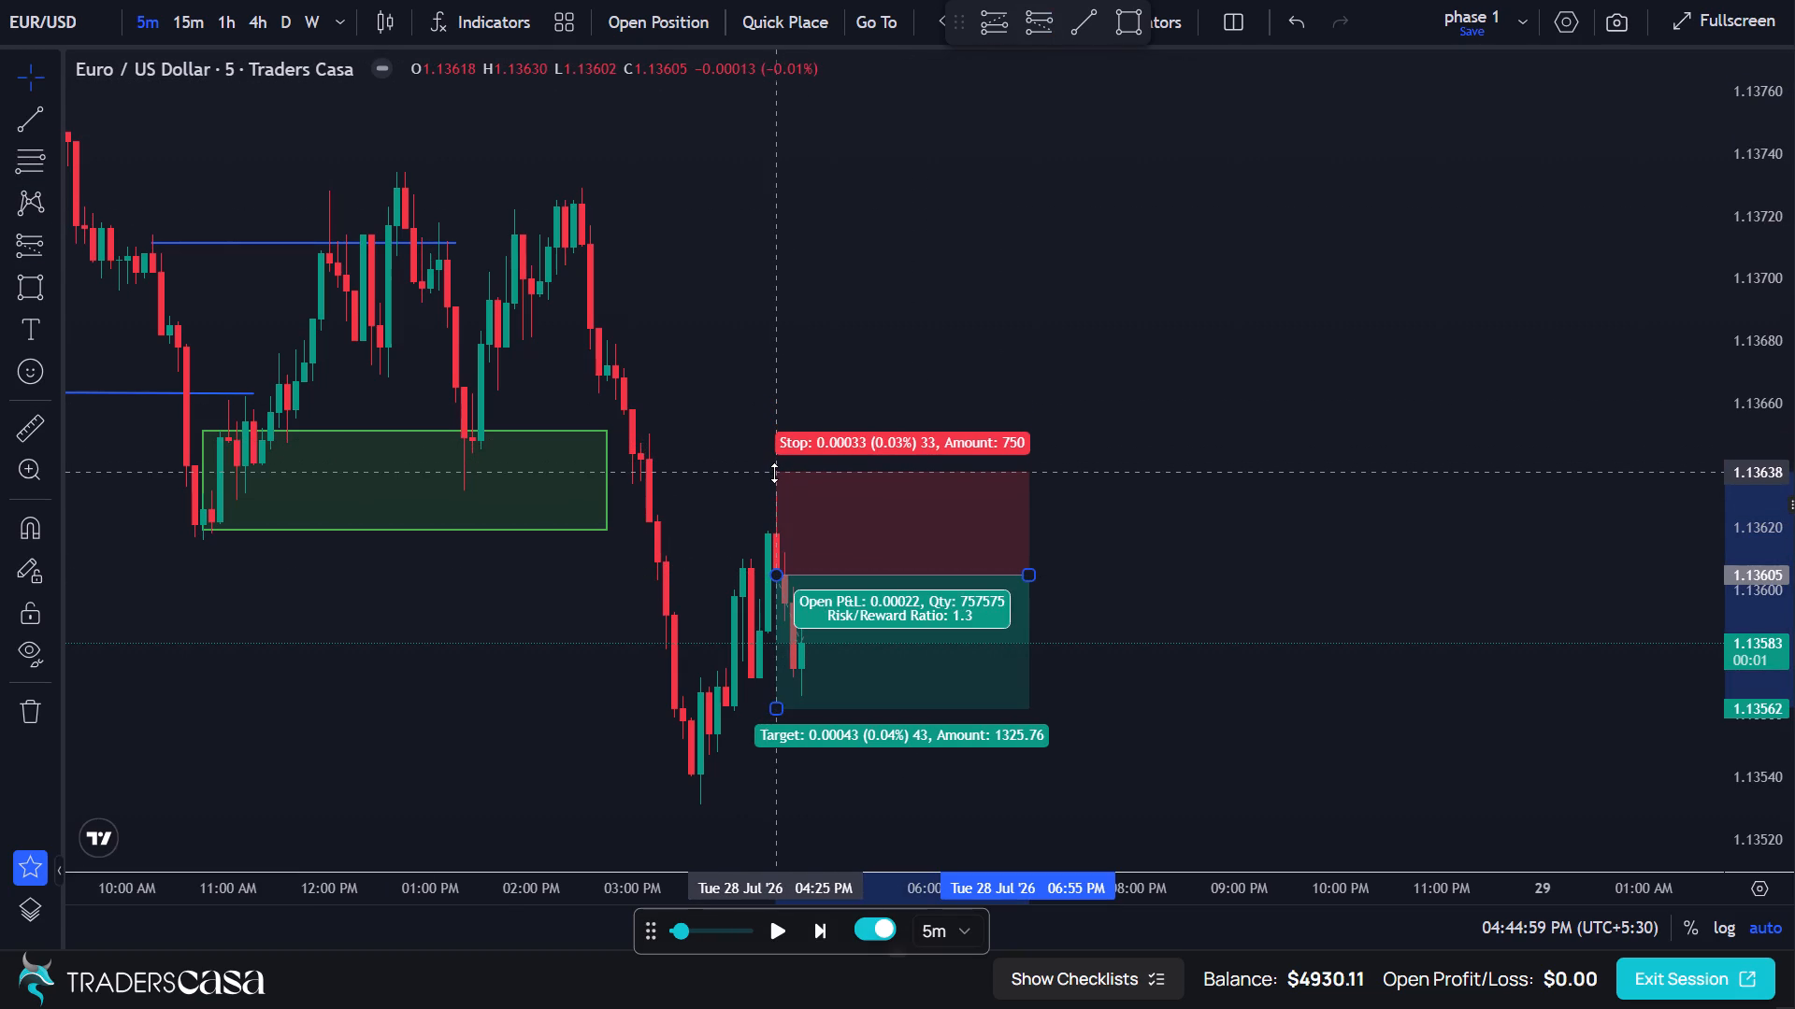
pyautogui.moveTo(774, 473); pyautogui.dragTo(774, 476)
pyautogui.moveTo(780, 704); pyautogui.dragTo(779, 741)
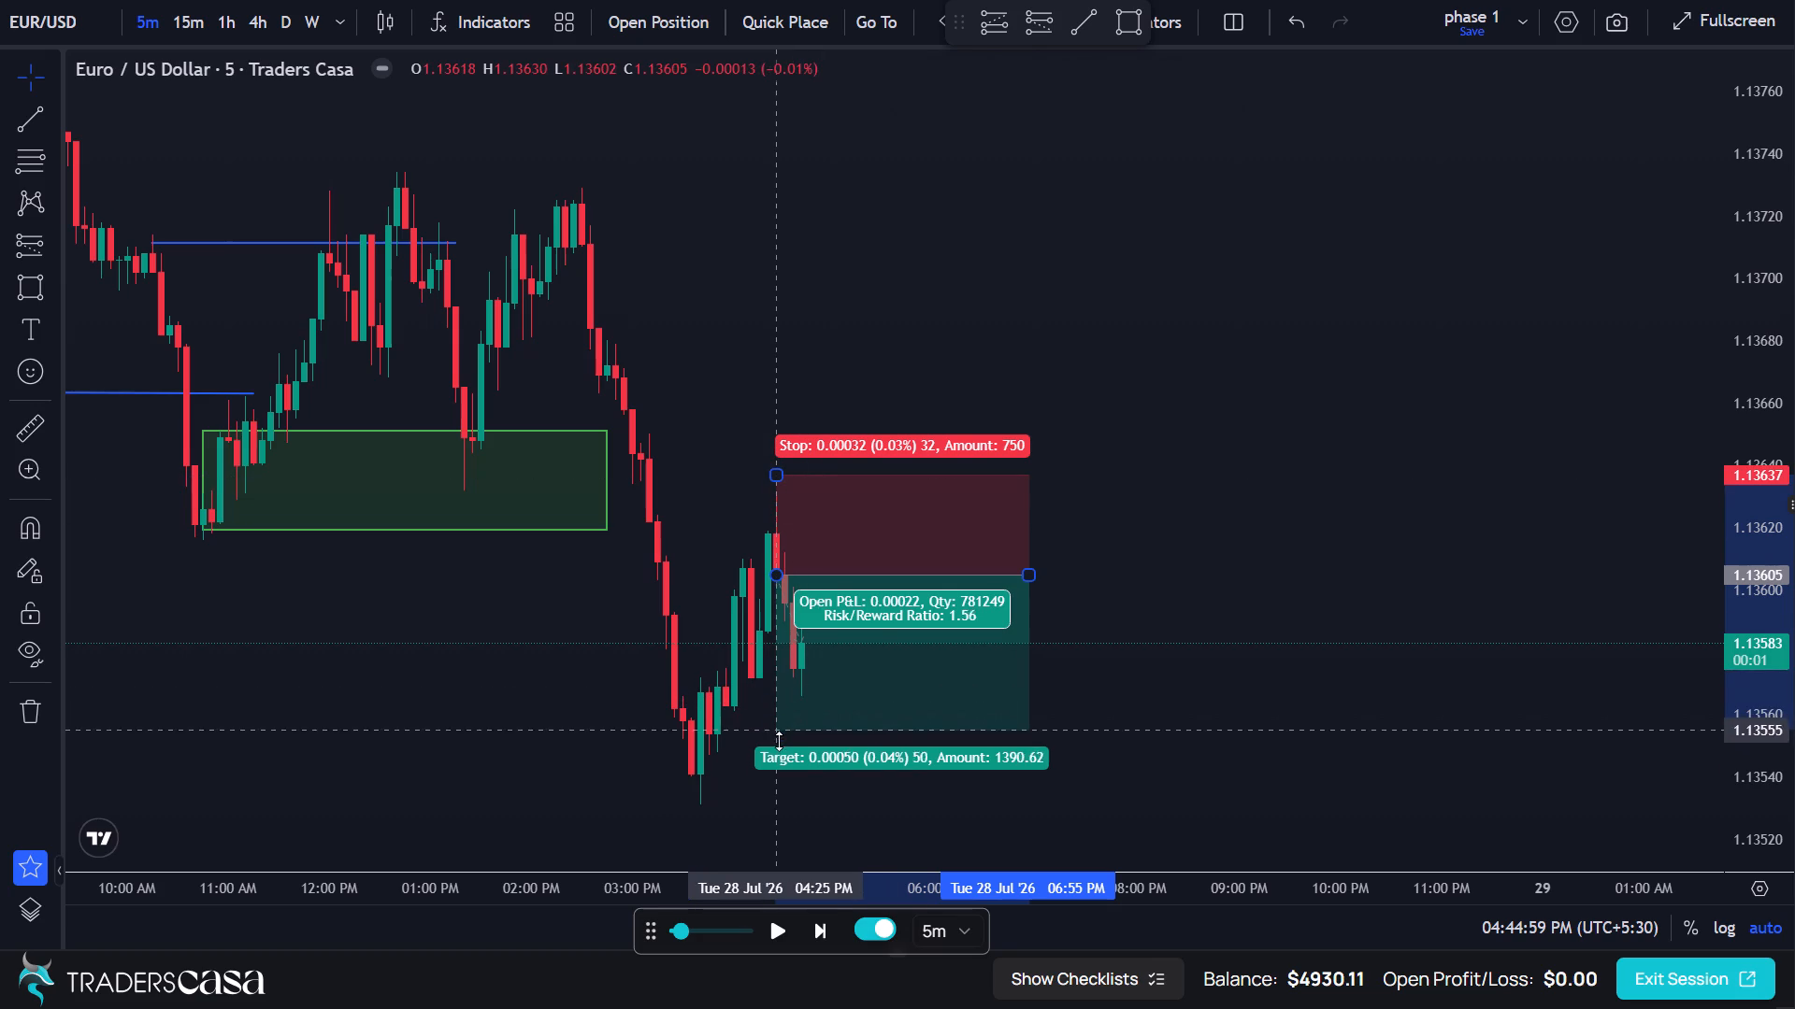
pyautogui.moveTo(779, 741); pyautogui.dragTo(776, 773)
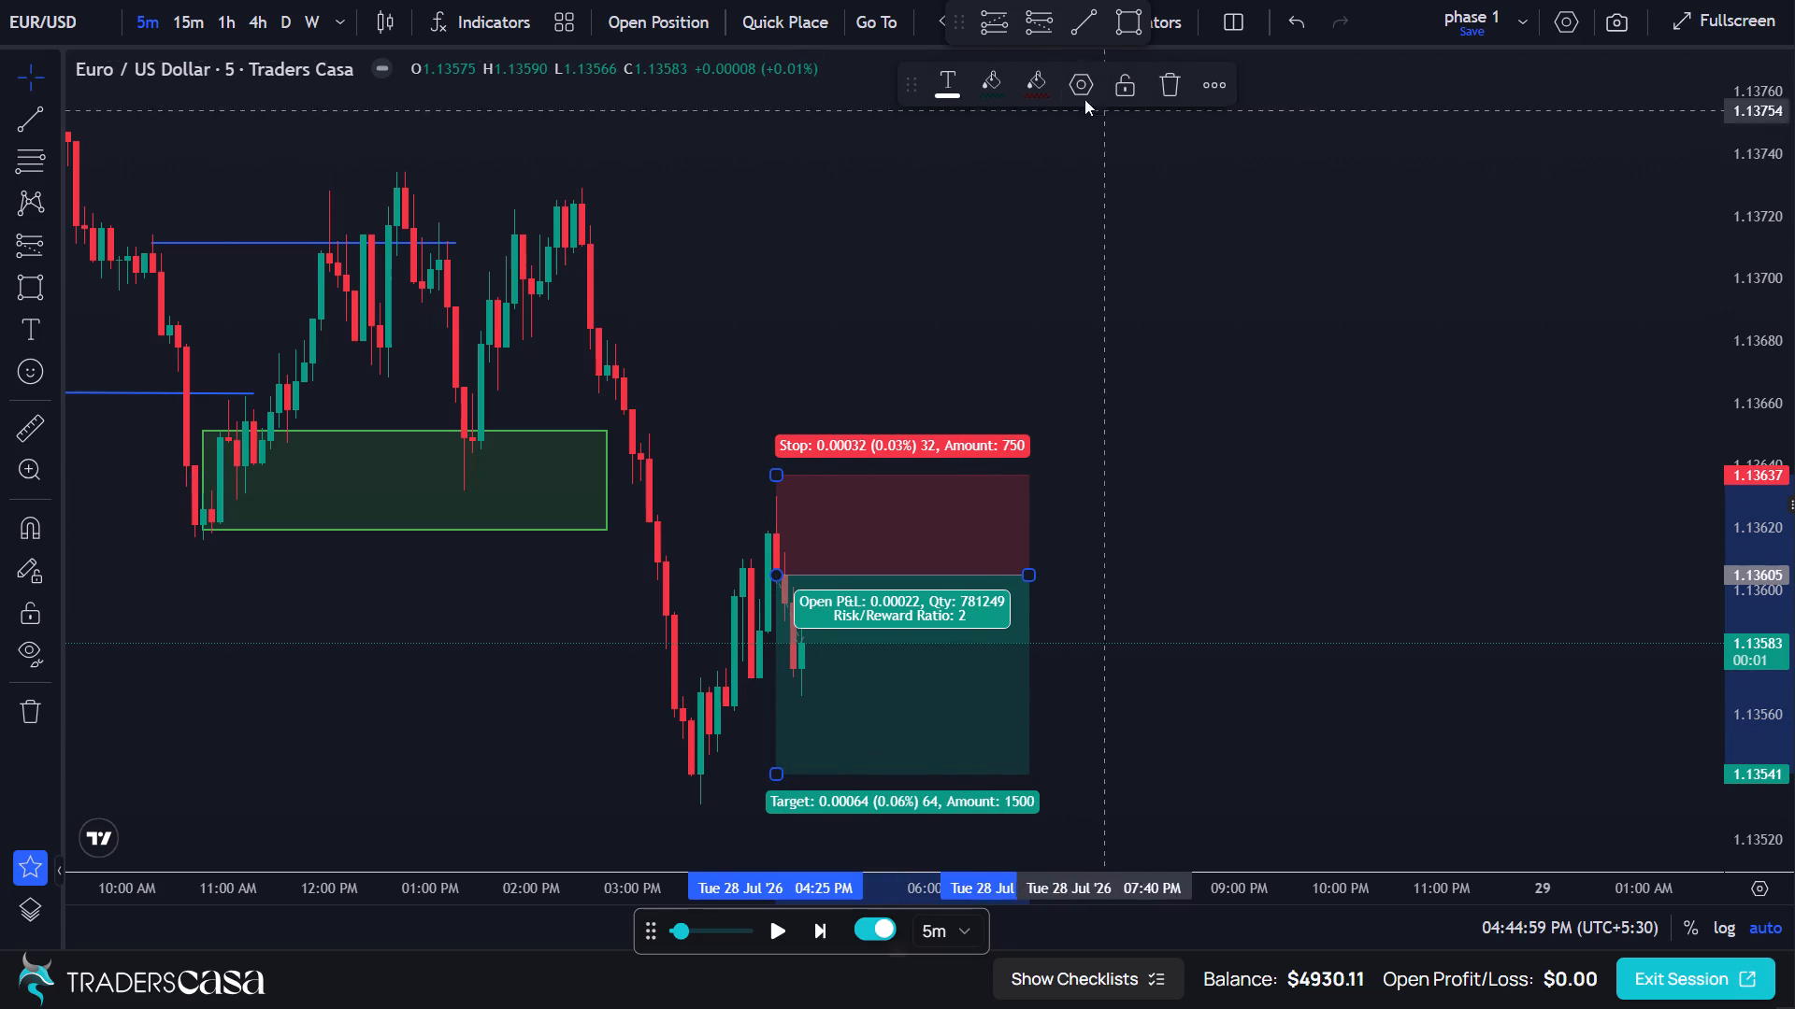
# Place a pending short trade with entry 1.13605, stop loss 1.13637, take profit 1.13541 and $50 risk.
pyautogui.click(649, 18)
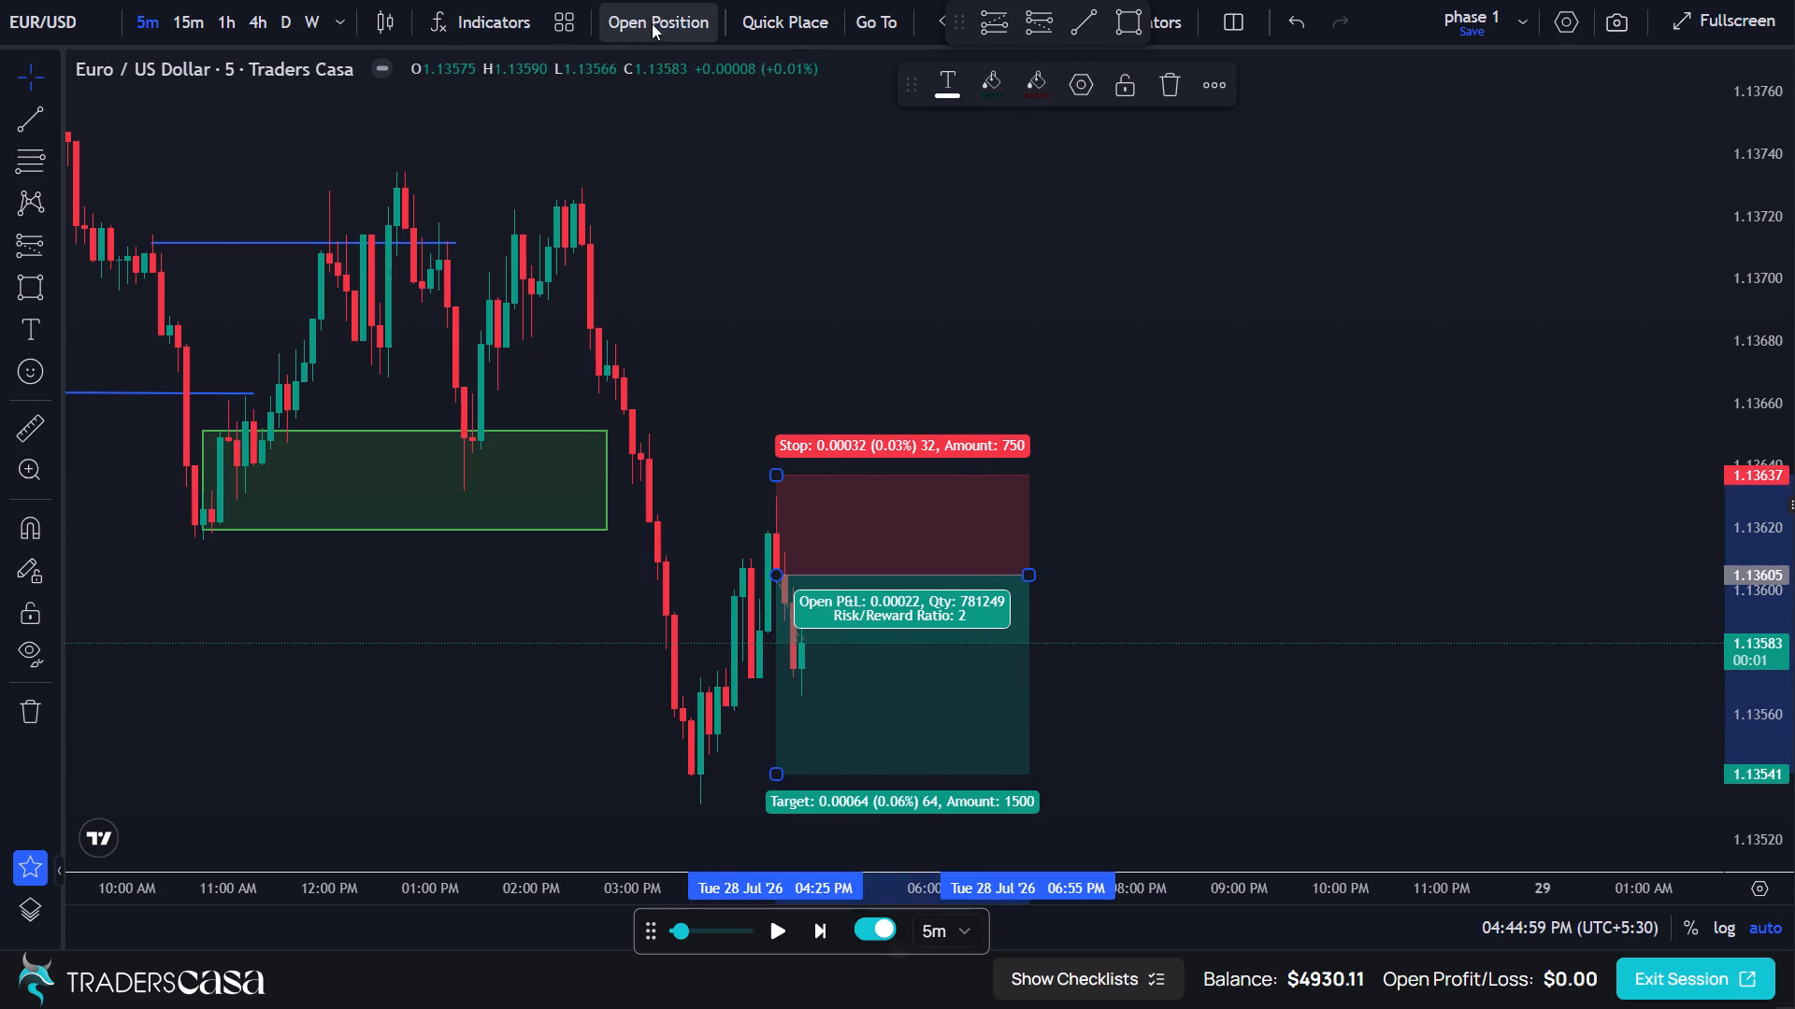
pyautogui.click(846, 851)
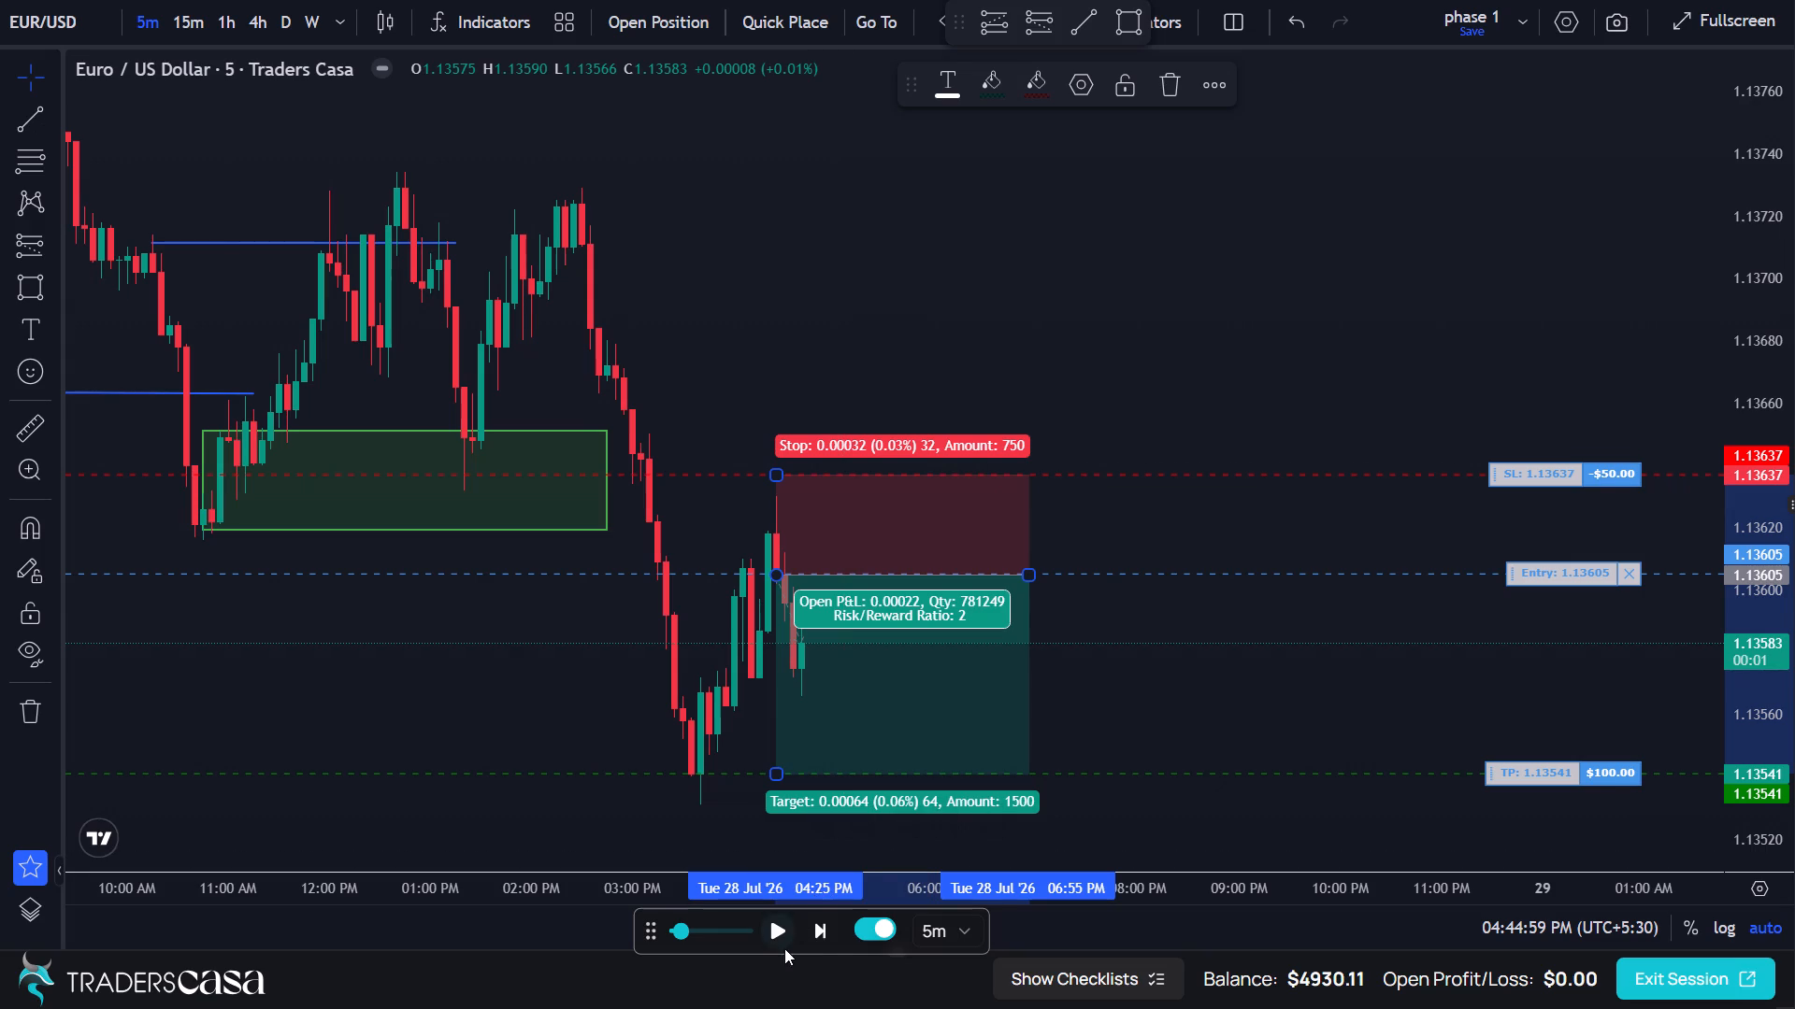
# Advance the 5-minute replay to about 4:55 PM to play out the placed short trade.
pyautogui.click(827, 939)
pyautogui.click(827, 939)
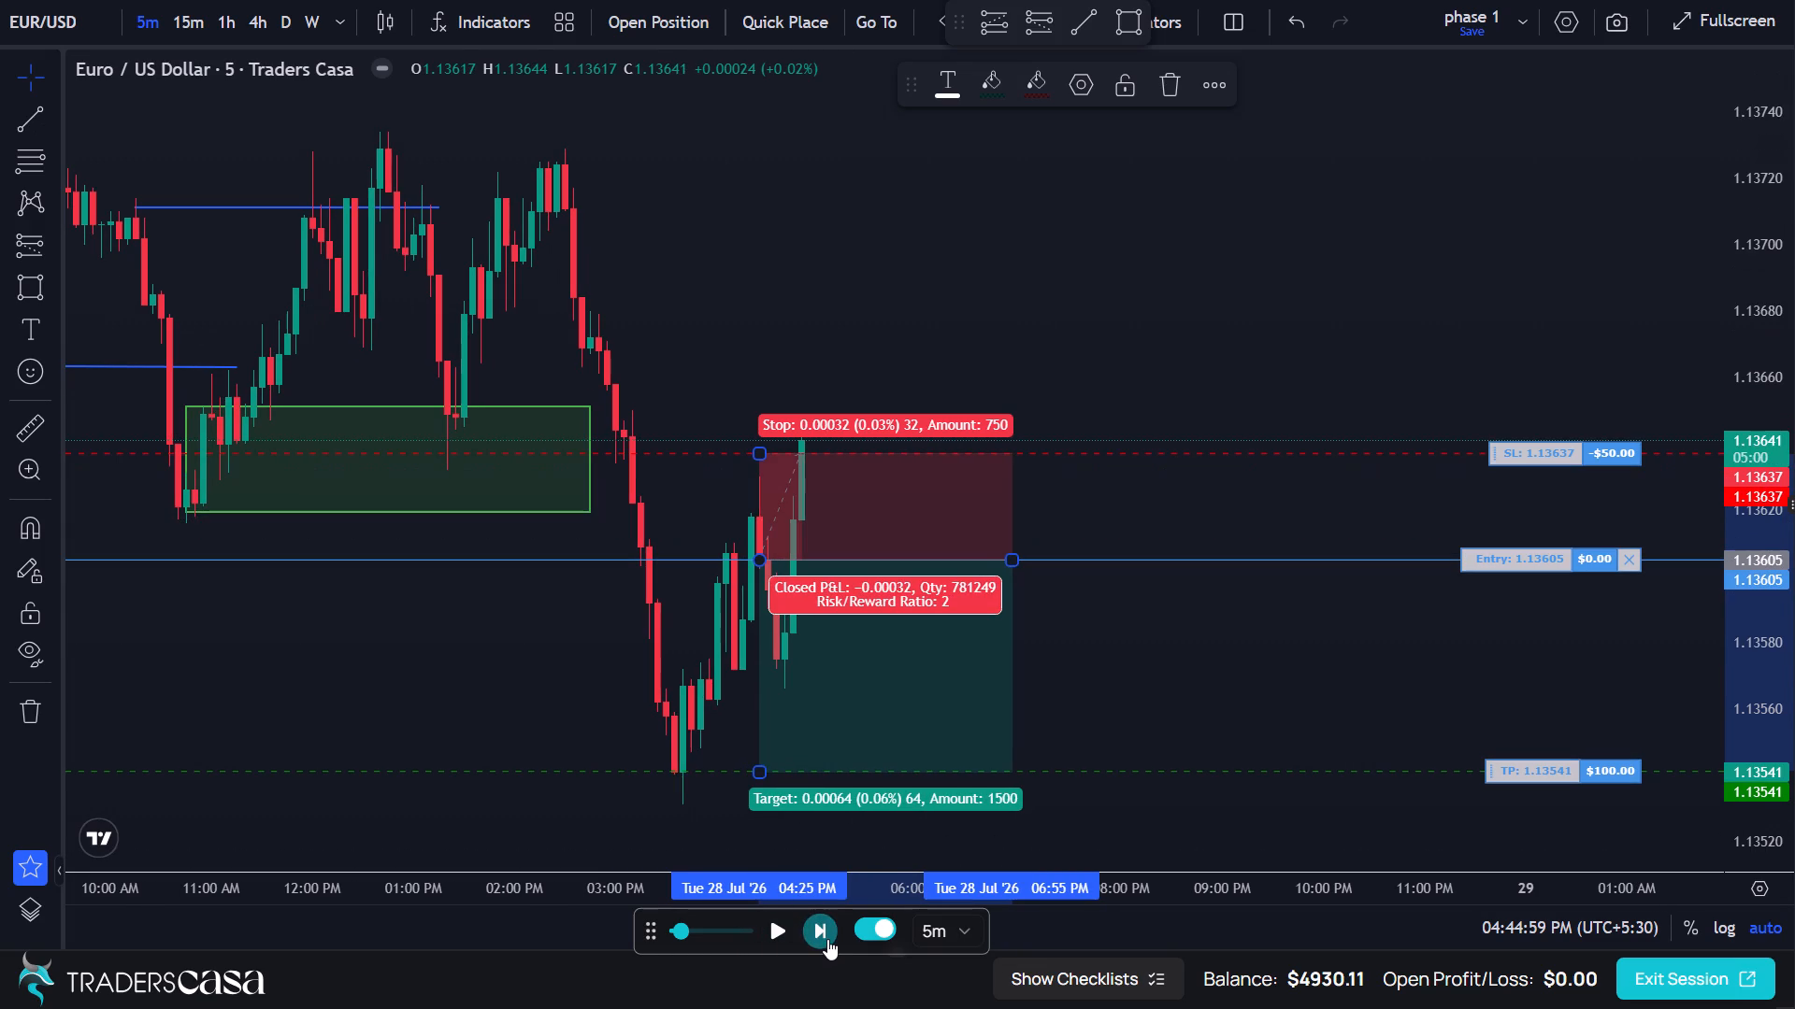
# Delete the short position drawing of the played-out trade.
pyautogui.click(829, 590)
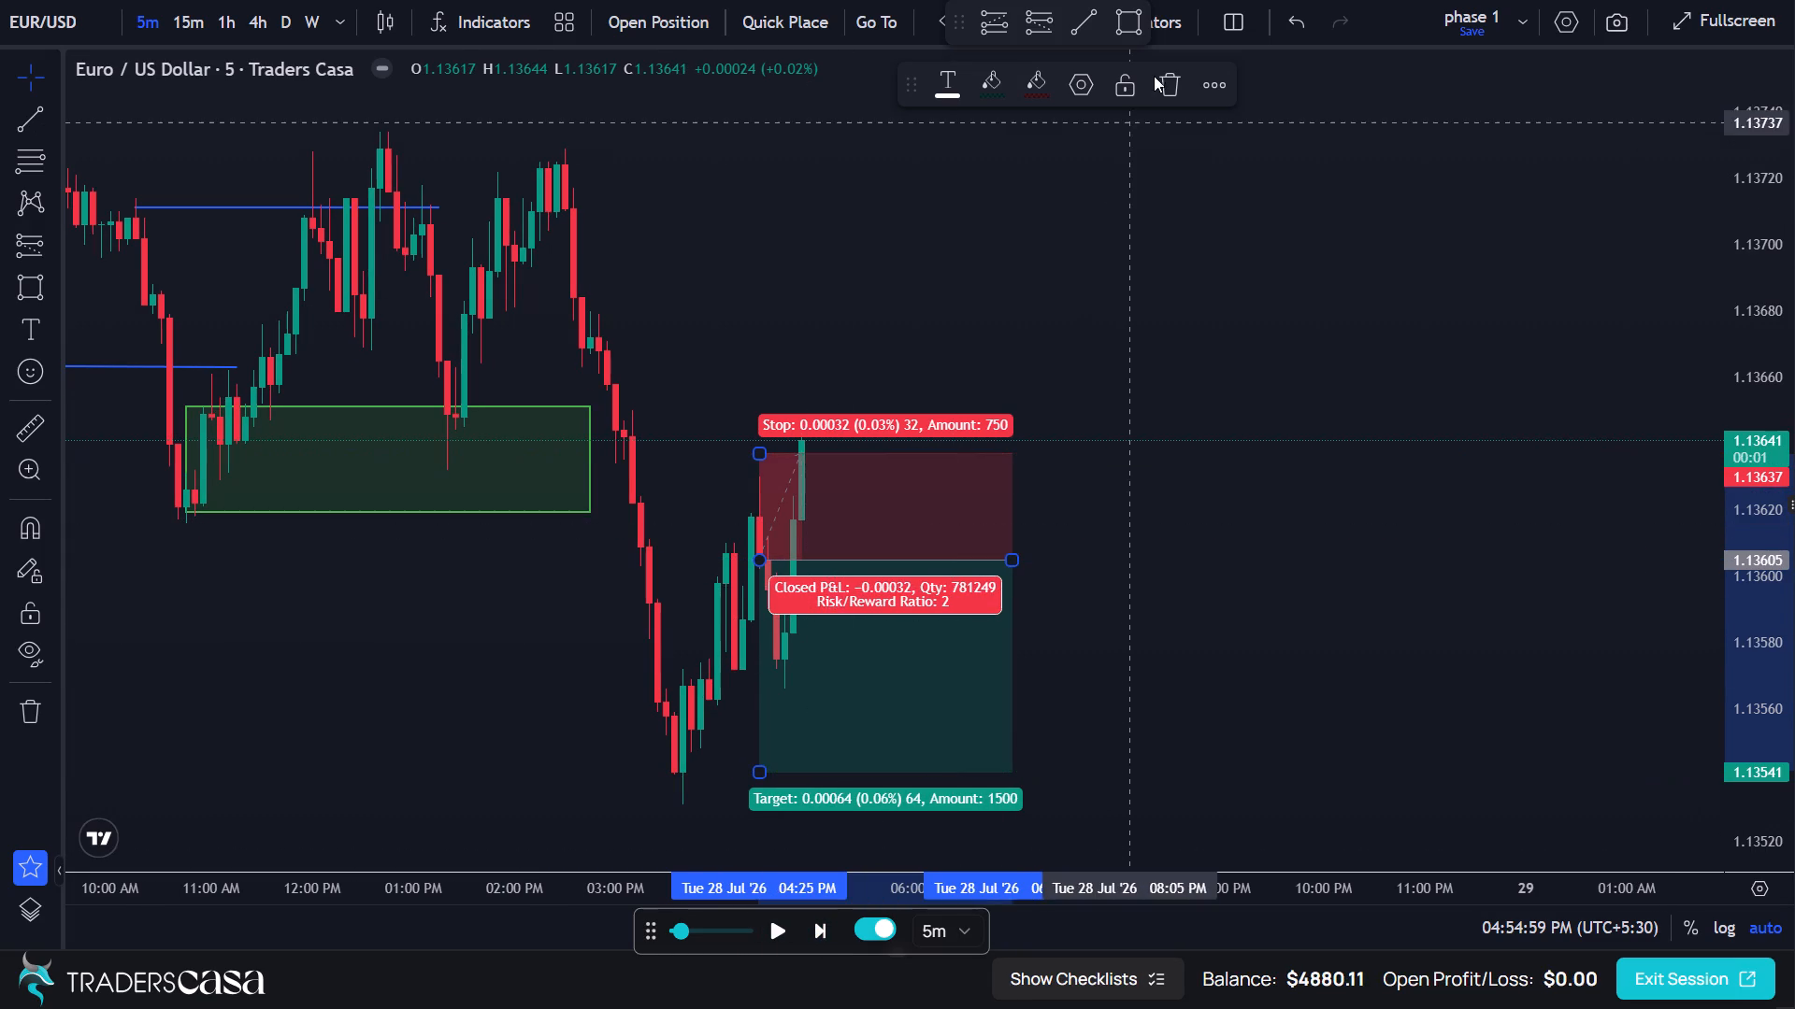
pyautogui.click(1167, 73)
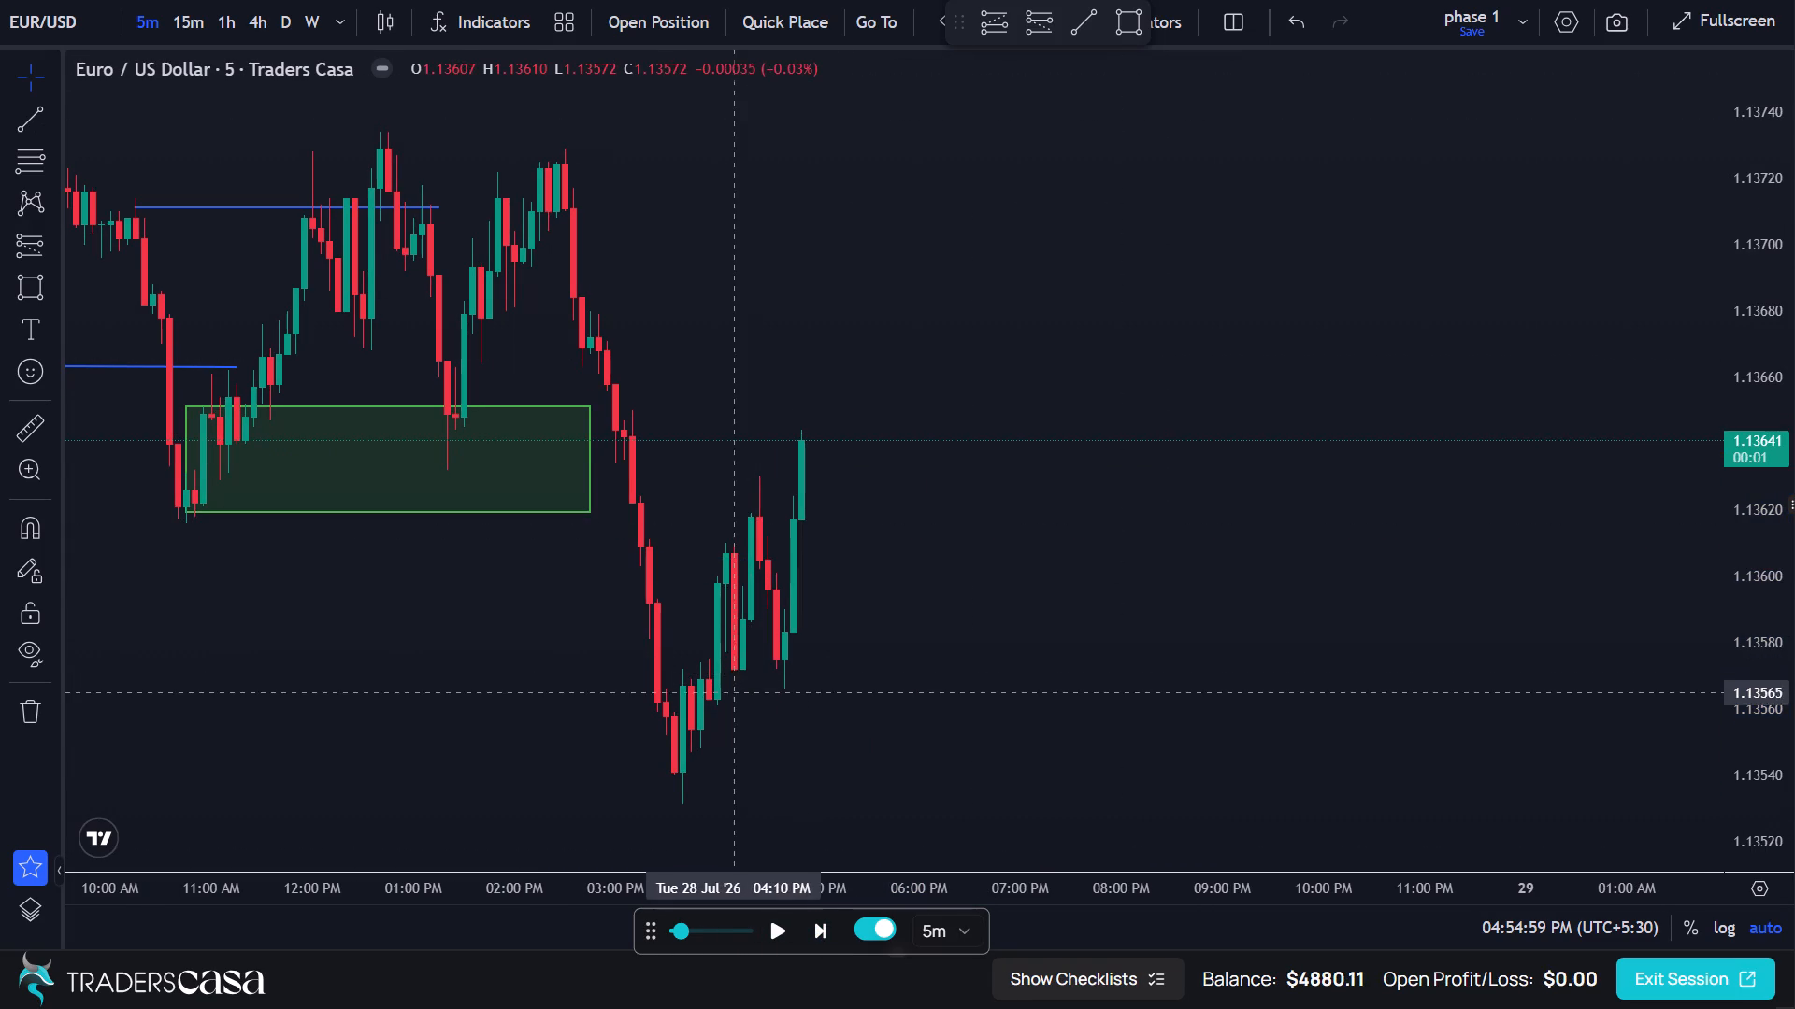
# Advance the 5-minute replay candle by candle to about 5:15 PM.
pyautogui.click(813, 931)
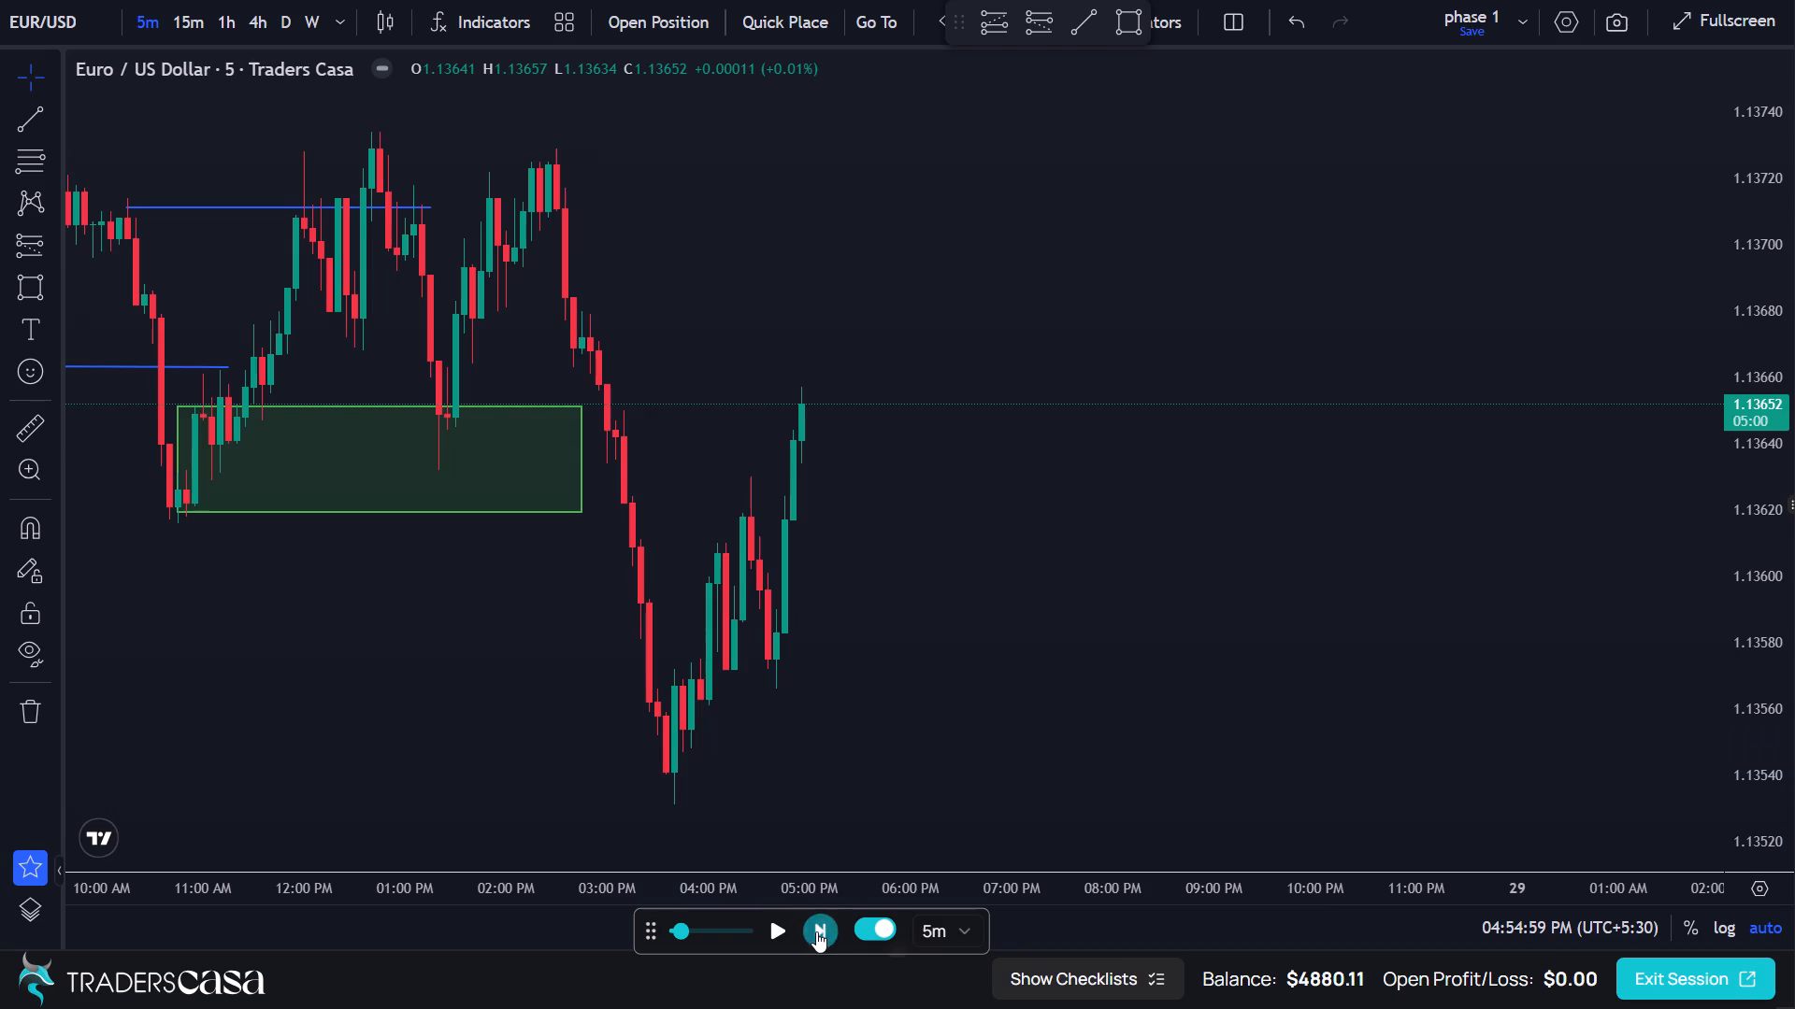
pyautogui.click(814, 933)
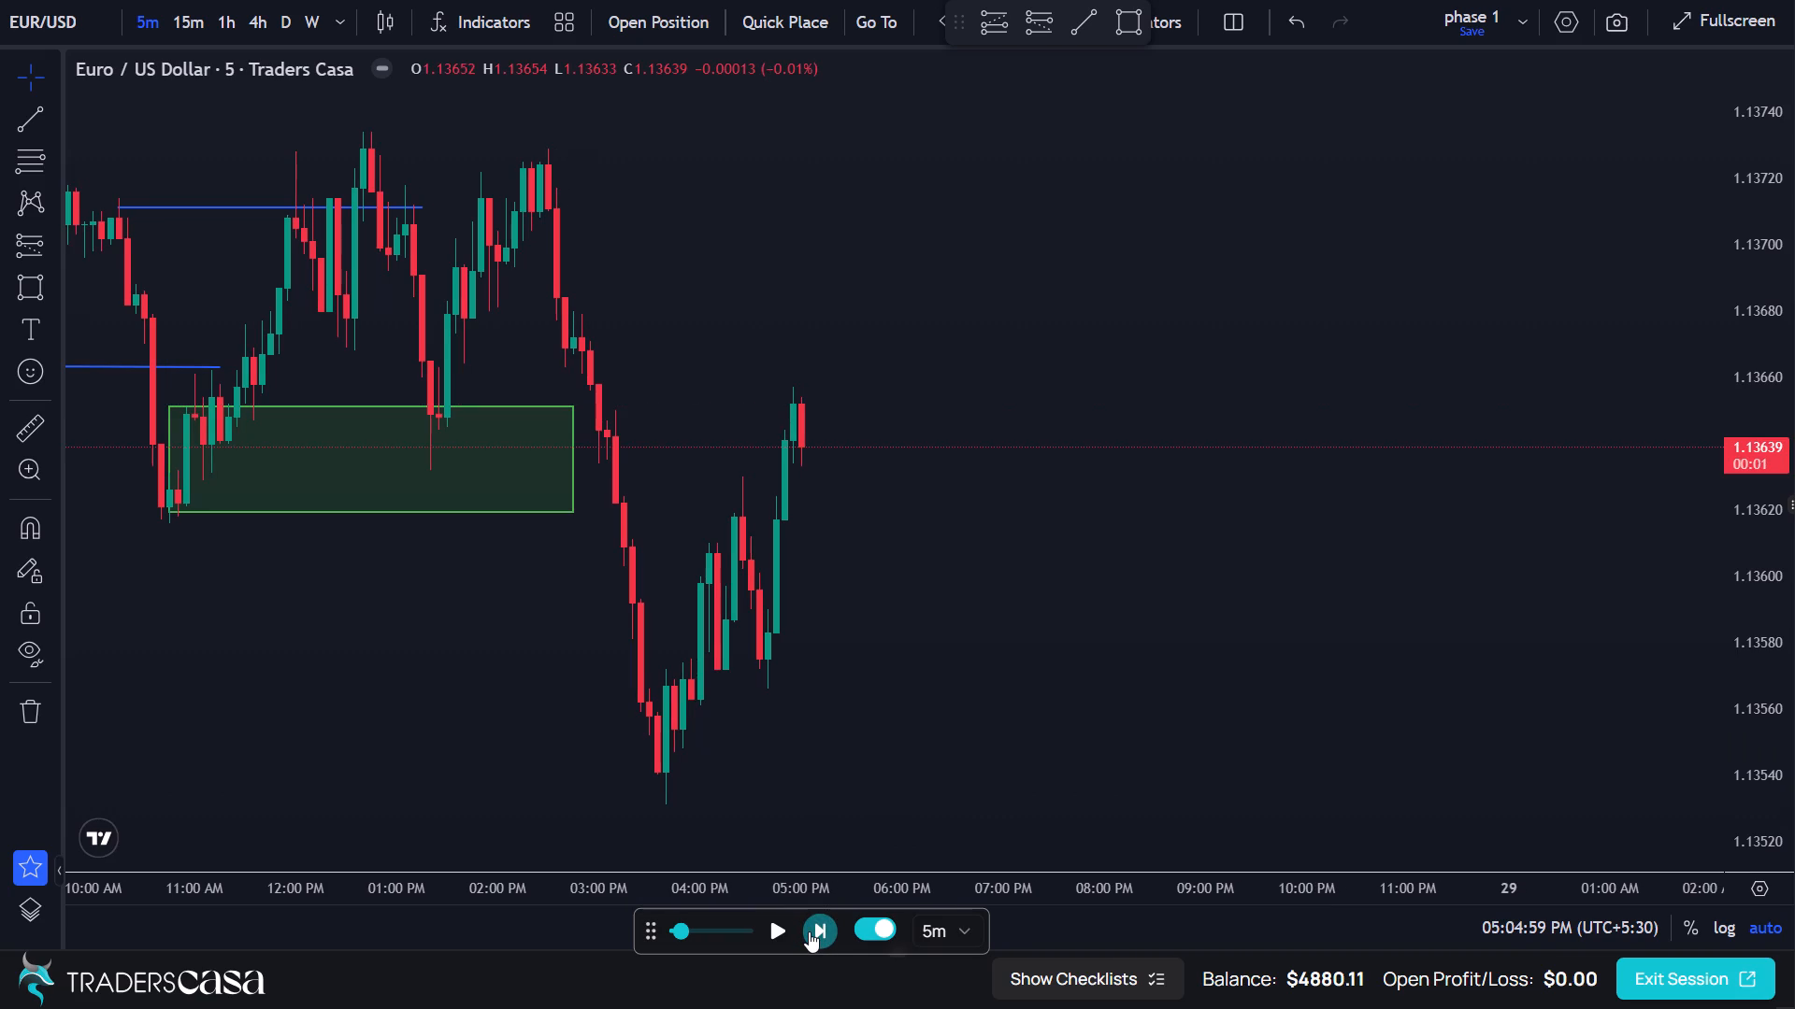
pyautogui.click(809, 931)
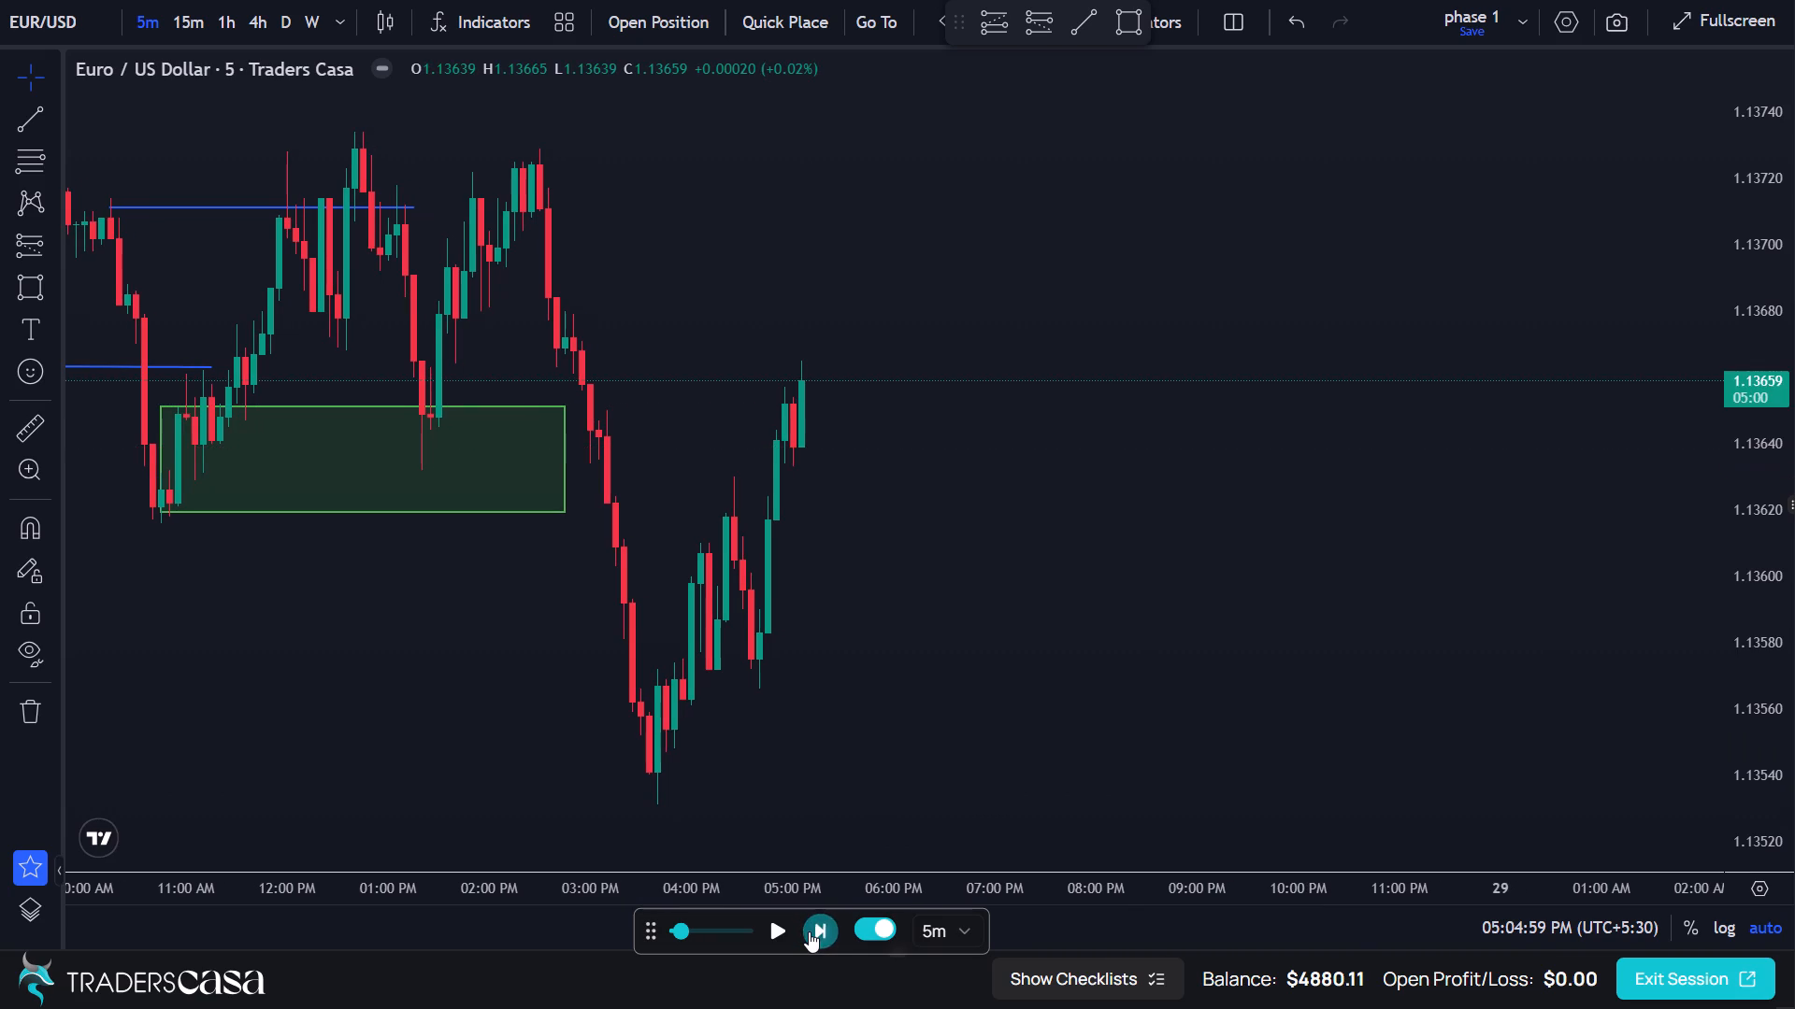
pyautogui.click(809, 931)
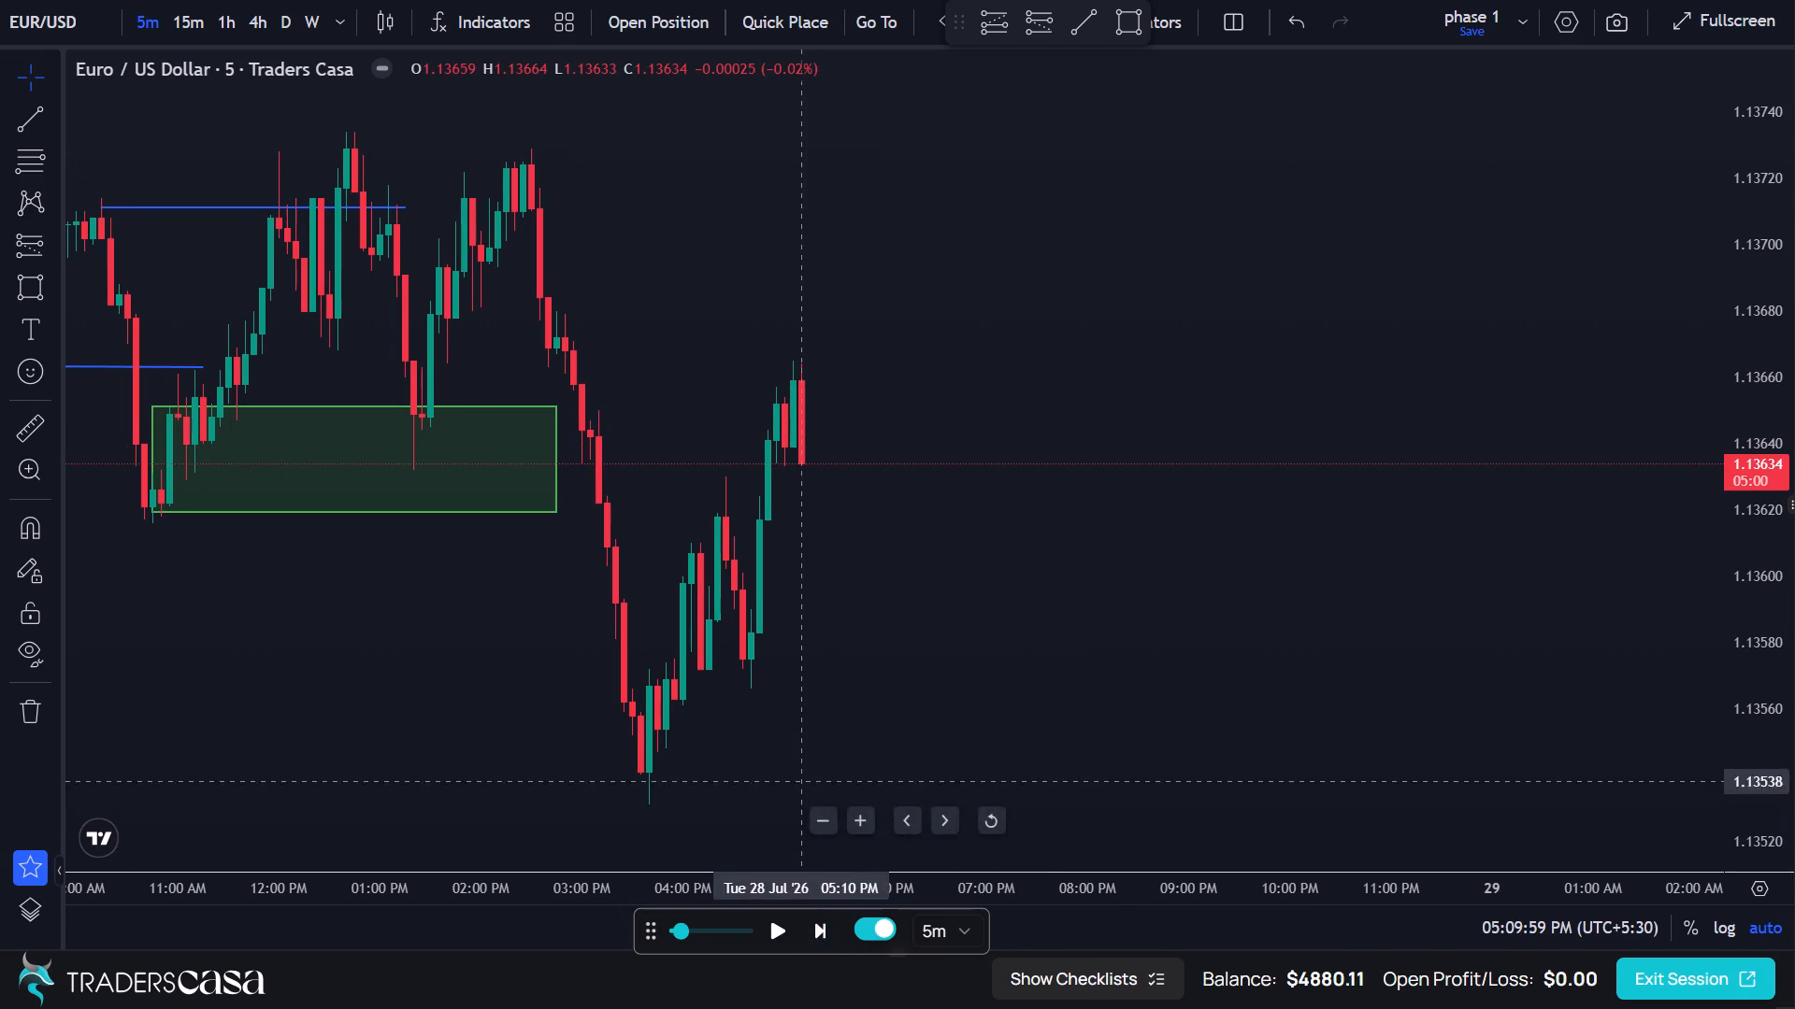
# Draw a short position from the latest 5-minute candle with entry about 1.13633, stop about 1.13672 and target about 1.13560.
pyautogui.scroll(1, 954, 408)
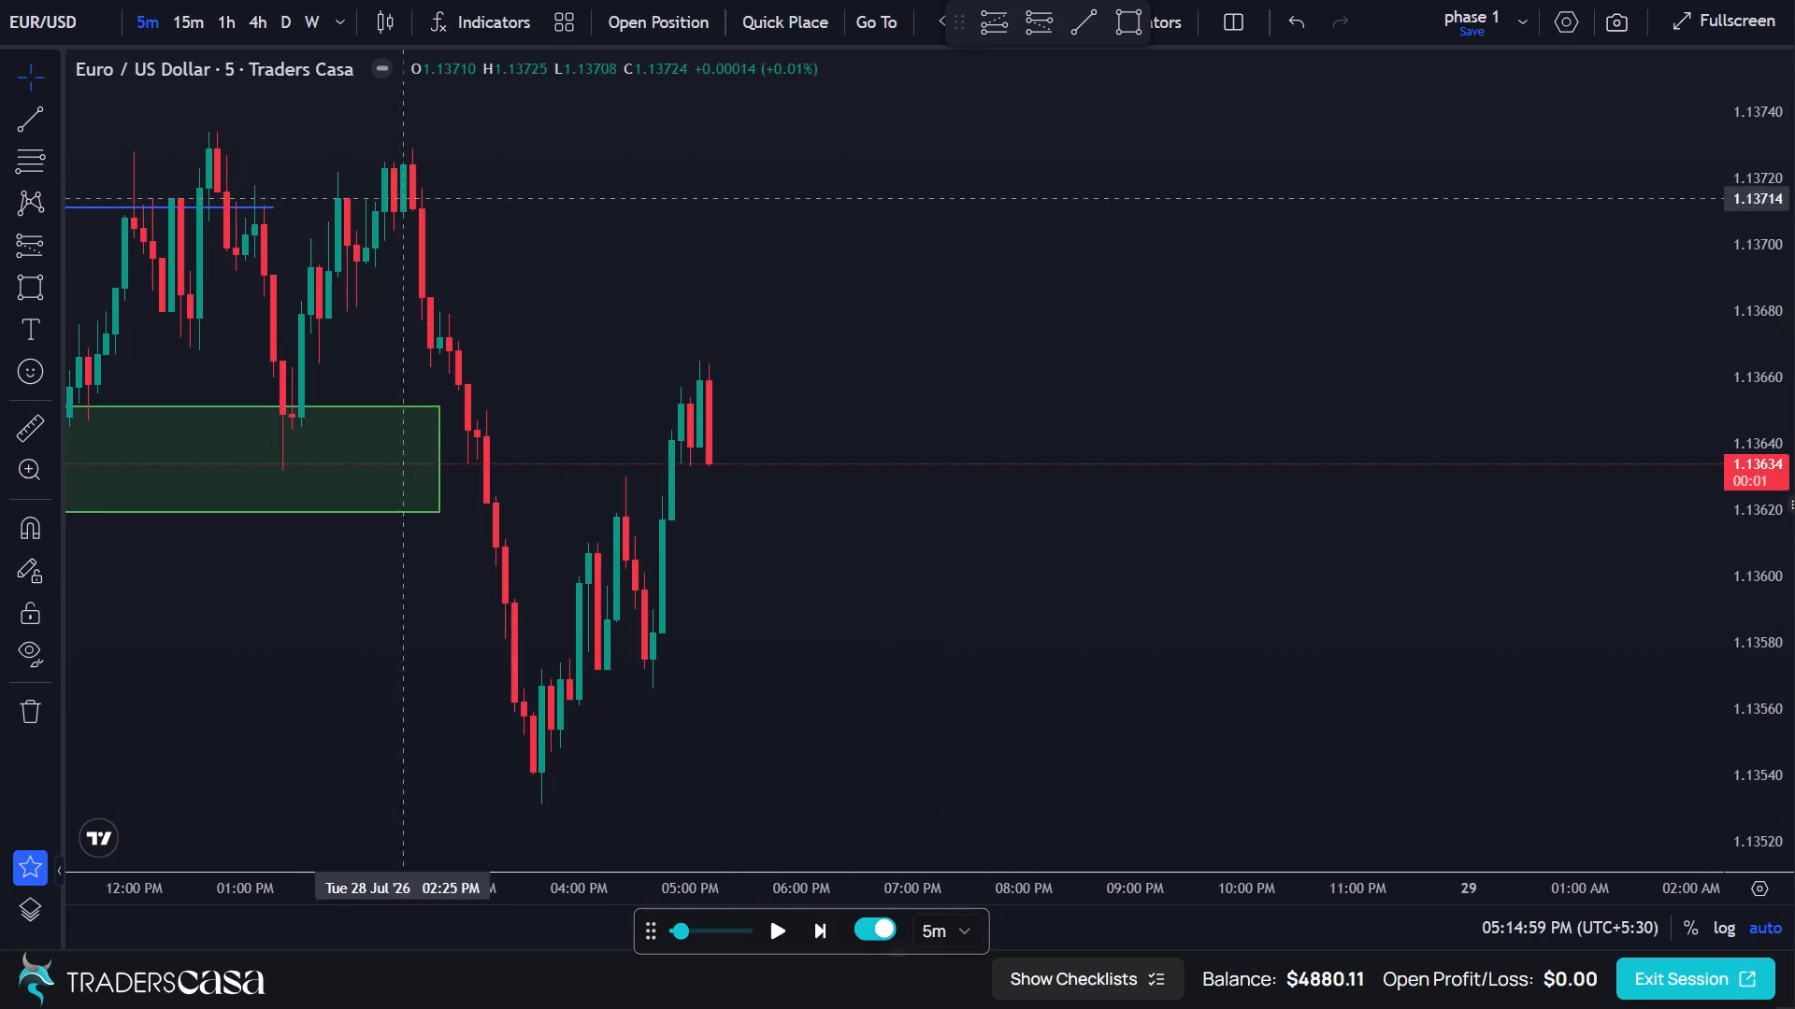
pyautogui.click(26, 236)
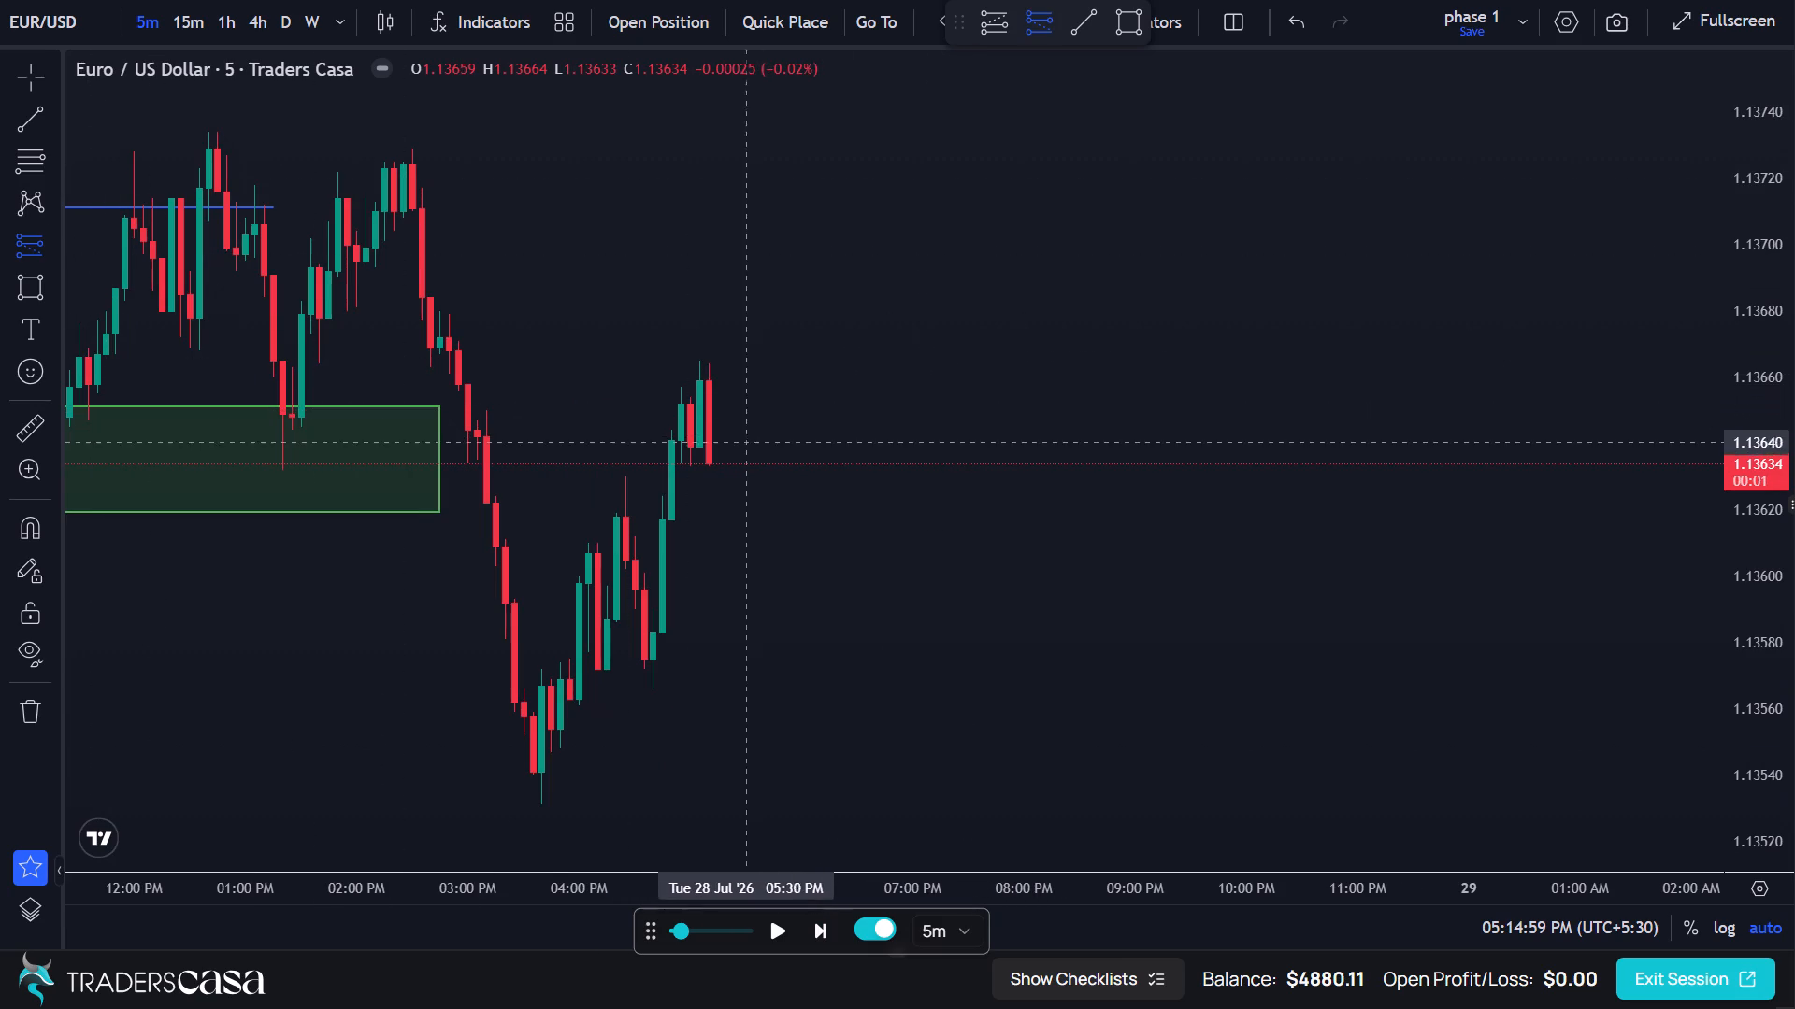
pyautogui.click(711, 467)
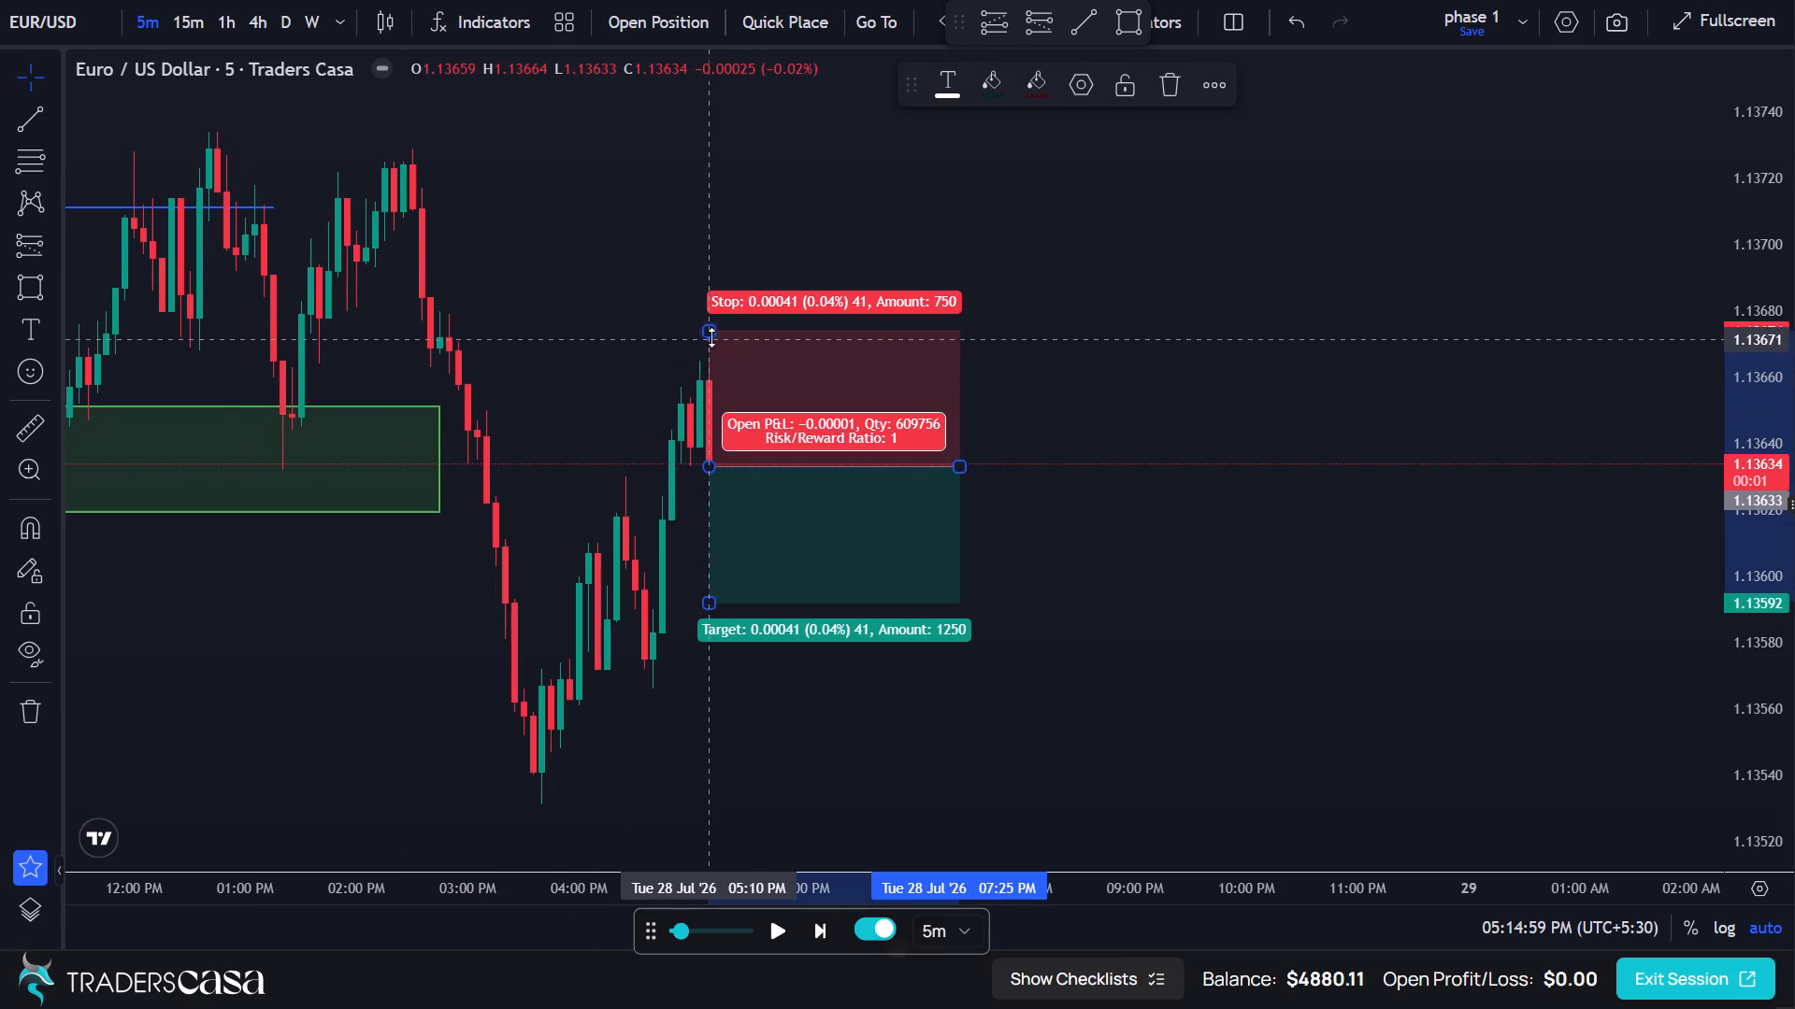
pyautogui.click(712, 331)
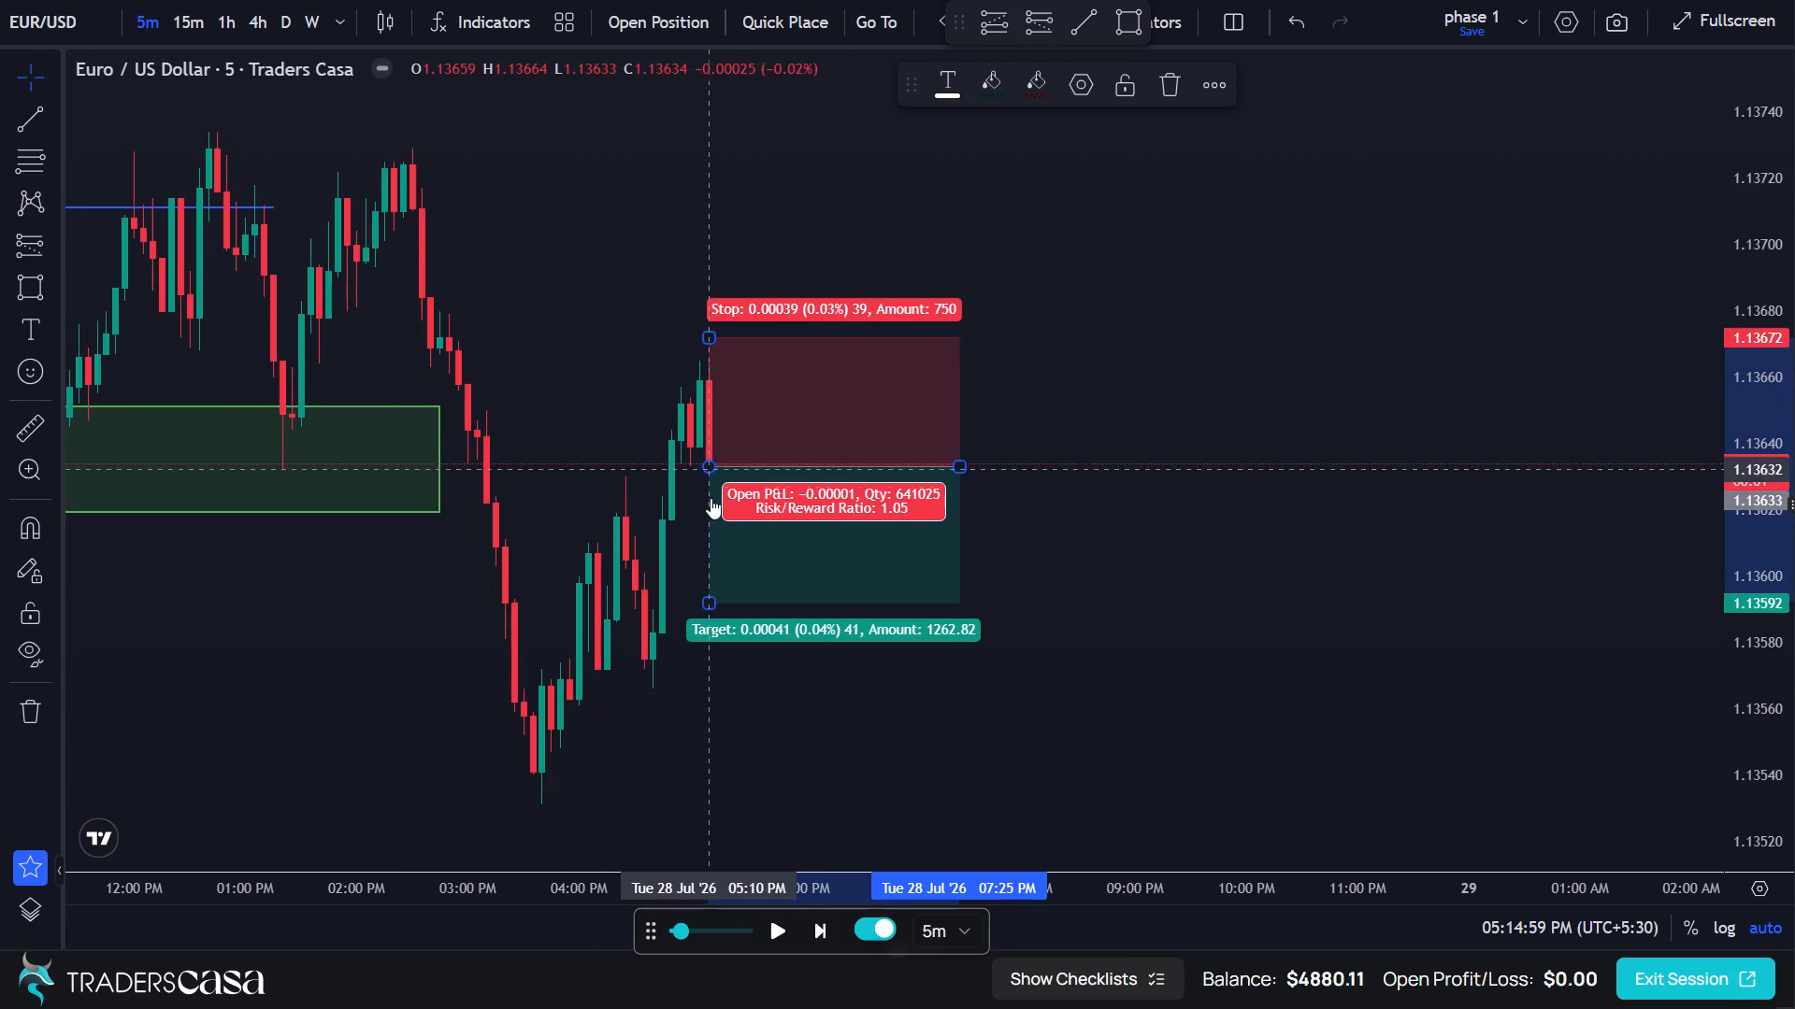
pyautogui.moveTo(711, 600); pyautogui.dragTo(708, 626)
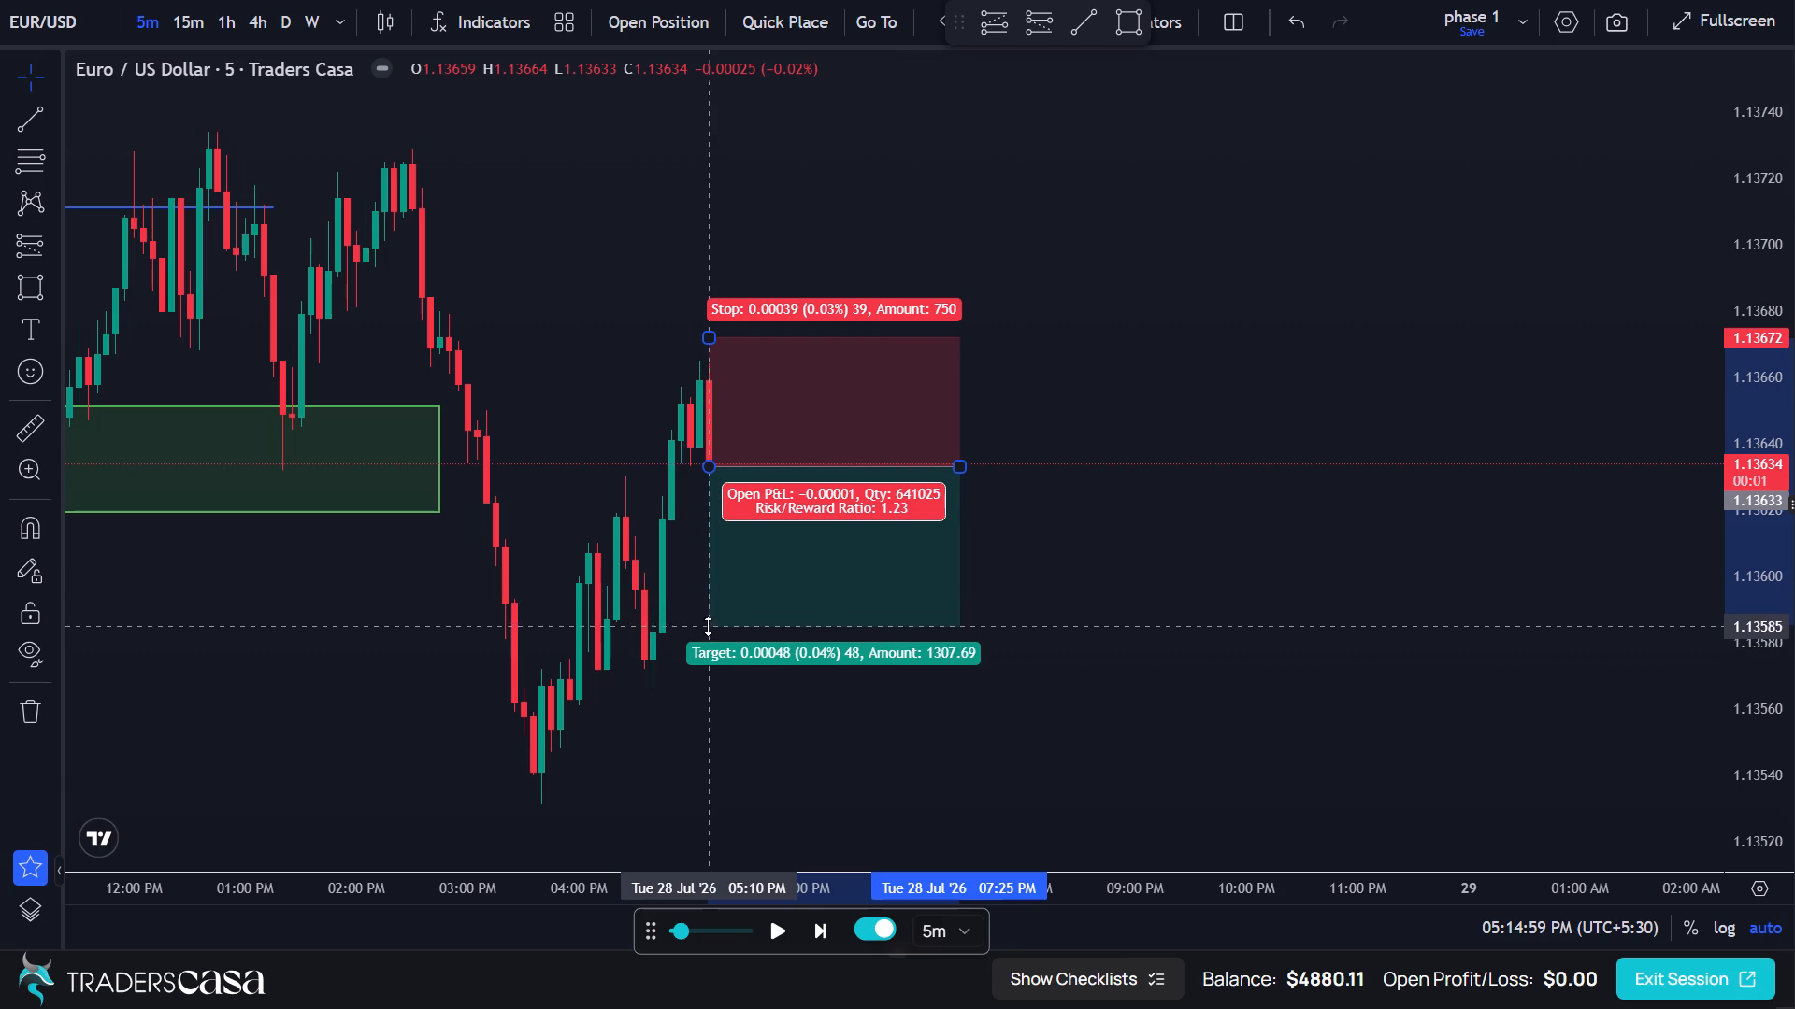
pyautogui.moveTo(708, 626); pyautogui.dragTo(705, 645)
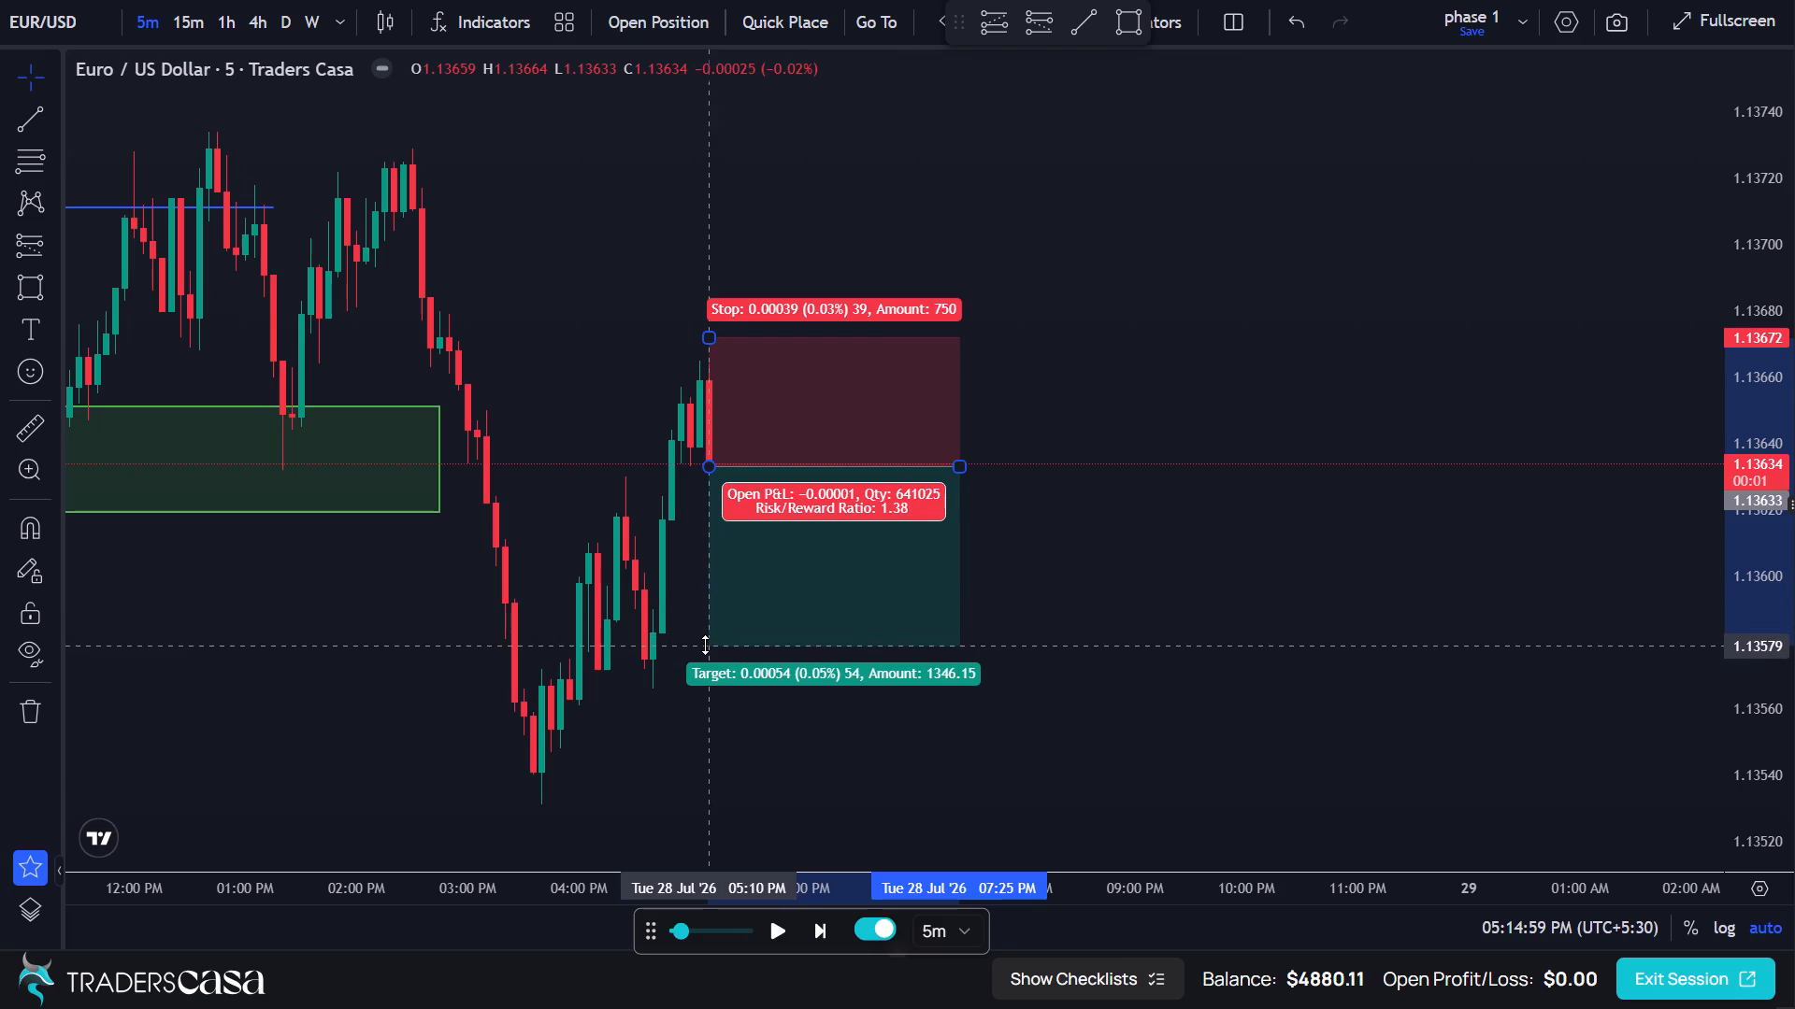
pyautogui.moveTo(705, 645); pyautogui.dragTo(698, 709)
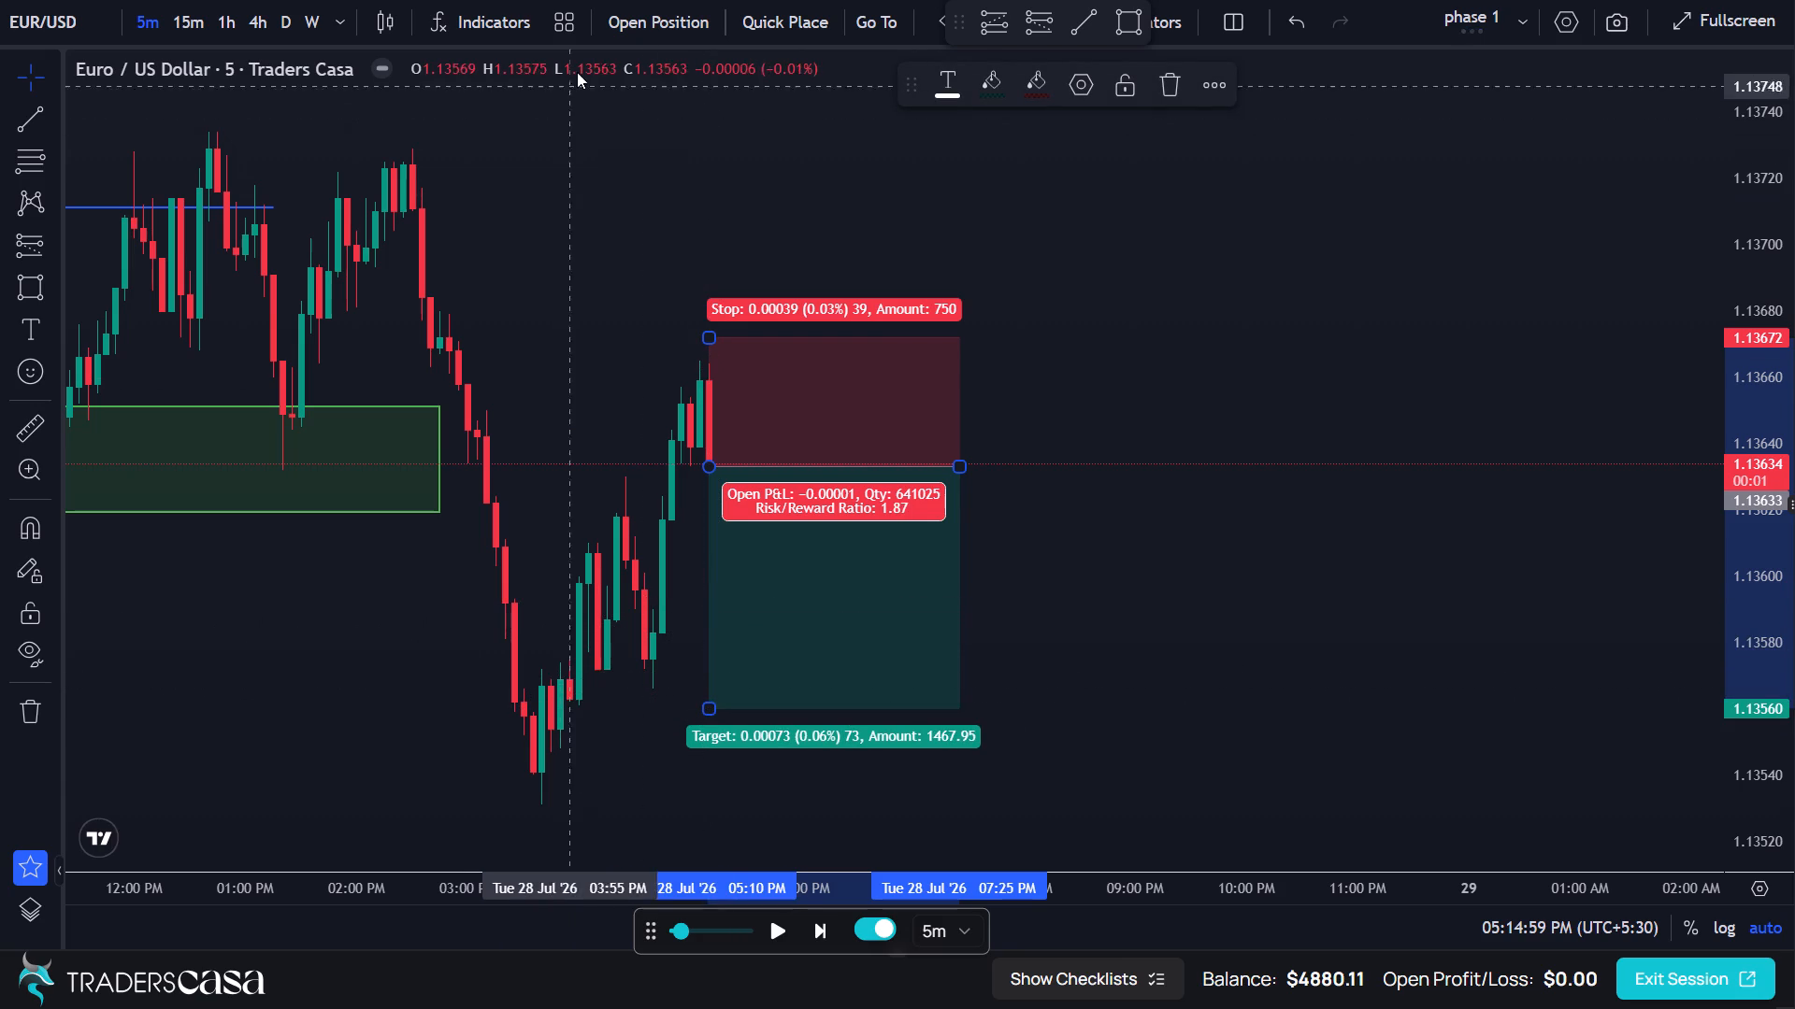
# Place a sell stop trade with entry 1.13633, take profit 1.1356, stop loss 1.13672 and 1% ($50) risk.
pyautogui.click(657, 34)
pyautogui.click(846, 835)
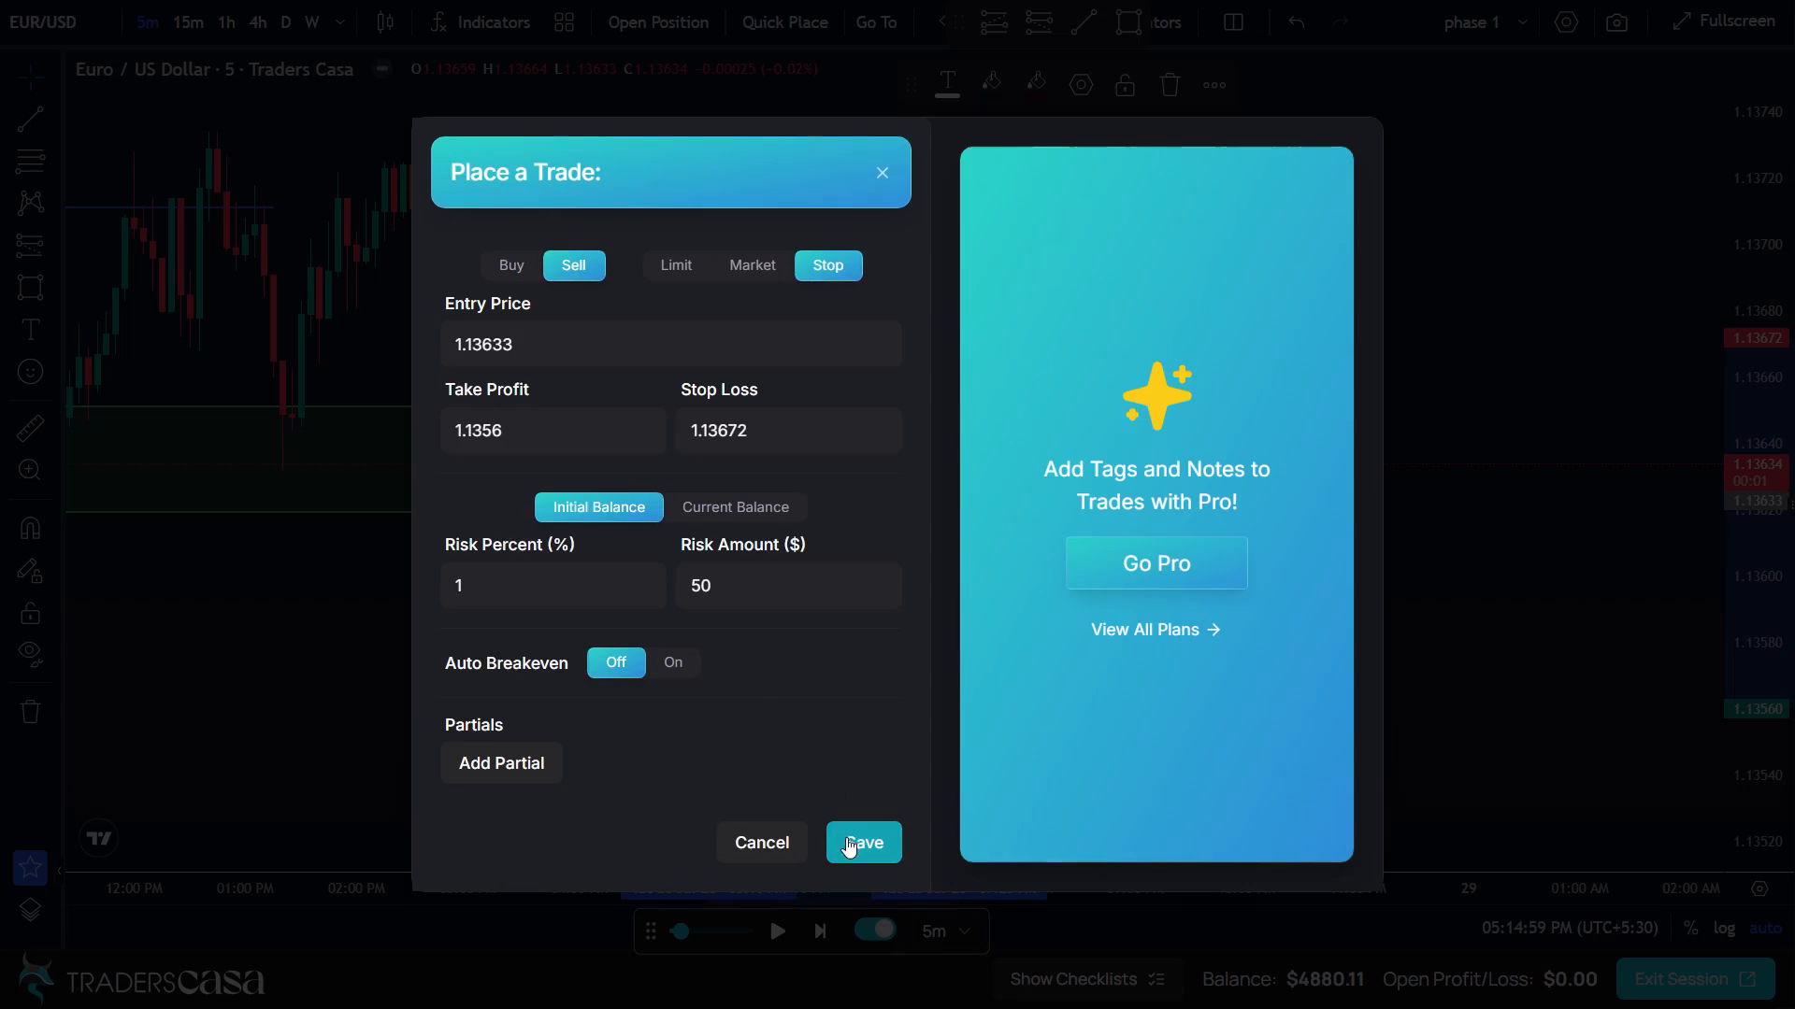
# Advance the 5-minute replay candle by candle to about 6:35 PM to play out the placed short trade.
pyautogui.doubleClick(812, 935)
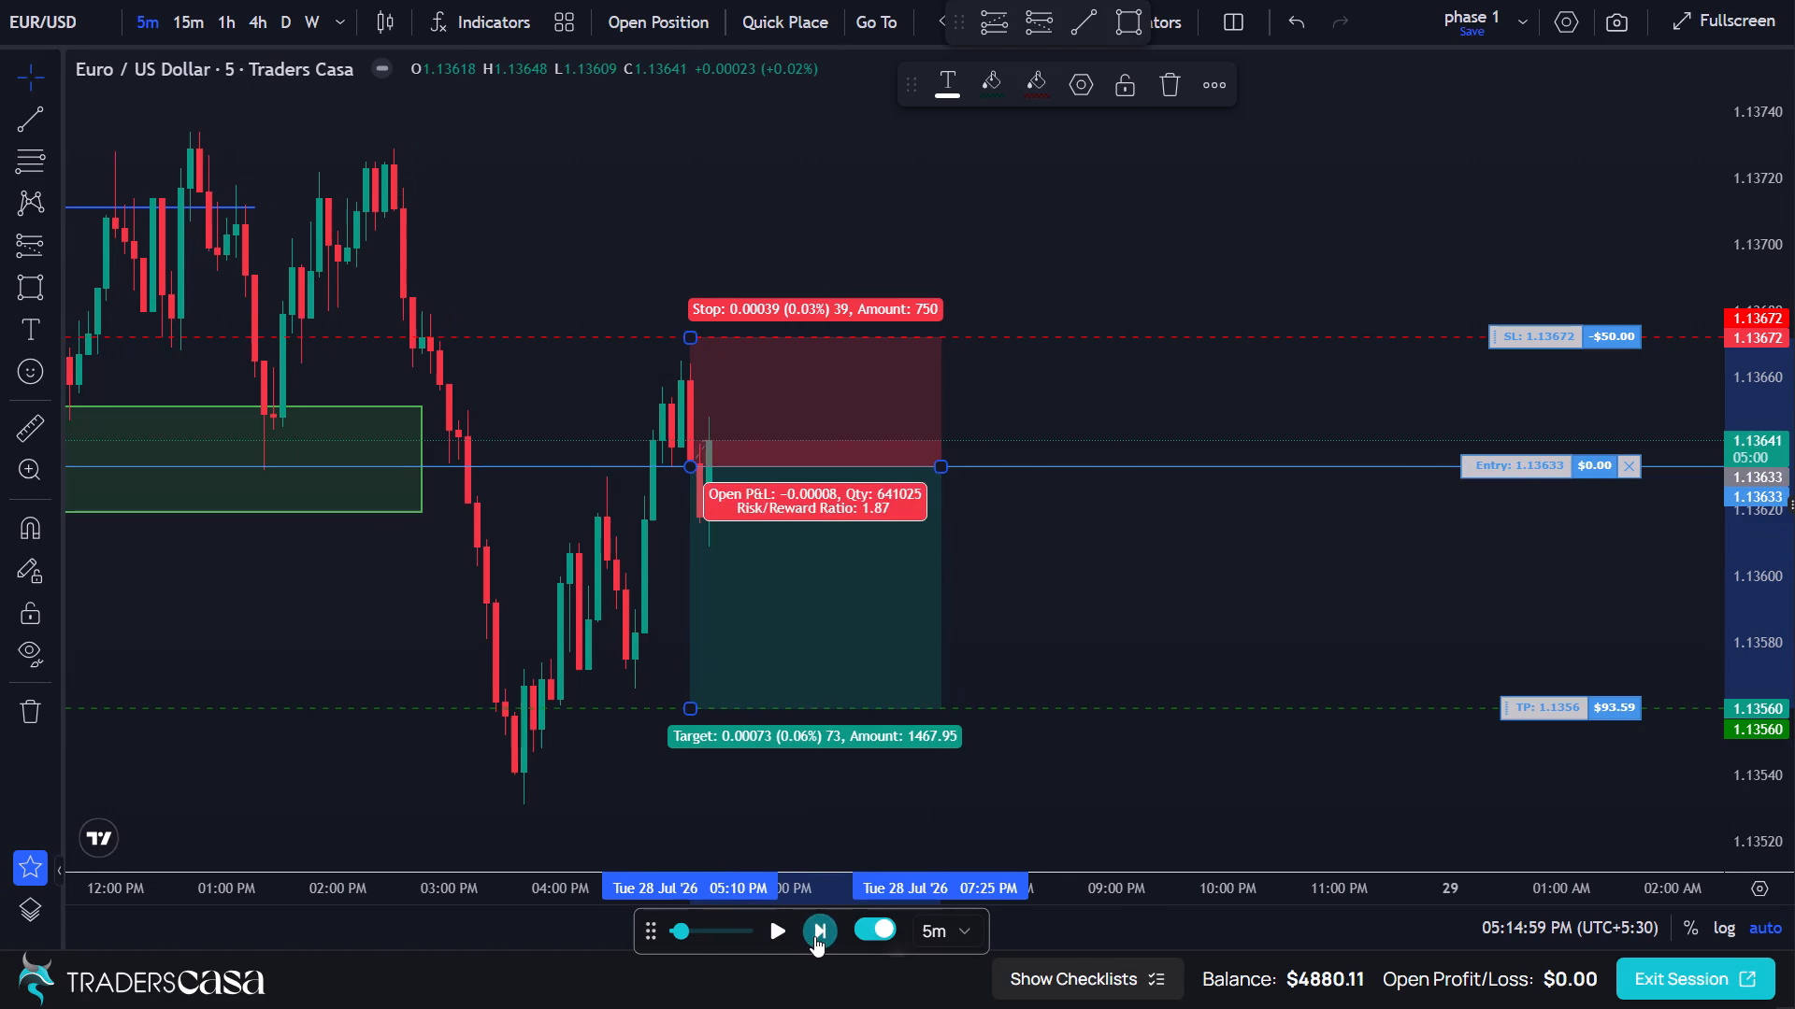
pyautogui.click(814, 936)
pyautogui.tripleClick(815, 937)
pyautogui.tripleClick(815, 937)
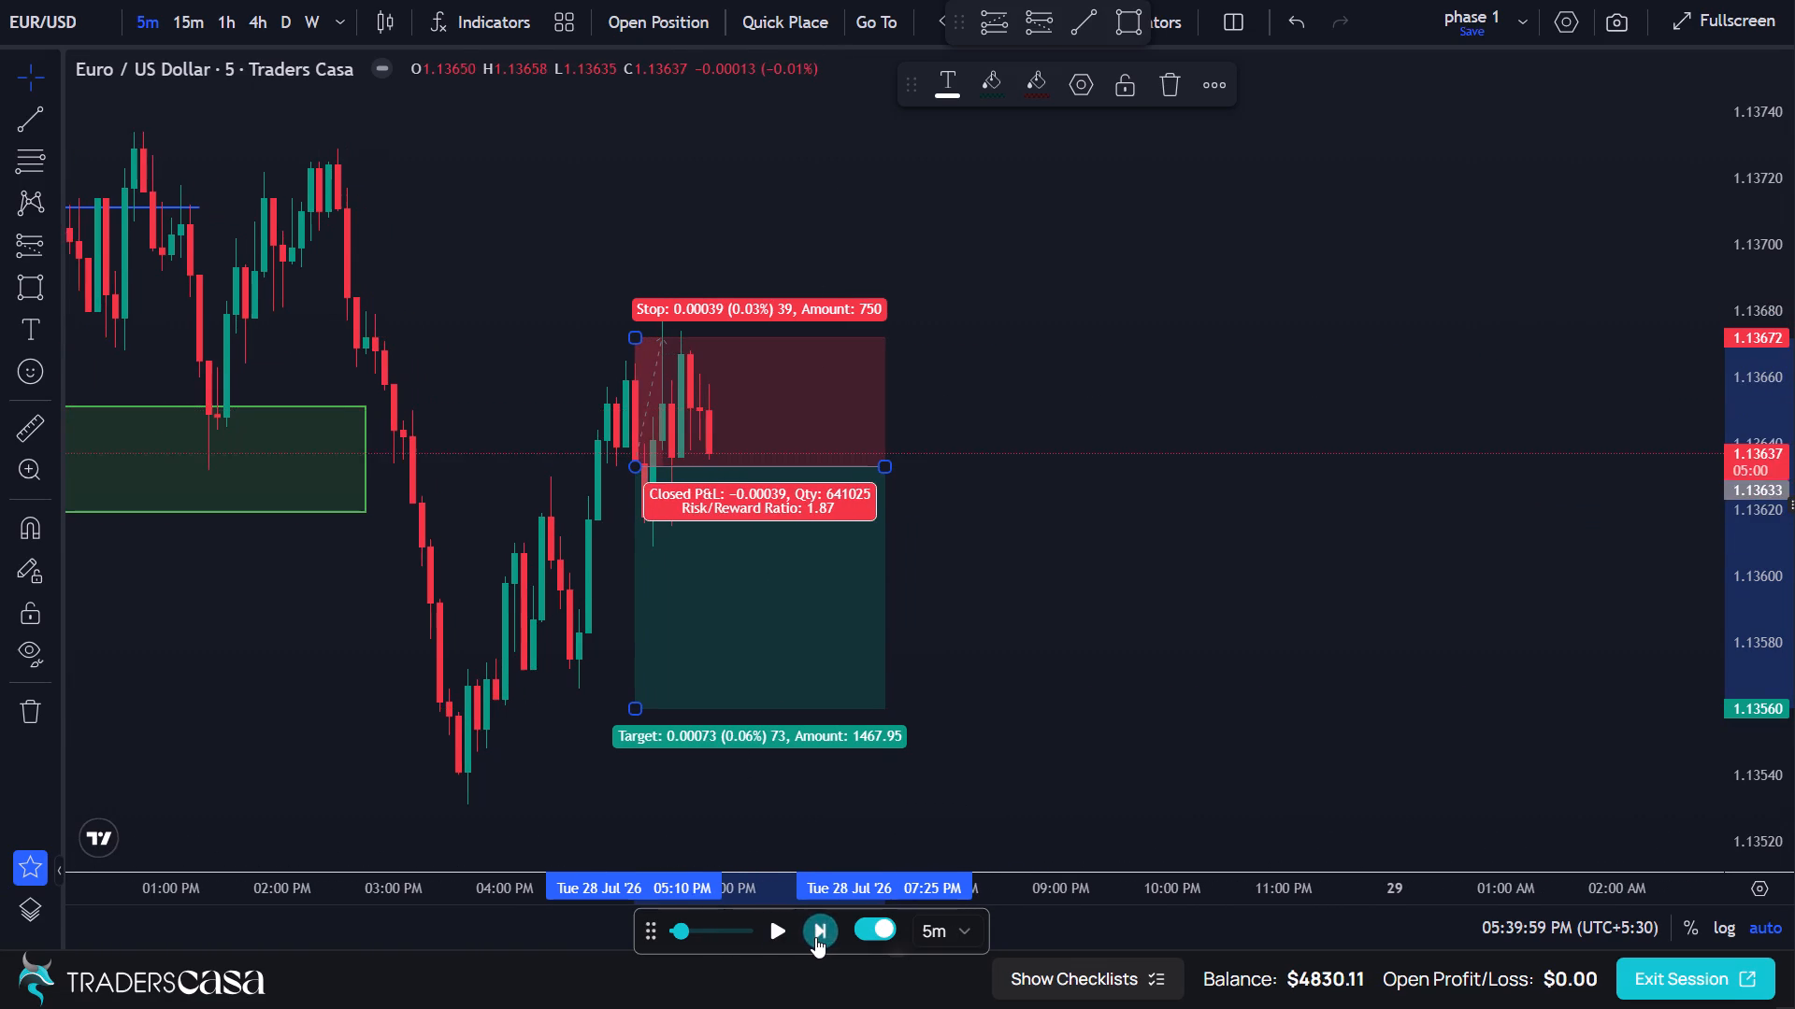
pyautogui.tripleClick(815, 937)
pyautogui.click(815, 937)
pyautogui.click(815, 937)
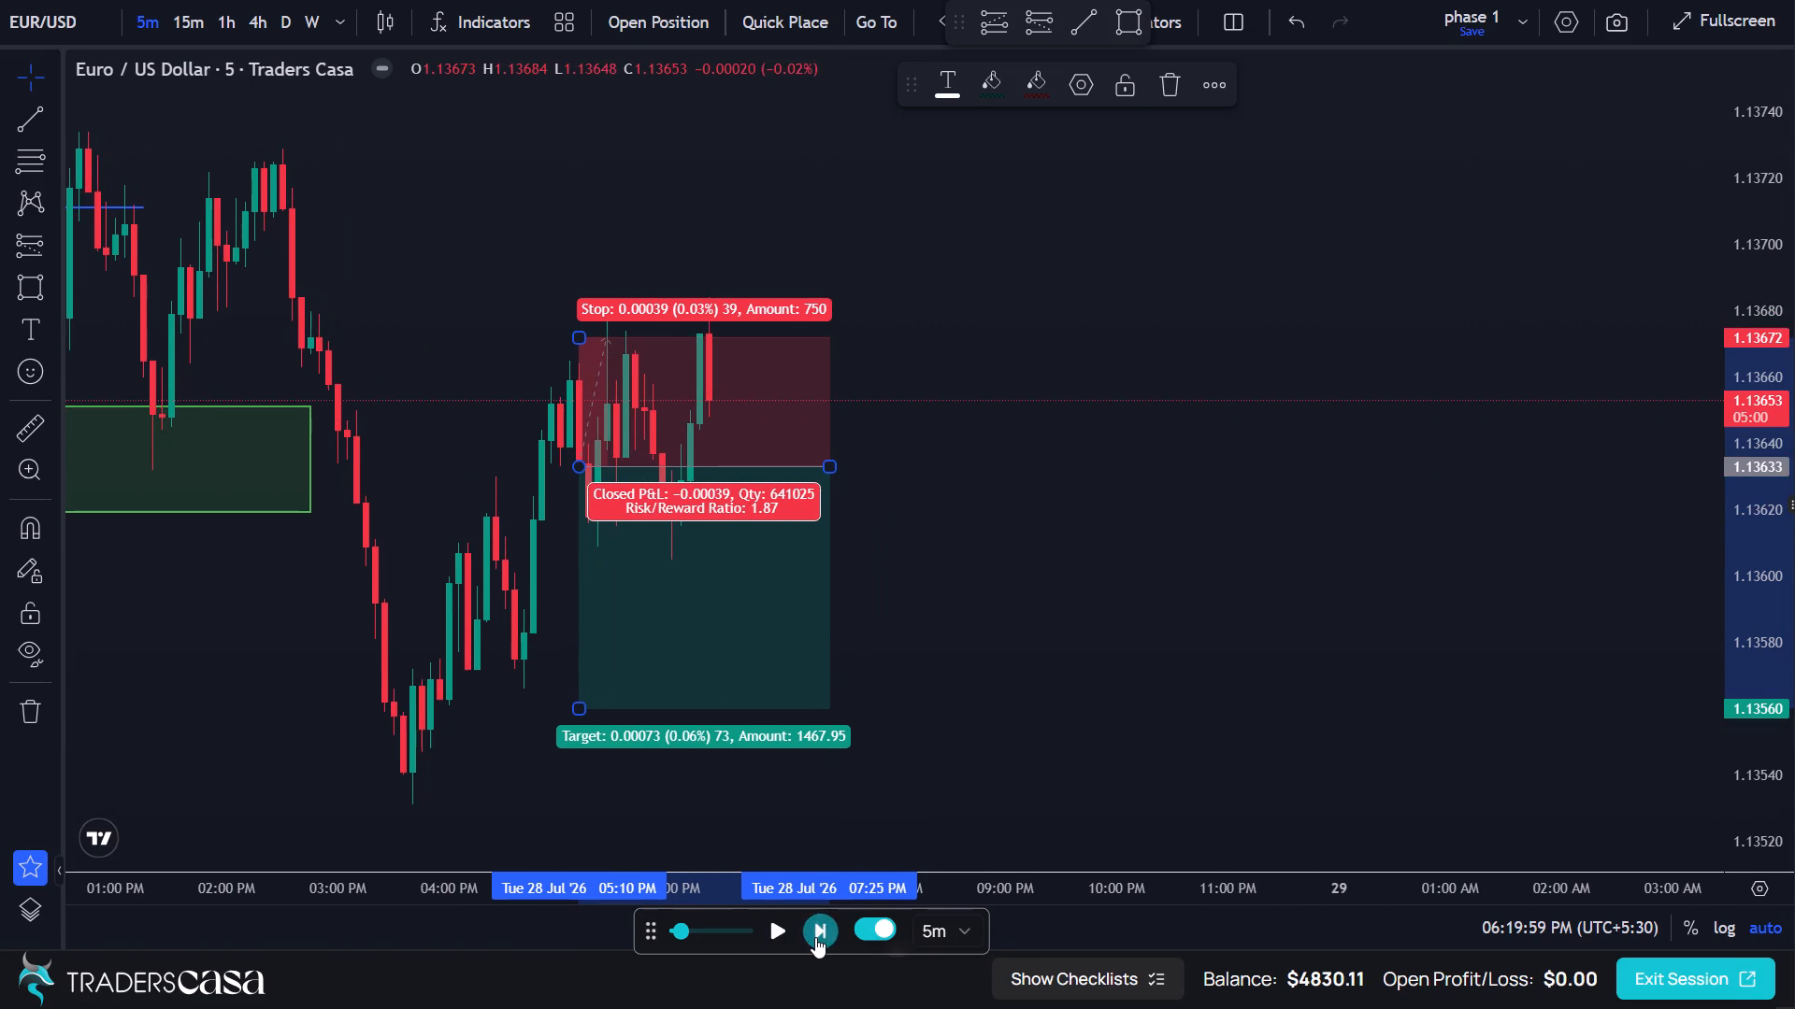
pyautogui.doubleClick(815, 937)
# Delete the short position drawing of the played-out trade.
pyautogui.click(718, 634)
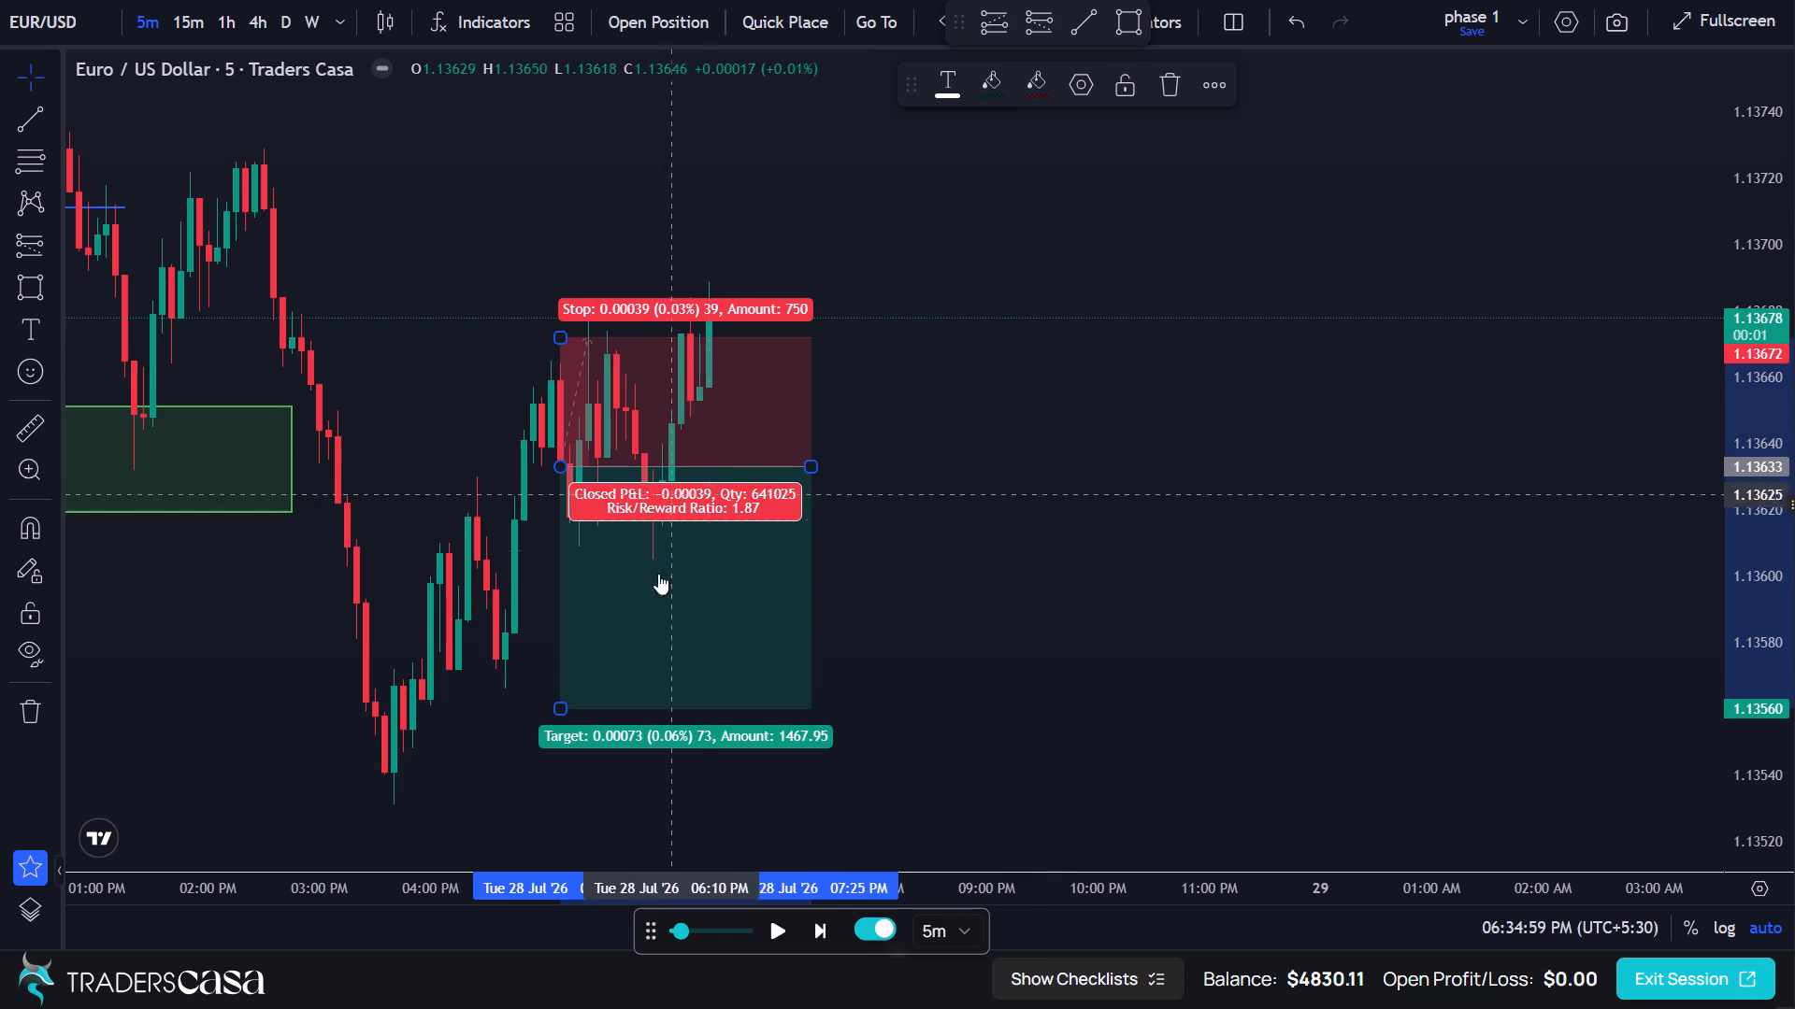
pyautogui.click(1170, 80)
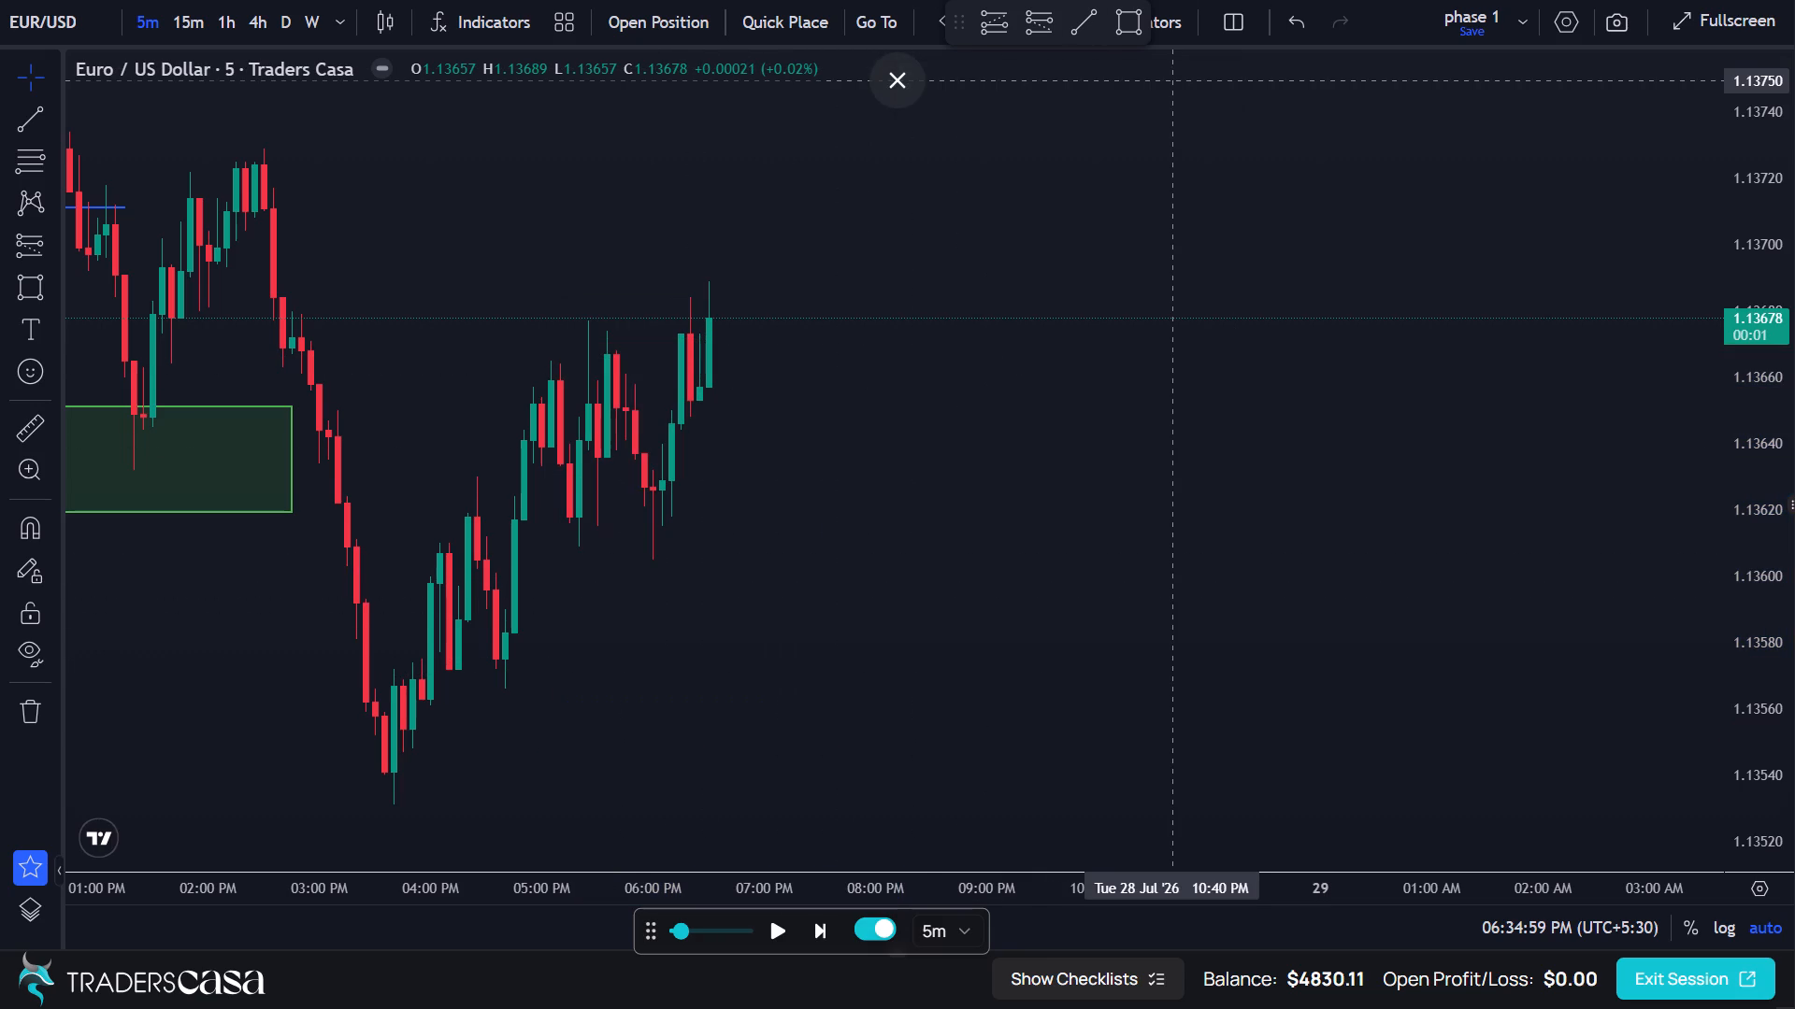